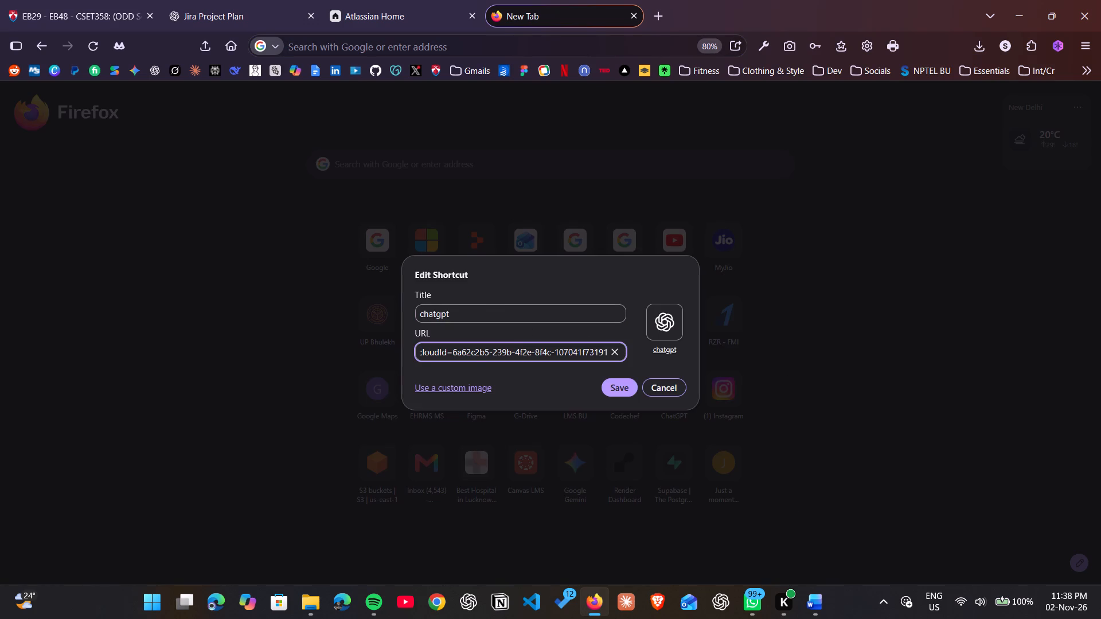
Set the shortcut's title to "Atlassian Home" and save it.
left_click(526, 318)
key("ctrl+a")
key("ctrl+a")
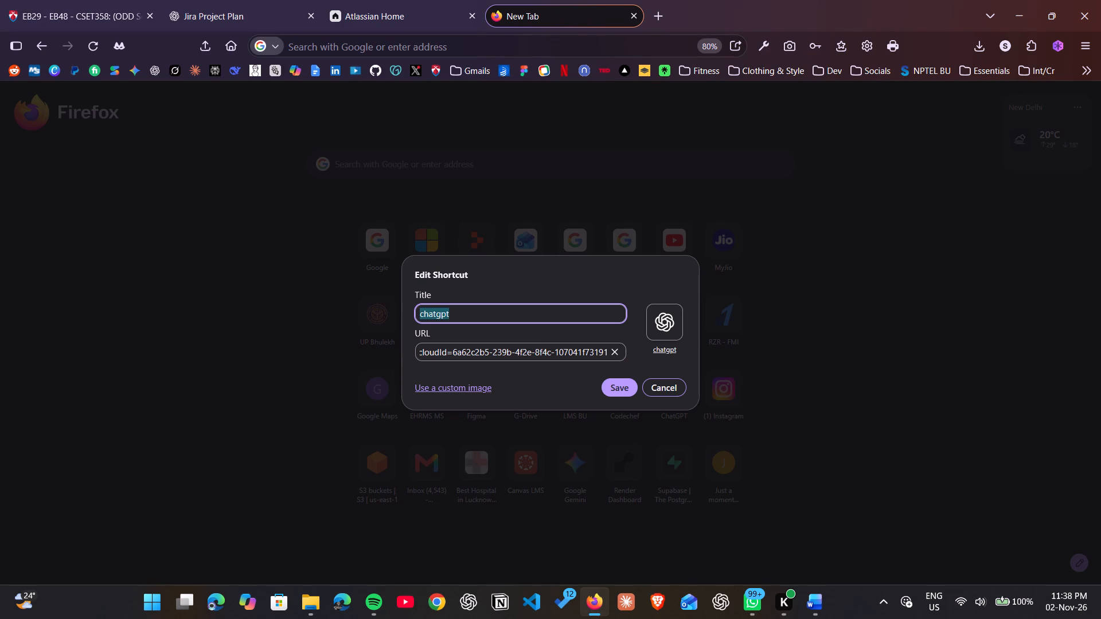
key("shift+a")
type("tlassian Home")
key("Return")
left_click(618, 384)
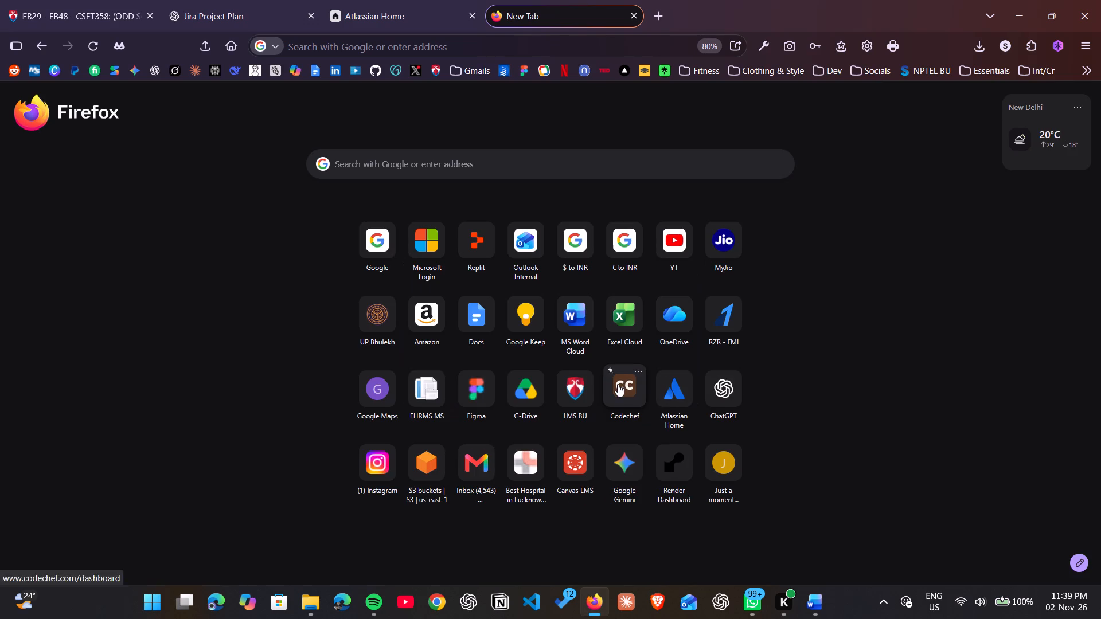
Open the new Atlassian Home shortcut and close the older duplicate Atlassian Home tab.
left_click(682, 402)
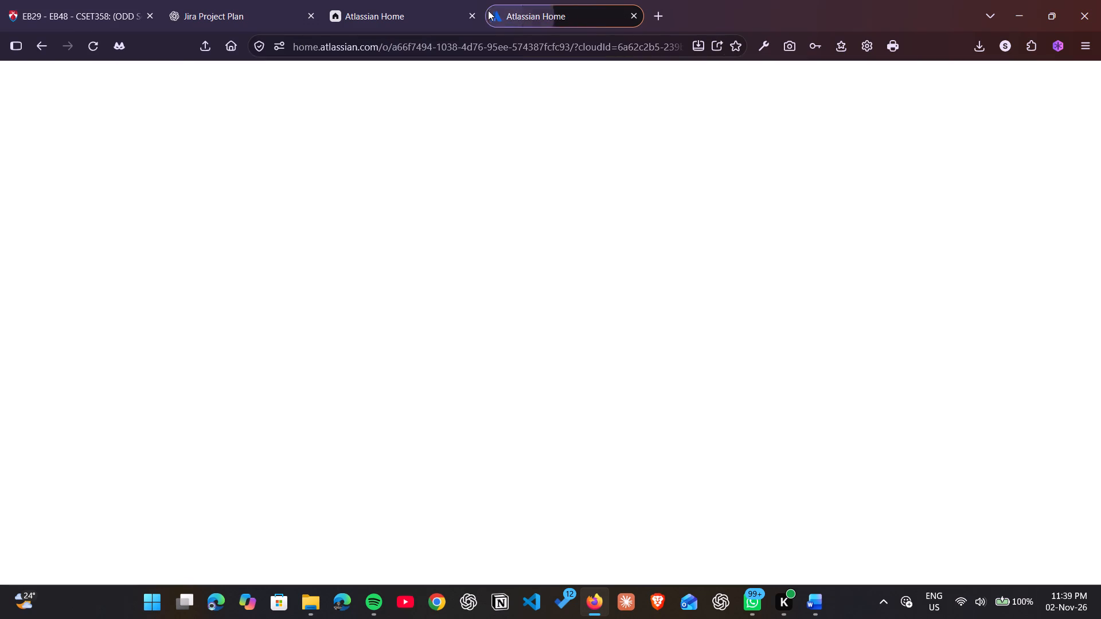
left_click(472, 15)
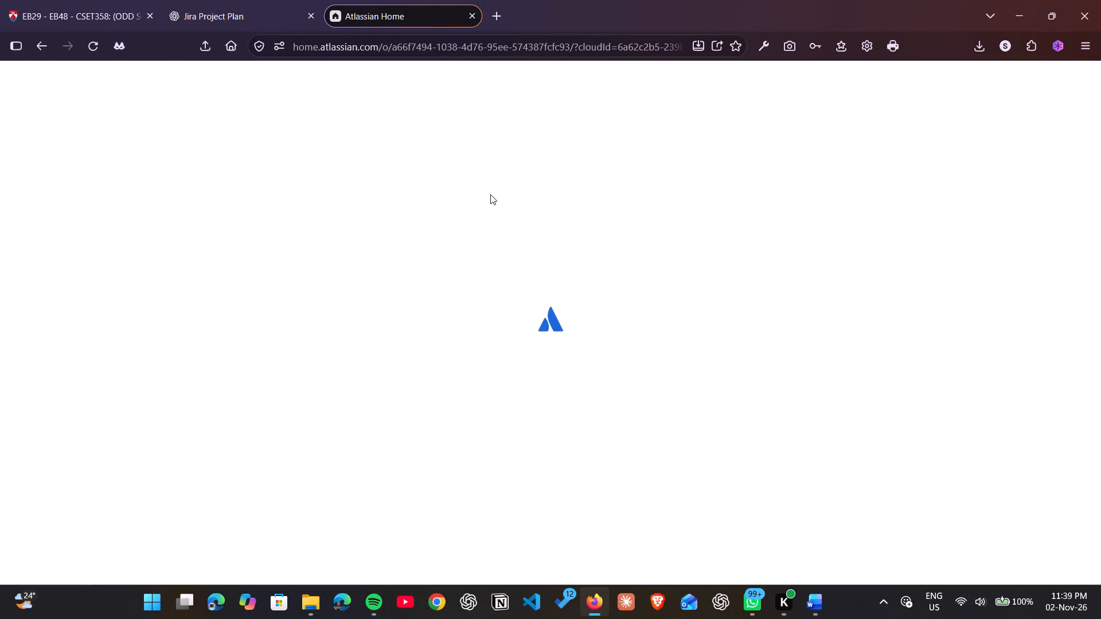
key("ctrl+minus")
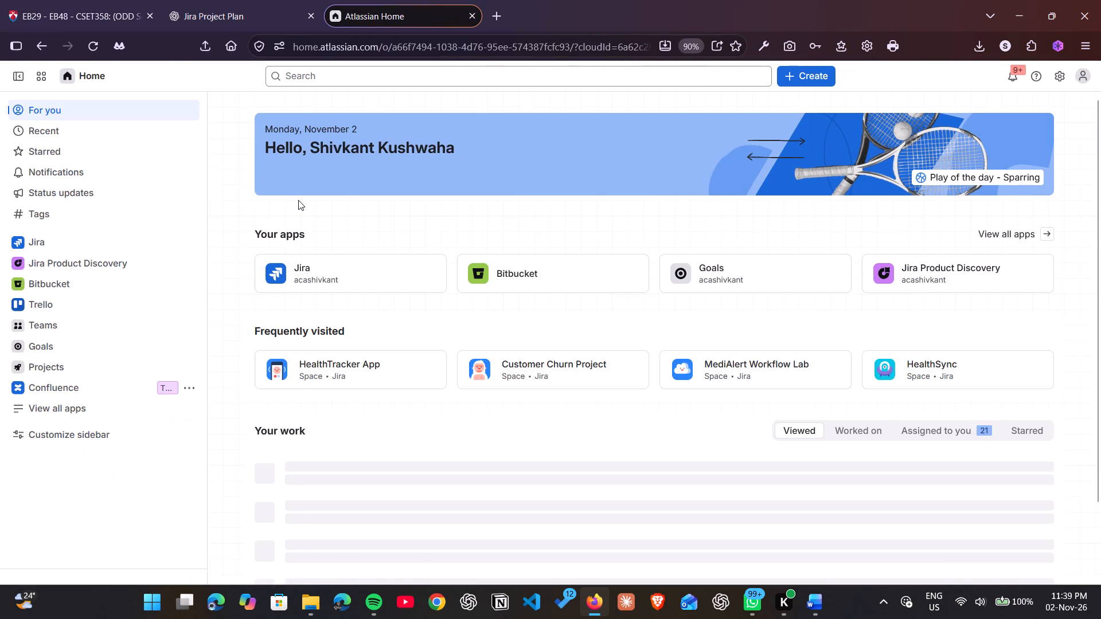
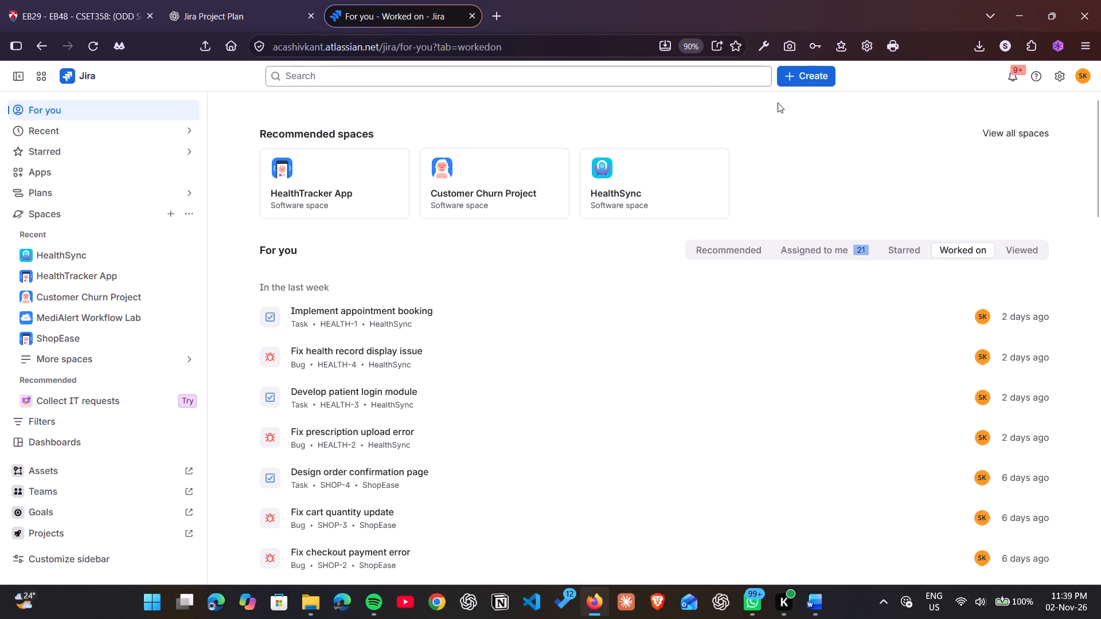
Copy the address of the Jira For you page and open a new browser tab.
key("ctrl+minus")
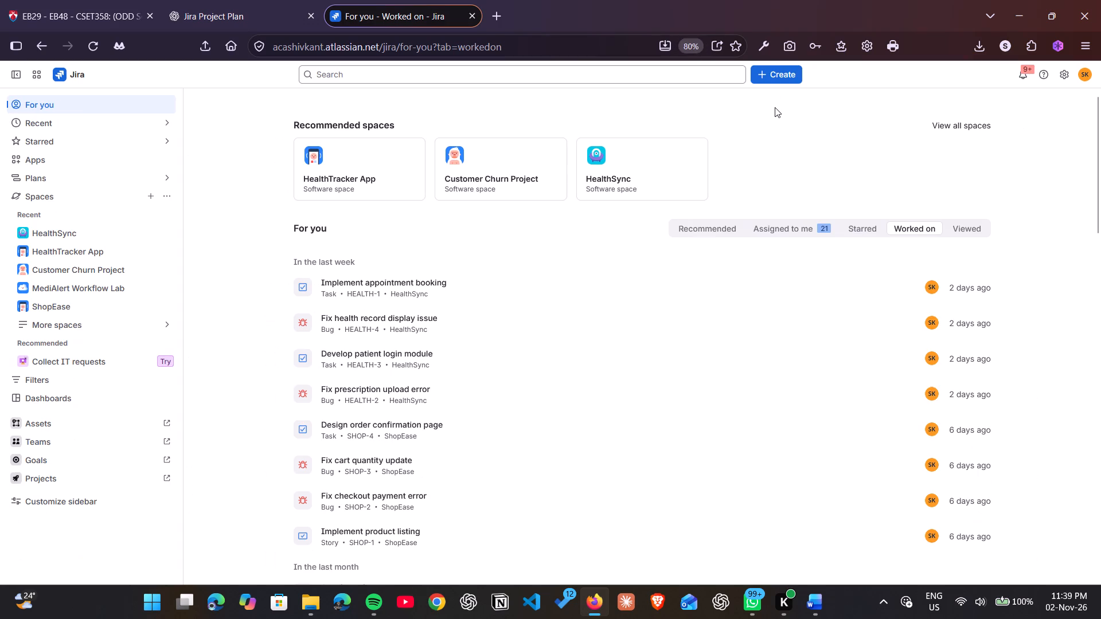
key("ctrl+plus")
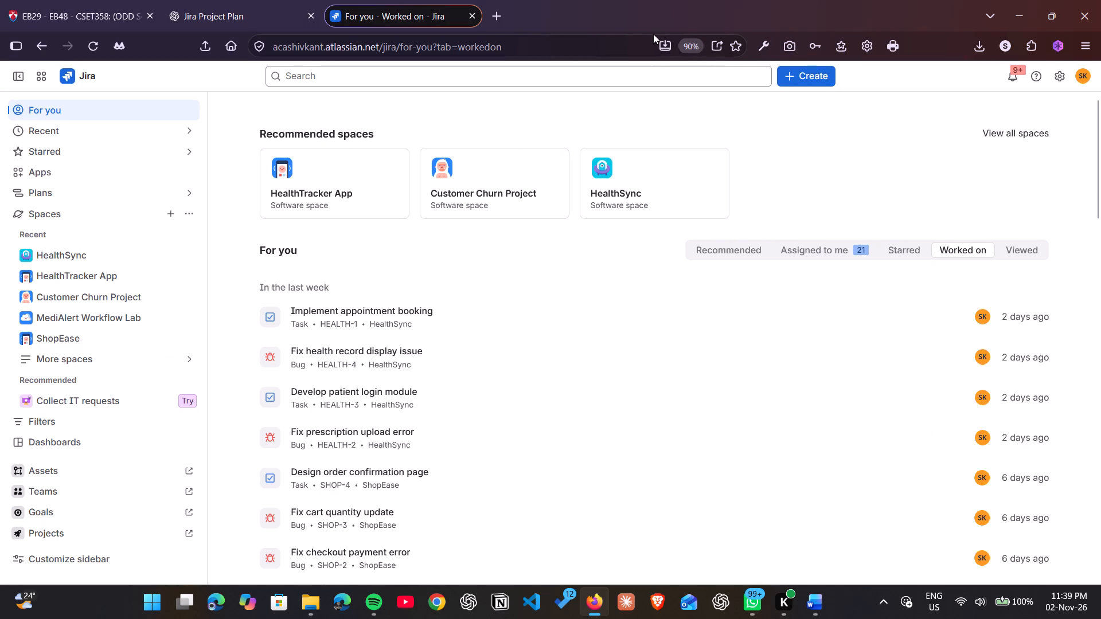
left_click(571, 45)
key("ctrl+c")
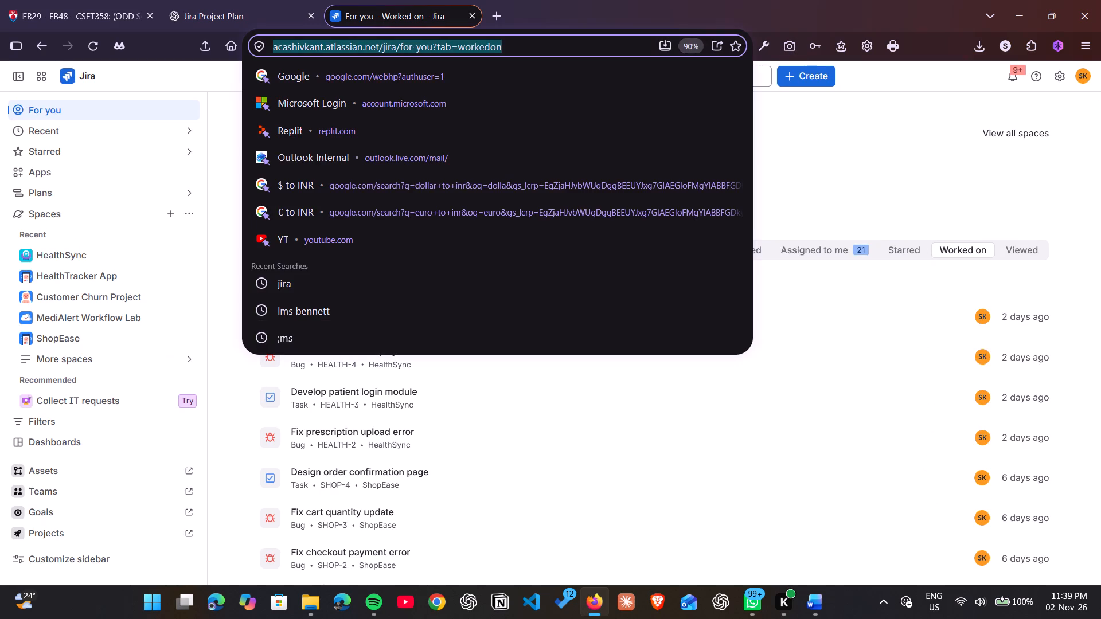
key("ctrl+c")
left_click(501, 21)
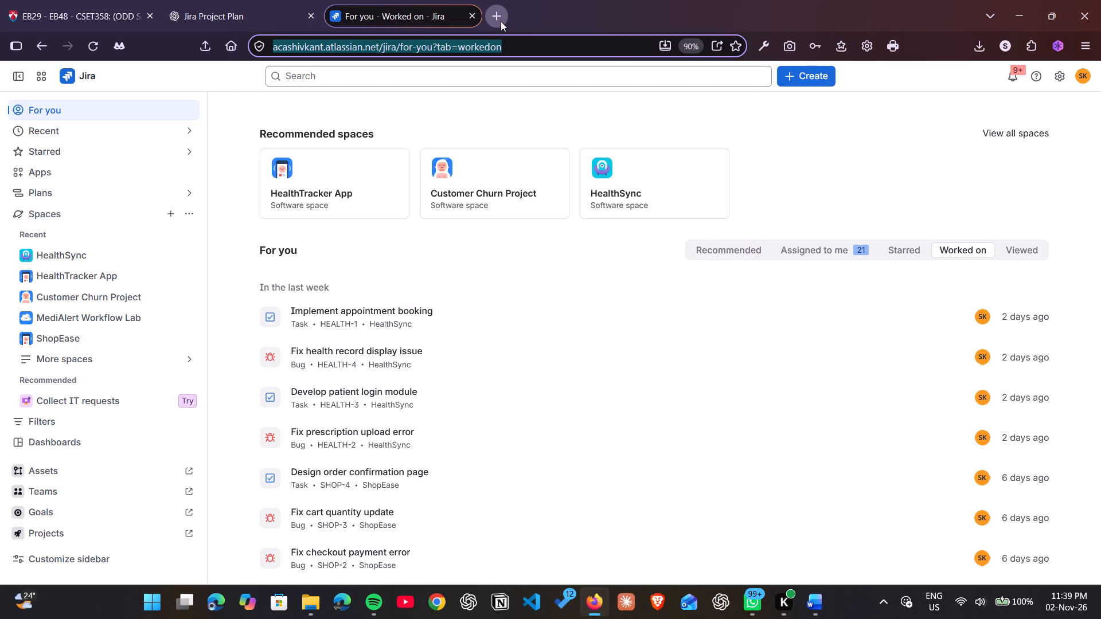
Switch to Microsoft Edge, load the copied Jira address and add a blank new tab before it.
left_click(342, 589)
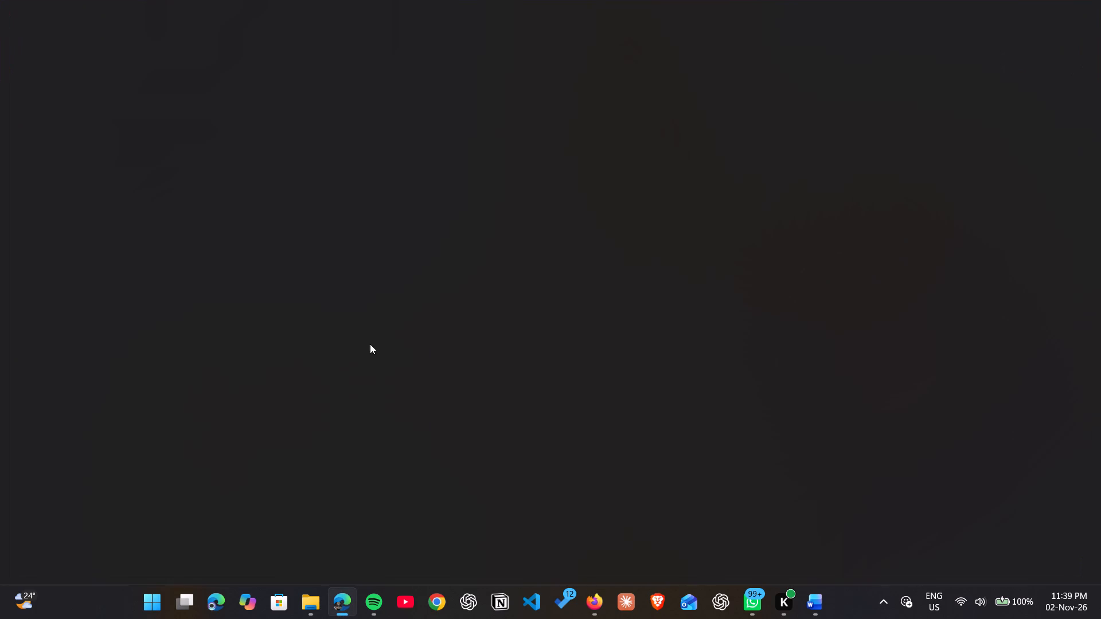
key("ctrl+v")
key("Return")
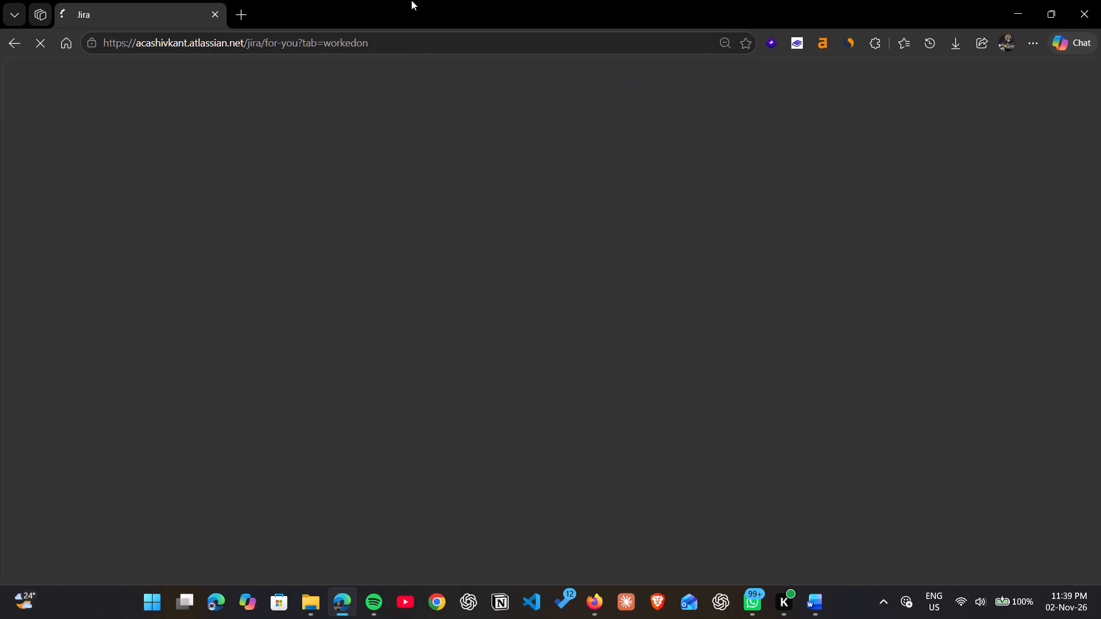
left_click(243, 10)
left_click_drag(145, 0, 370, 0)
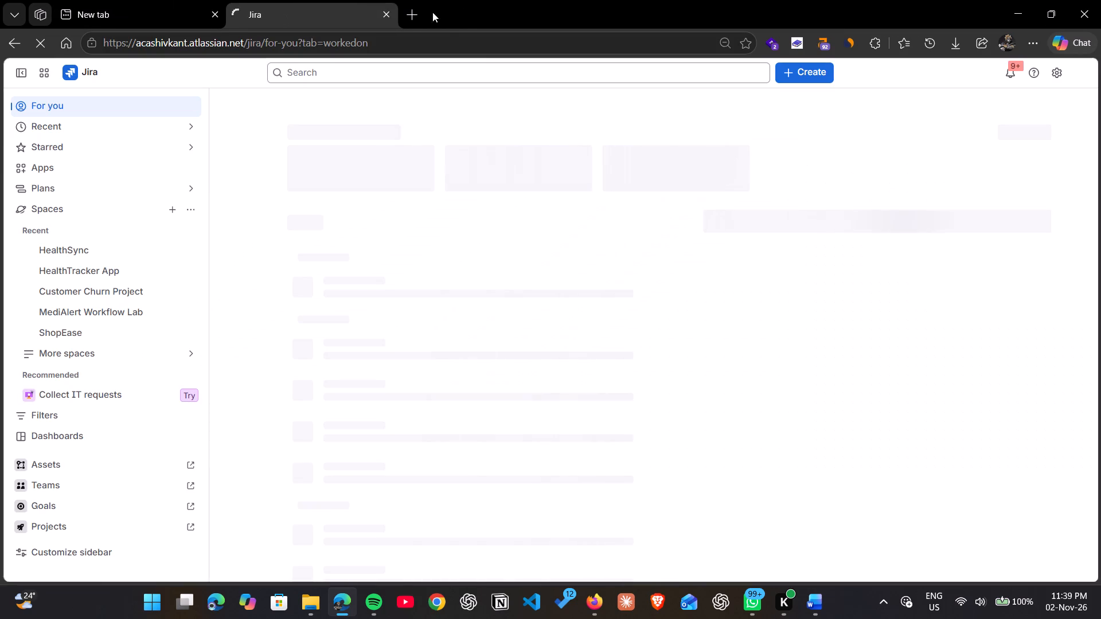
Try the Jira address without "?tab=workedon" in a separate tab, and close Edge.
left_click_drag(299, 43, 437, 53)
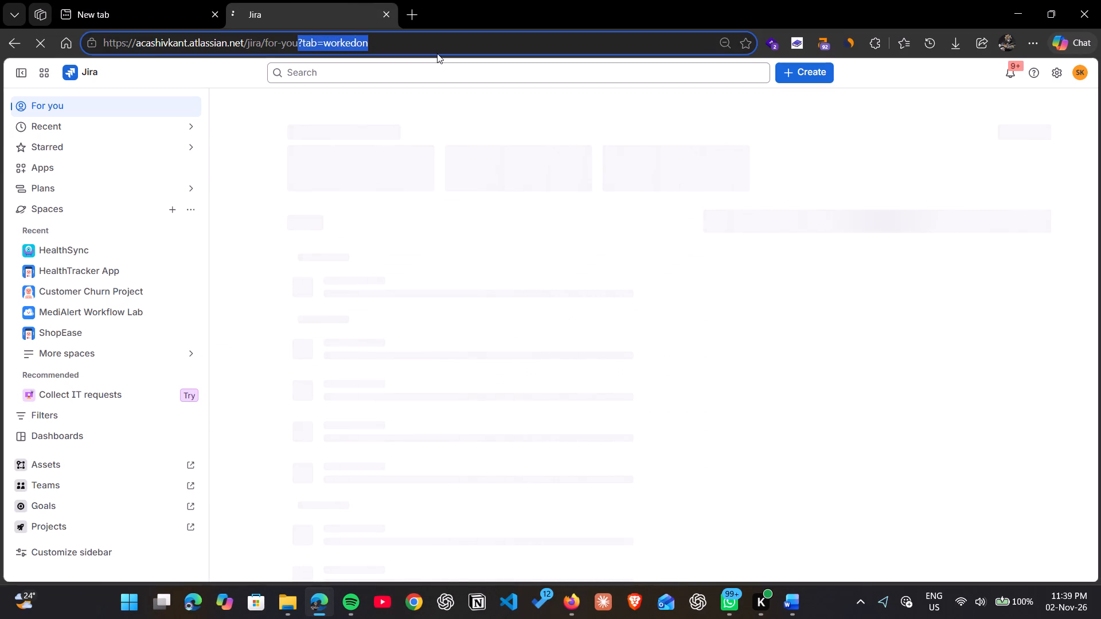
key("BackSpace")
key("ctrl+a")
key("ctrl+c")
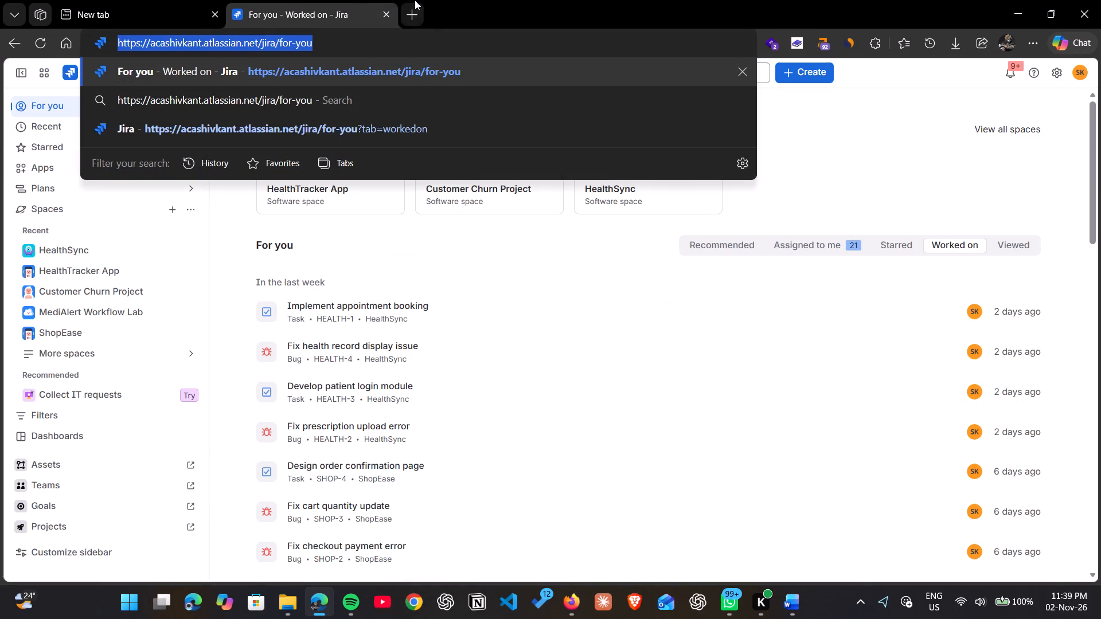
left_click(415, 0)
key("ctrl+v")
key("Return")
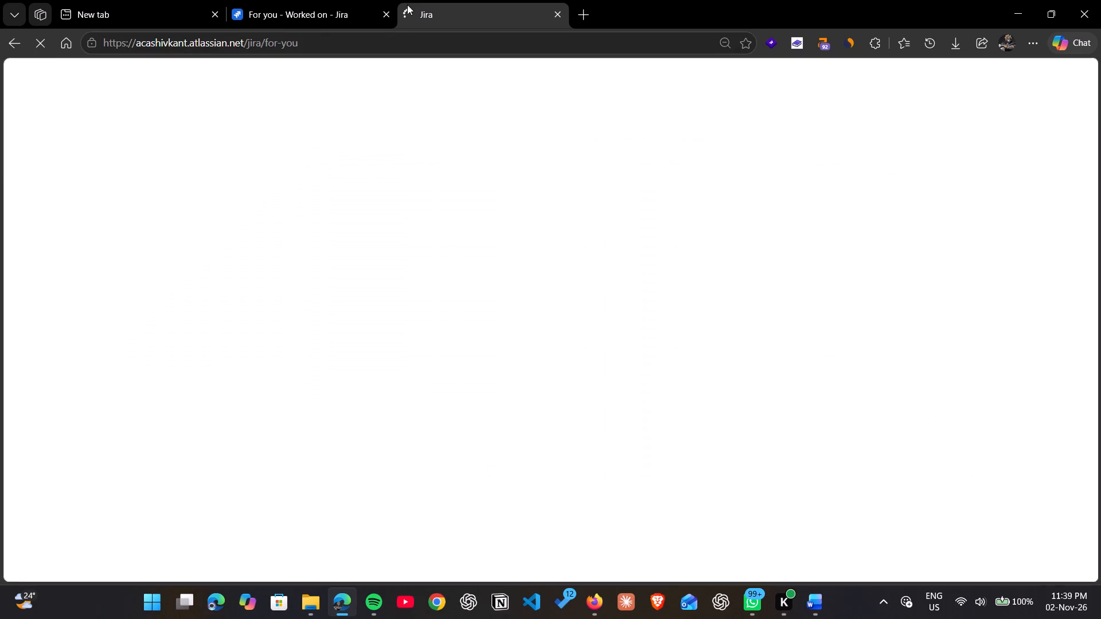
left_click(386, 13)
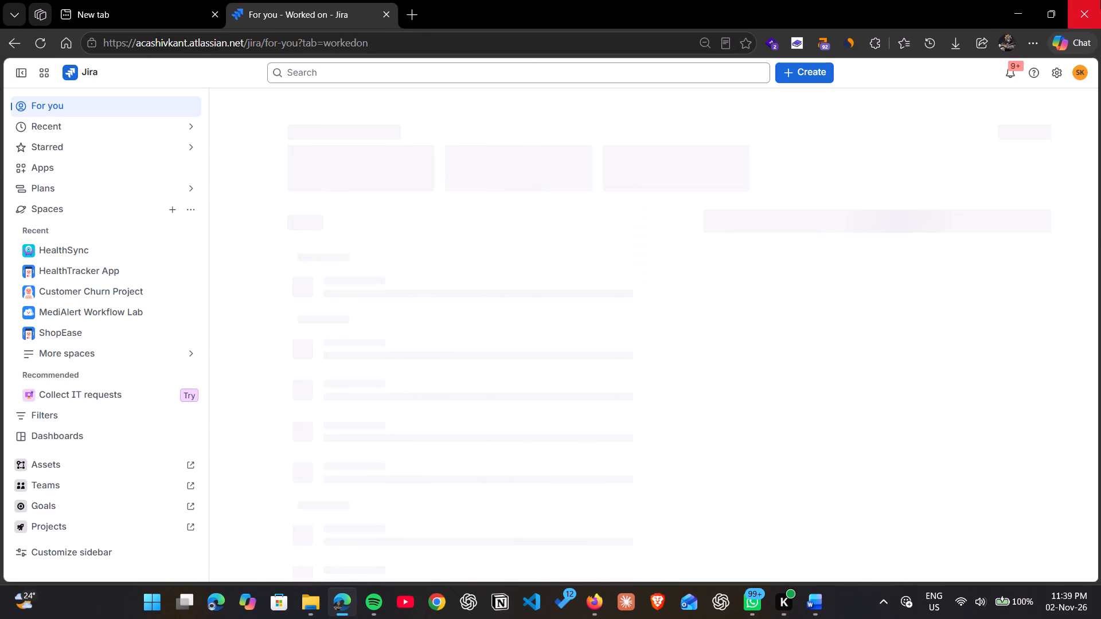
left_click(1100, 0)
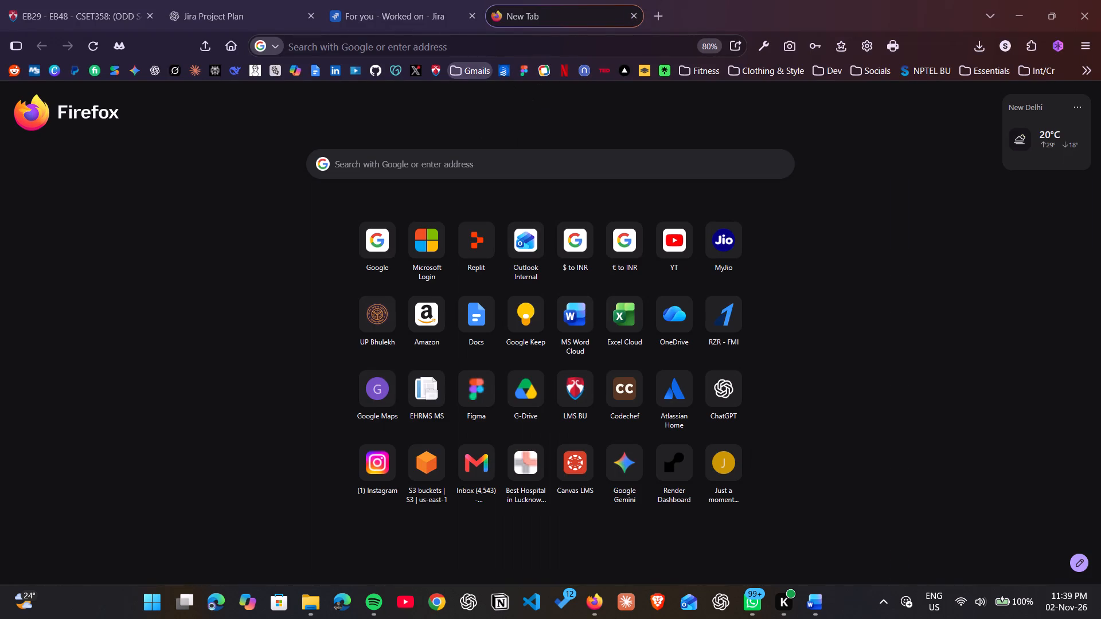
Reload the Jira For you page in Firefox, copy its full address, and return to the New Tab page.
left_click(447, 6)
key("ctrl+c")
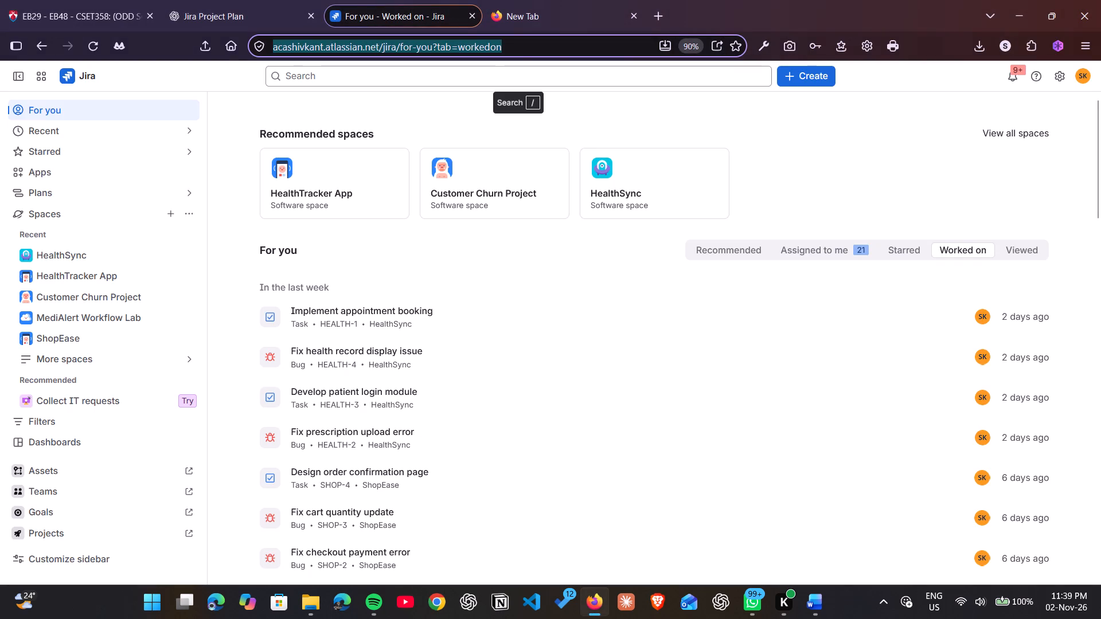
left_click(525, 45)
key("ctrl+a")
key("ctrl+v")
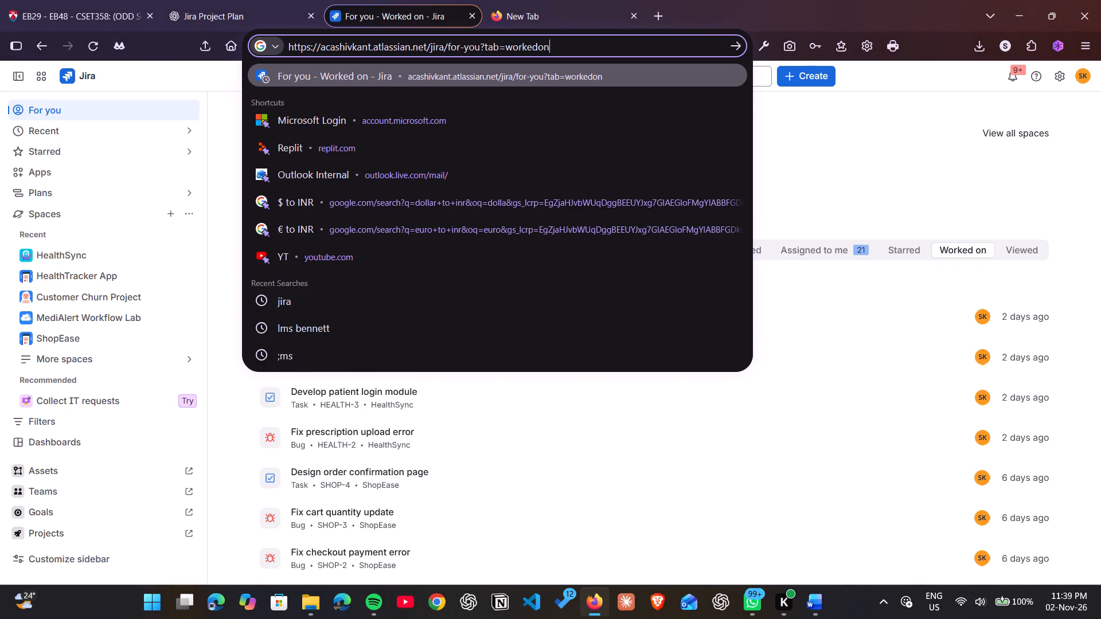
key("ctrl+z")
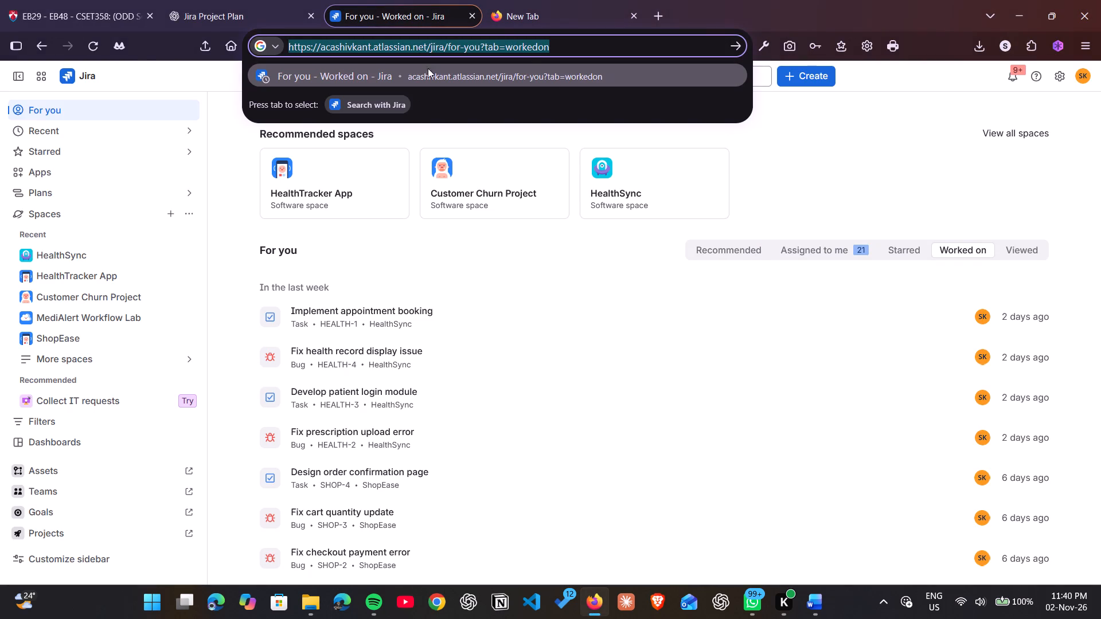
left_click(89, 44)
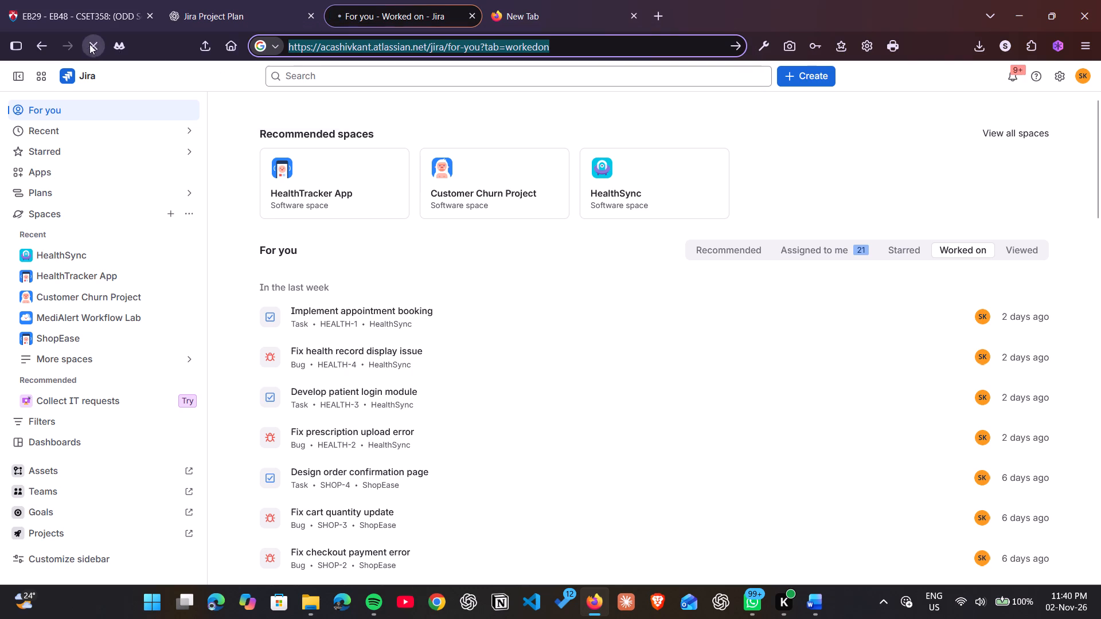
left_click(532, 101)
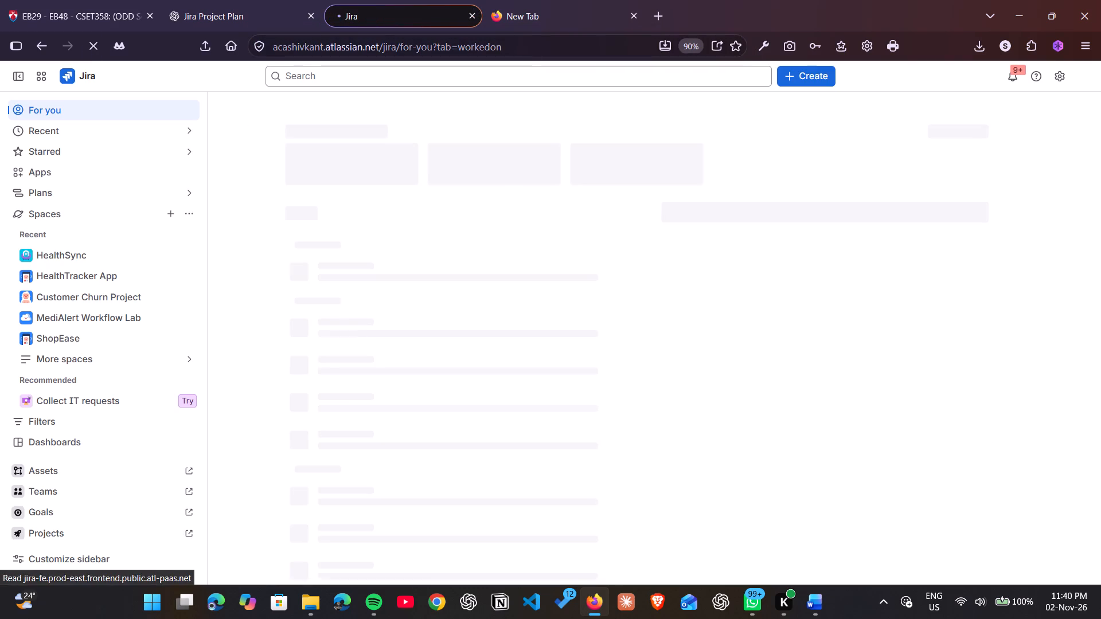
left_click(532, 50)
key("ctrl+c")
left_click(544, 15)
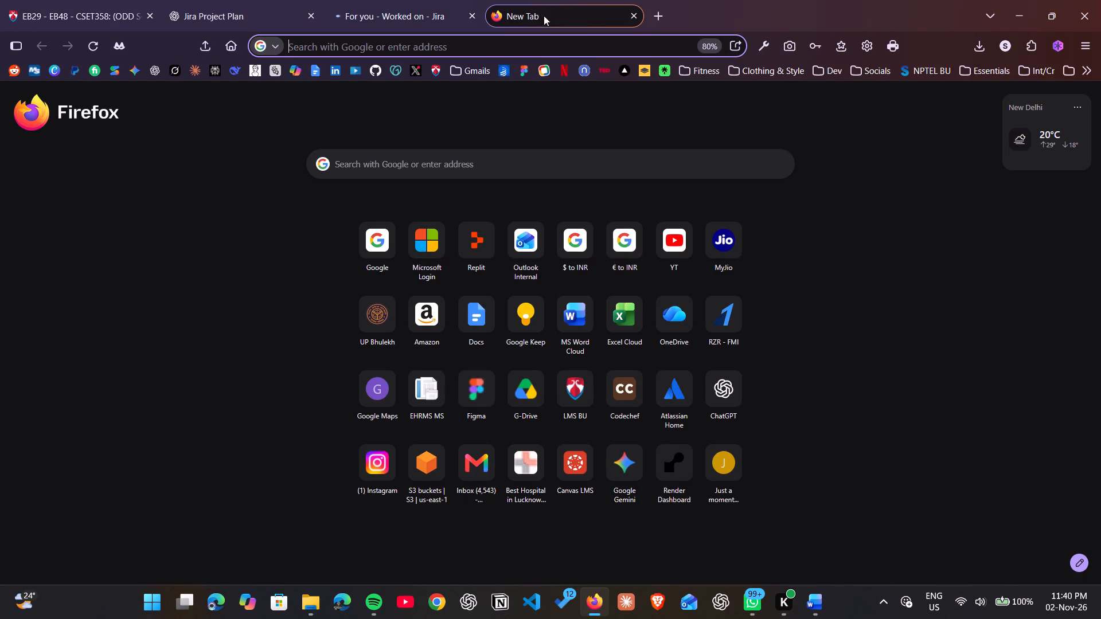
Edit the ChatGPT shortcut on the New Tab page and replace its URL with the copied Jira address.
left_click(741, 374)
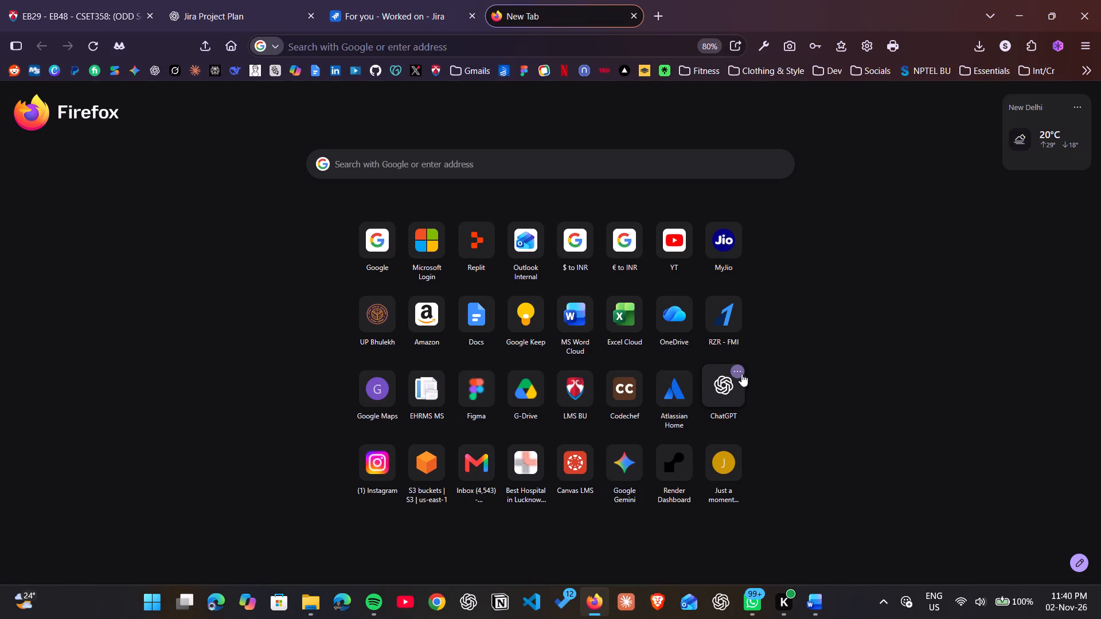
left_click(755, 408)
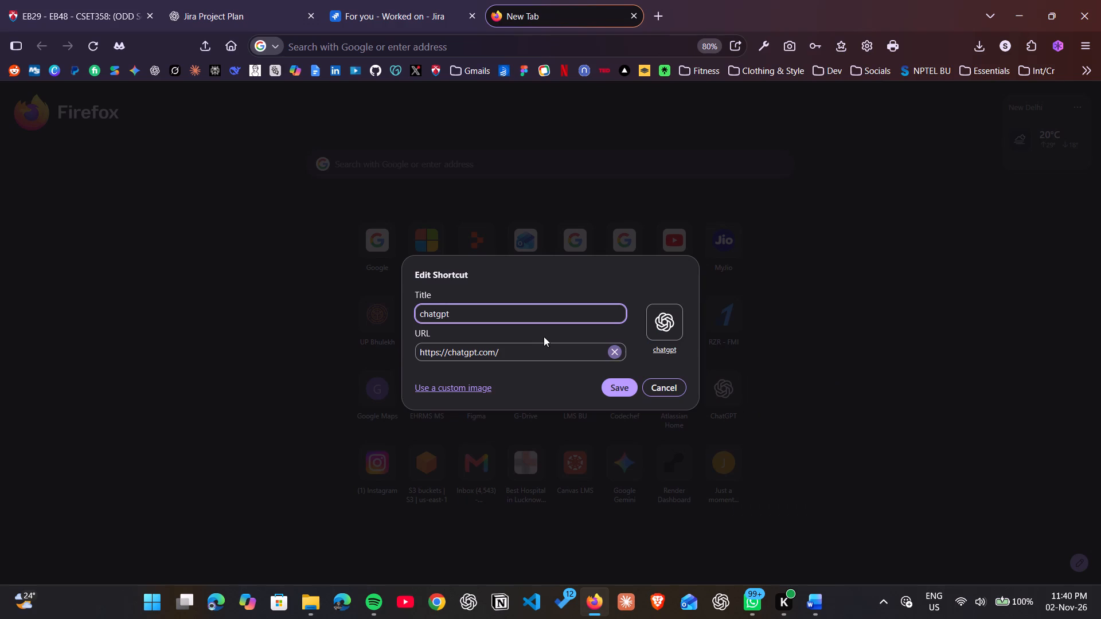
left_click(534, 347)
key("ctrl+a")
key("ctrl+v")
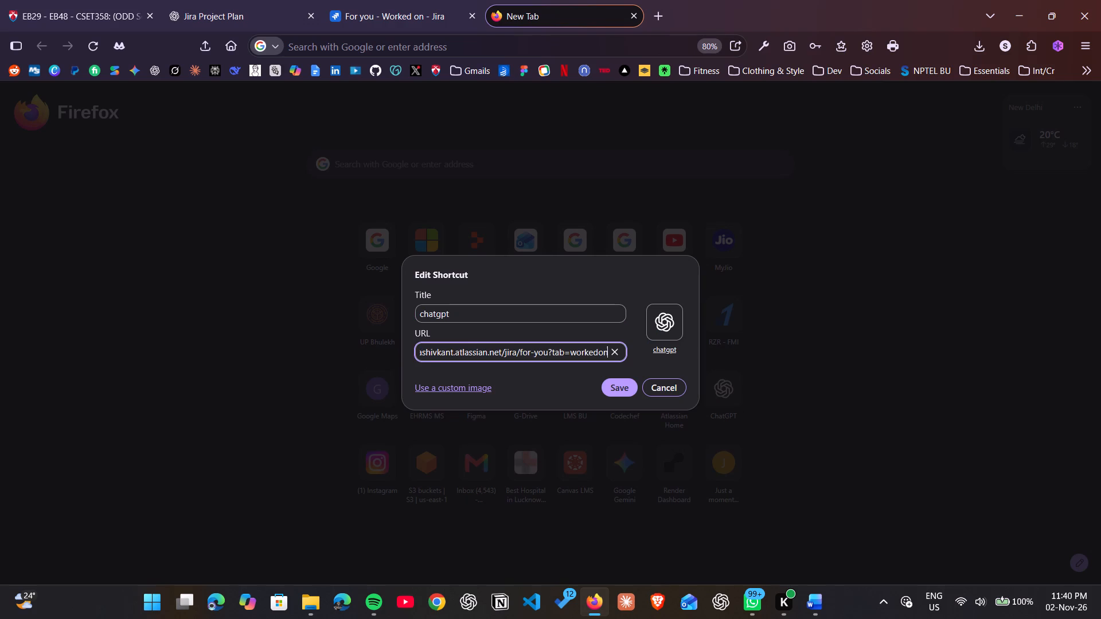
Set the shortcut's title to "Jira - AS" and save it.
left_click(506, 313)
key("ctrl+a")
type("Jira")
key("space")
type("- S")
key("BackSpace")
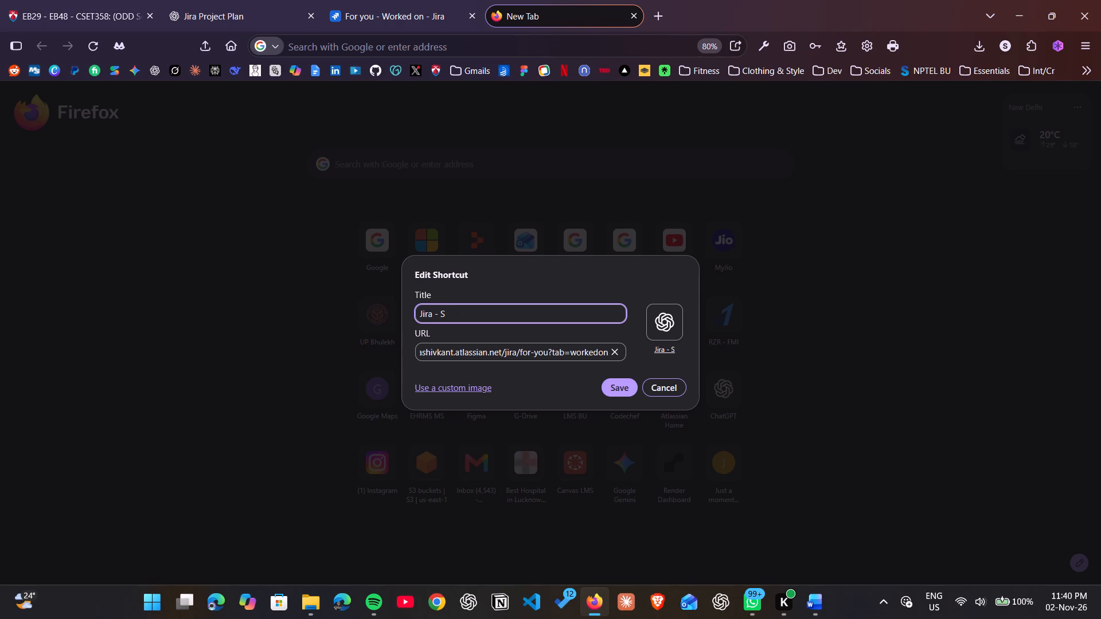
type("AS")
left_click(622, 393)
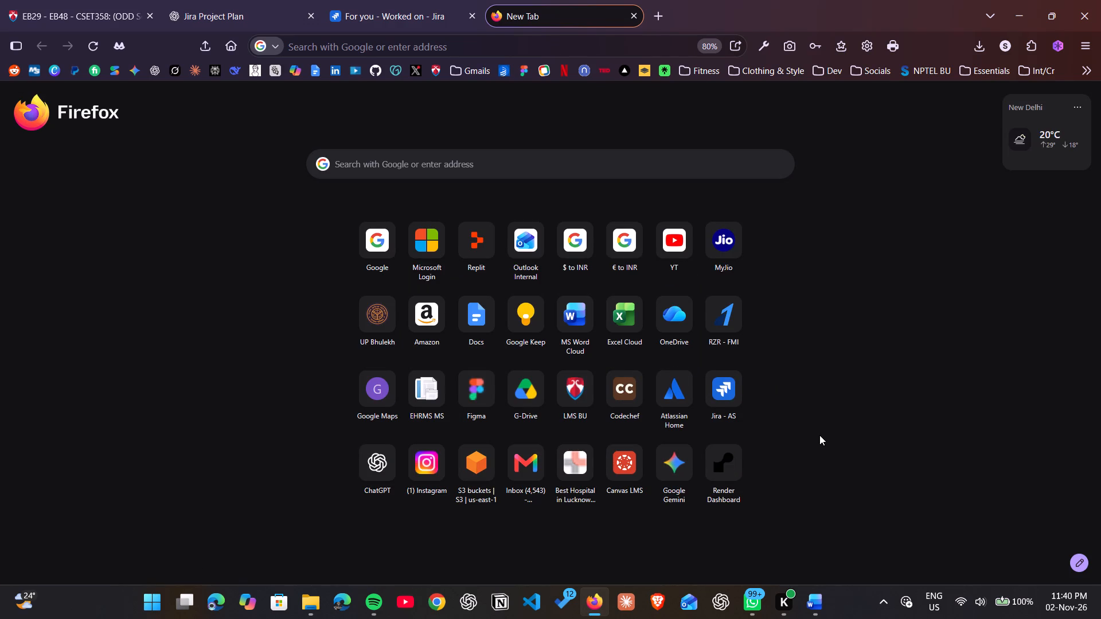
Open the new Jira - AS shortcut and close the older duplicate Jira tab.
left_click(740, 409)
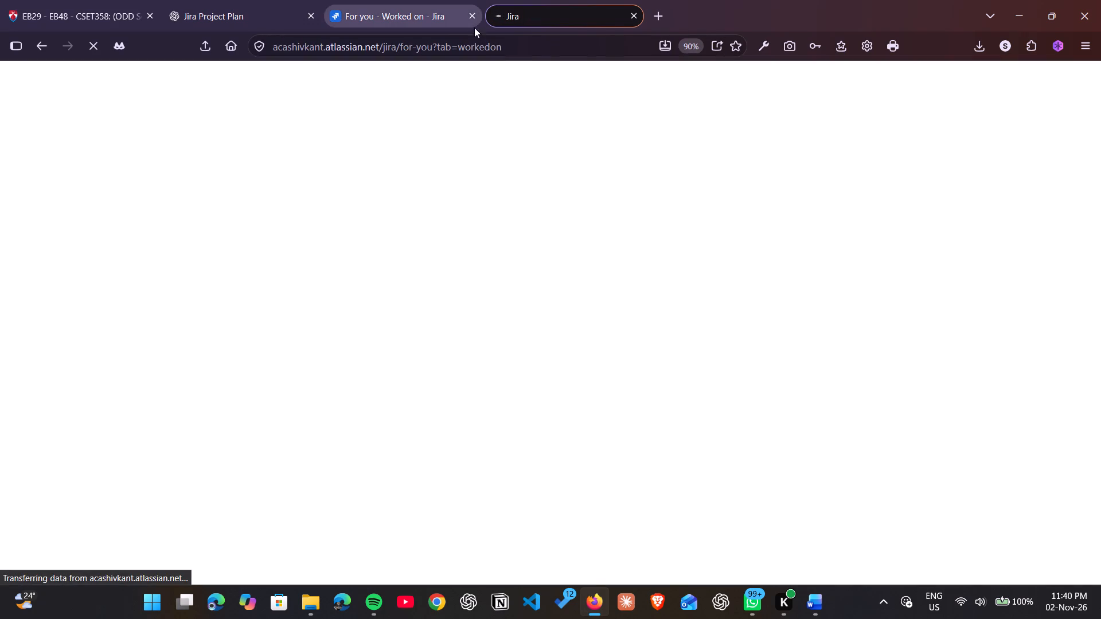
left_click(473, 22)
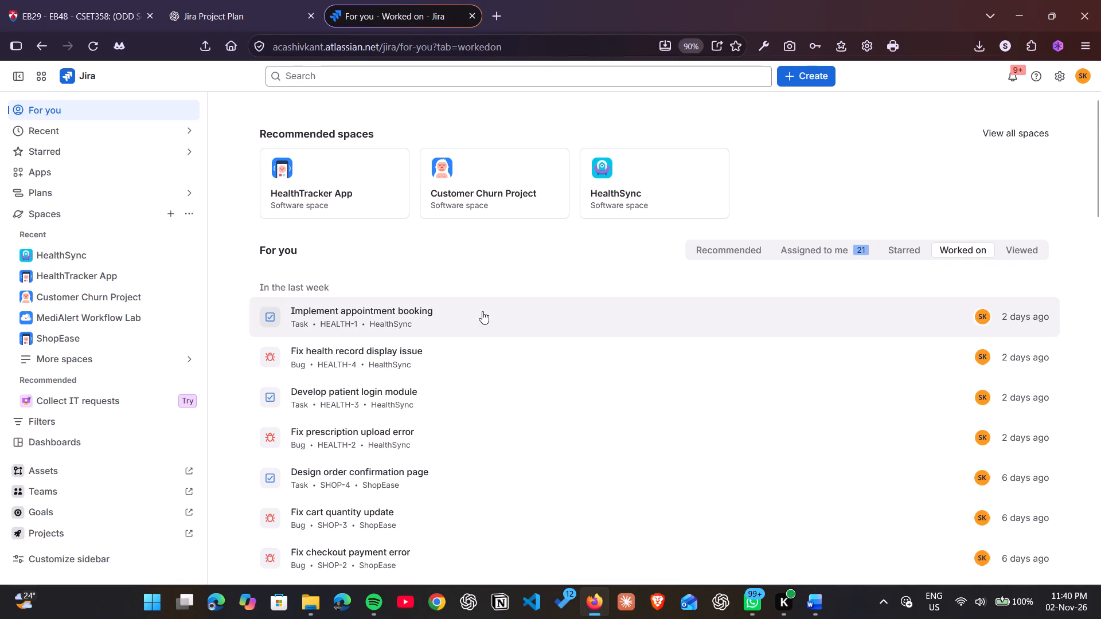
Bring up the full list of Jira spaces and open the Customer Churn Project.
scroll(482, 311, "up", 1)
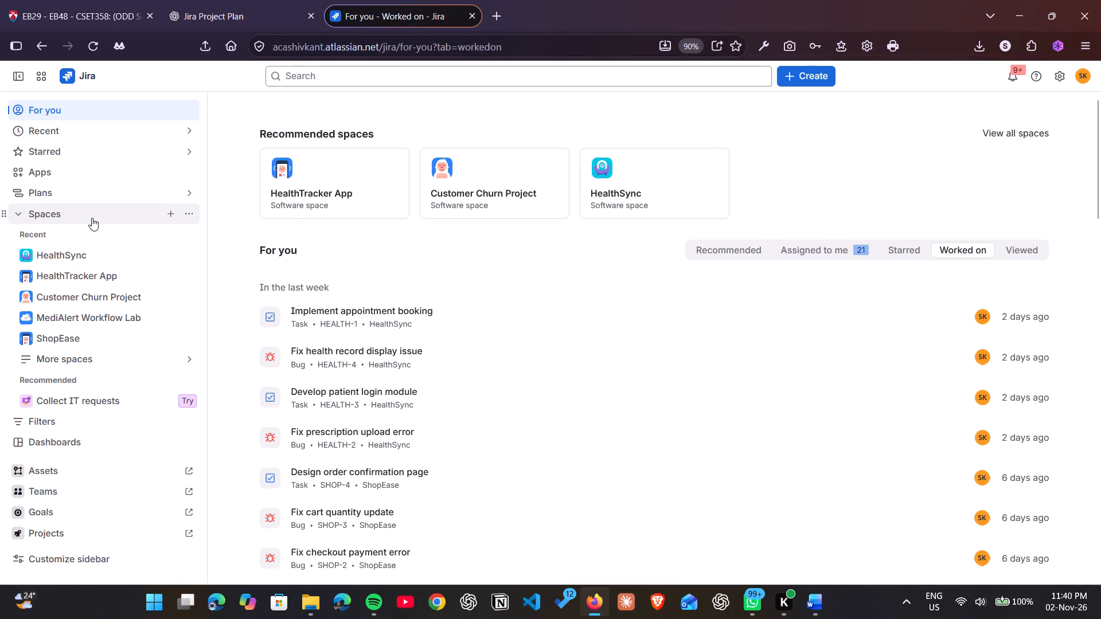
left_click(92, 218)
left_click(92, 218)
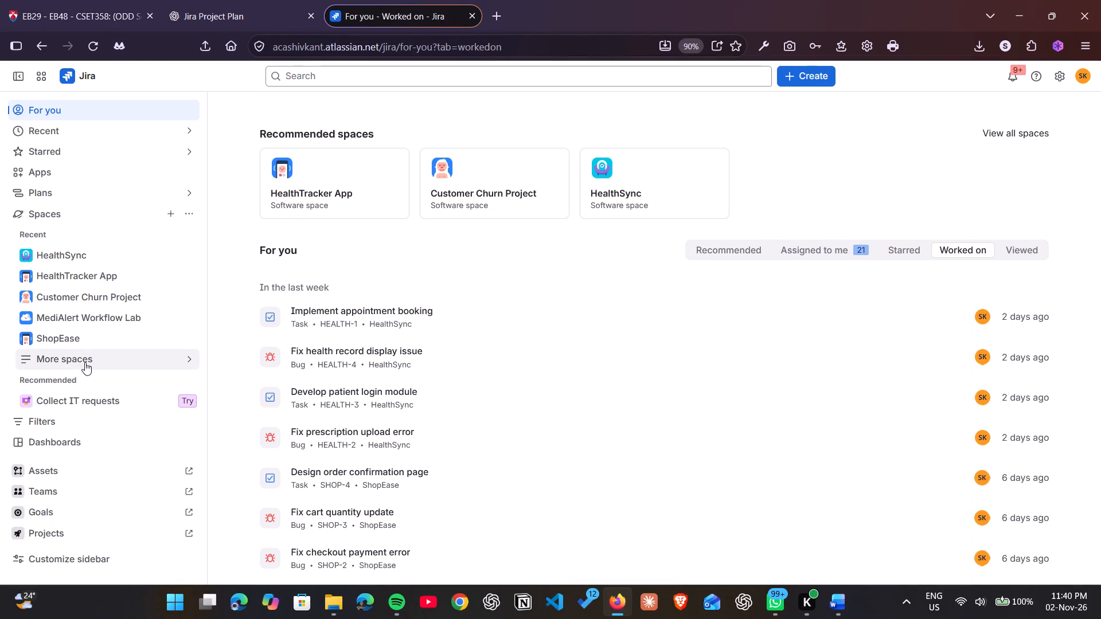
left_click(85, 362)
left_click(271, 437)
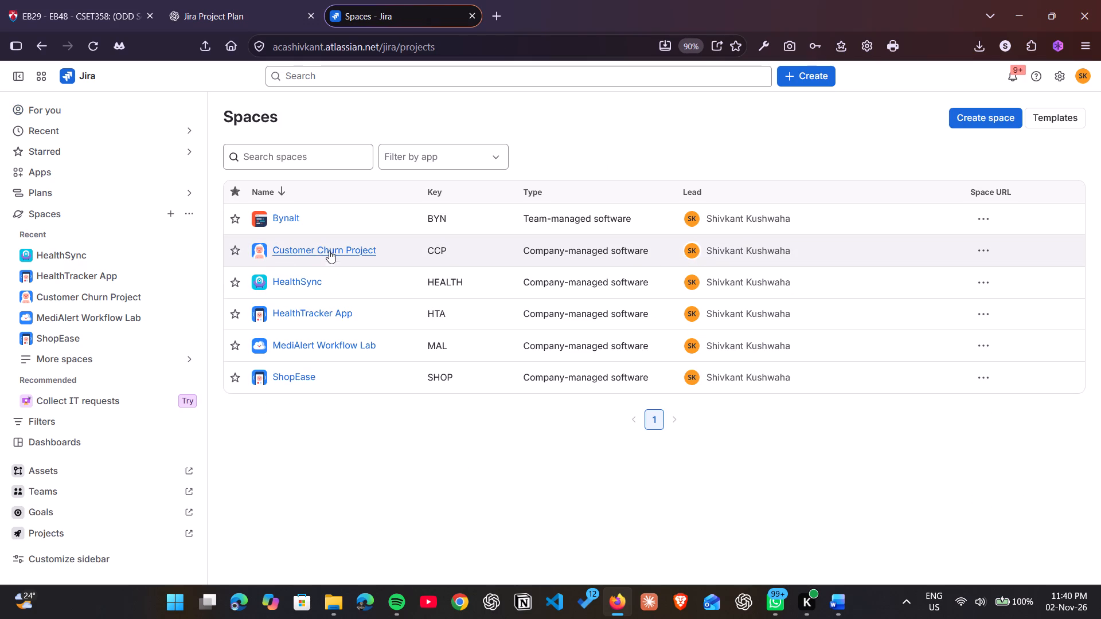
left_click(345, 252)
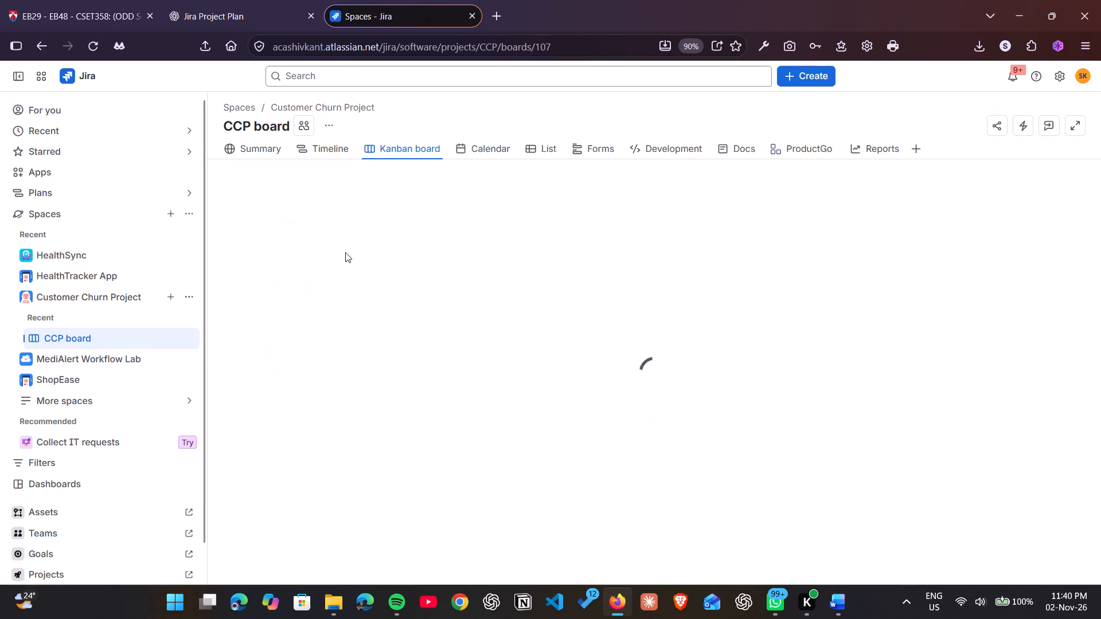
Examine the Customer Churn Project's Kanban board, timeline and calendar, and return to the Kanban board.
scroll(431, 358, "down", 1)
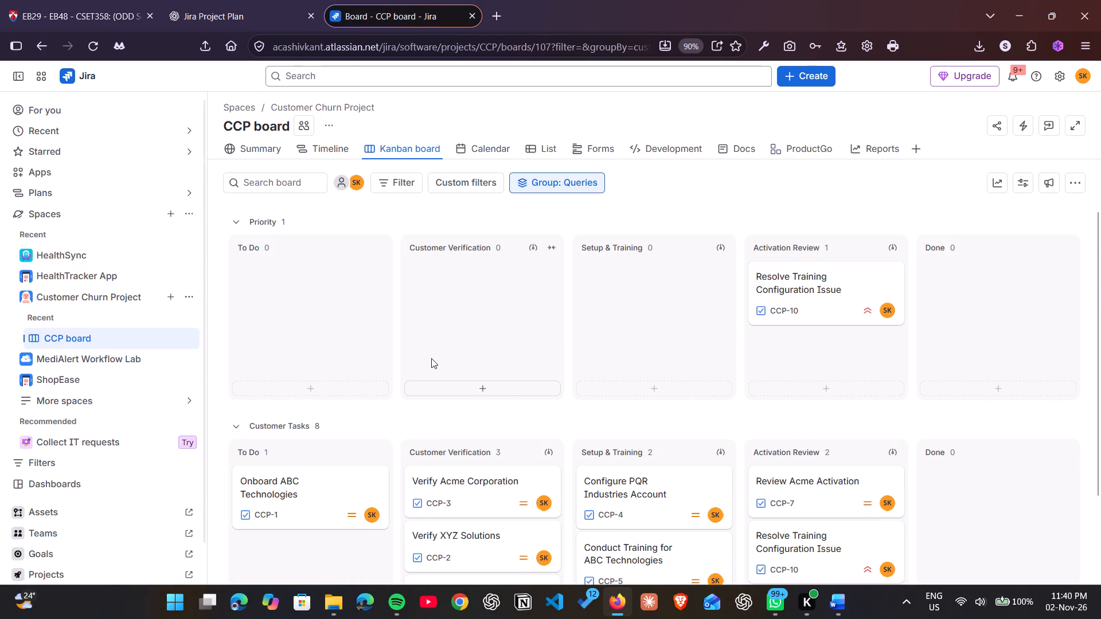
scroll(431, 358, "down", 4)
scroll(431, 358, "up", 6)
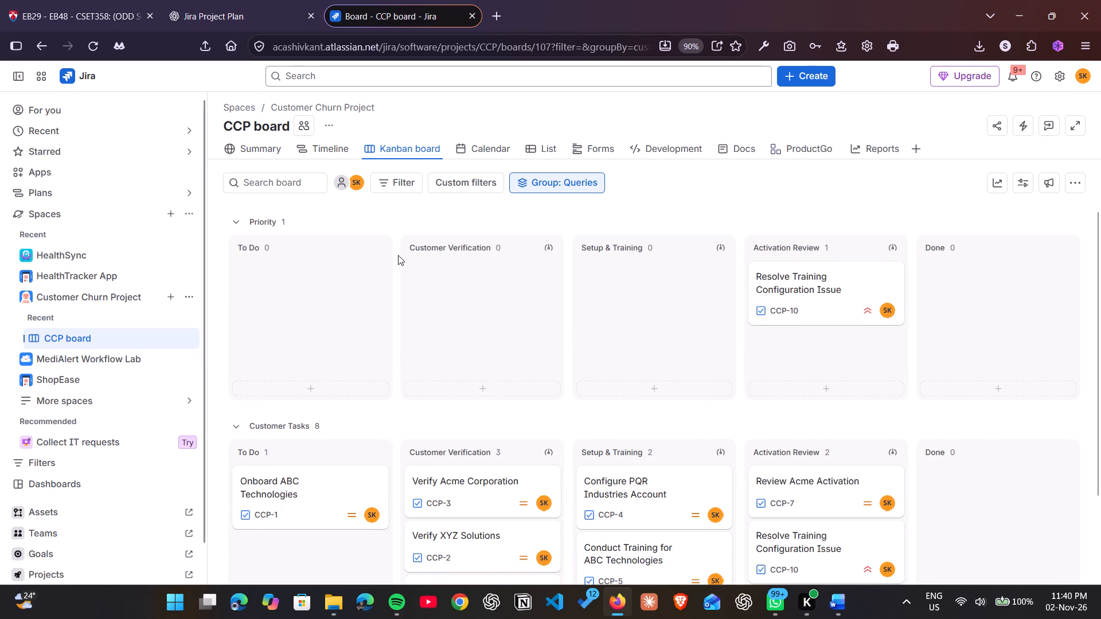
scroll(398, 255, "down", 5)
scroll(398, 255, "up", 4)
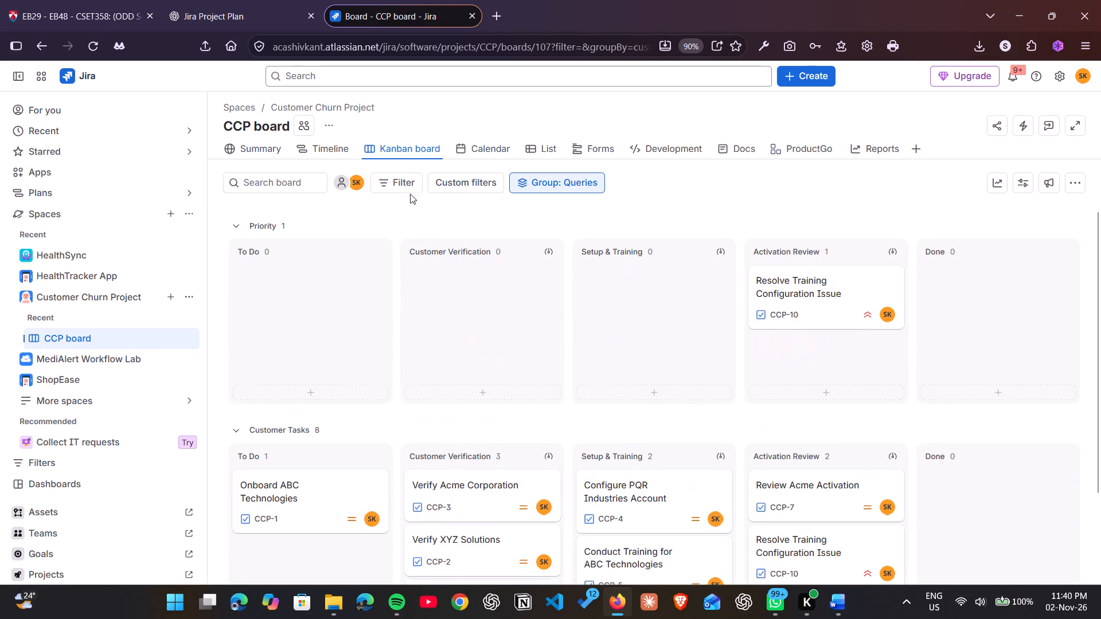
left_click(311, 152)
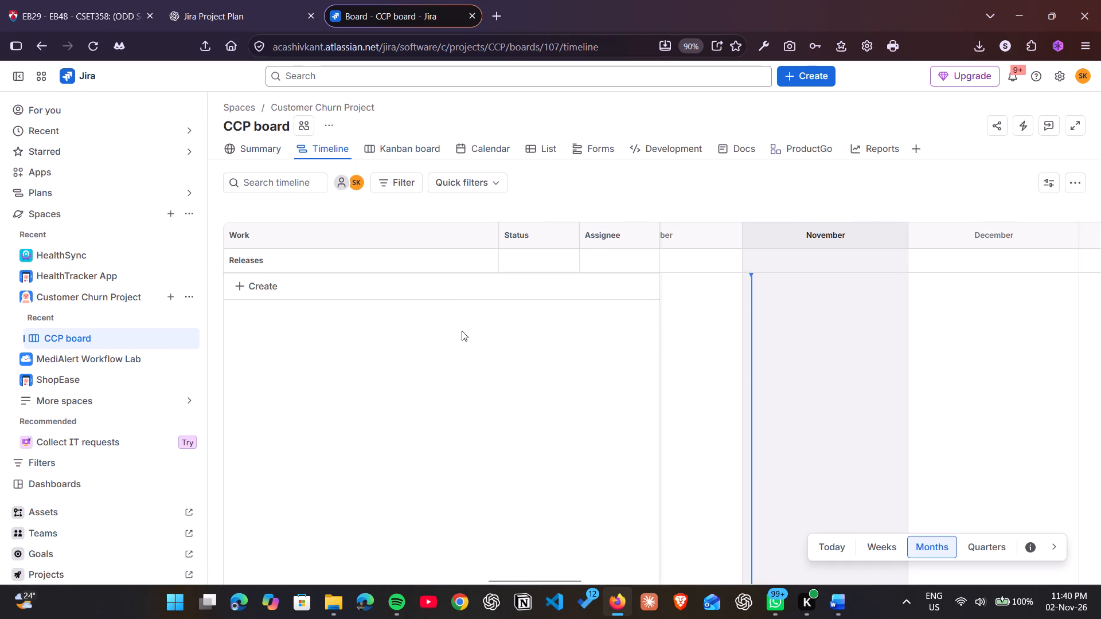
scroll(462, 331, "down", 1)
scroll(825, 417, "left", 2)
scroll(825, 417, "down", 5)
scroll(825, 417, "right", 2)
scroll(870, 362, "right", 3)
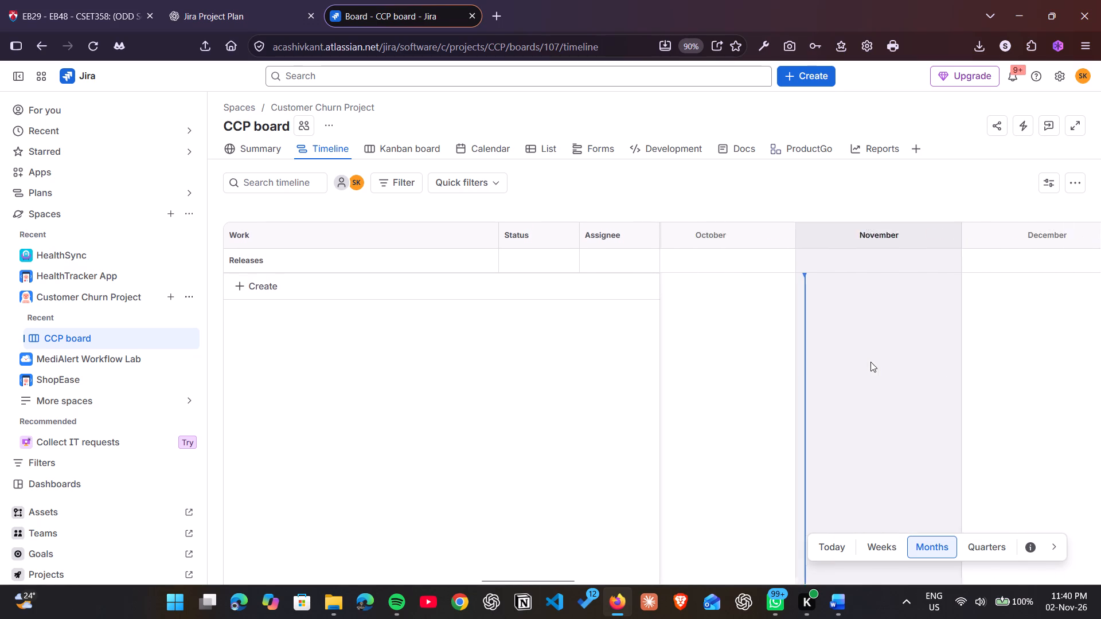
left_click(490, 153)
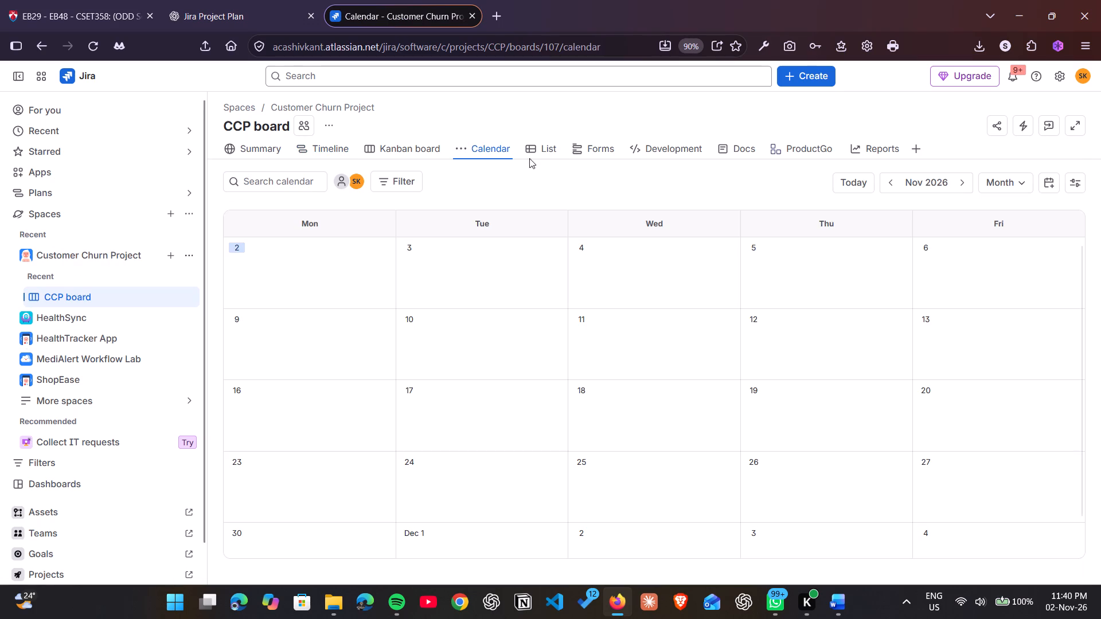
left_click(396, 154)
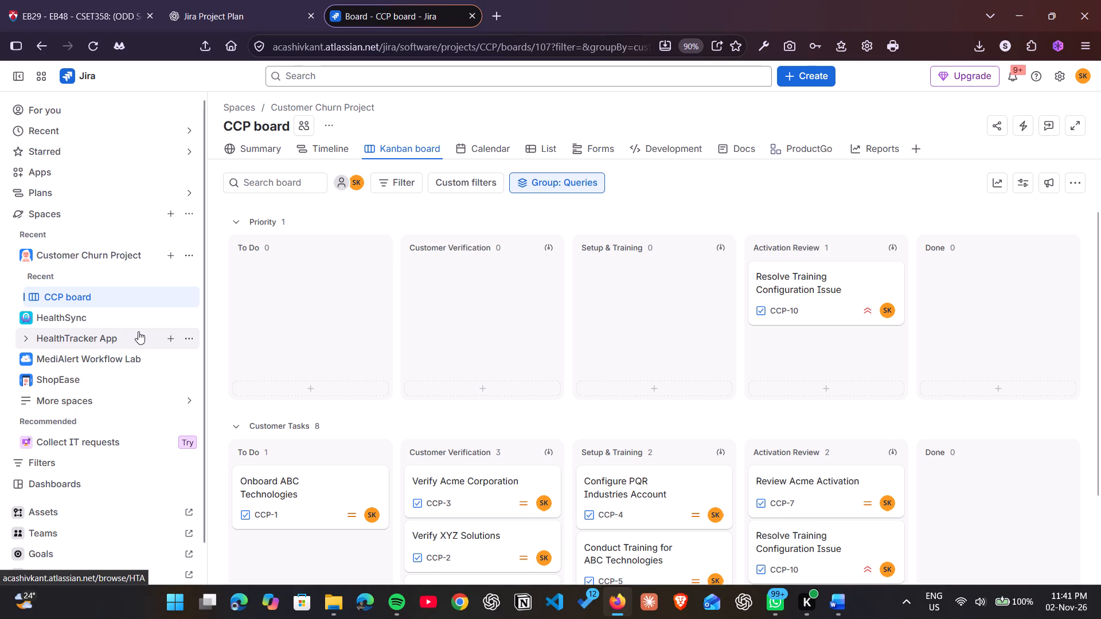
Open the ShopEase space to view its SHOP board backlog.
left_click(121, 381)
left_click(121, 381)
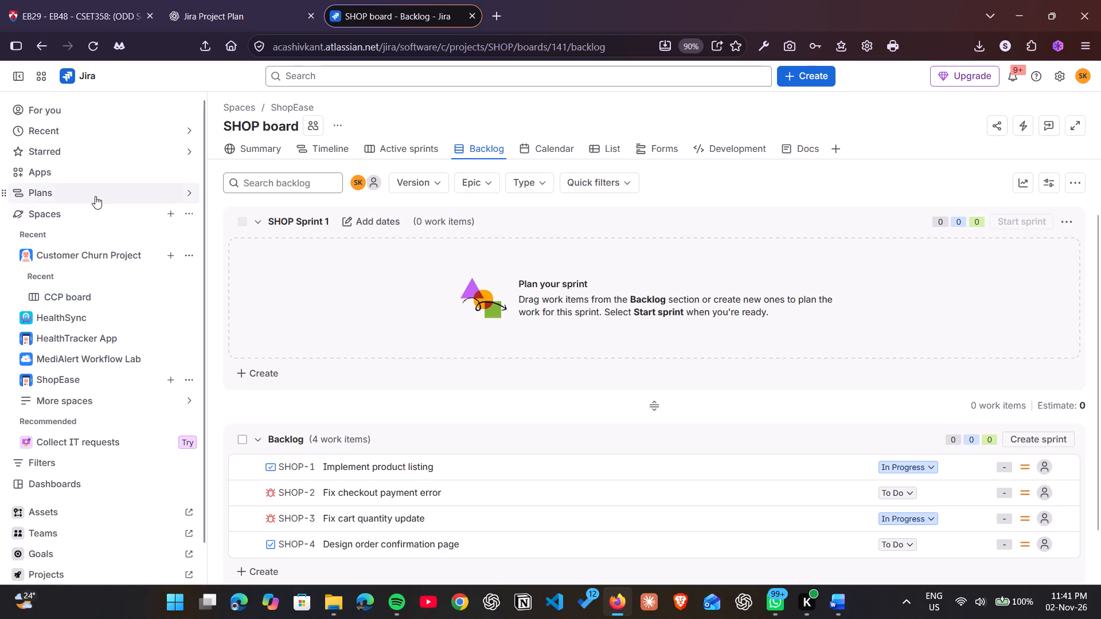
left_click(95, 195)
left_click(85, 175)
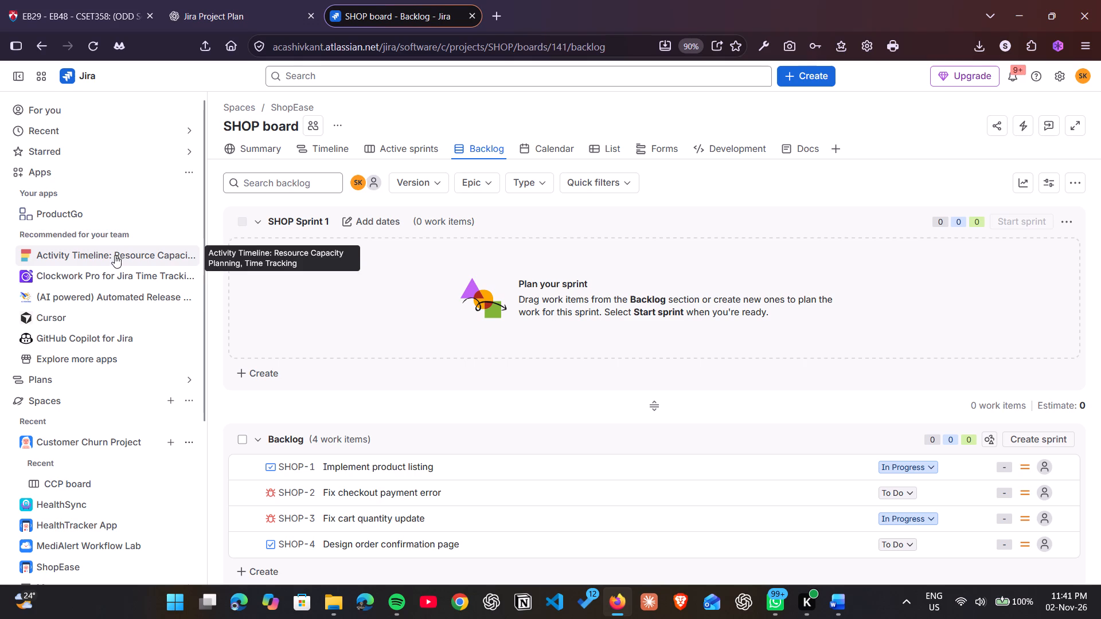
left_click(80, 181)
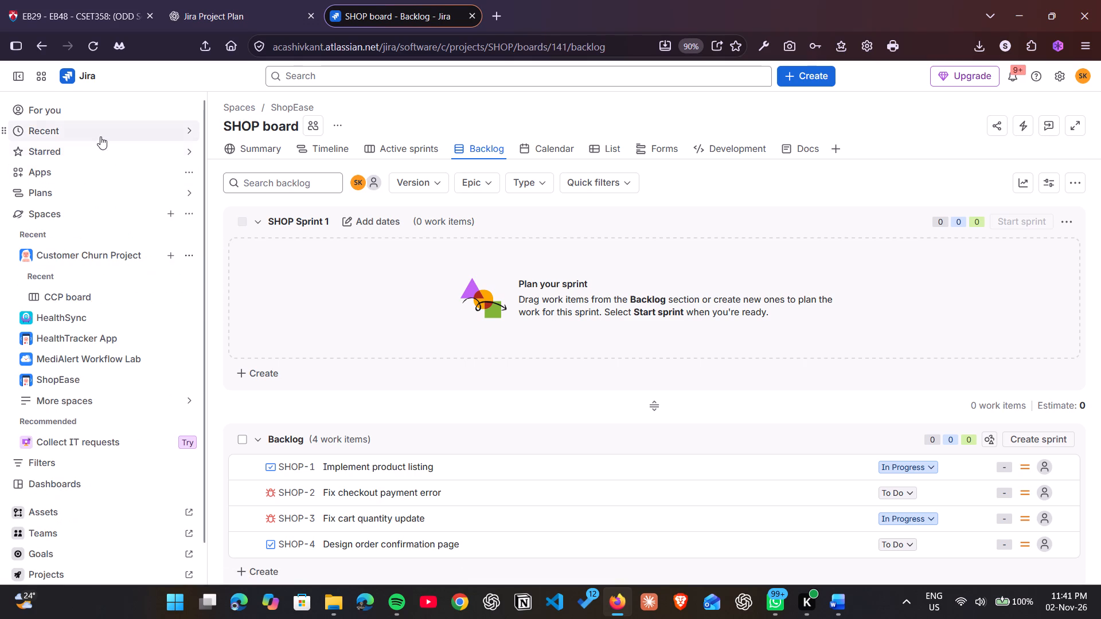
left_click(88, 132)
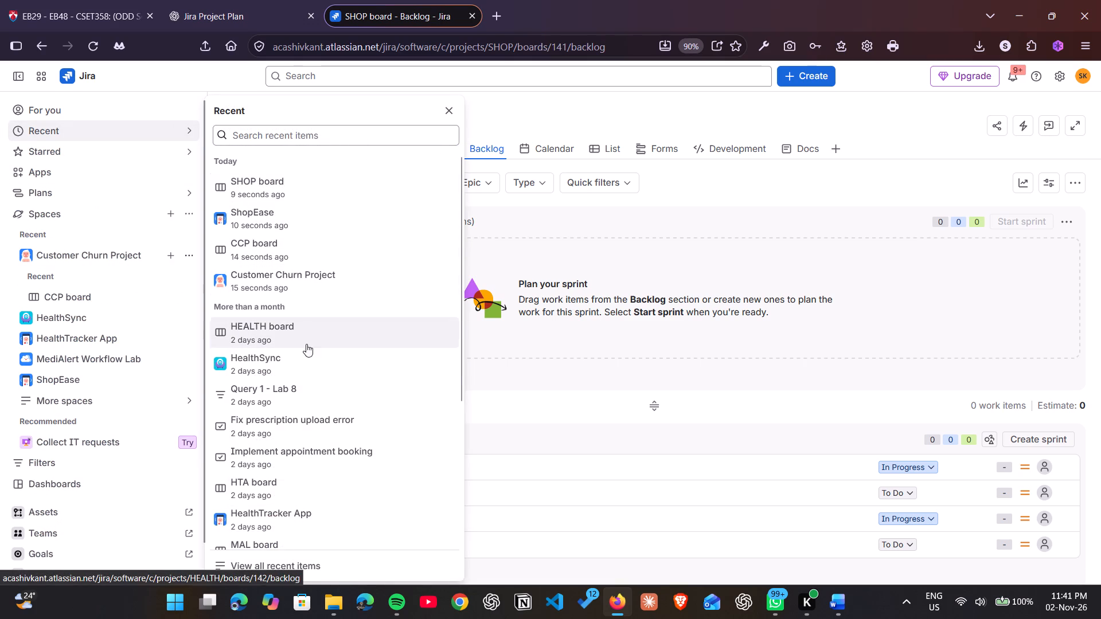
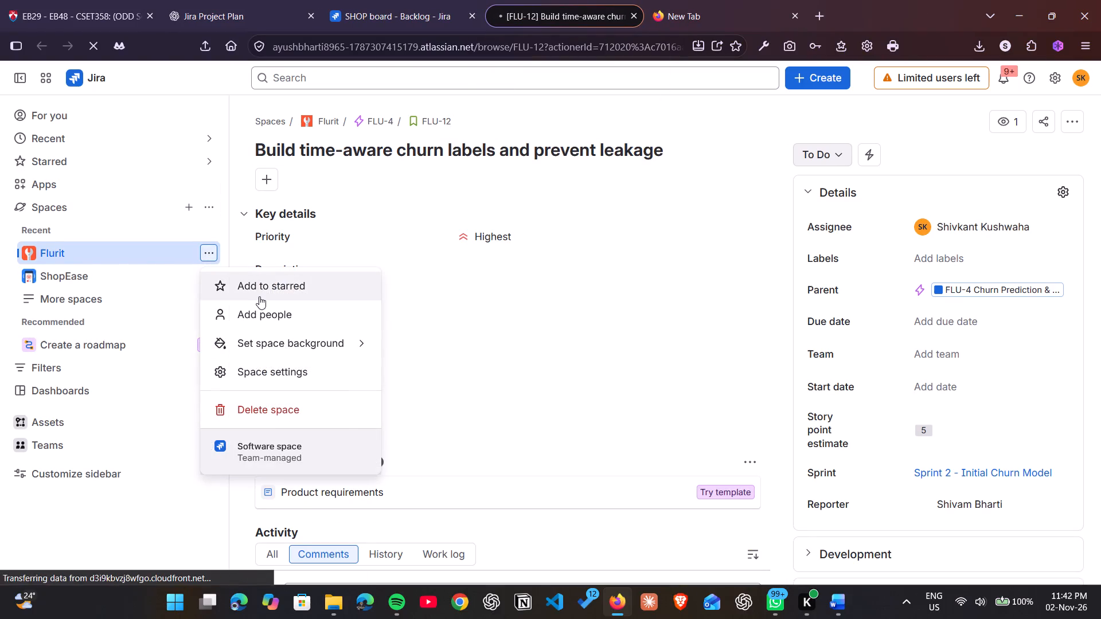
Add the Flurit space to the starred spaces.
left_click(259, 296)
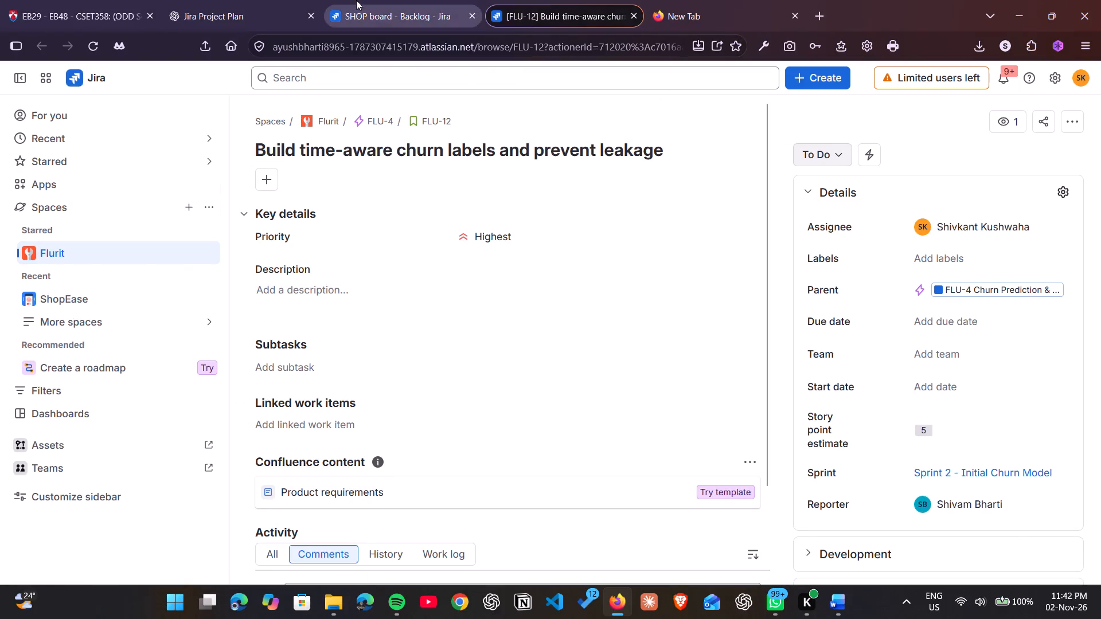
Look through the starred items, the Customer Churn Project board, the Bynalt backlog and the full spaces list on the other Jira site.
left_click(356, 0)
left_click(101, 50)
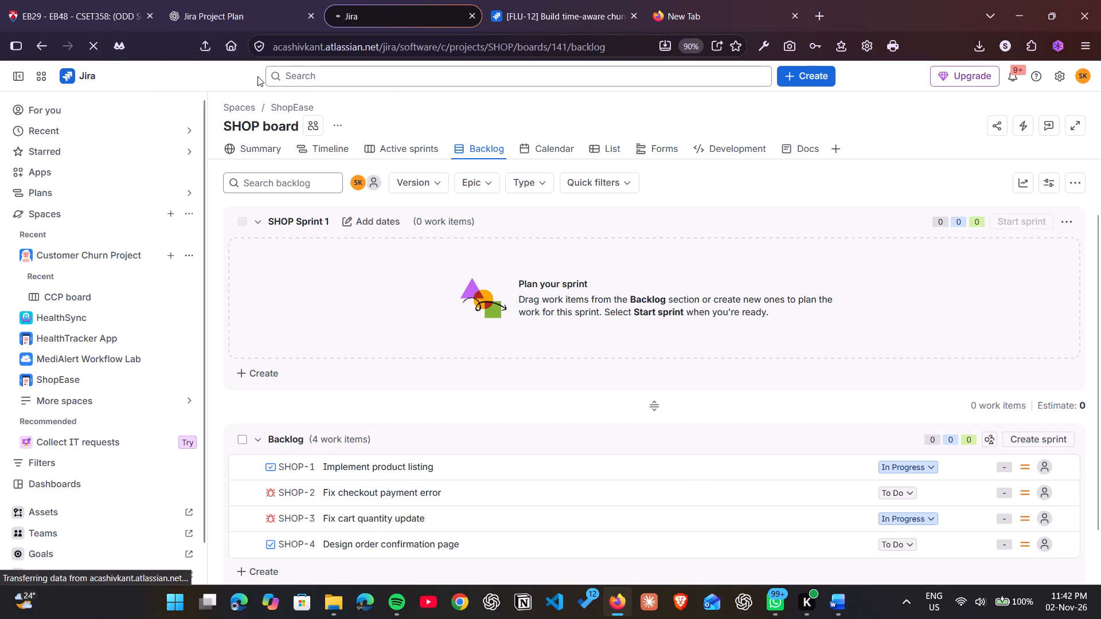
left_click(93, 158)
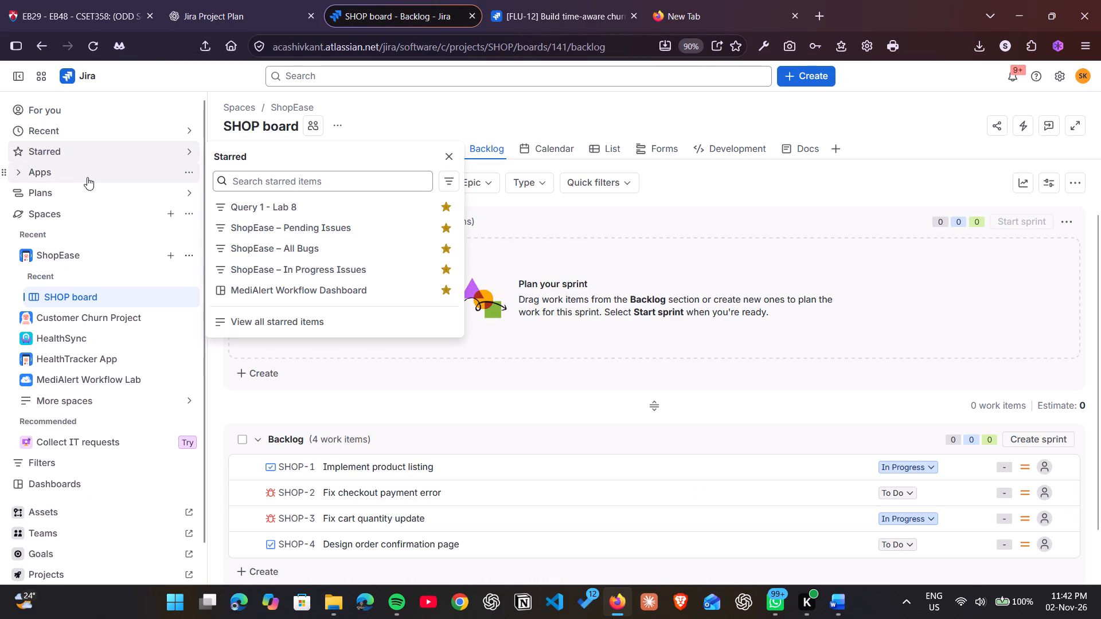
left_click(131, 150)
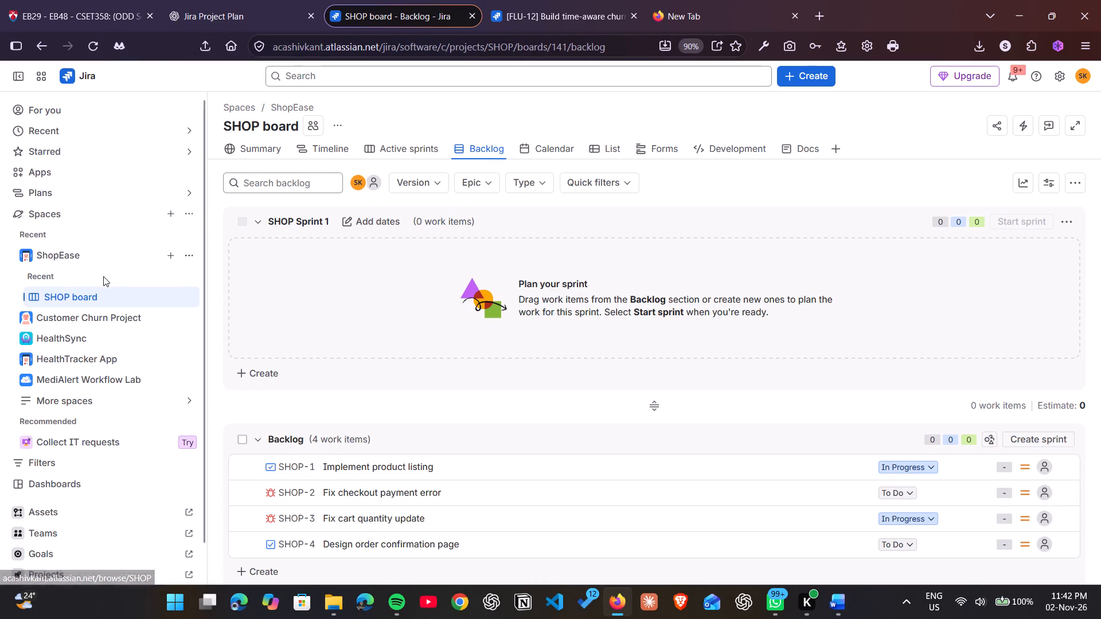
left_click(145, 326)
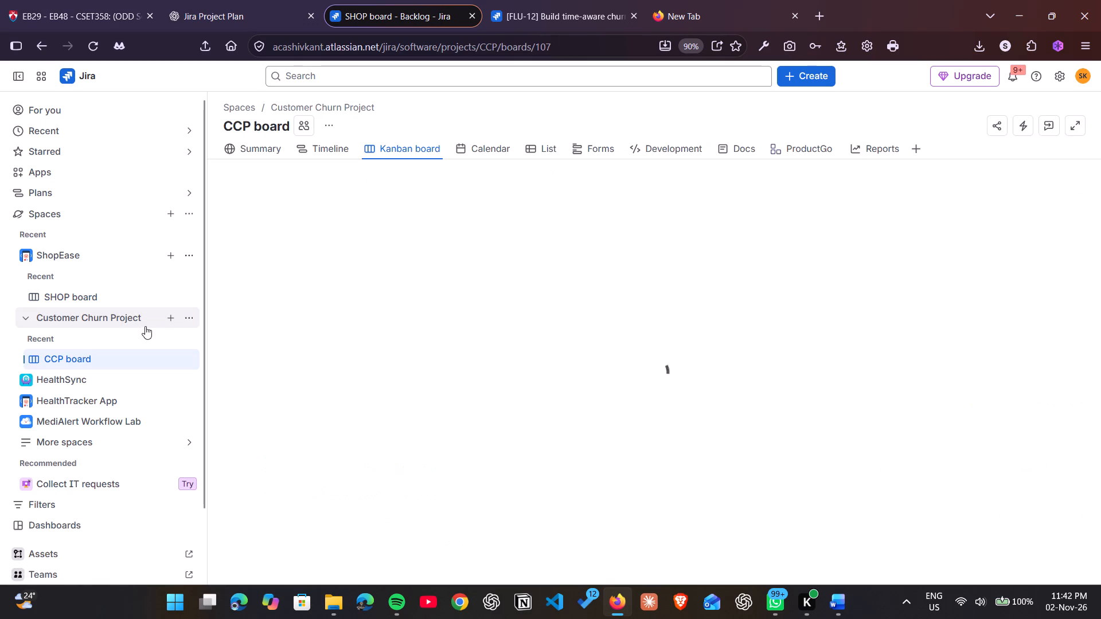
left_click(117, 437)
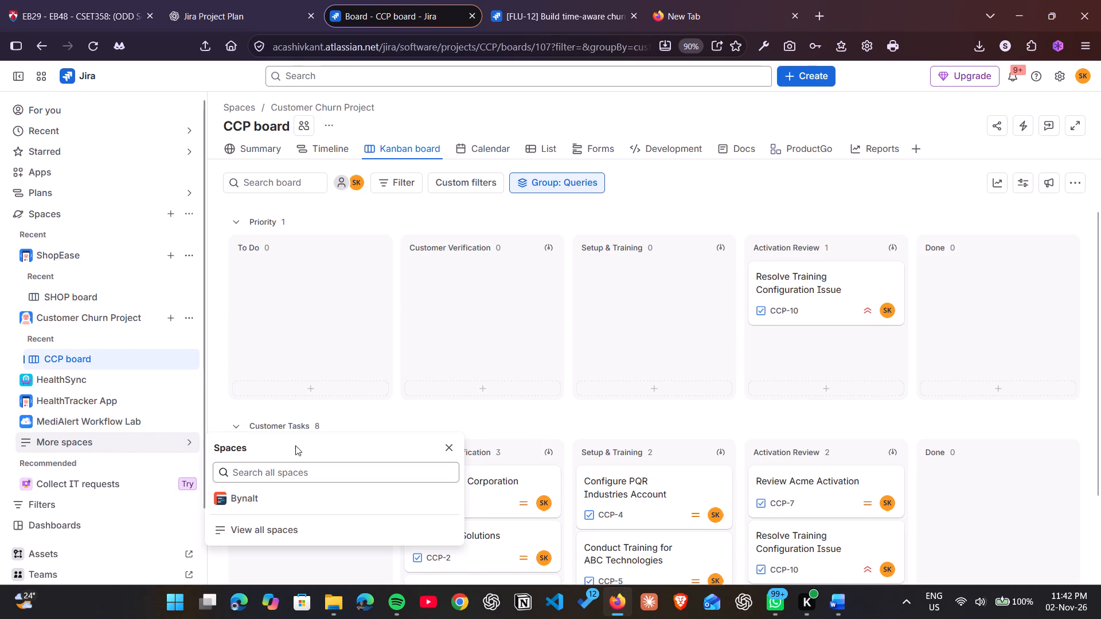
left_click(286, 499)
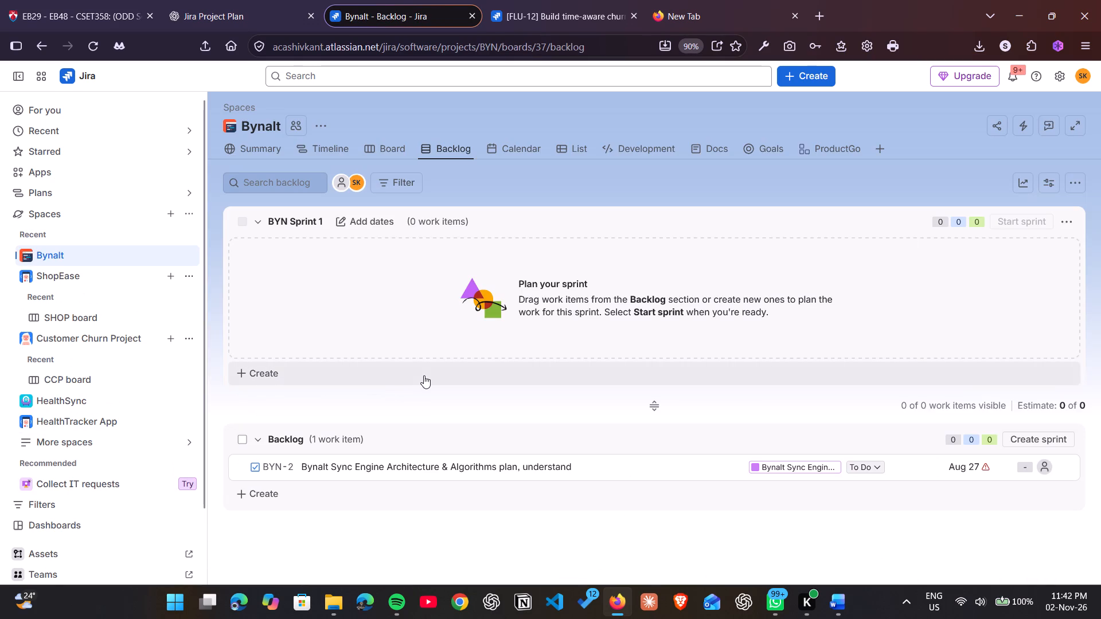
scroll(424, 375, "down", 3)
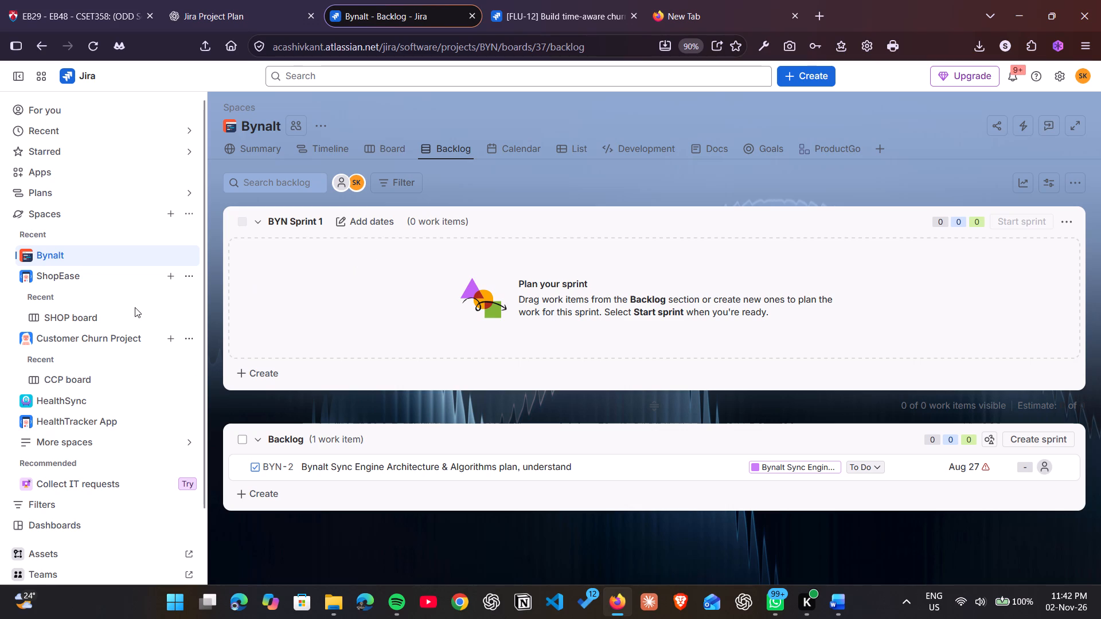
left_click(83, 446)
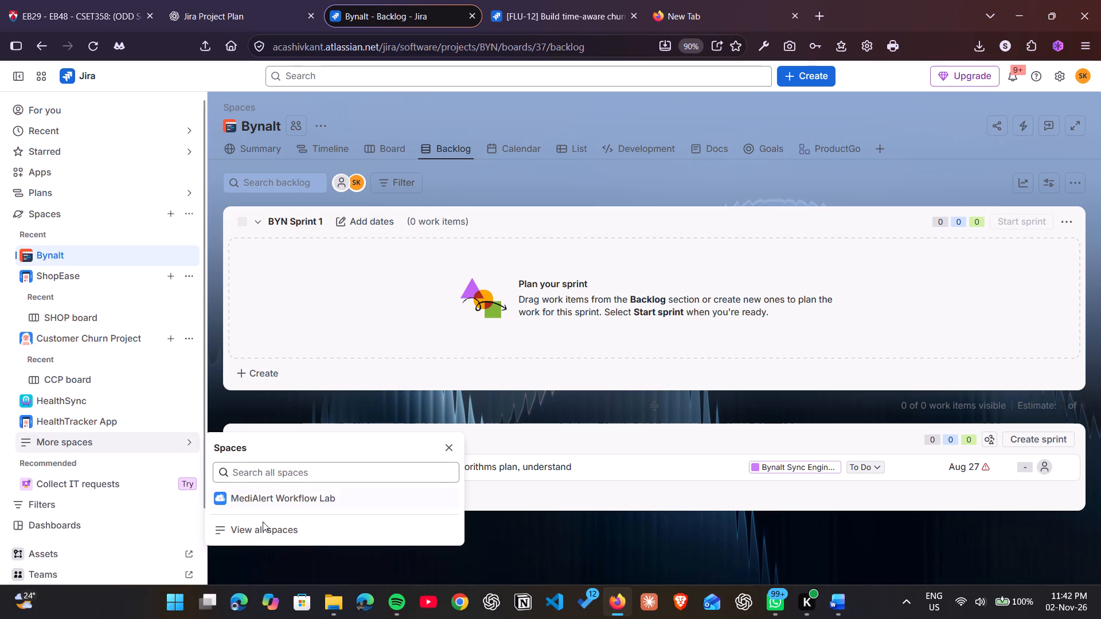
left_click(256, 524)
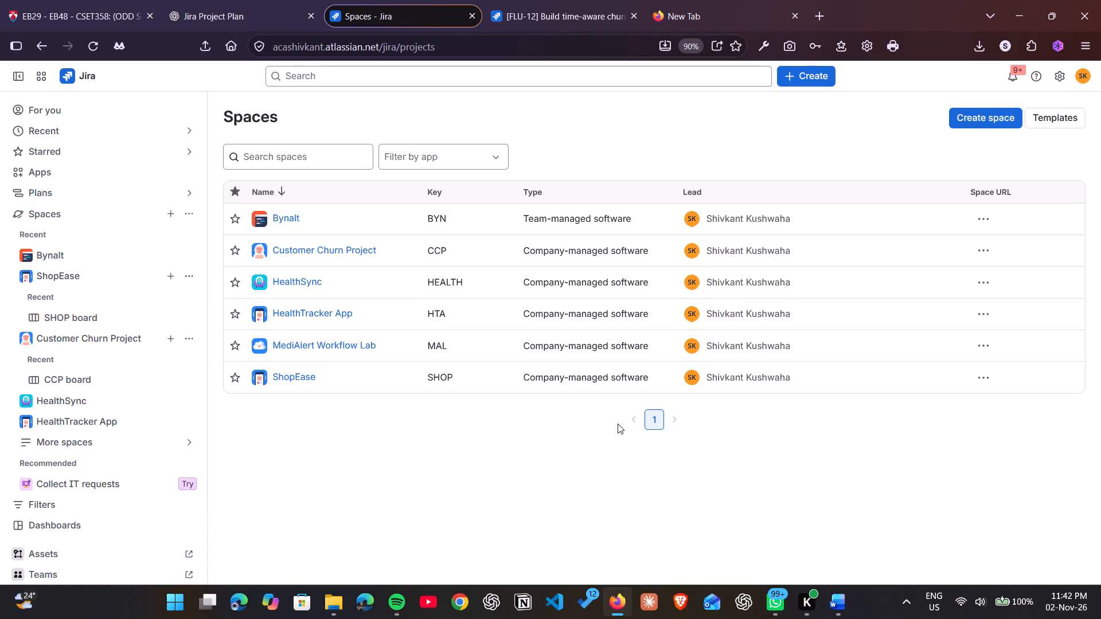
Go from work item FLU-12 to the Flurit backlog at 90% zoom and examine the work items planned in Sprints 1 to 4.
left_click(596, 0)
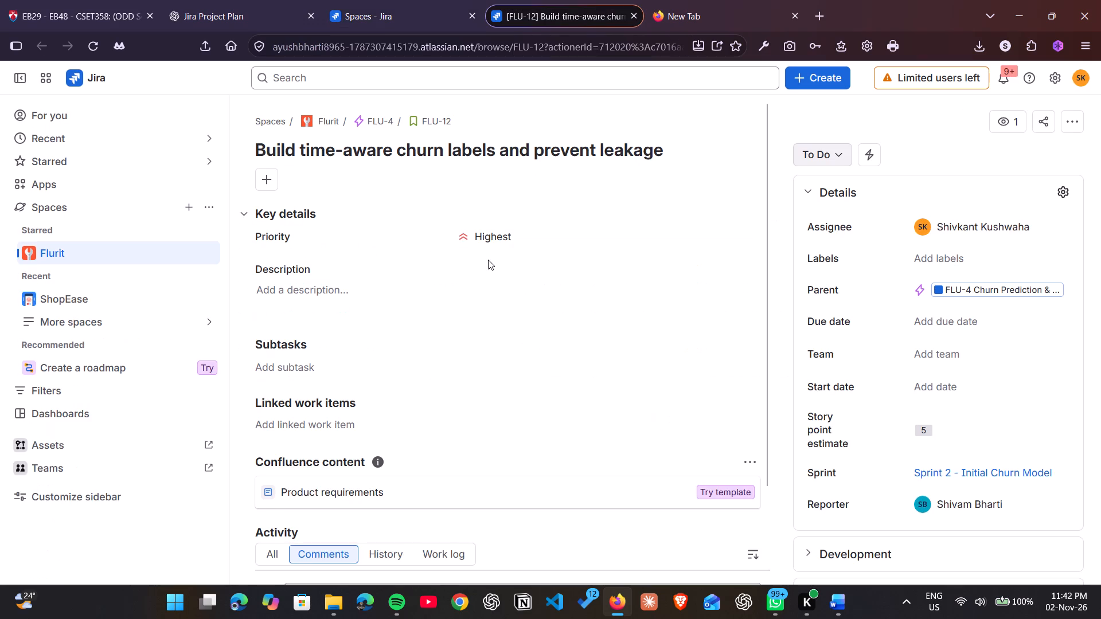
scroll(488, 260, "up", 1)
left_click(322, 119)
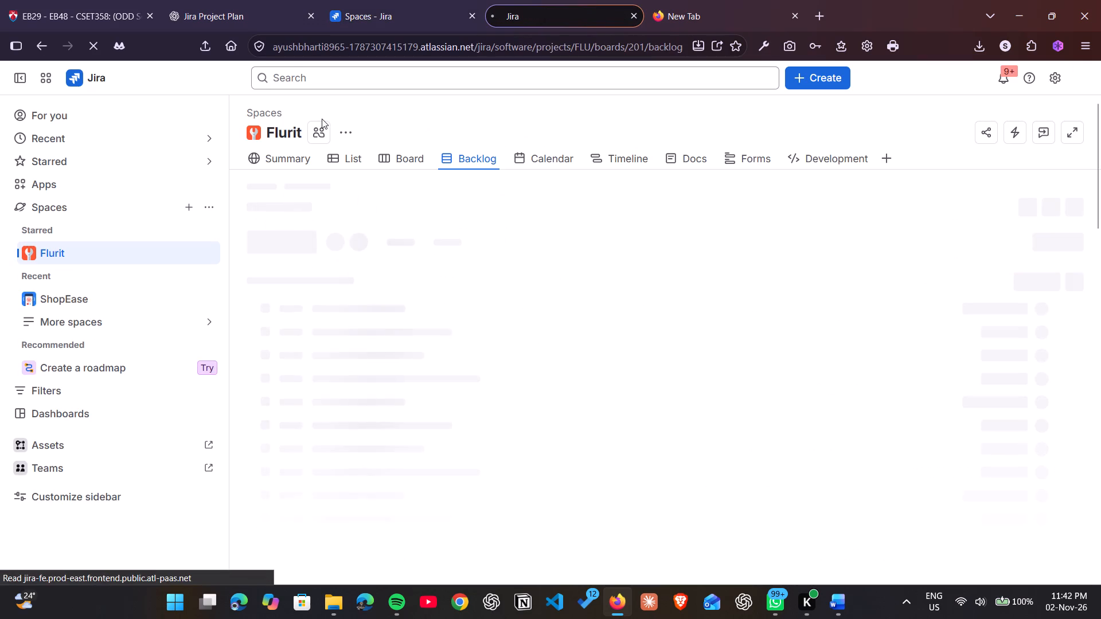
key("ctrl+minus")
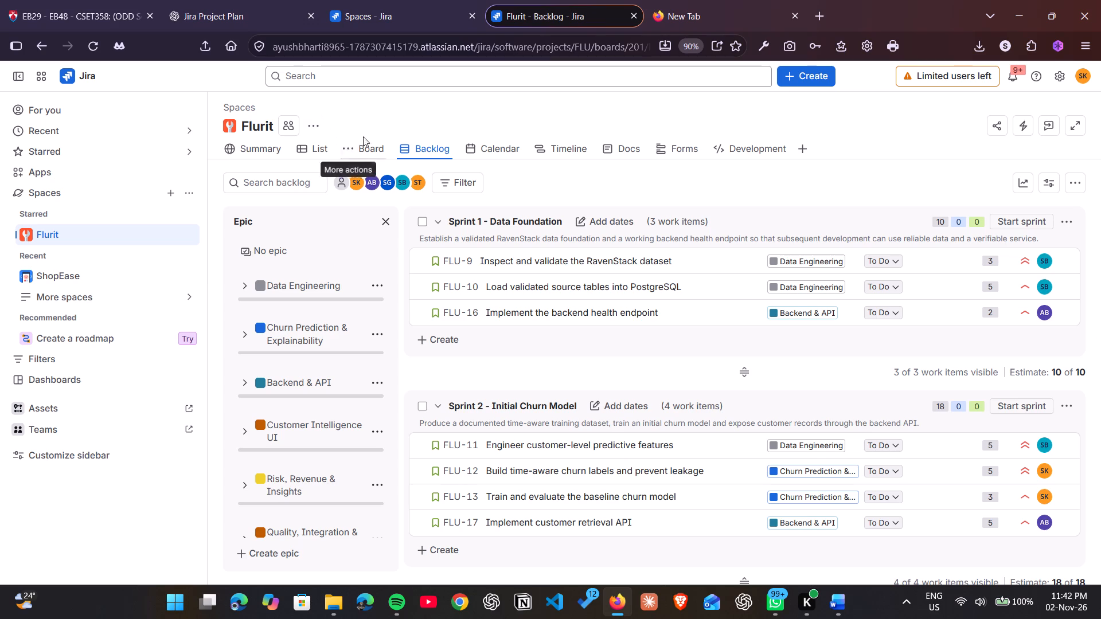
scroll(686, 347, "up", 3)
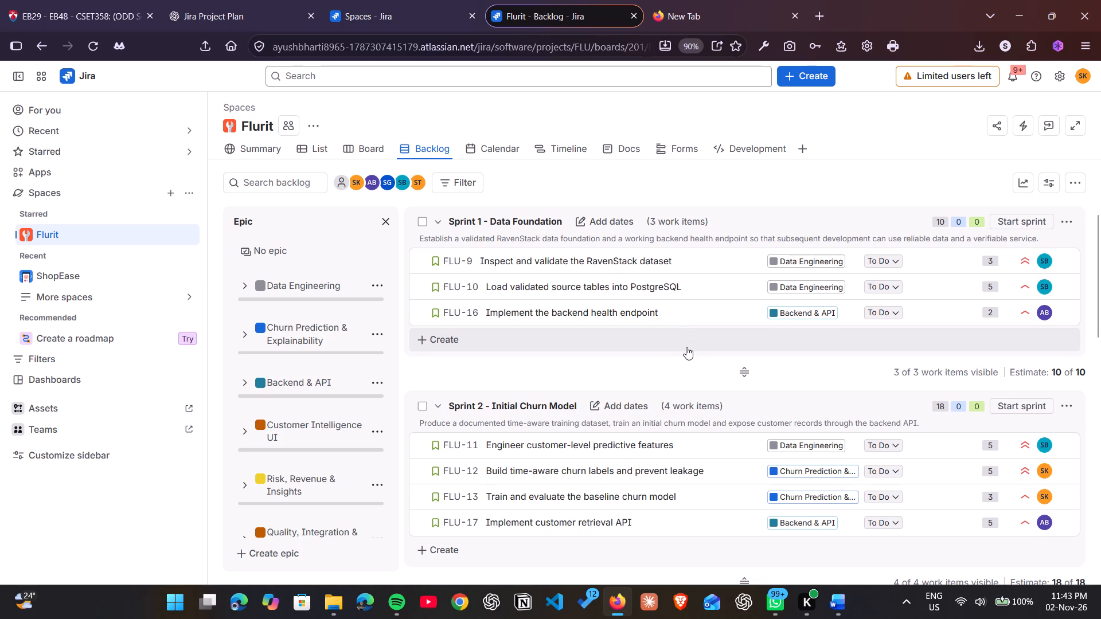
scroll(573, 385, "down", 3)
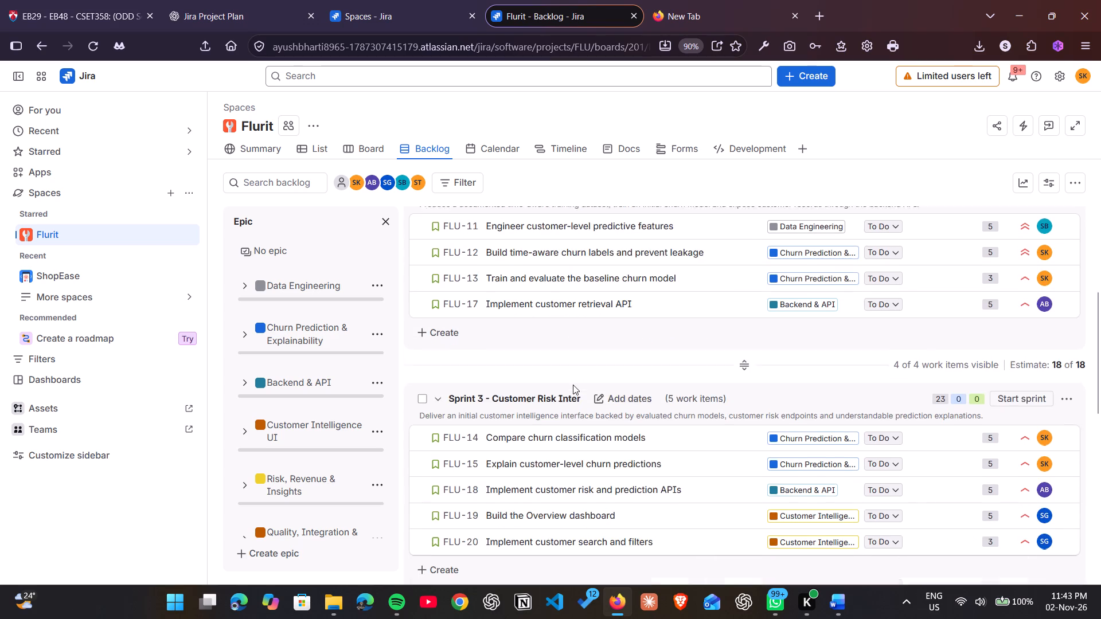
scroll(573, 385, "down", 8)
scroll(573, 385, "up", 5)
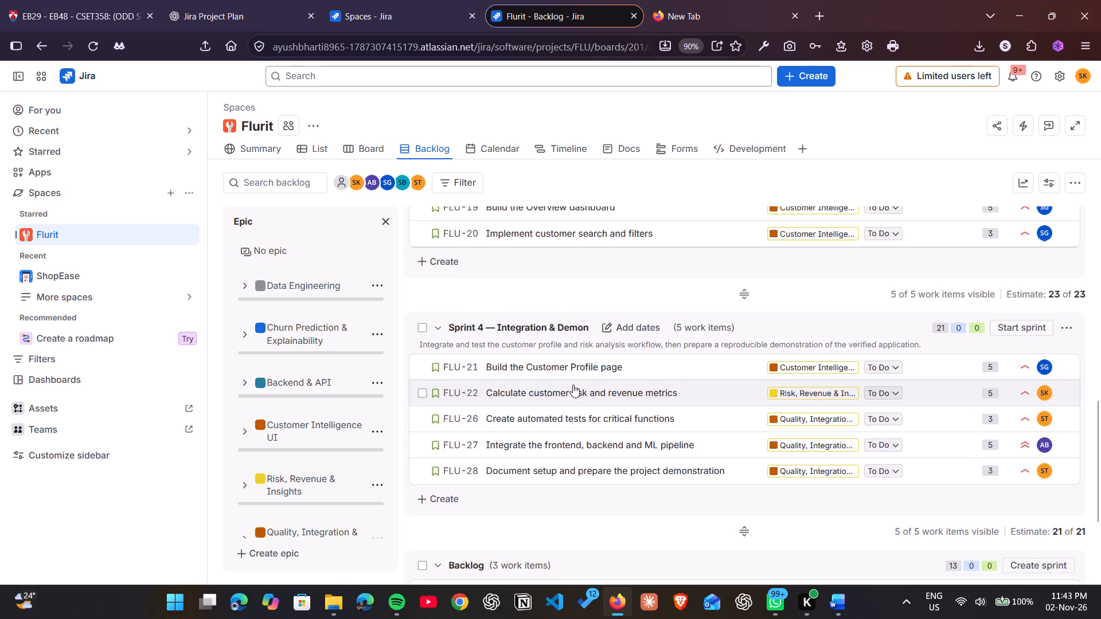
scroll(573, 385, "up", 7)
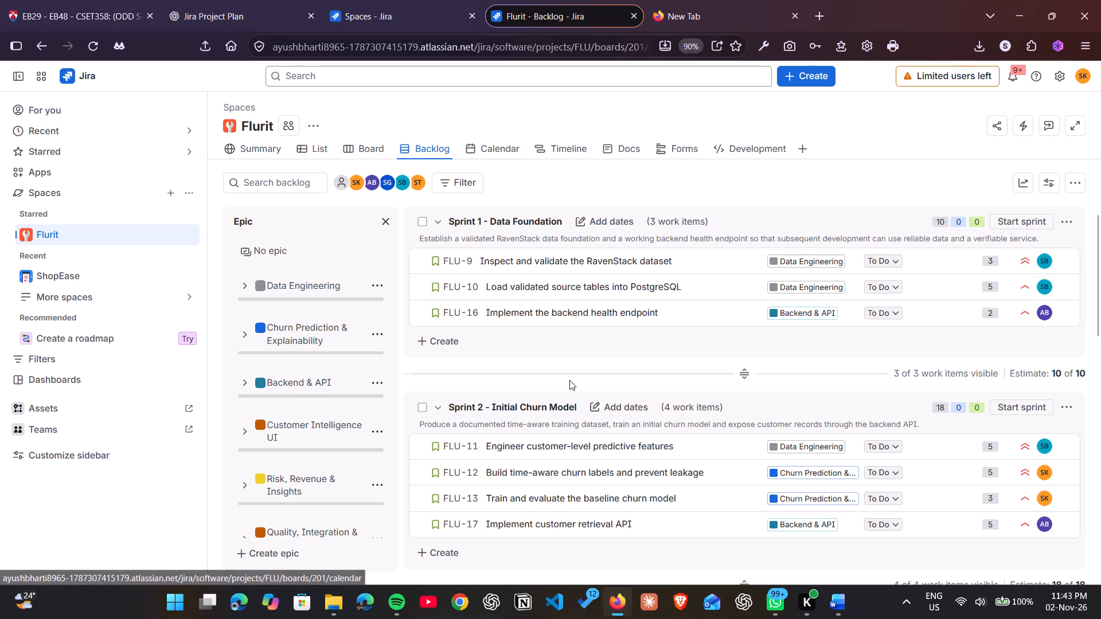
Switch to the Agile_Phase2_Evaluation_Template document in Word and read its requirements, Project Overview, Epics and Product Backlog sections.
left_click(842, 609)
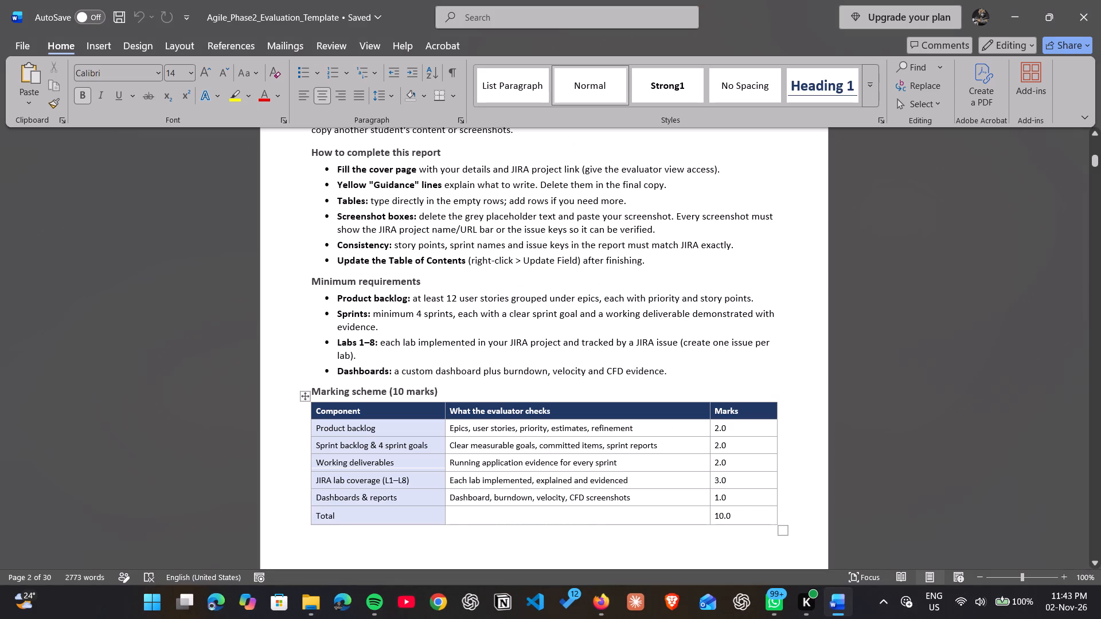
scroll(557, 414, "down", 1)
scroll(557, 414, "up", 4, "ctrl")
scroll(557, 414, "down", 6)
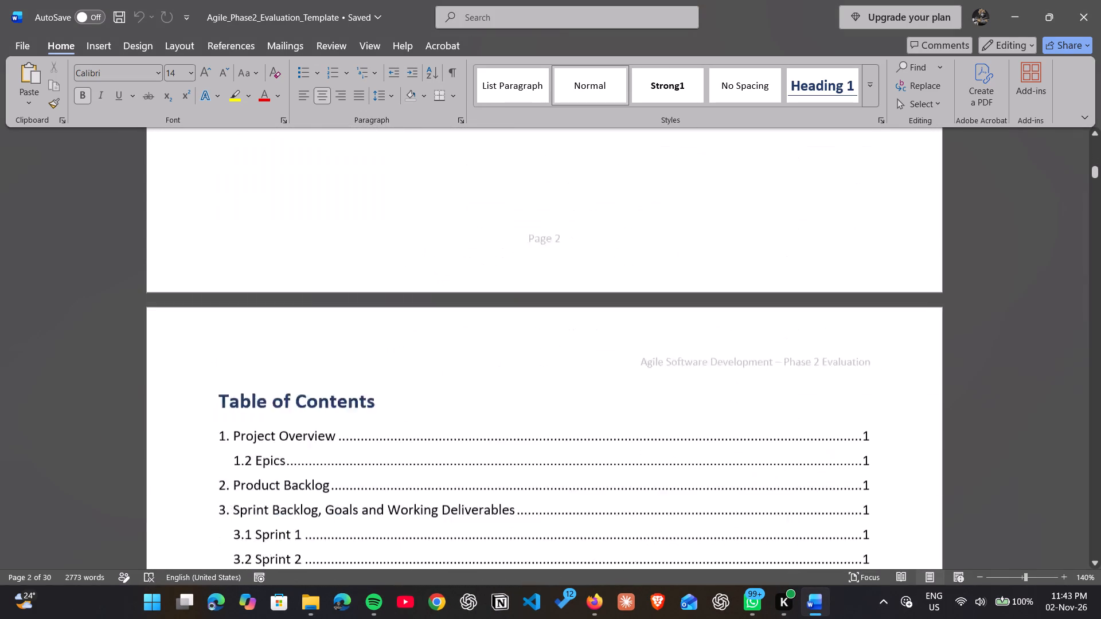
scroll(557, 414, "down", 8)
scroll(557, 414, "up", 1)
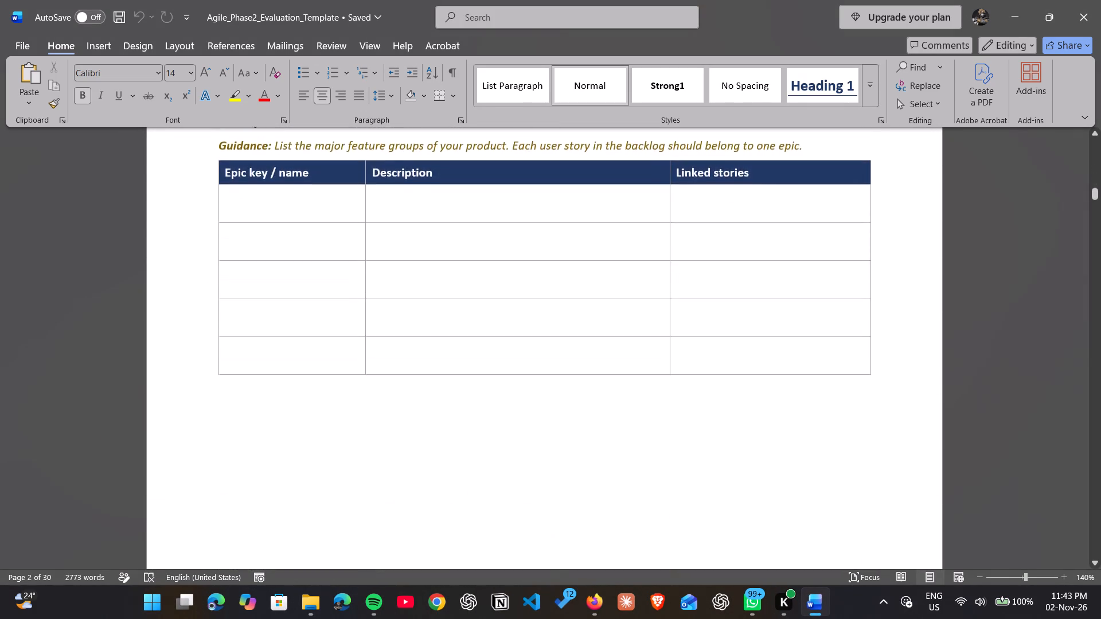
scroll(557, 414, "up", 1)
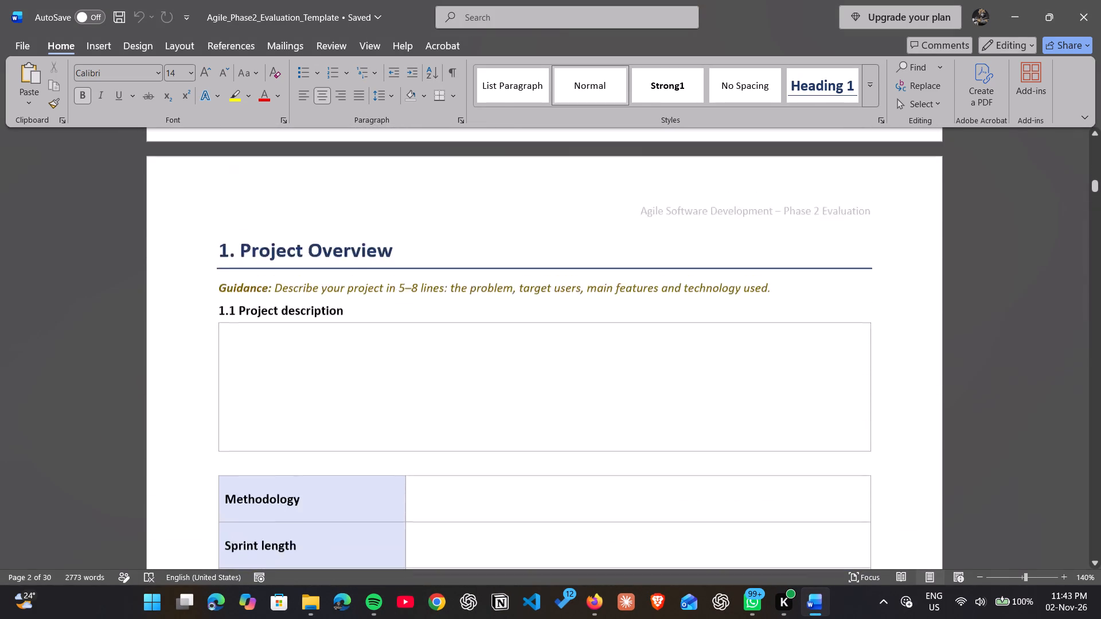
scroll(557, 414, "up", 1)
scroll(557, 414, "down", 2)
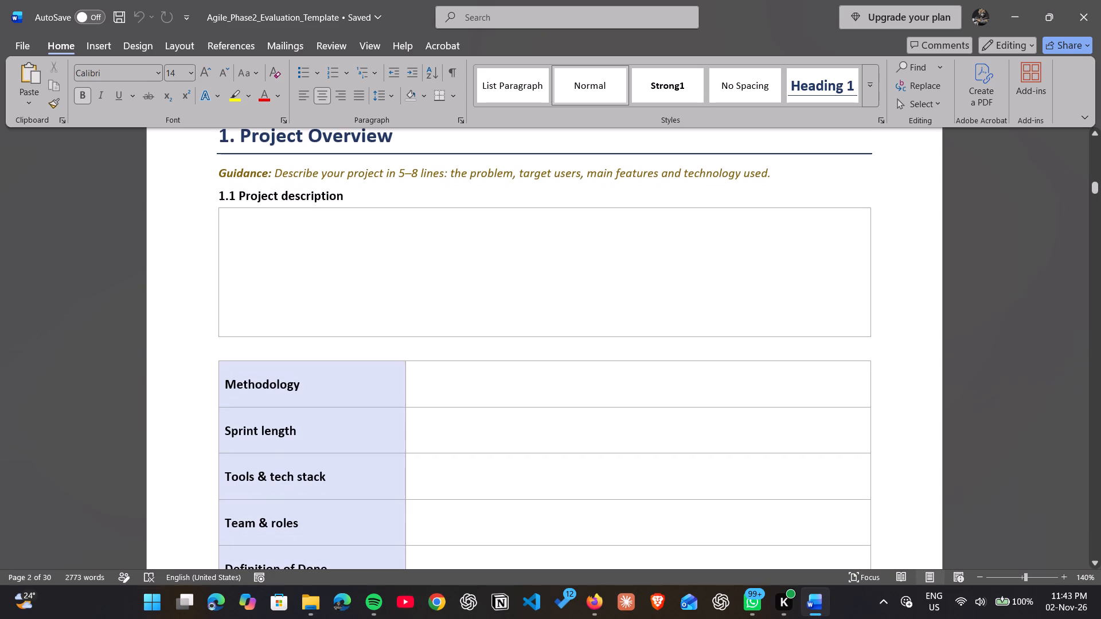
scroll(557, 414, "down", 7)
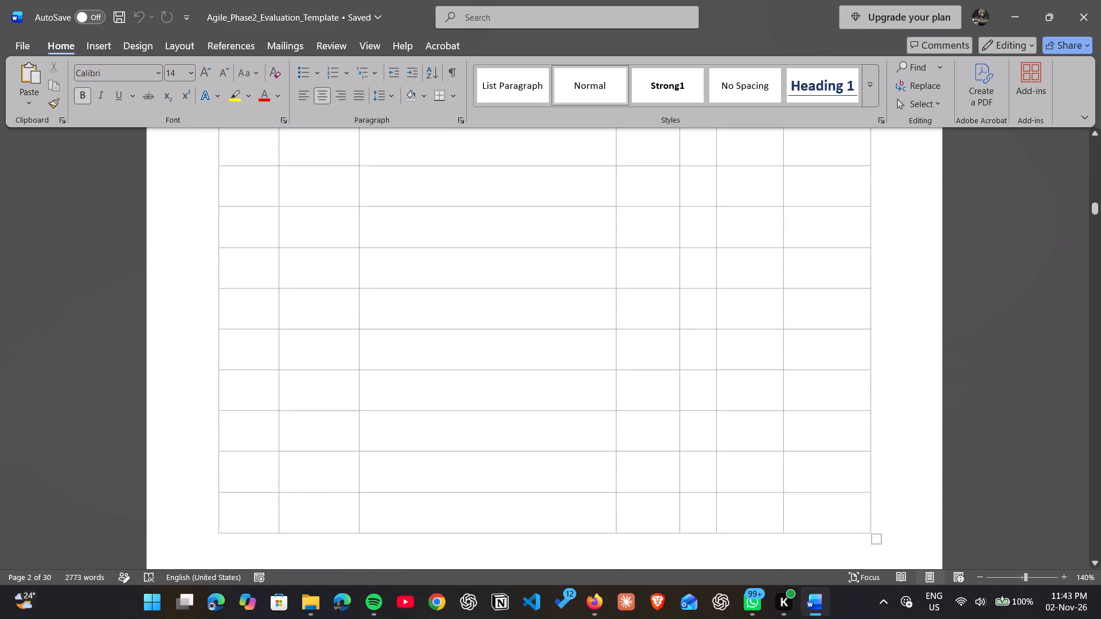
Examine the report's sprint sections from the sprint summary and 3.1 Sprint 1 through 3.5 Overall progress.
scroll(557, 414, "down", 8)
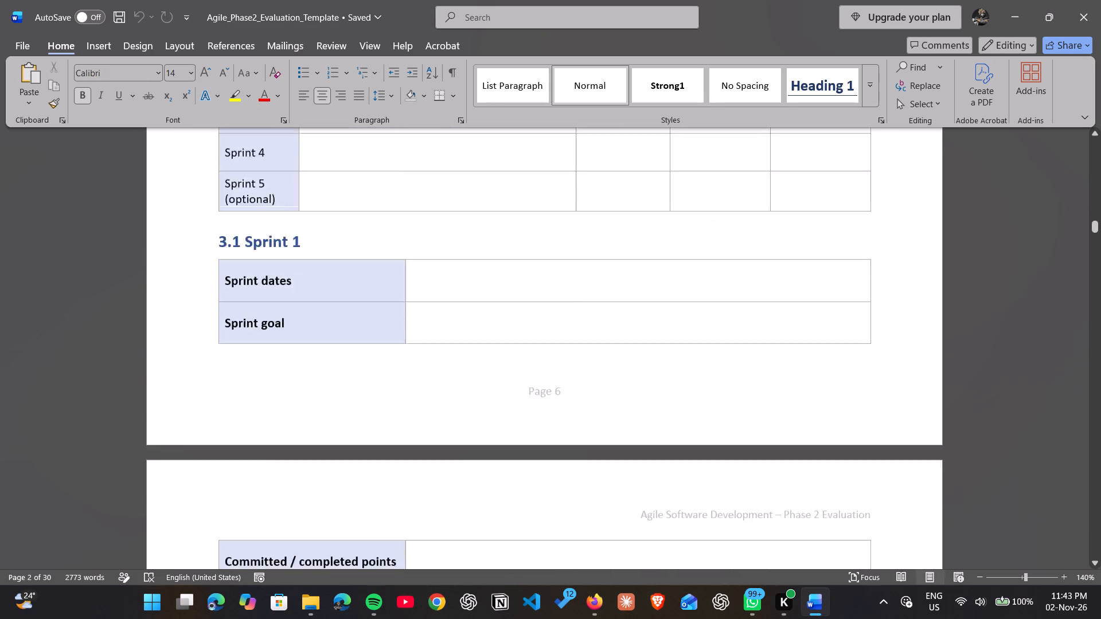
scroll(557, 414, "down", 8)
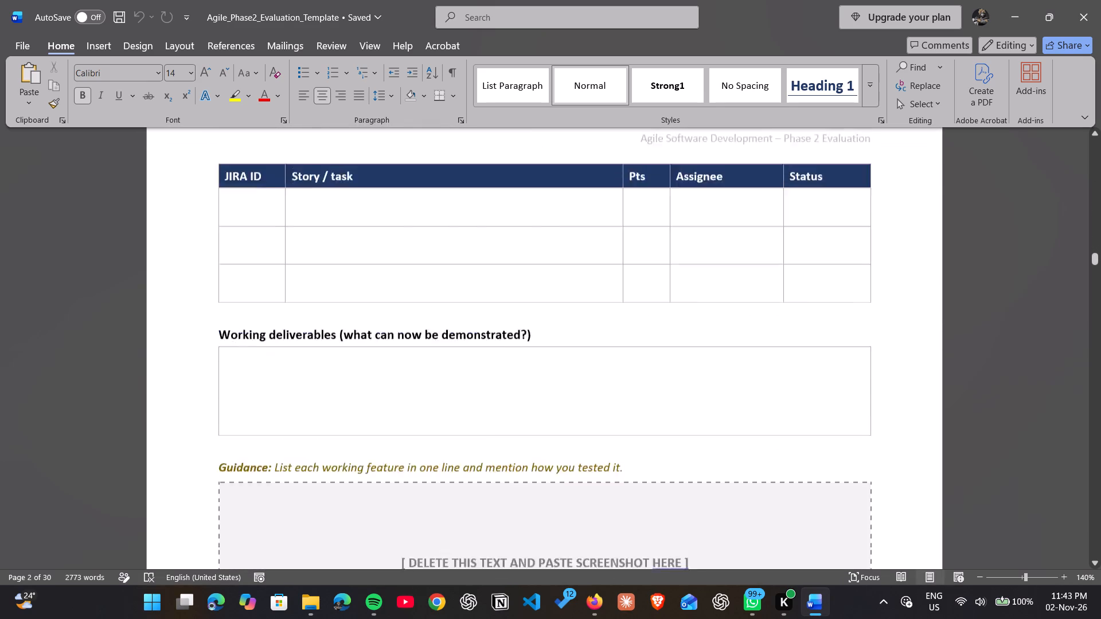
scroll(557, 414, "down", 7)
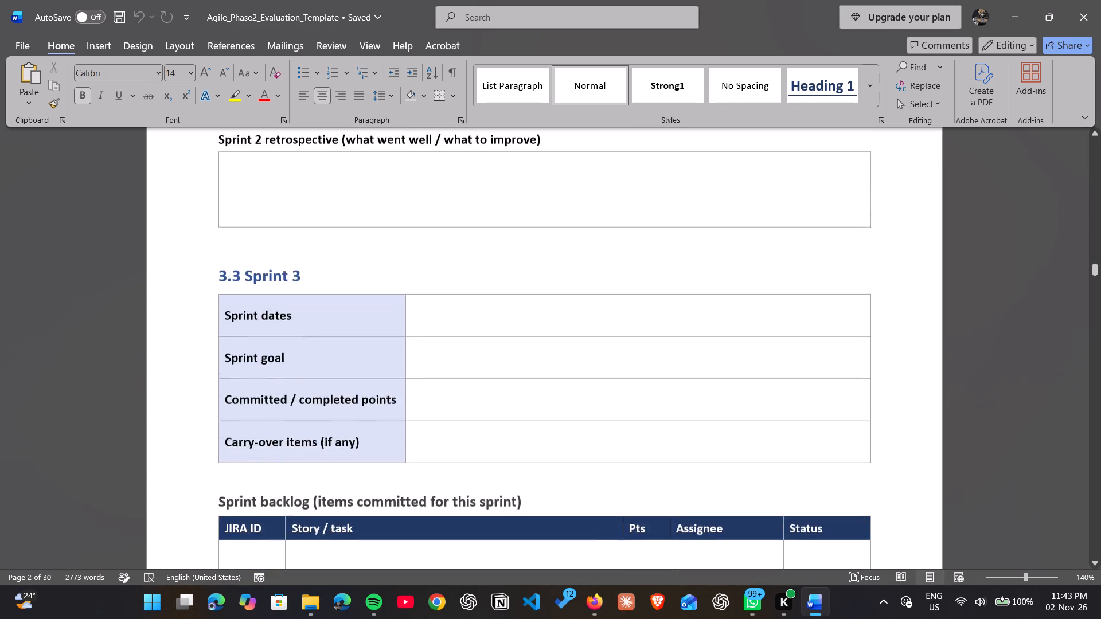
scroll(557, 414, "down", 8)
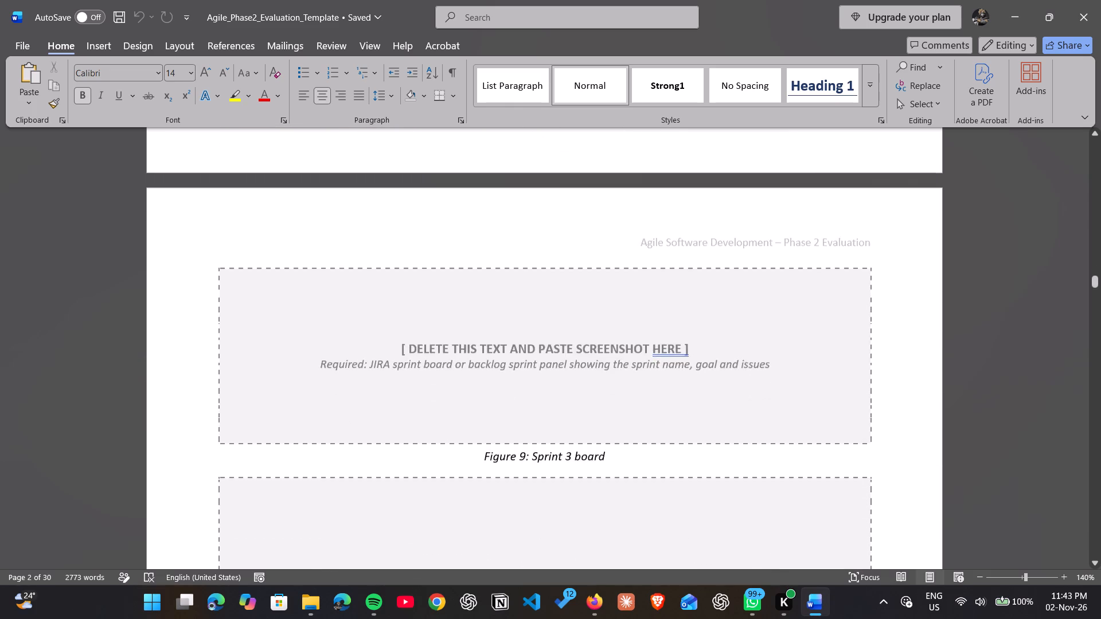
scroll(557, 414, "down", 9)
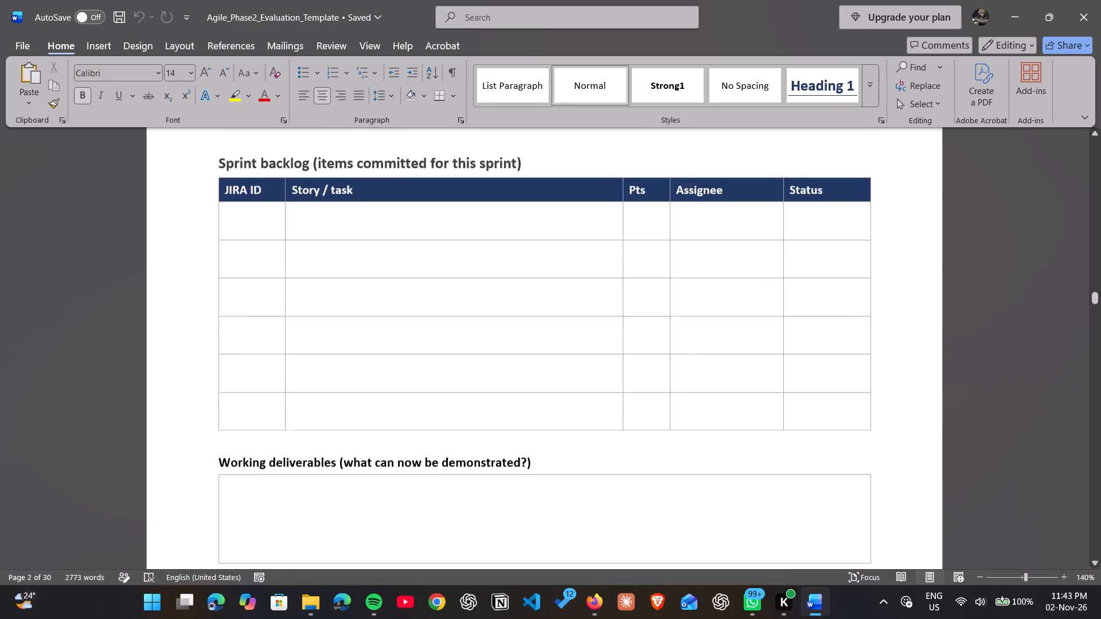
scroll(557, 414, "down", 2)
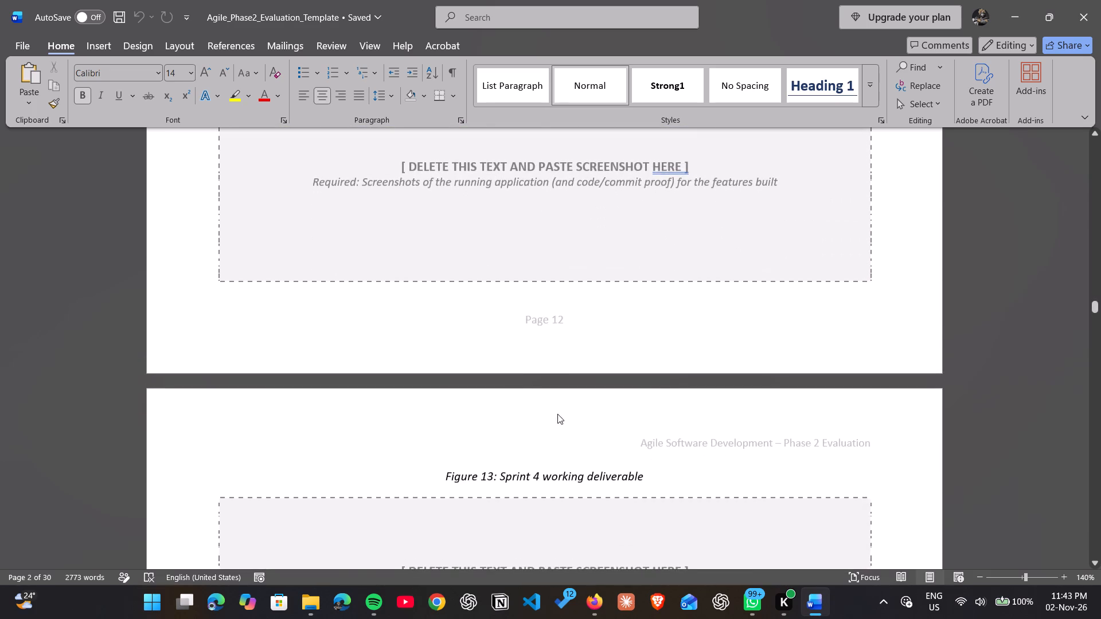
scroll(557, 414, "down", 2)
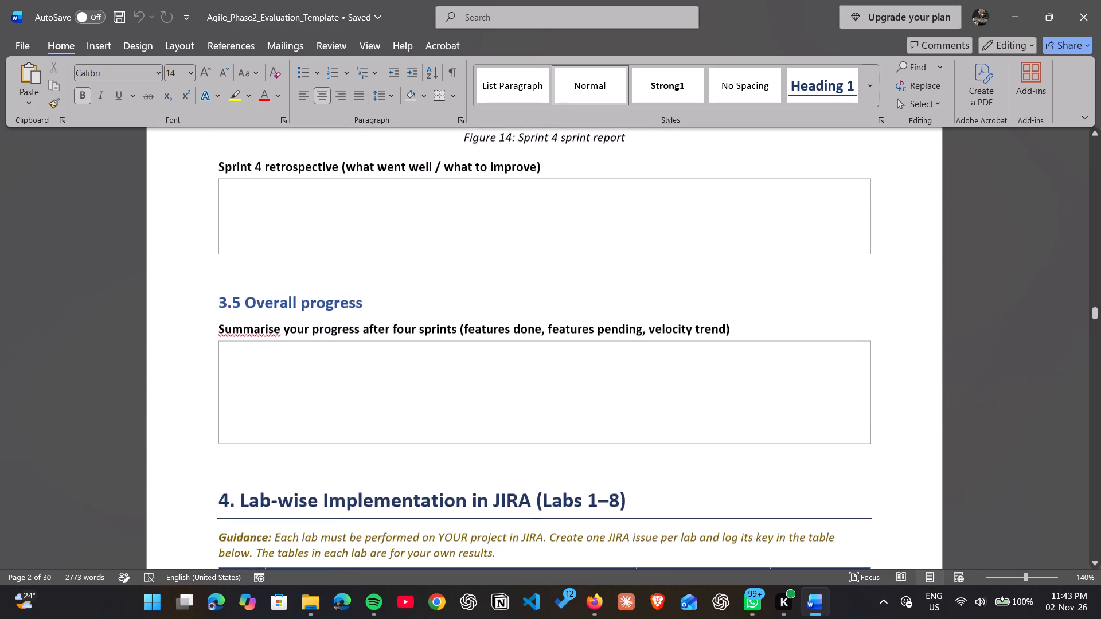
Examine the Labs 1–8 guidance and objectives table in section 4, Lab-wise Implementation in JIRA.
scroll(557, 414, "down", 1)
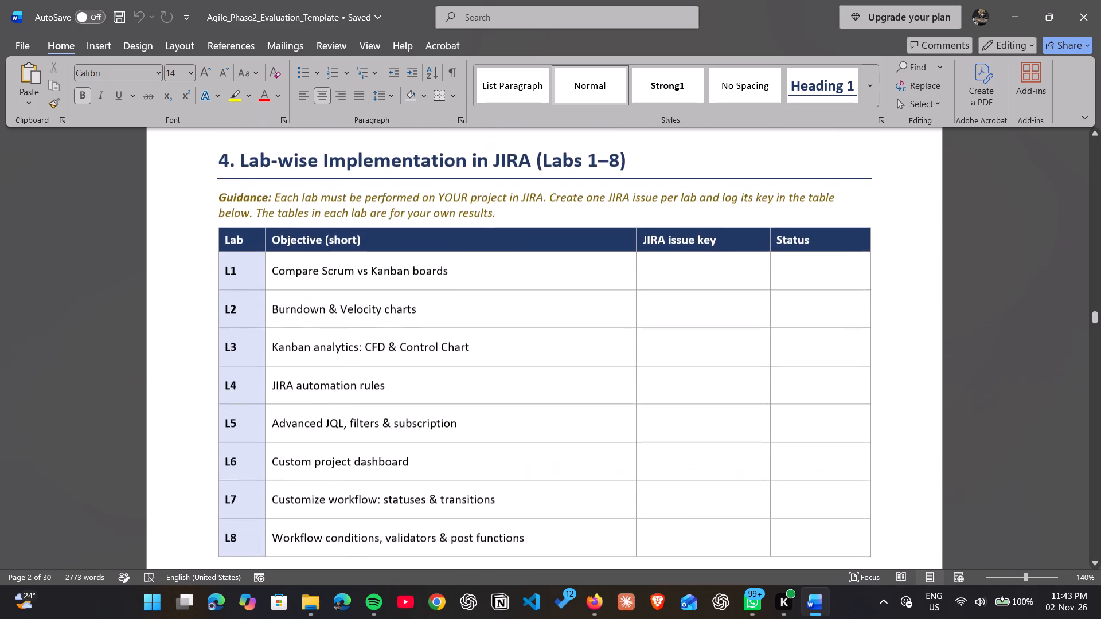
scroll(557, 414, "down", 1)
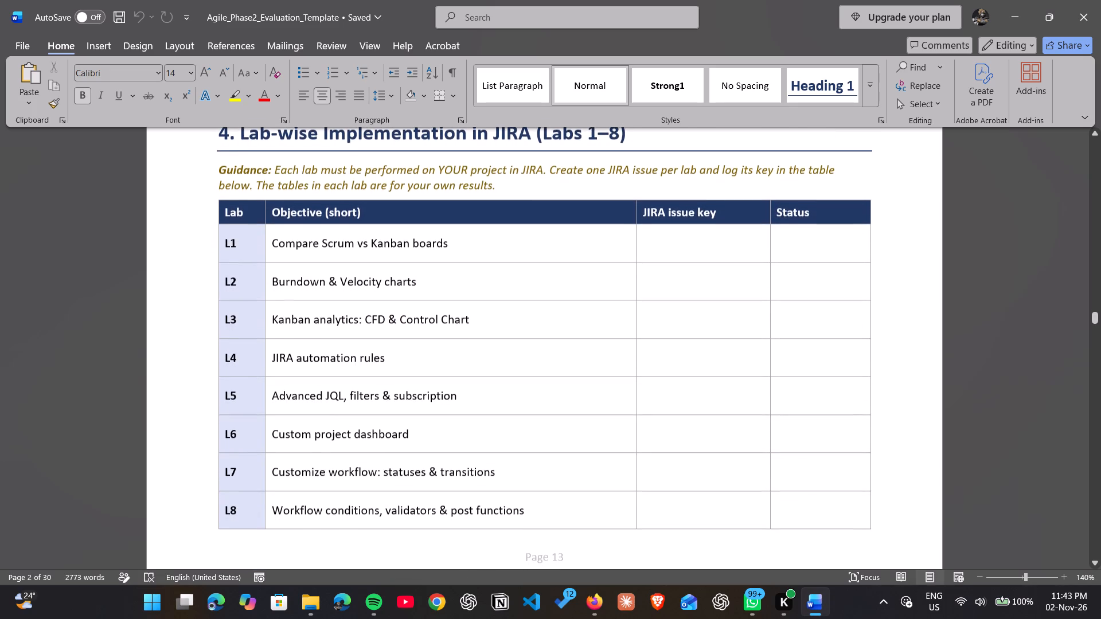
scroll(557, 414, "down", 3)
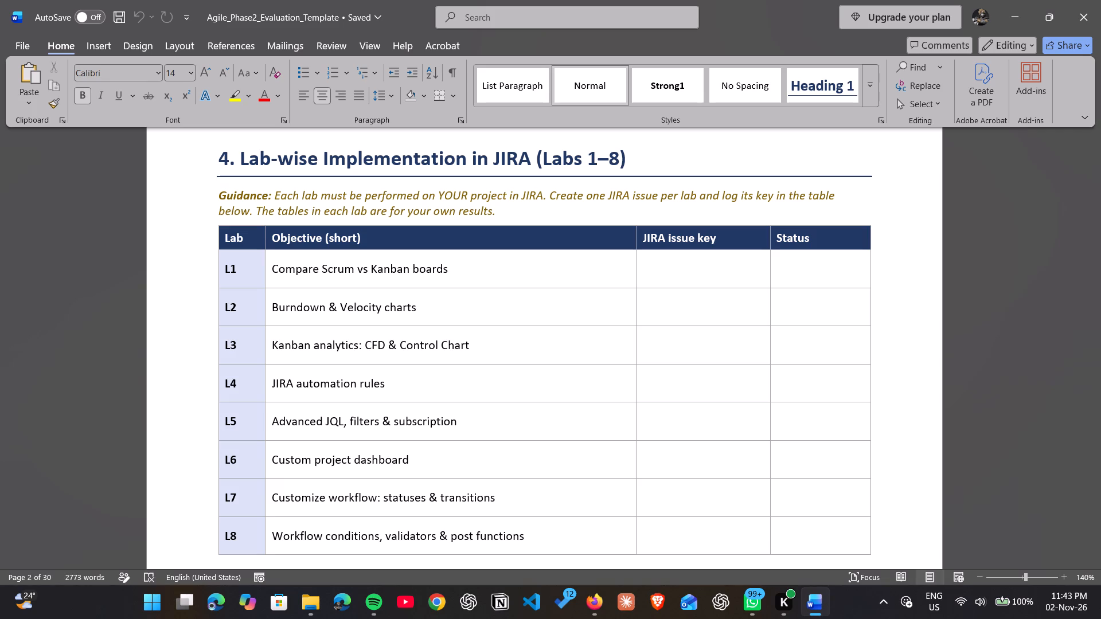
scroll(557, 414, "down", 1)
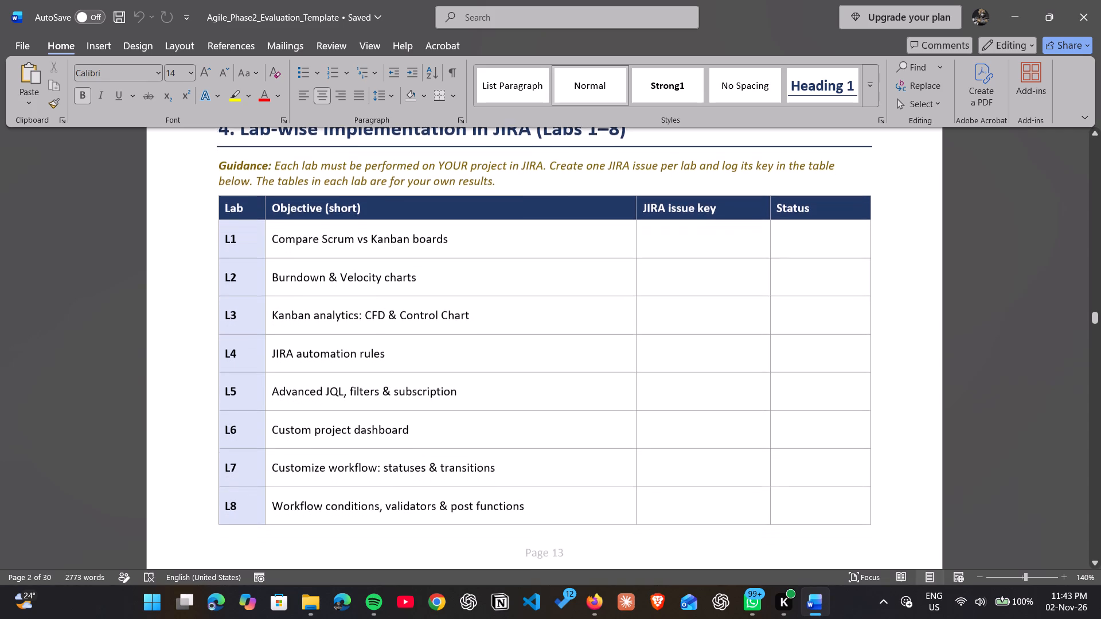
scroll(557, 414, "down", 4)
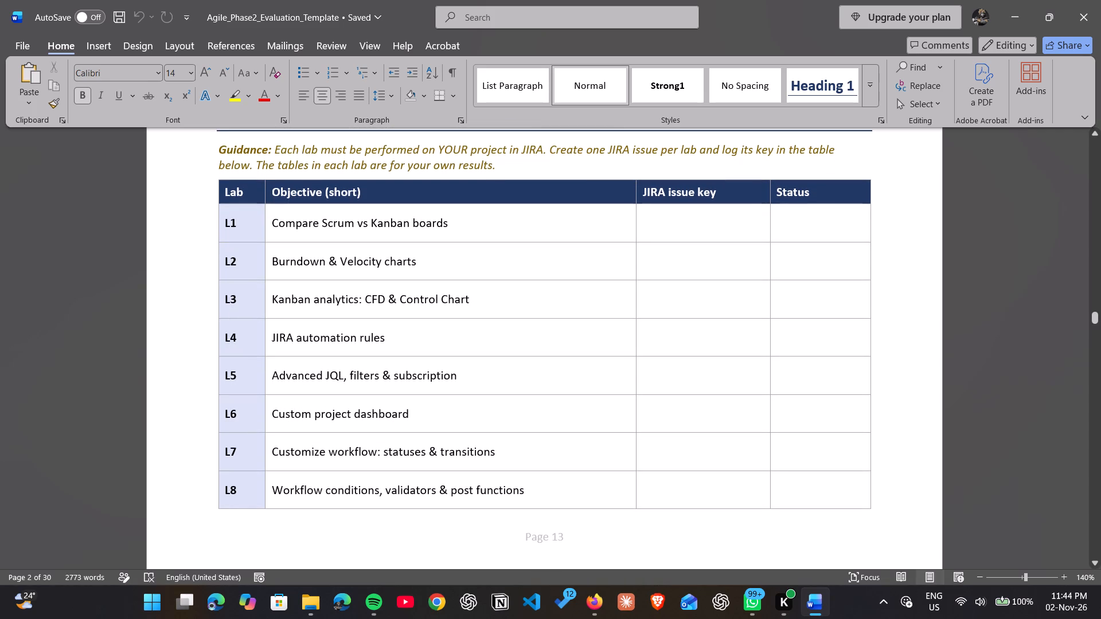
scroll(557, 414, "down", 3)
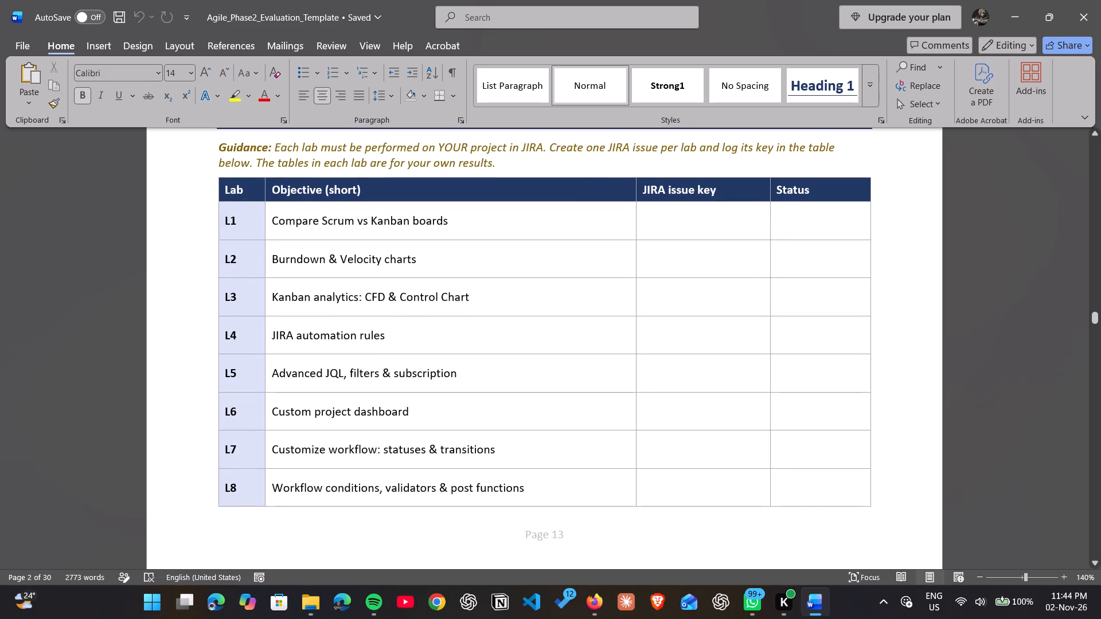
scroll(557, 414, "down", 2)
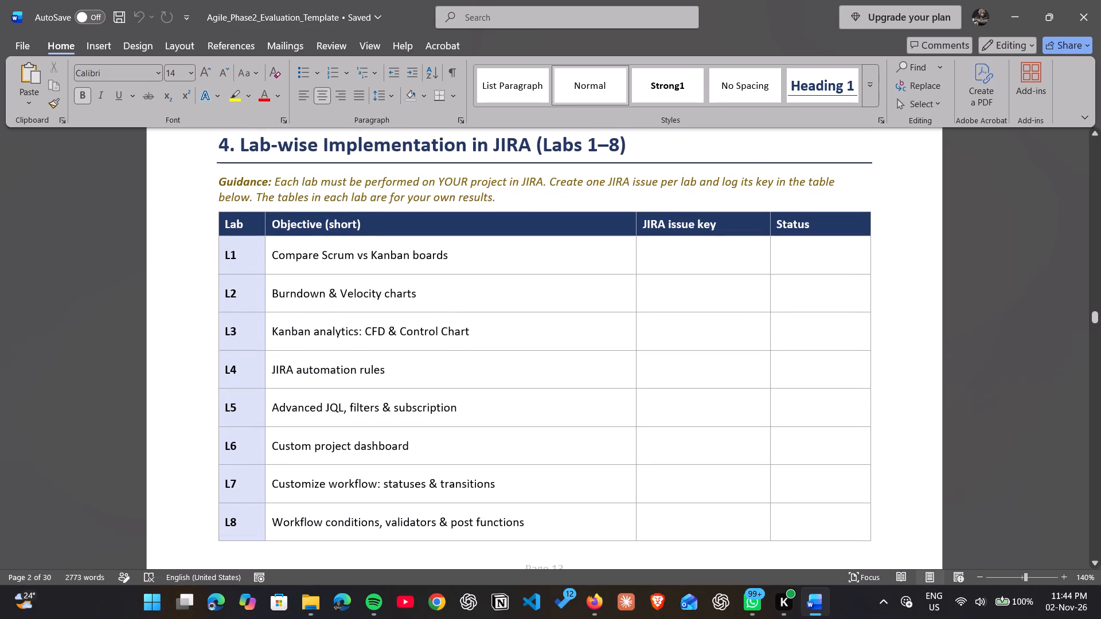
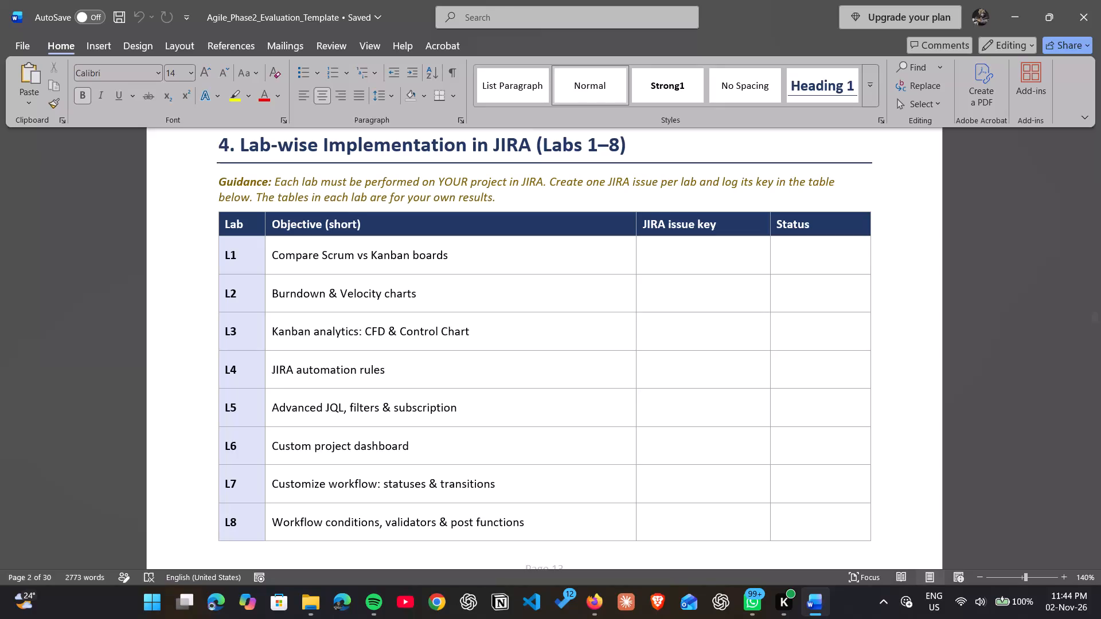
Read section 4.1 L1 on comparing agile boards, including its results and evidence requirements, through the required tasks of 4.2 L2.
scroll(557, 414, "down", 2)
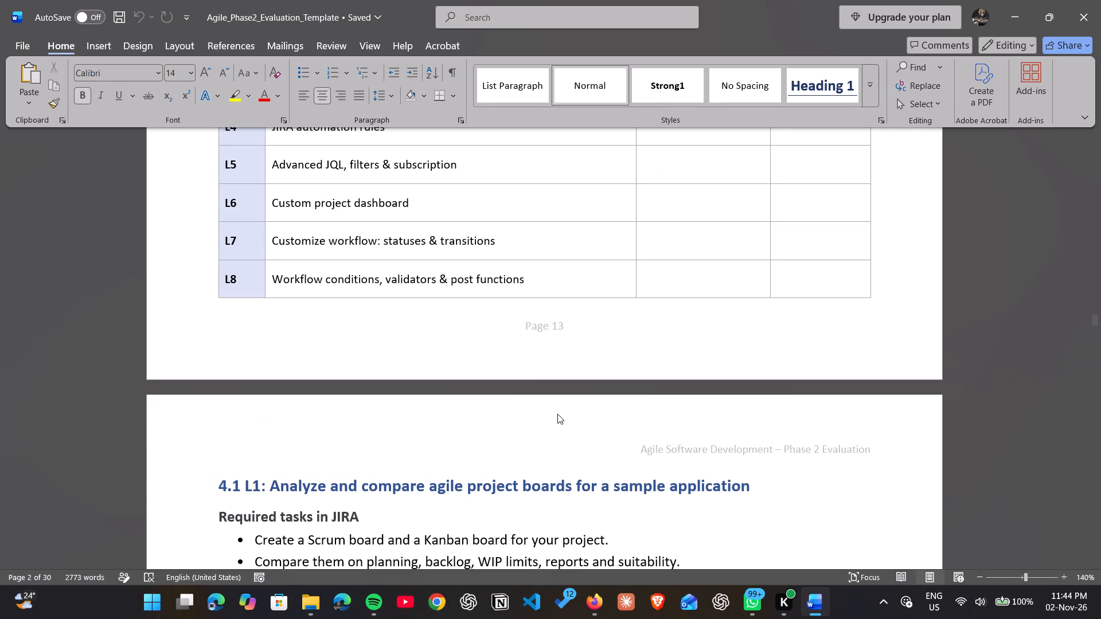
scroll(557, 414, "down", 1)
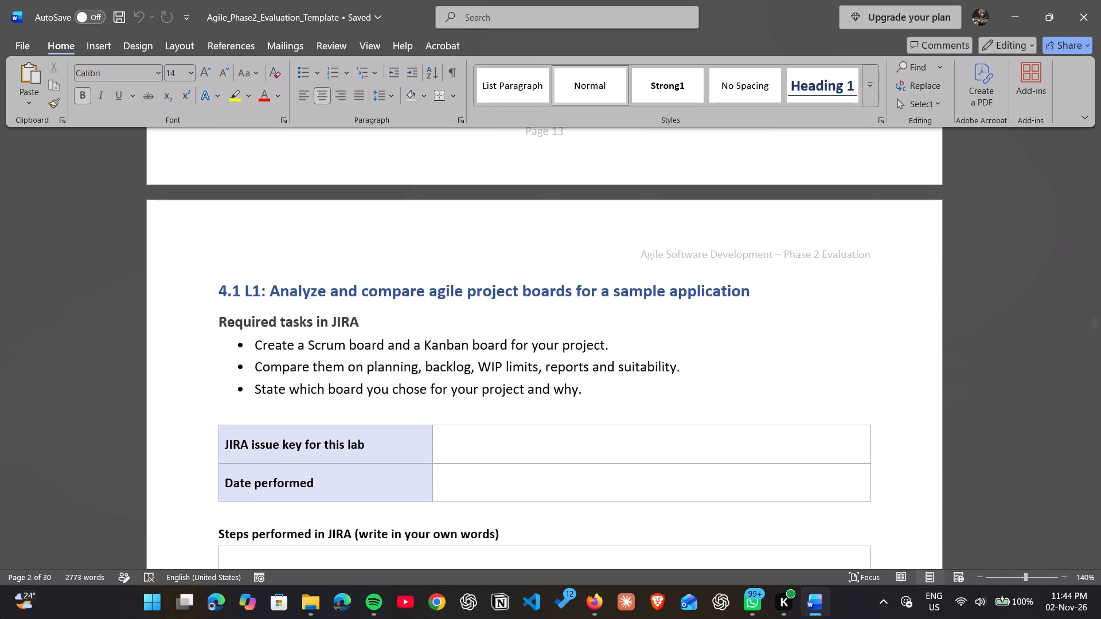
scroll(225, 350, "down", 1)
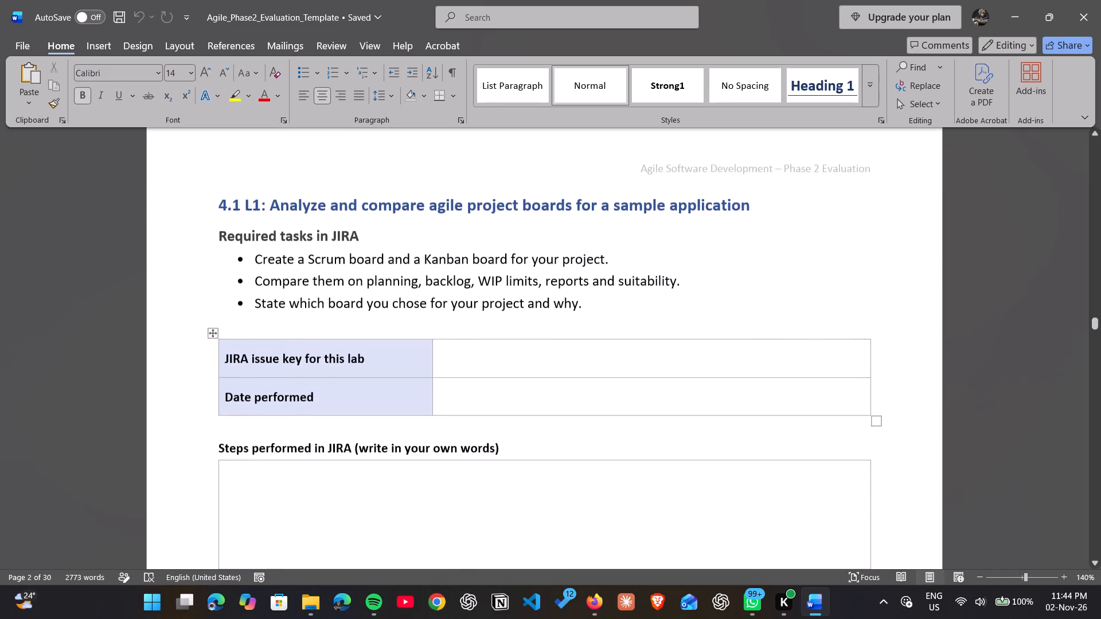
scroll(210, 352, "down", 1)
scroll(182, 355, "up", 1)
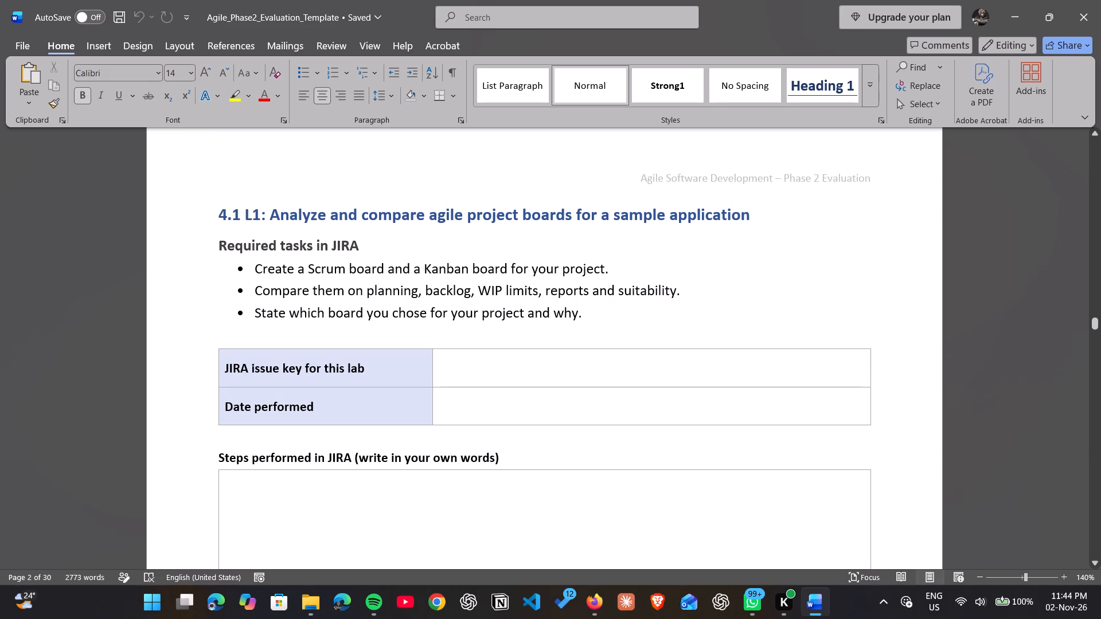
left_click(511, 374)
left_click(458, 331)
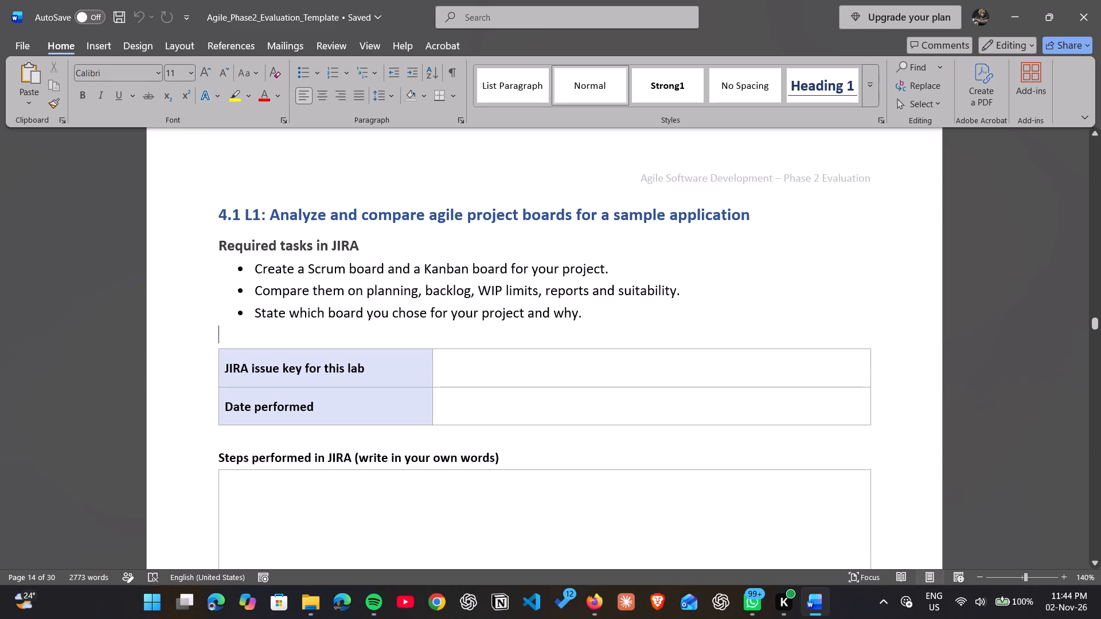
scroll(369, 281, "down", 1)
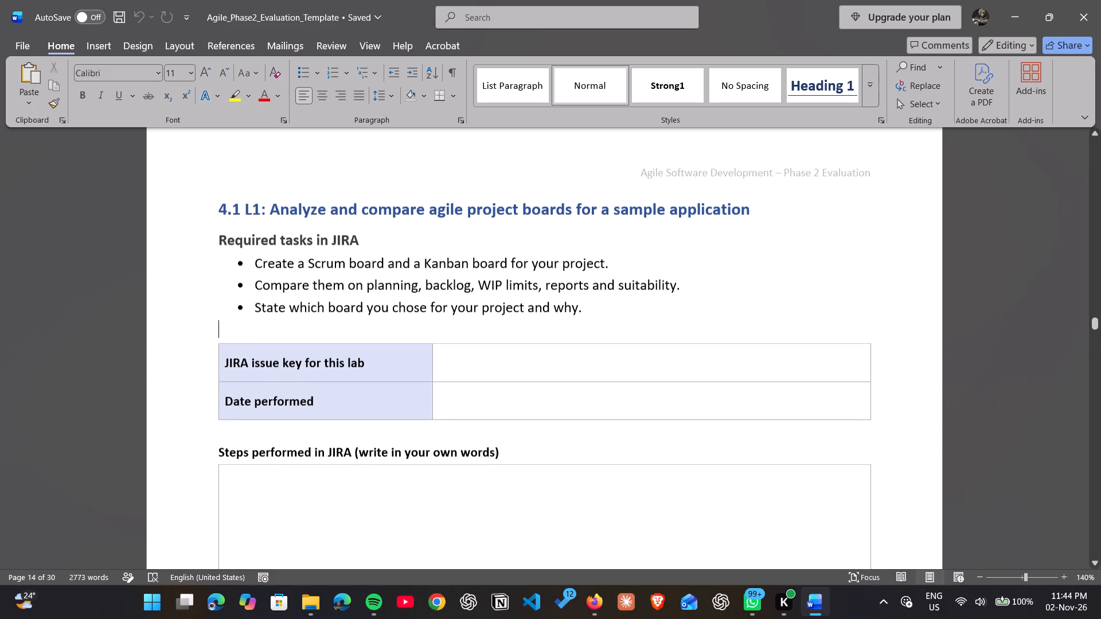
scroll(369, 281, "down", 1)
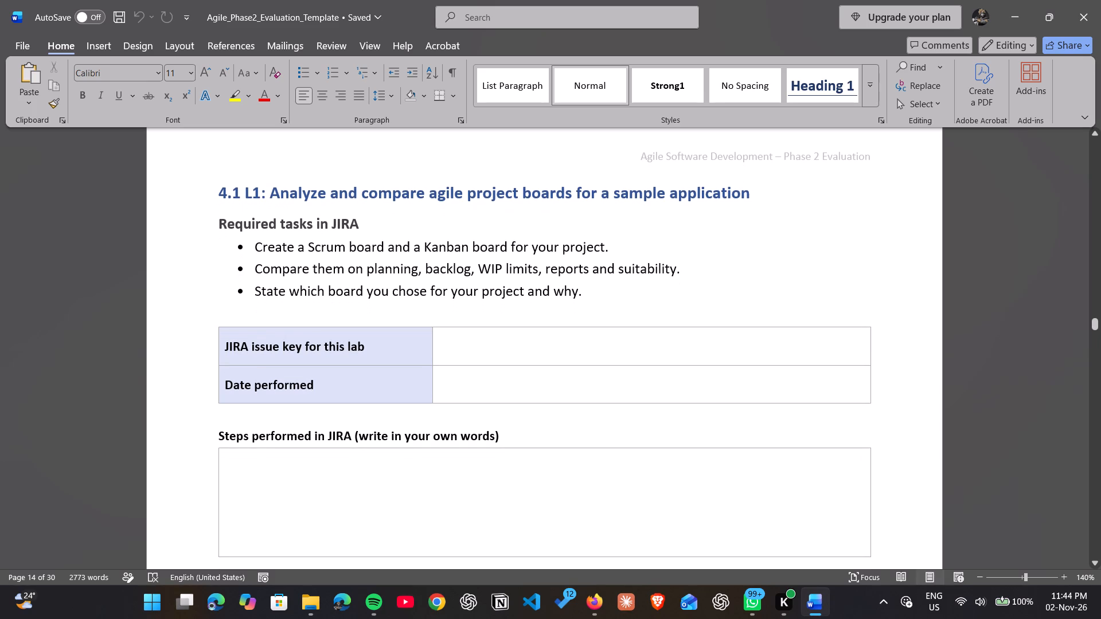
scroll(369, 281, "down", 1)
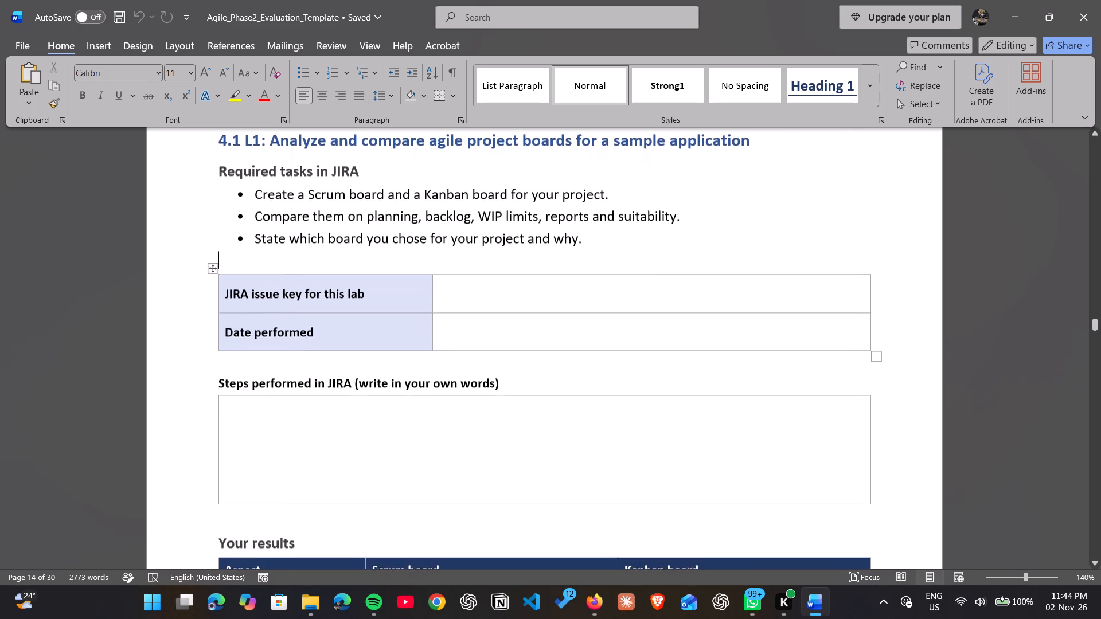
scroll(369, 281, "down", 1)
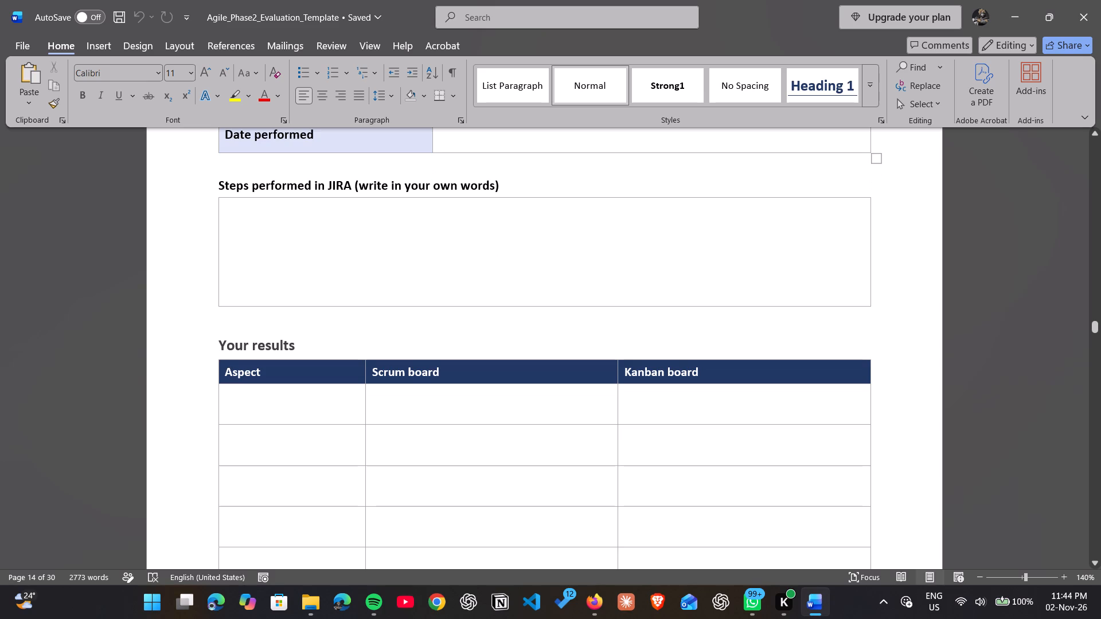
scroll(369, 281, "down", 4)
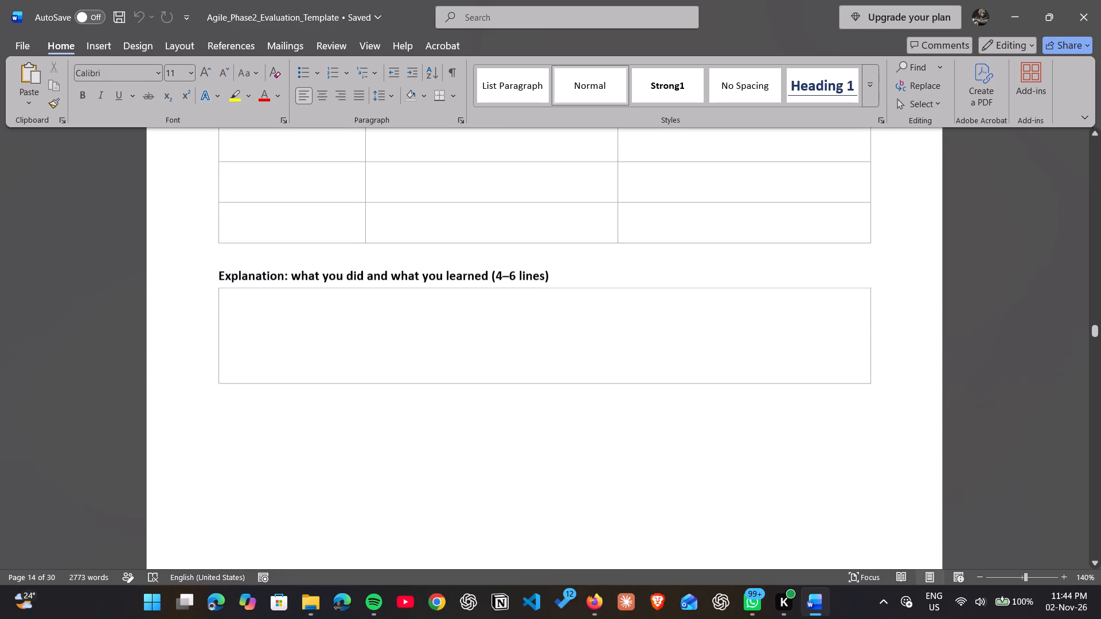
scroll(369, 281, "down", 7)
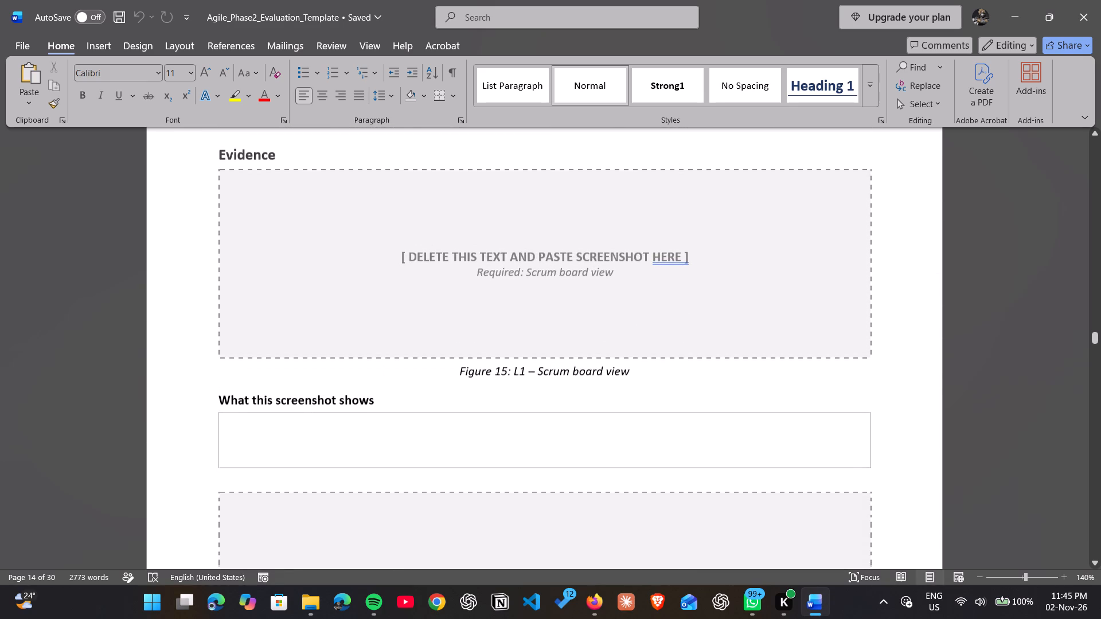
scroll(369, 281, "down", 2)
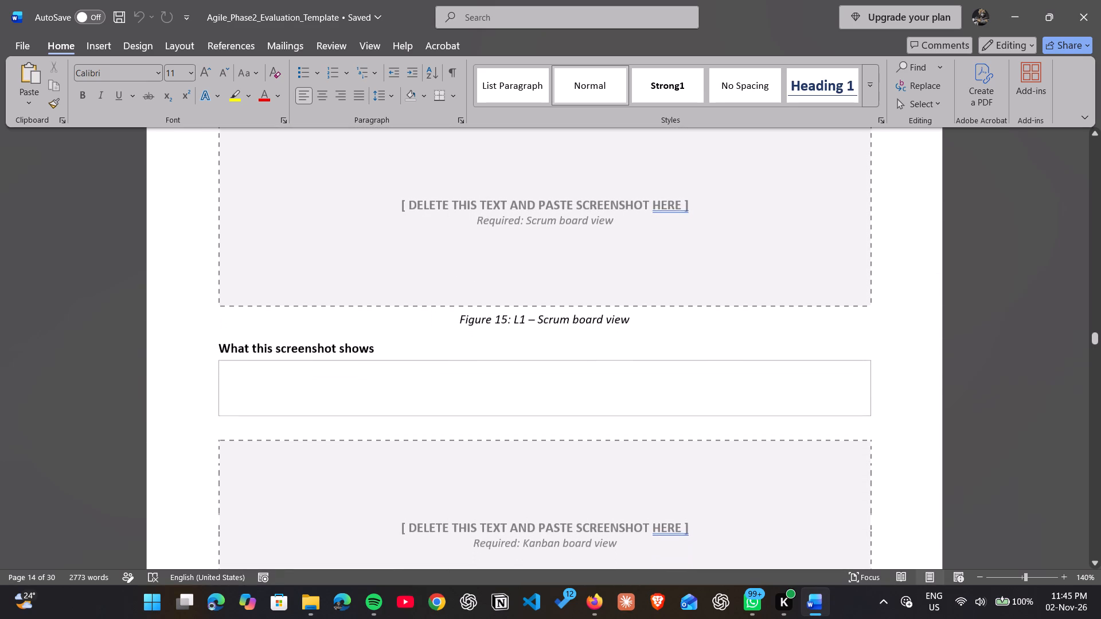
scroll(369, 281, "down", 1)
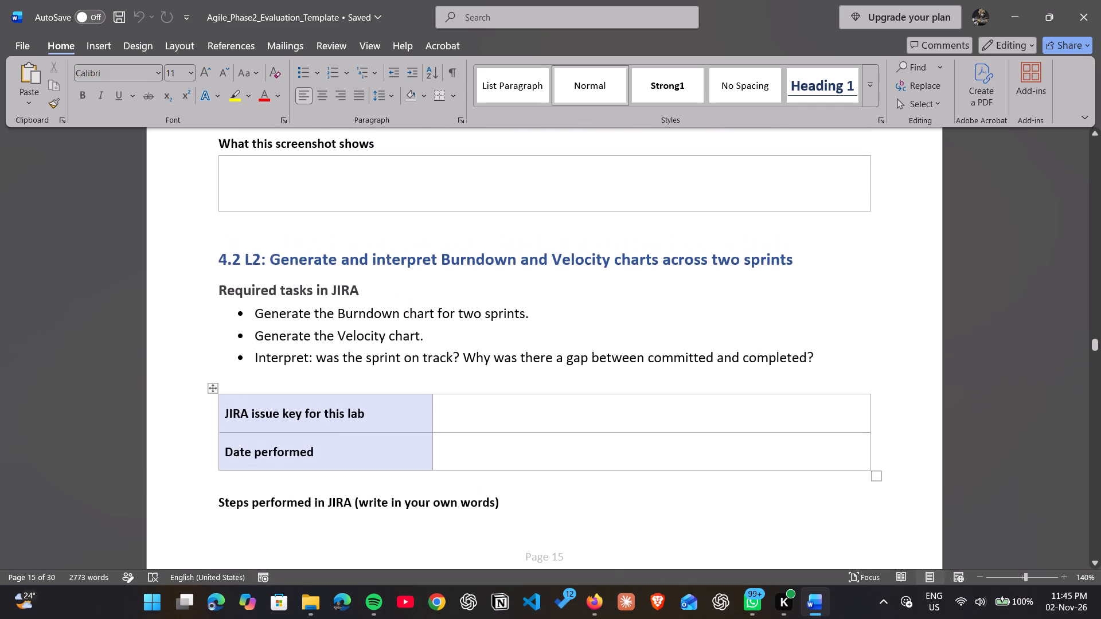
Switch to the Flurit backlog in Firefox and check the status options offered for work item FLU-9.
left_click(595, 586)
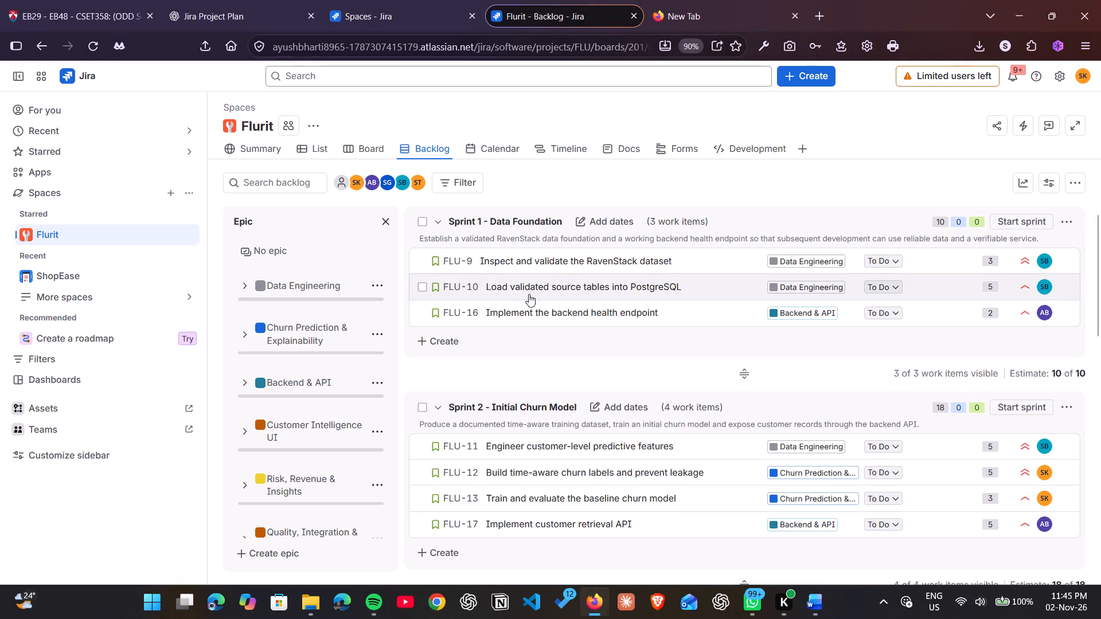
scroll(529, 294, "down", 3)
scroll(529, 294, "up", 1)
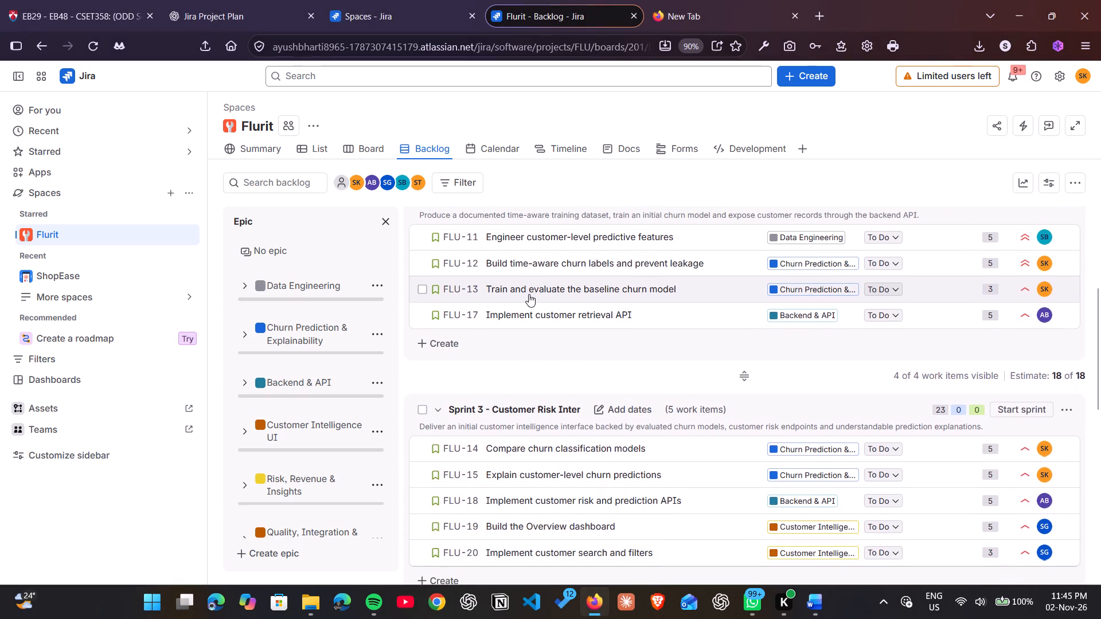
scroll(529, 294, "up", 2)
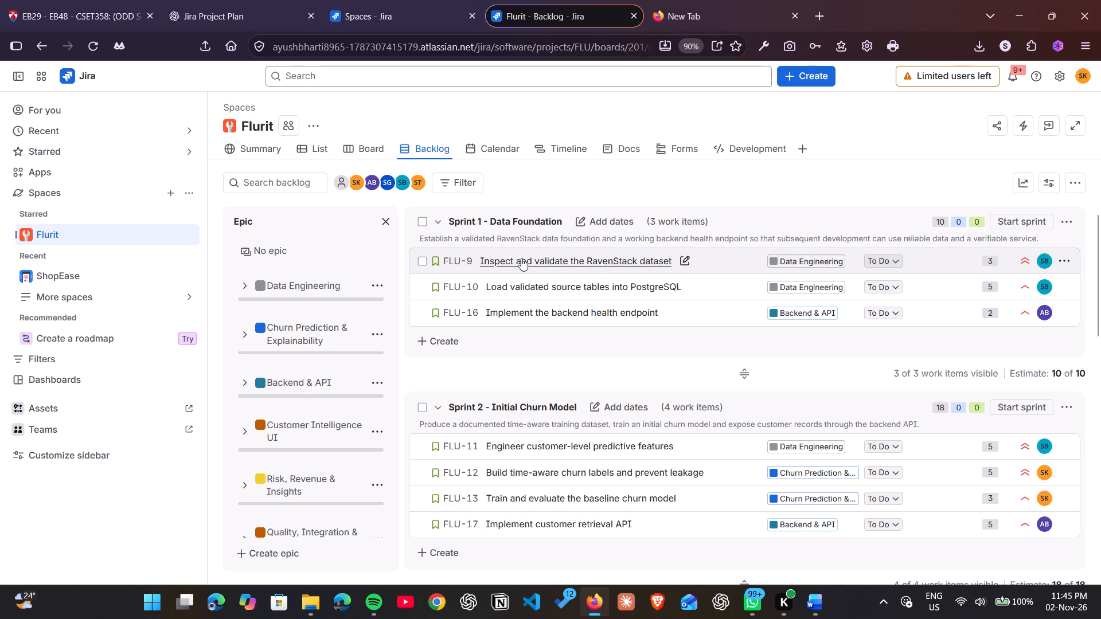
left_click(881, 259)
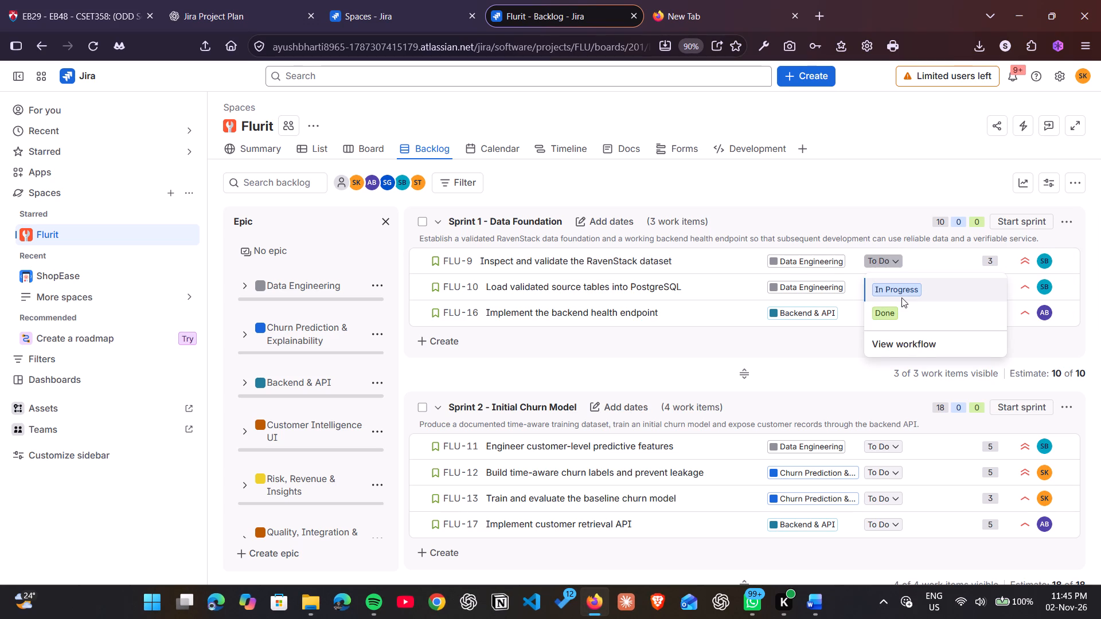
left_click(751, 362)
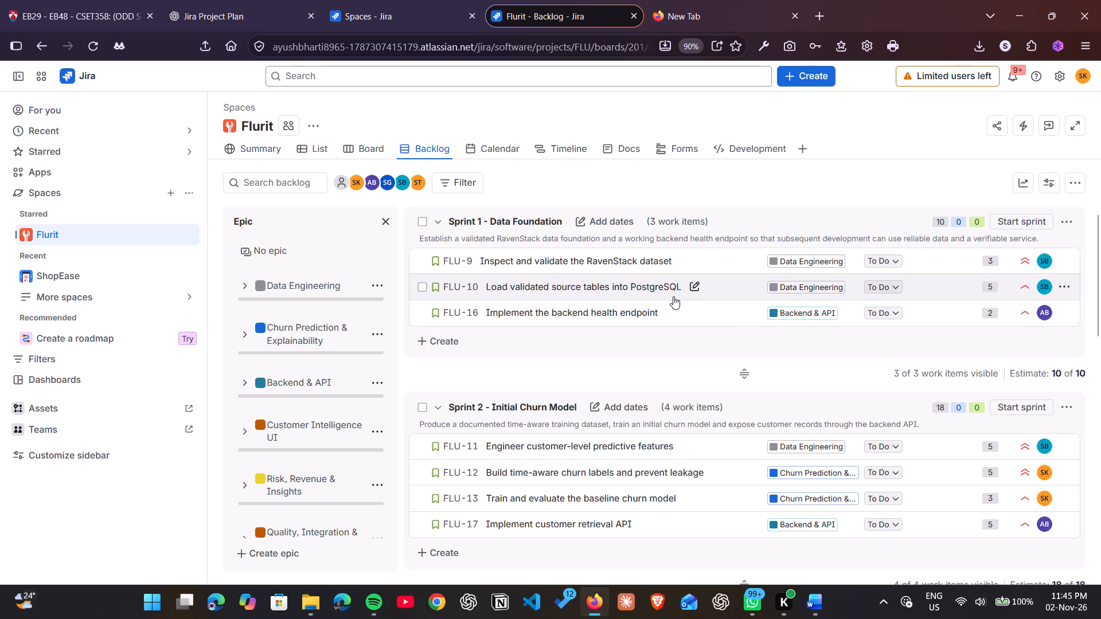
Examine the work items planned in Sprints 1 to 4 and those remaining in the Backlog section.
scroll(709, 374, "down", 5)
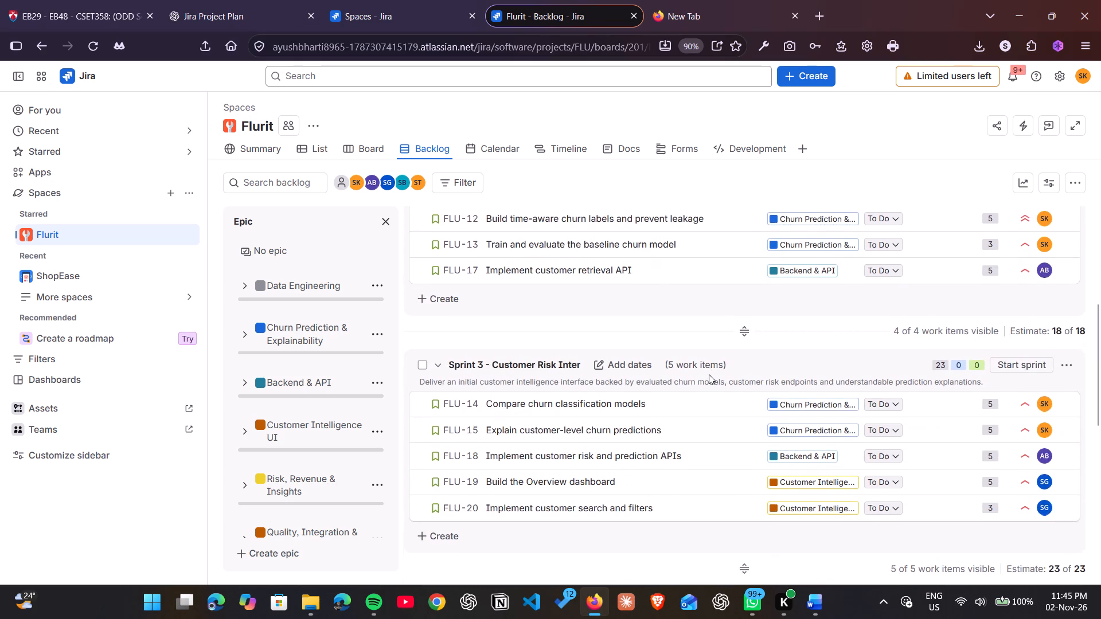
scroll(709, 374, "down", 6)
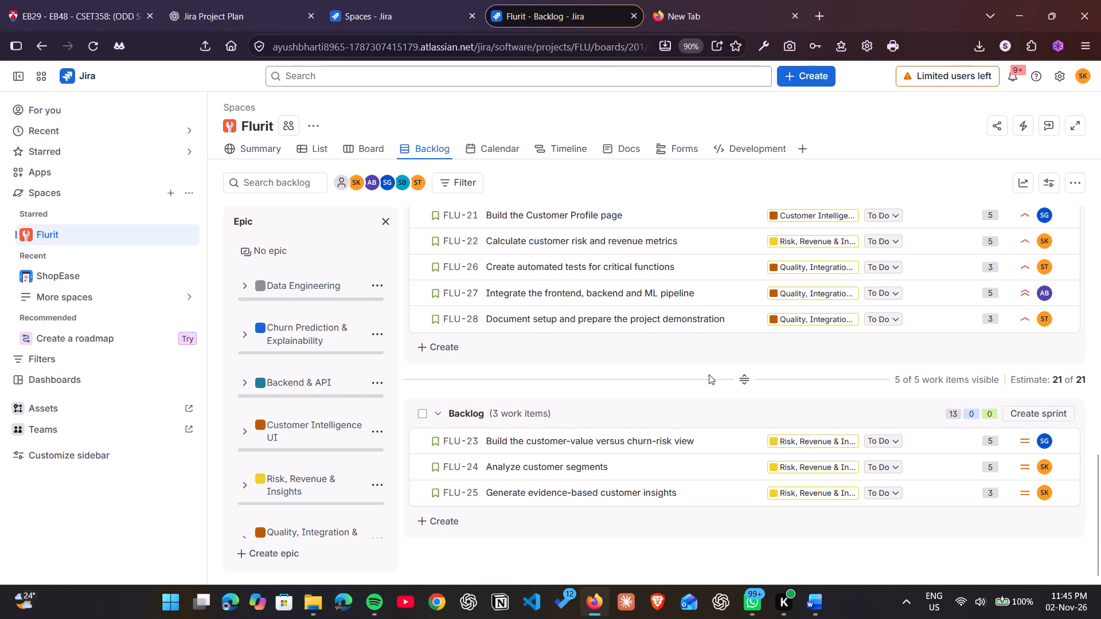
scroll(709, 374, "up", 7)
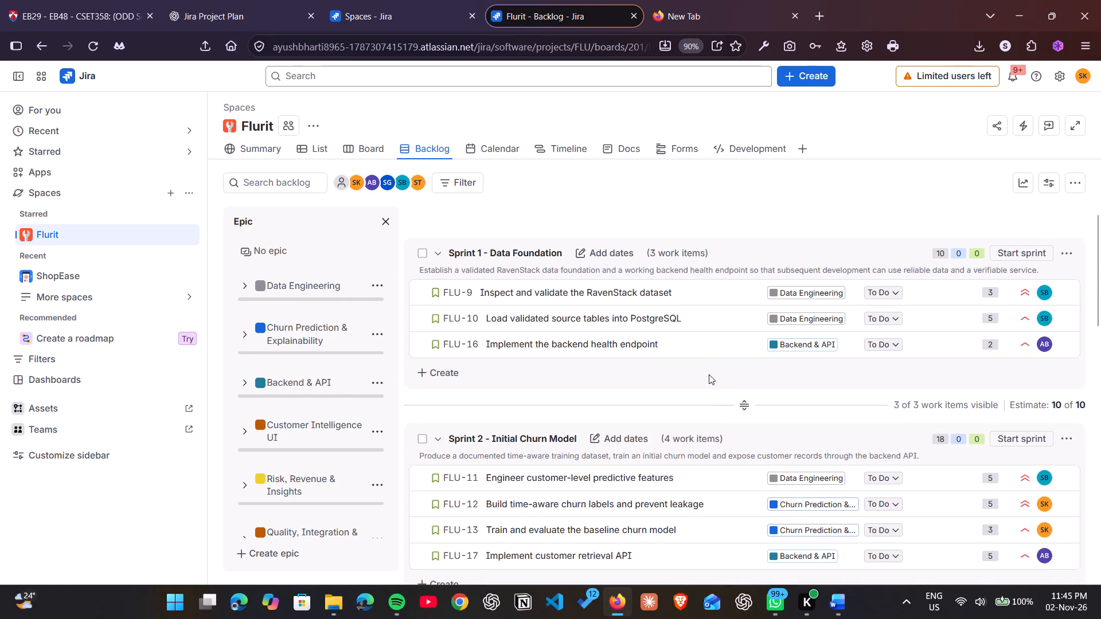
scroll(709, 374, "down", 5)
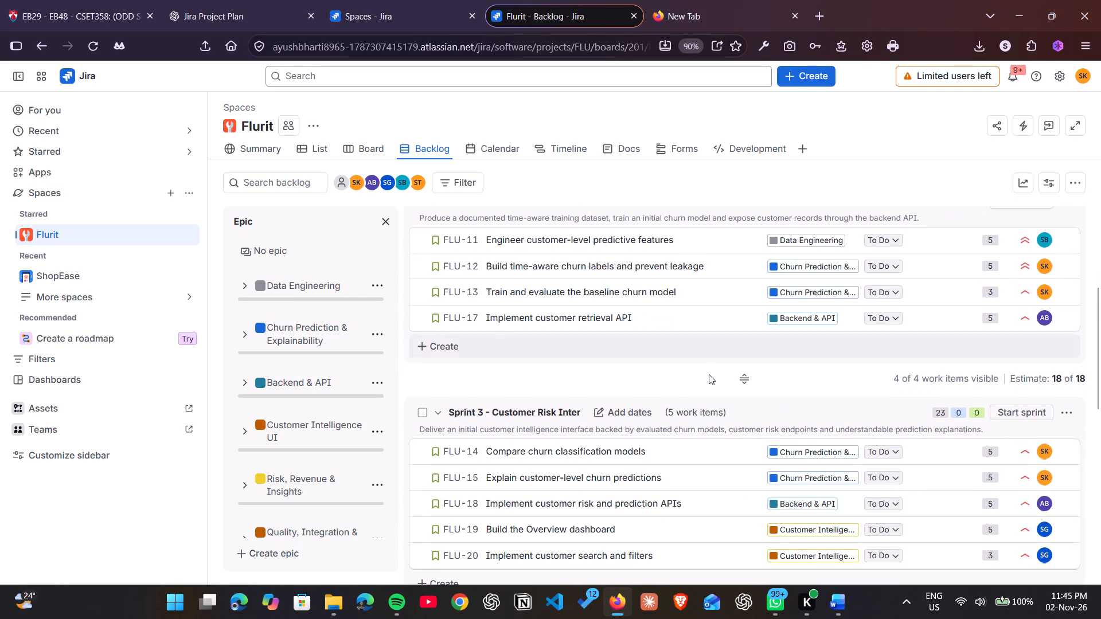
scroll(678, 371, "up", 2)
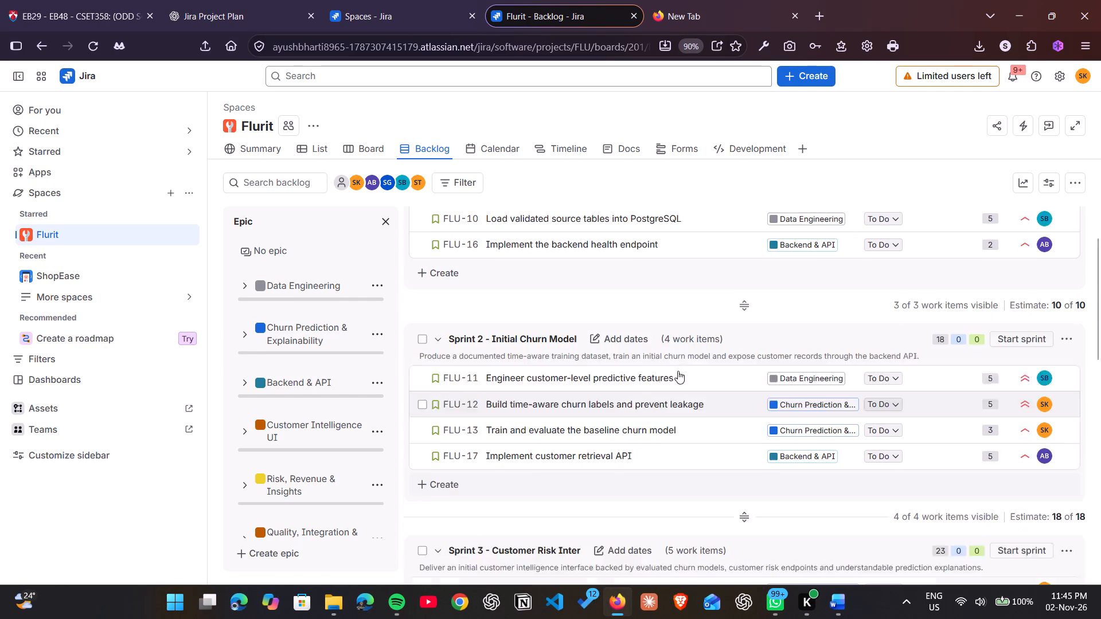
scroll(678, 371, "up", 1)
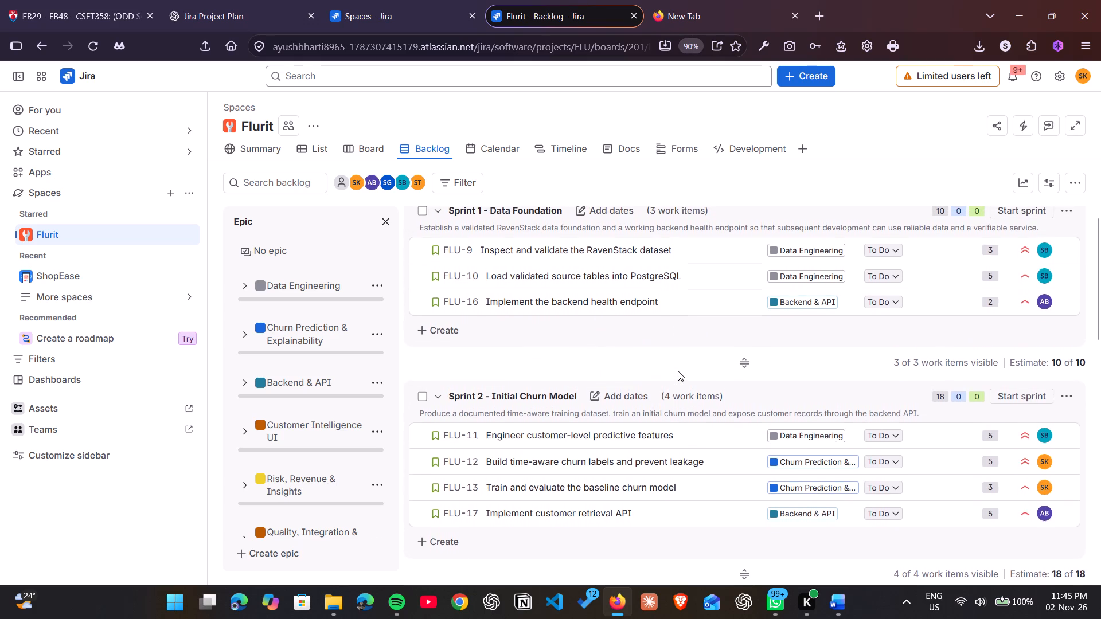
scroll(678, 371, "up", 1)
Examine the list of Flurit epics and the reordering options for the Customer Intelligence UI epic.
scroll(265, 346, "down", 6)
scroll(265, 346, "up", 2)
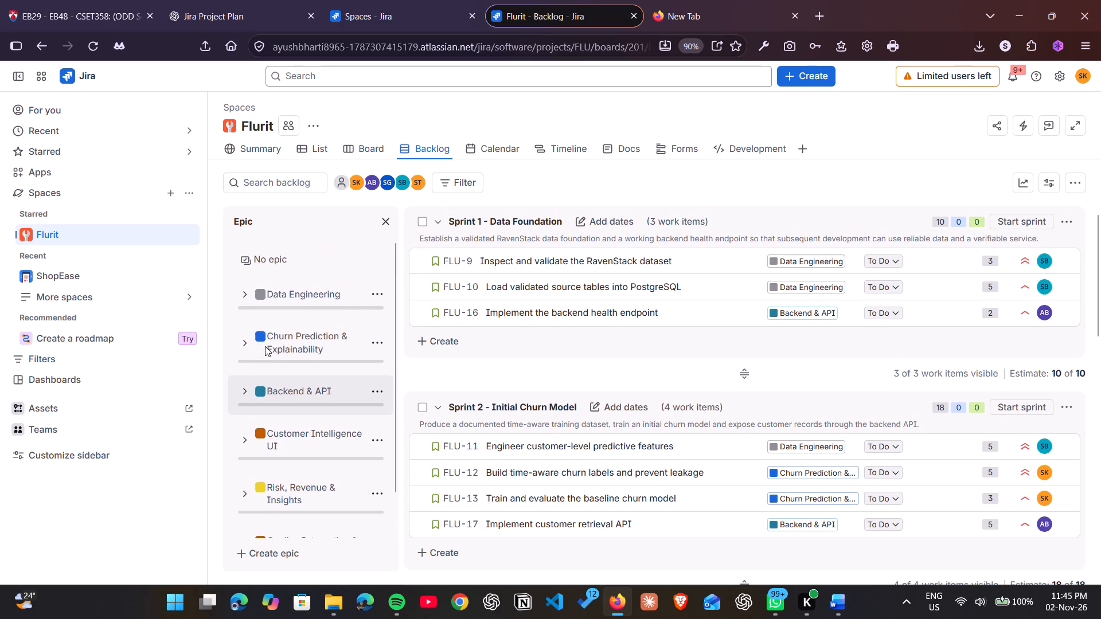
scroll(265, 346, "up", 1)
scroll(265, 346, "down", 2)
scroll(265, 346, "up", 2)
scroll(330, 390, "down", 2)
left_click(384, 399)
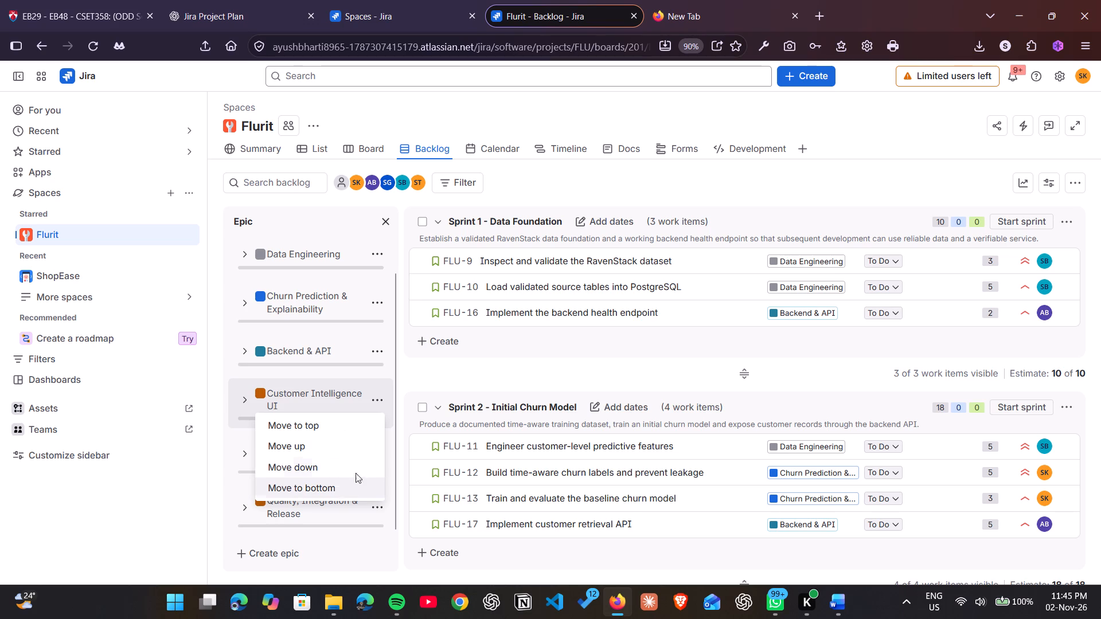
left_click(415, 381)
Review the sprint goals, epics, statuses and estimates of the work items across Sprints 1 to 4 and the unscheduled backlog.
scroll(415, 381, "up", 2)
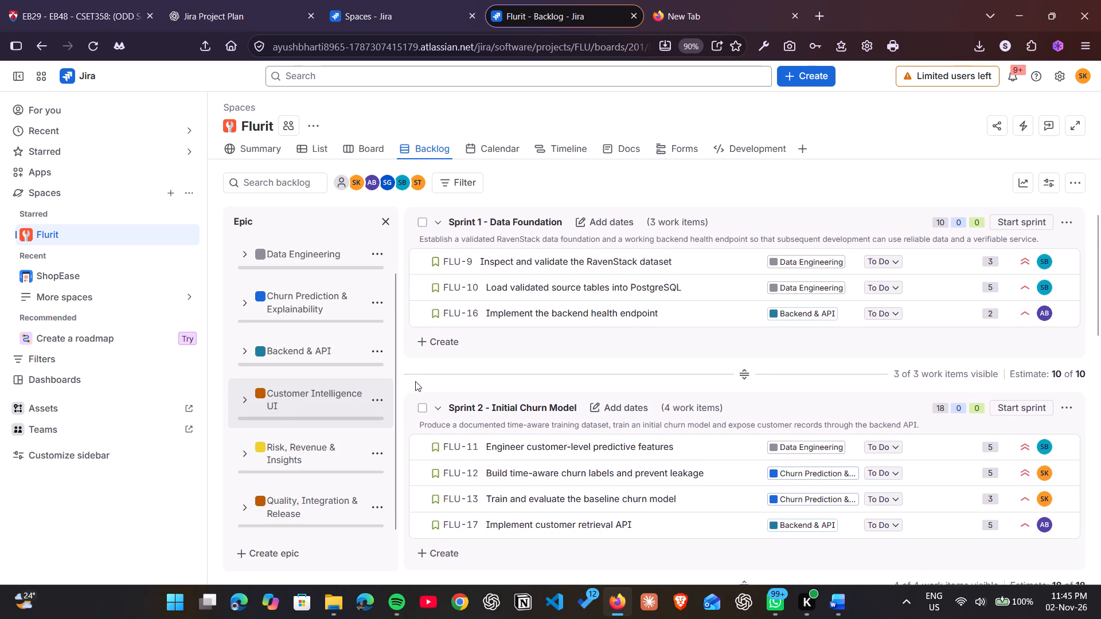
scroll(415, 381, "up", 1)
scroll(415, 381, "down", 2)
scroll(415, 381, "up", 4)
scroll(415, 381, "down", 10)
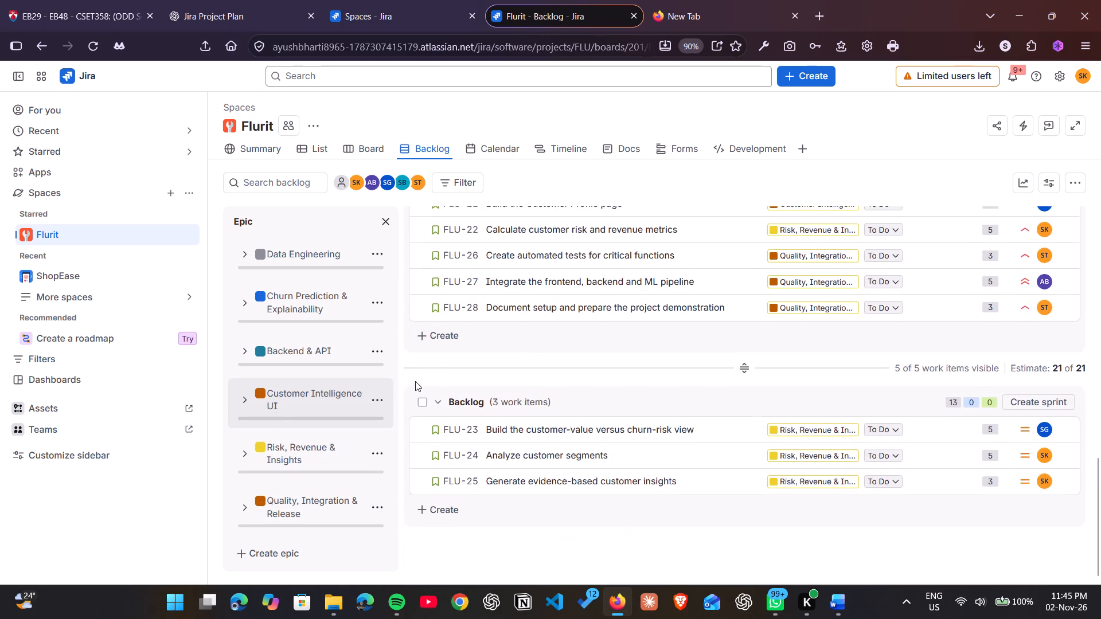
scroll(415, 381, "up", 4)
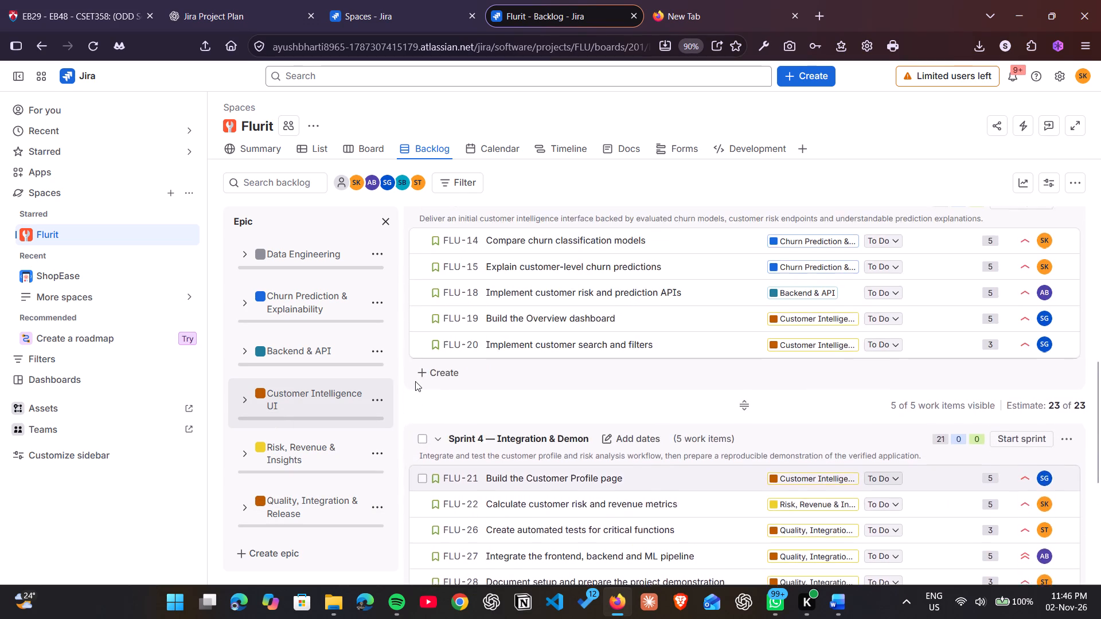
scroll(415, 381, "up", 3)
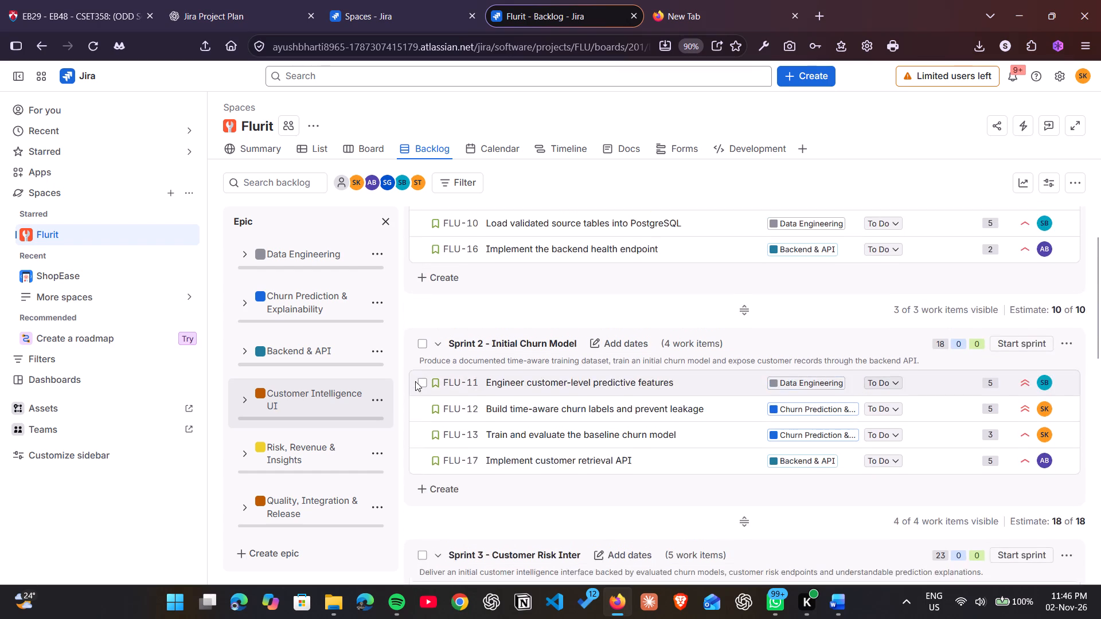
scroll(415, 381, "up", 1)
scroll(415, 381, "down", 6)
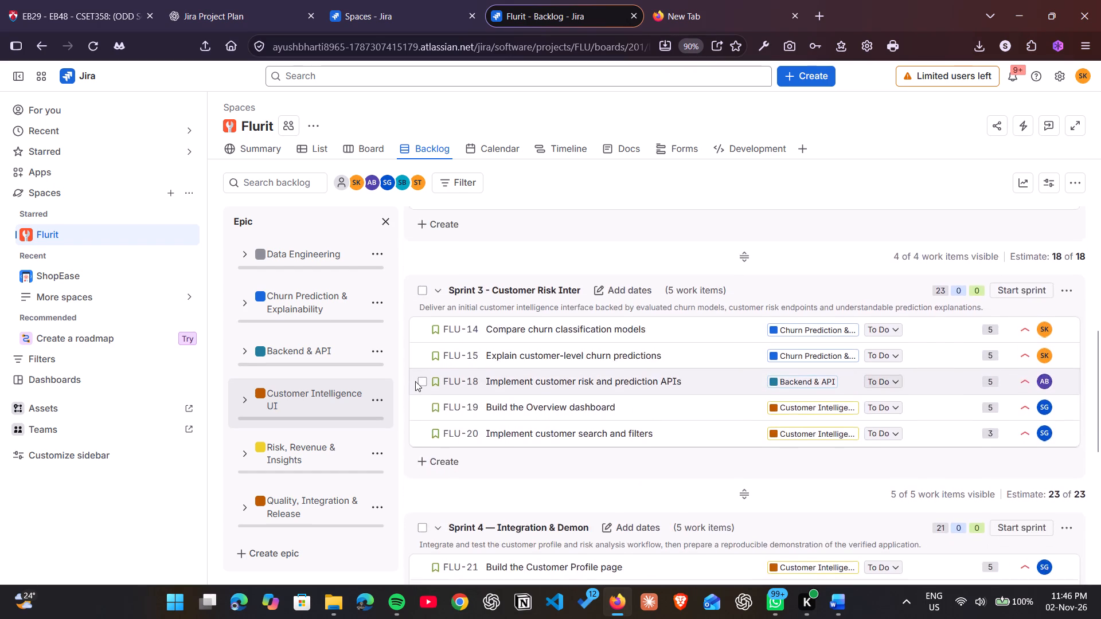
scroll(415, 381, "down", 4)
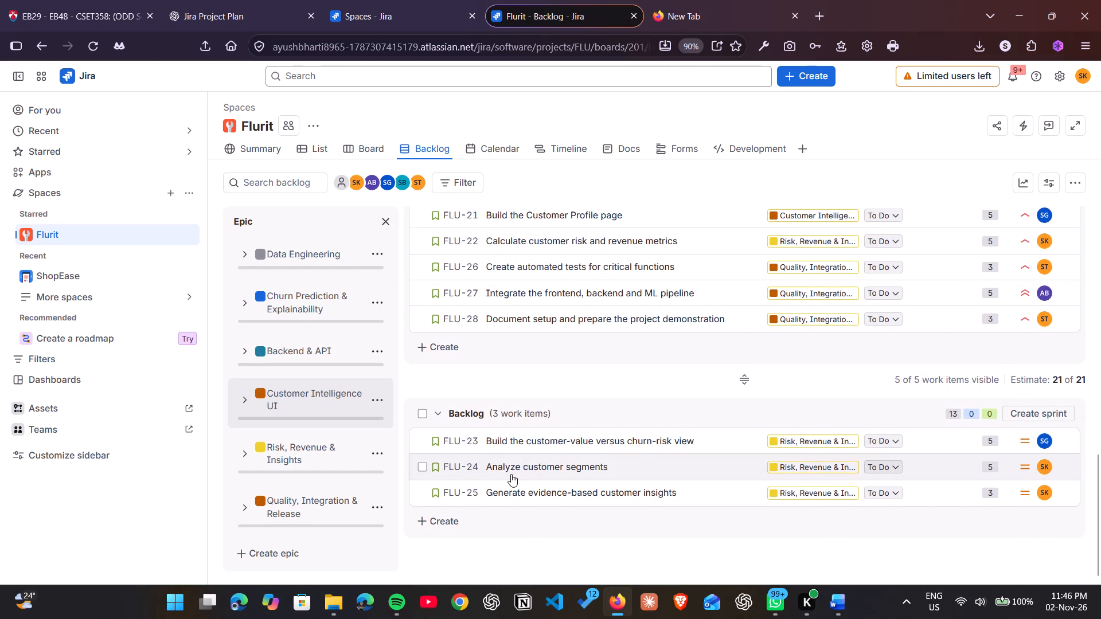
scroll(583, 534, "down", 2)
scroll(583, 534, "up", 2)
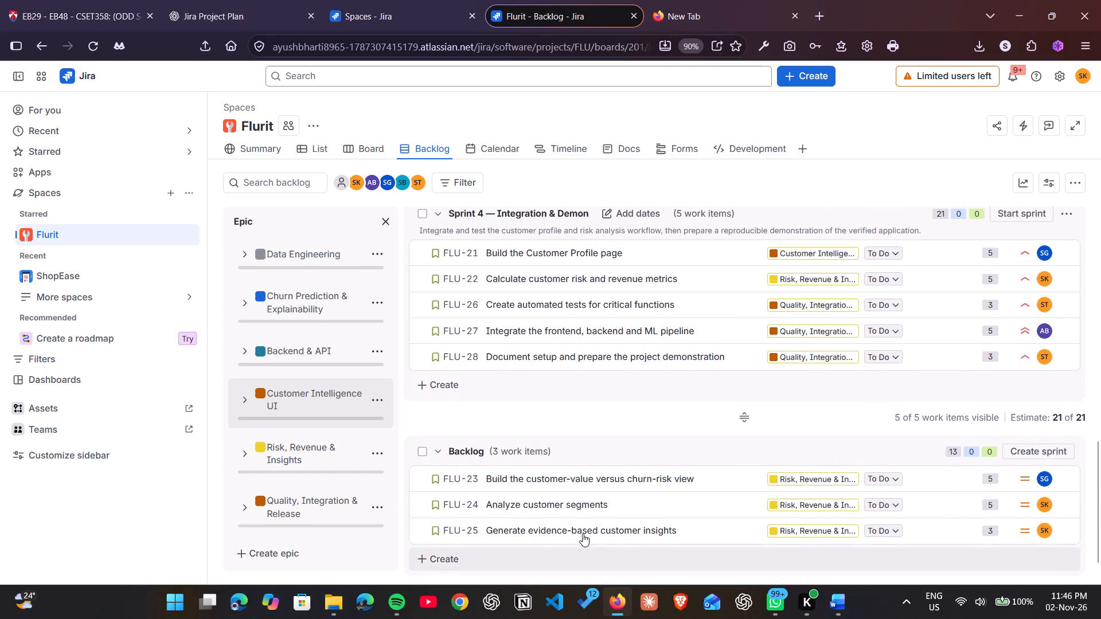
scroll(583, 534, "up", 3)
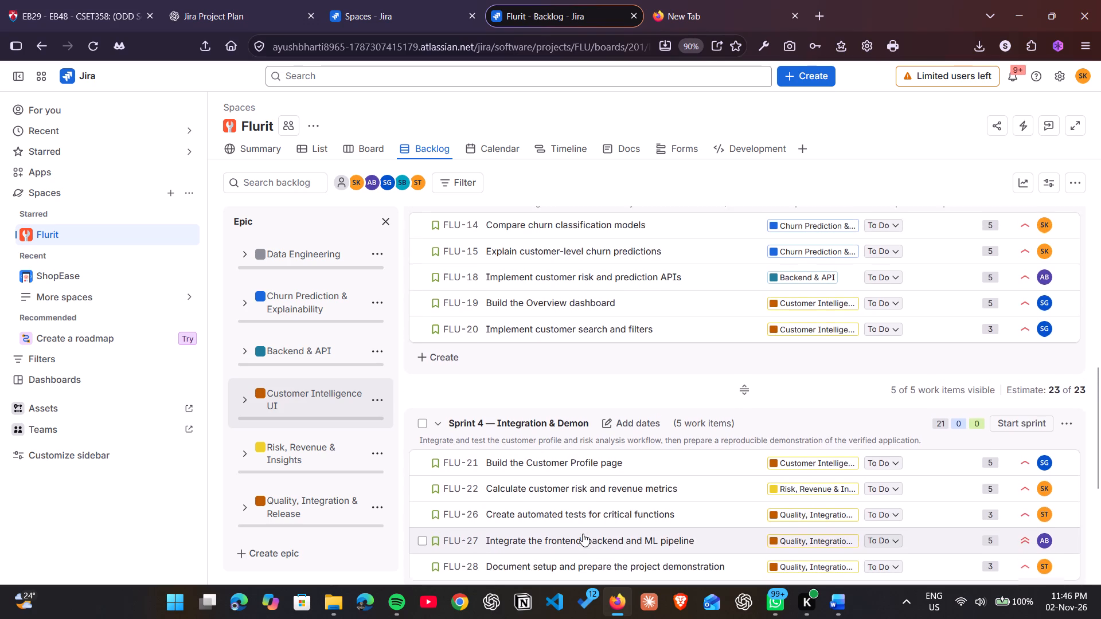
scroll(583, 534, "up", 2)
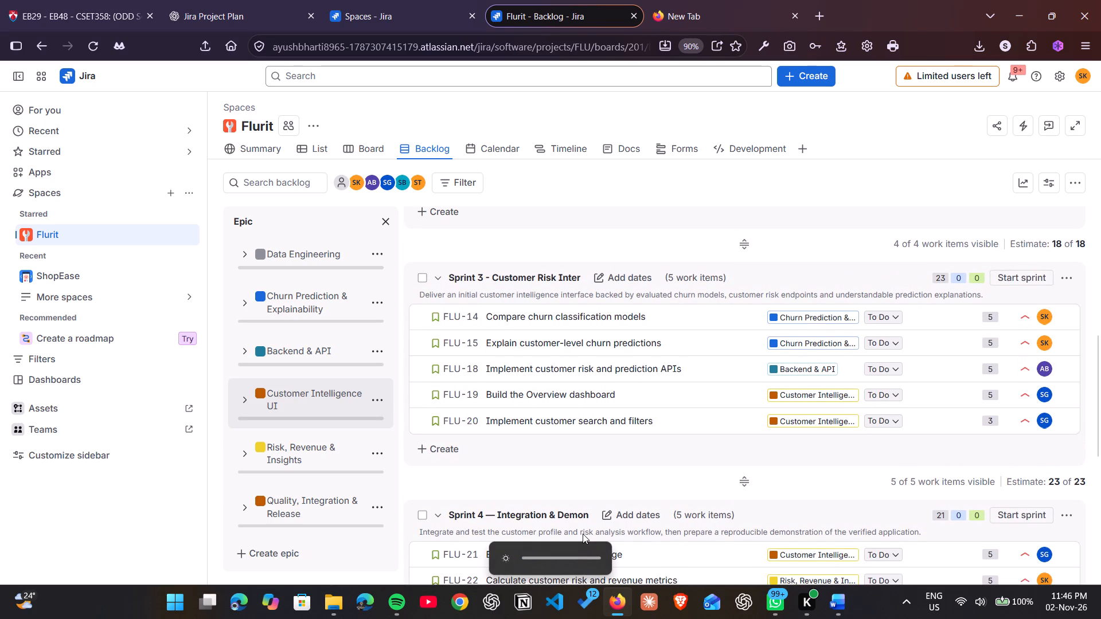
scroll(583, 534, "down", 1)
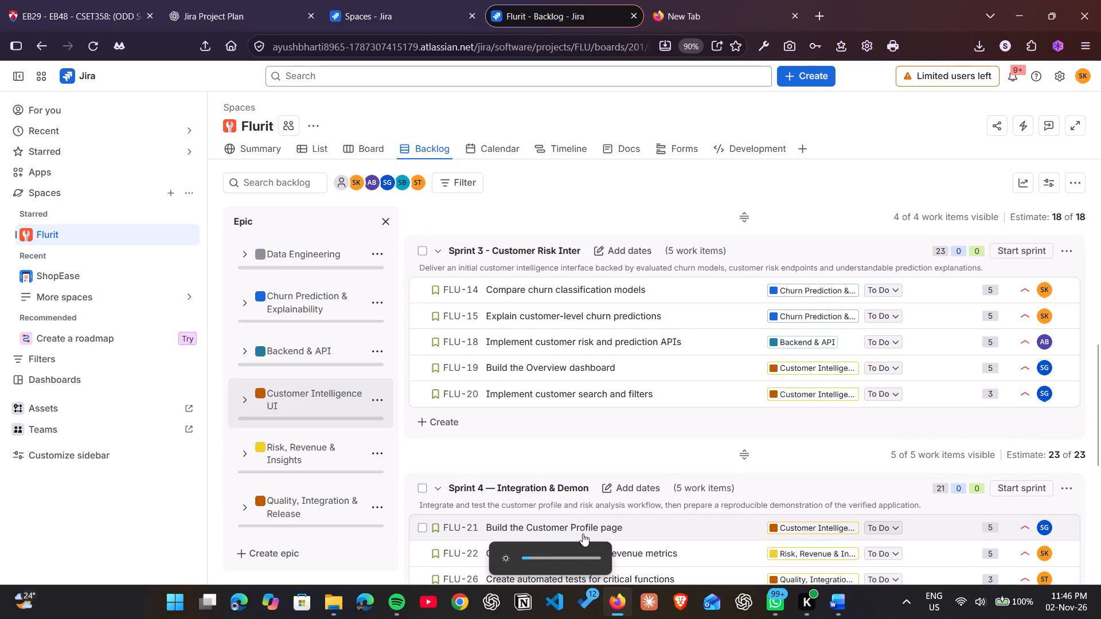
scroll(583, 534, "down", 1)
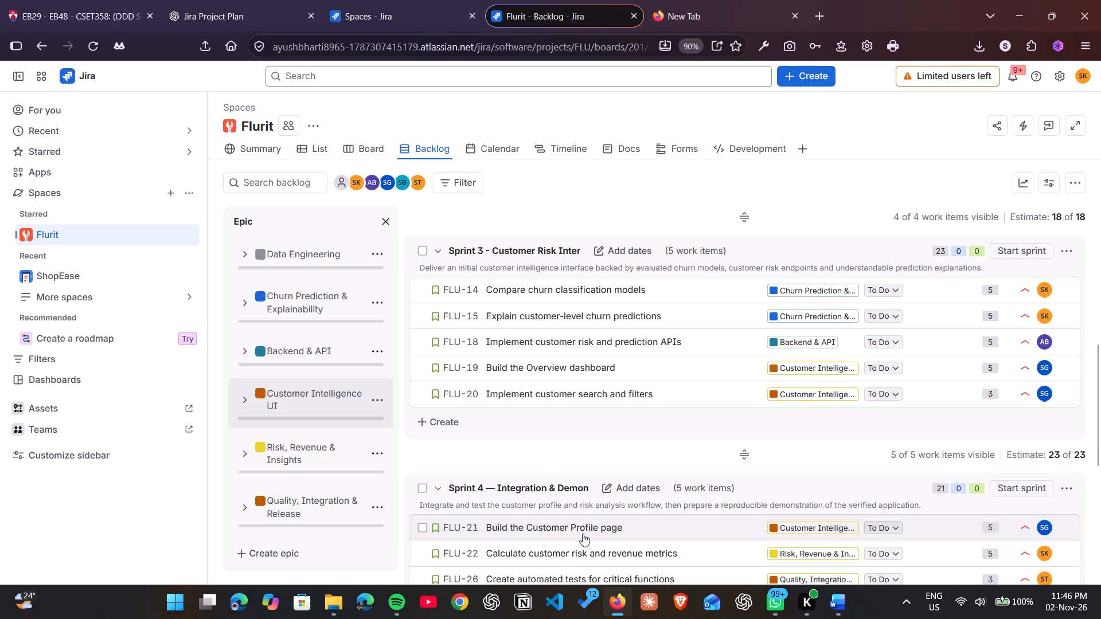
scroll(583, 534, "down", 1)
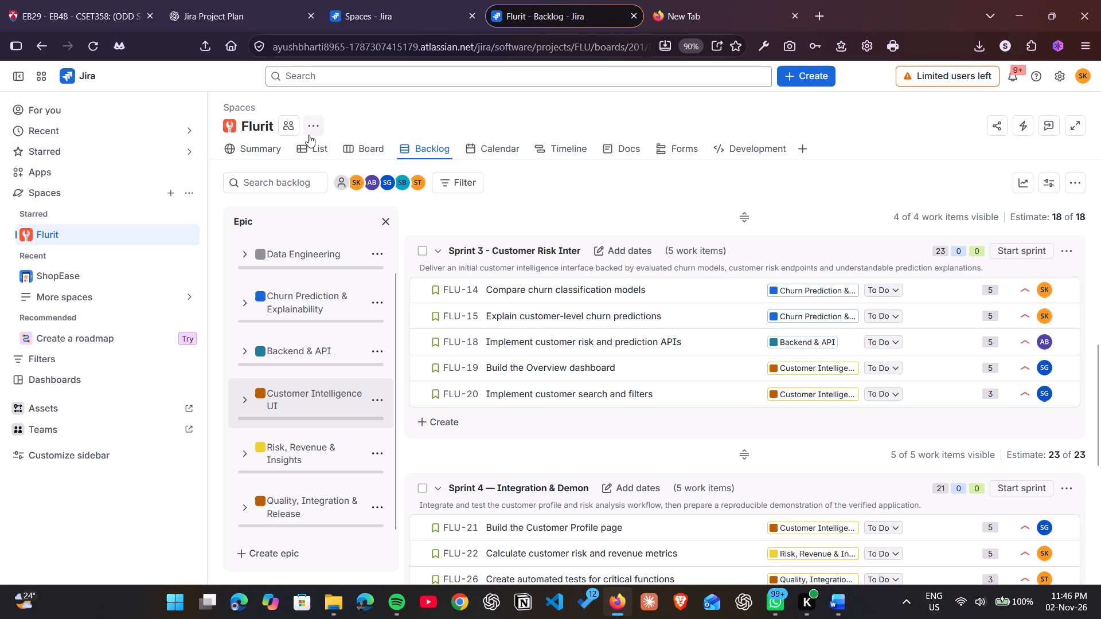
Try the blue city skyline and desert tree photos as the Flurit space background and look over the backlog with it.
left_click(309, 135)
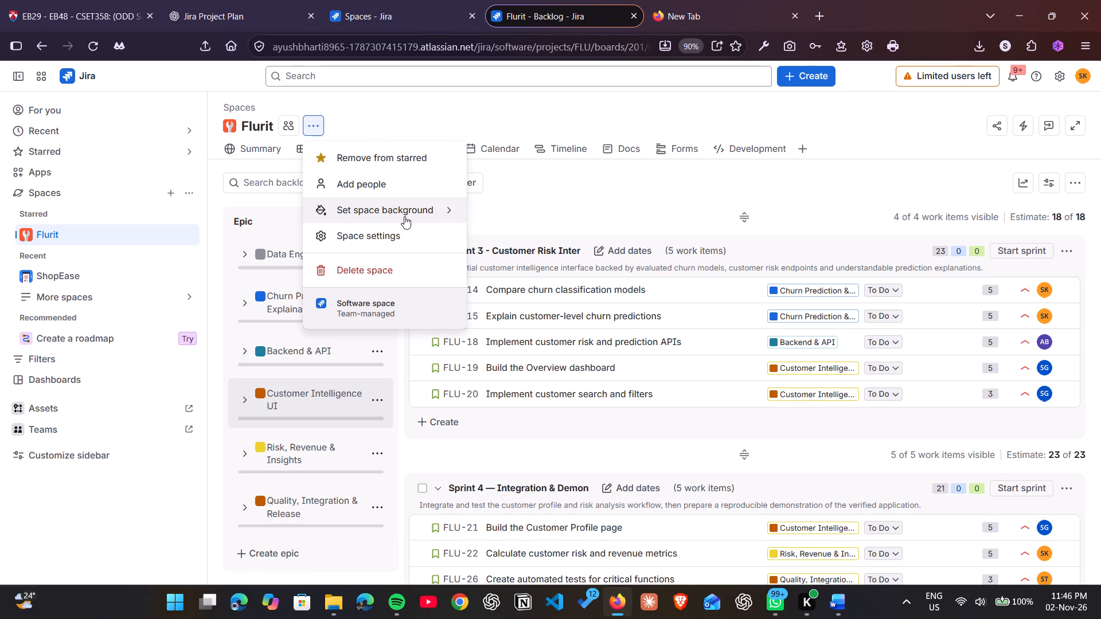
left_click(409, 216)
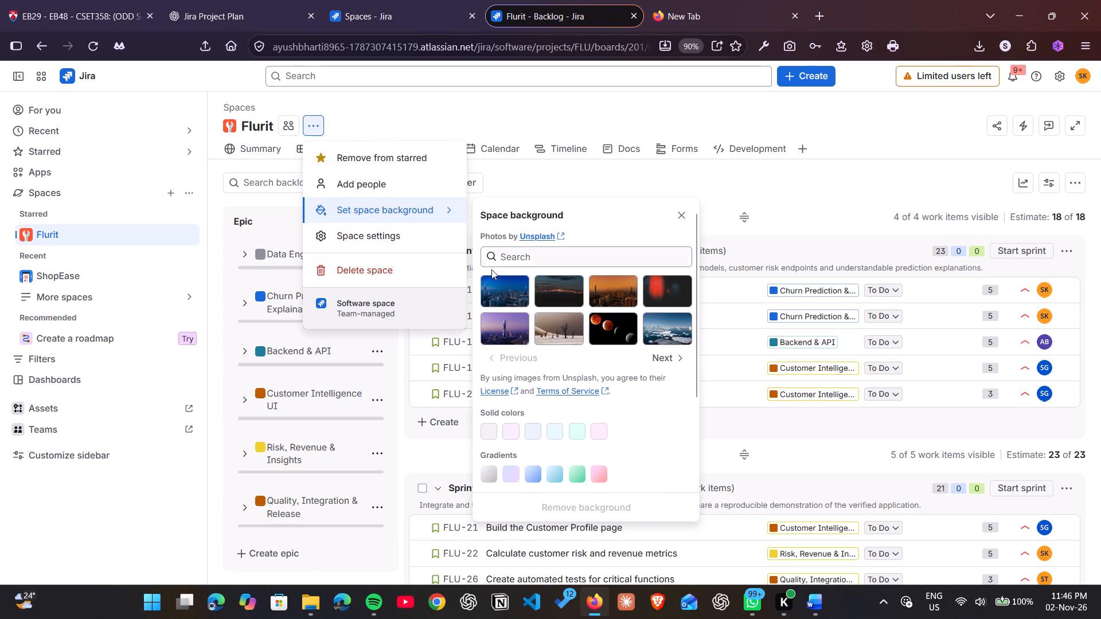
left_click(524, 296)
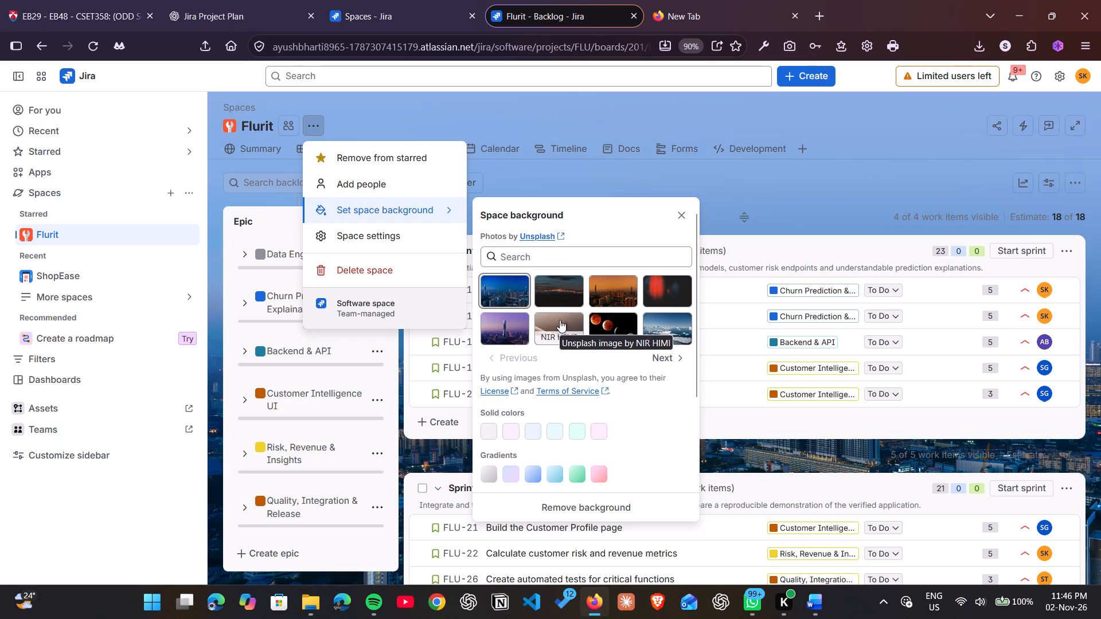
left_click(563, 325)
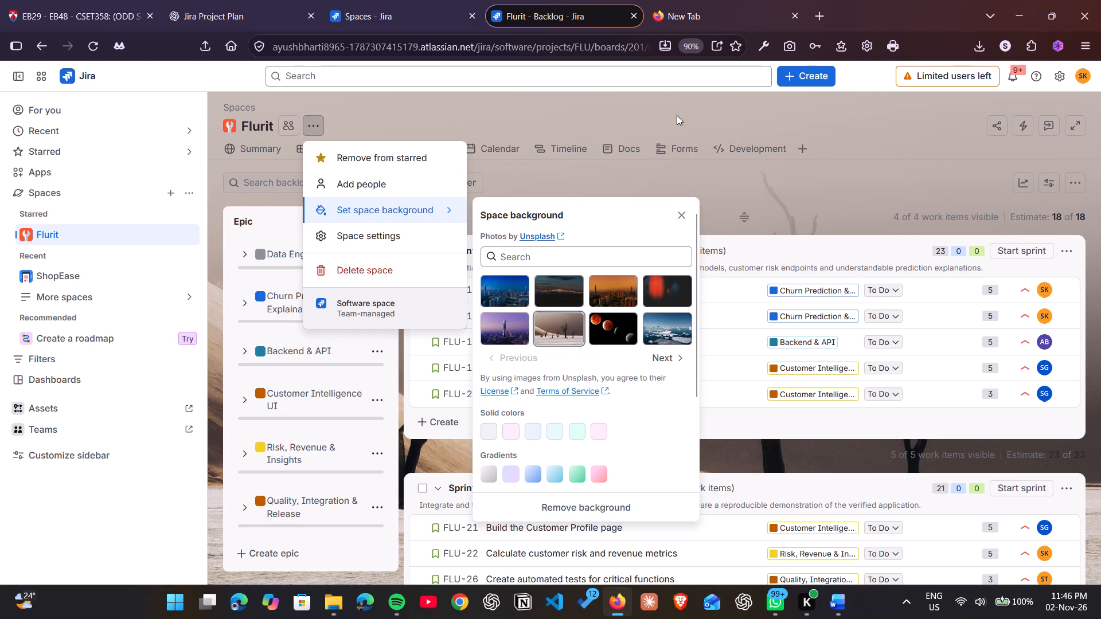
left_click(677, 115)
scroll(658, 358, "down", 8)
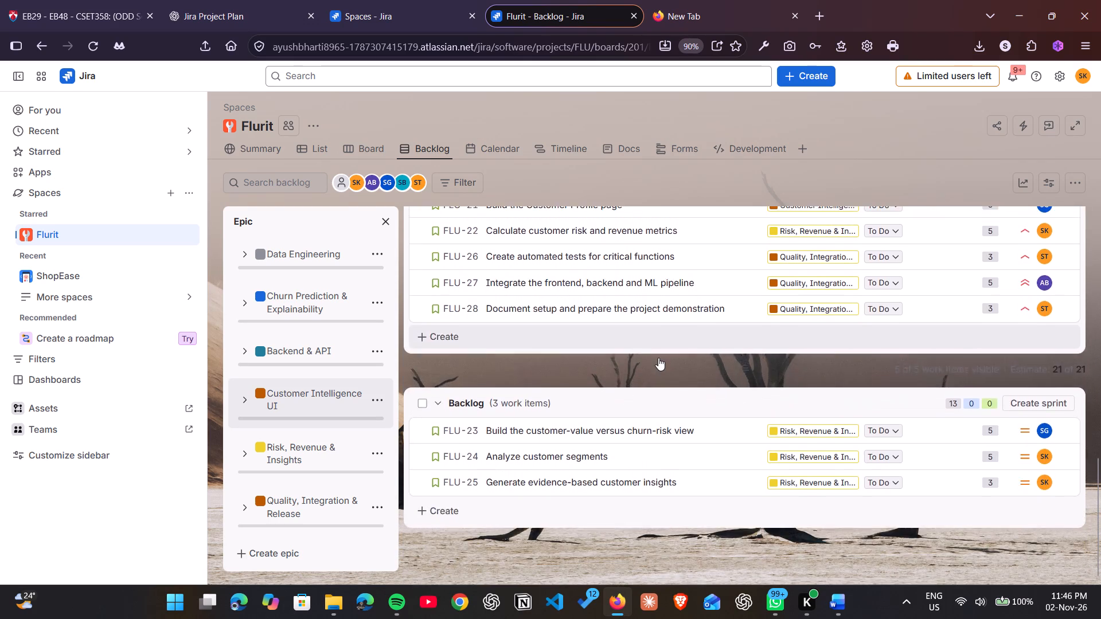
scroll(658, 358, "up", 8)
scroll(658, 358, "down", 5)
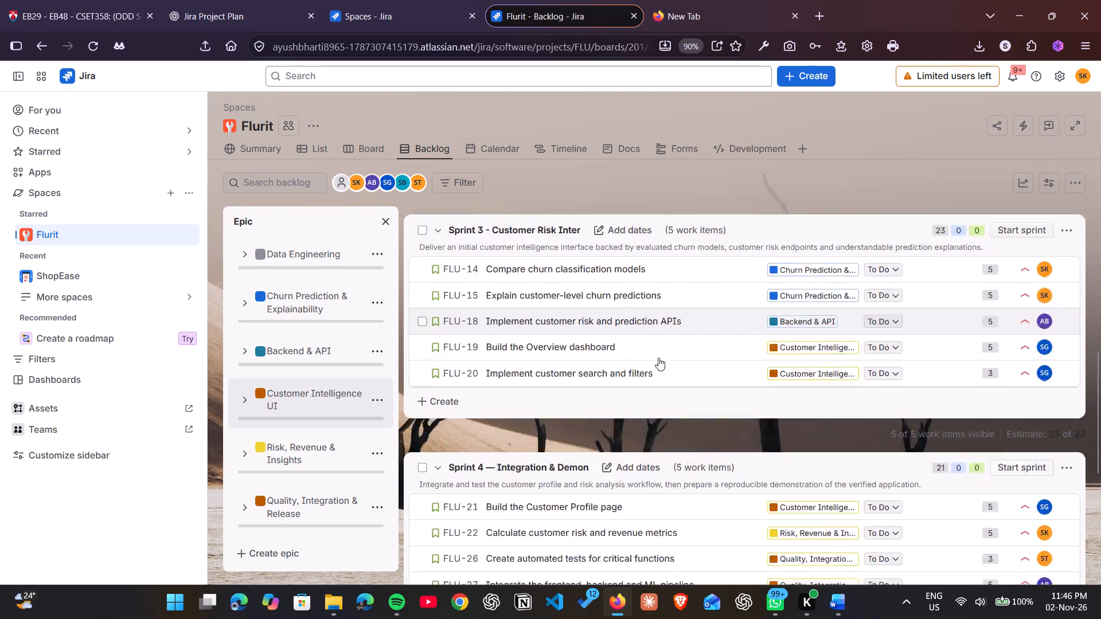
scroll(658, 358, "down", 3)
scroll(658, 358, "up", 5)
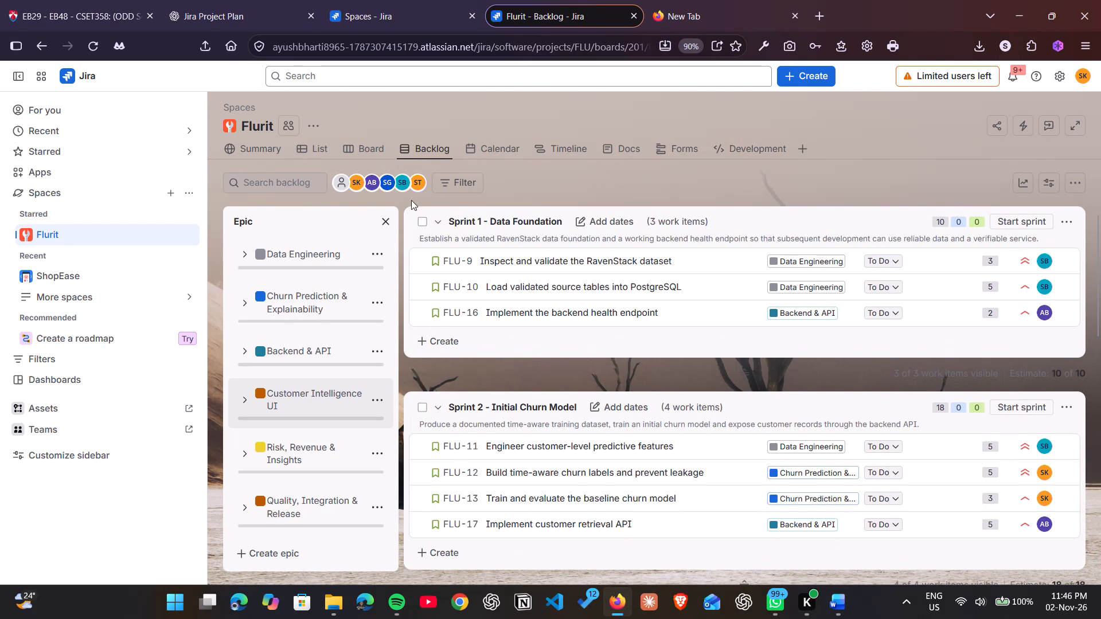
Change the Flurit space background to the solid colour Blue, comparing it with the gradients and other solid colours.
left_click(309, 125)
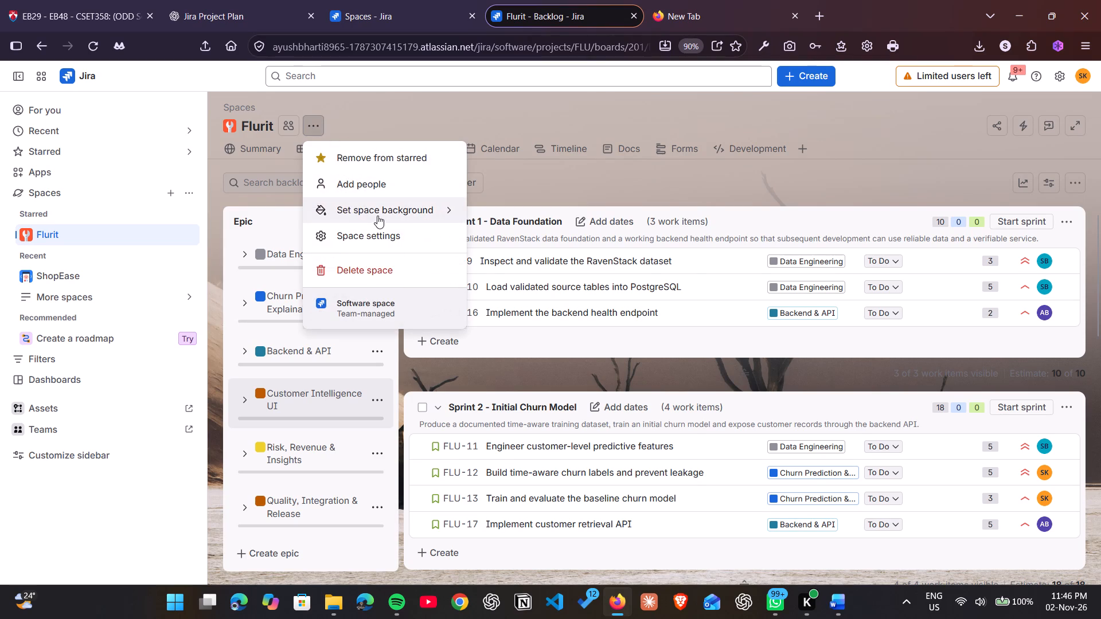
left_click(377, 216)
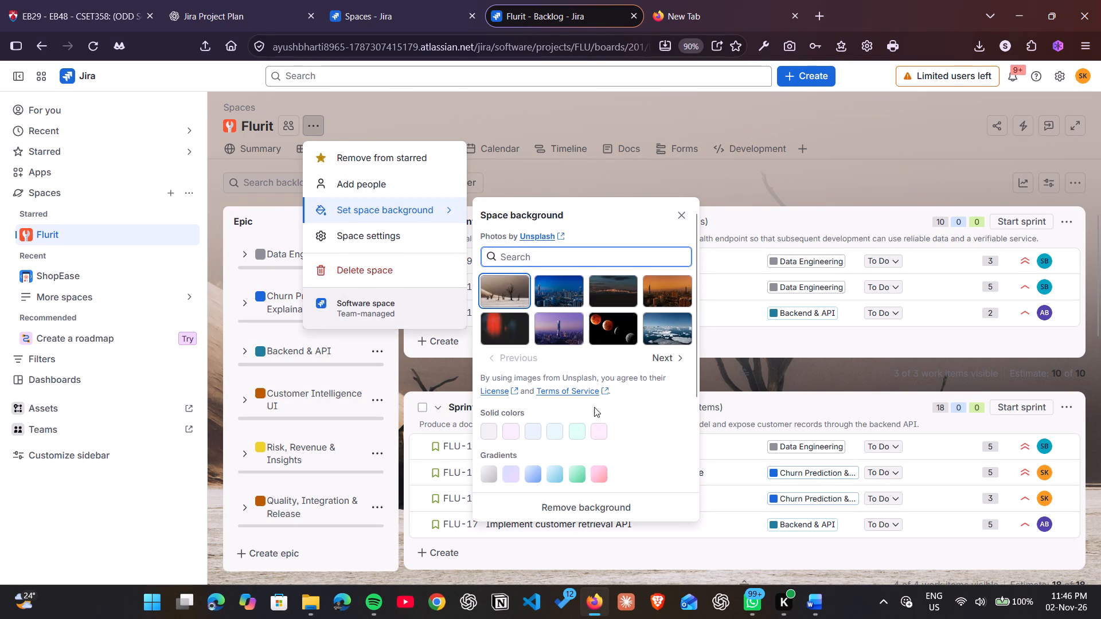
scroll(549, 412, "down", 3)
left_click(565, 514)
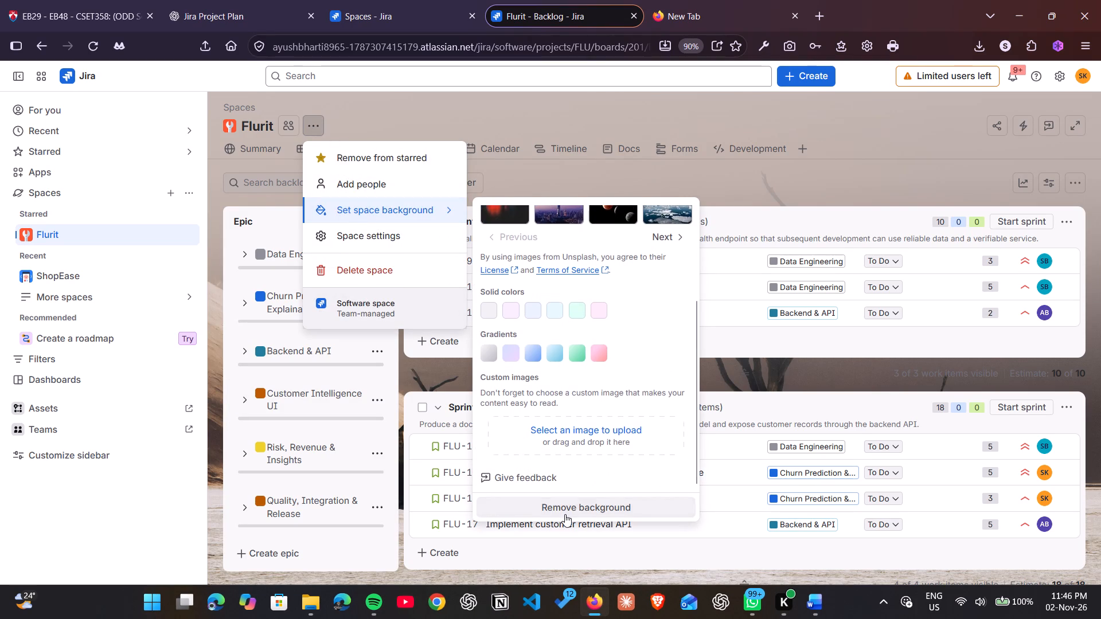
scroll(538, 339, "up", 3)
left_click(511, 472)
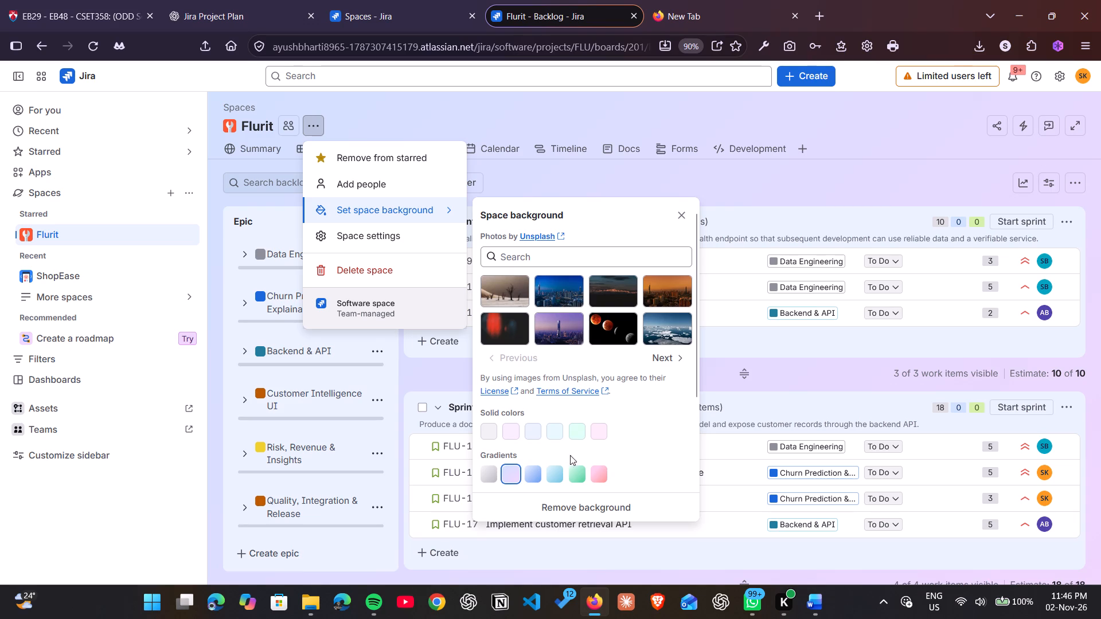
left_click(489, 476)
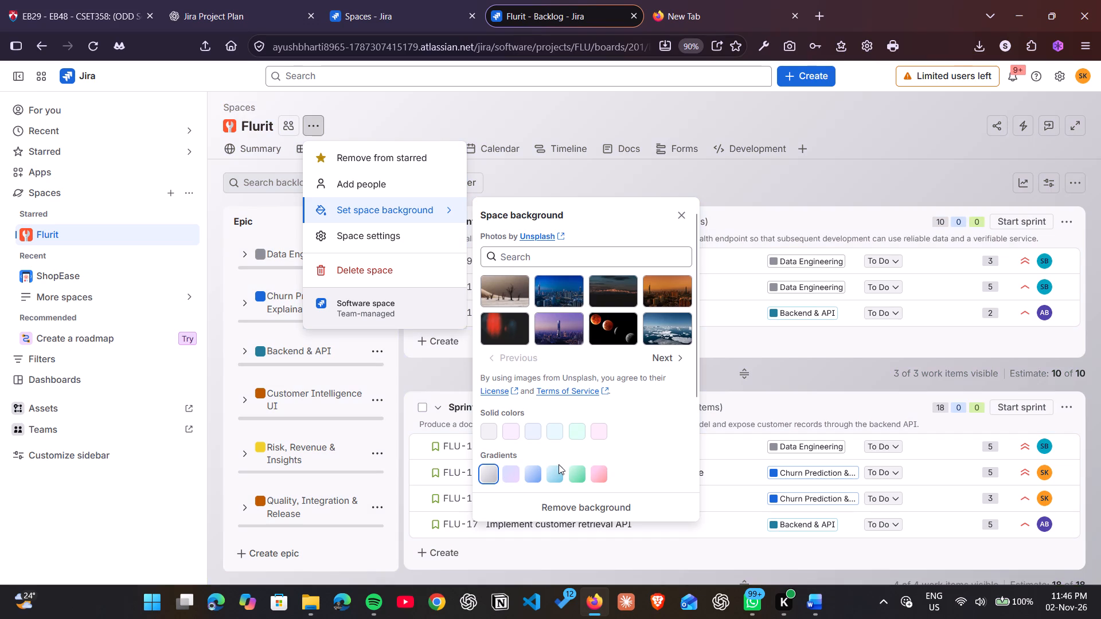
left_click(493, 436)
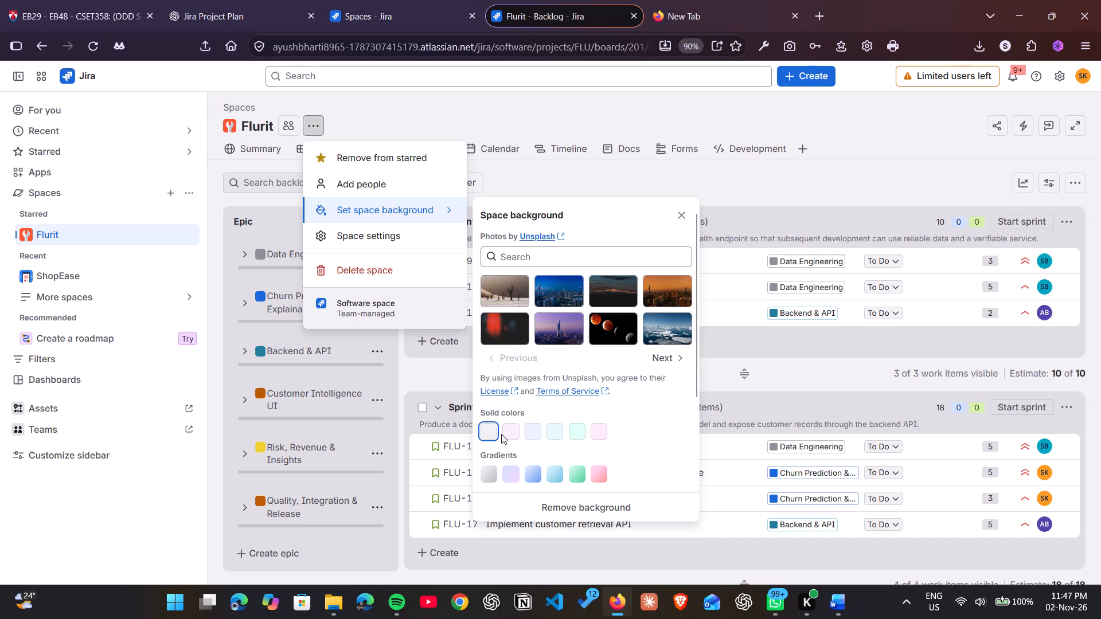
left_click(533, 430)
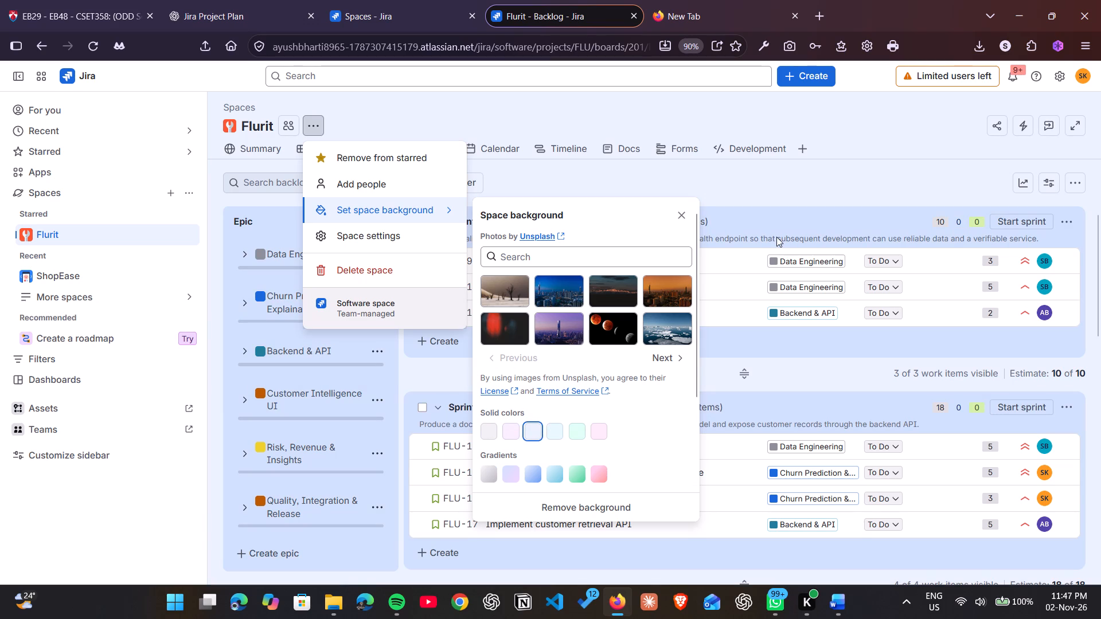
left_click(577, 432)
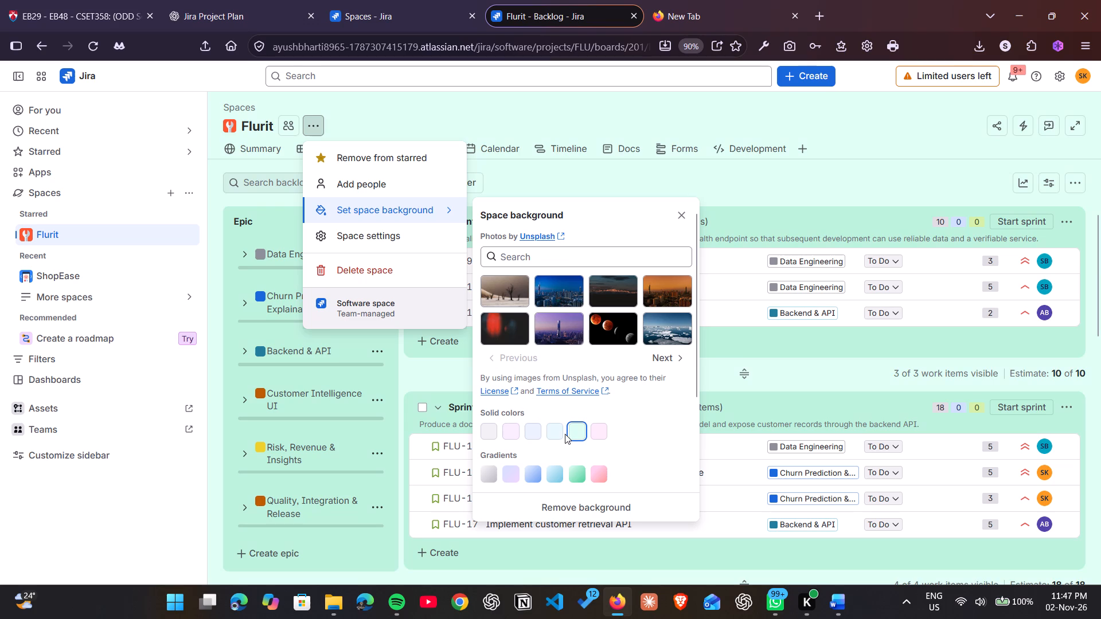
left_click(562, 434)
left_click(532, 432)
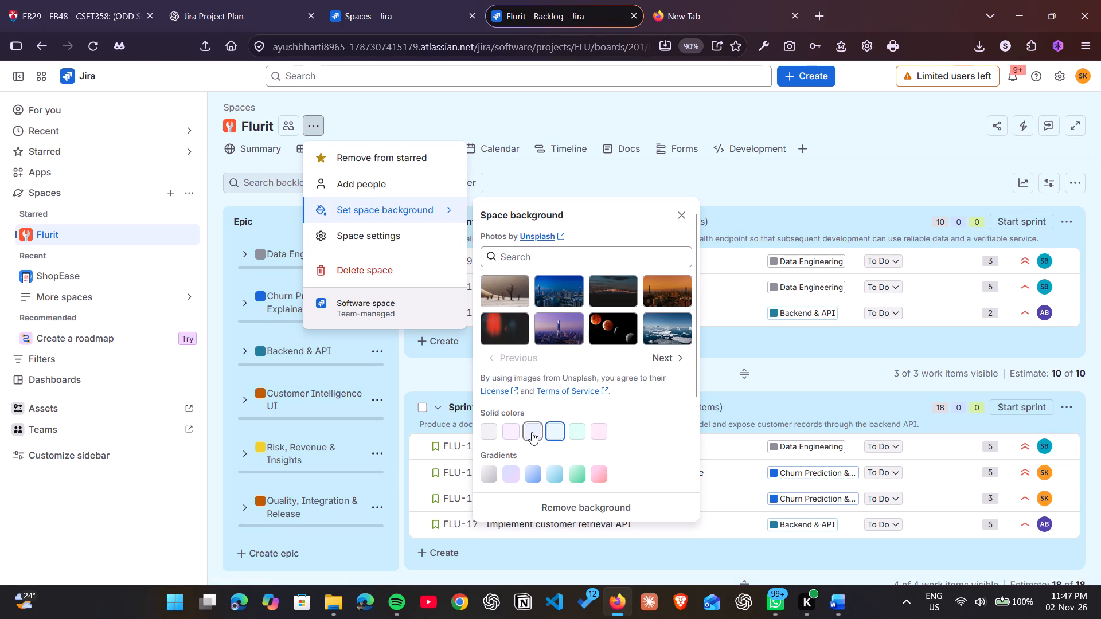
left_click(891, 135)
Examine the sprints in the Flurit backlog and the board view, ending back on the backlog.
scroll(826, 304, "down", 4)
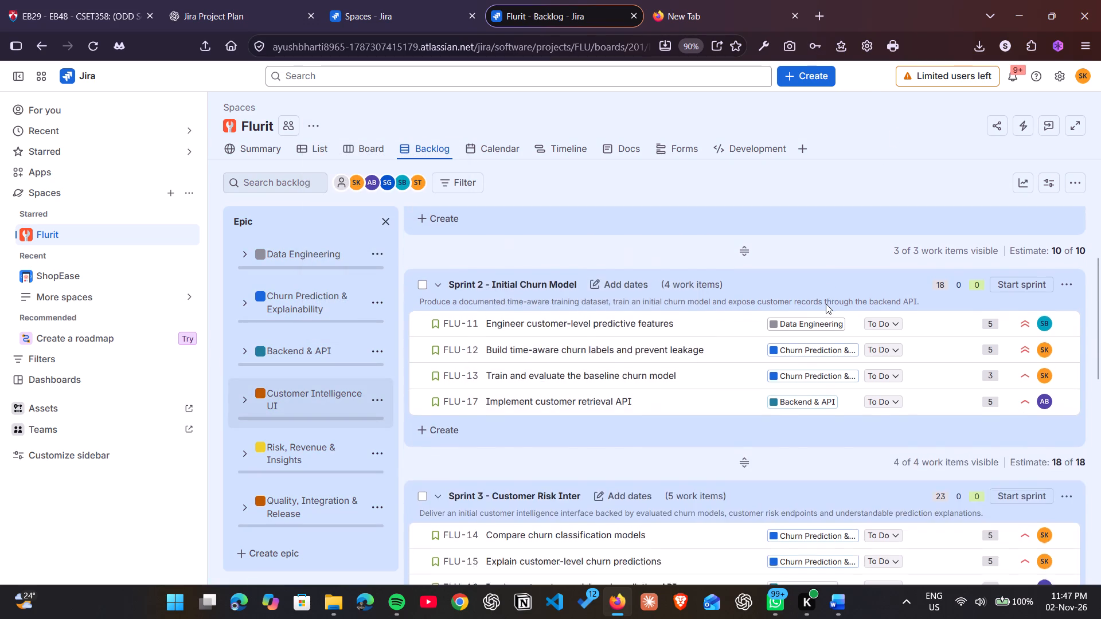
scroll(826, 304, "down", 6)
scroll(826, 304, "up", 6)
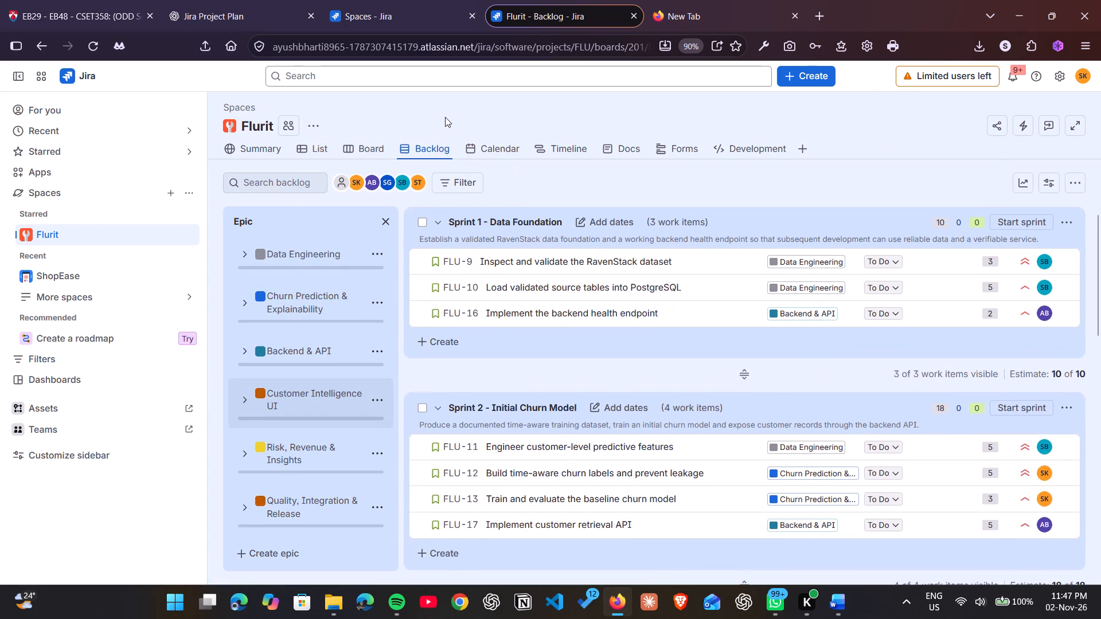
left_click(361, 151)
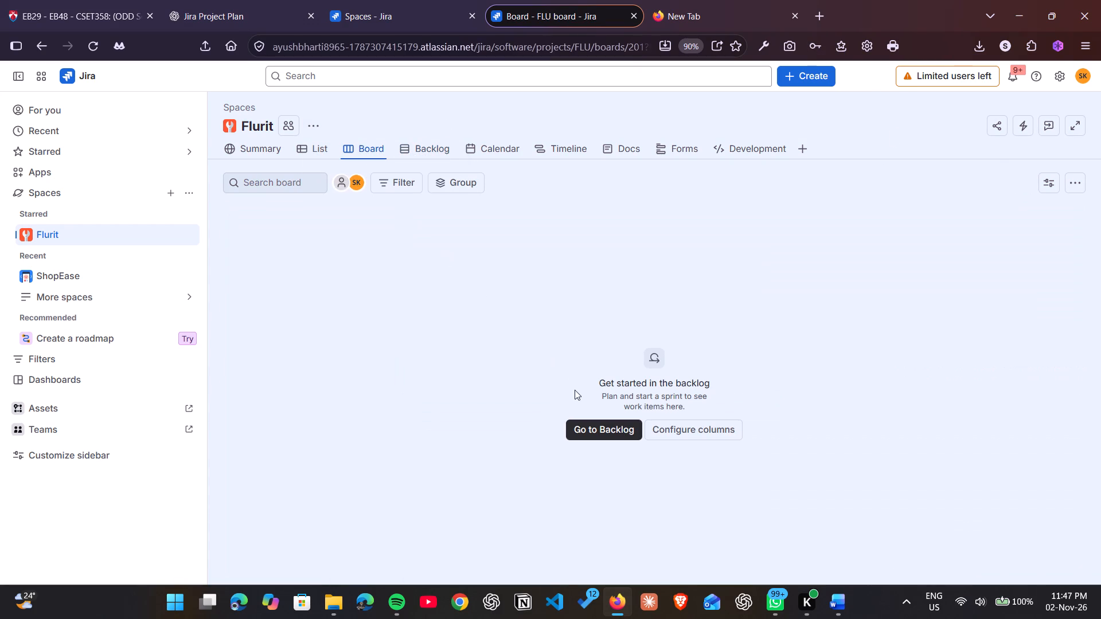
left_click(614, 426)
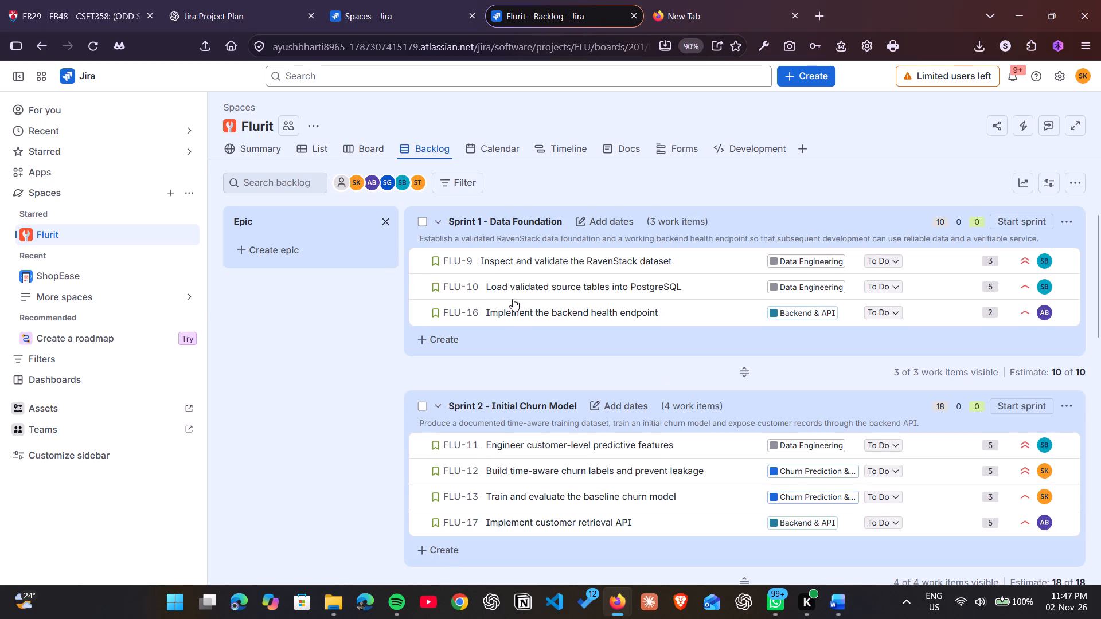
scroll(513, 299, "down", 4)
scroll(513, 299, "up", 7)
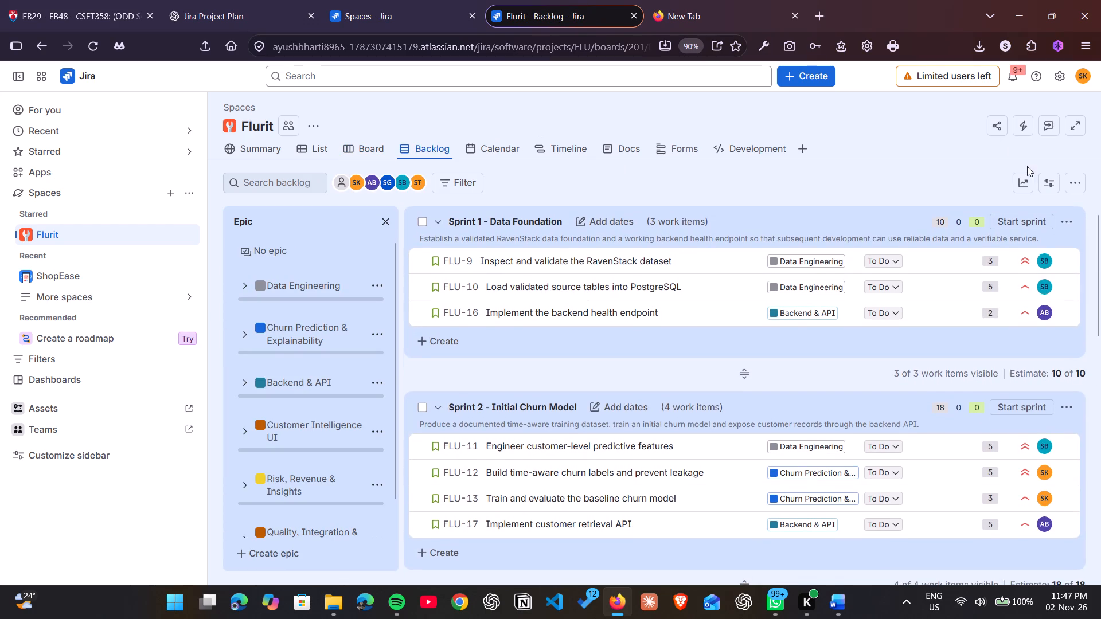
Check the backlog's view settings for density and displayed fields, and close them.
left_click(1048, 176)
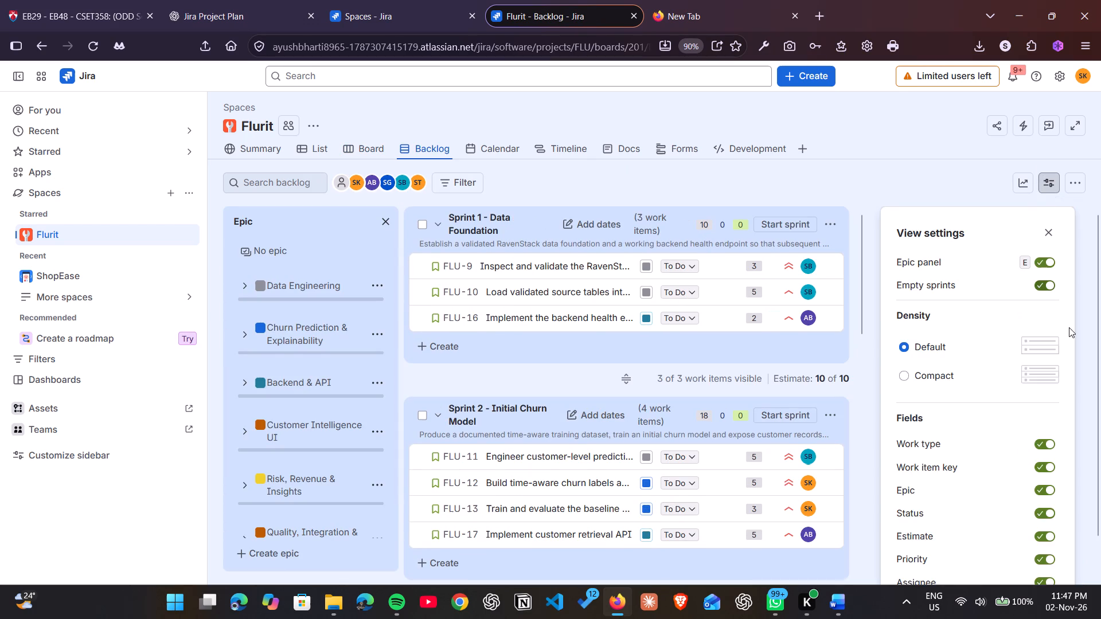
scroll(978, 383, "down", 3)
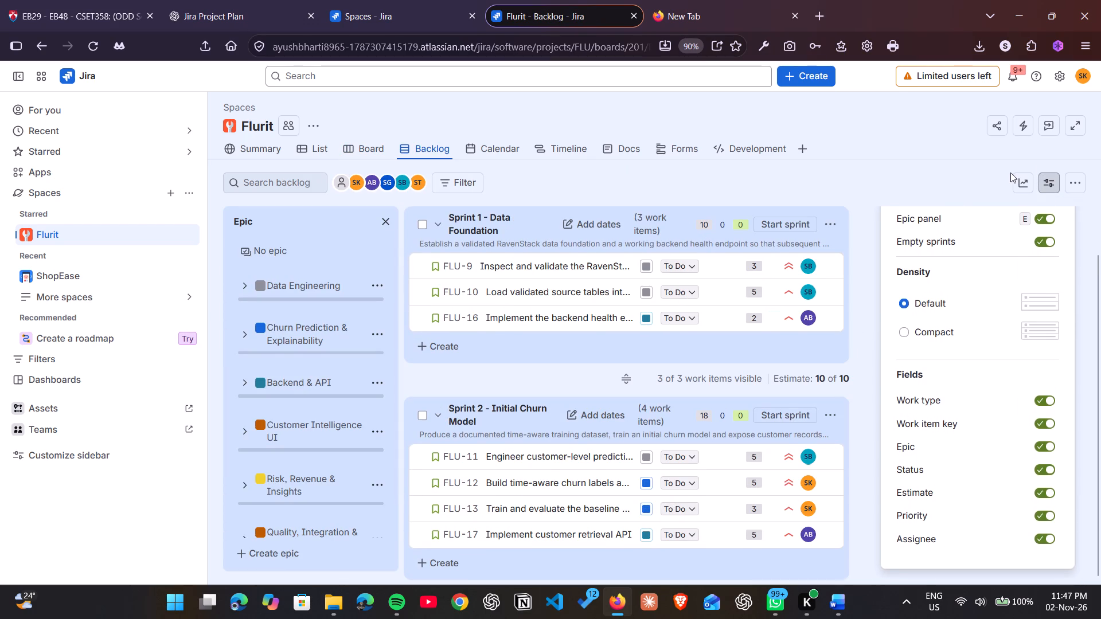
left_click(1056, 183)
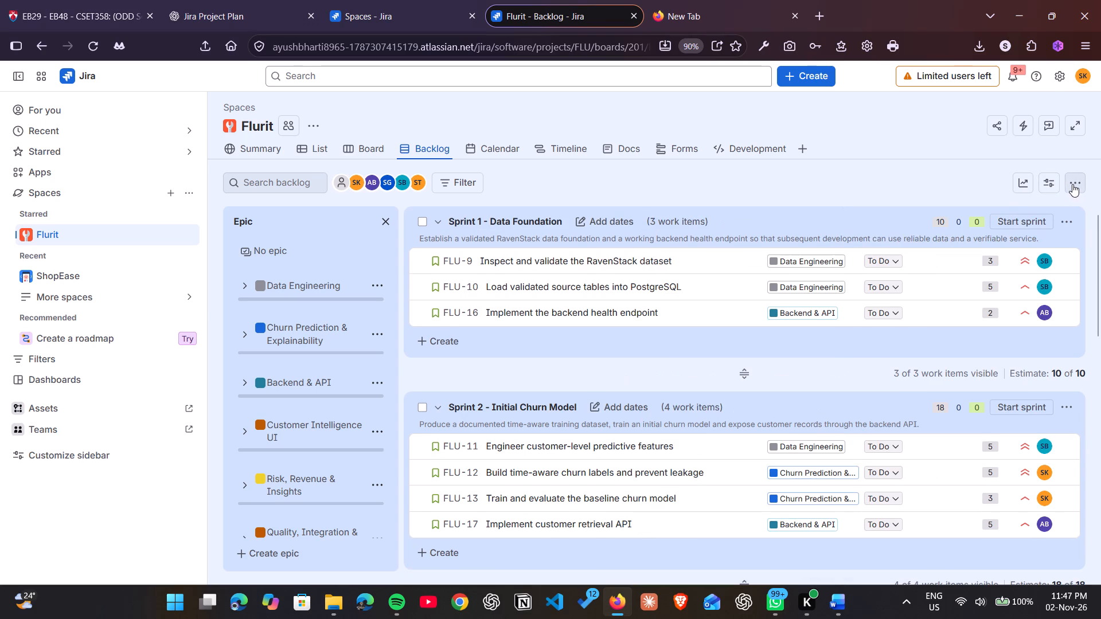
left_click(1072, 184)
left_click(1072, 184)
Examine the backlog insights for Sprint 1 - Data Foundation, covering sprint commitment and work type breakdown, and close them.
left_click(1028, 184)
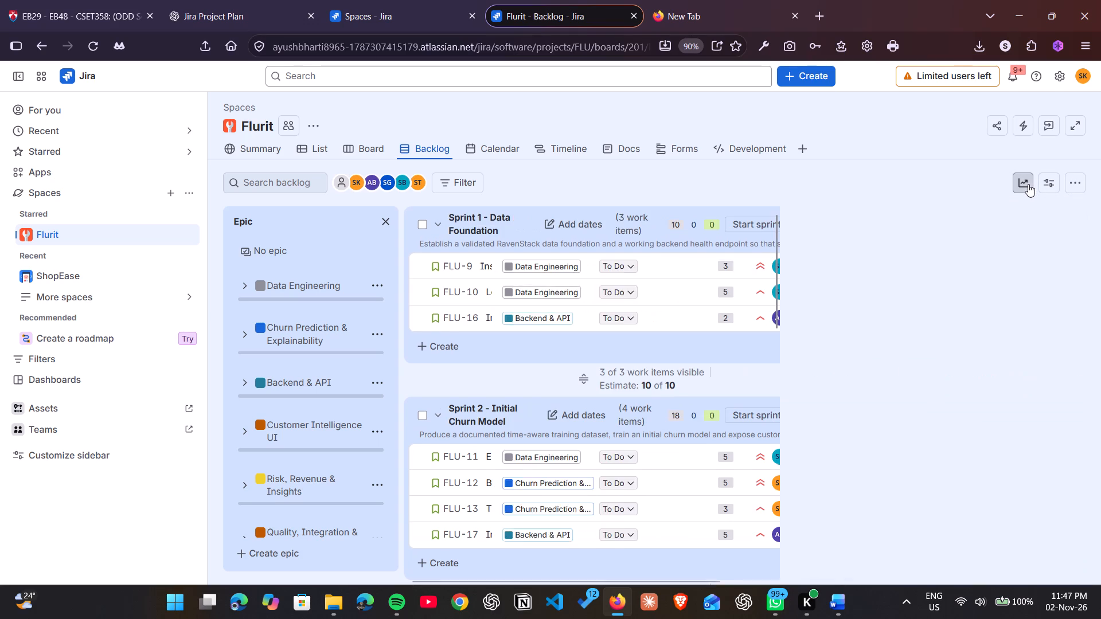
scroll(880, 225, "down", 1)
scroll(956, 398, "down", 1)
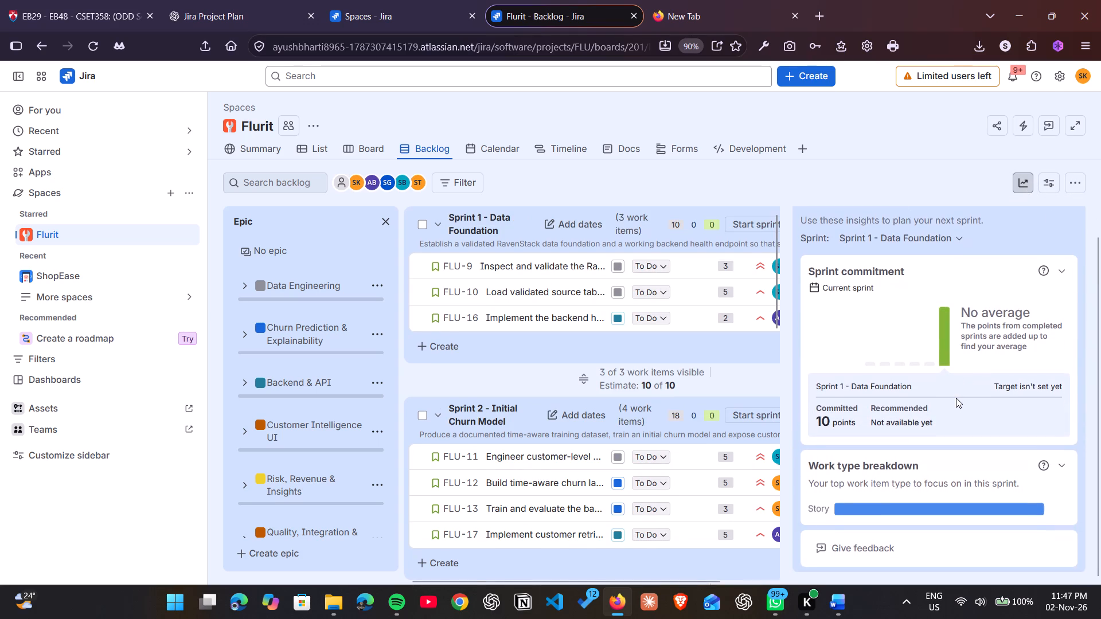
scroll(956, 398, "down", 1)
scroll(956, 398, "up", 3)
left_click(1081, 221)
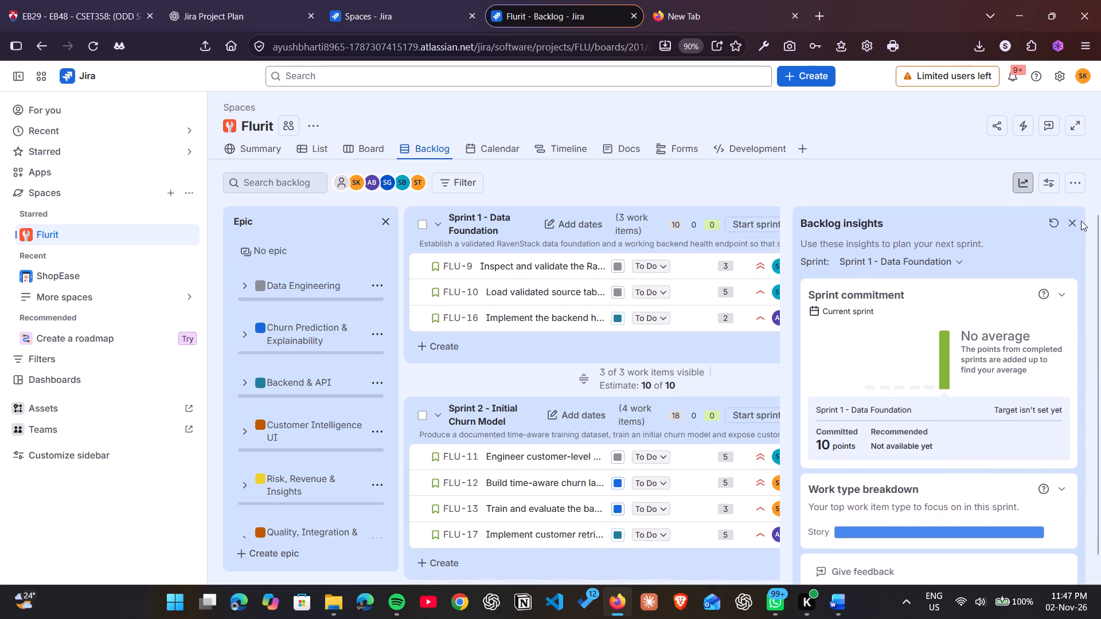
left_click(1074, 221)
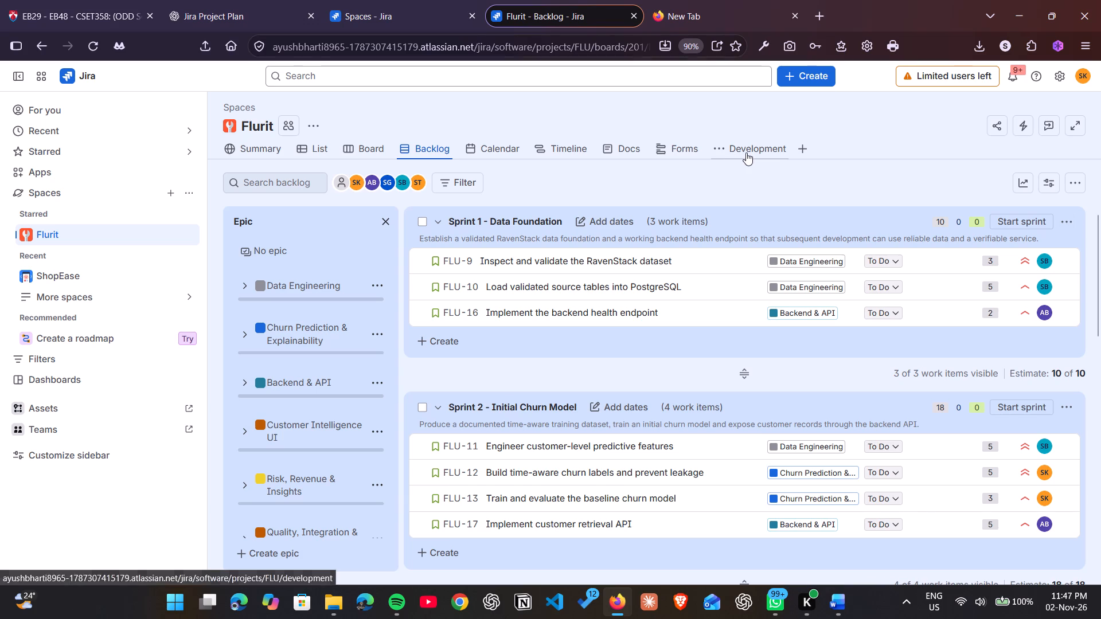
Examine the key metrics and related work on the Flurit space's Development page.
left_click(746, 152)
scroll(692, 292, "down", 2)
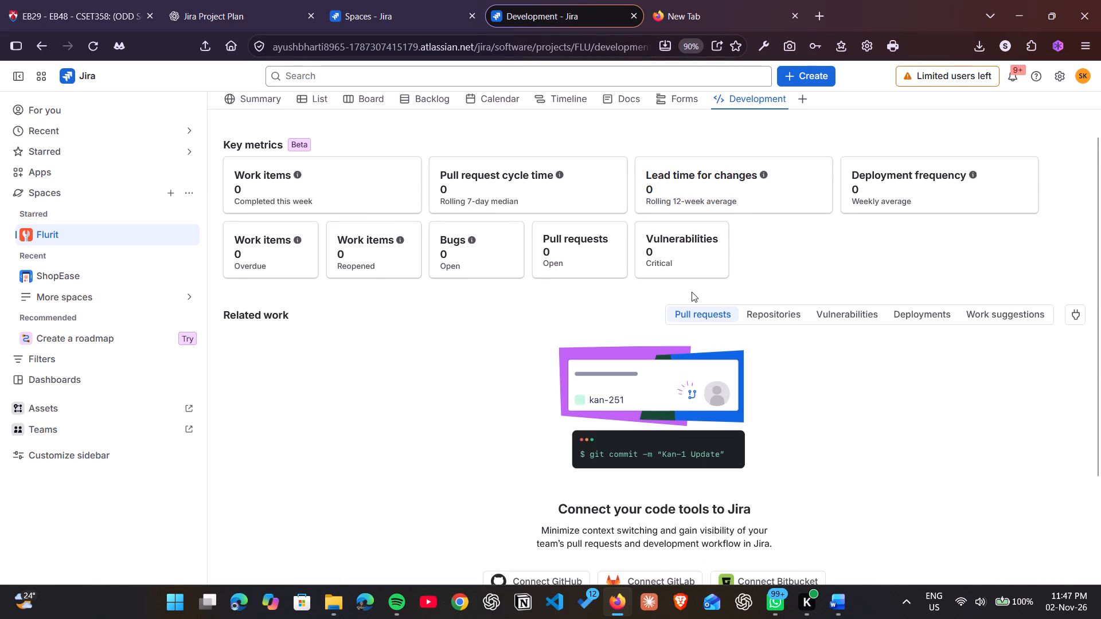
scroll(692, 292, "down", 3)
scroll(692, 292, "up", 8)
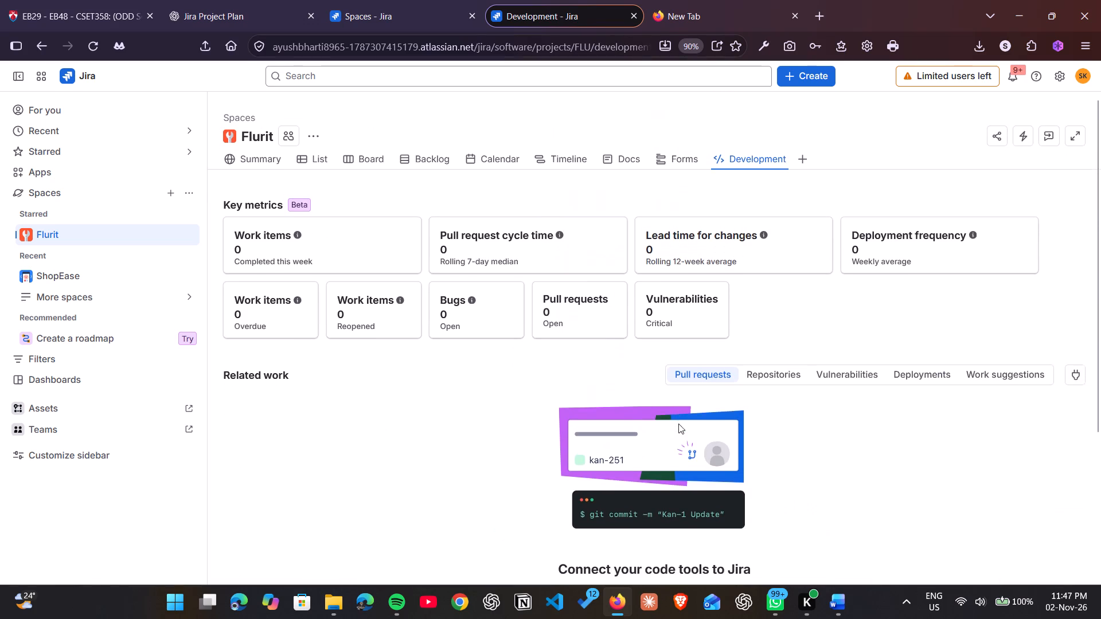
Examine the Flurit space's Docs page and November 2026 calendar, closing the unscheduled work list, and return to the backlog.
left_click(631, 150)
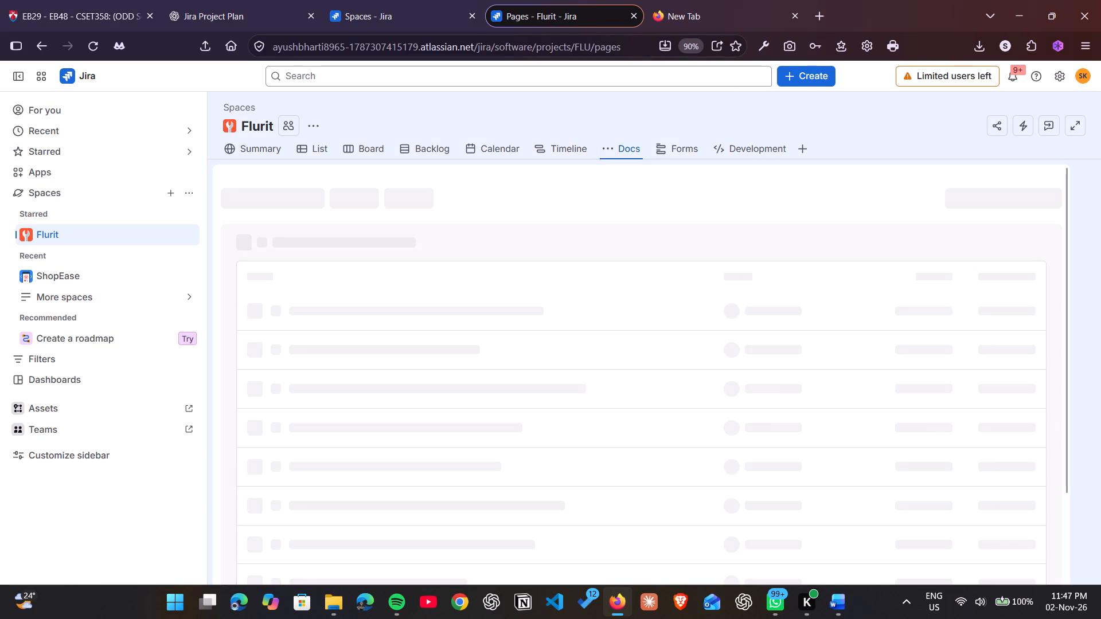
left_click(498, 144)
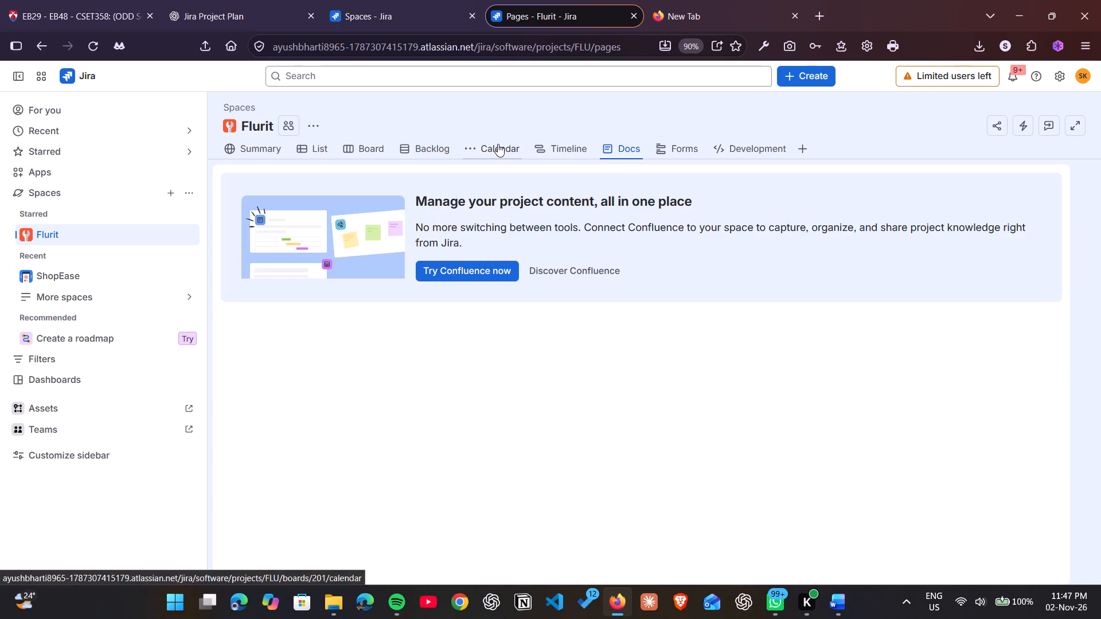
scroll(532, 314, "right", 1)
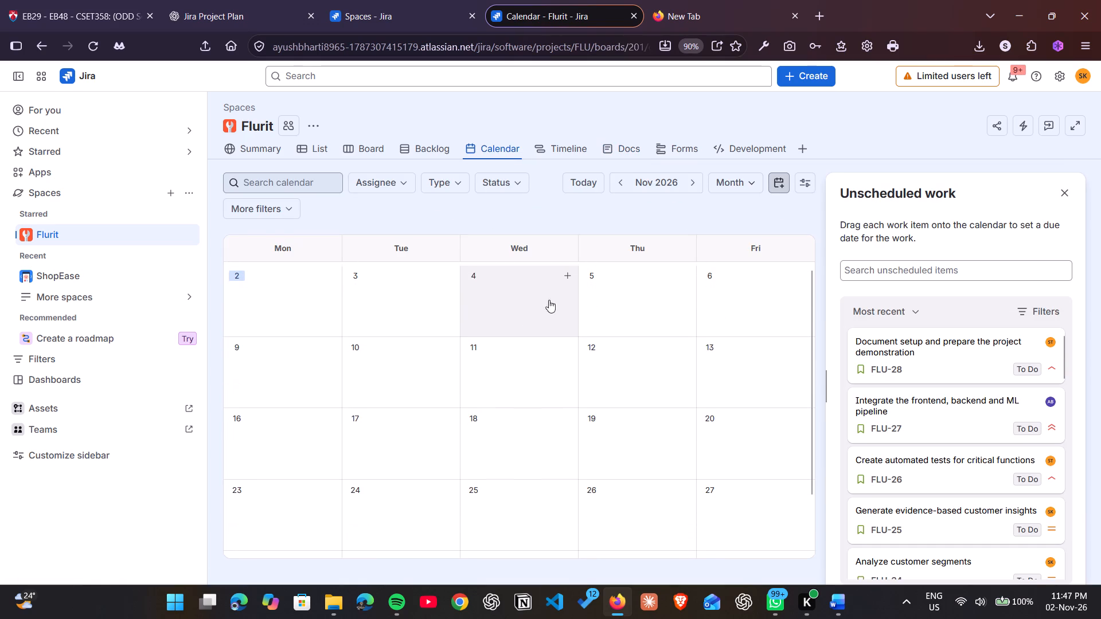
left_click(1065, 191)
scroll(817, 409, "right", 1)
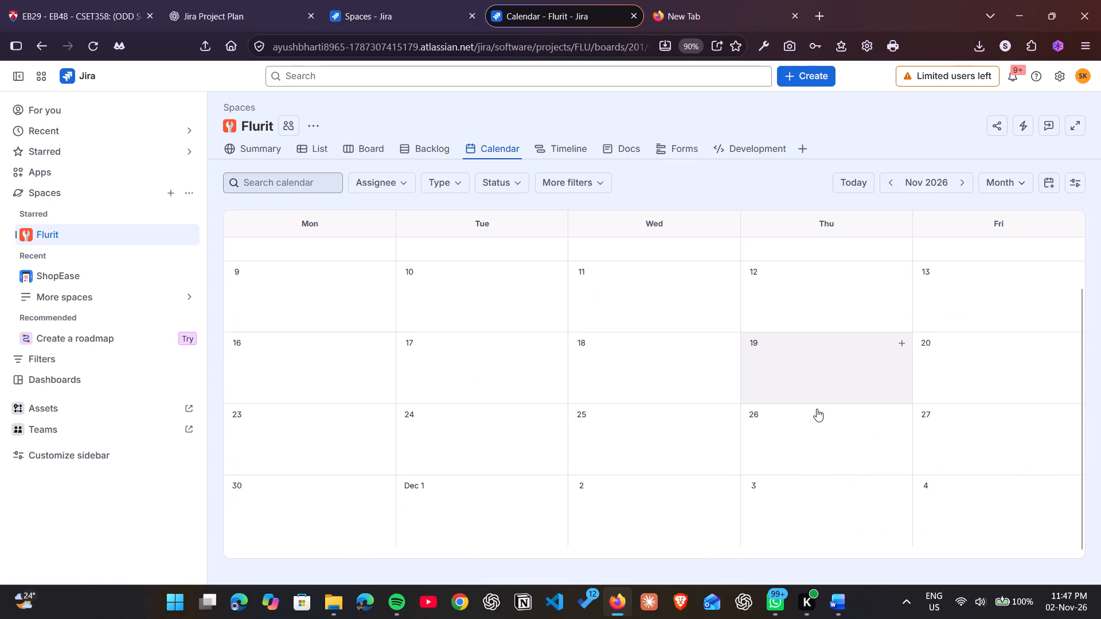
scroll(817, 409, "right", 1)
left_click(430, 150)
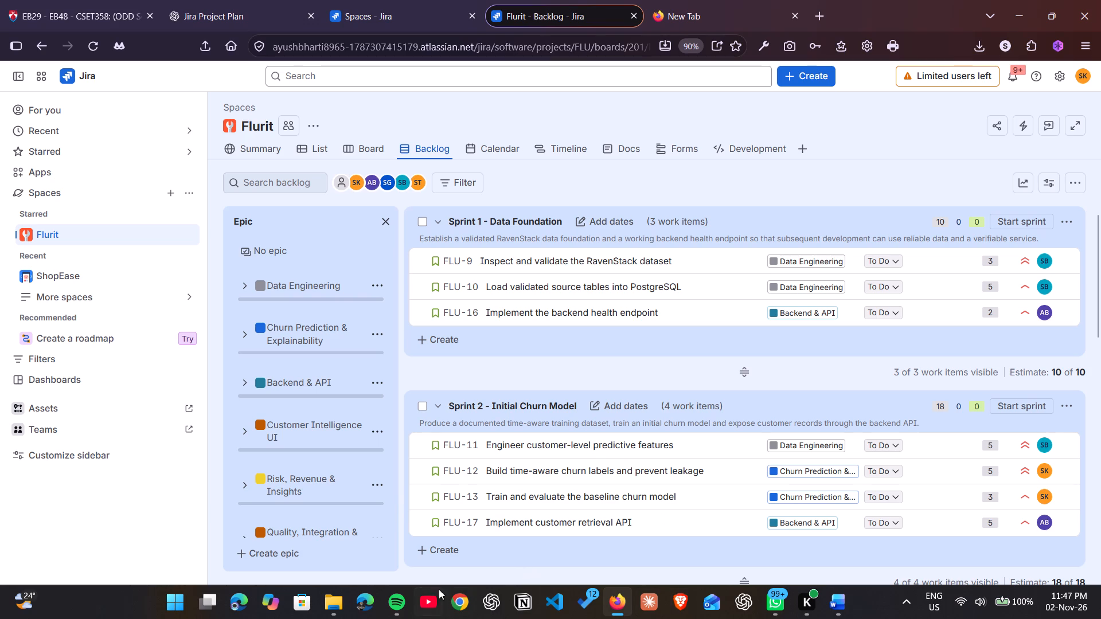
Switch to Spotify, pause the music, and minimise its window.
left_click(404, 601)
left_click(535, 523)
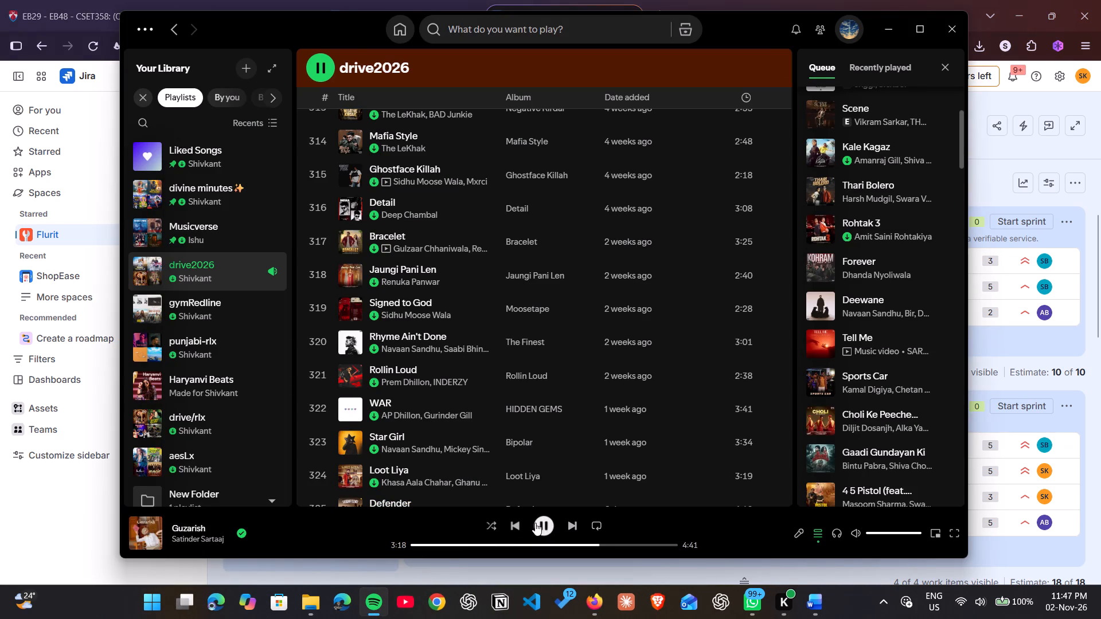
left_click(897, 36)
Examine the planned sprints and their work items in the Flurit backlog.
left_click(771, 108)
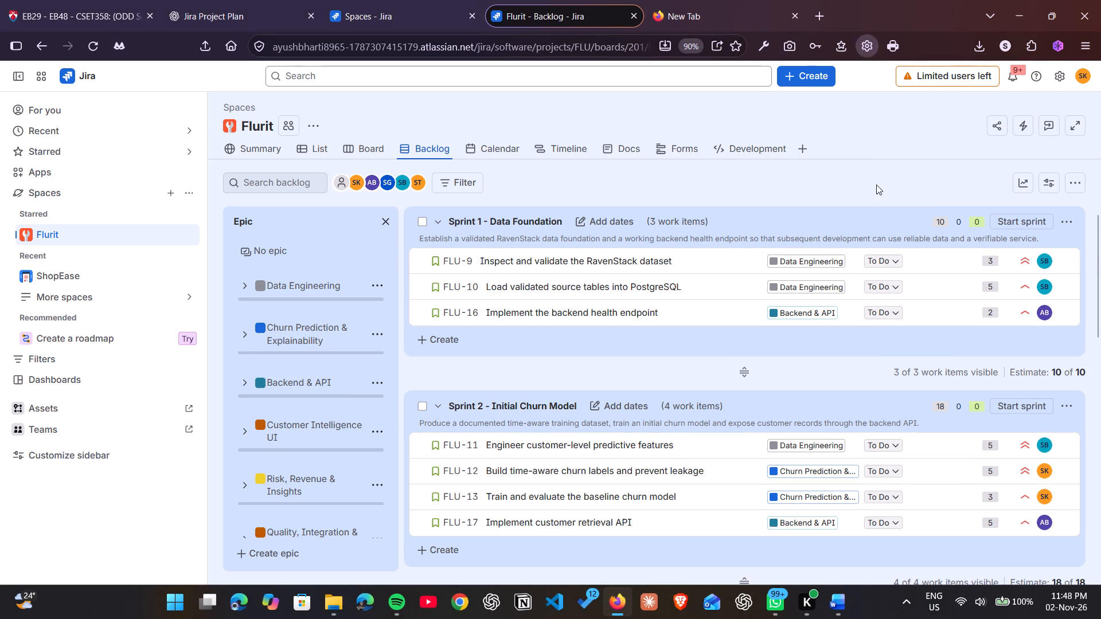
scroll(737, 303, "down", 10)
scroll(737, 303, "up", 5)
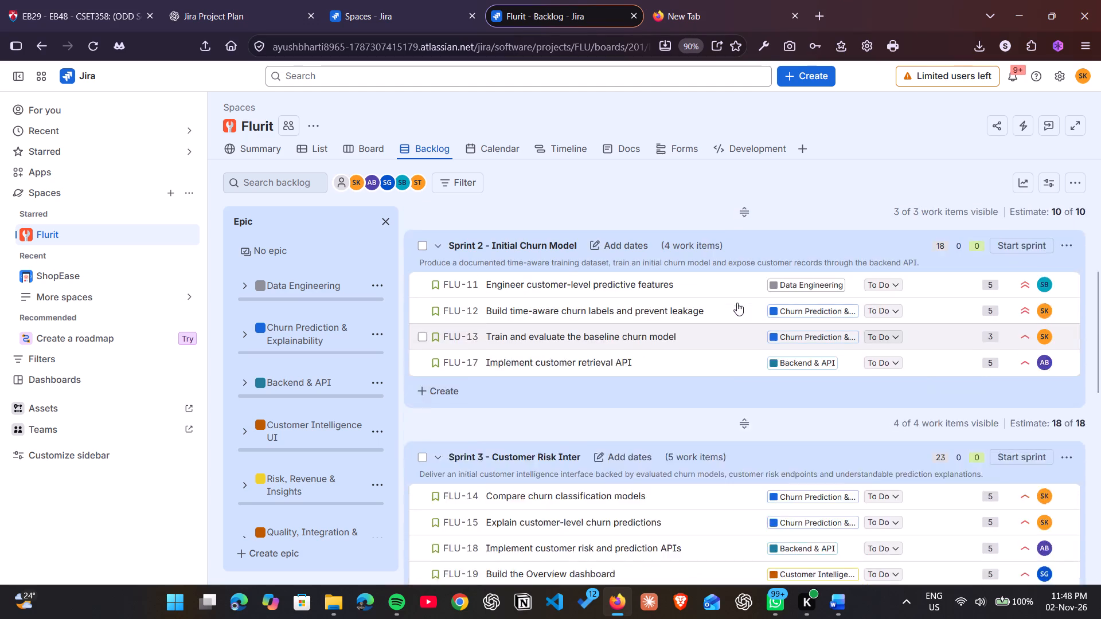
scroll(737, 303, "up", 3)
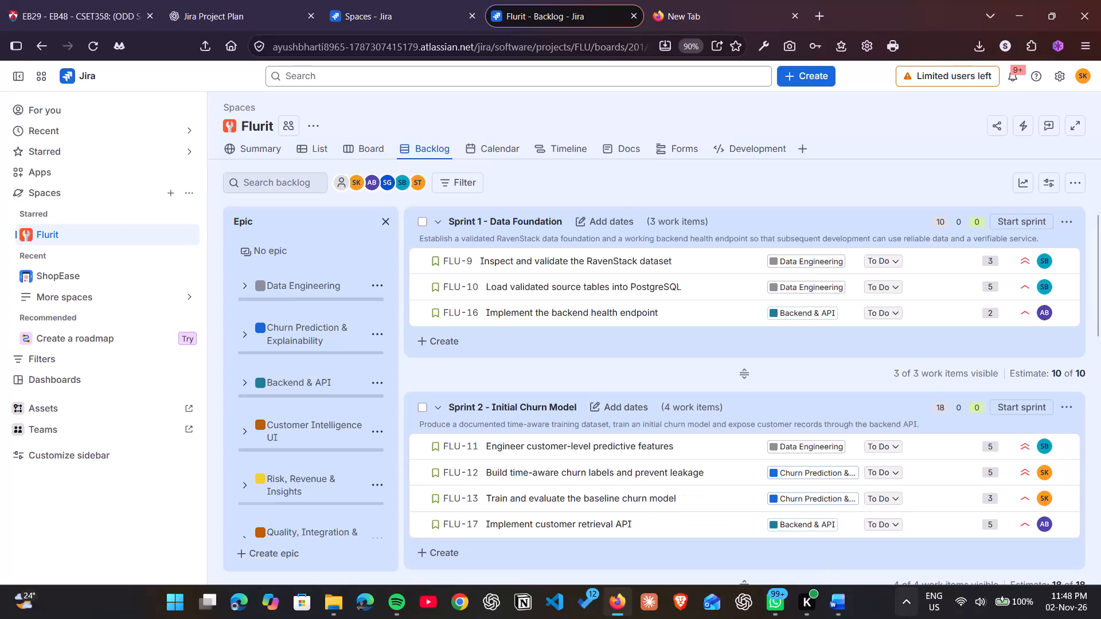
Switch to the Agile_Phase2_Evaluation_Template document in Word and read the L2 burndown and velocity and L3 Kanban analytics requirements.
left_click(842, 608)
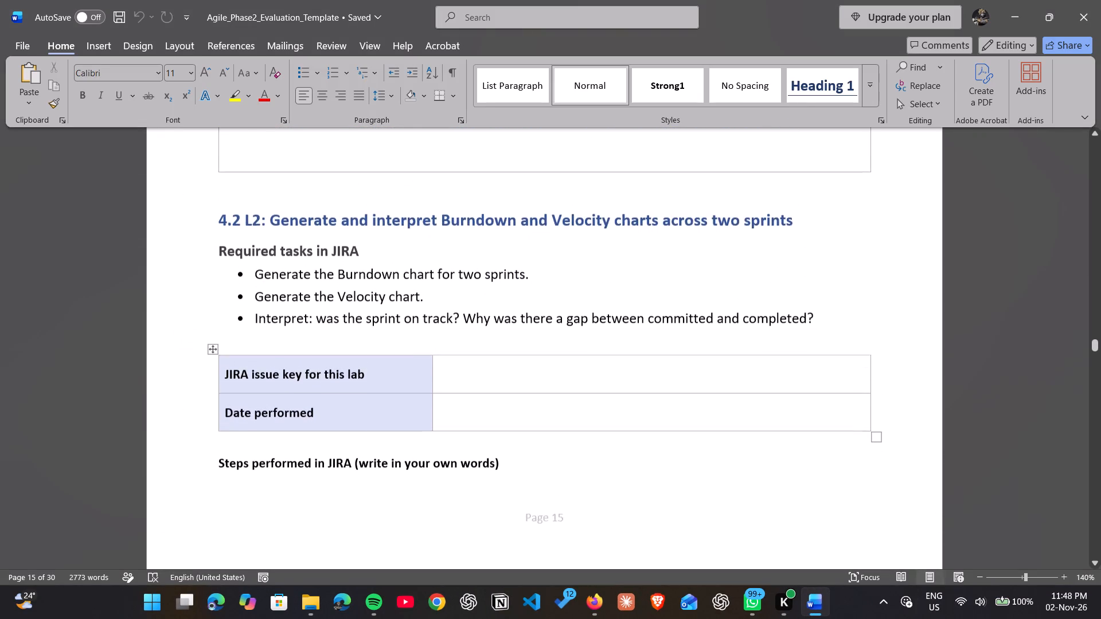
scroll(800, 443, "down", 3, "ctrl")
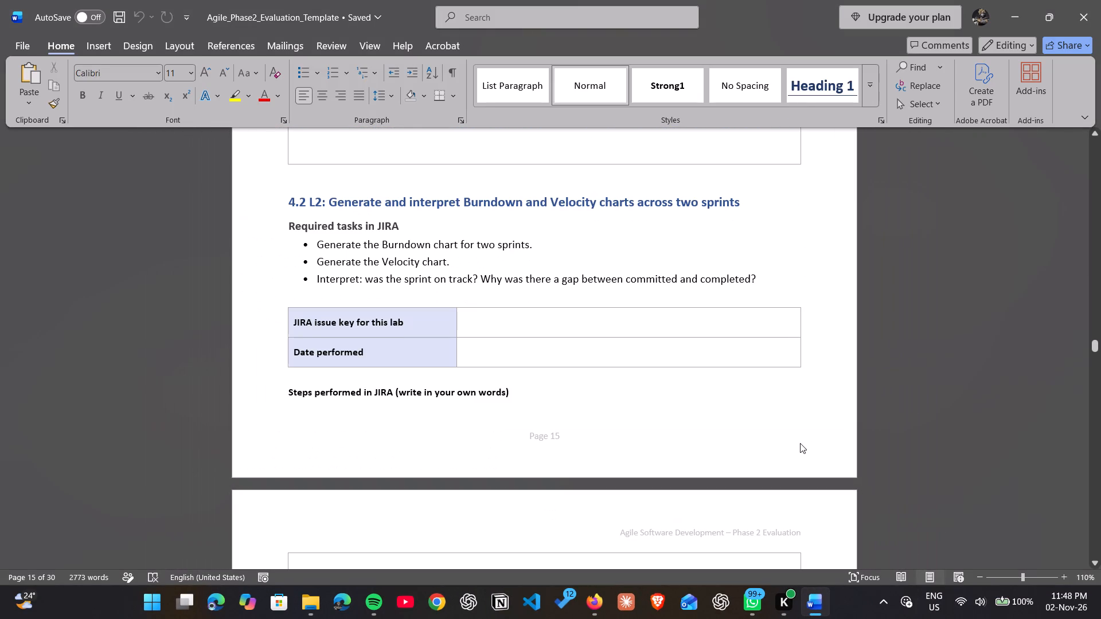
scroll(800, 443, "down", 8)
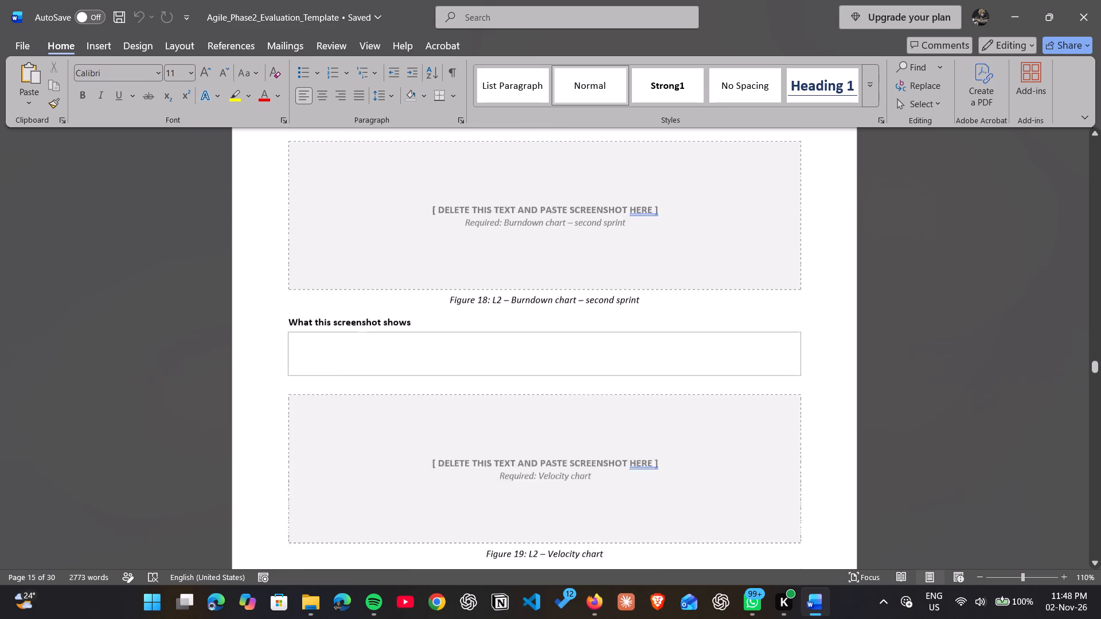
scroll(800, 443, "down", 6)
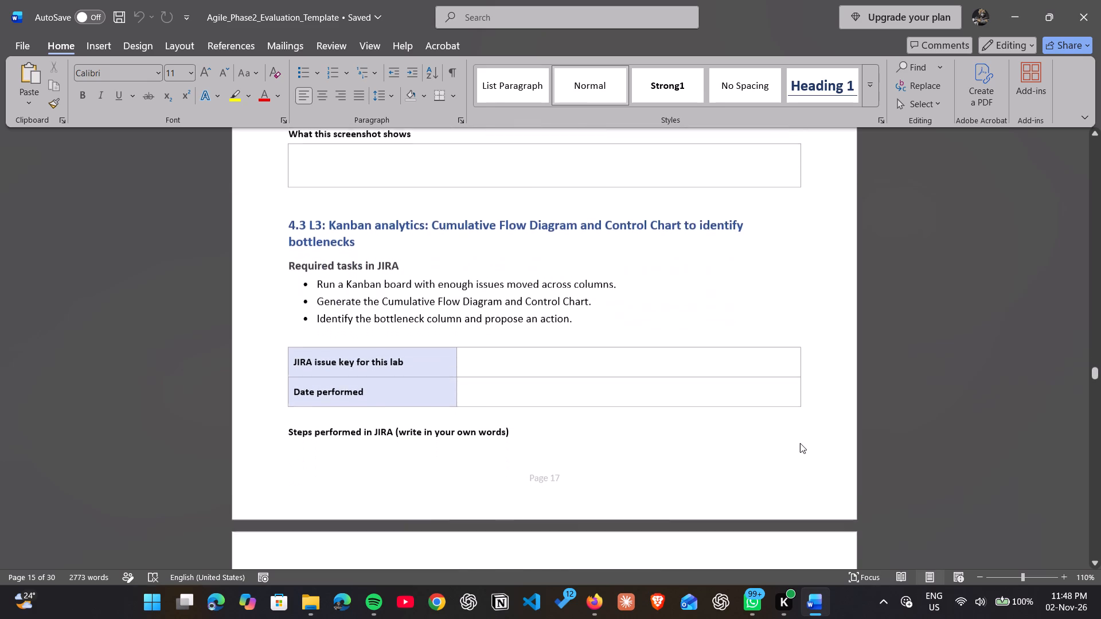
scroll(800, 443, "down", 6)
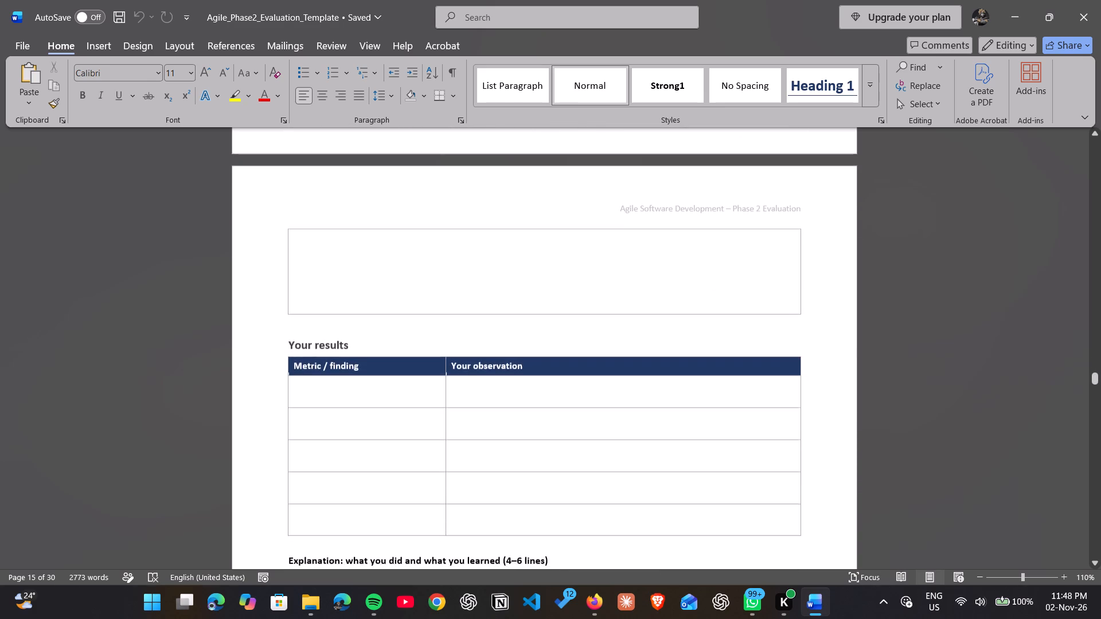
scroll(800, 443, "down", 7)
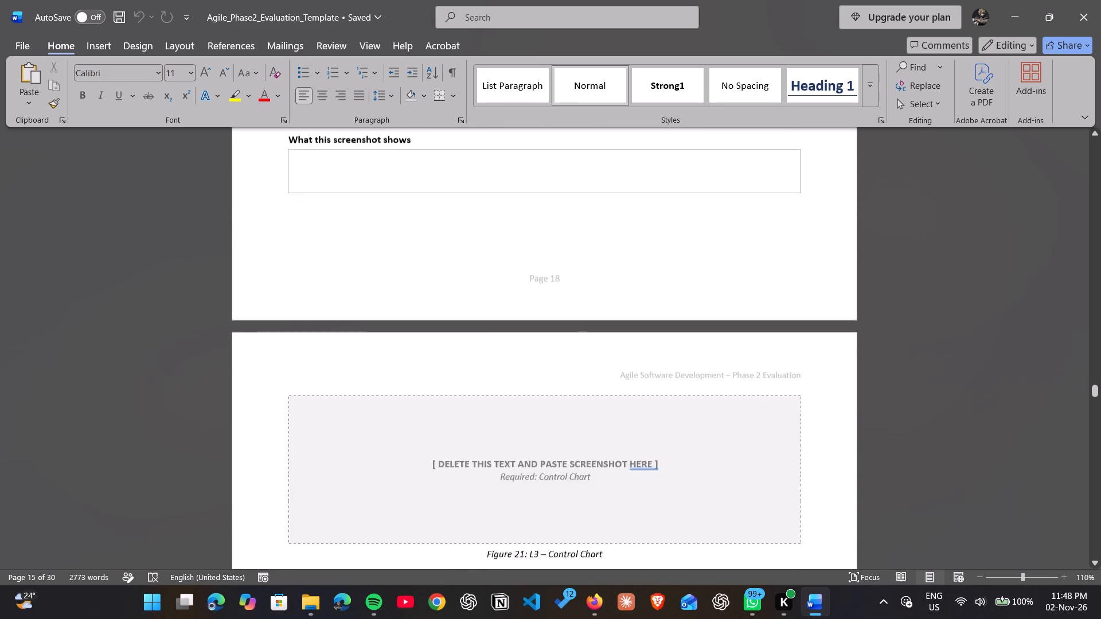
Read section 4.4 L4 on automation rules, covering its required tasks, results table and evidence screenshots.
scroll(800, 443, "down", 2)
scroll(800, 443, "up", 4)
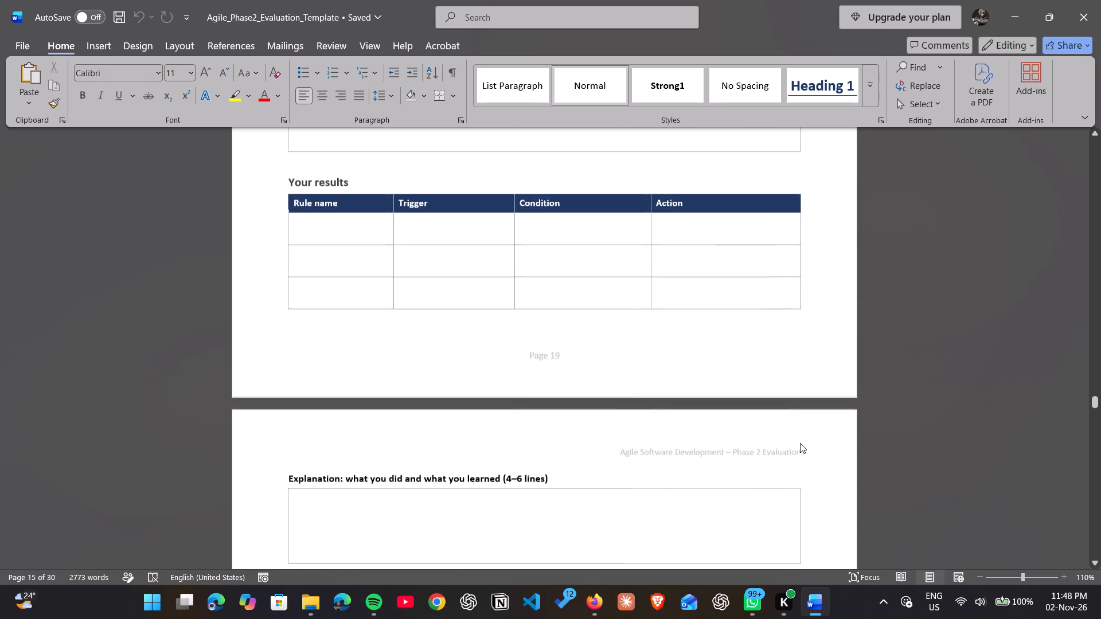
scroll(800, 443, "up", 6)
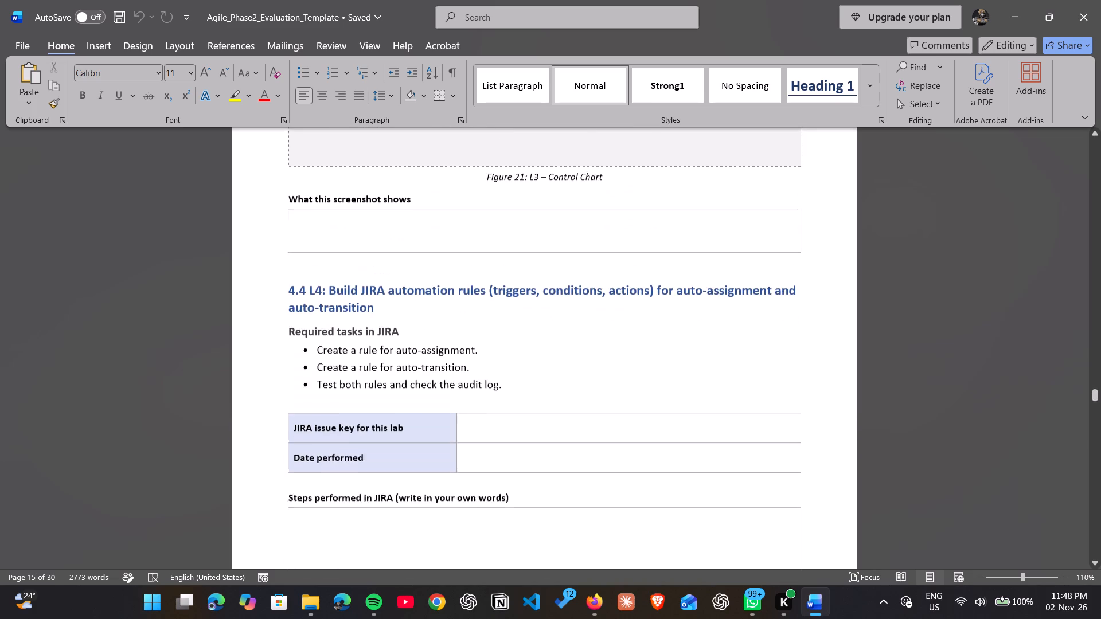
scroll(800, 443, "up", 2)
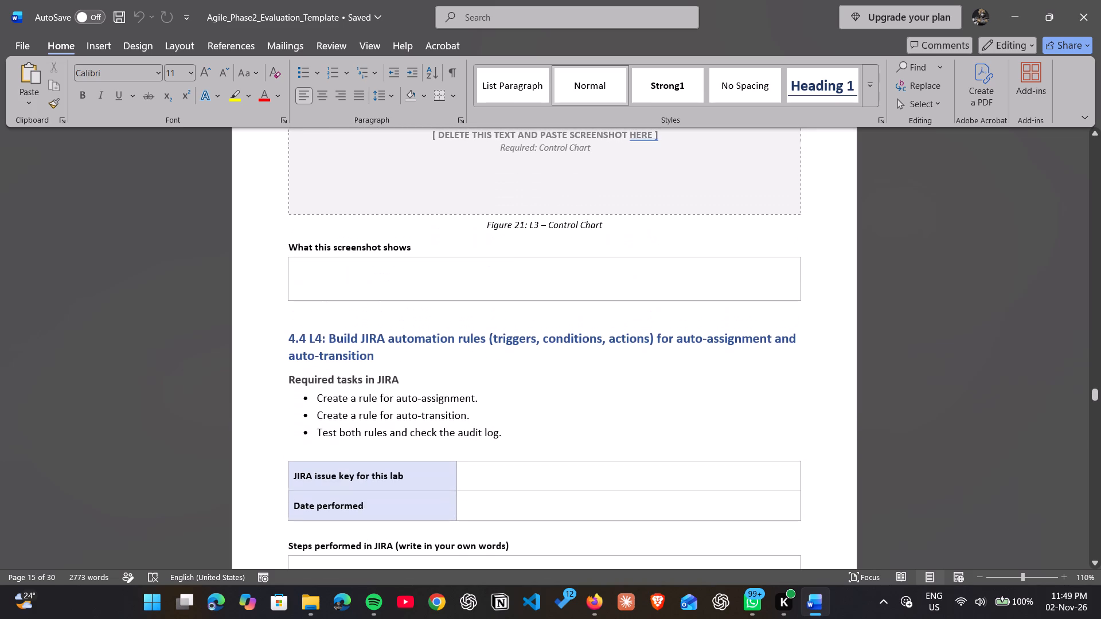
scroll(800, 443, "down", 6)
scroll(800, 443, "up", 1)
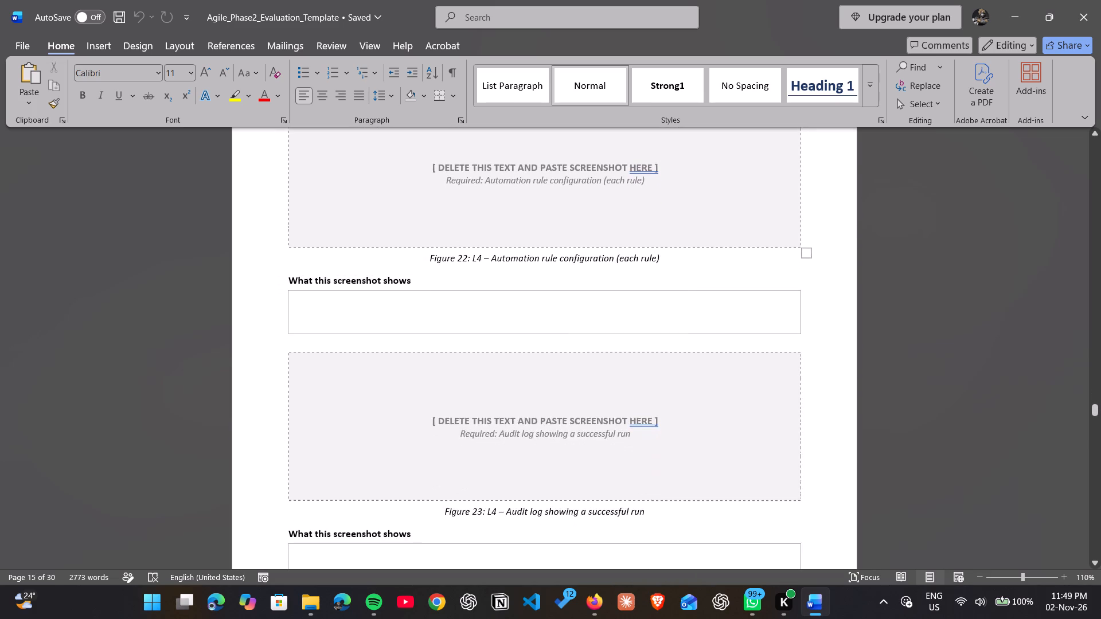
scroll(800, 443, "up", 3)
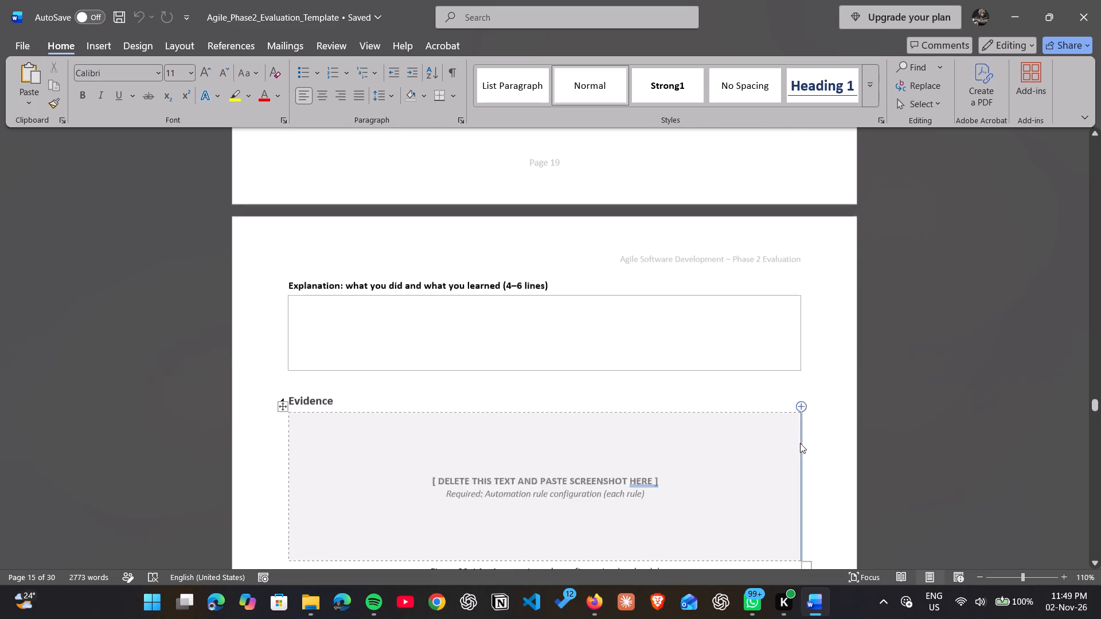
scroll(800, 443, "up", 1)
Read the L5 JQL filter and L6 custom dashboard sections, covering their required tasks, results tables and evidence.
scroll(800, 443, "down", 9)
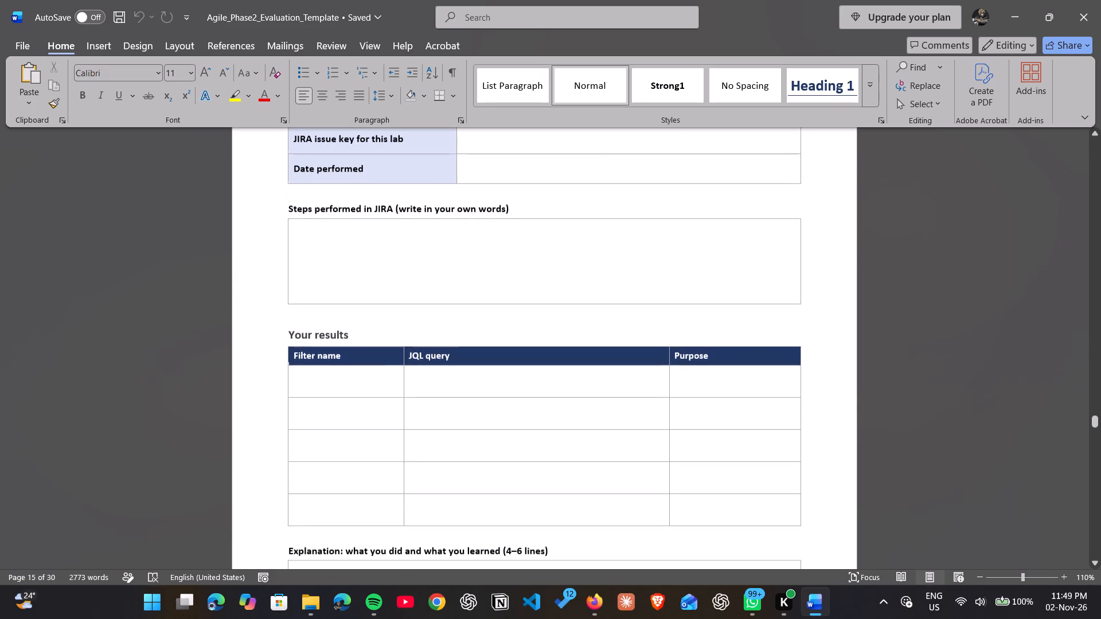
scroll(800, 443, "down", 5)
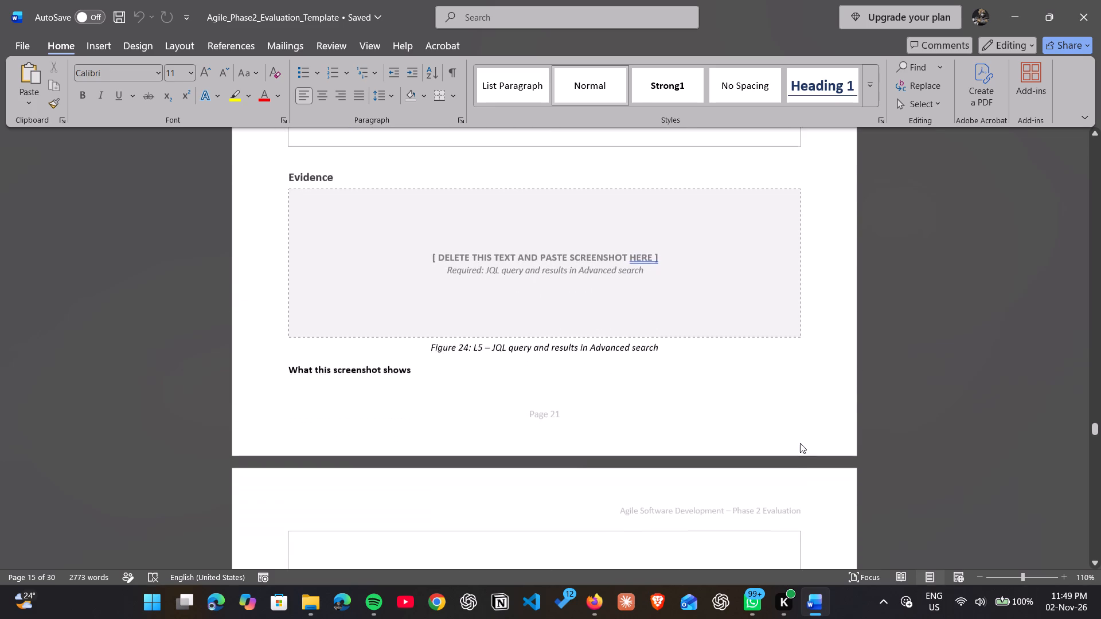
scroll(800, 443, "down", 7)
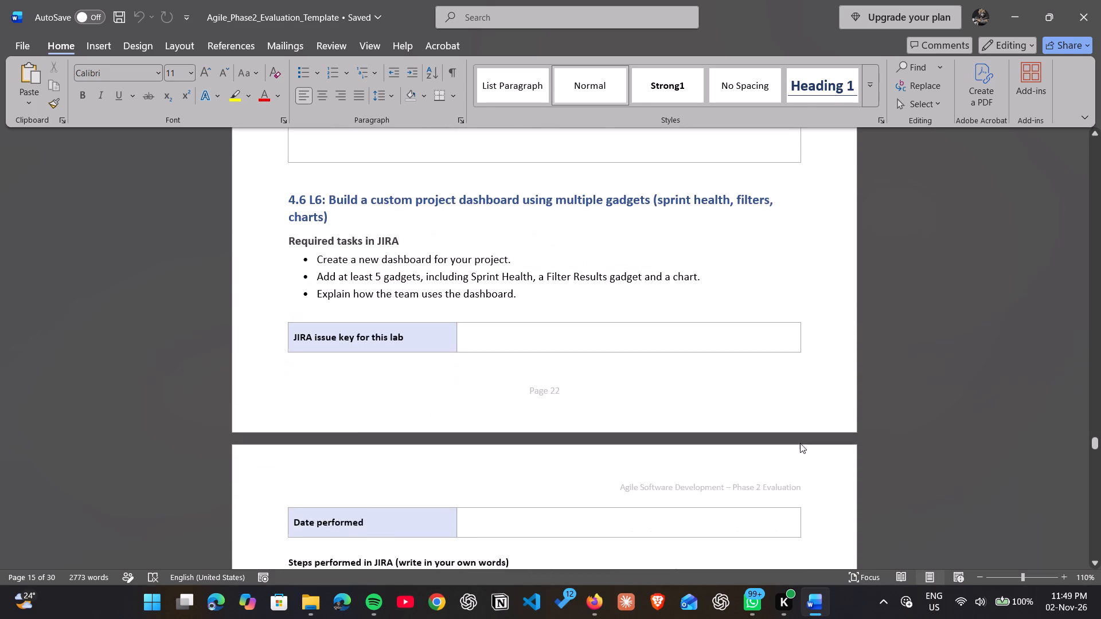
scroll(800, 443, "down", 2)
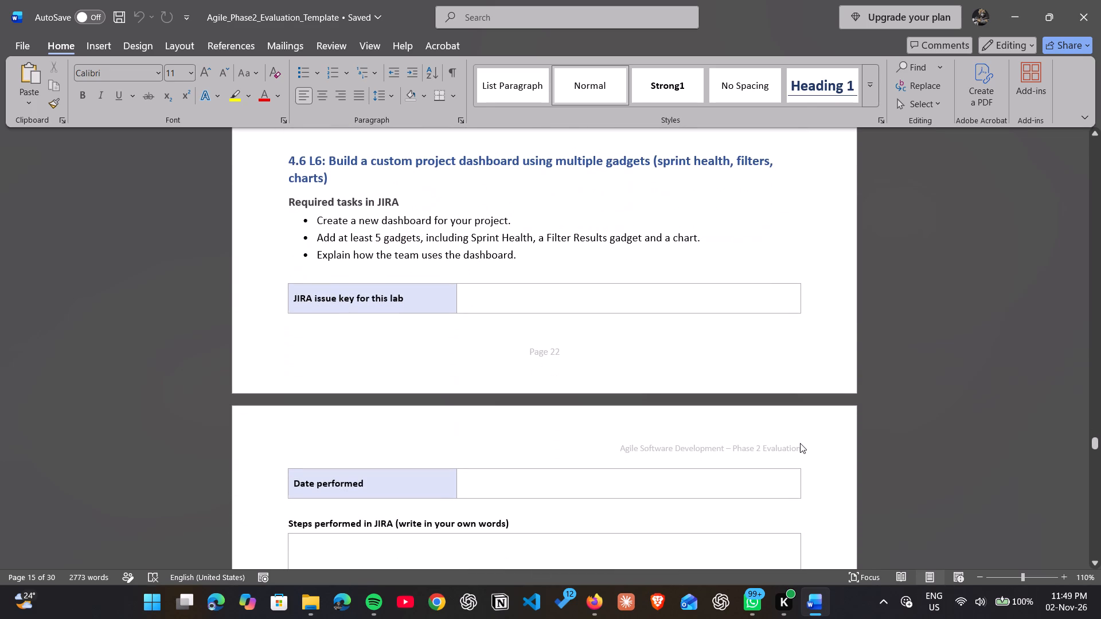
scroll(800, 443, "down", 1)
scroll(535, 400, "down", 4)
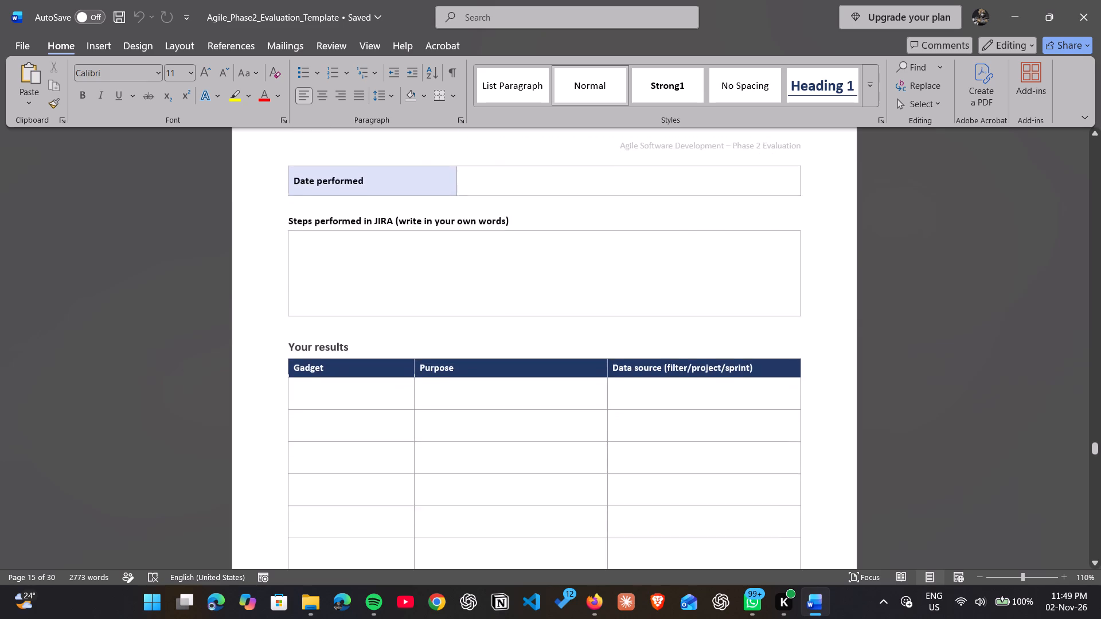
scroll(535, 400, "down", 2)
Read the L7 workflow customisation and L8 advanced workflow rules sections, covering their required tasks and evidence screenshots.
scroll(535, 400, "down", 3)
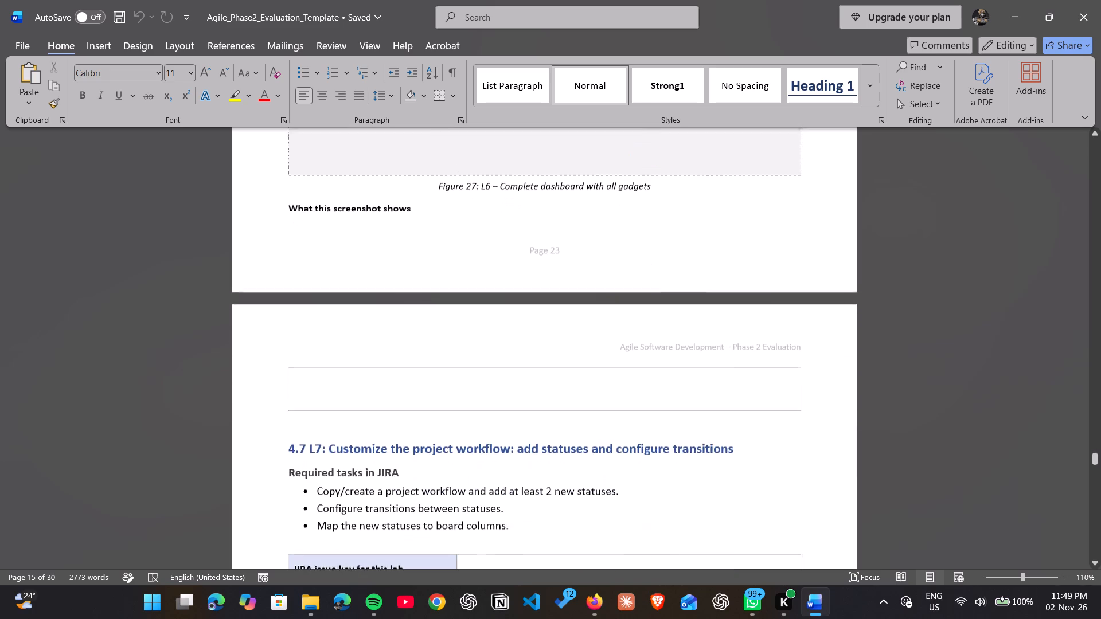
scroll(535, 400, "down", 5)
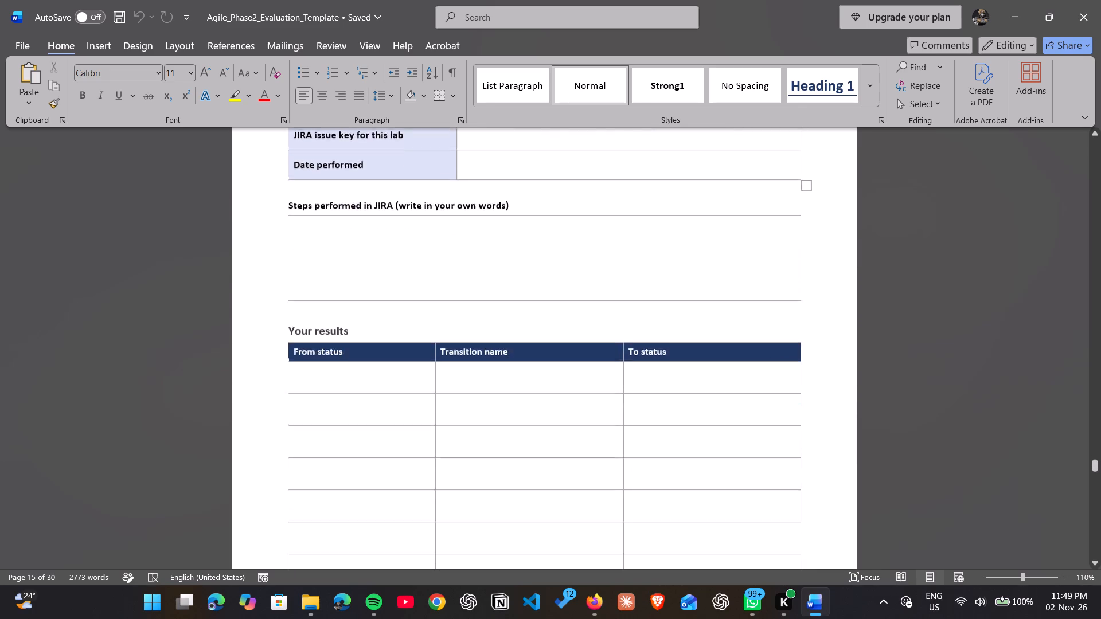
scroll(535, 400, "down", 5)
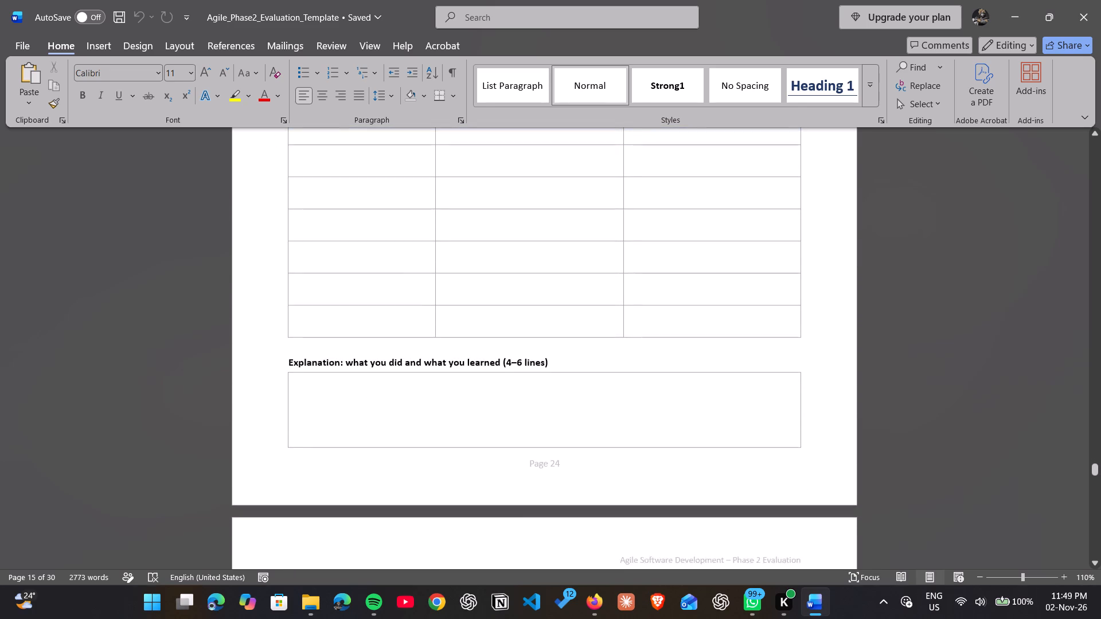
scroll(535, 400, "down", 3)
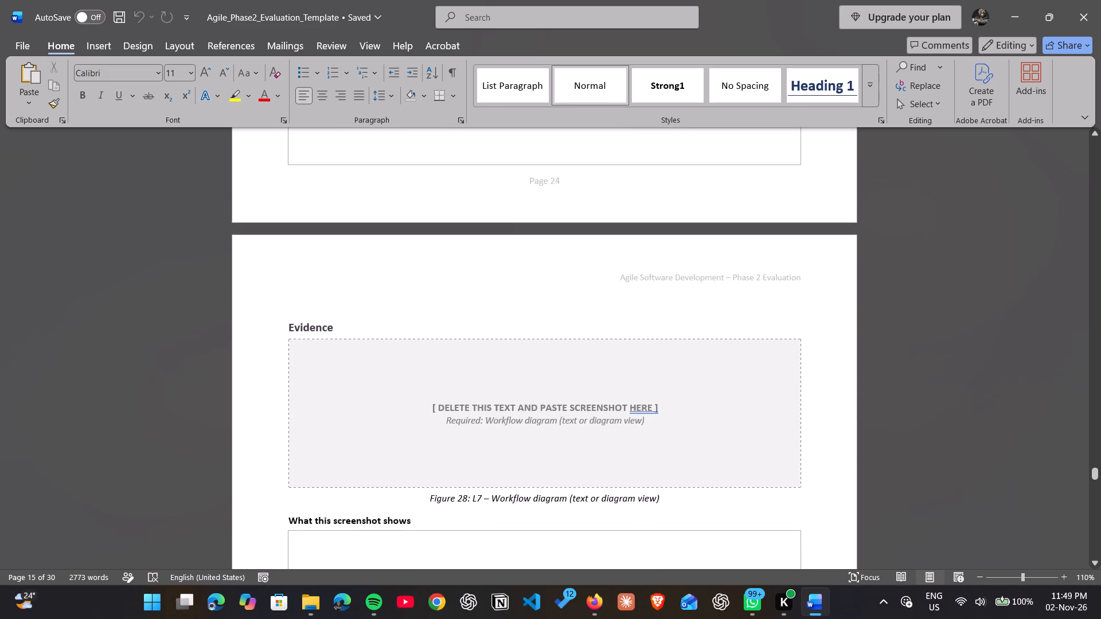
scroll(535, 400, "down", 4)
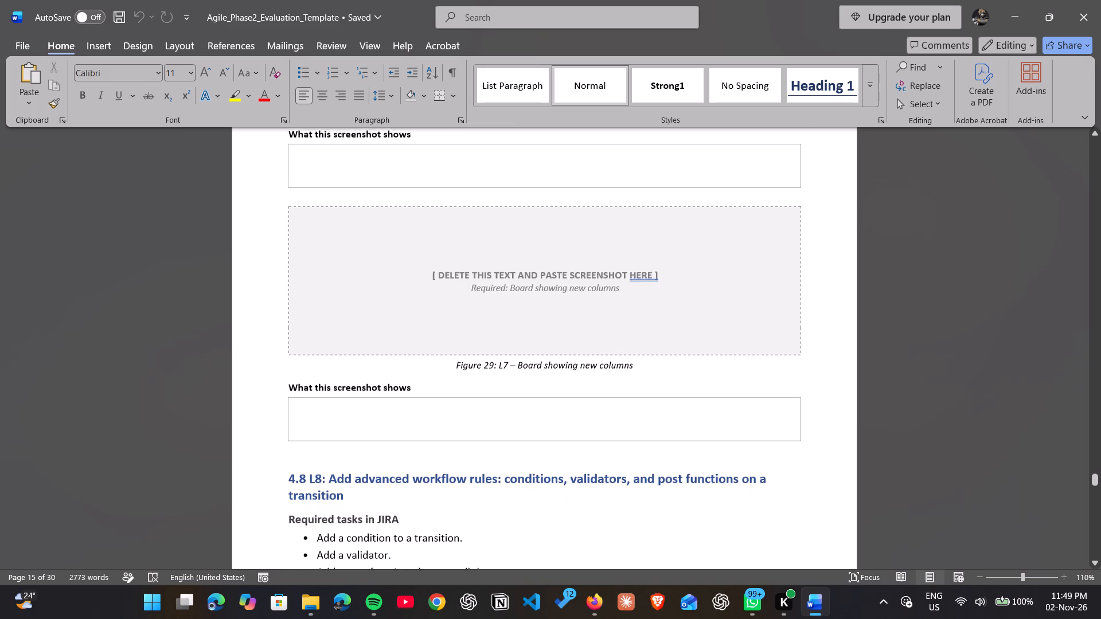
scroll(535, 400, "down", 8)
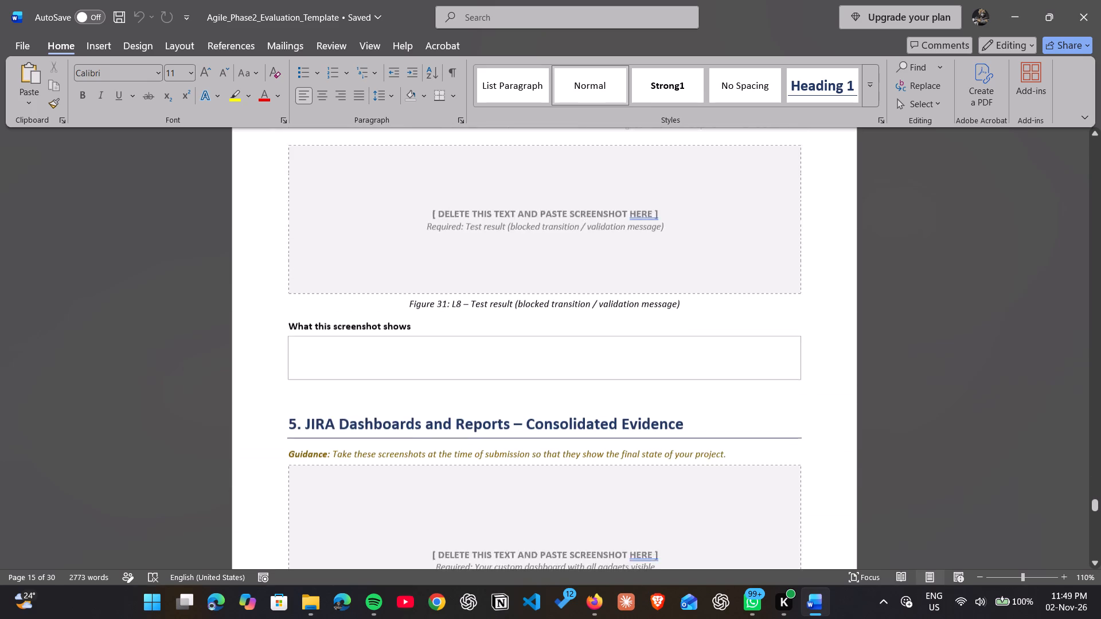
Read section 5, JIRA Dashboards and Reports – Consolidated Evidence, covering its submission guidance and required dashboard and velocity chart screenshots.
scroll(535, 400, "down", 1)
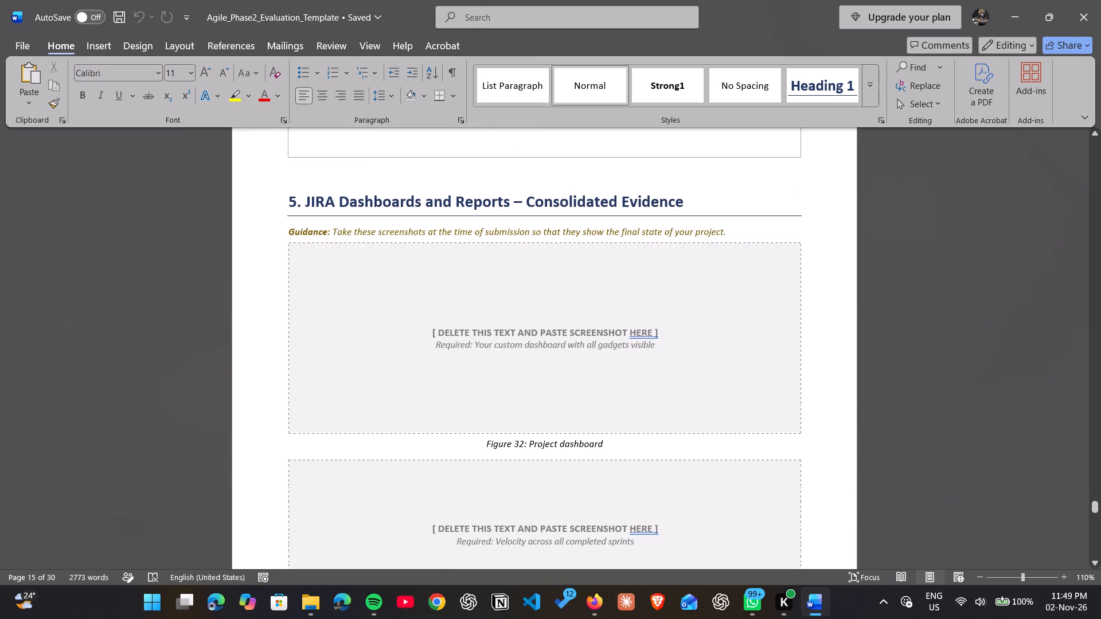
scroll(535, 400, "down", 2)
scroll(535, 400, "up", 2, "ctrl")
scroll(535, 400, "down", 2)
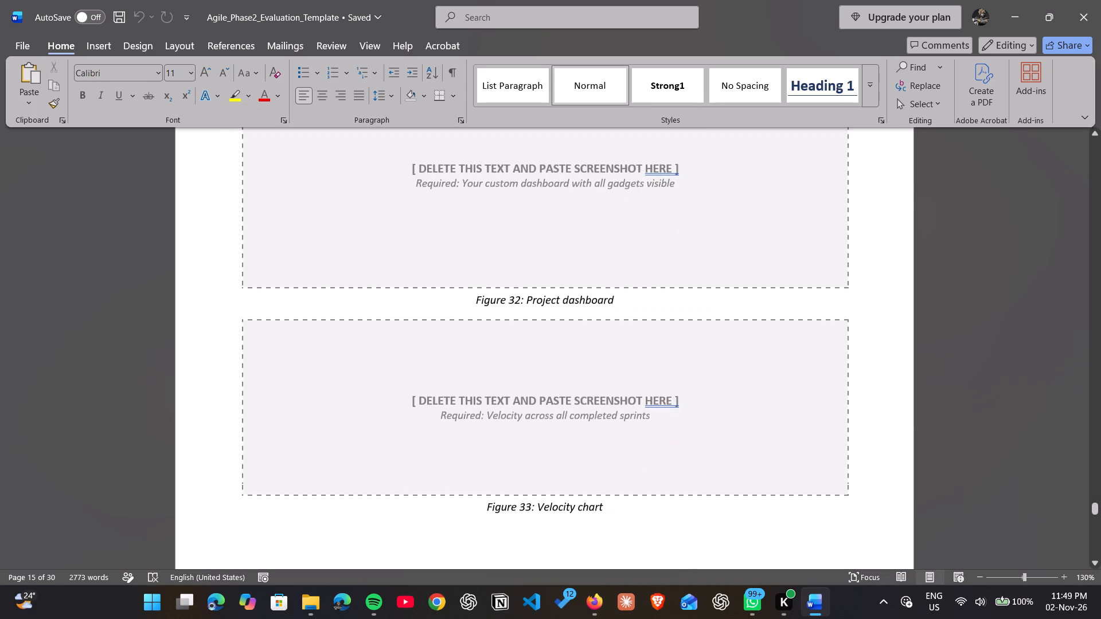
scroll(535, 400, "down", 3)
scroll(535, 400, "up", 1)
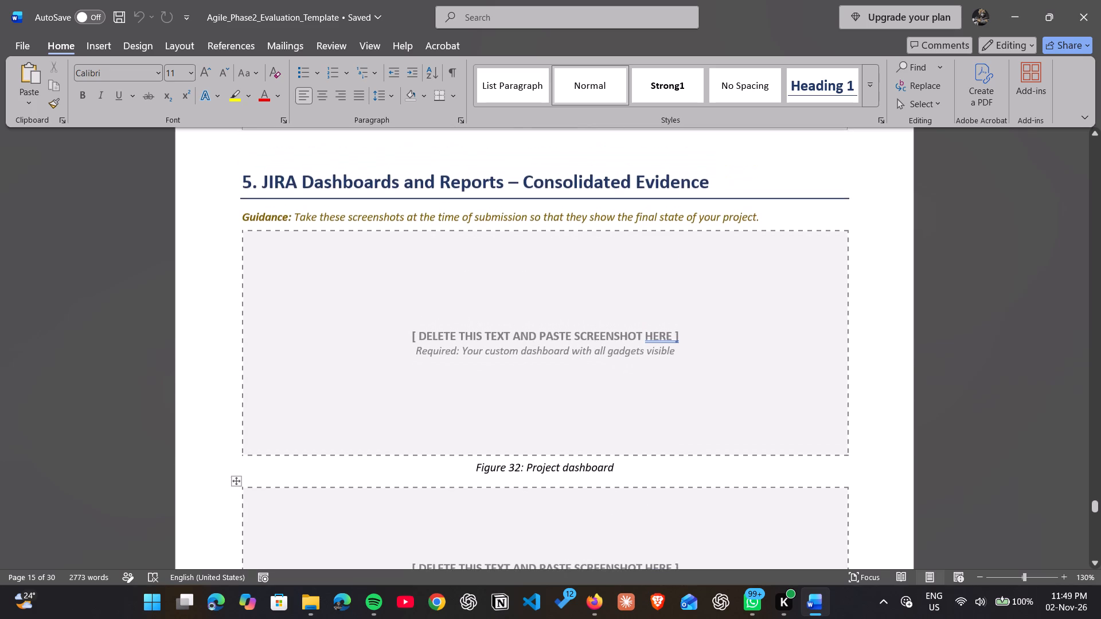
scroll(535, 400, "up", 1)
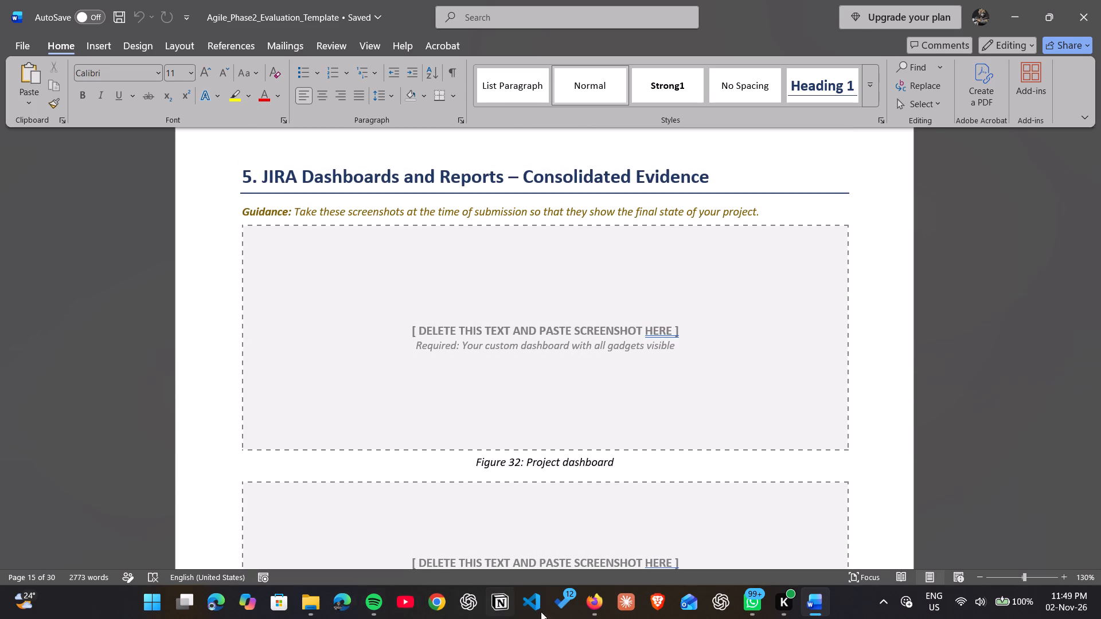
Switch to the Flurit backlog in Firefox and look at the Link contributing teams dialog, closing it without linking a team.
left_click(596, 614)
scroll(428, 344, "up", 1)
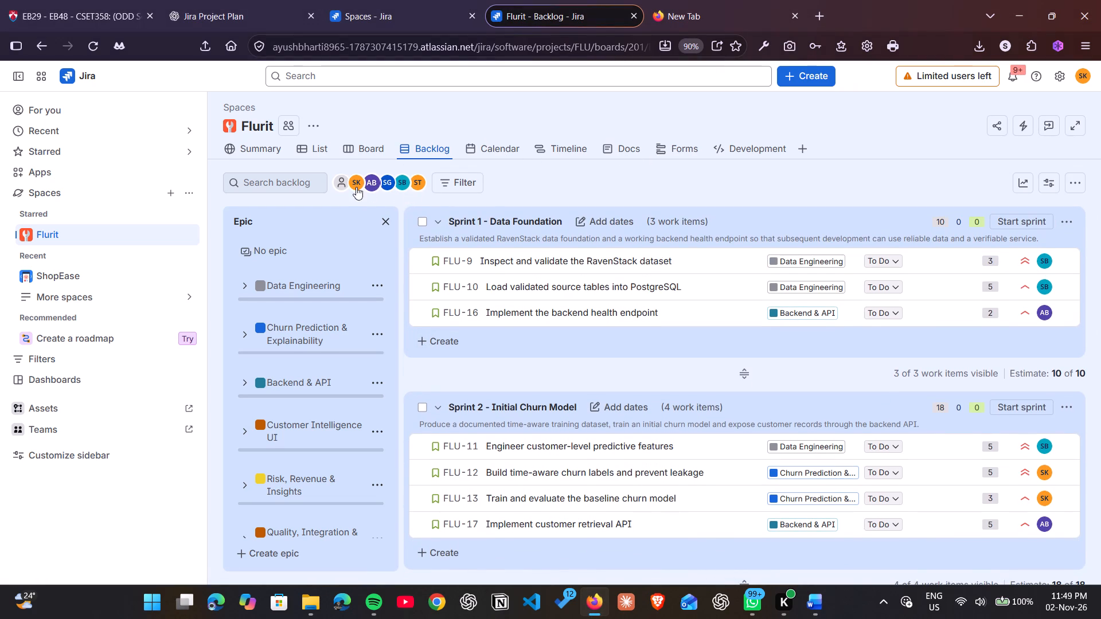
left_click(299, 124)
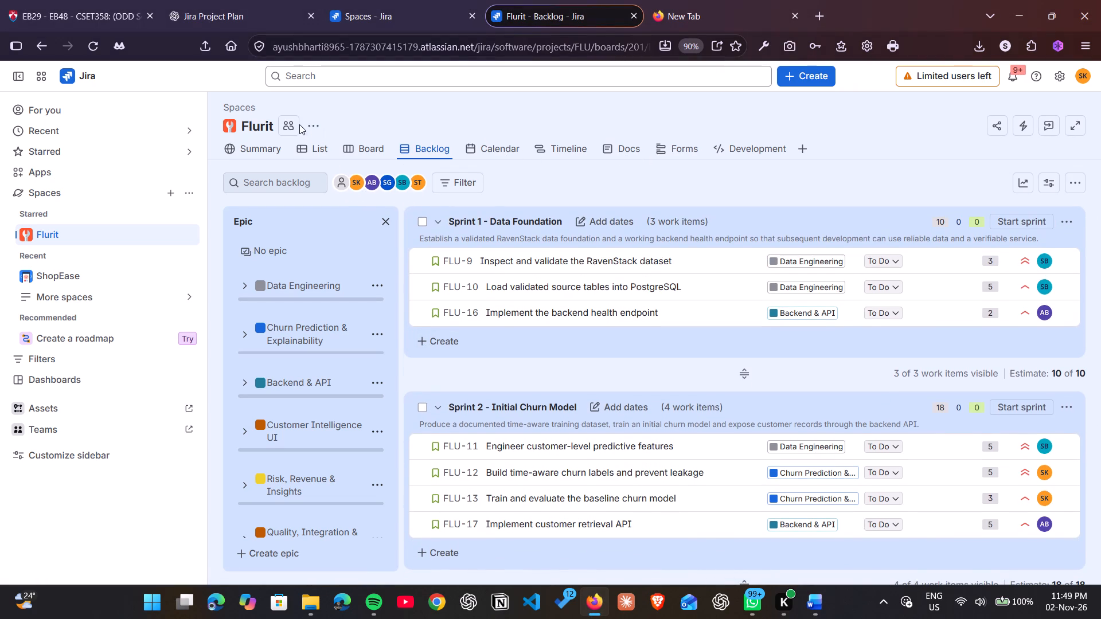
left_click(289, 124)
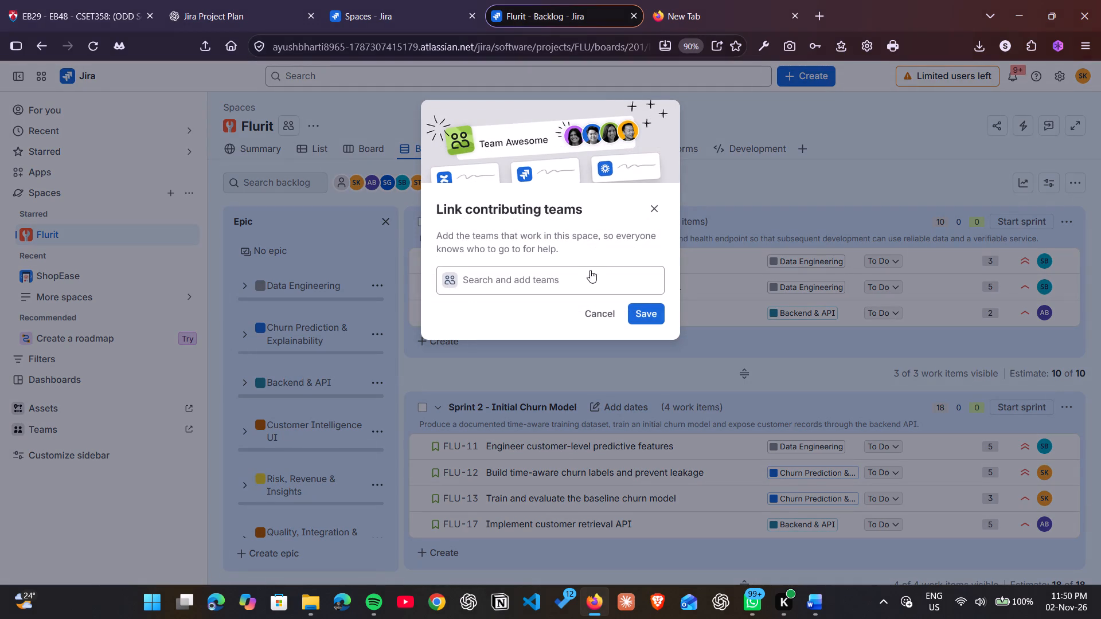
left_click(577, 280)
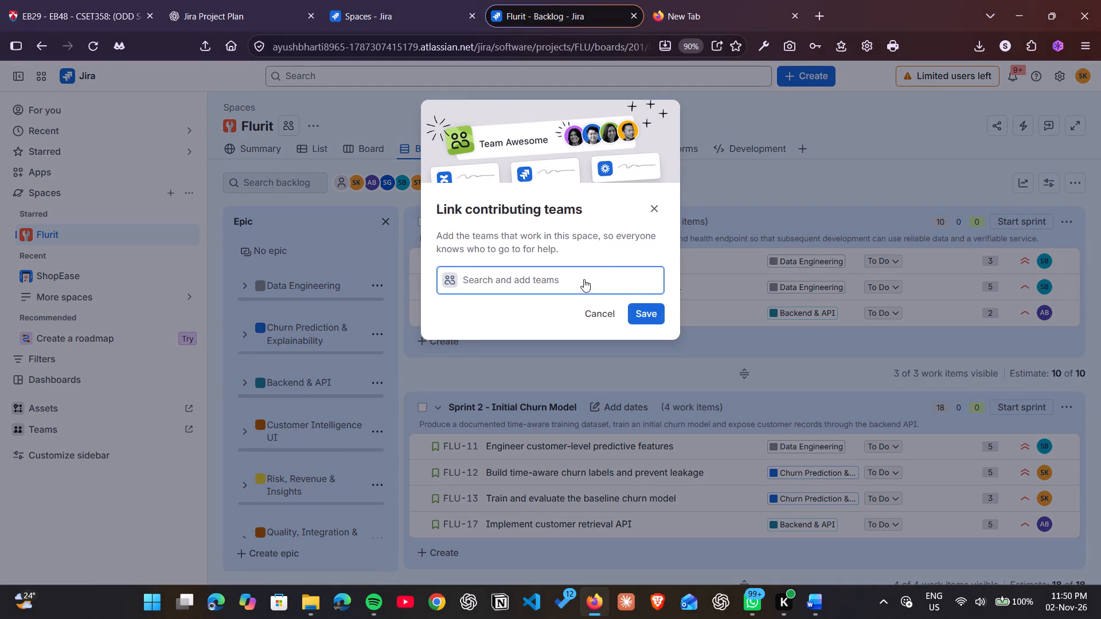
left_click(654, 210)
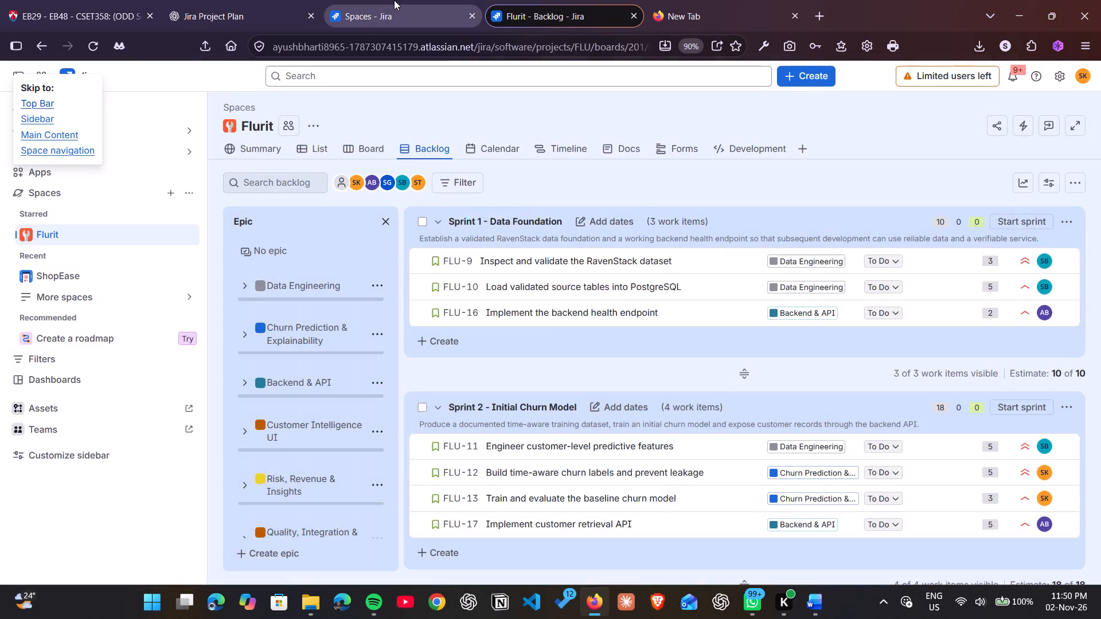
View the Customer Churn Project's Kanban board on the other Jira site, ending on that site's For you page.
left_click(394, 0)
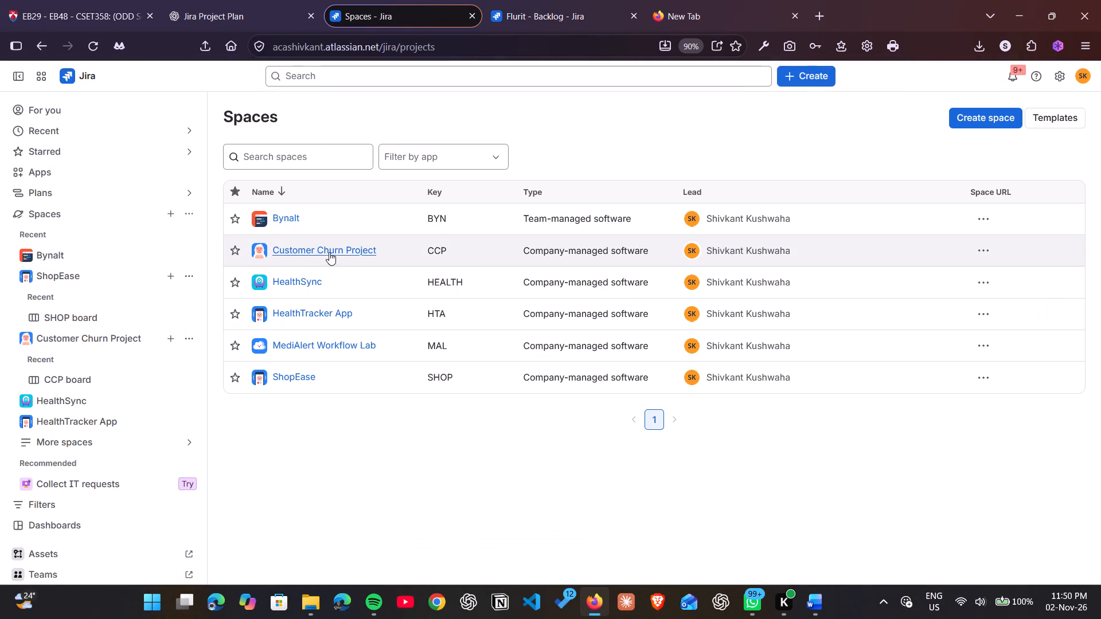
left_click(339, 245)
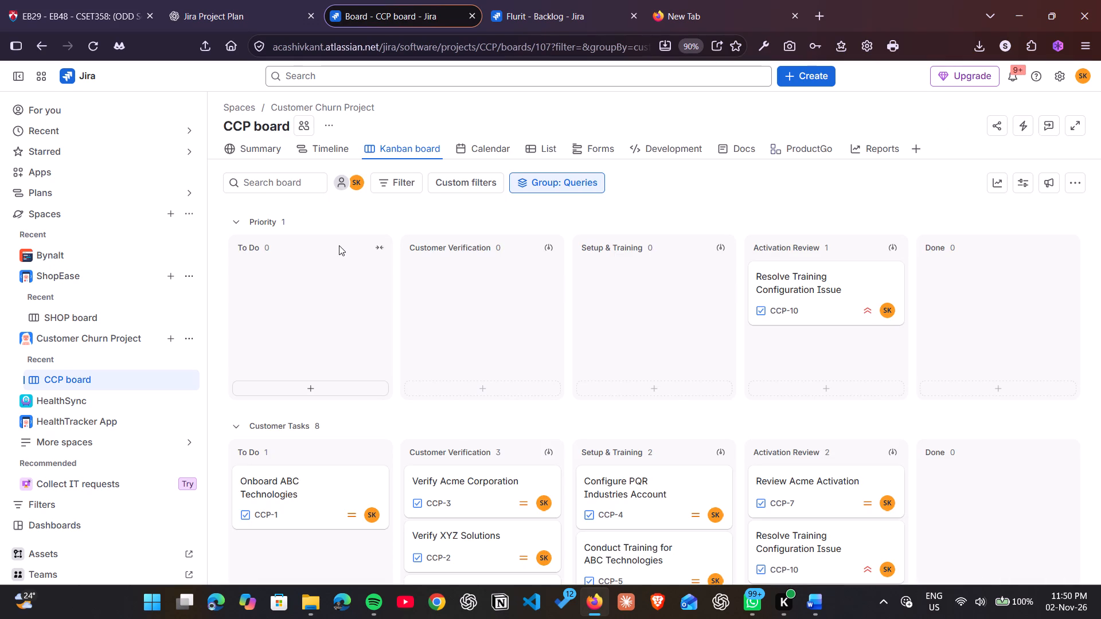
left_click(64, 114)
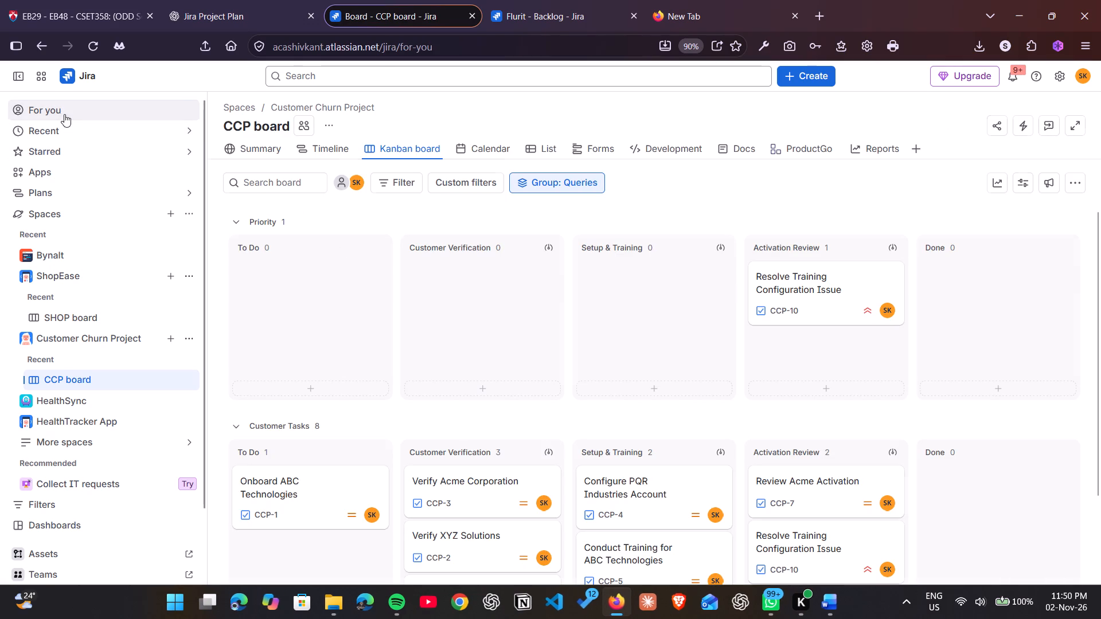
Return to the Flurit space and examine its Details settings, including the space owner and default assignee fields.
left_click(528, 0)
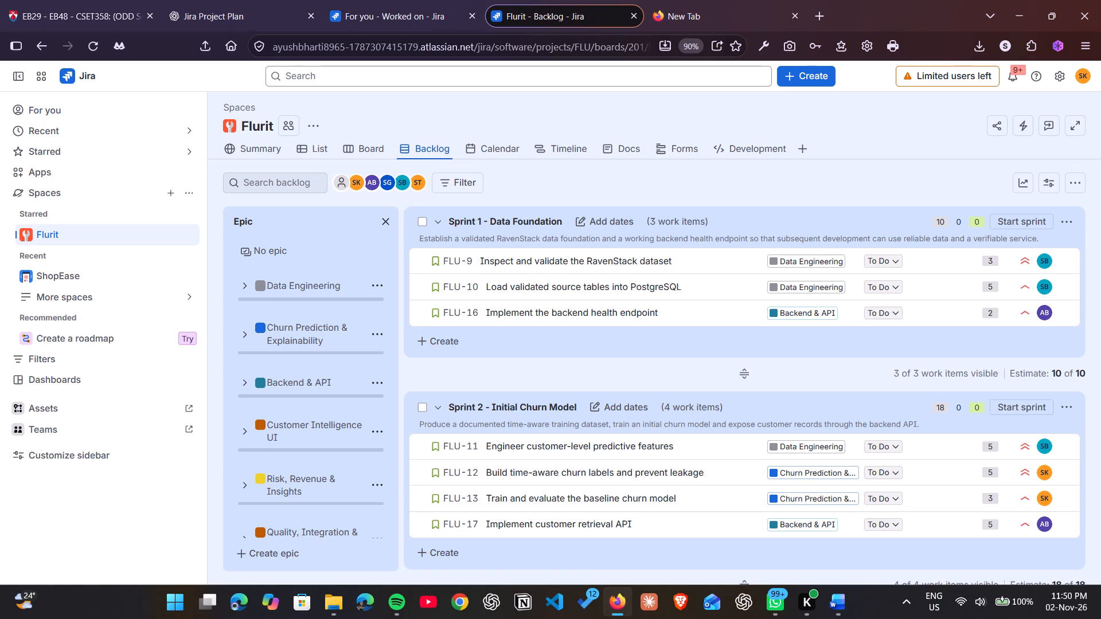
left_click(303, 126)
left_click(309, 126)
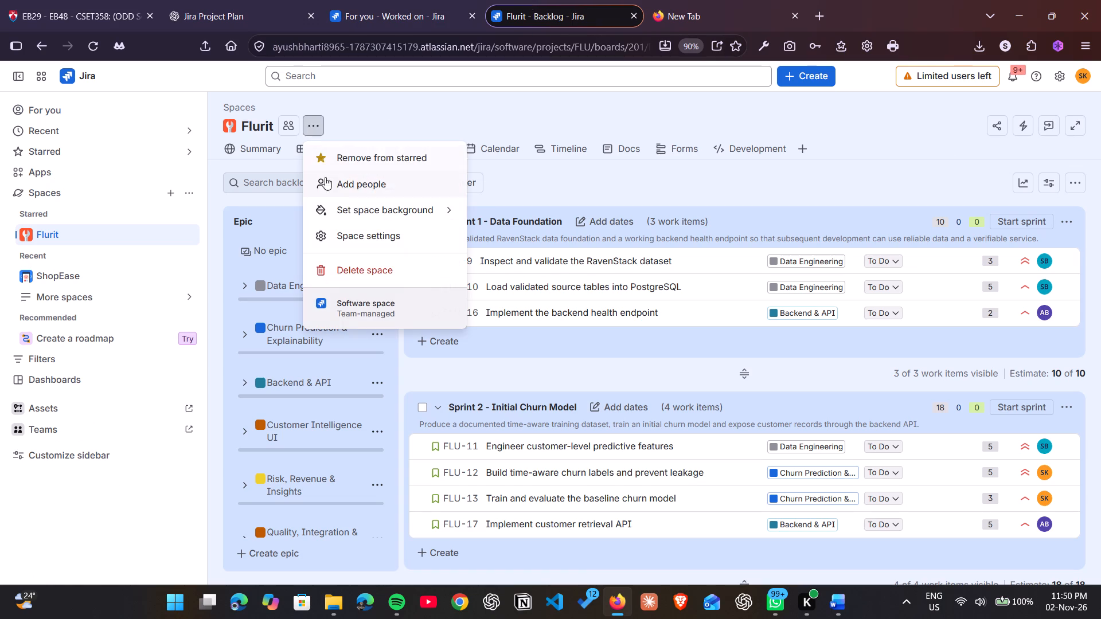
left_click(360, 230)
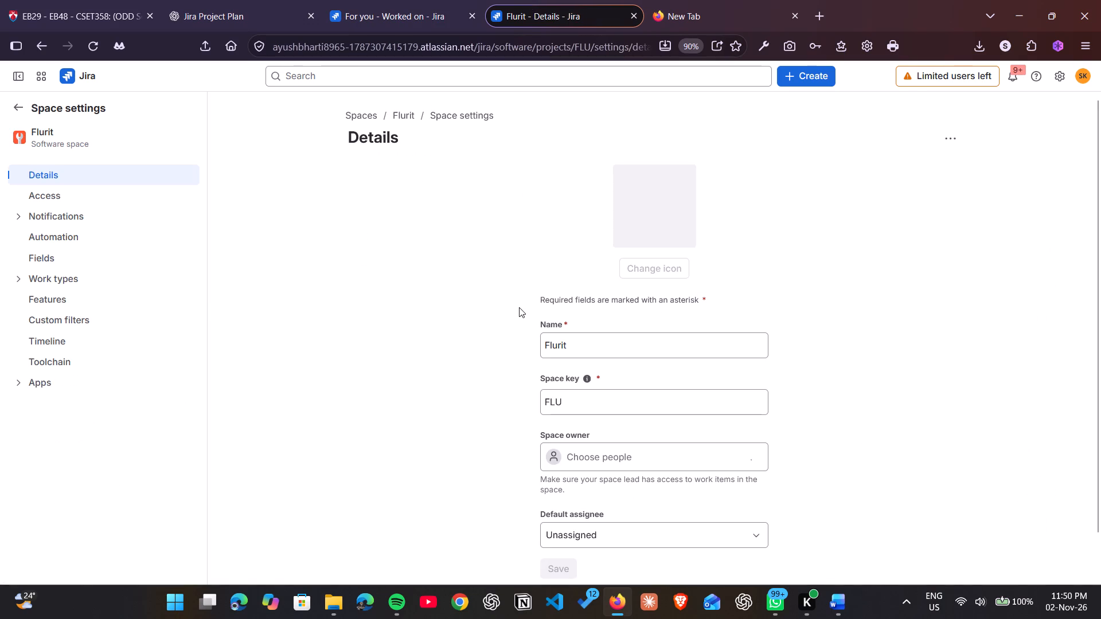
scroll(580, 367, "down", 5)
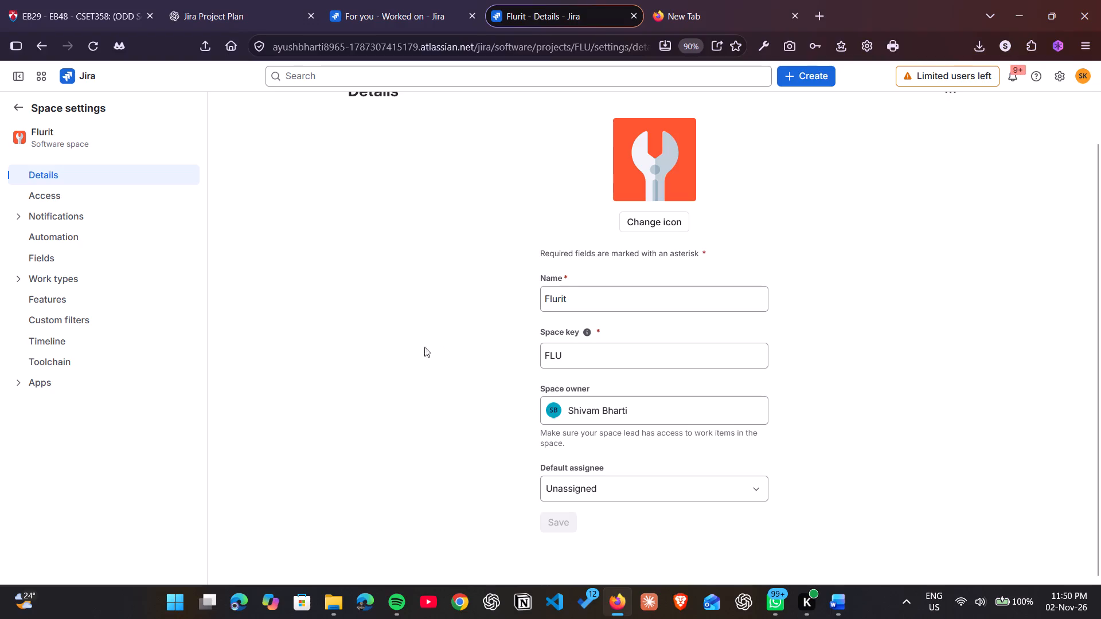
left_click(546, 412)
left_click(498, 412)
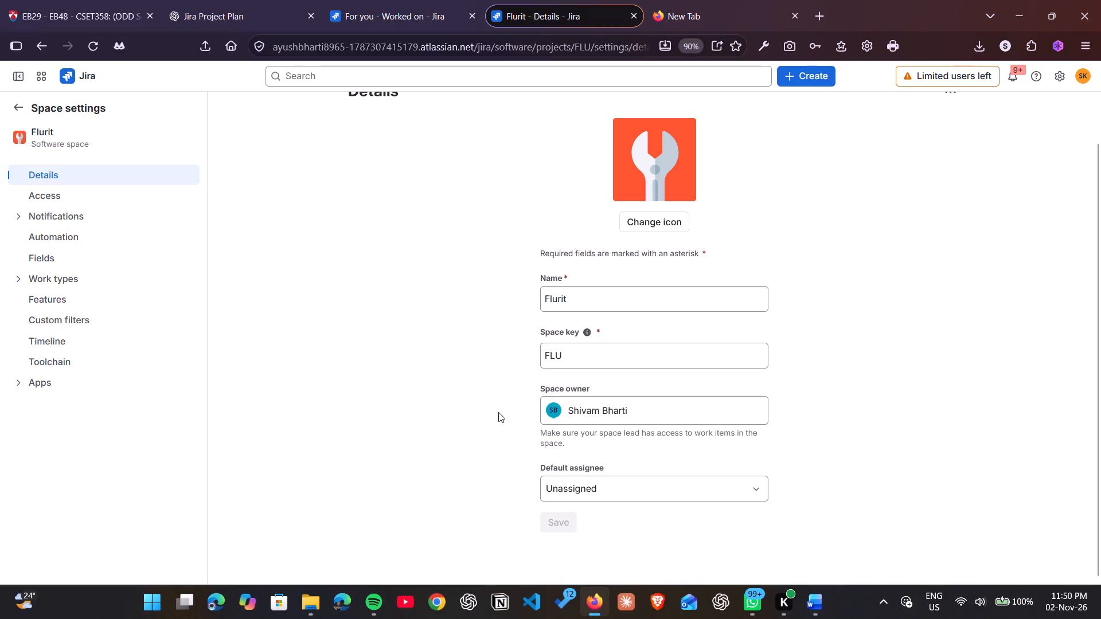
left_click(647, 403)
left_click(485, 421)
left_click(557, 491)
left_click(552, 491)
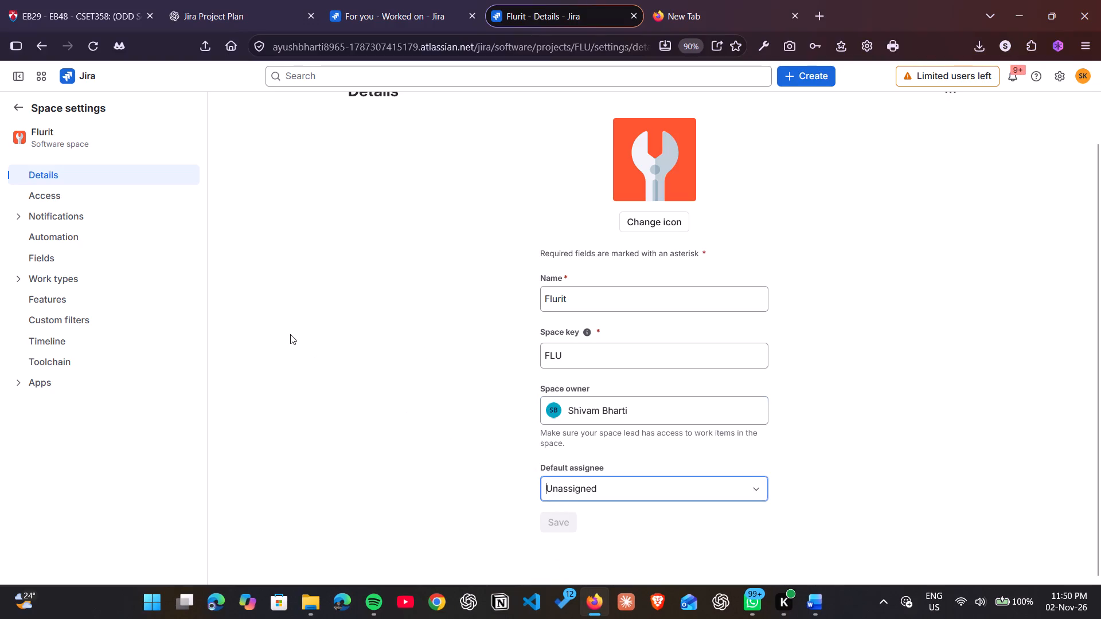
Examine the Flurit space's Access settings, checking the current users and the role options for your own account.
left_click(72, 202)
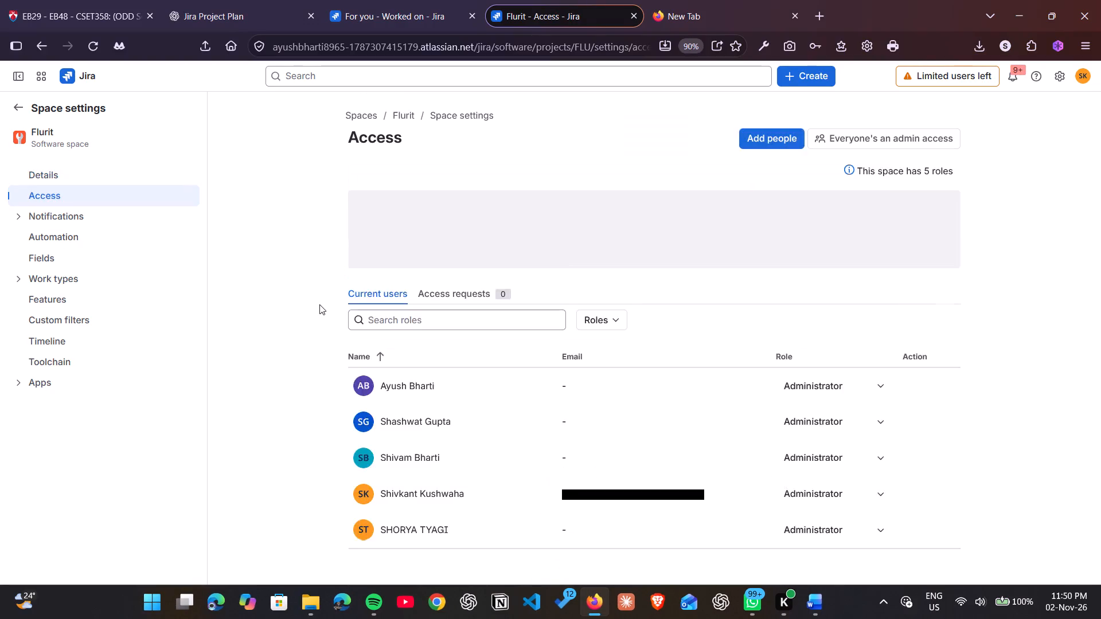
scroll(300, 378, "down", 1)
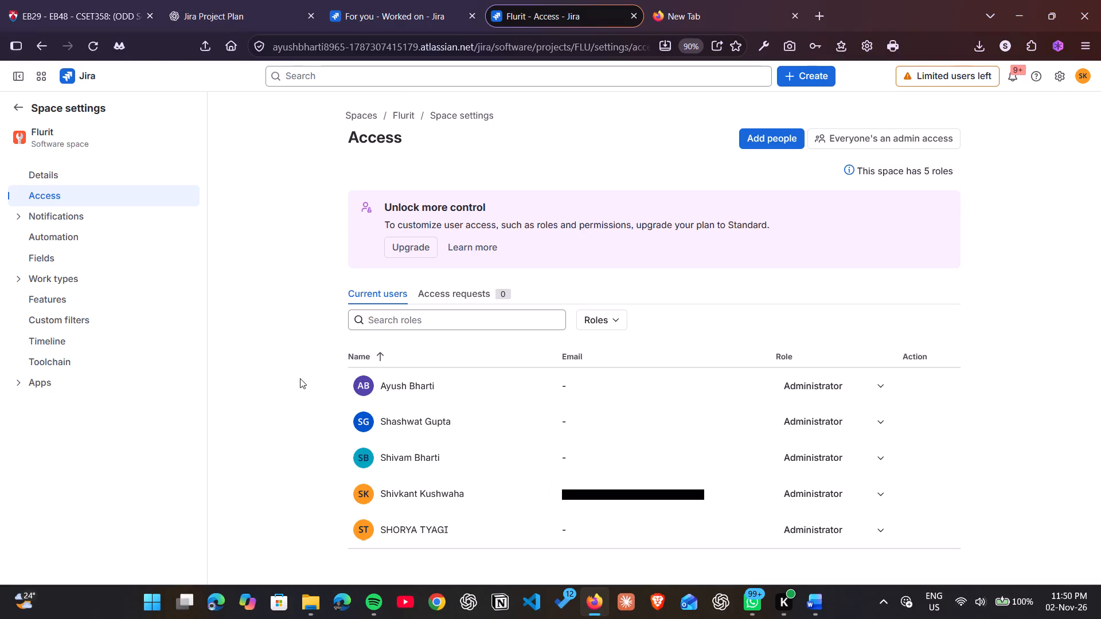
left_click(887, 495)
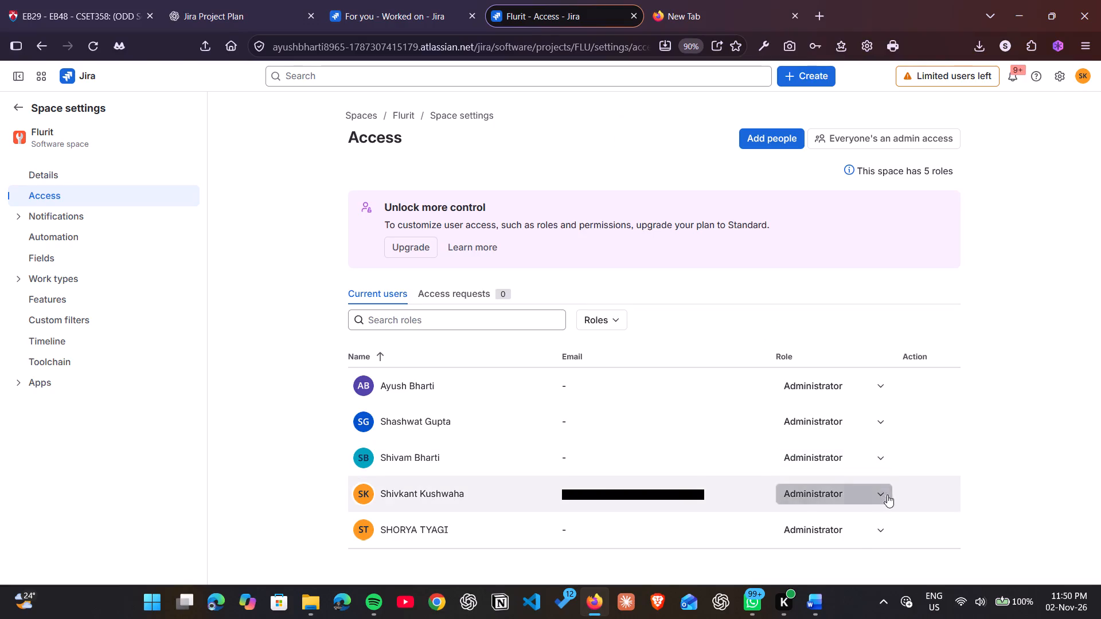
scroll(985, 461, "down", 3)
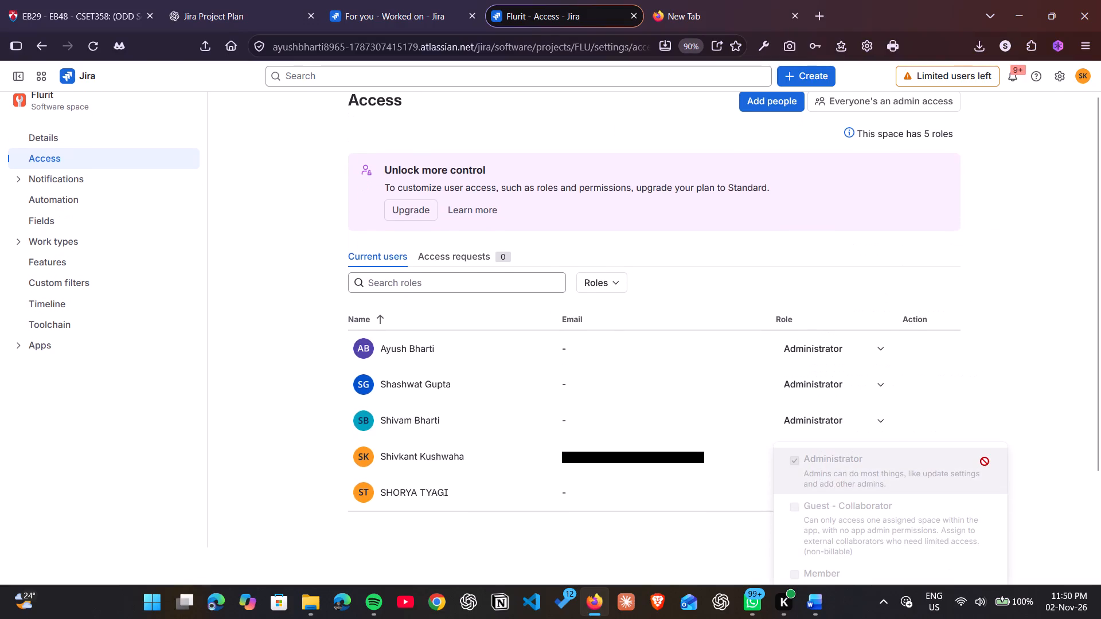
left_click(963, 478)
left_click(1007, 382)
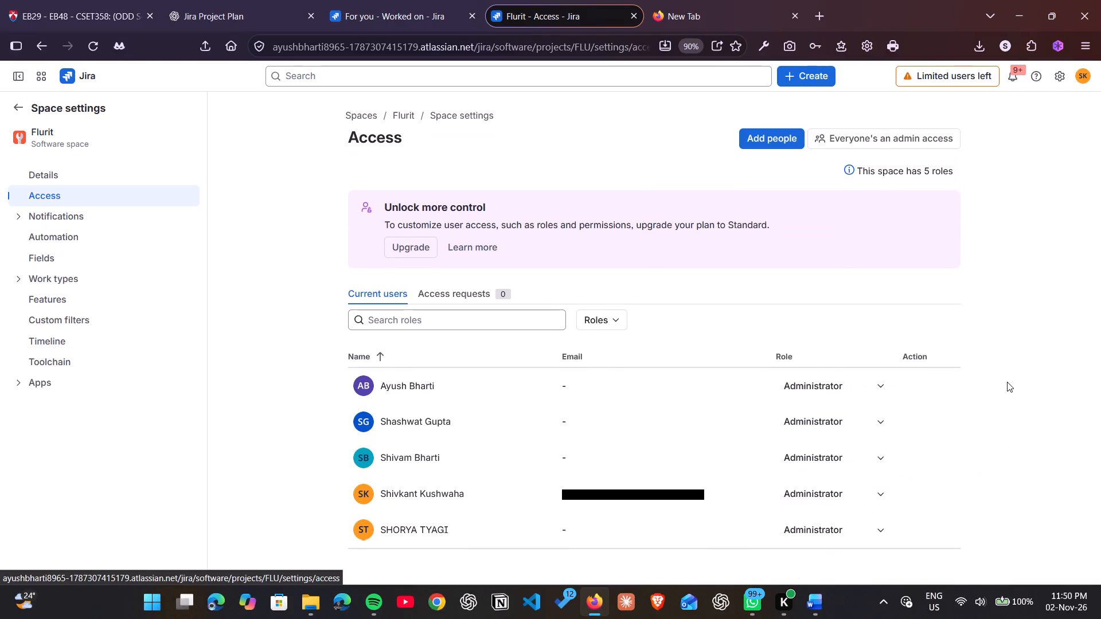
scroll(889, 319, "down", 1)
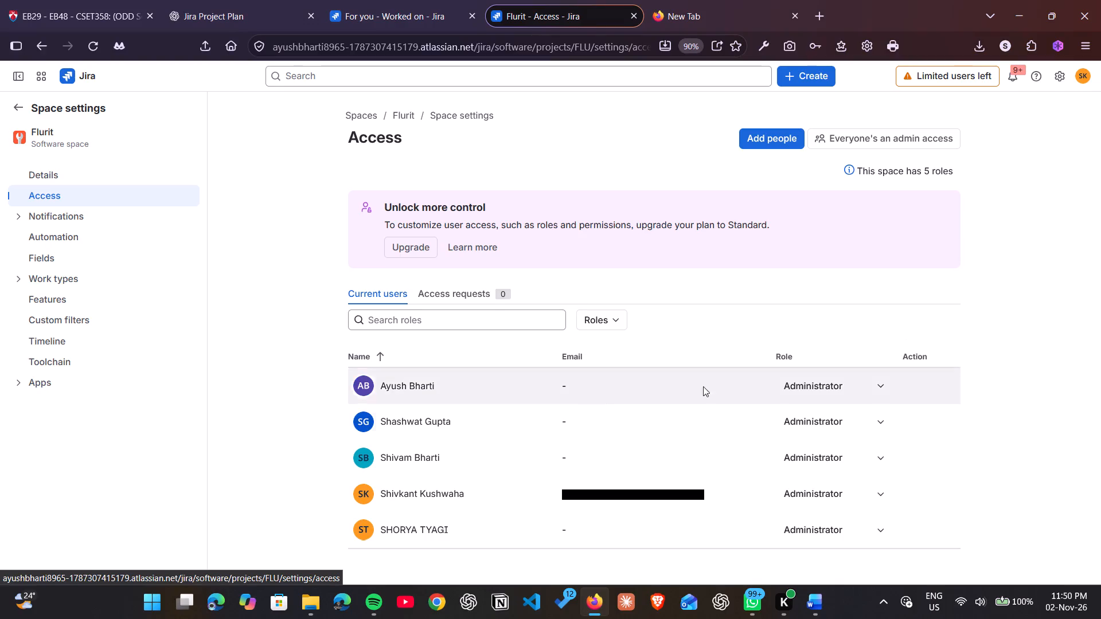
left_click(490, 493)
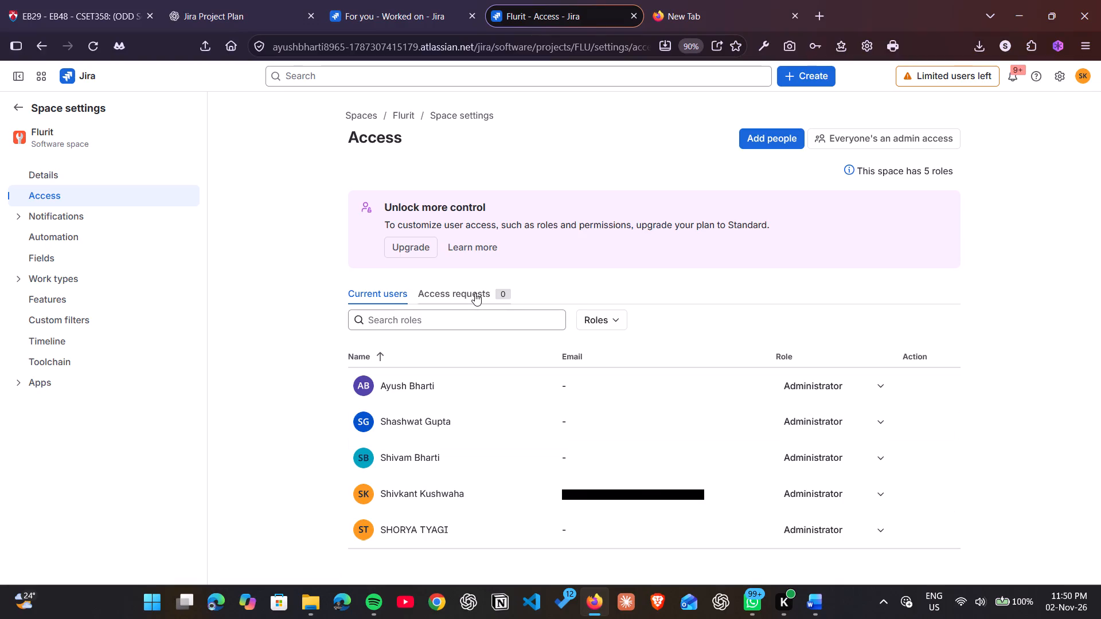
Return to the other Jira site and look over the new-space templates and categories, leaving without creating a space.
left_click(329, 0)
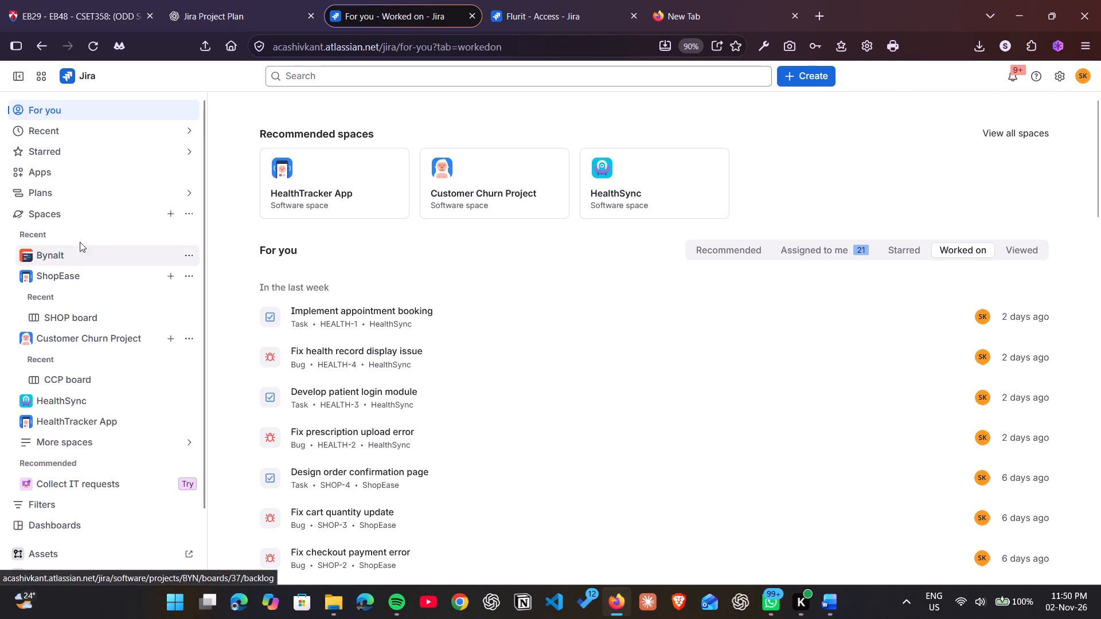
left_click(101, 216)
left_click(170, 221)
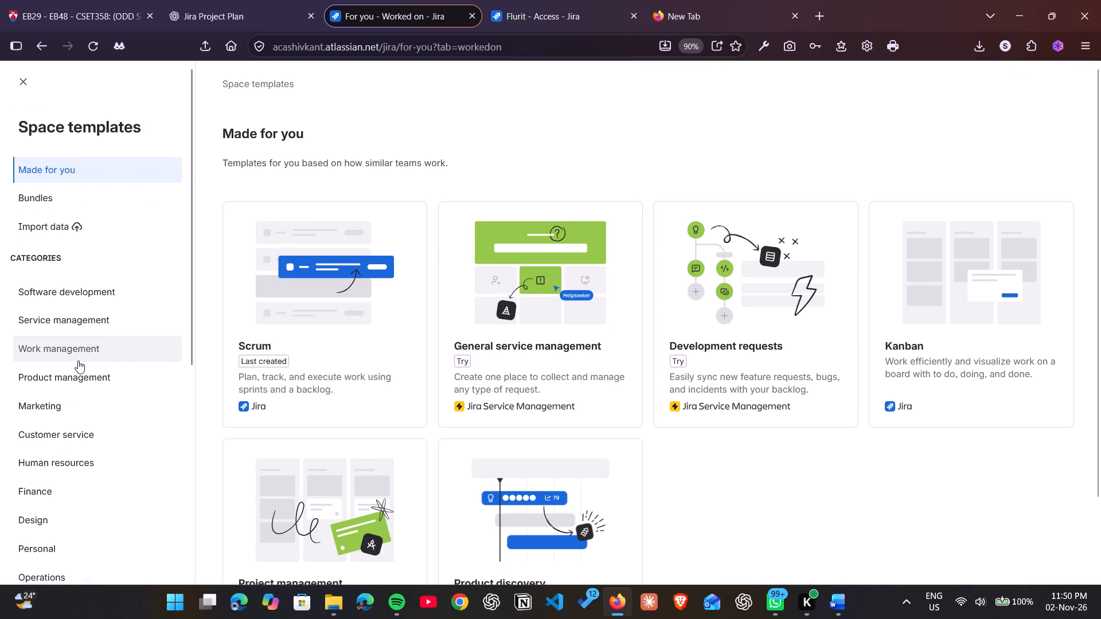
scroll(78, 361, "down", 7)
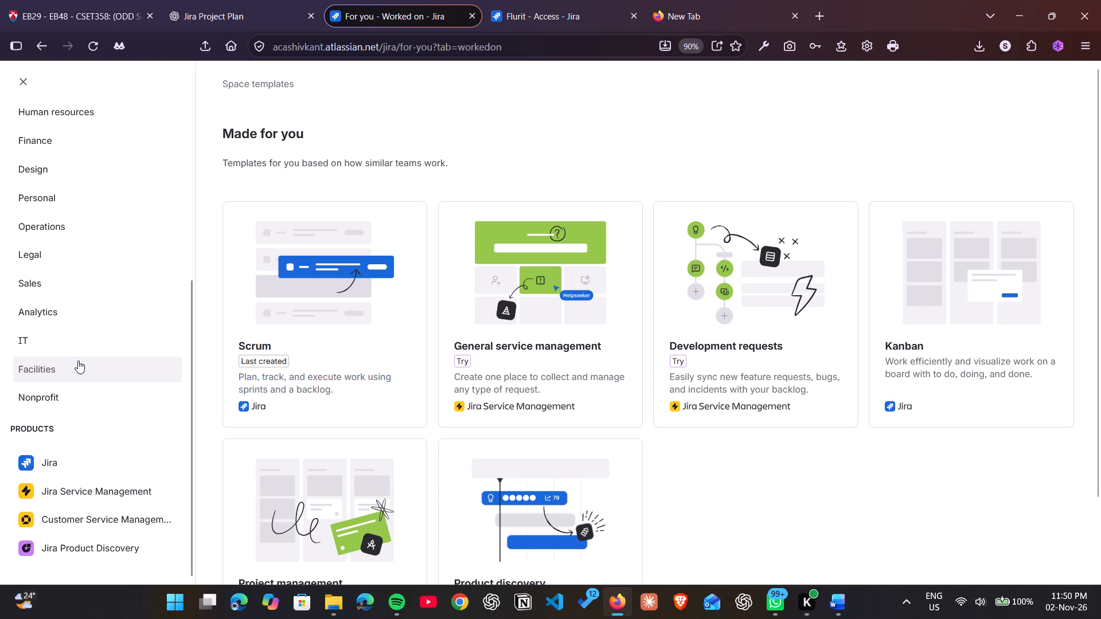
left_click(20, 87)
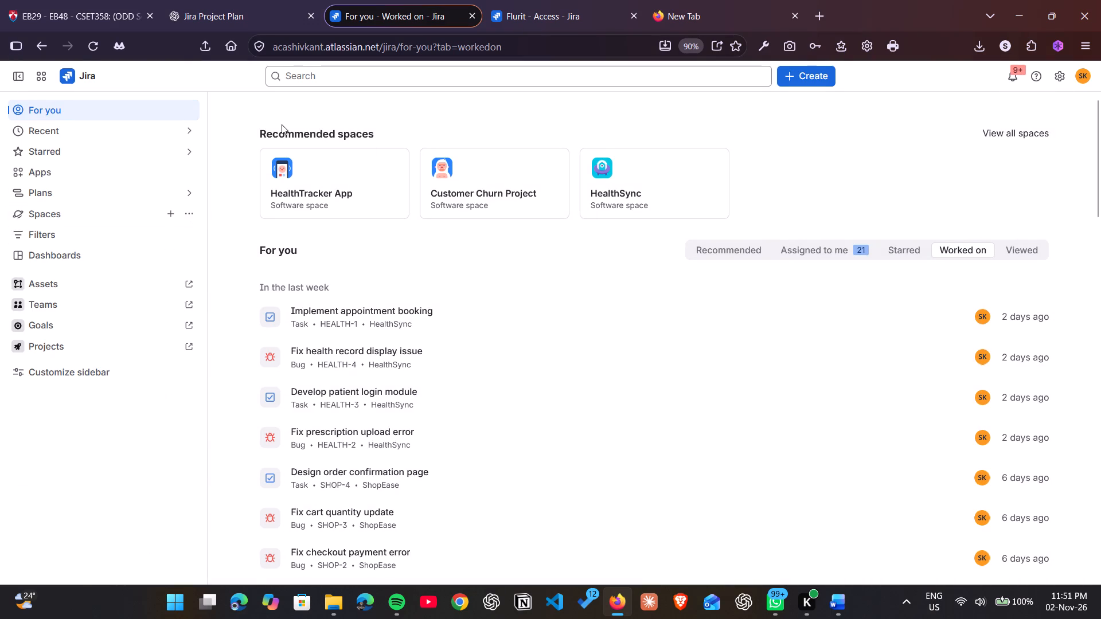
Look through the site's spaces and dashboards, and open the starred MediAlert Workflow Dashboard.
scroll(75, 230, "up", 2)
left_click(56, 219)
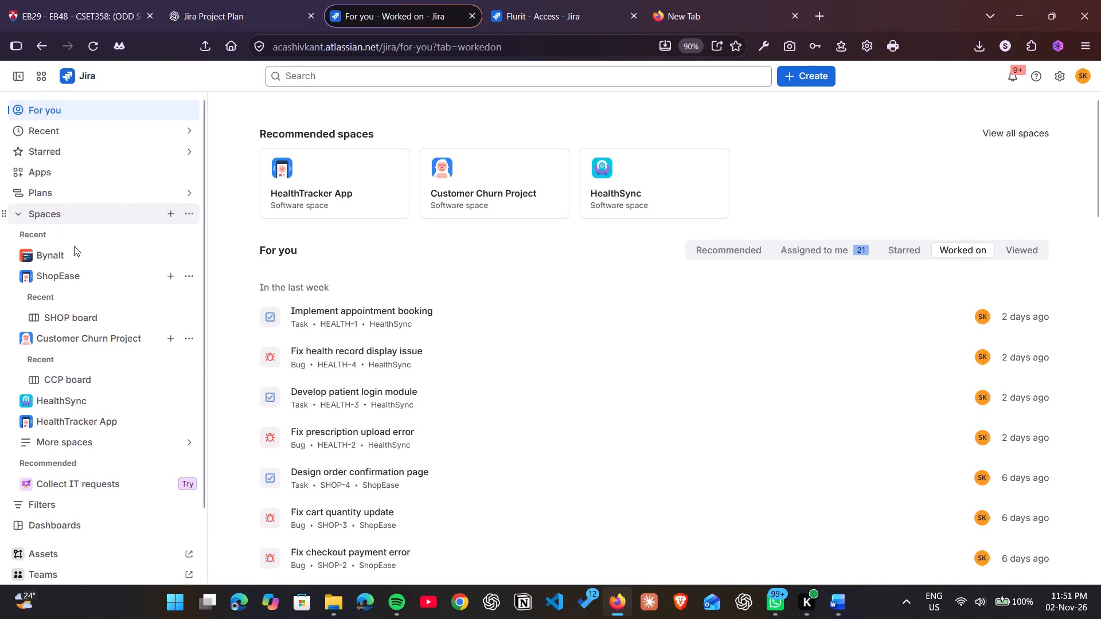
scroll(131, 330, "down", 2)
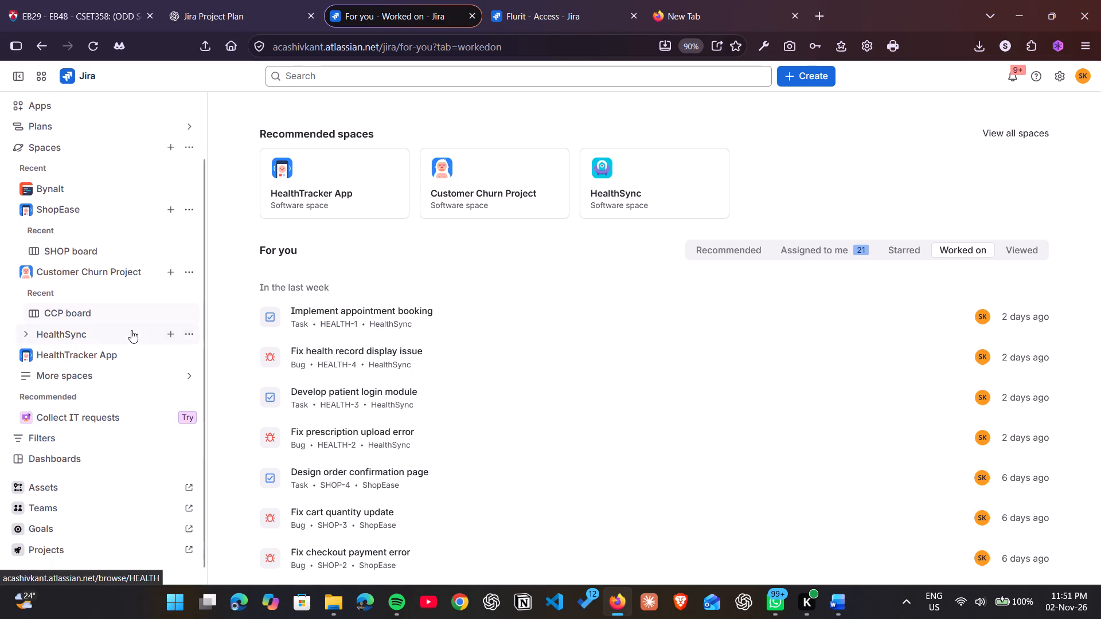
scroll(148, 443, "down", 3)
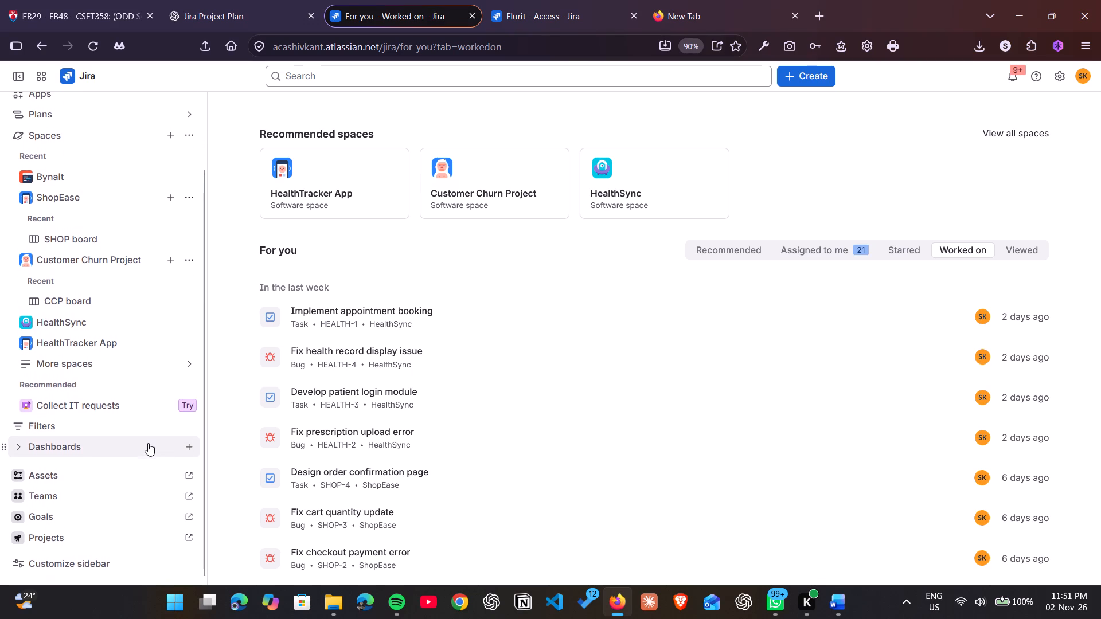
left_click(98, 454)
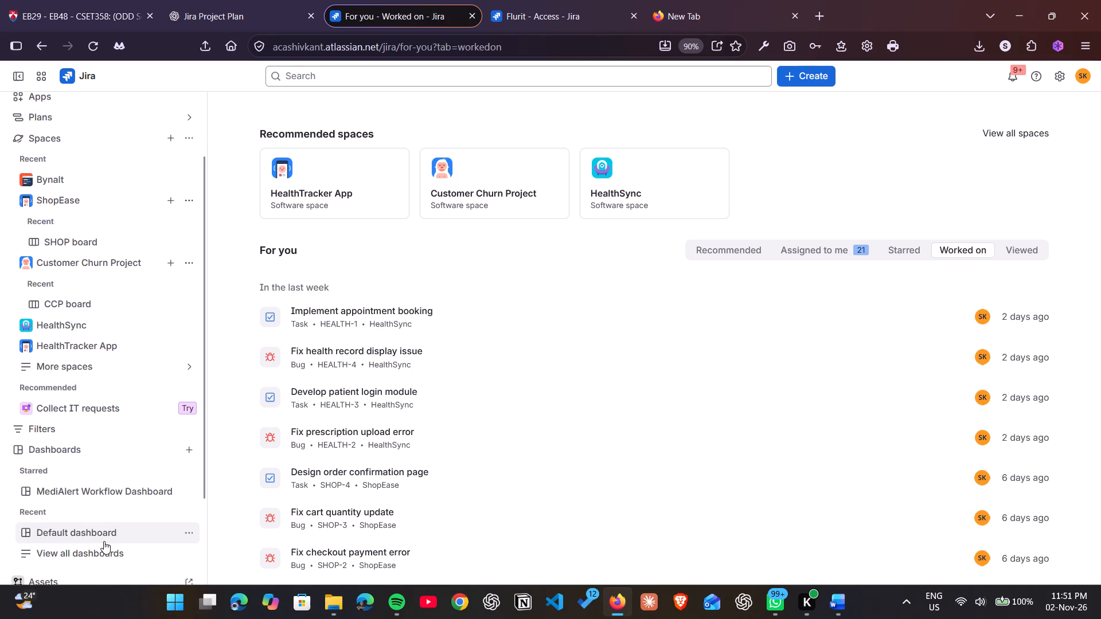
scroll(104, 541, "down", 1)
left_click(112, 415)
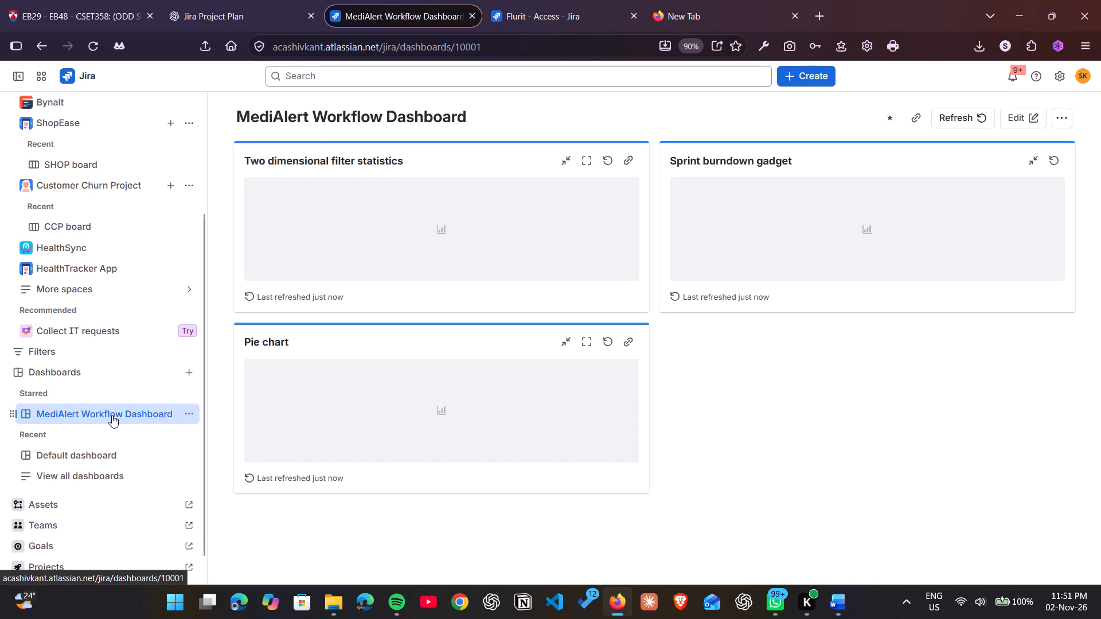
Examine the MediAlert Workflow Dashboard and the site's listed spaces and dashboards, and refresh the dashboard.
scroll(112, 415, "up", 4)
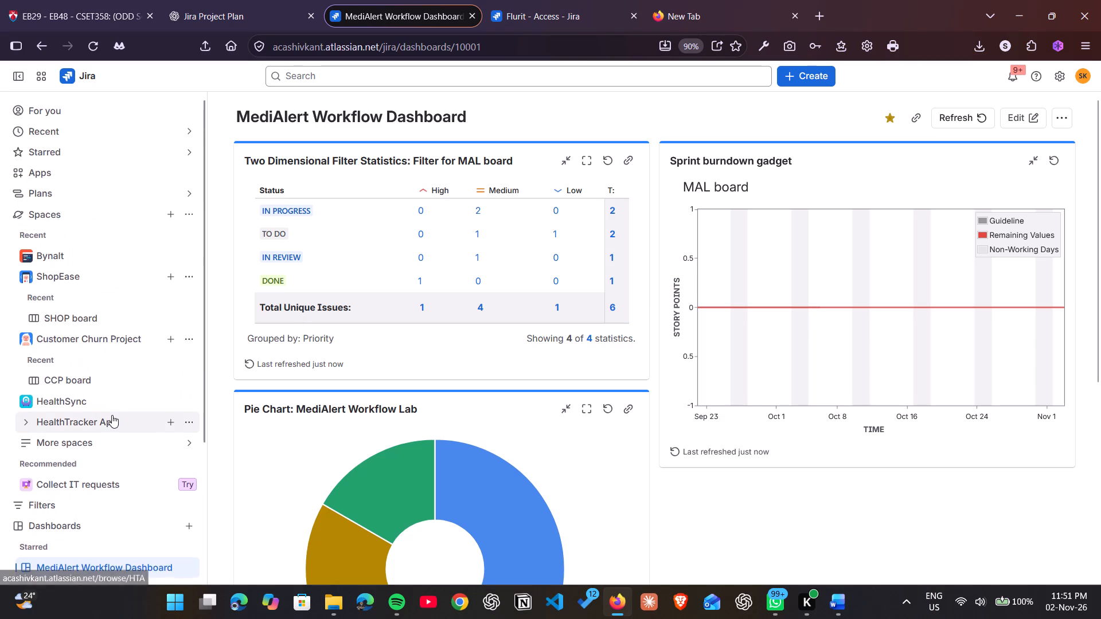
scroll(112, 415, "up", 3)
scroll(112, 415, "down", 2)
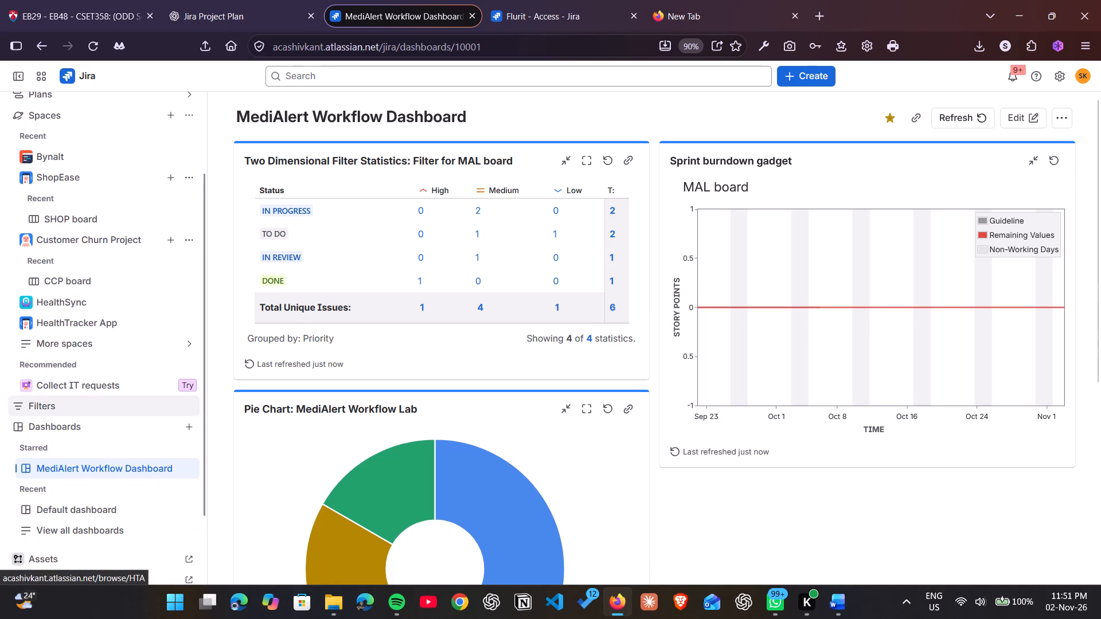
scroll(126, 287, "up", 1)
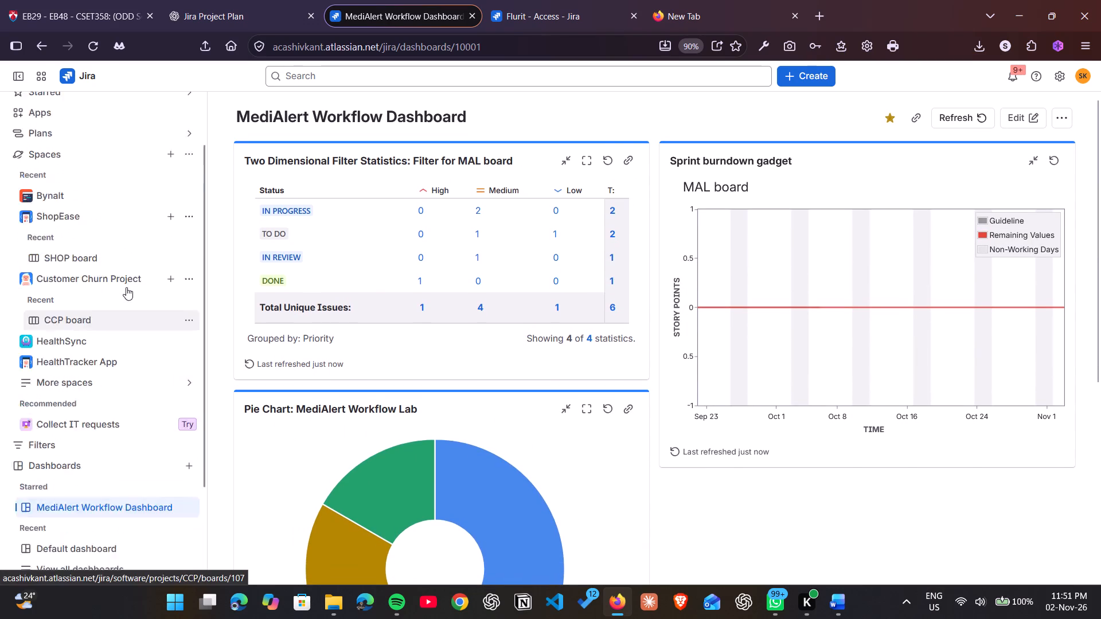
scroll(126, 287, "up", 2)
scroll(126, 287, "down", 4)
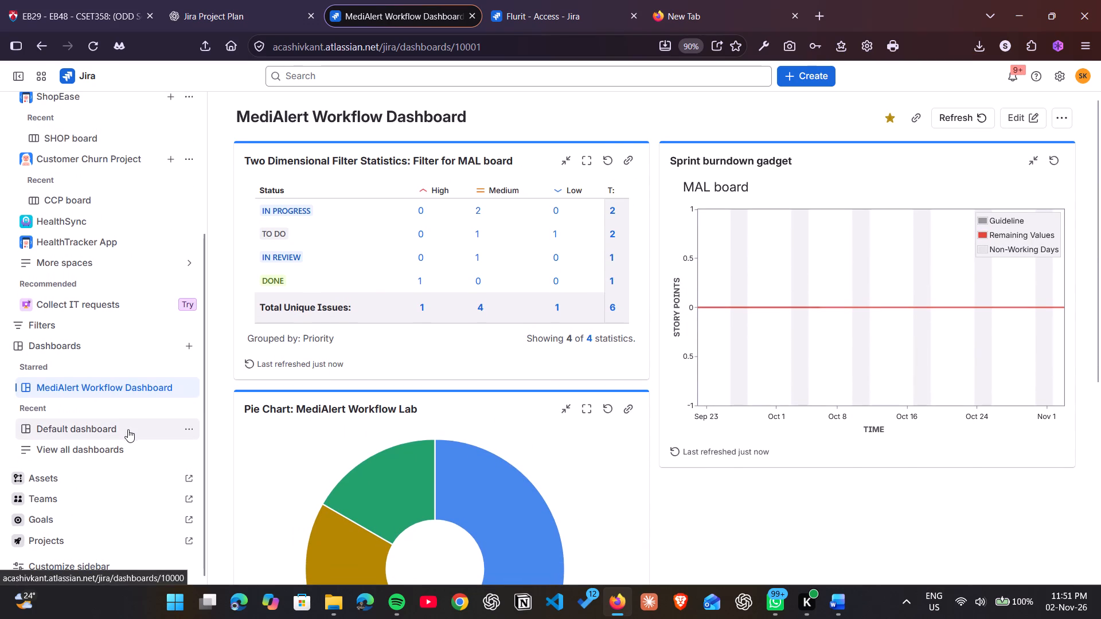
scroll(136, 226, "up", 4)
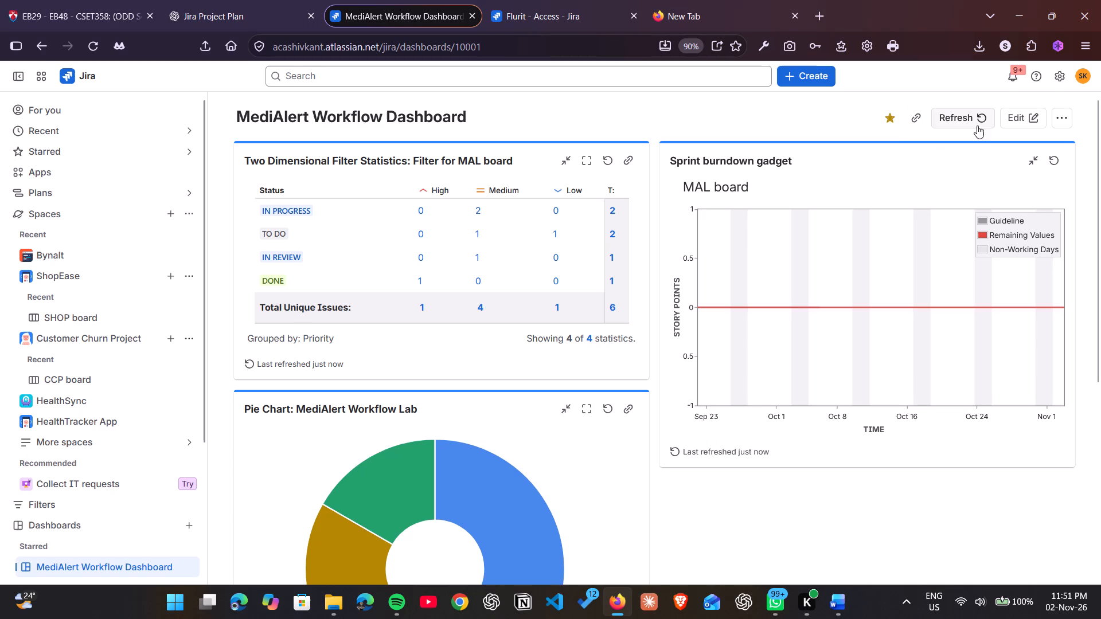
left_click(982, 120)
Select the dashboard number 10001 at the end of the page address.
left_click_drag(454, 48, 562, 56)
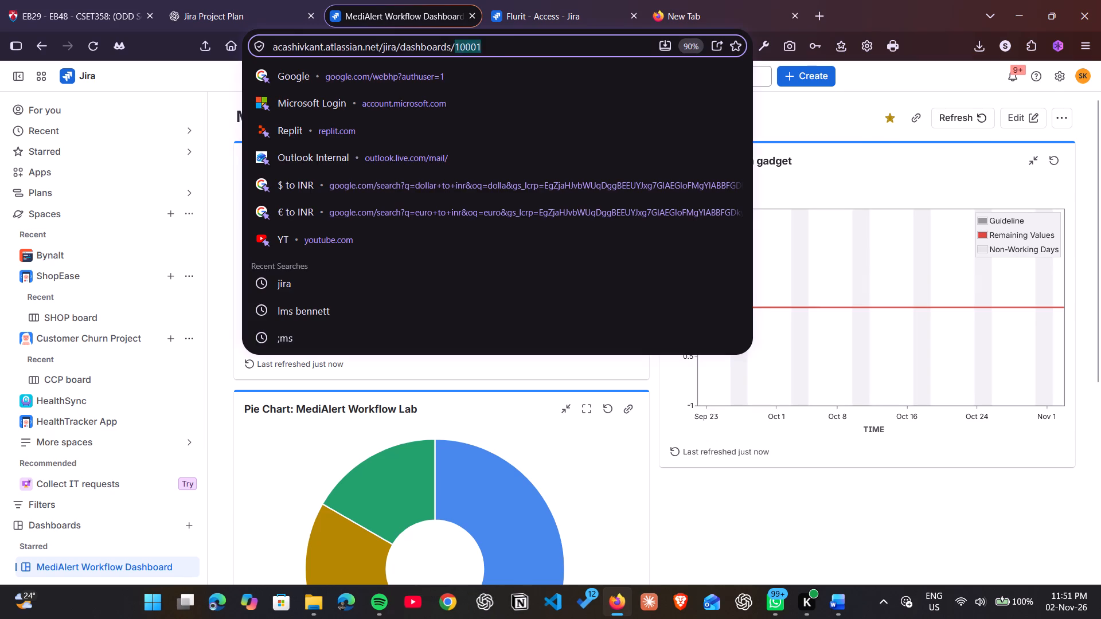
Remove the dashboard number from the page address and load the site's full dashboards list.
left_click_drag(562, 56, 574, 58)
key("BackSpace")
key("Return")
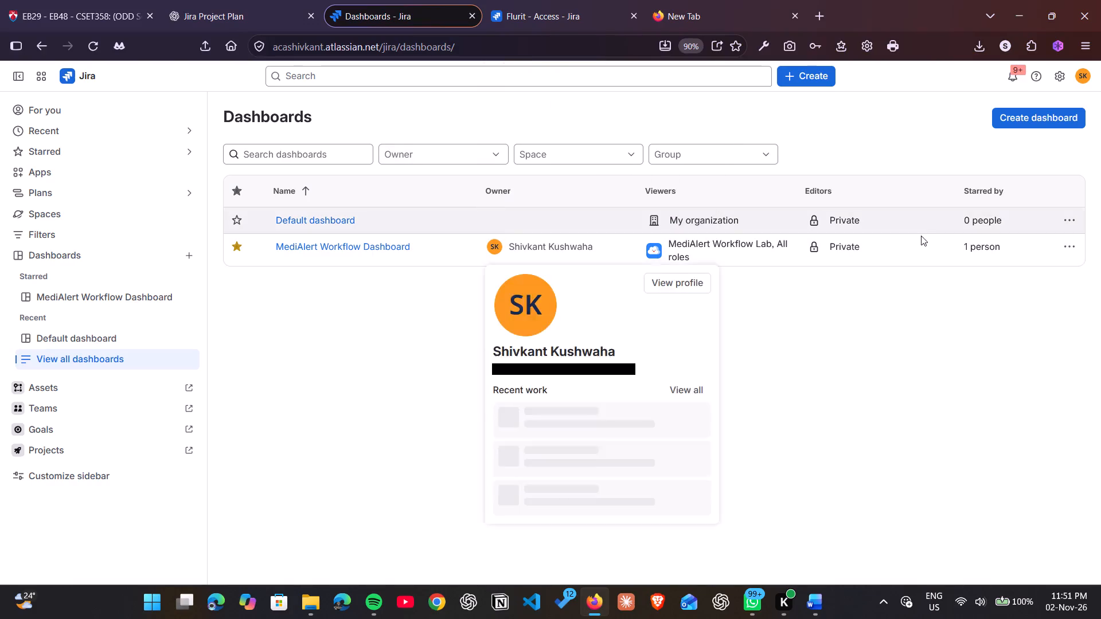
Look over the MediAlert Workflow Dashboard's available actions and the new-dashboard form, leaving without changing or creating a dashboard.
left_click(1071, 245)
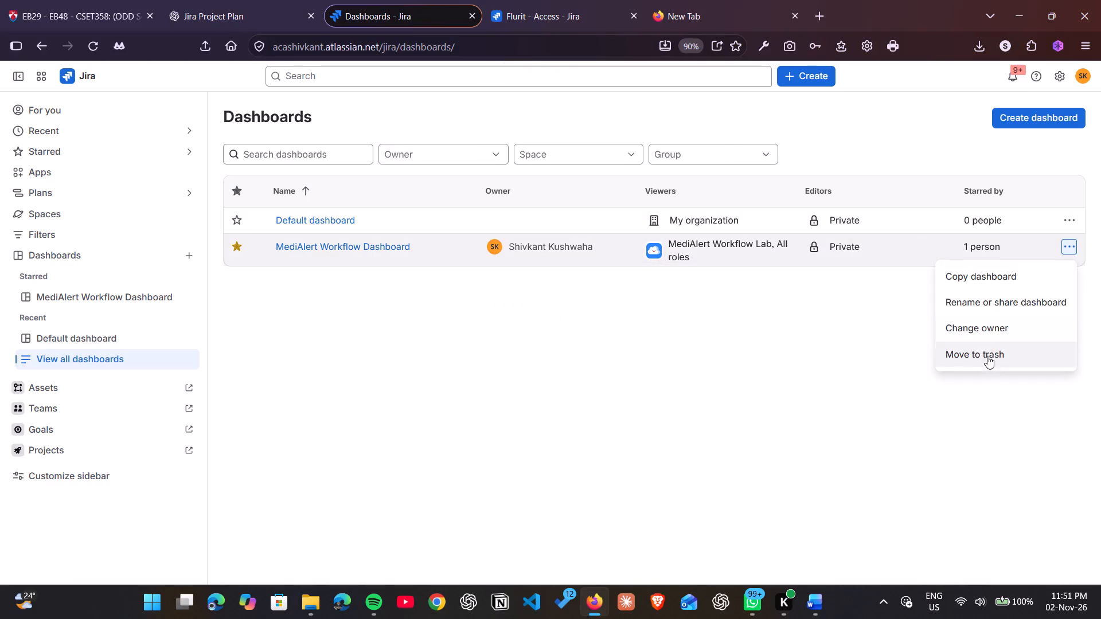
left_click(806, 331)
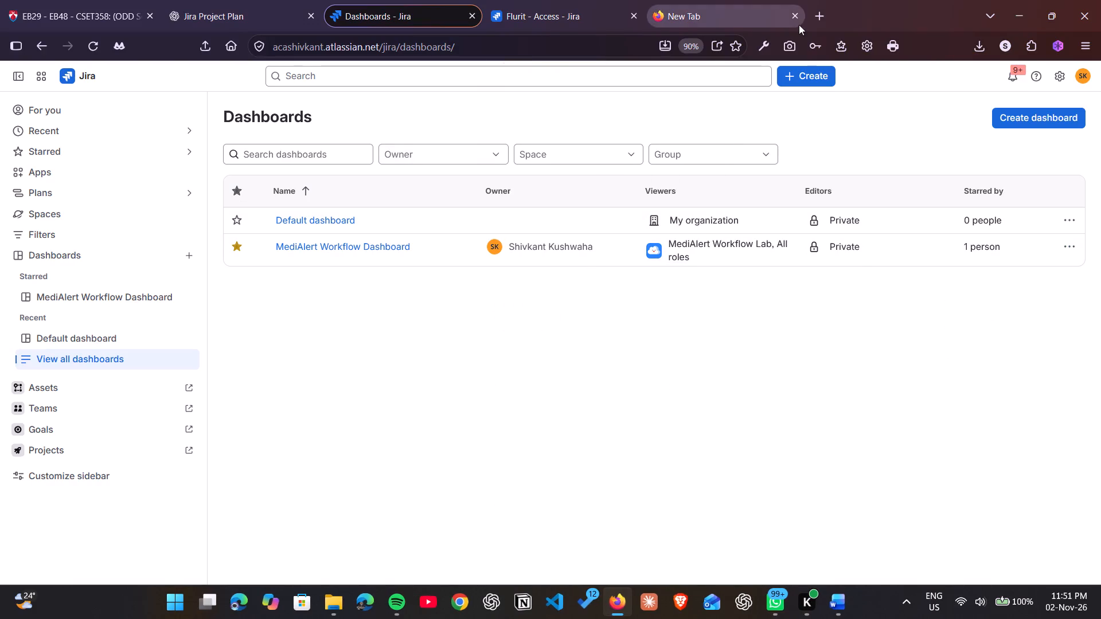
left_click(1016, 115)
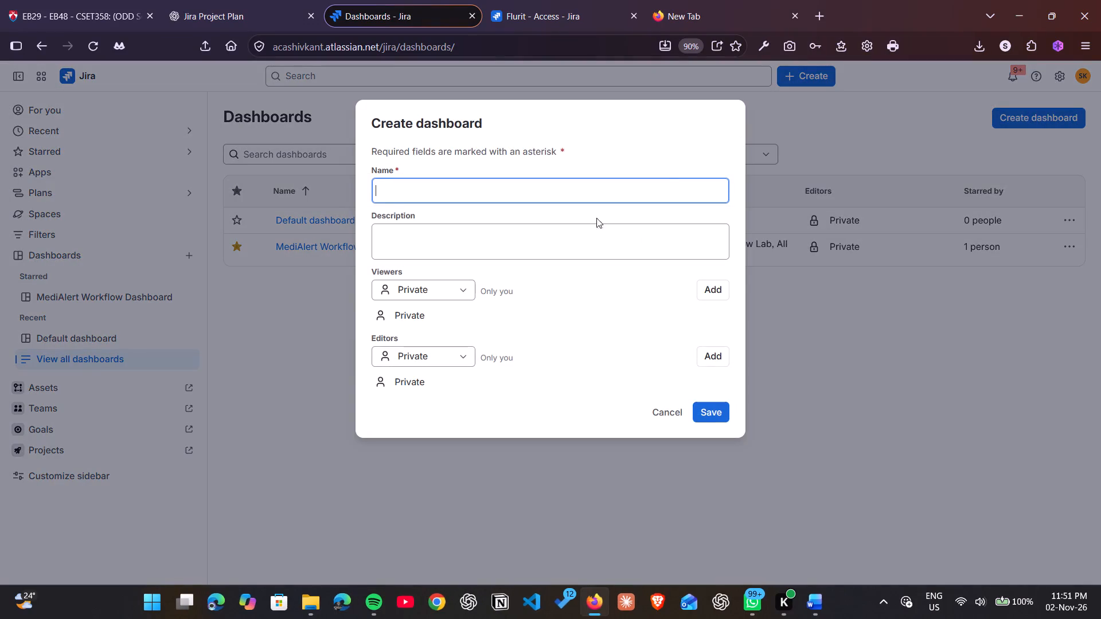
left_click(659, 412)
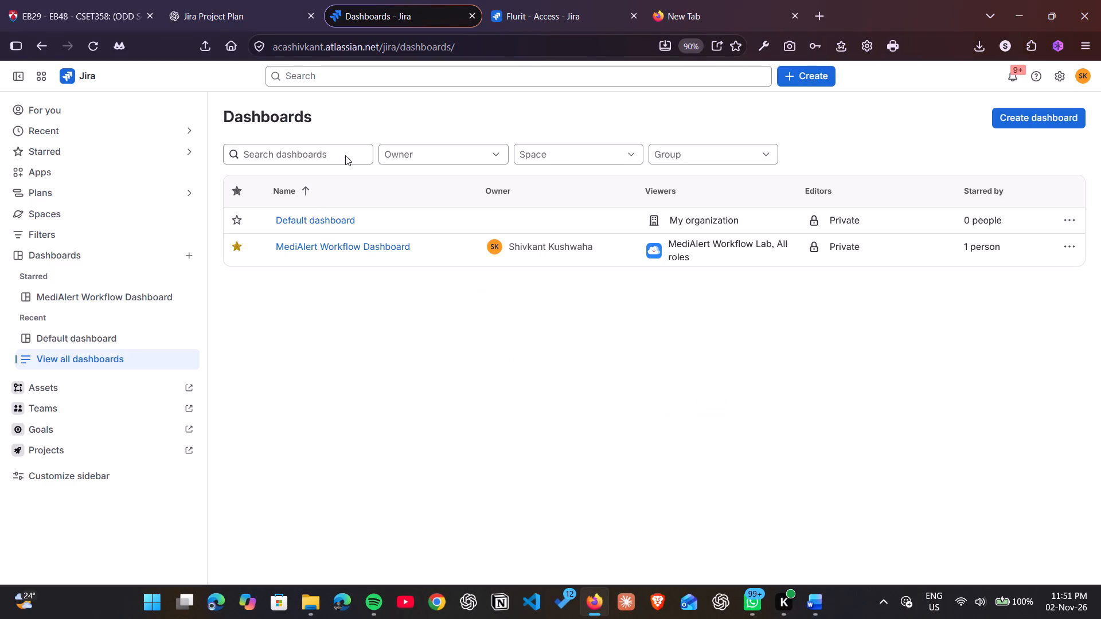
Switch to the empty new browser tab.
left_click(631, 0)
left_click(708, 0)
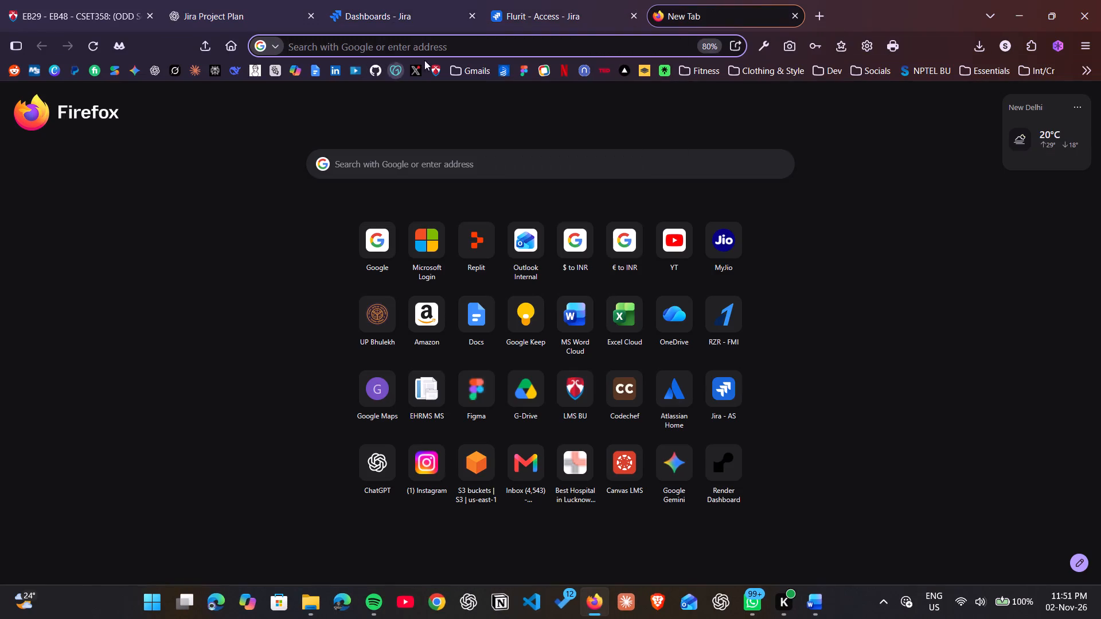
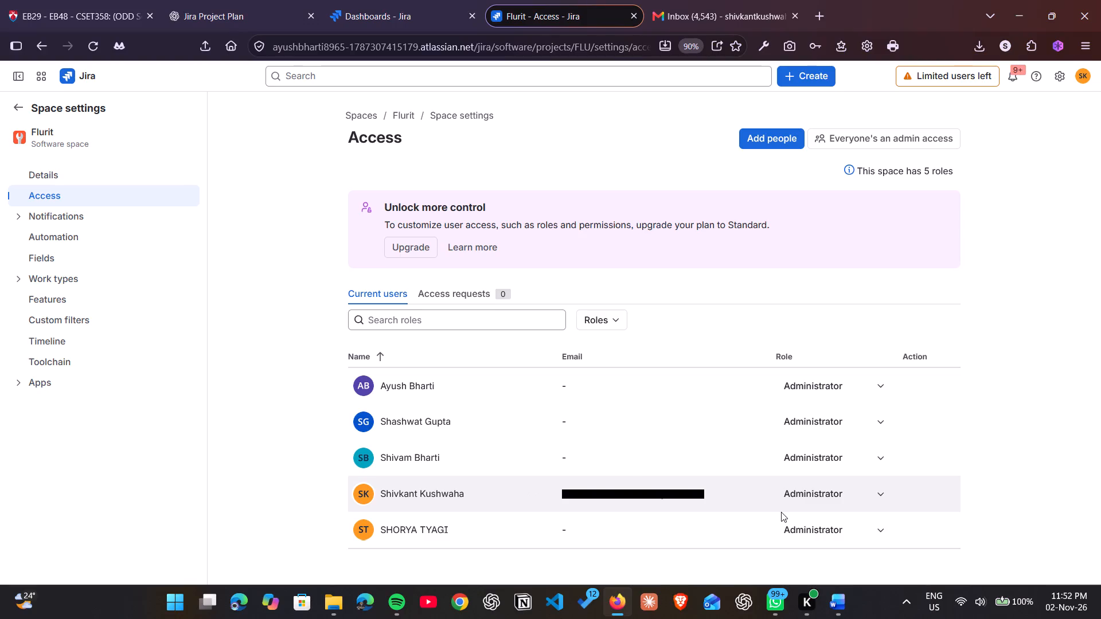
Return to the other Jira site, open the Customer Churn Project board, and look through the site's remaining spaces.
left_click(381, 0)
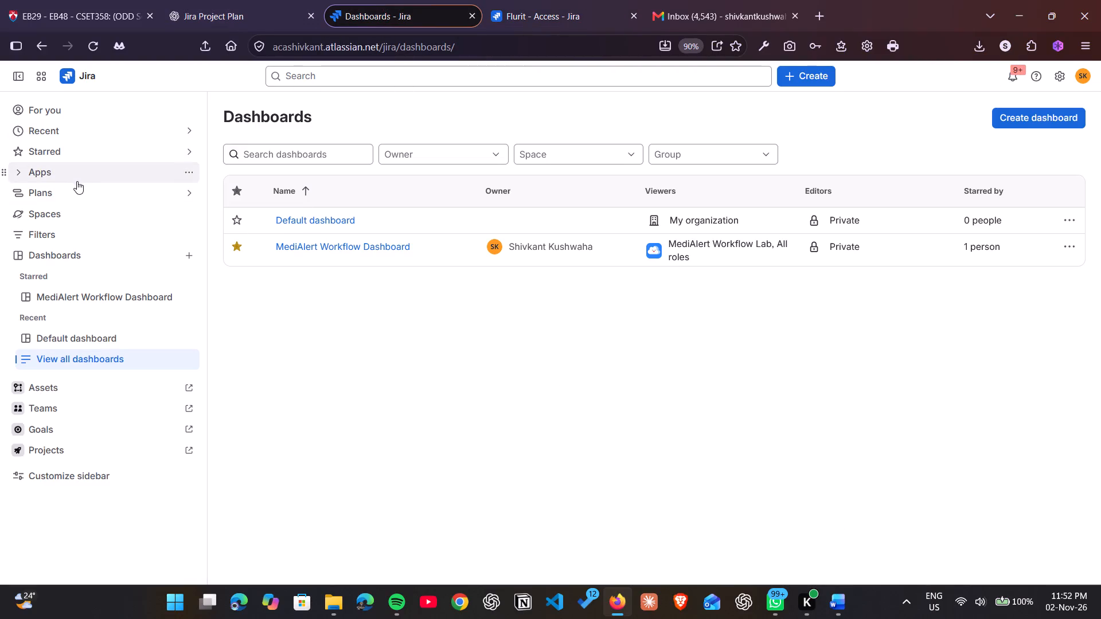
left_click(71, 217)
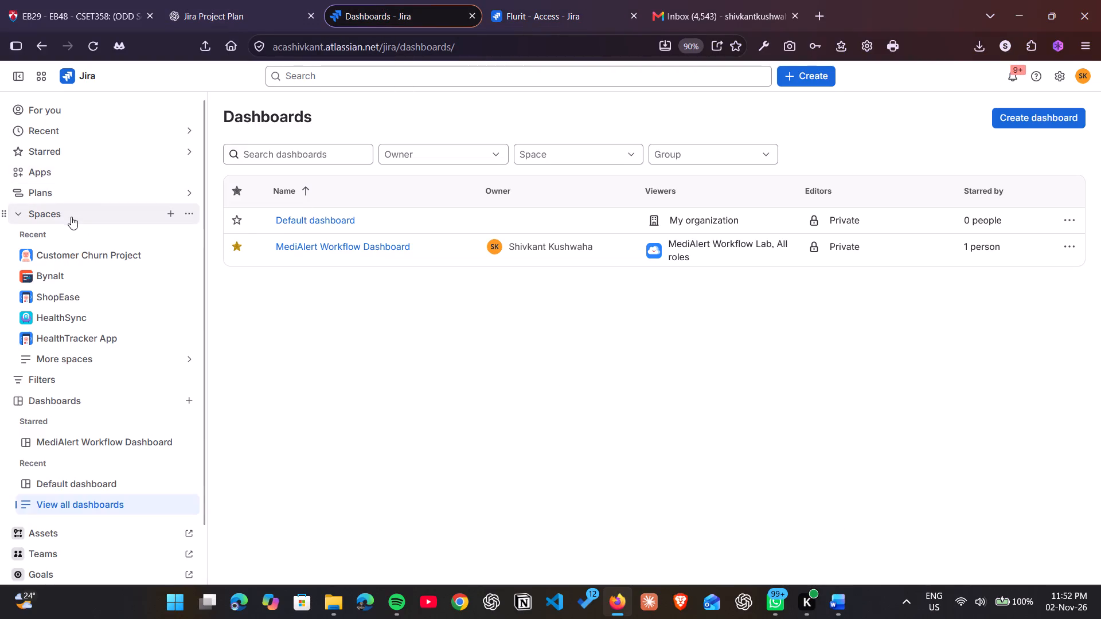
left_click(111, 265)
left_click(111, 265)
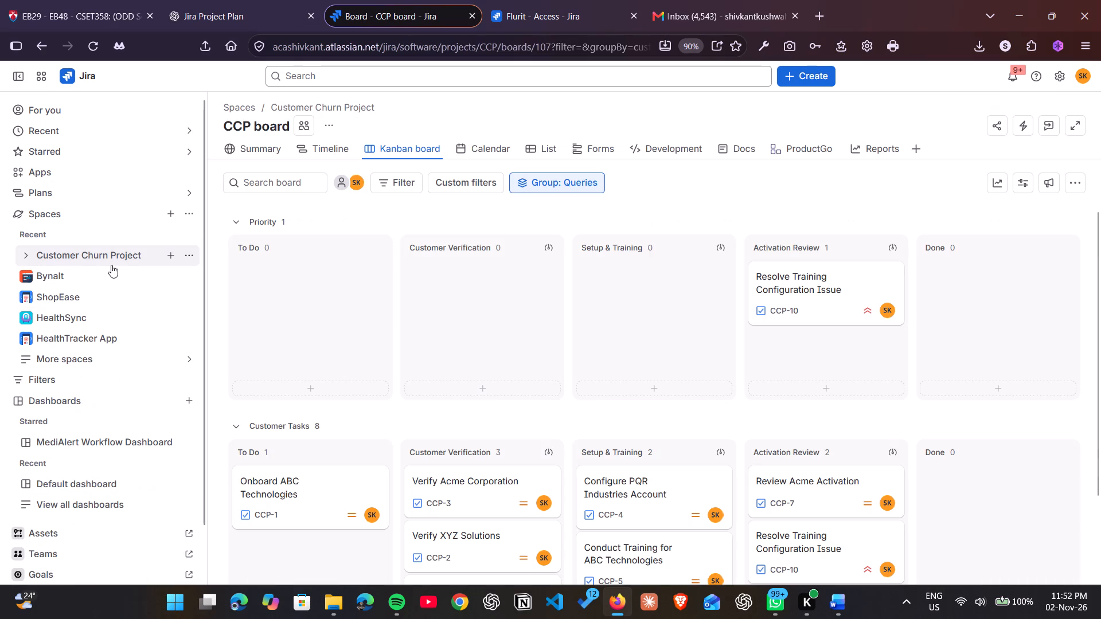
left_click(79, 362)
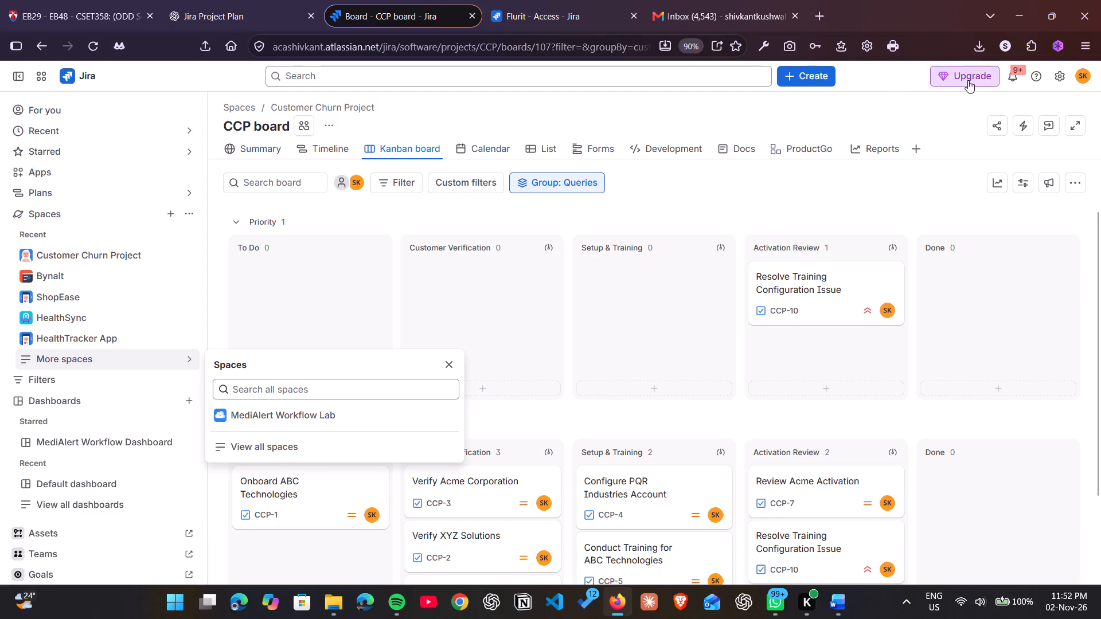
Open the profile account options on this Jira site to view the signed-in account.
left_click(1082, 81)
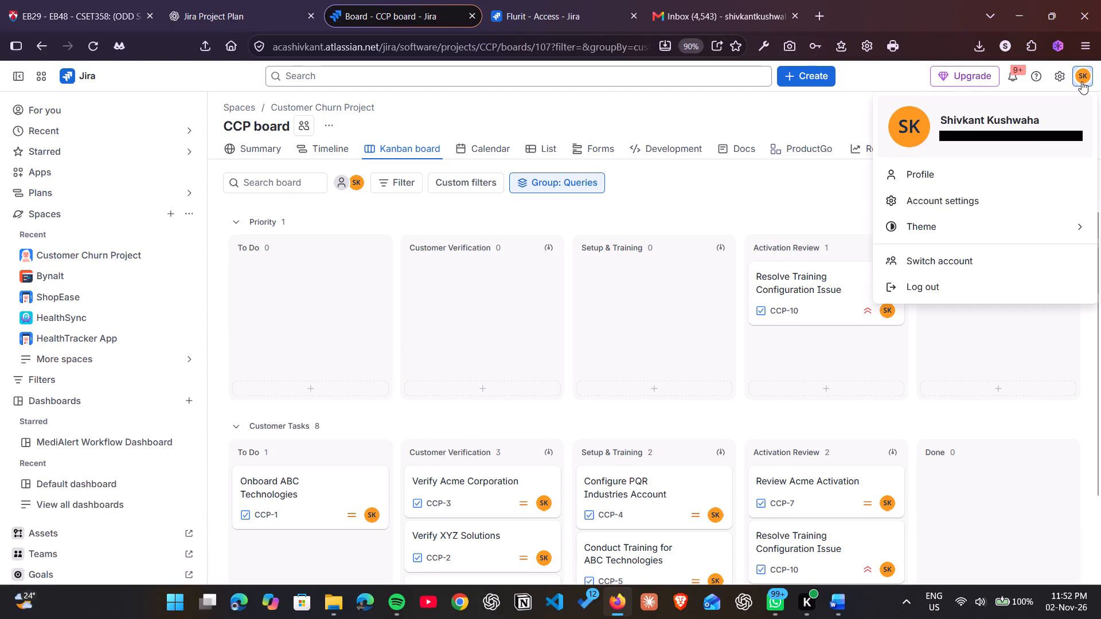
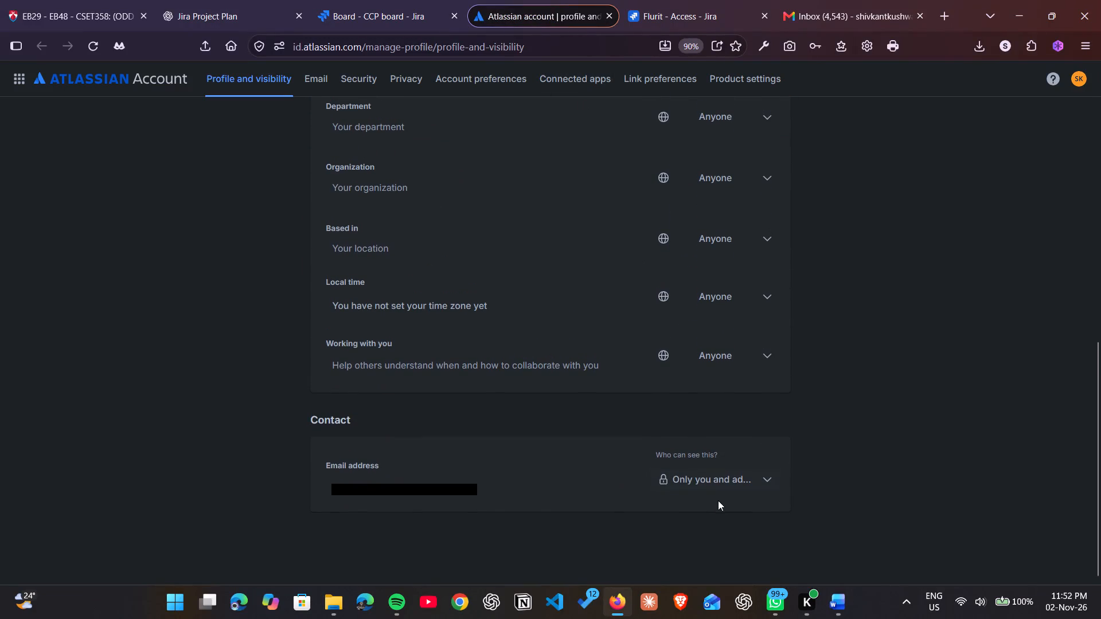
View the visibility options for the email address in the Atlassian account's contact section, leaving the setting as is.
left_click(712, 482)
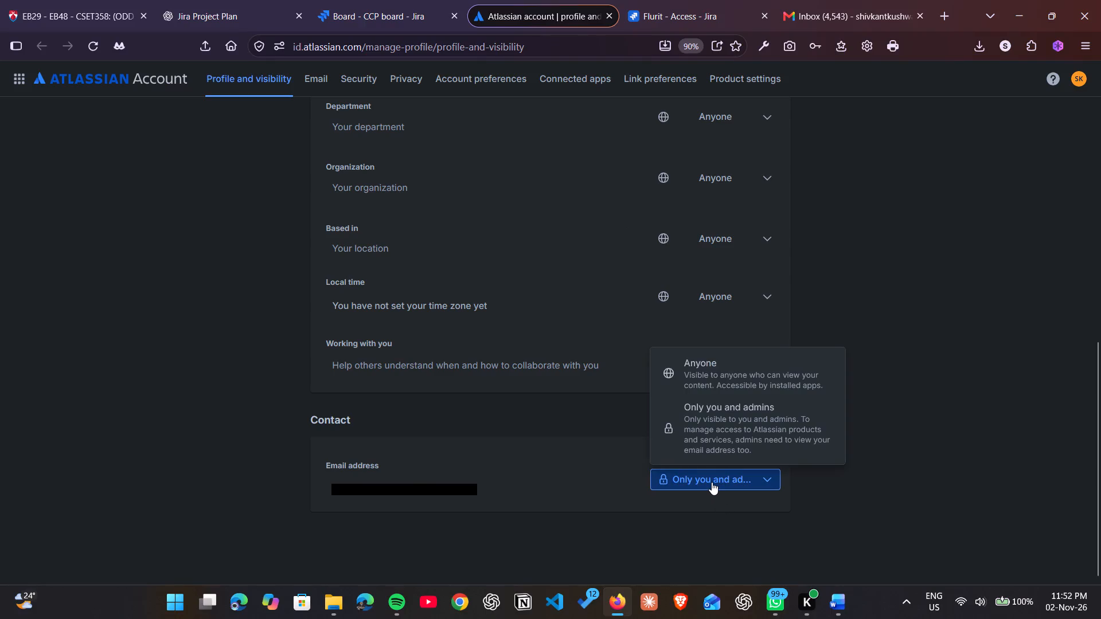
left_click(818, 303)
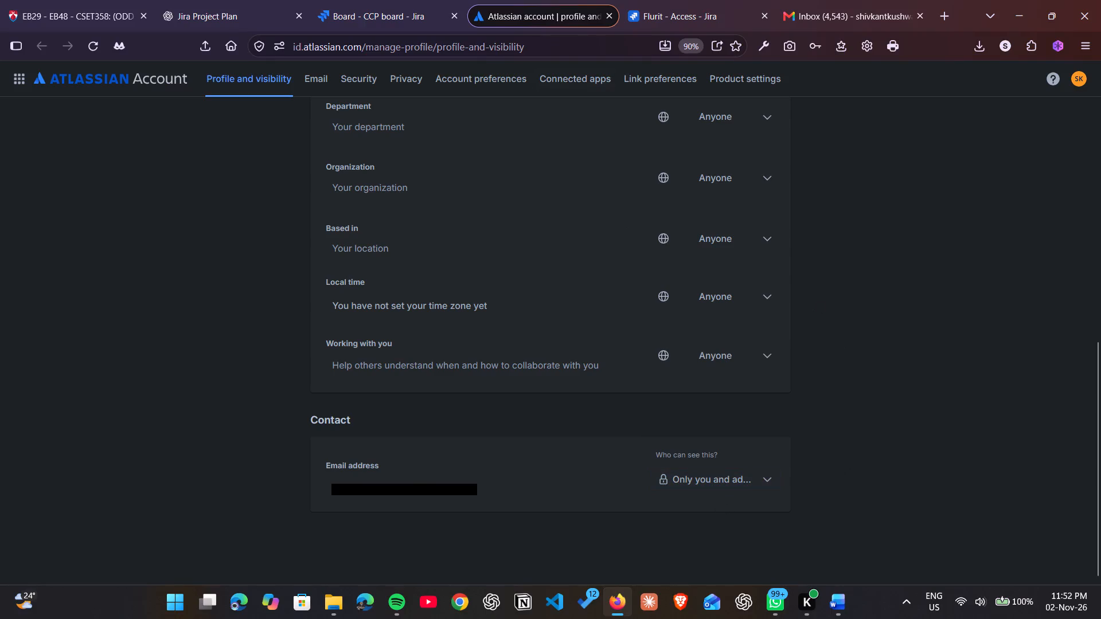
Go back to the Customer Churn Project's CCP board and reload it.
left_click(416, 0)
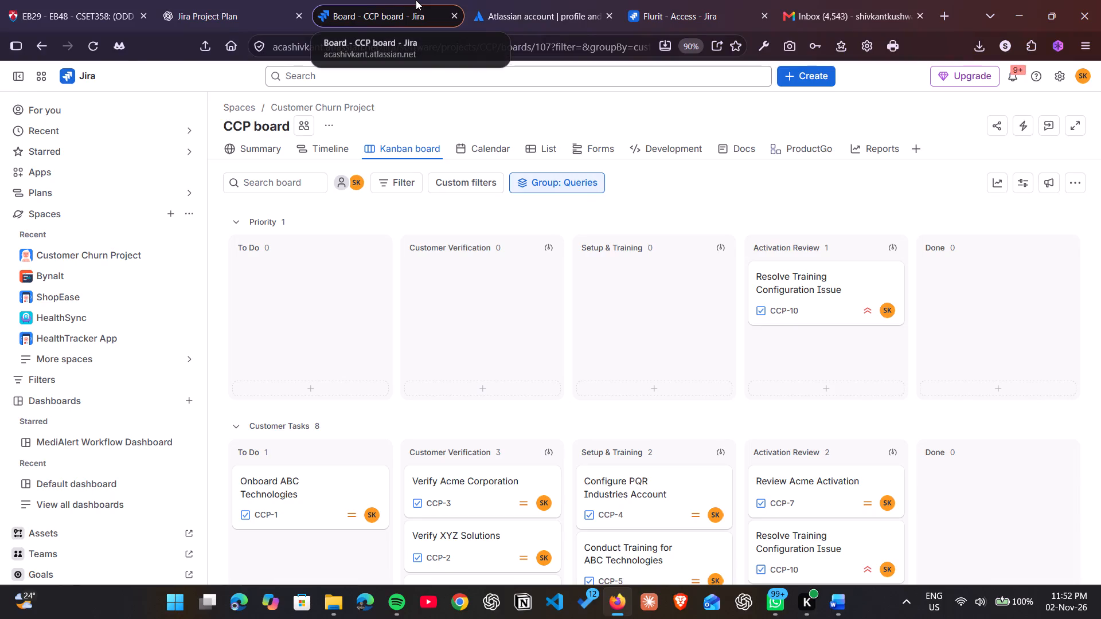
left_click(91, 48)
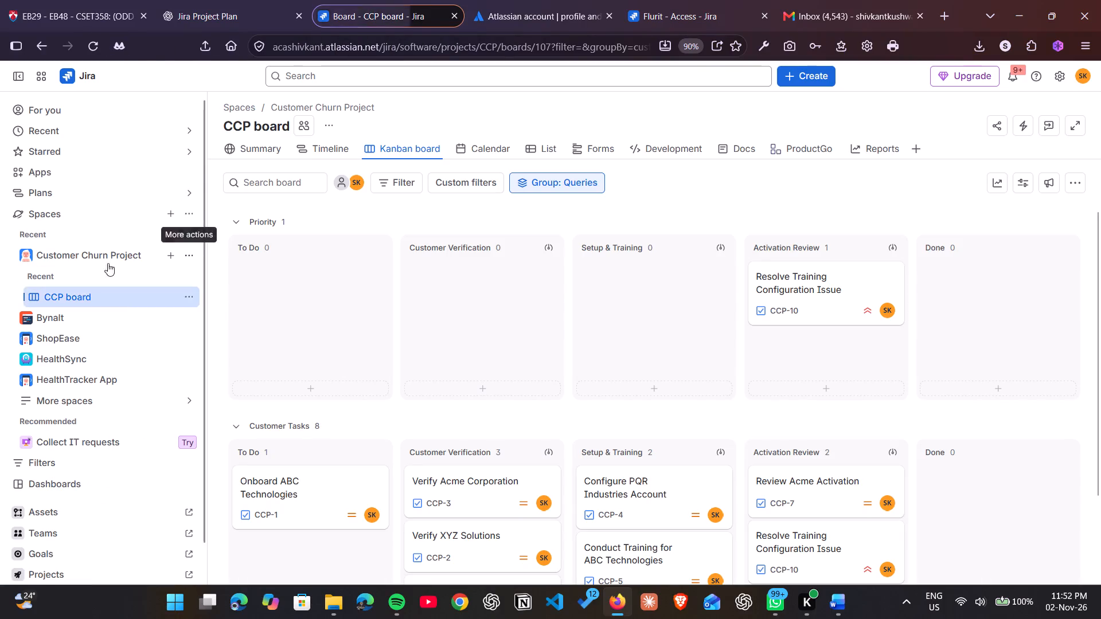
Return to the Flurit space and leave its access settings for the backlog.
left_click(544, 0)
left_click(657, 0)
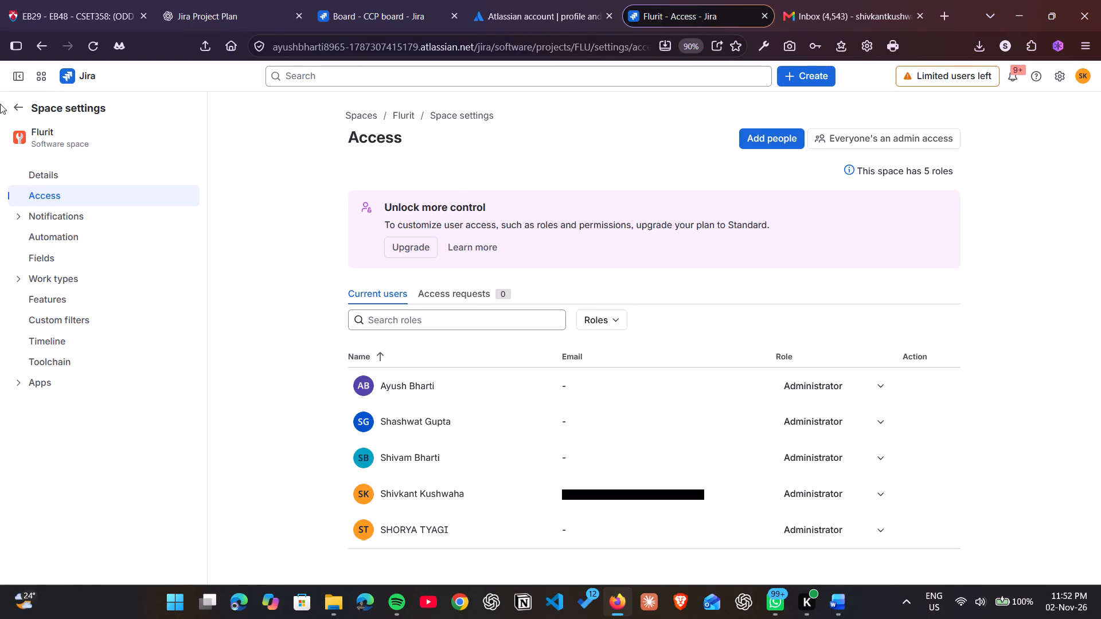
left_click(25, 104)
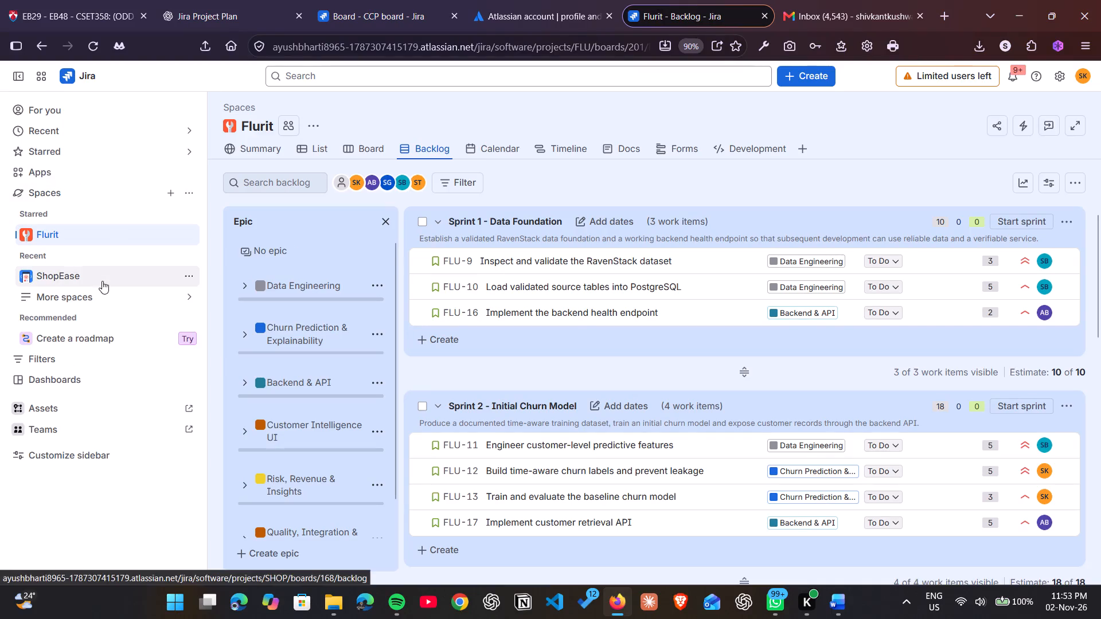
Check the contributing teams option of the Flurit space and close it without linking a team.
left_click(292, 121)
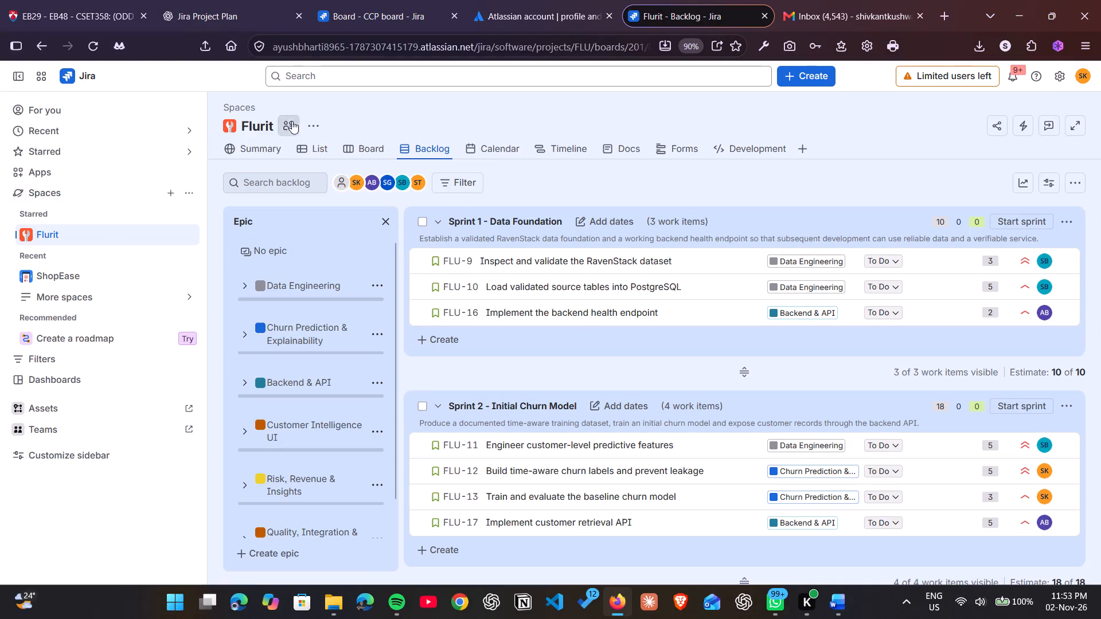
left_click(562, 279)
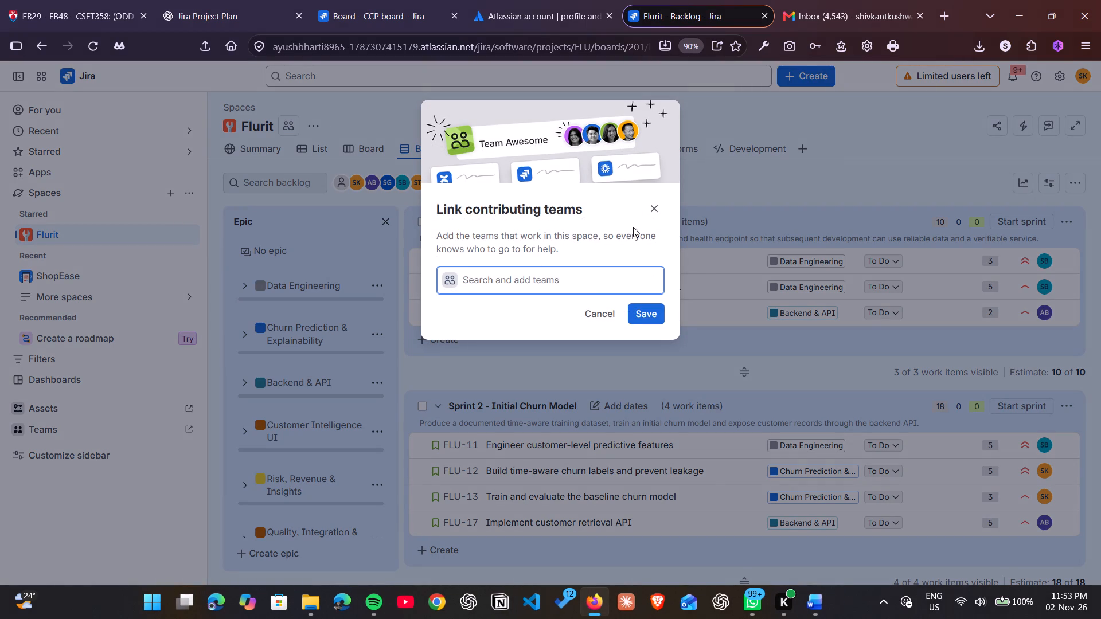
left_click(653, 207)
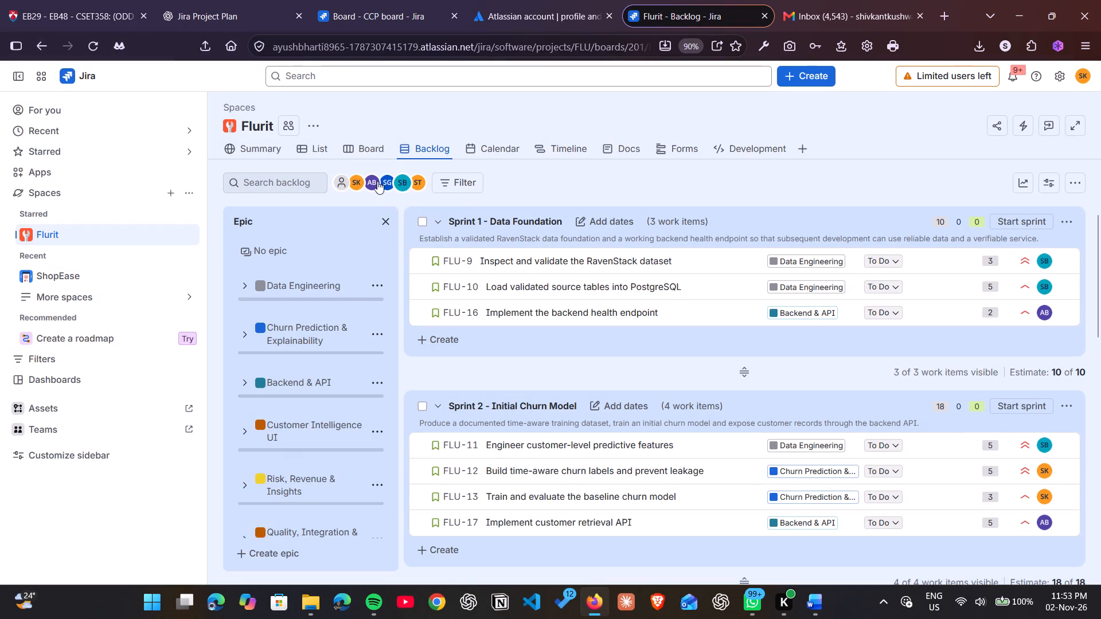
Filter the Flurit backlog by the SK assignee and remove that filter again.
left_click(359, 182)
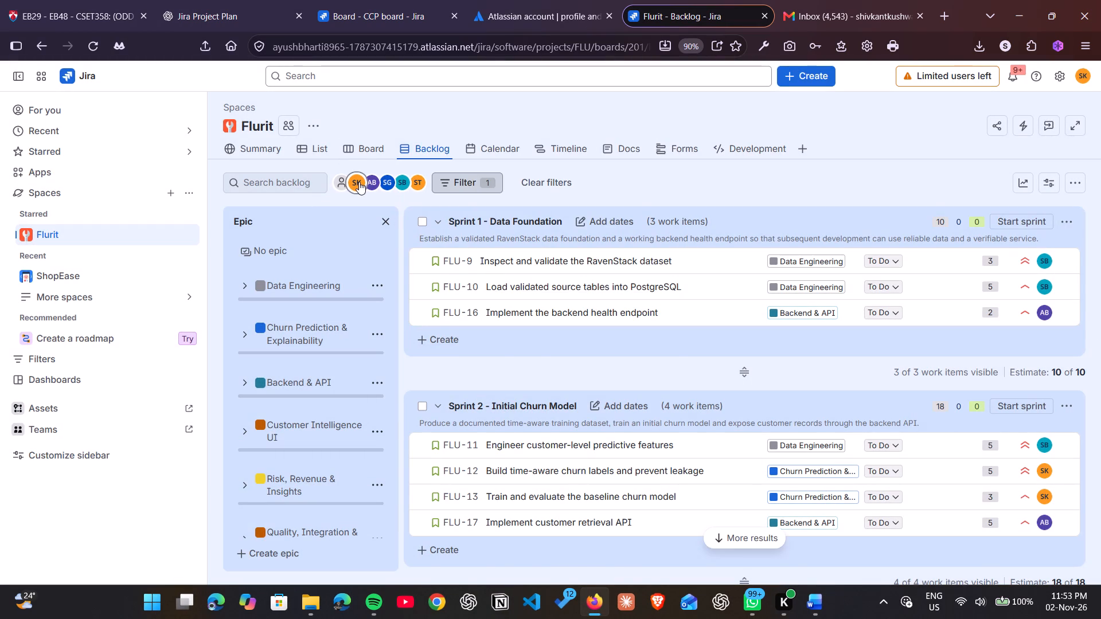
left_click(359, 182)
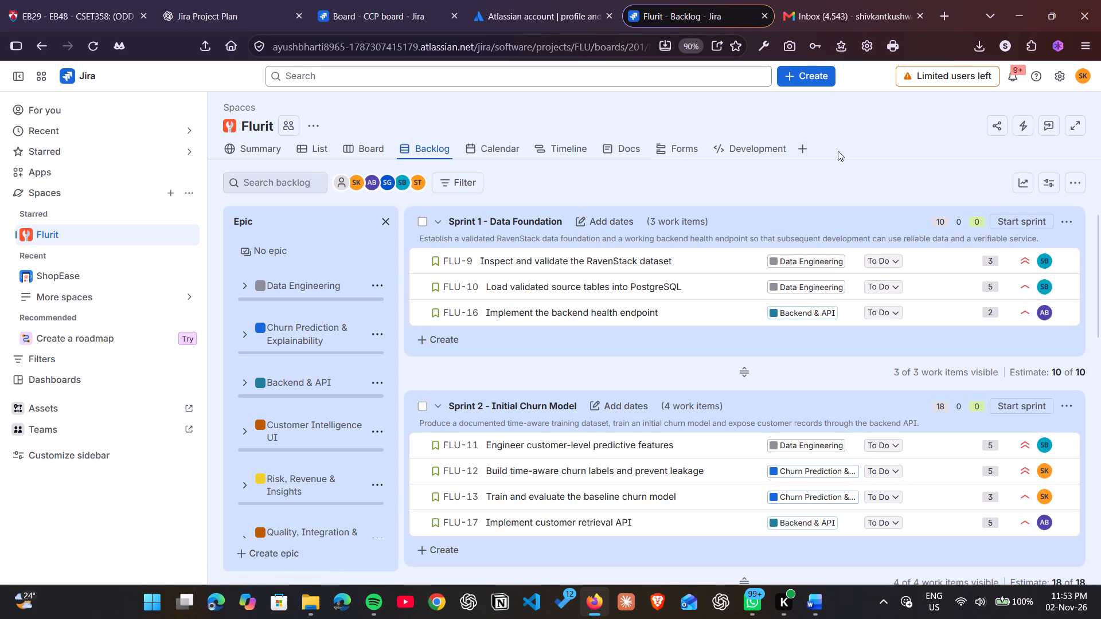
Add the Reports view to the Flurit space's navigation.
left_click(807, 150)
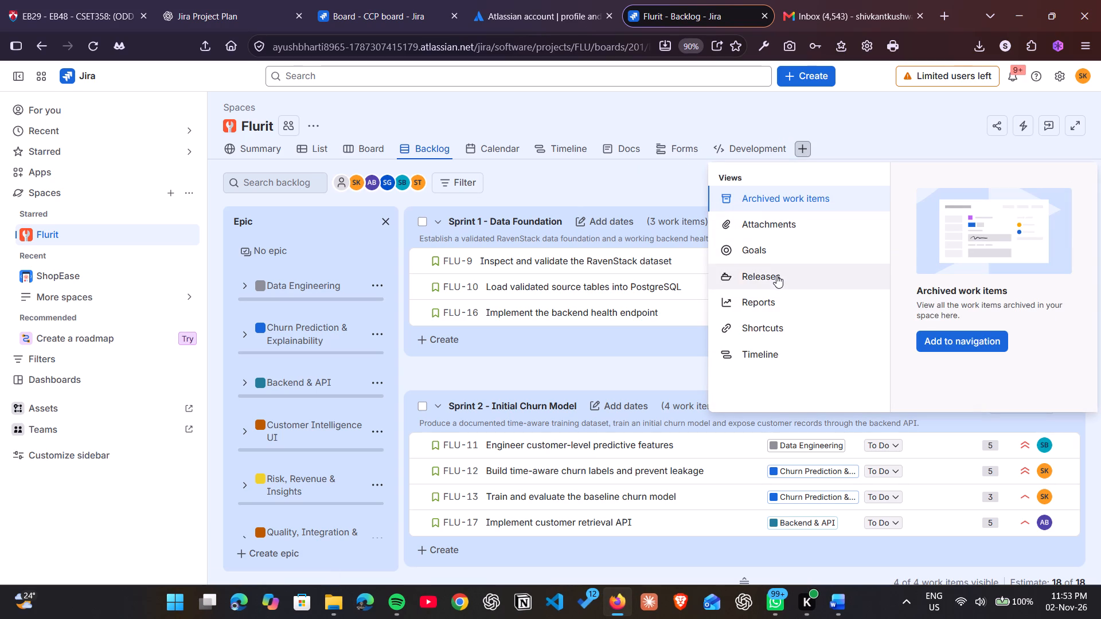
left_click(772, 305)
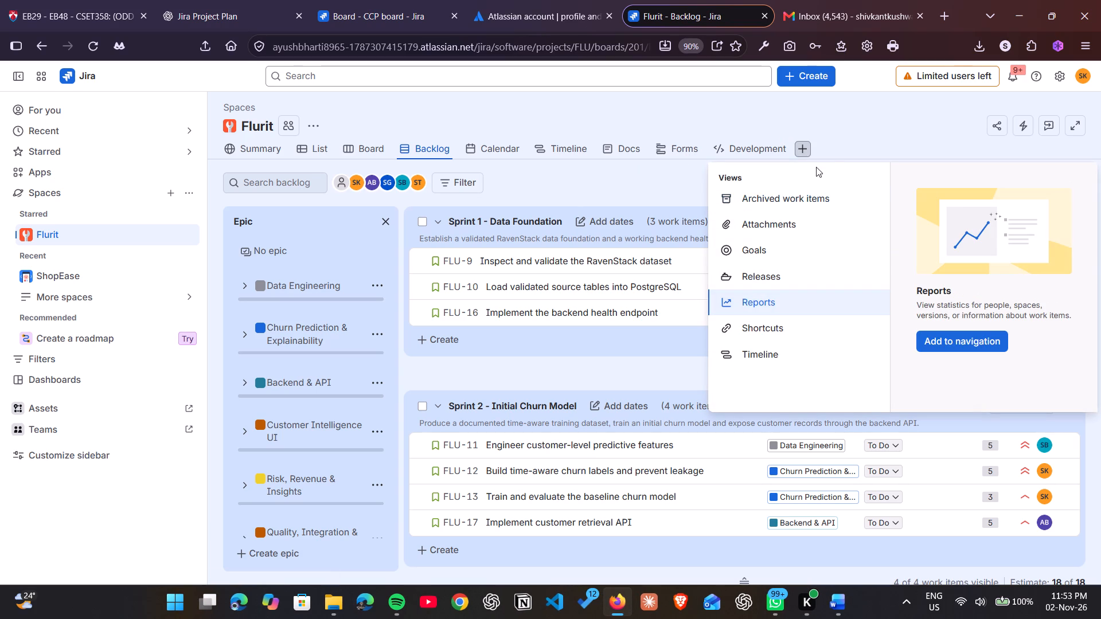
left_click(835, 138)
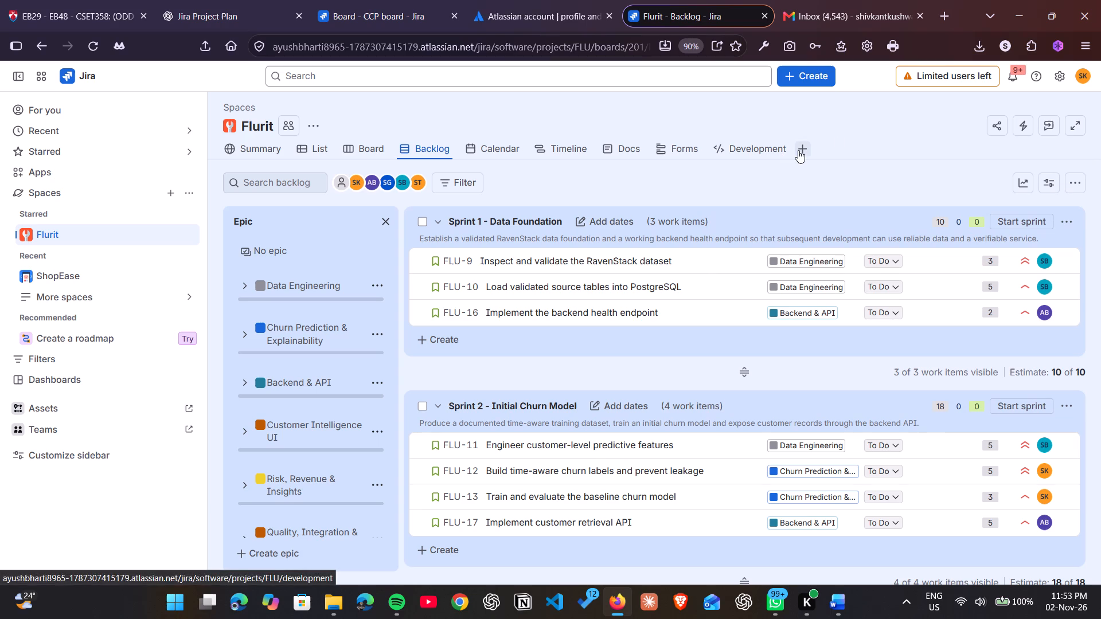
left_click(798, 150)
left_click(755, 312)
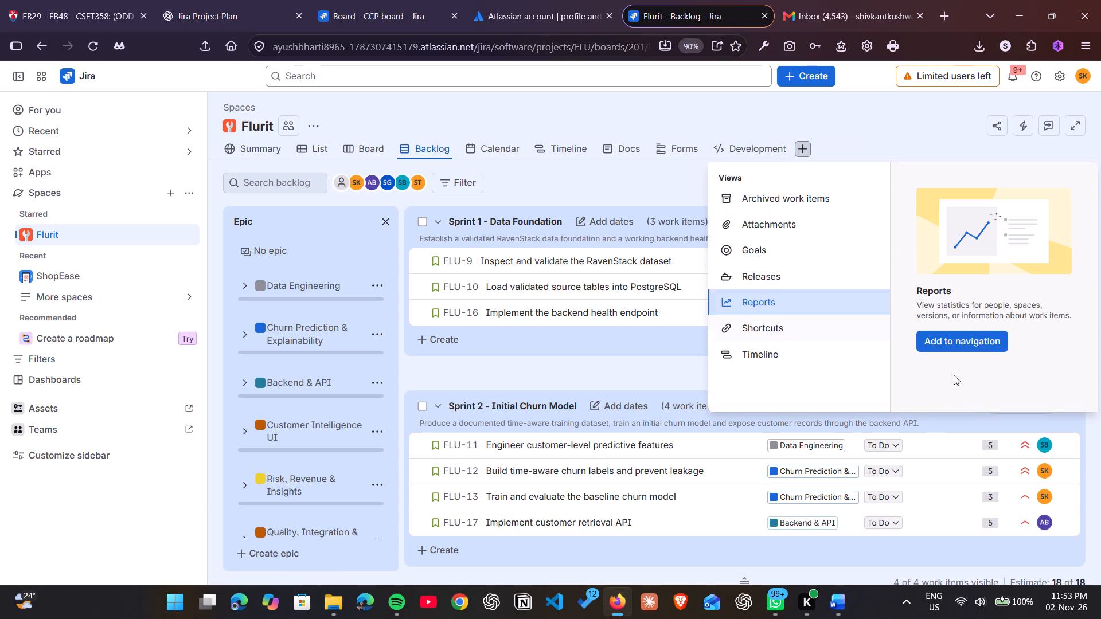
left_click(986, 348)
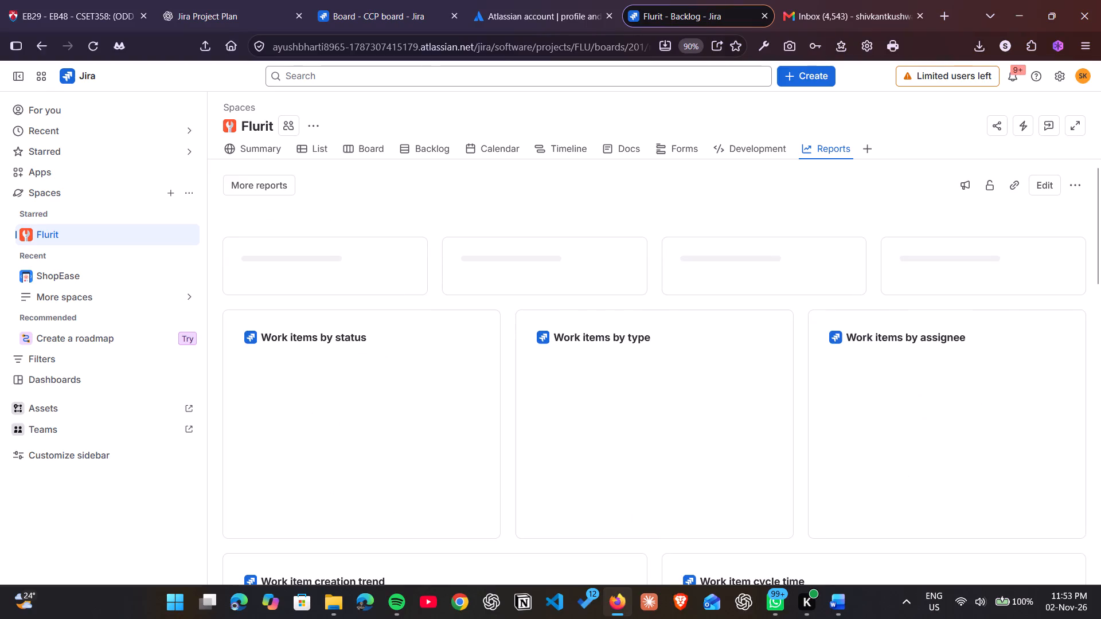
Close the Atlassian account profile page and return to Flurit's reports.
left_click(513, 0)
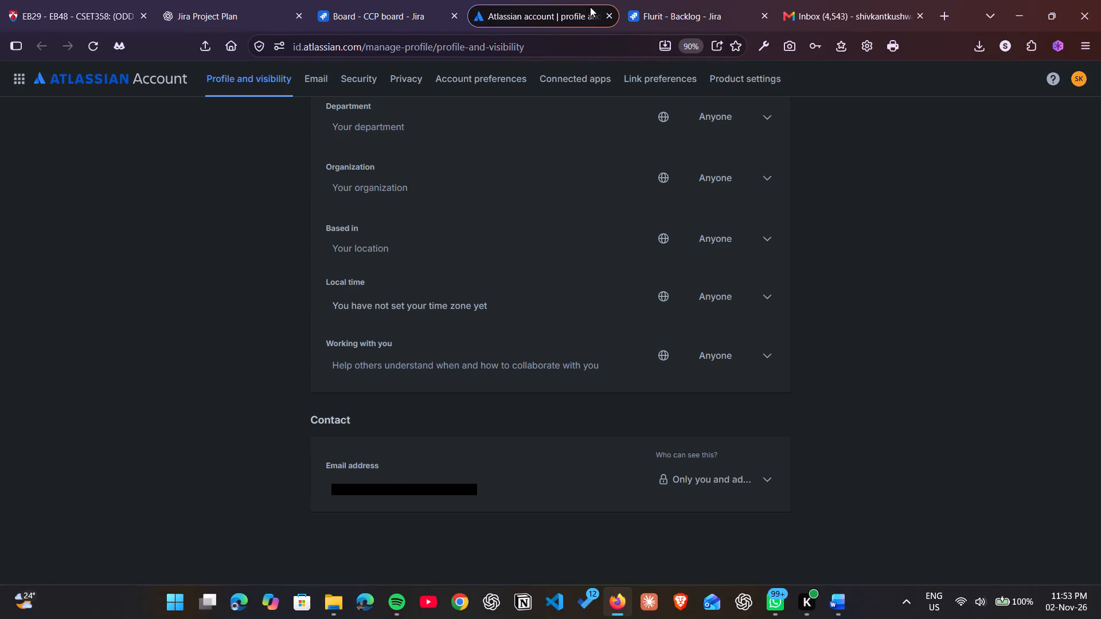
left_click(603, 17)
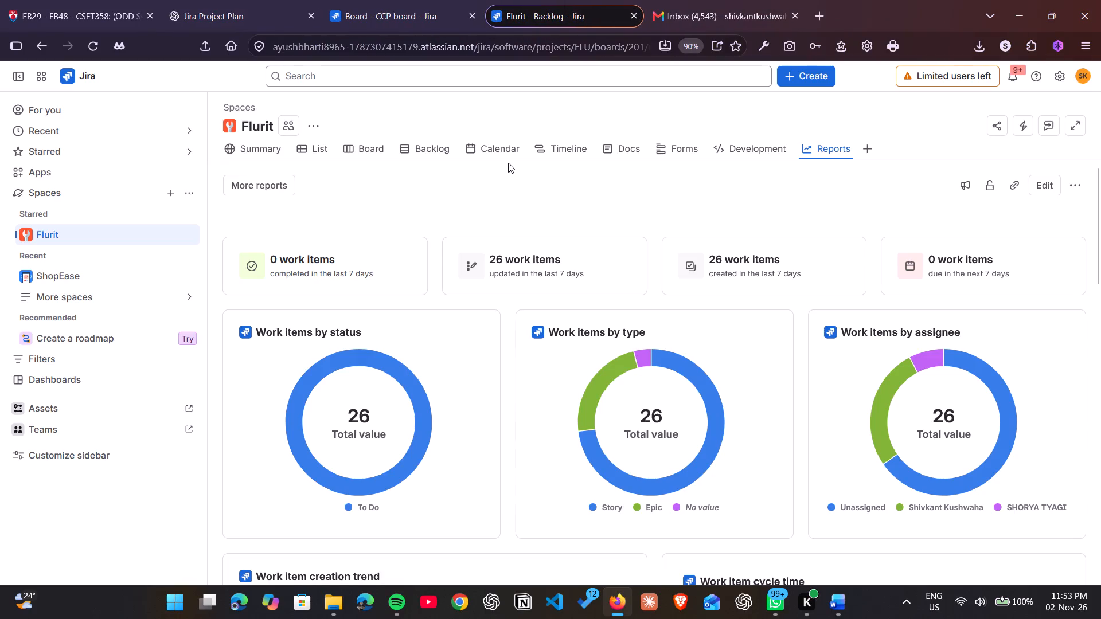
Examine the charts on Flurit's Reports overview and check its additional options.
scroll(604, 211, "down", 3)
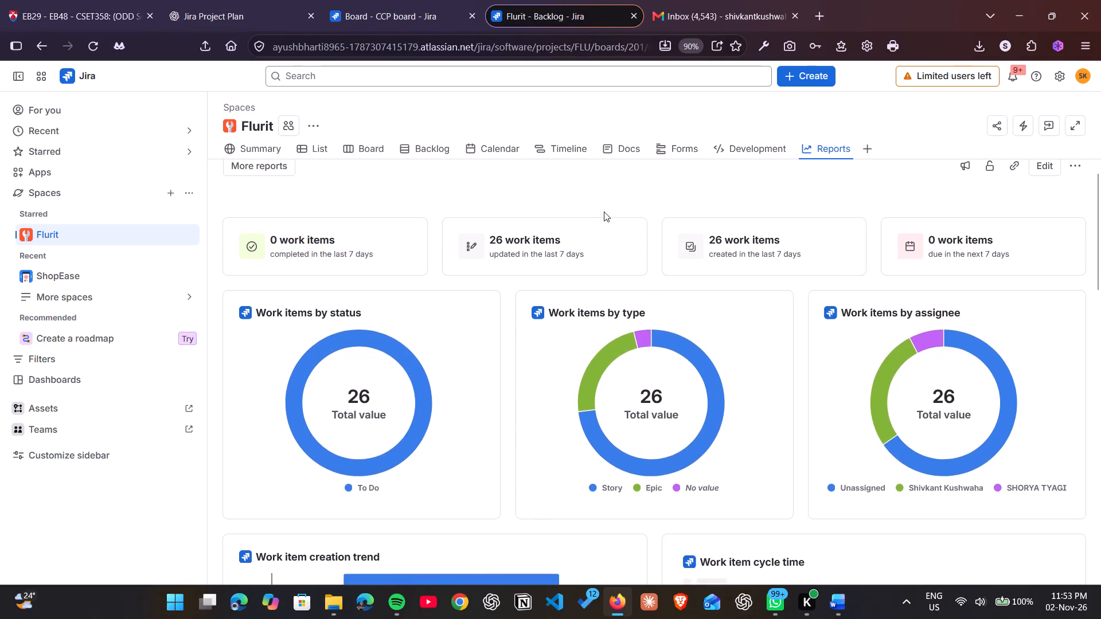
scroll(604, 211, "down", 7)
scroll(604, 211, "up", 7)
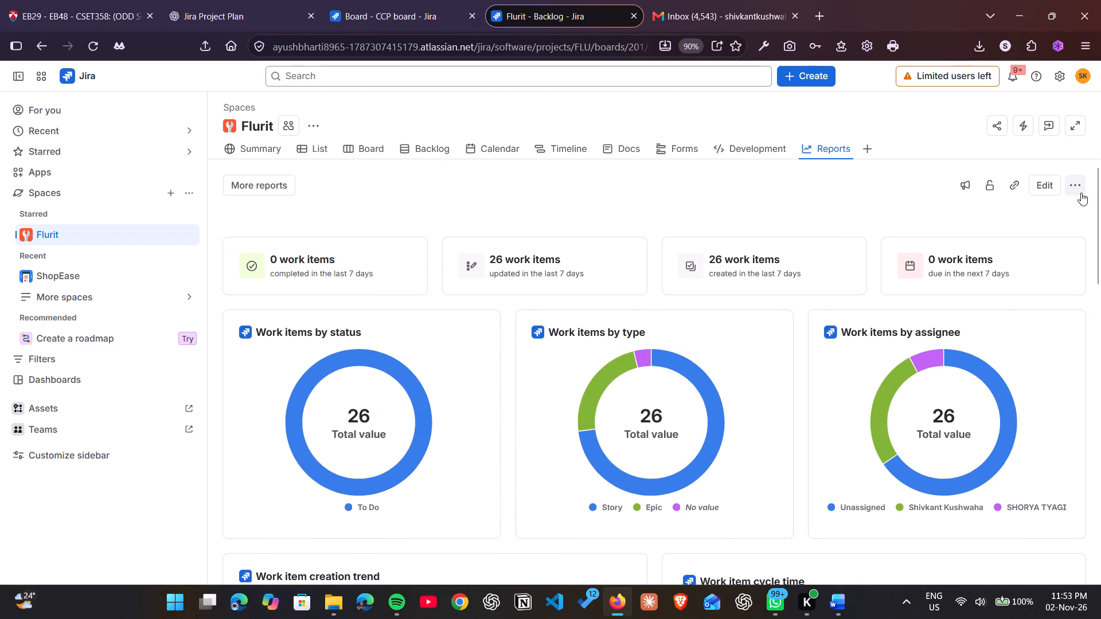
left_click(1081, 193)
left_click(1081, 193)
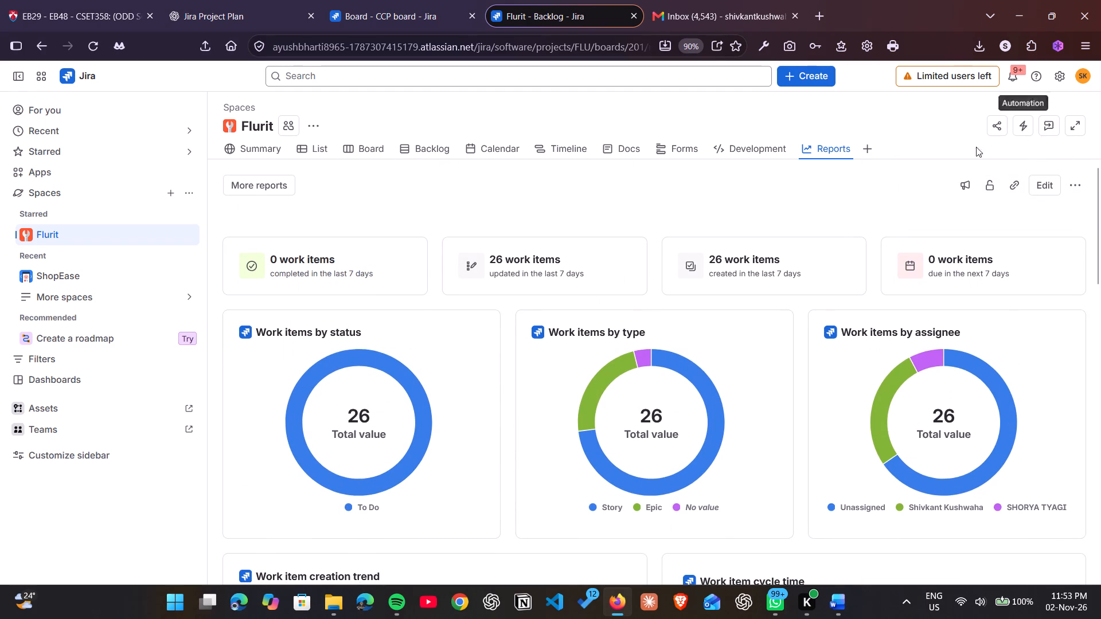
Open the additional reports for Flurit and review the available agile charts and their requirements.
left_click(269, 193)
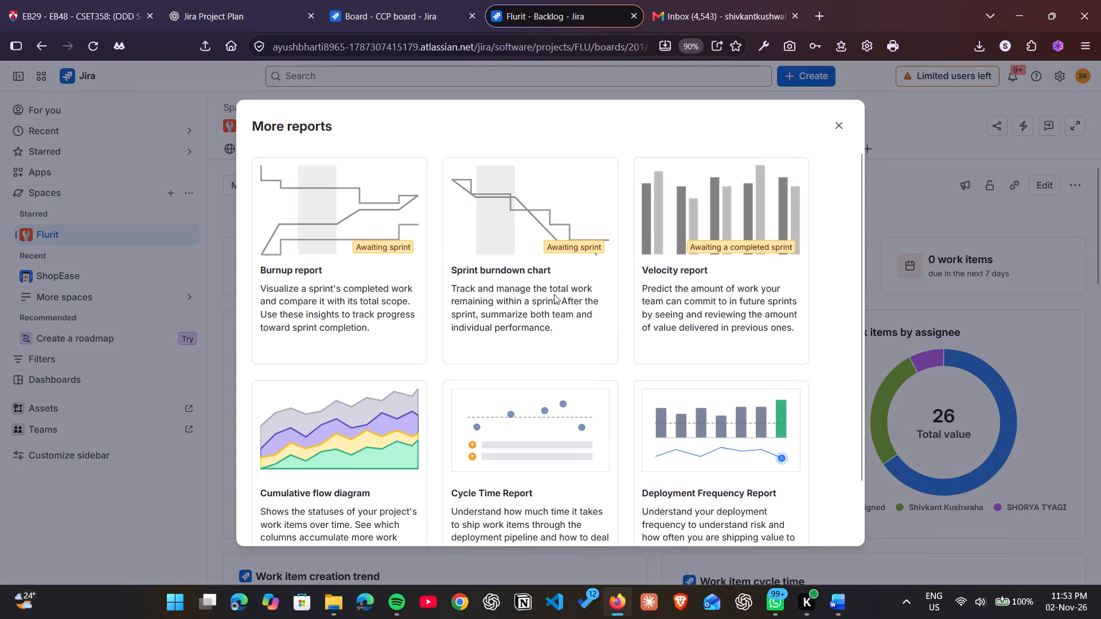
left_click(380, 245)
scroll(630, 281, "down", 2)
scroll(630, 281, "up", 1)
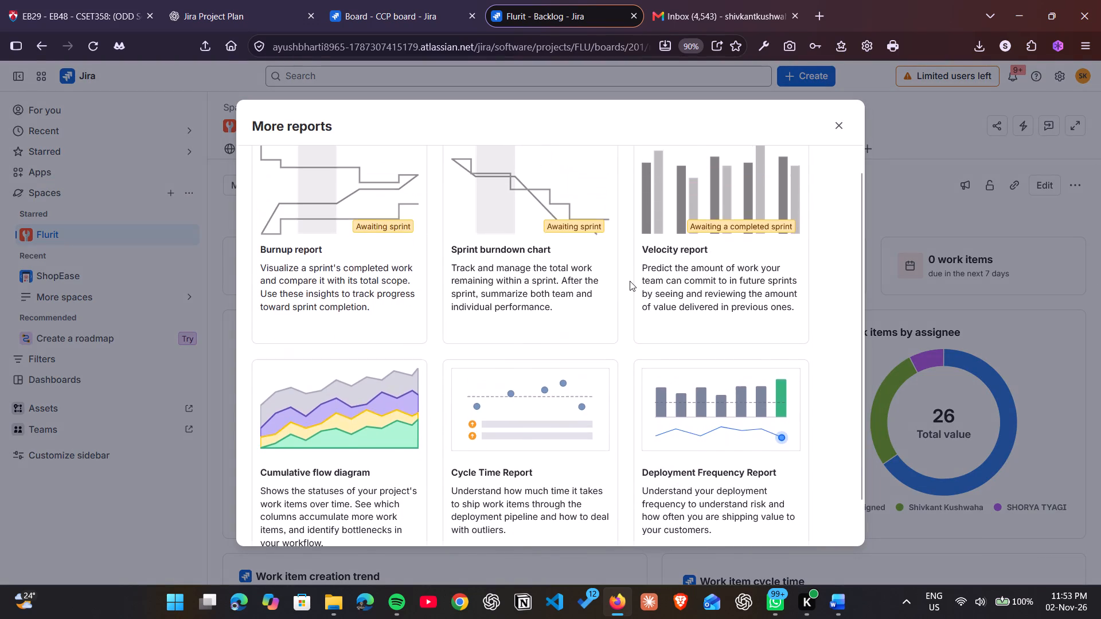
scroll(630, 281, "up", 1)
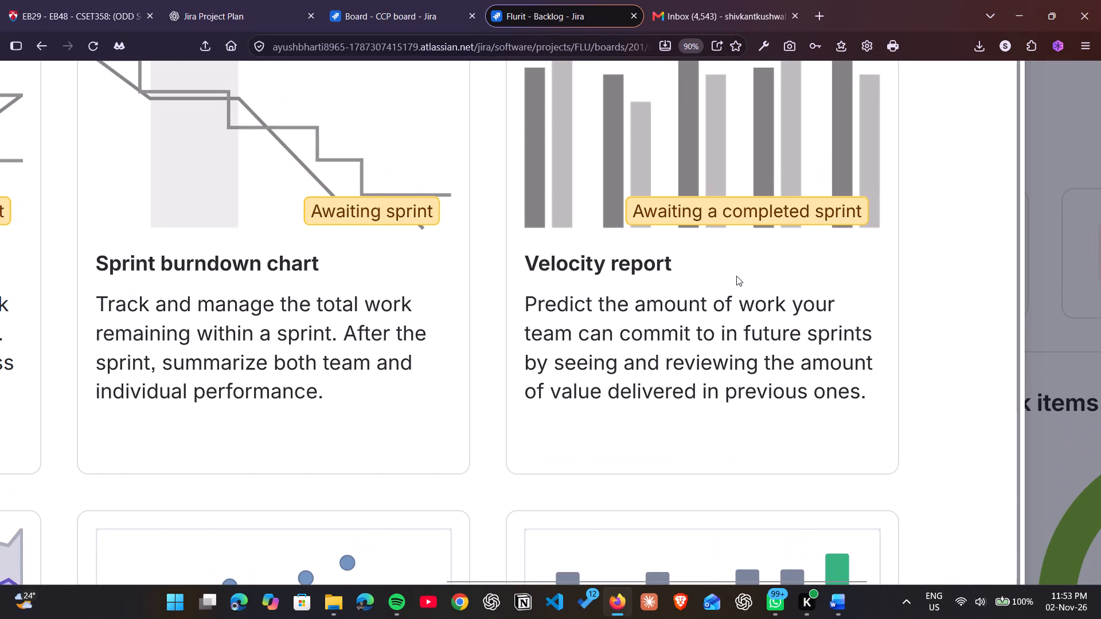
scroll(736, 276, "up", 2)
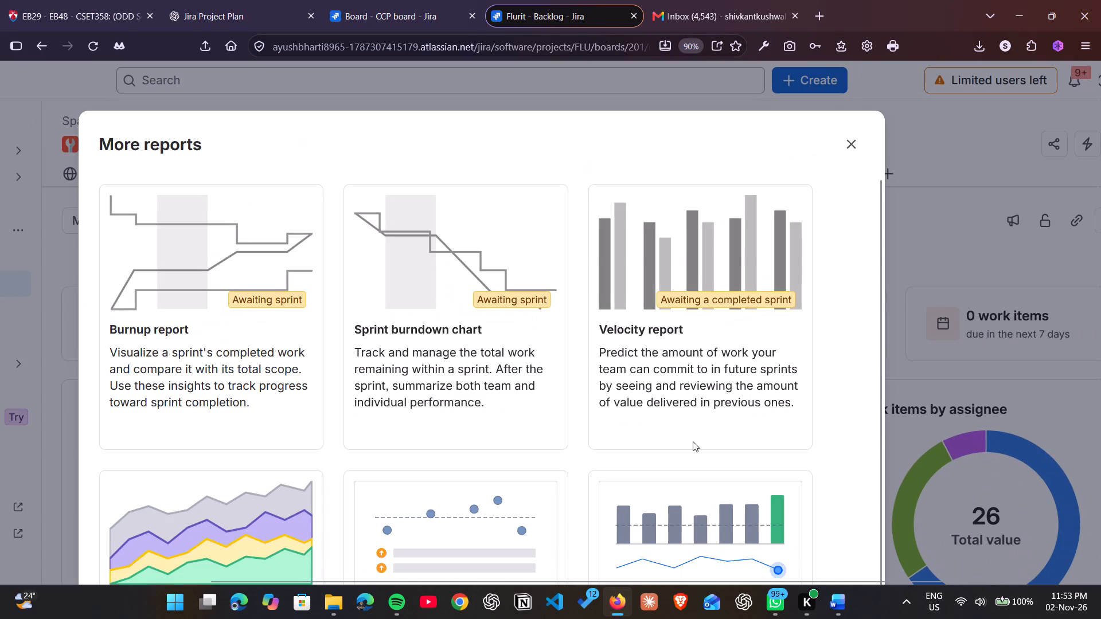
scroll(497, 449, "down", 4)
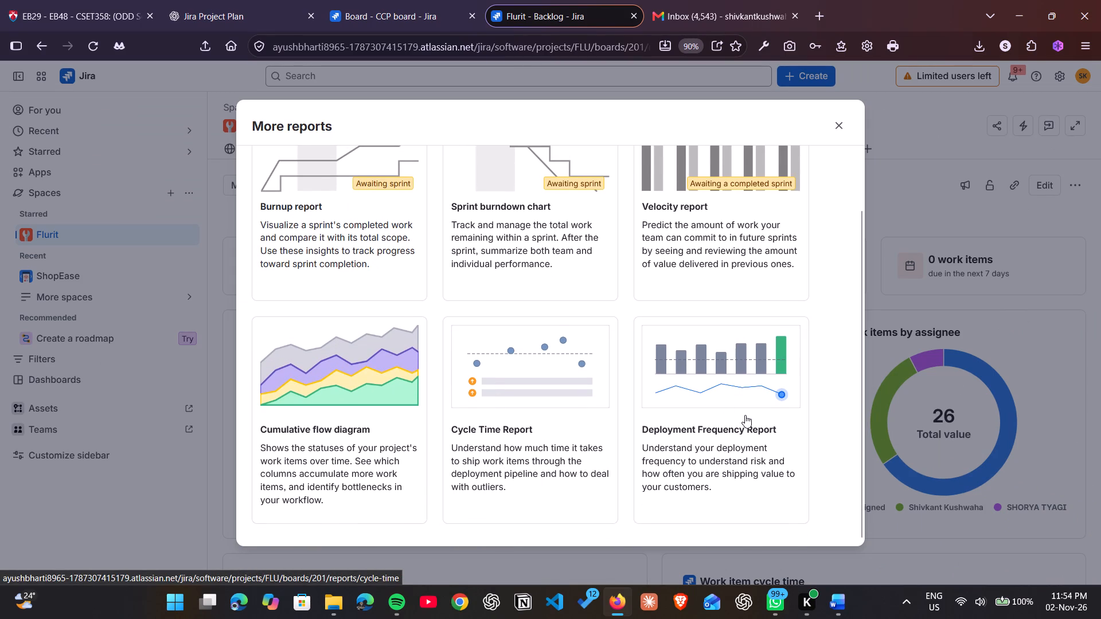
Switch to the Phase 2 template in Word and compare section 5's required dashboard and report screenshots with Flurit's available Jira reports.
left_click(829, 605)
scroll(672, 401, "down", 1)
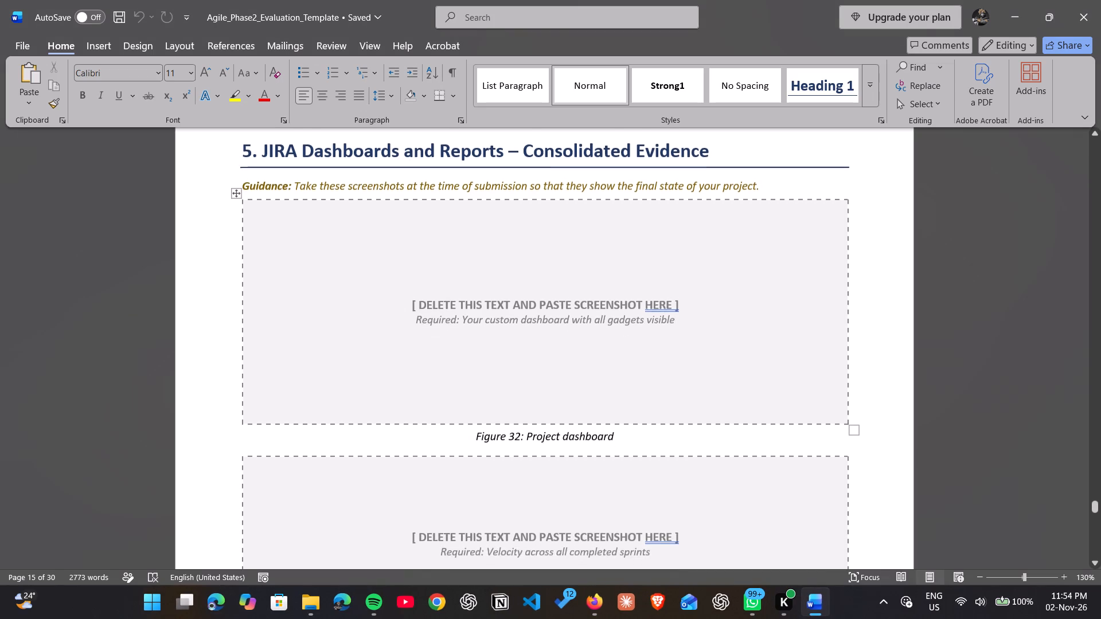
scroll(672, 401, "down", 3)
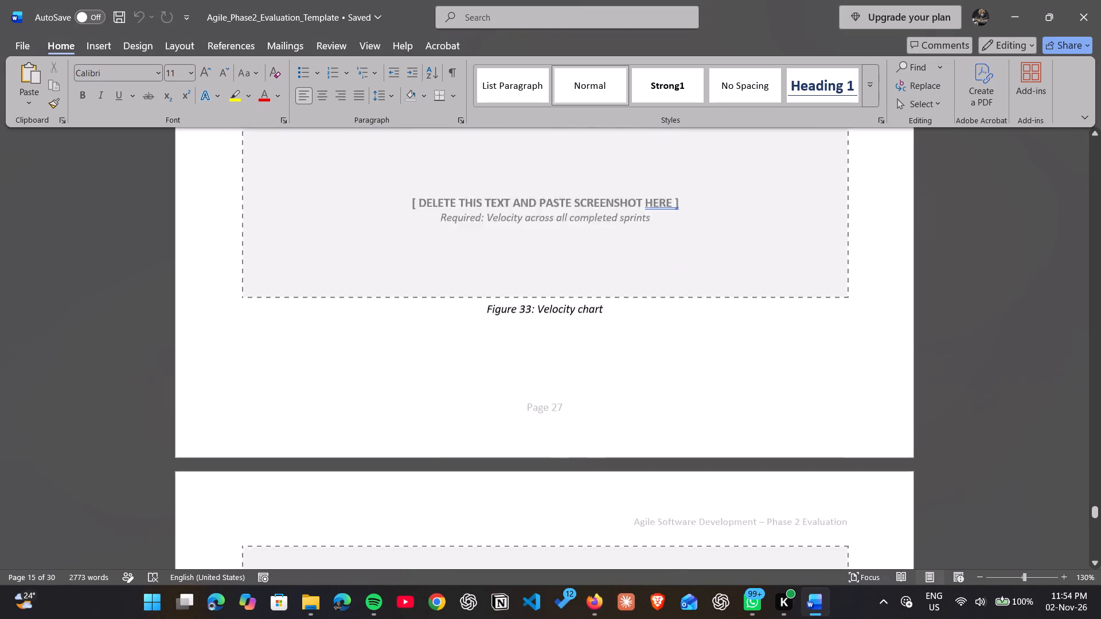
scroll(672, 401, "down", 2)
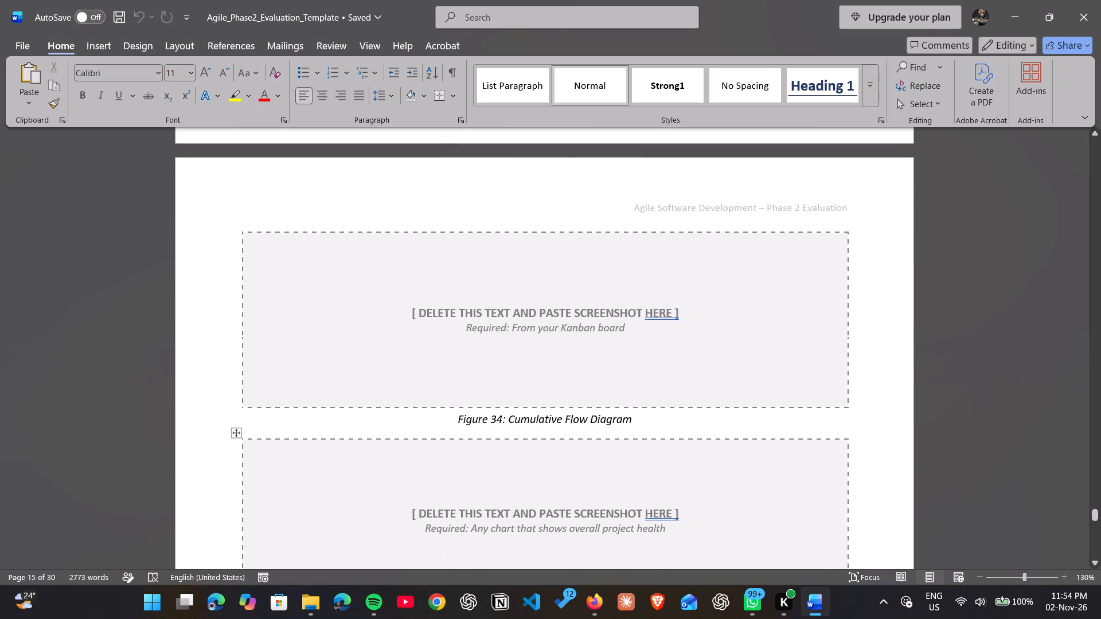
left_click(817, 602)
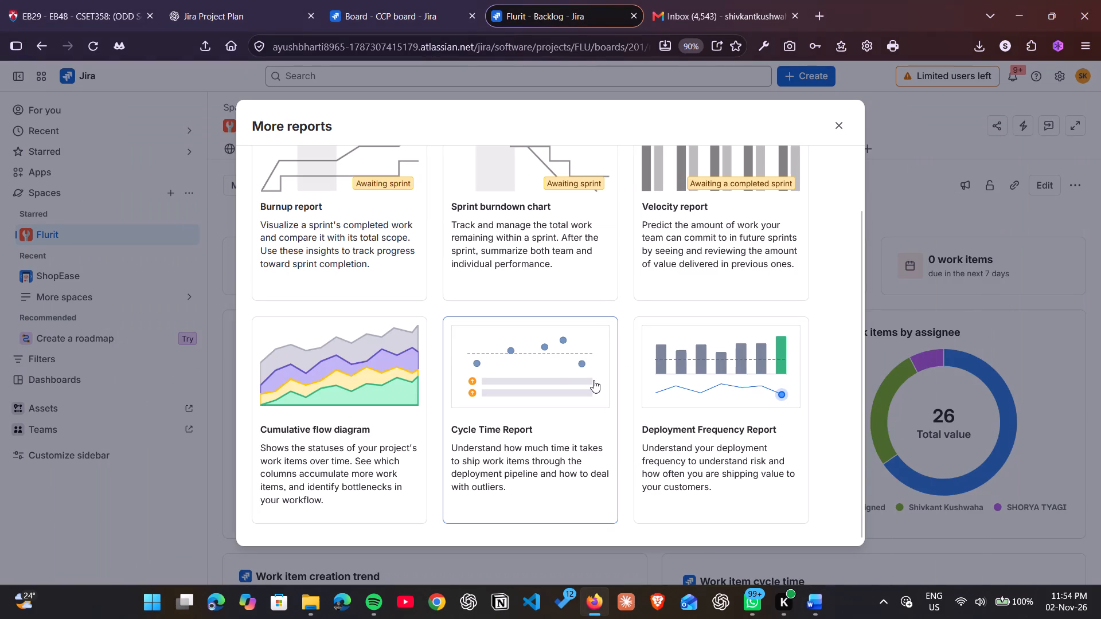
left_click(824, 607)
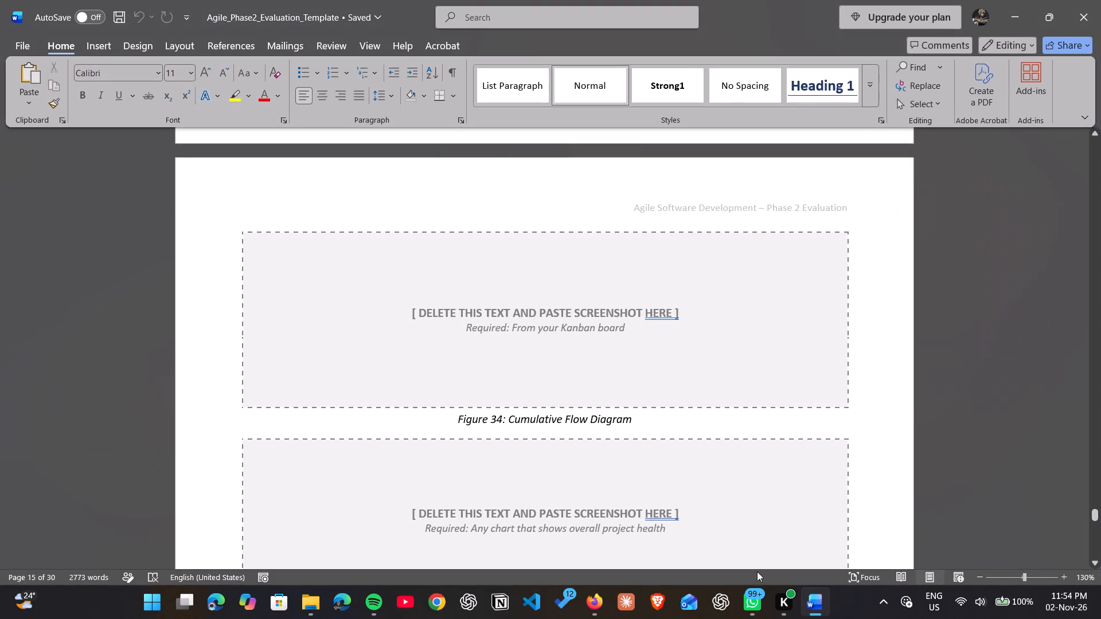
scroll(664, 485, "down", 1)
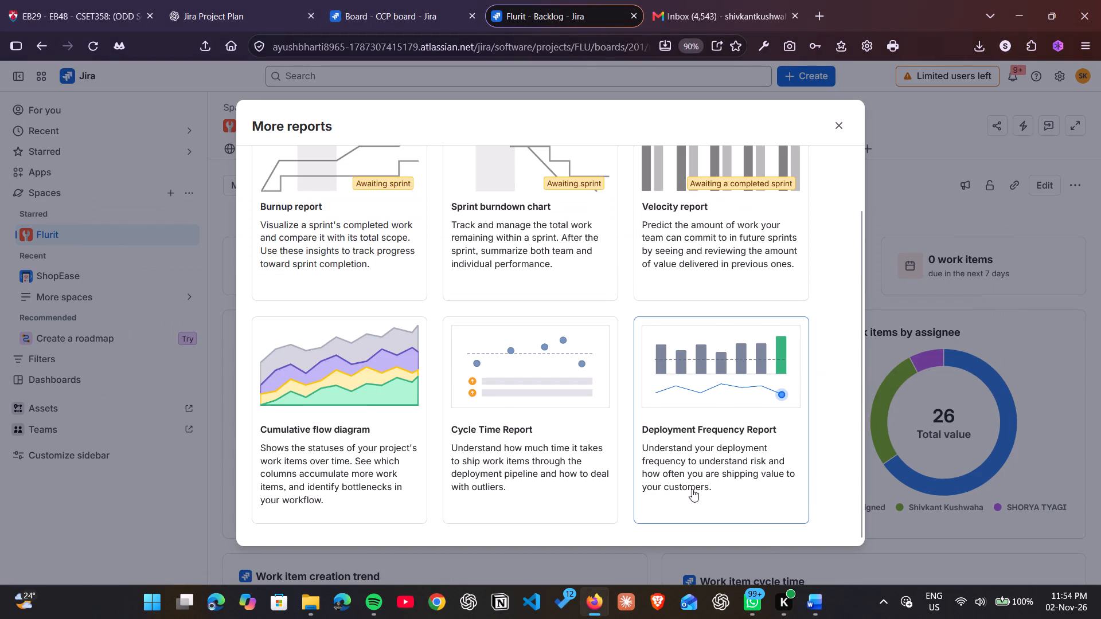
Switch to the Phase 2 template in Word and review section 6, Conclusion and Next Steps, and the section 7 Student Self-Check table.
left_click(819, 593)
scroll(576, 423, "down", 2)
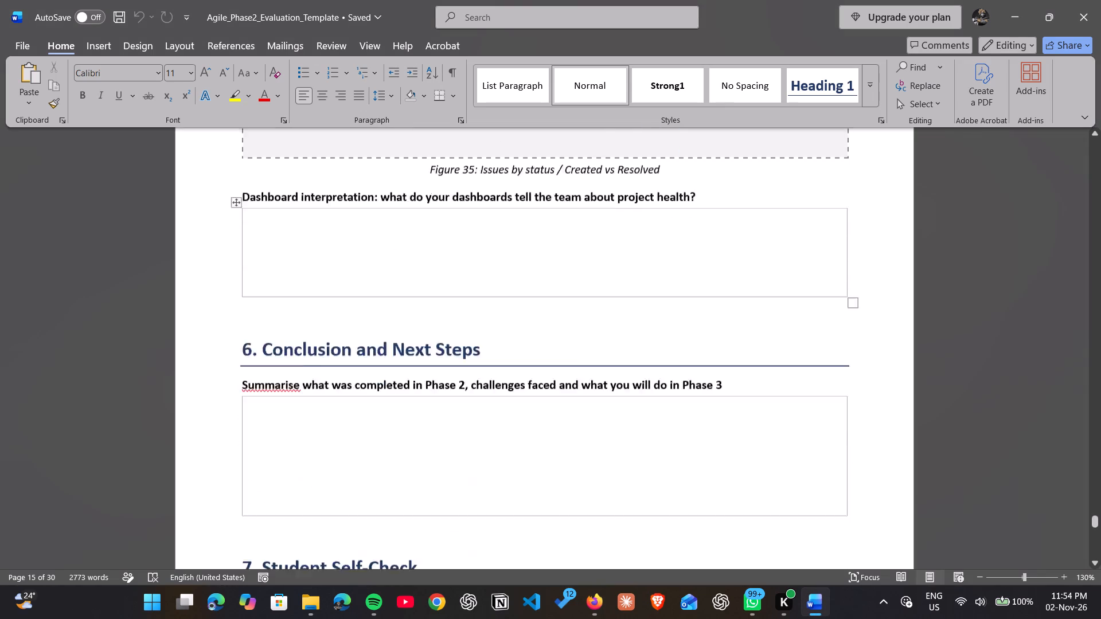
scroll(576, 423, "down", 2)
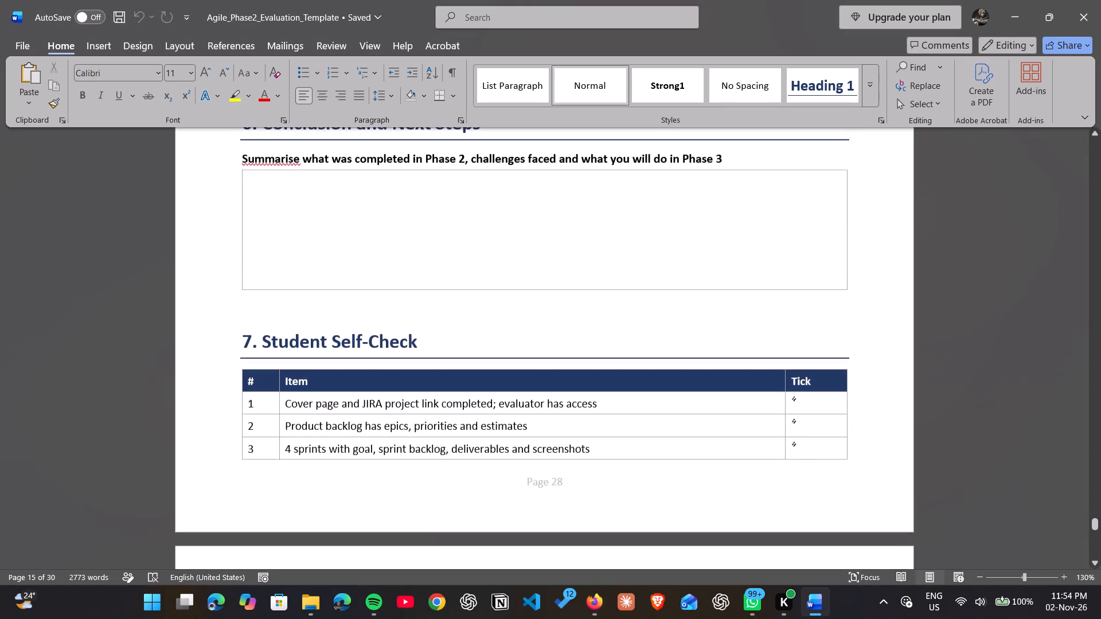
scroll(576, 423, "down", 1)
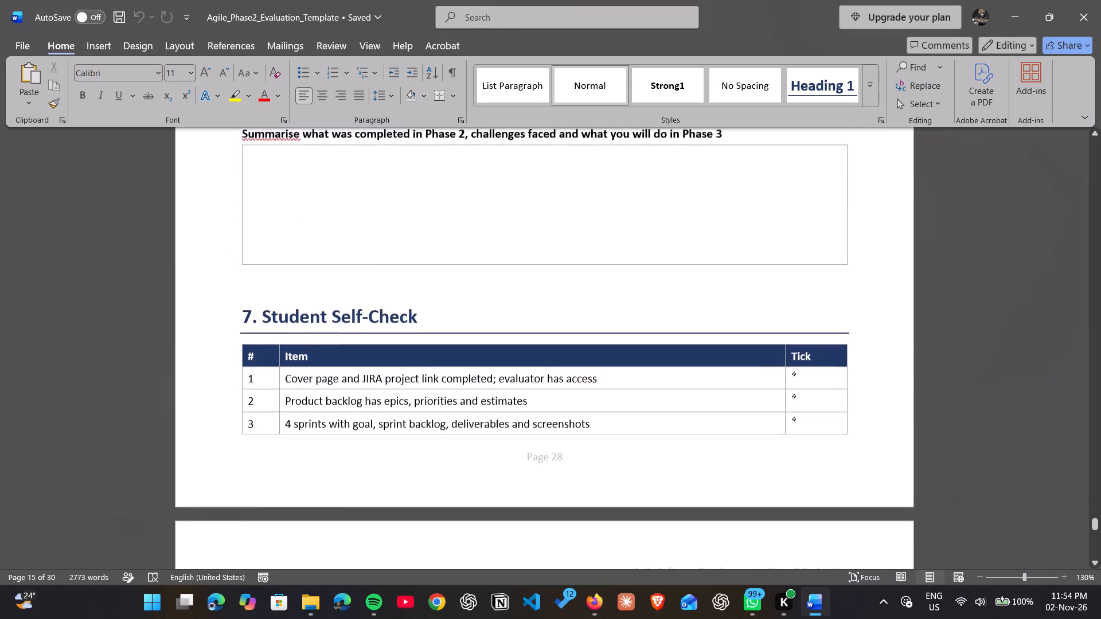
scroll(576, 423, "down", 1)
scroll(576, 423, "up", 3)
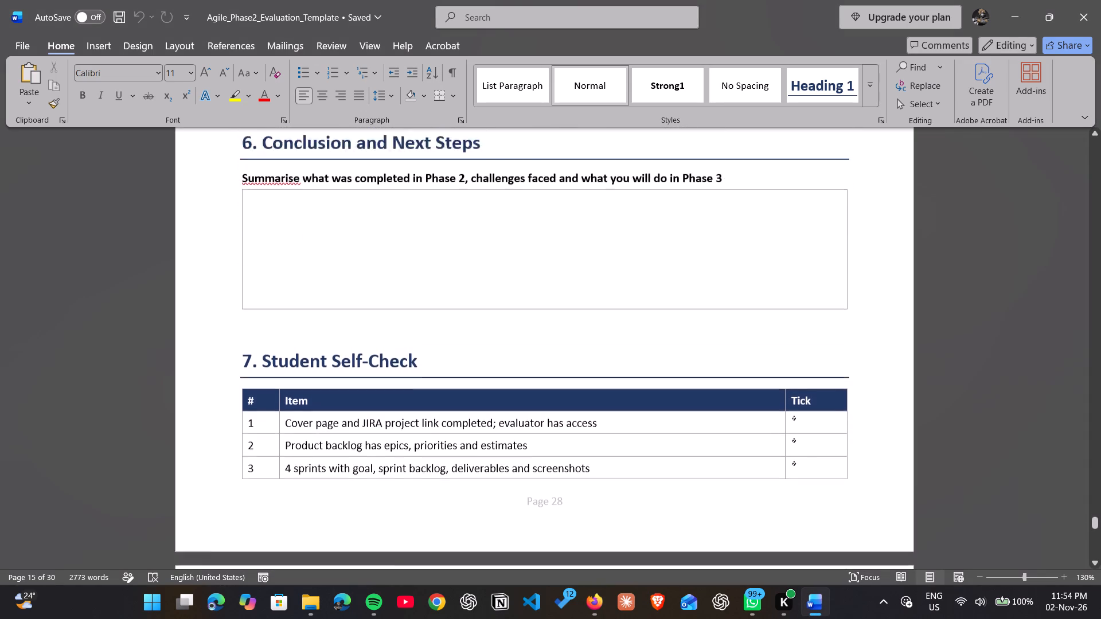
scroll(576, 423, "up", 1)
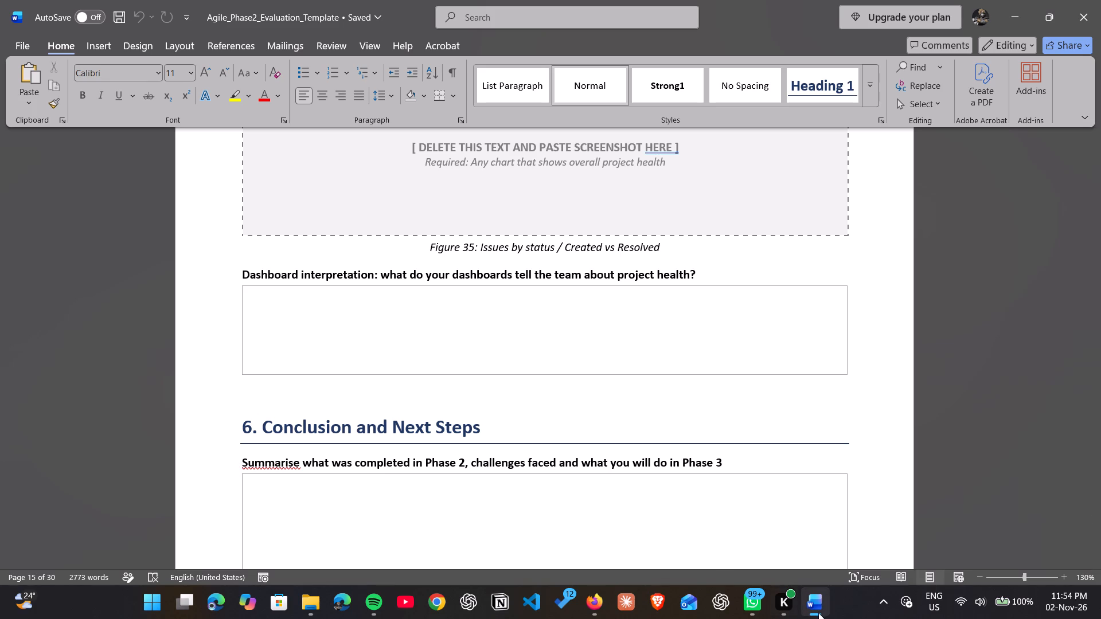
Examine the Figure 35 screenshot requirement and its "Issues by status / Created vs Resolved" caption in section 5.
scroll(678, 492, "up", 1)
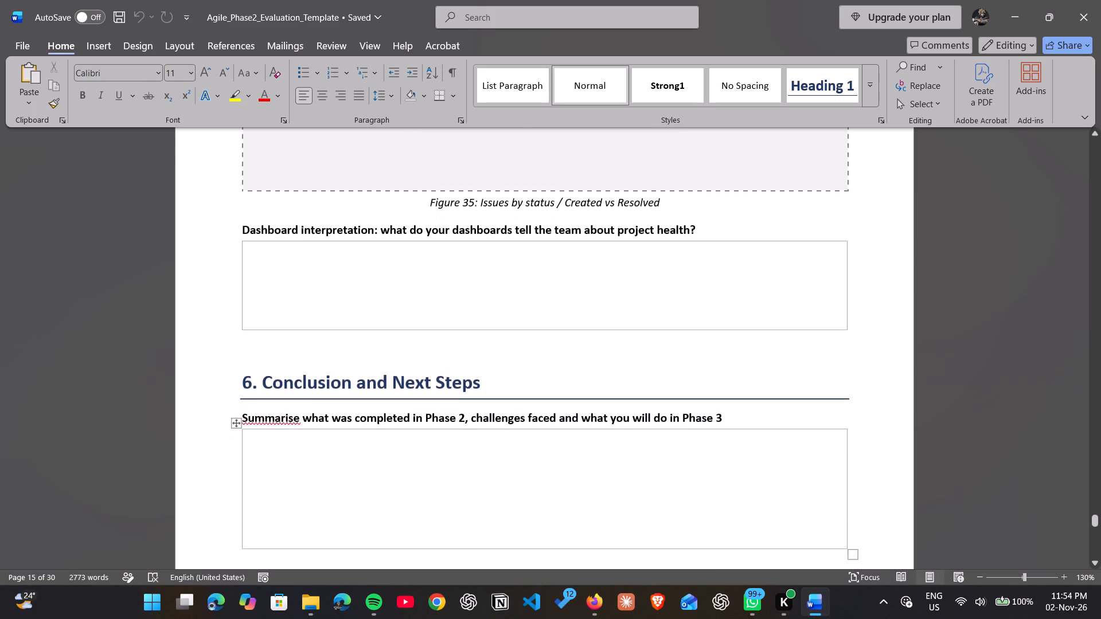
scroll(678, 492, "up", 2)
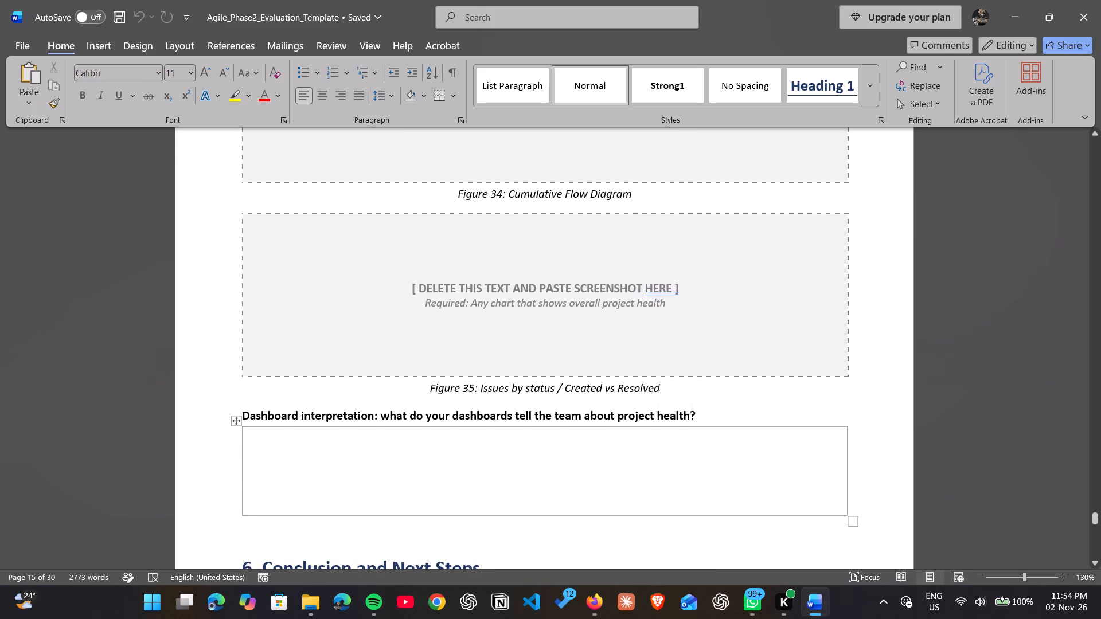
left_click_drag(647, 391, 561, 382)
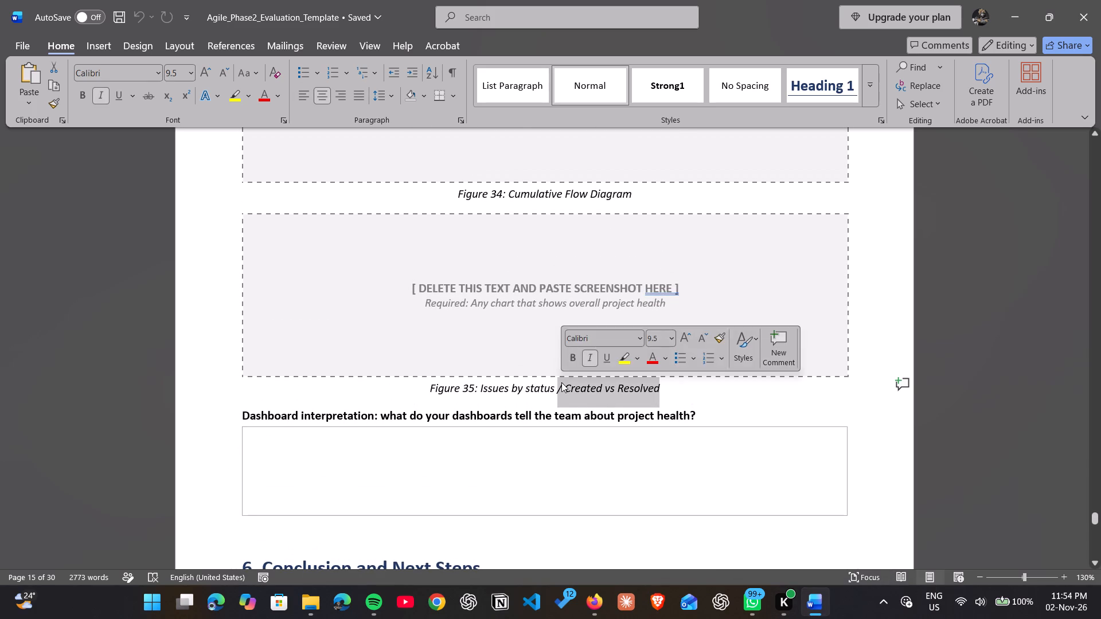
left_click(578, 392)
left_click_drag(578, 392, 644, 387)
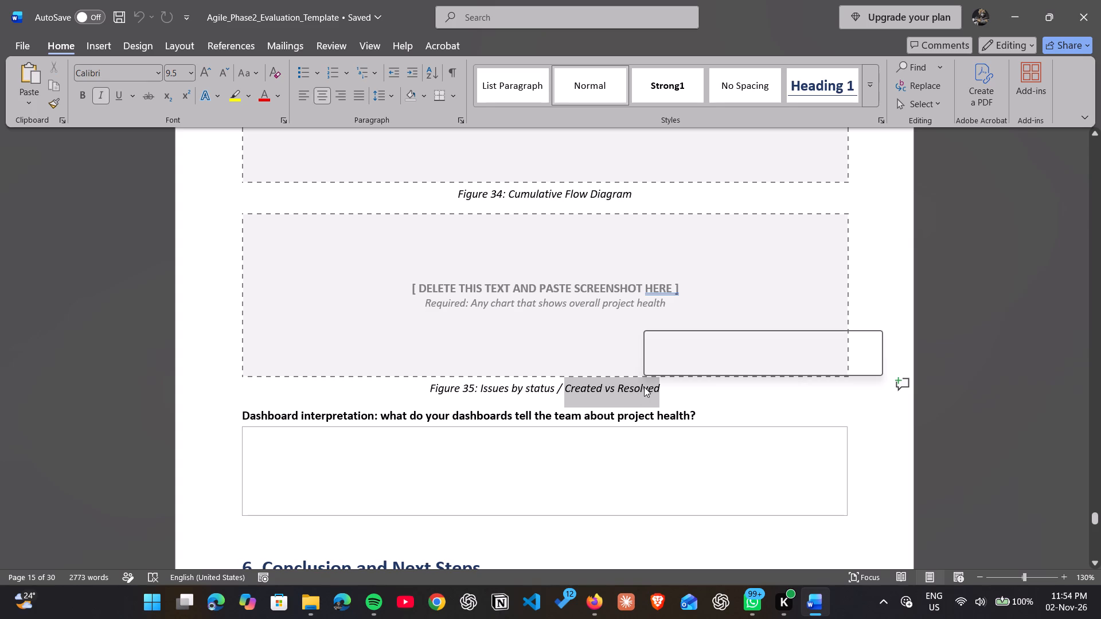
left_click(644, 387)
scroll(644, 387, "up", 1)
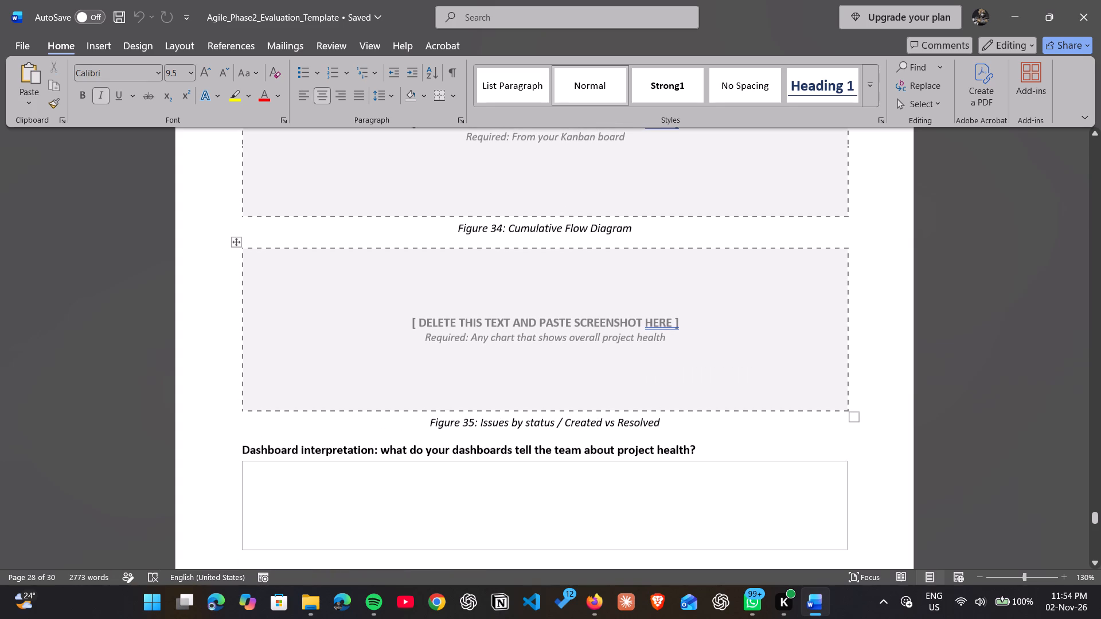
left_click_drag(667, 417, 587, 424)
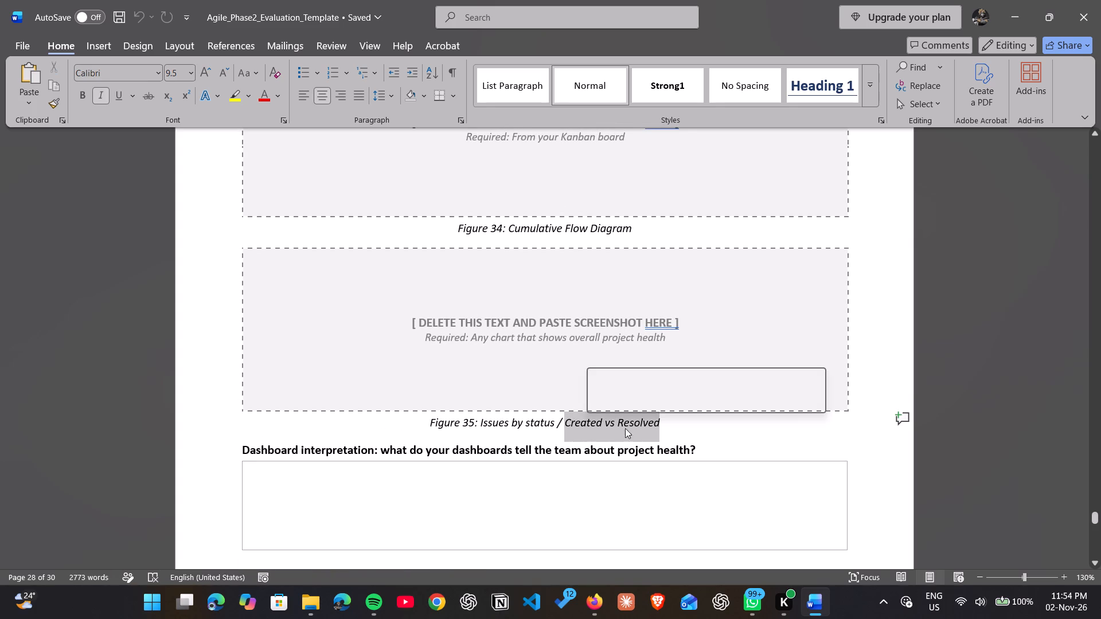
left_click(690, 441)
Switch to Jira and check Flurit's additional reports against the Figure 35 chart requirement, putting the music player away.
left_click(821, 600)
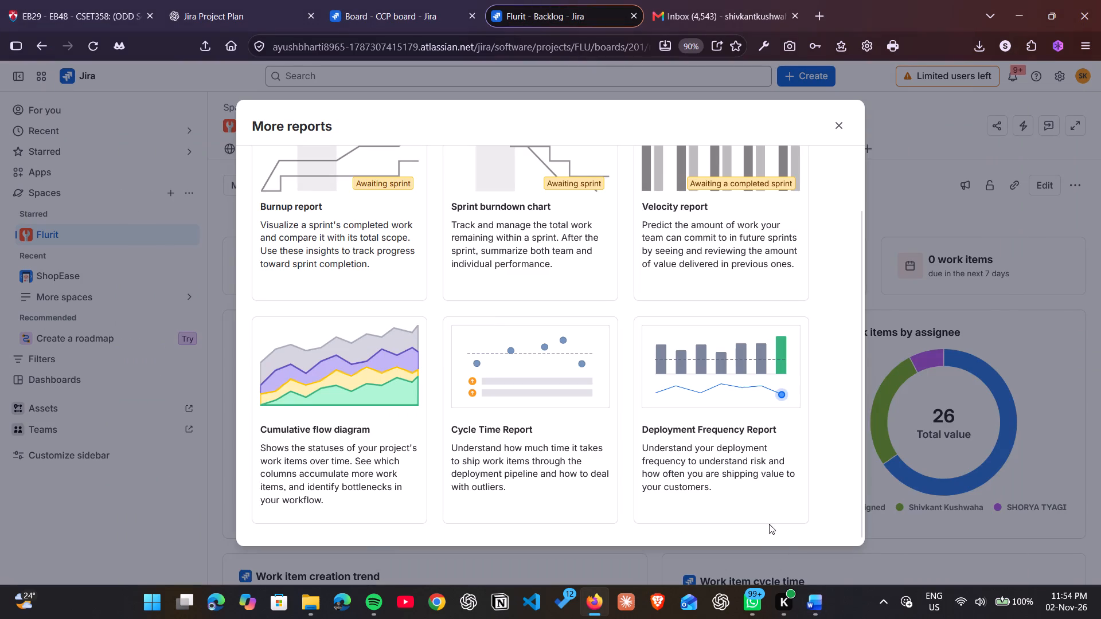
scroll(755, 405, "up", 4)
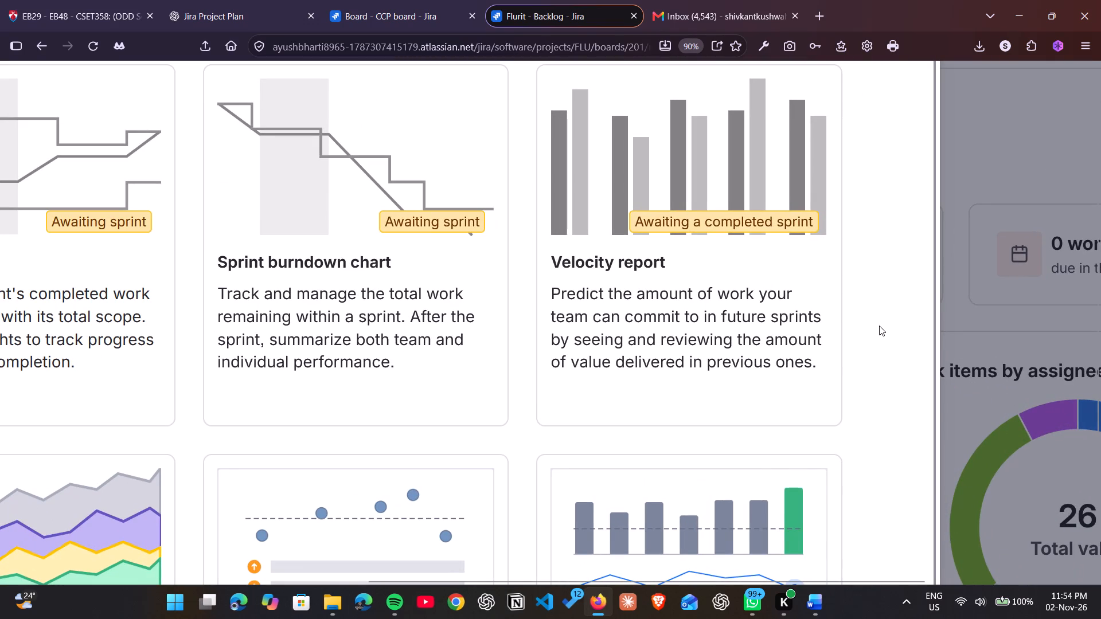
scroll(819, 243, "up", 4)
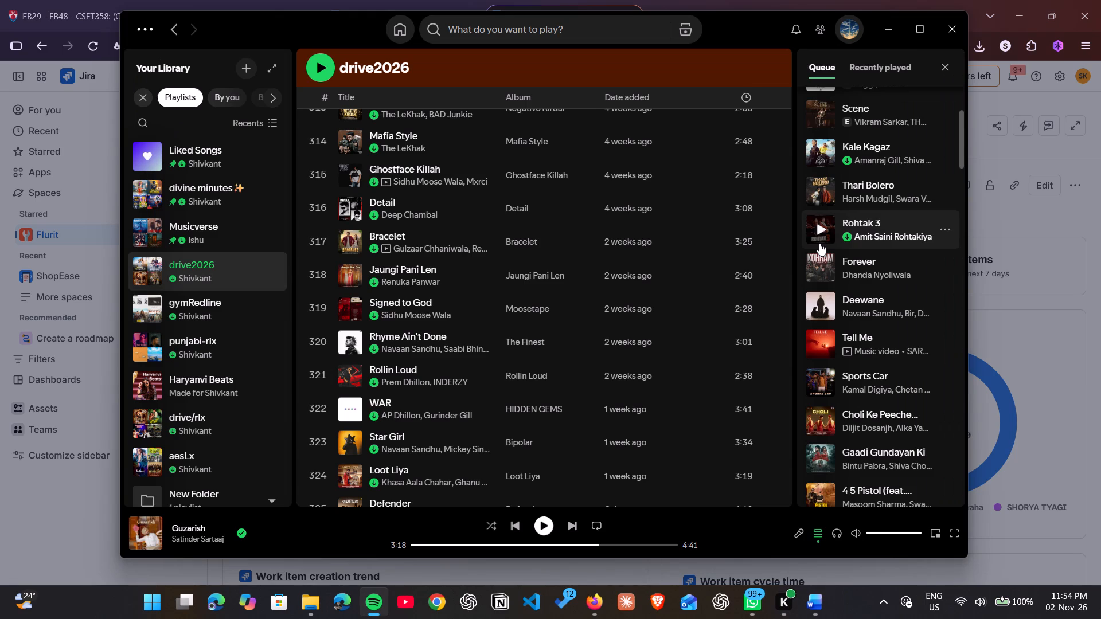
left_click(888, 42)
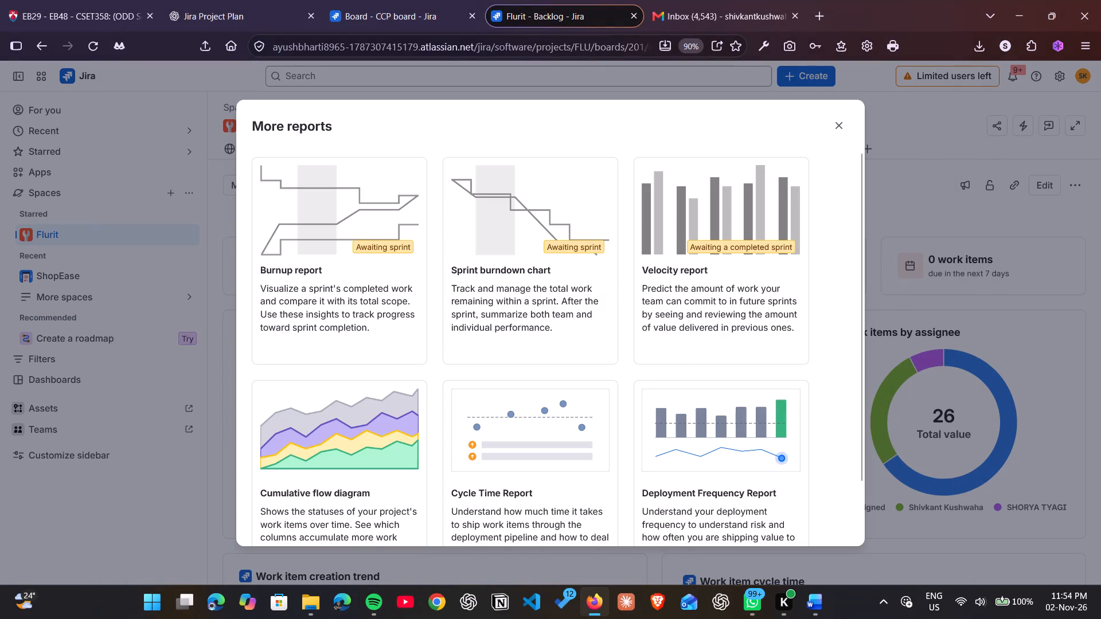
Switch to the Word template and review section 5's required screenshots for the project dashboard, velocity chart and Cumulative Flow Diagram.
left_click(817, 600)
scroll(610, 356, "up", 3)
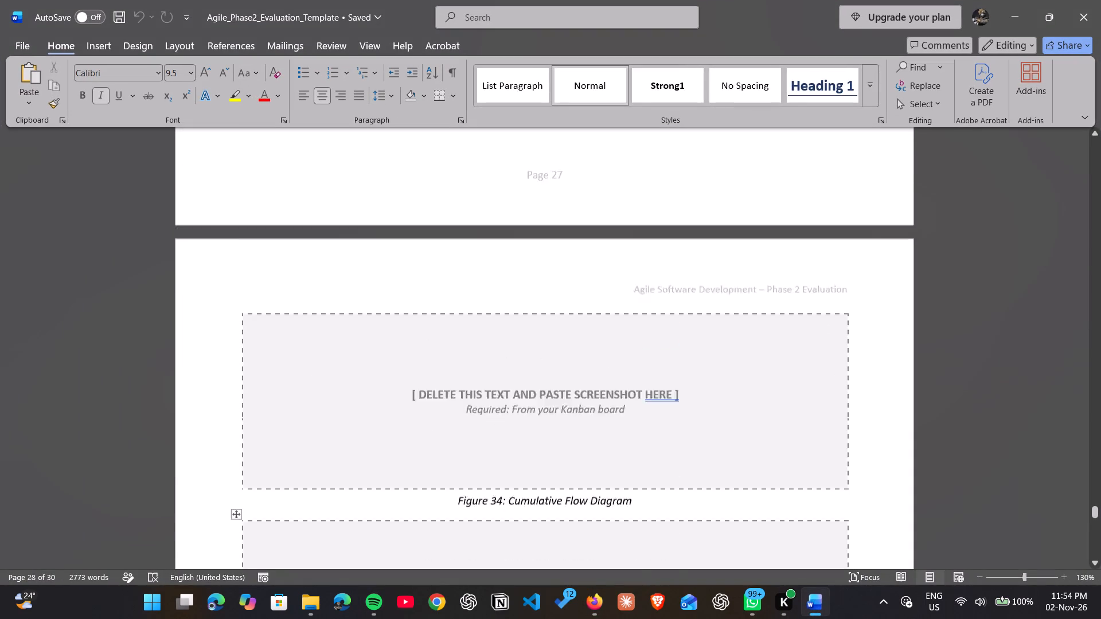
scroll(610, 356, "up", 3)
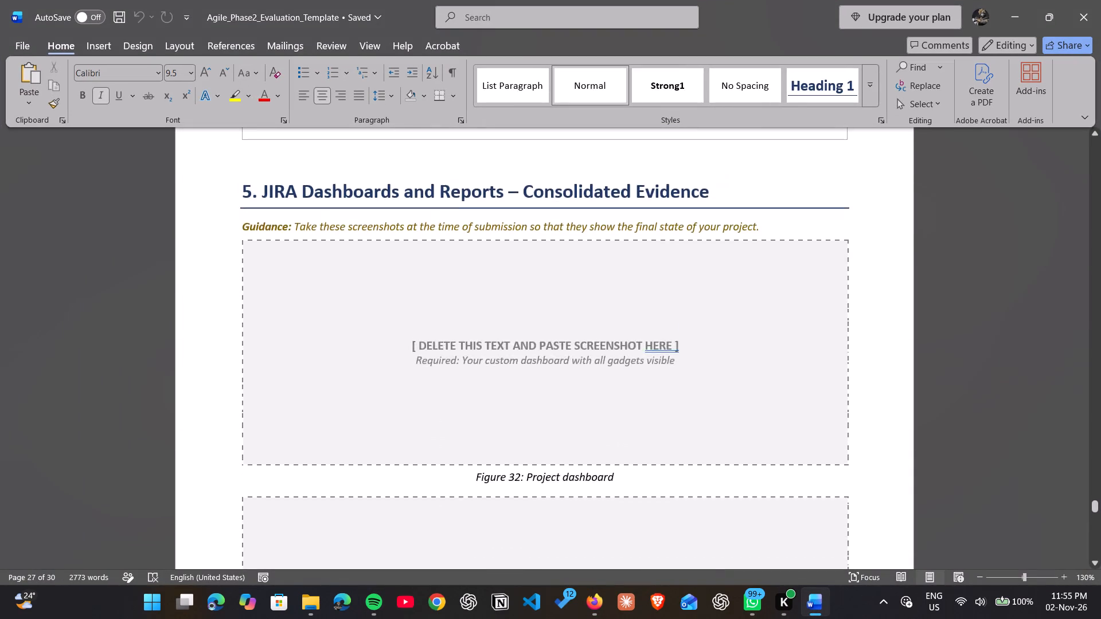
scroll(610, 356, "up", 1)
scroll(610, 356, "down", 3)
scroll(610, 356, "up", 1)
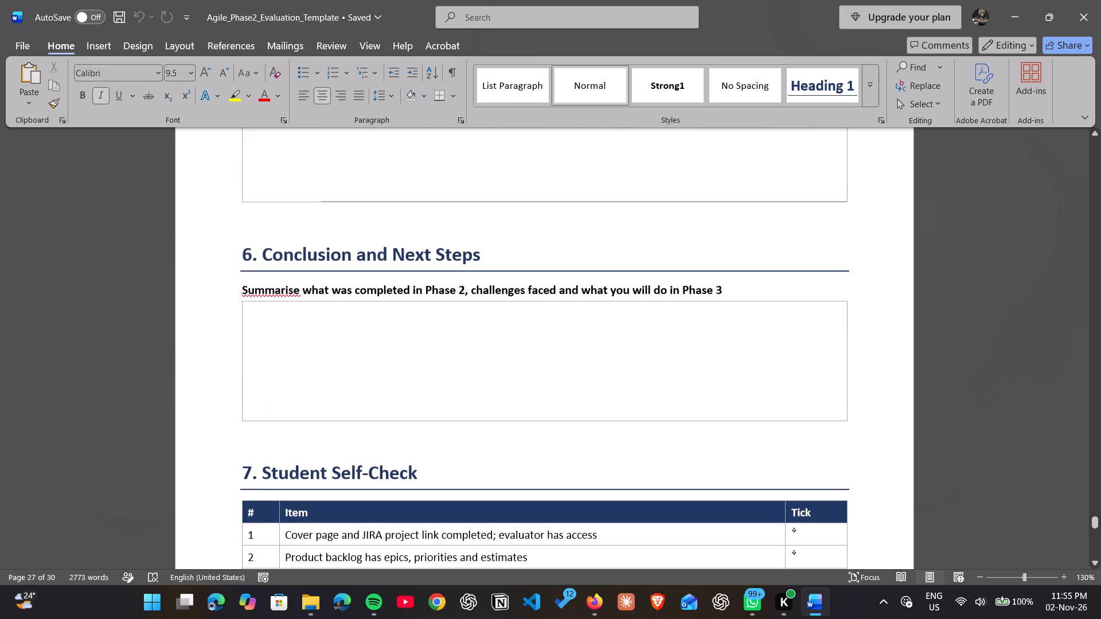
scroll(610, 356, "up", 1)
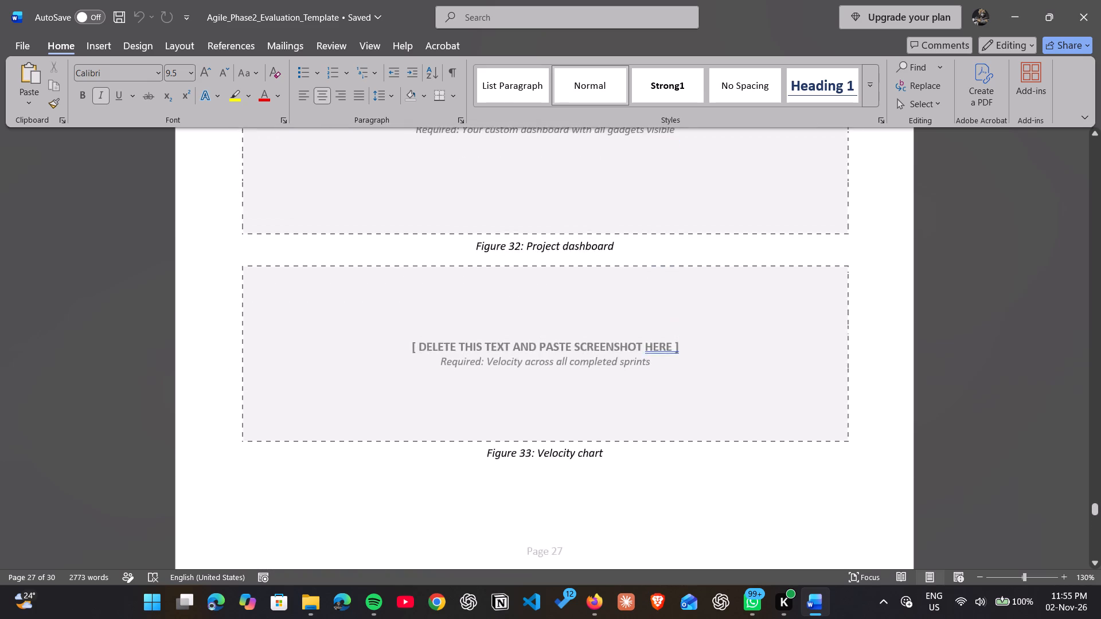
Review the evidence and results requirements of the section 4 labs, working backwards from L7 to L4.
scroll(610, 356, "up", 8)
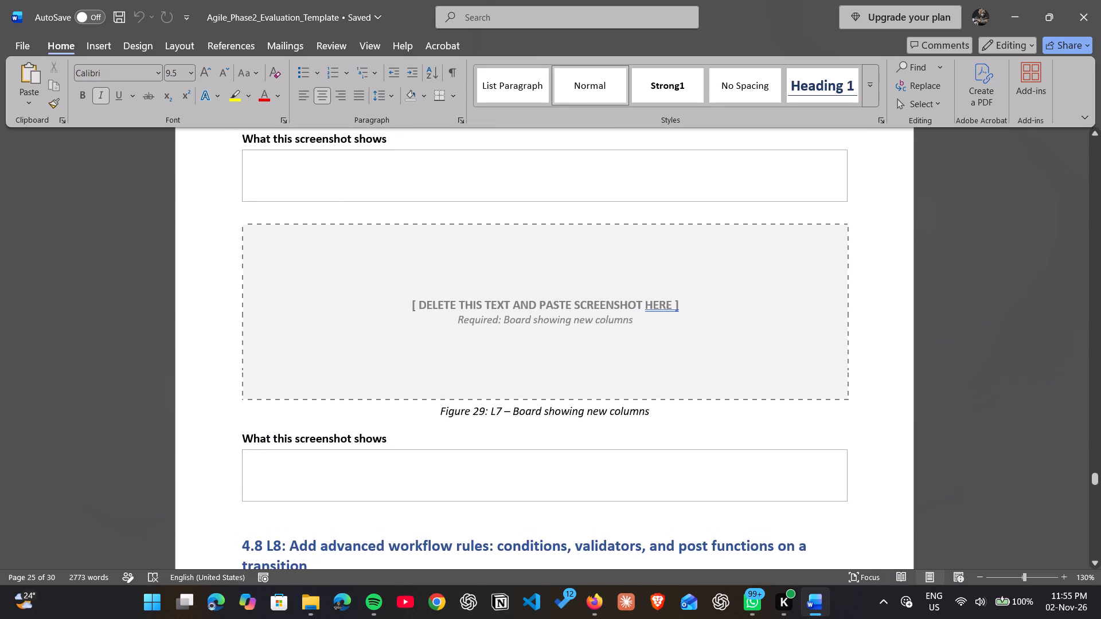
scroll(610, 356, "up", 9)
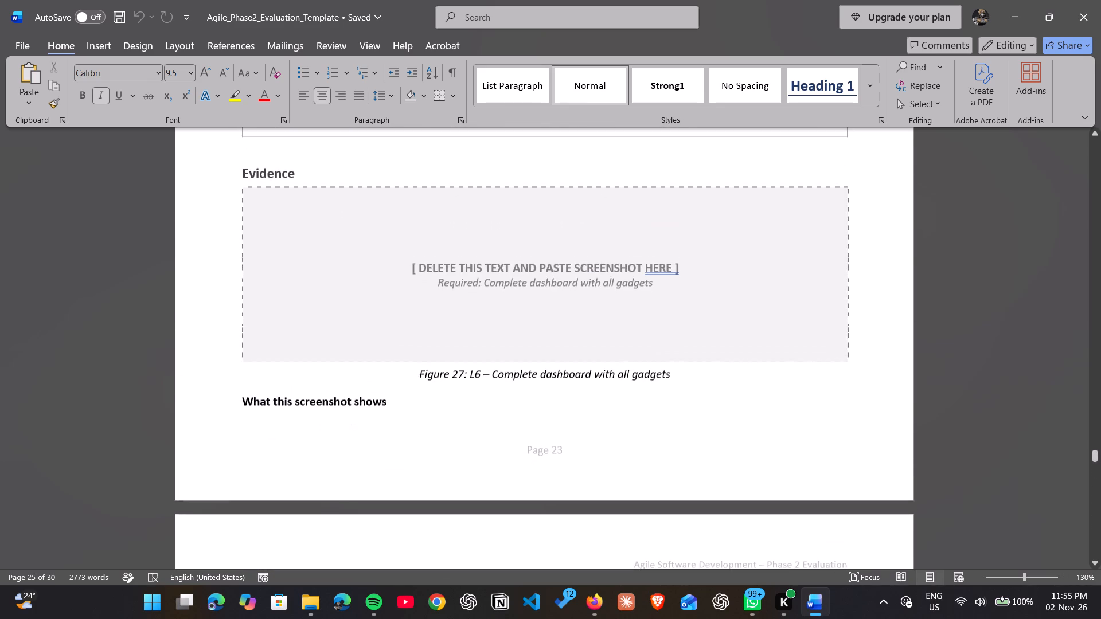
scroll(610, 356, "up", 7)
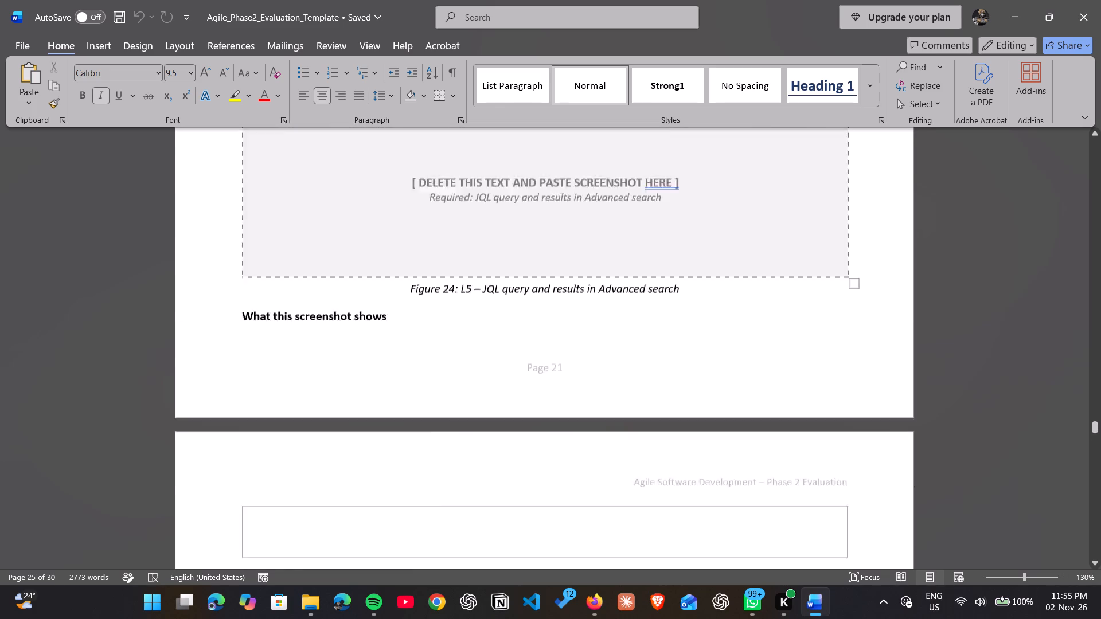
scroll(610, 356, "up", 2)
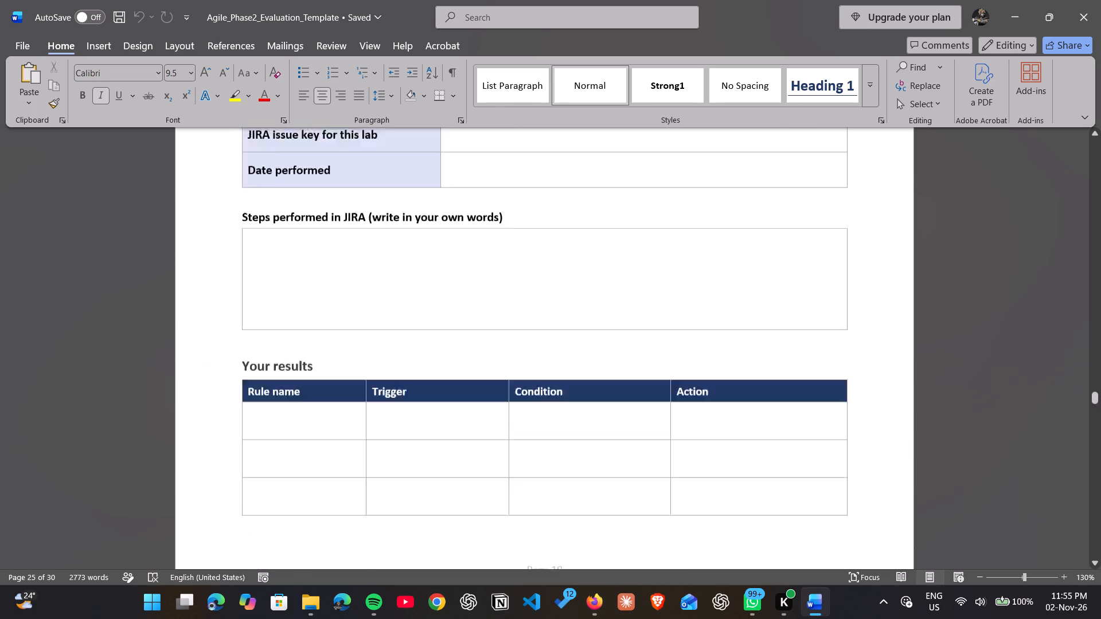
scroll(610, 356, "up", 1)
Switch to Jira and check Flurit's additional reports against the template's lab evidence requirements.
left_click(822, 617)
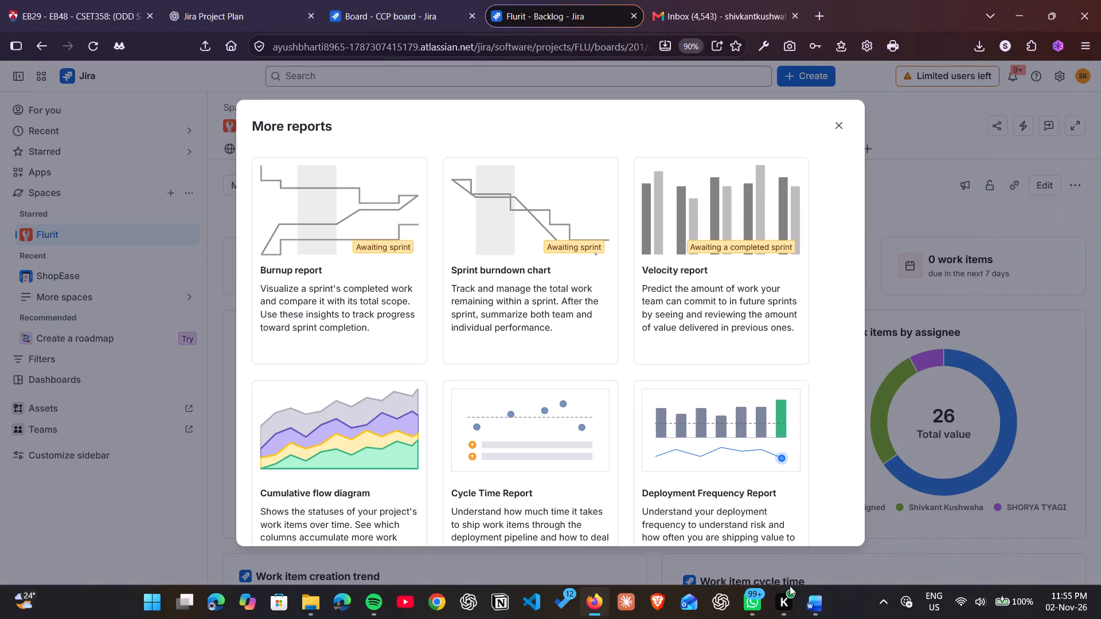
scroll(748, 380, "up", 2)
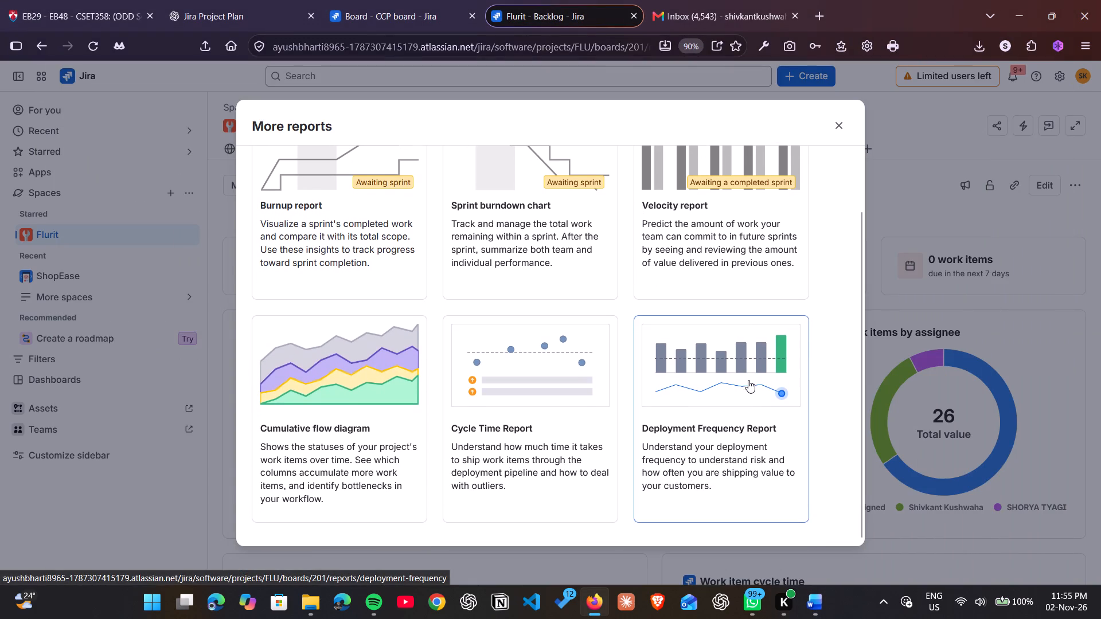
scroll(748, 380, "up", 1)
Switch to the Word template and review its requirements backwards from lab L4 through L1 to section 3's Sprint 4 evidence.
left_click(816, 598)
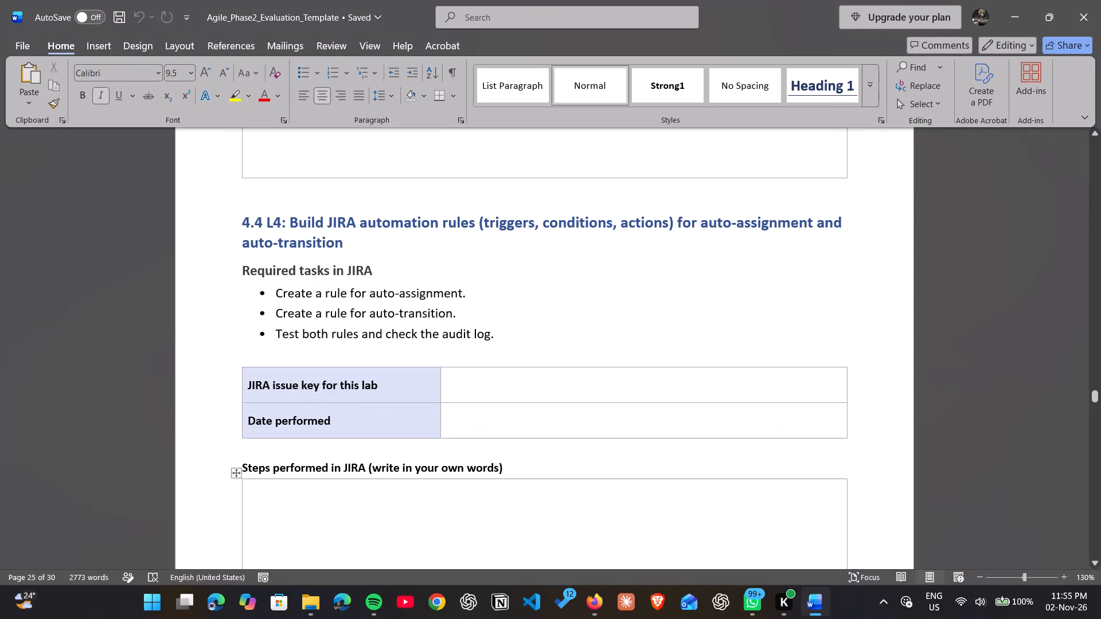
scroll(673, 336, "up", 11)
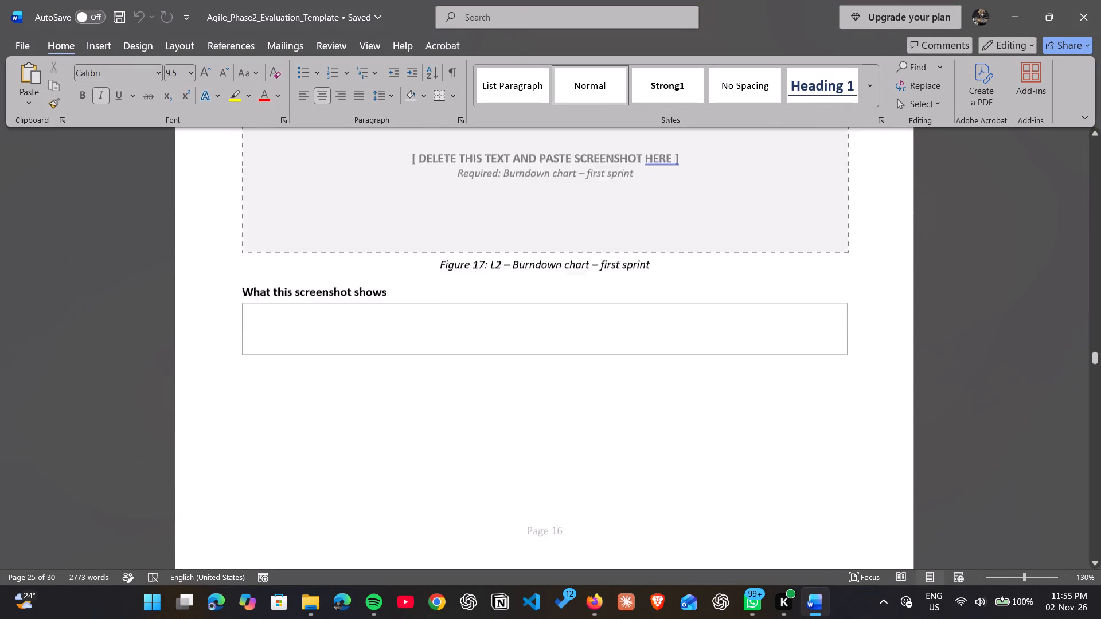
scroll(673, 336, "up", 8)
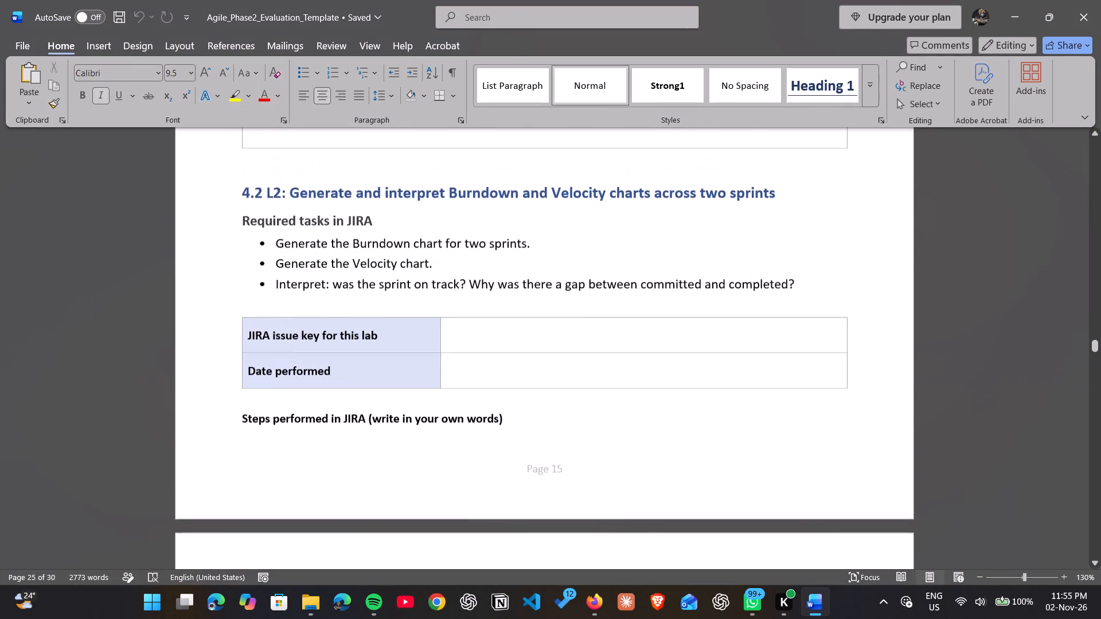
scroll(673, 336, "up", 5)
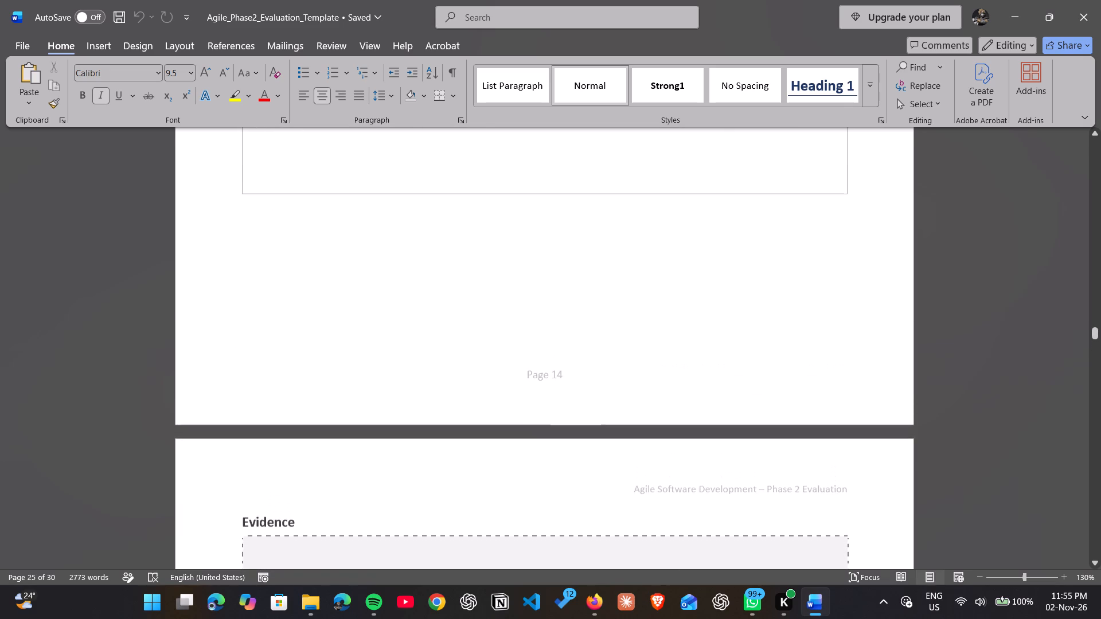
scroll(673, 336, "up", 4)
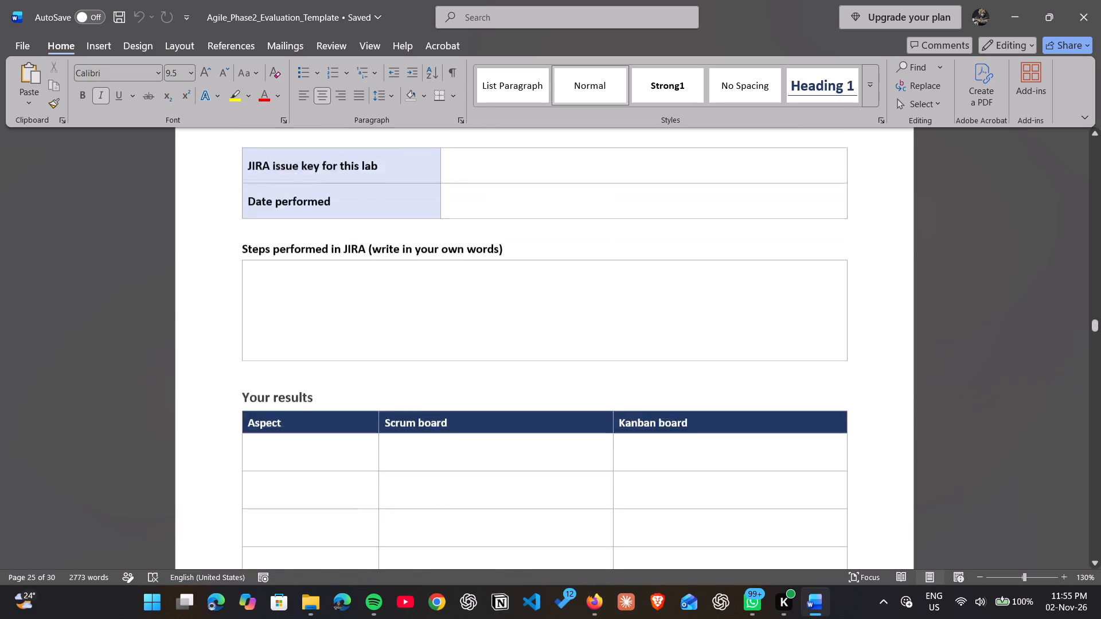
scroll(673, 336, "up", 1)
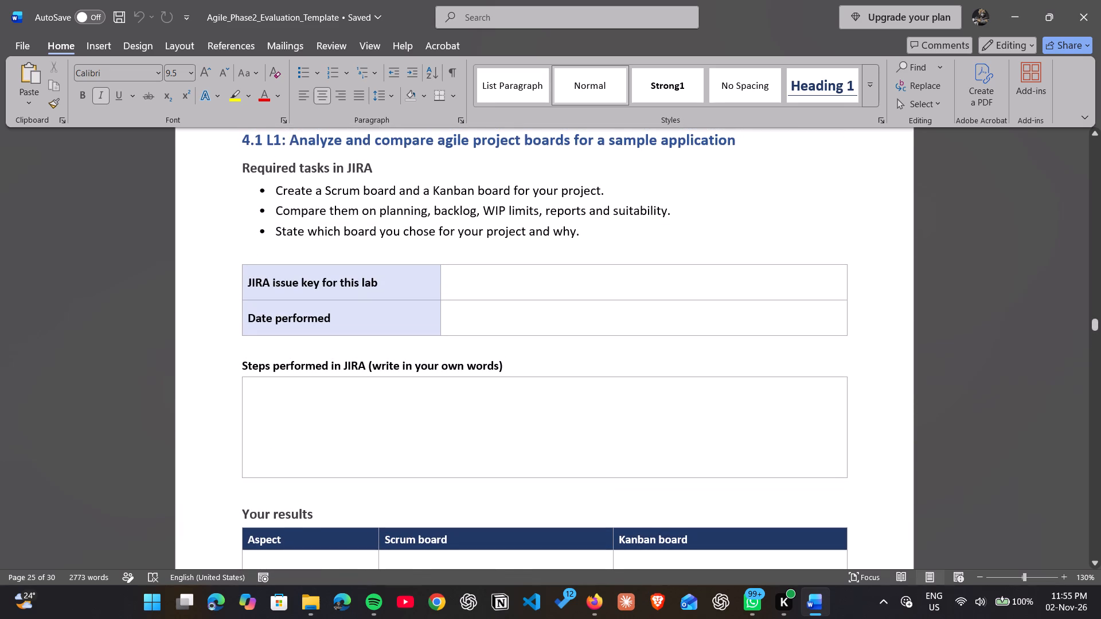
scroll(673, 336, "up", 3)
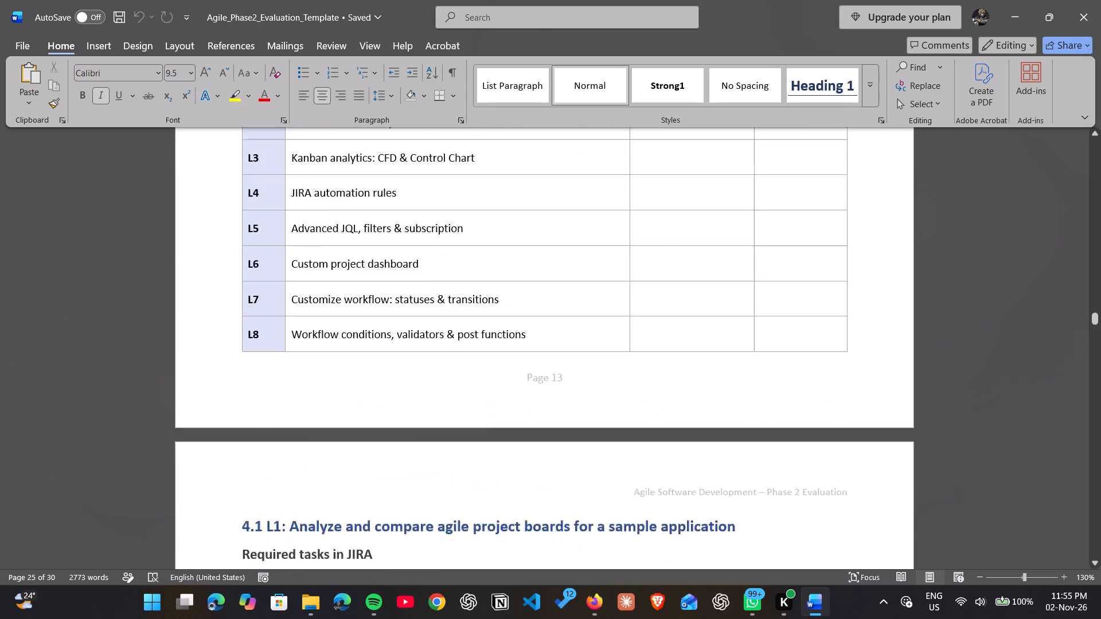
scroll(673, 336, "up", 2)
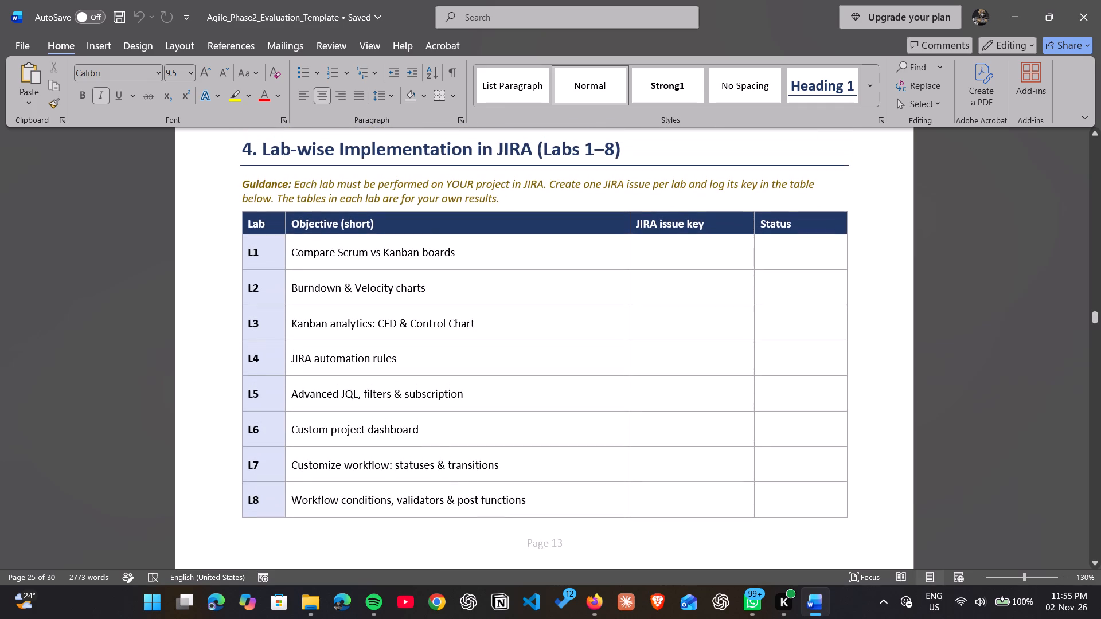
scroll(673, 336, "up", 3)
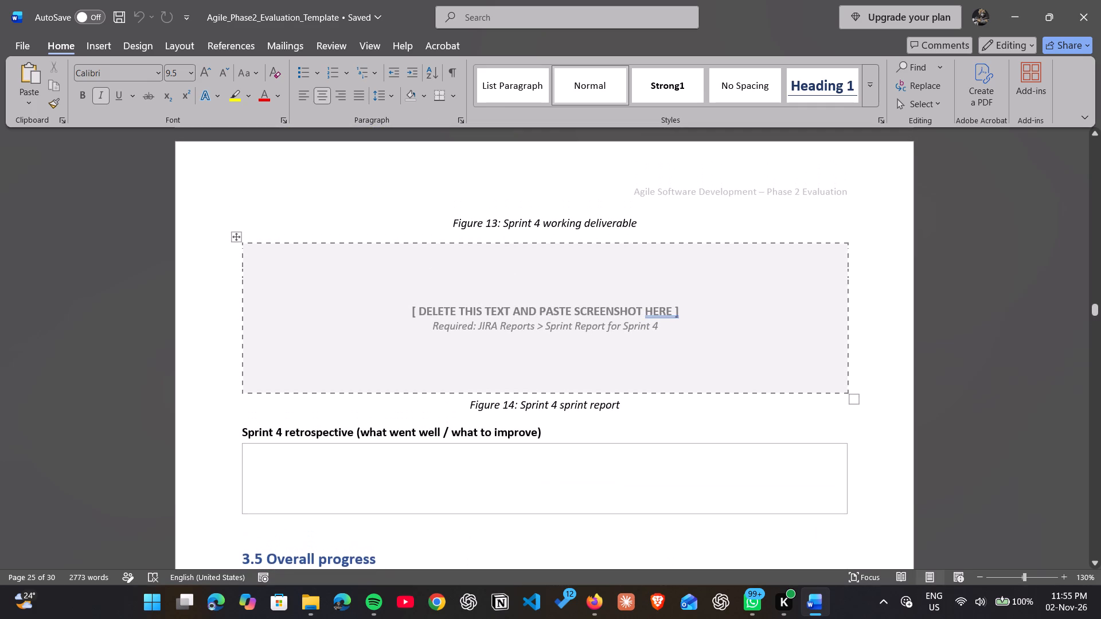
scroll(673, 336, "up", 1)
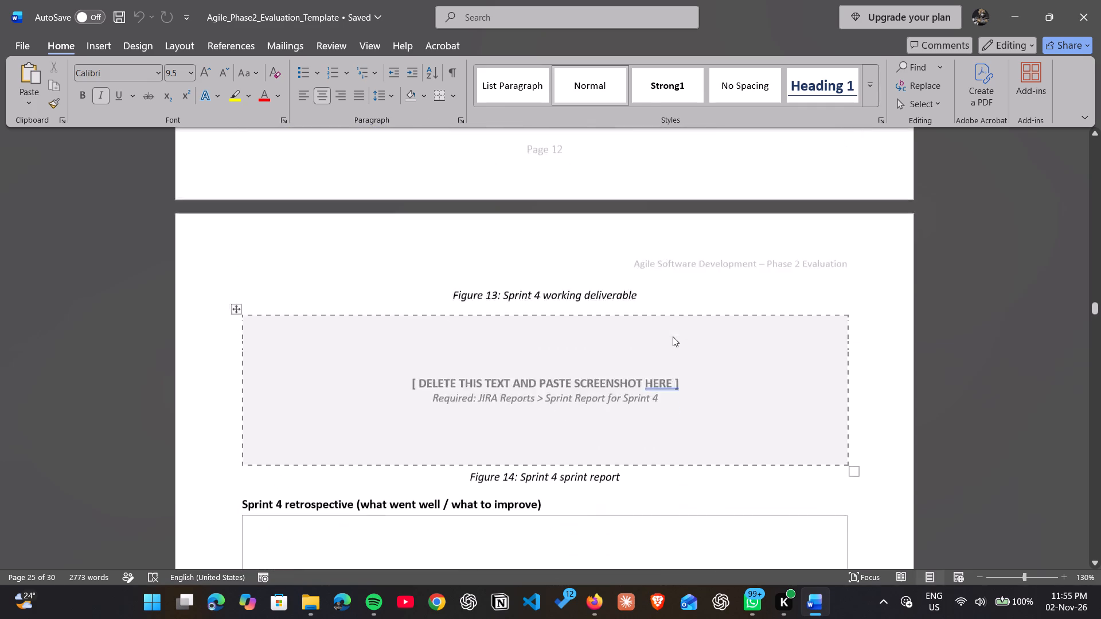
scroll(673, 336, "up", 2)
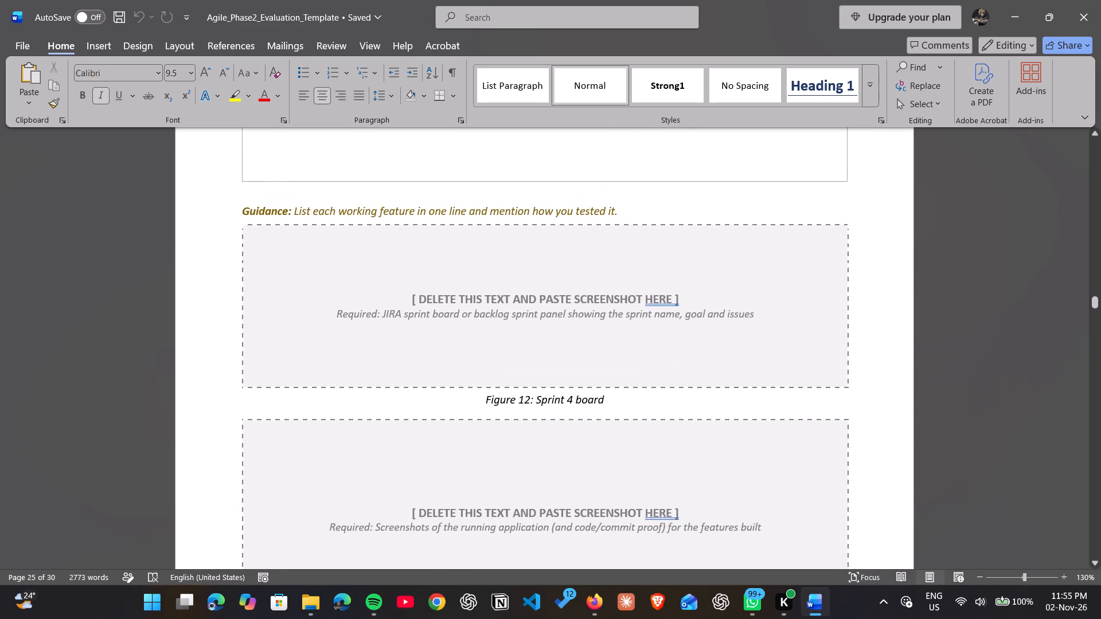
scroll(673, 336, "down", 1)
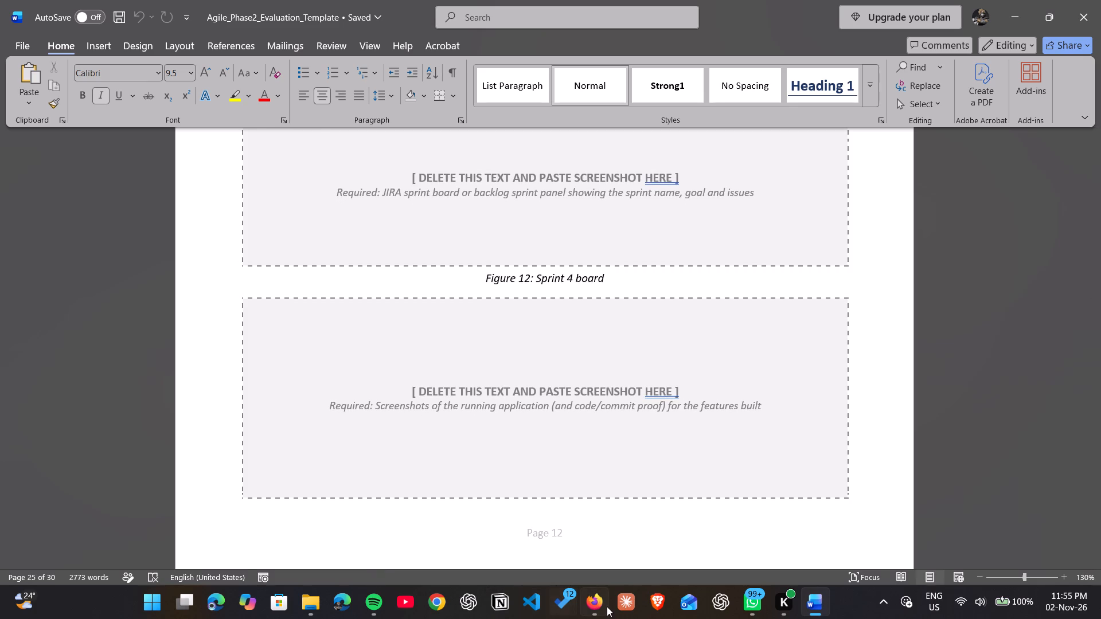
Switch to Jira, close Flurit's additional reports, and examine the sprints and work items in its backlog.
left_click(608, 608)
left_click(415, 8)
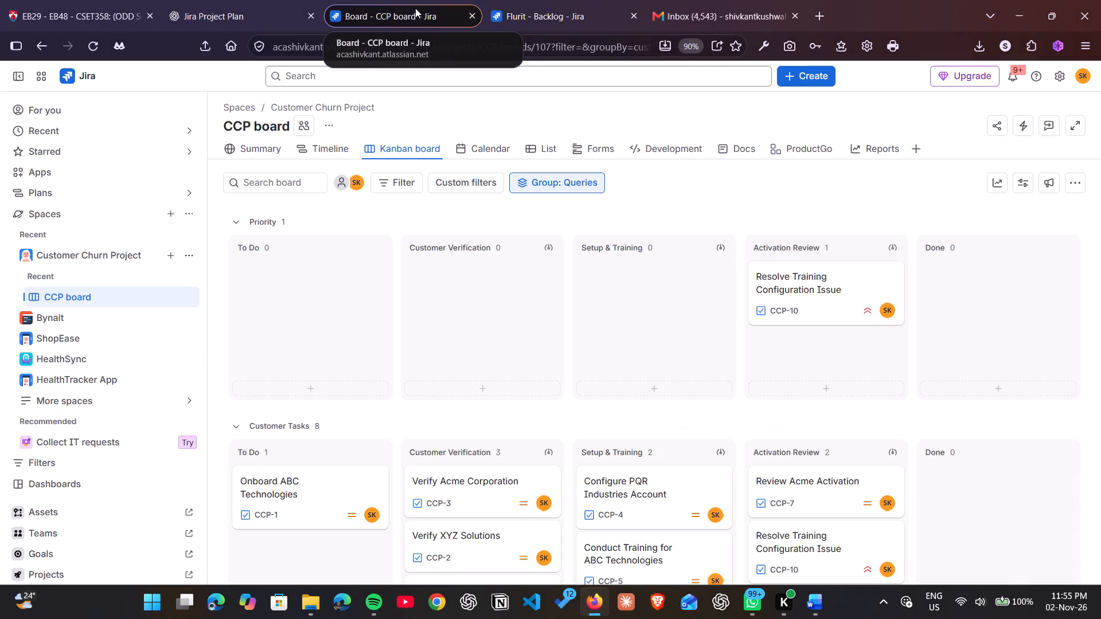
left_click(537, 13)
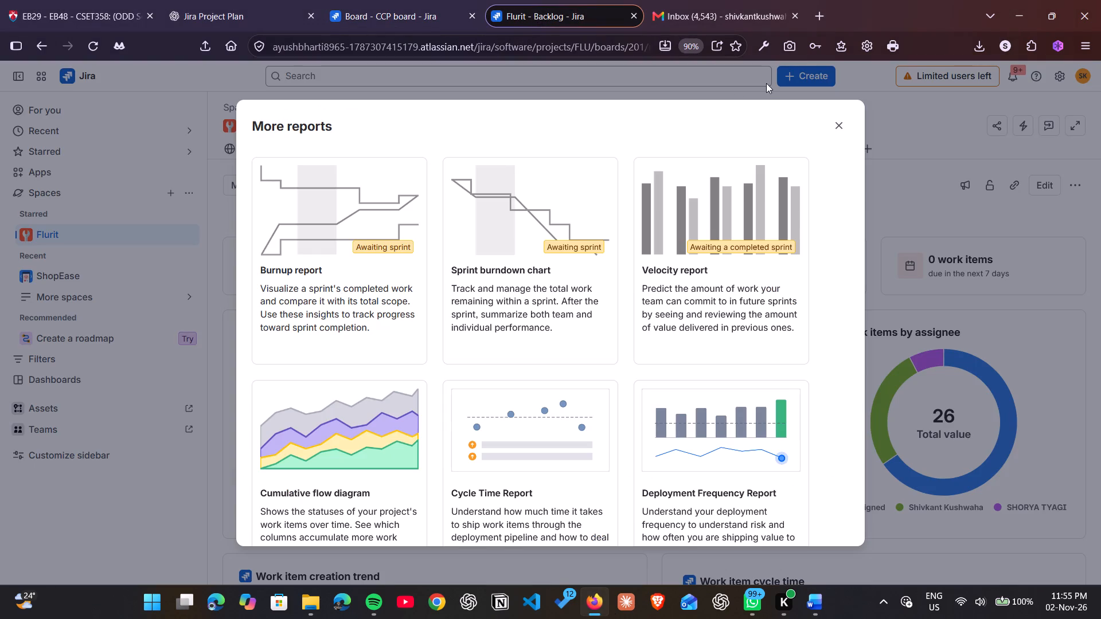
left_click(847, 125)
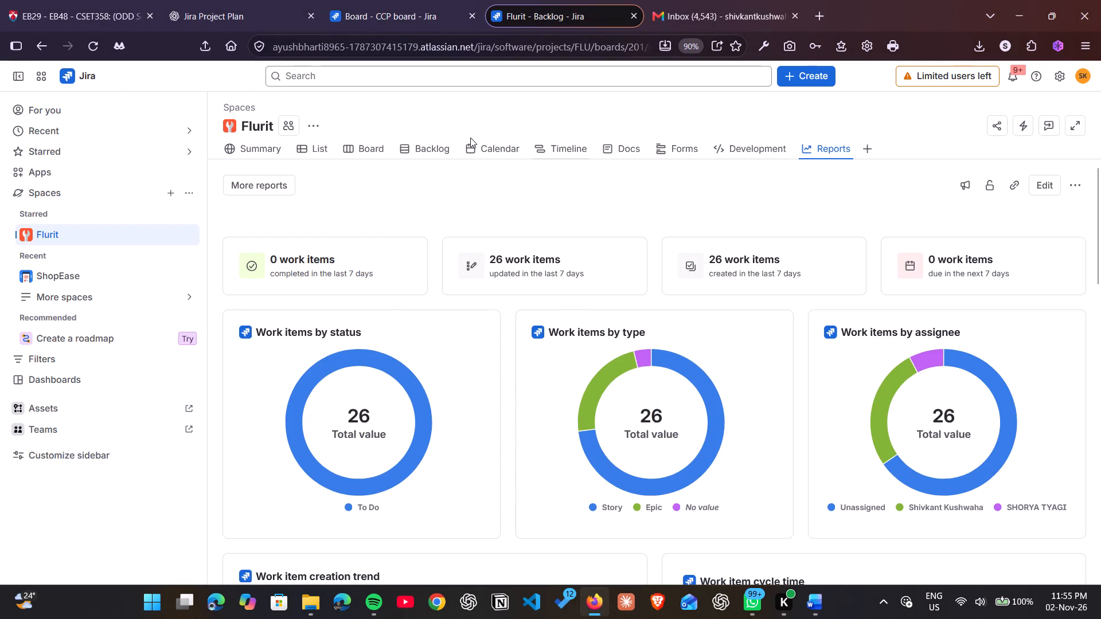
left_click(423, 151)
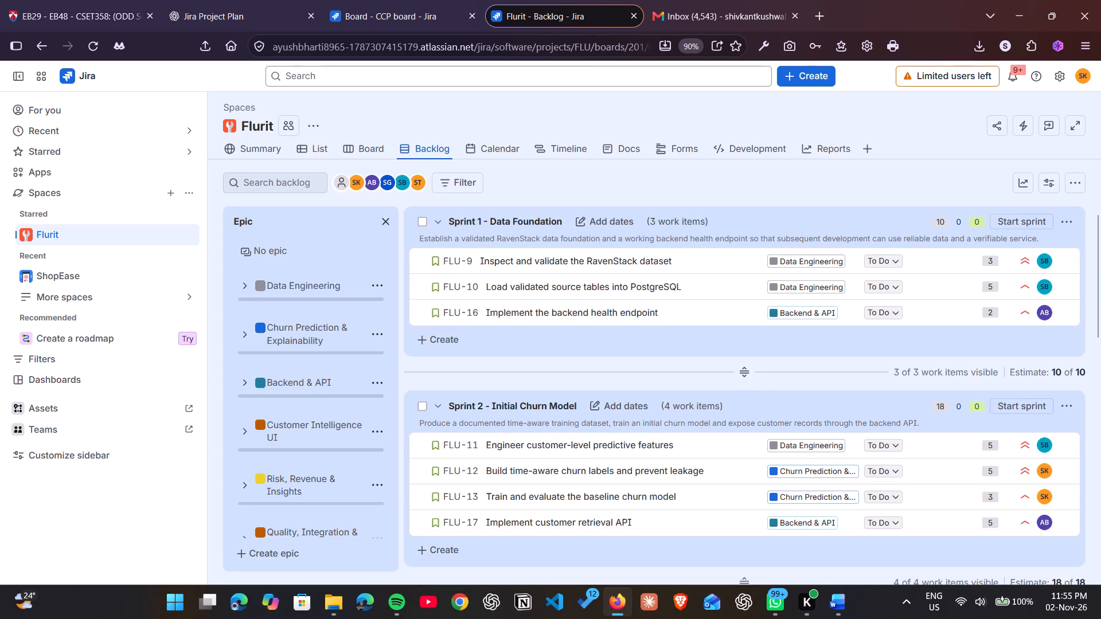
left_click_drag(745, 372, 745, 362)
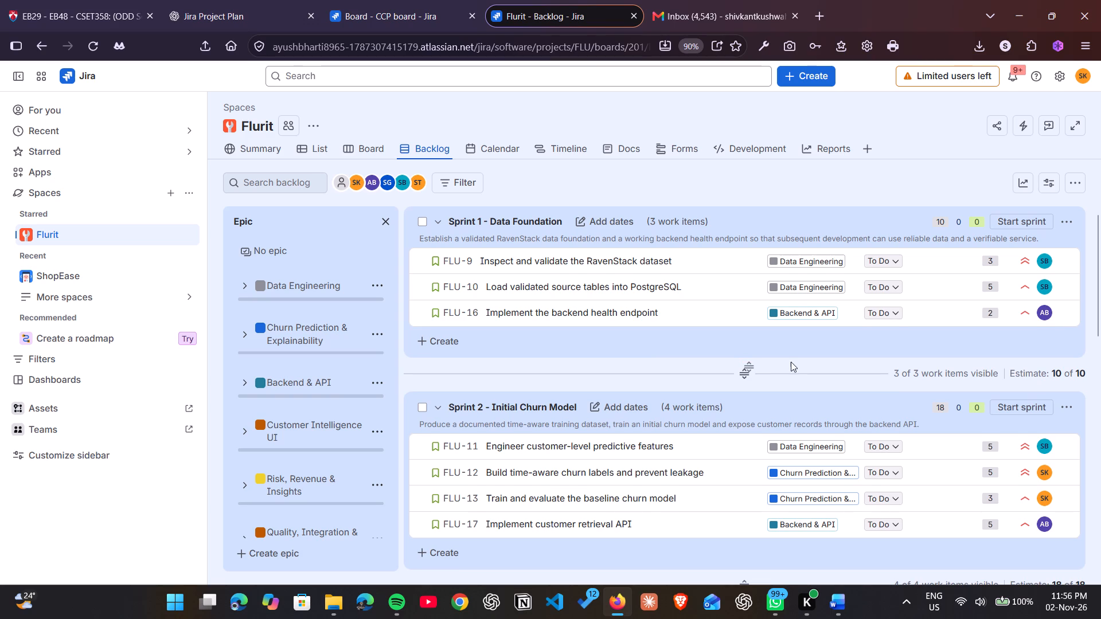
scroll(791, 362, "down", 9)
scroll(791, 362, "up", 1)
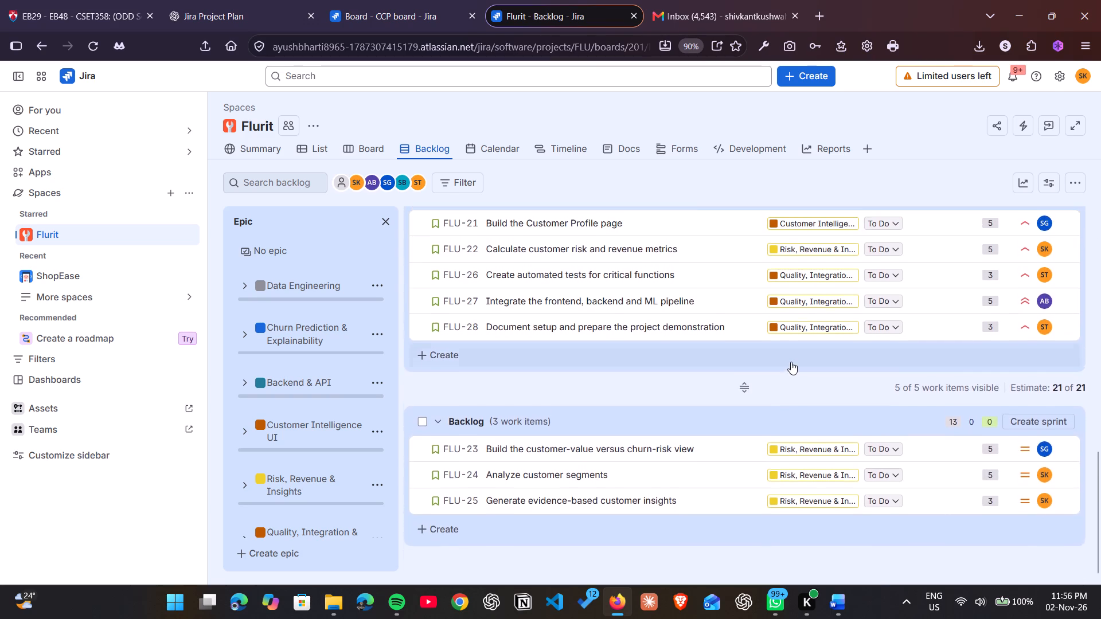
scroll(791, 362, "up", 1)
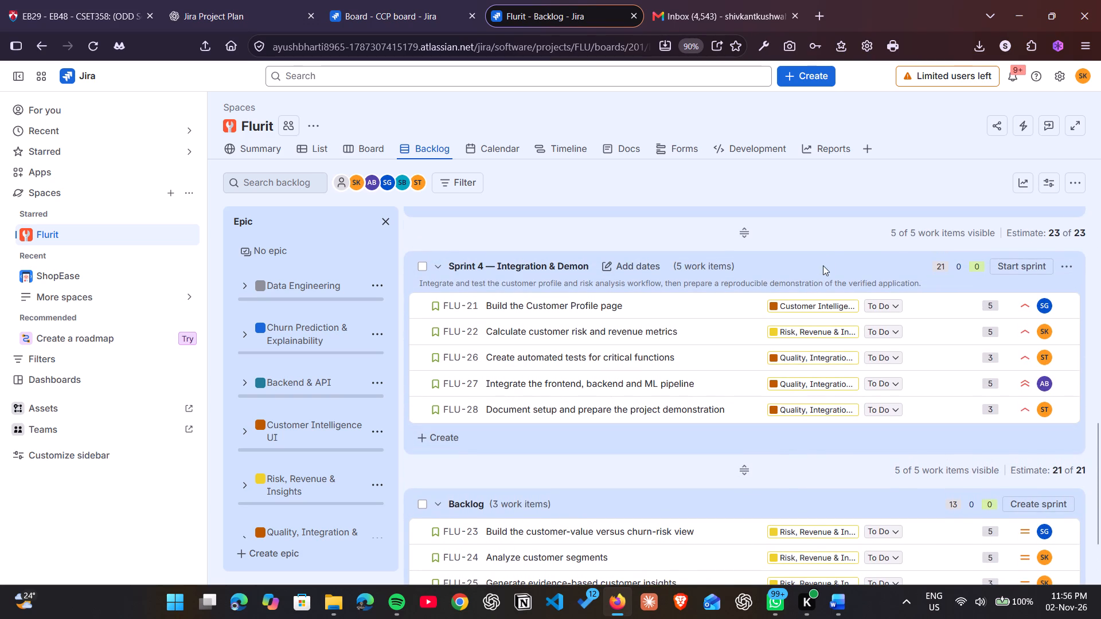
scroll(831, 236, "up", 6)
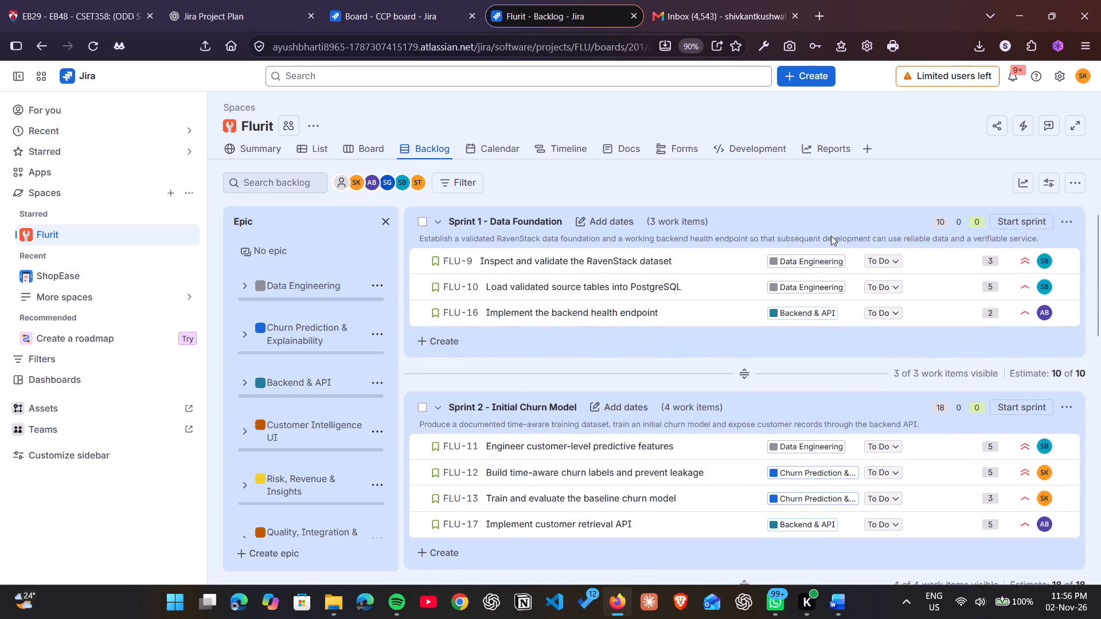
Switch to the Word template and review section 3's sprint requirements, working backwards from Sprint 4 to the sprint summary table.
left_click(840, 609)
scroll(694, 322, "up", 2)
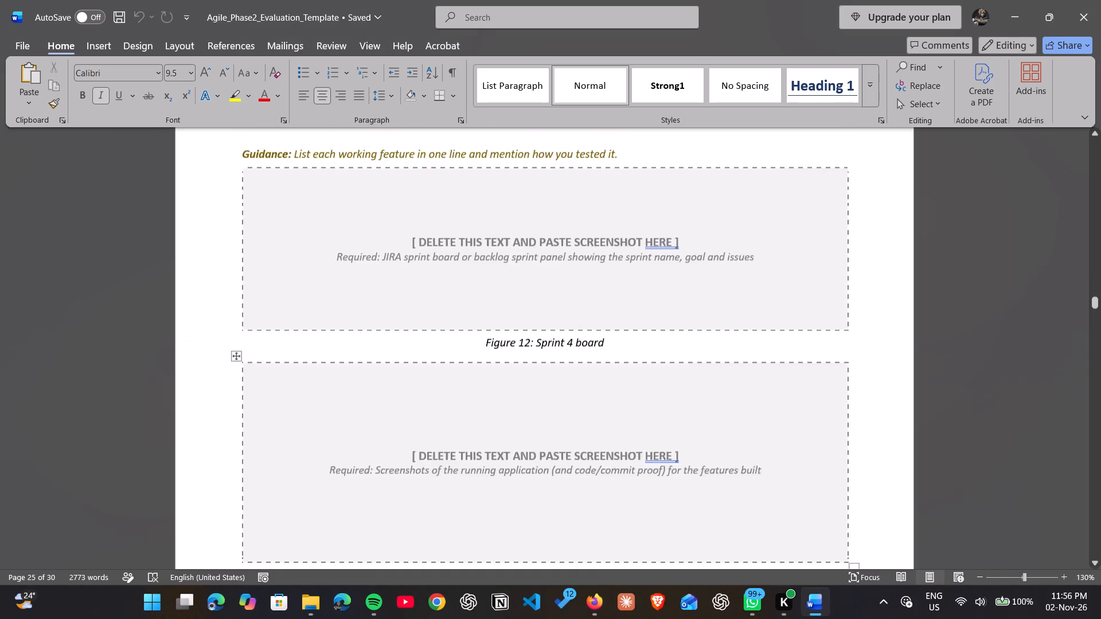
scroll(694, 322, "up", 5)
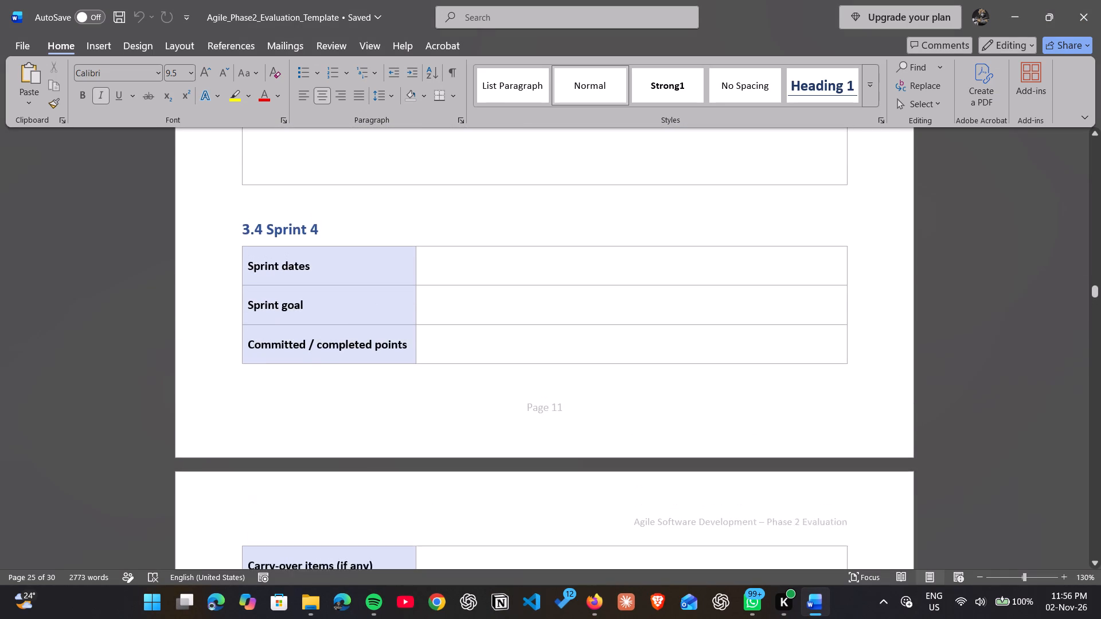
scroll(694, 322, "up", 2)
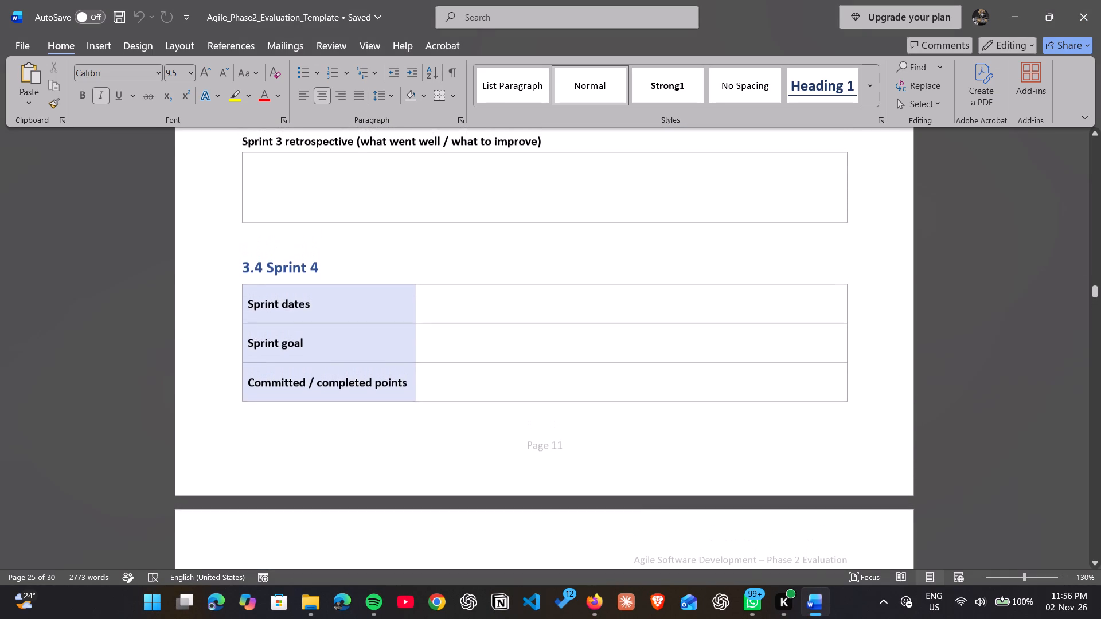
scroll(694, 322, "up", 5)
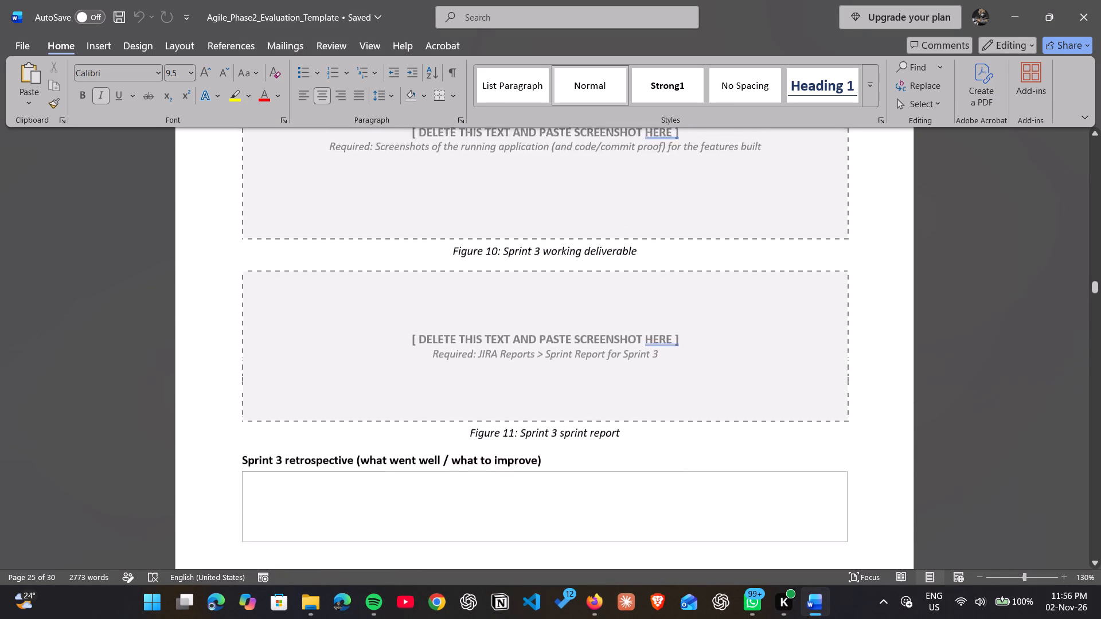
scroll(694, 322, "up", 8)
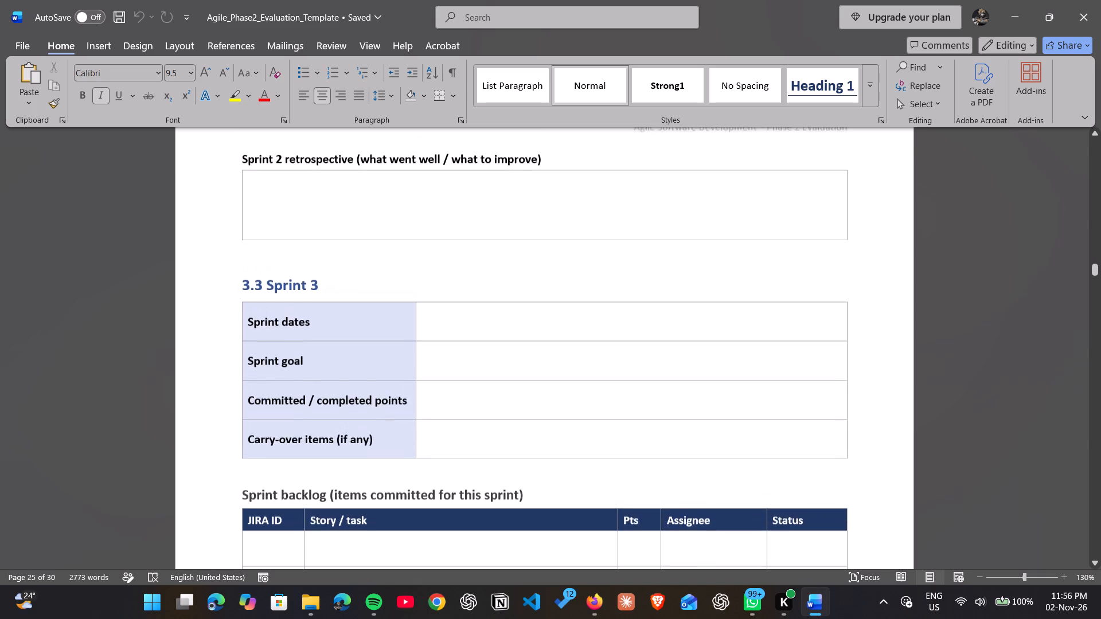
scroll(694, 322, "up", 5)
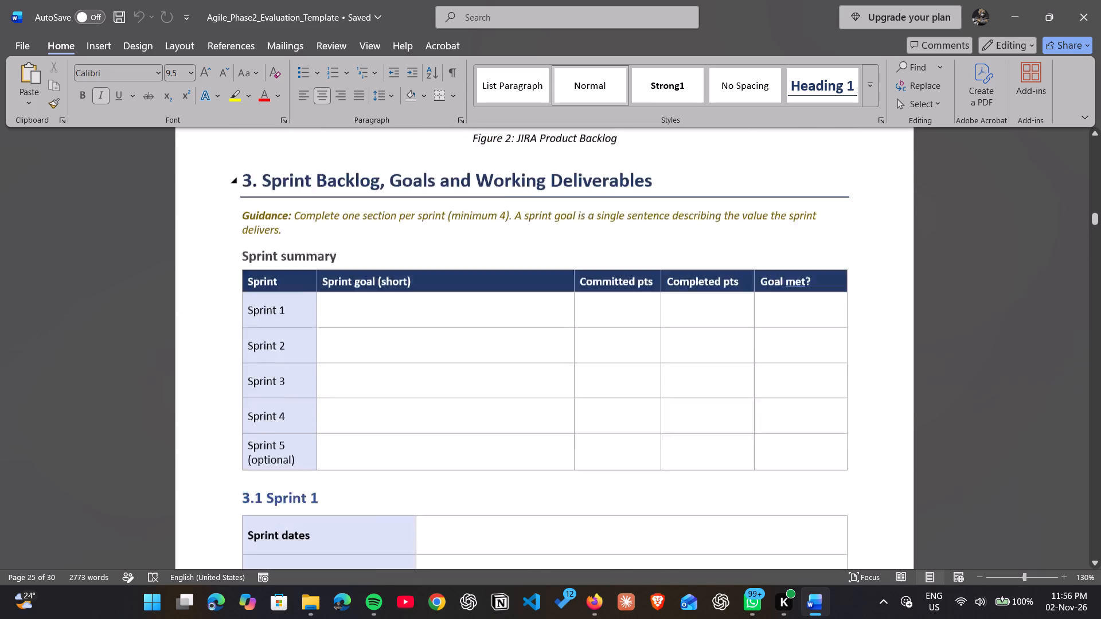
scroll(694, 322, "up", 1)
scroll(694, 322, "down", 1)
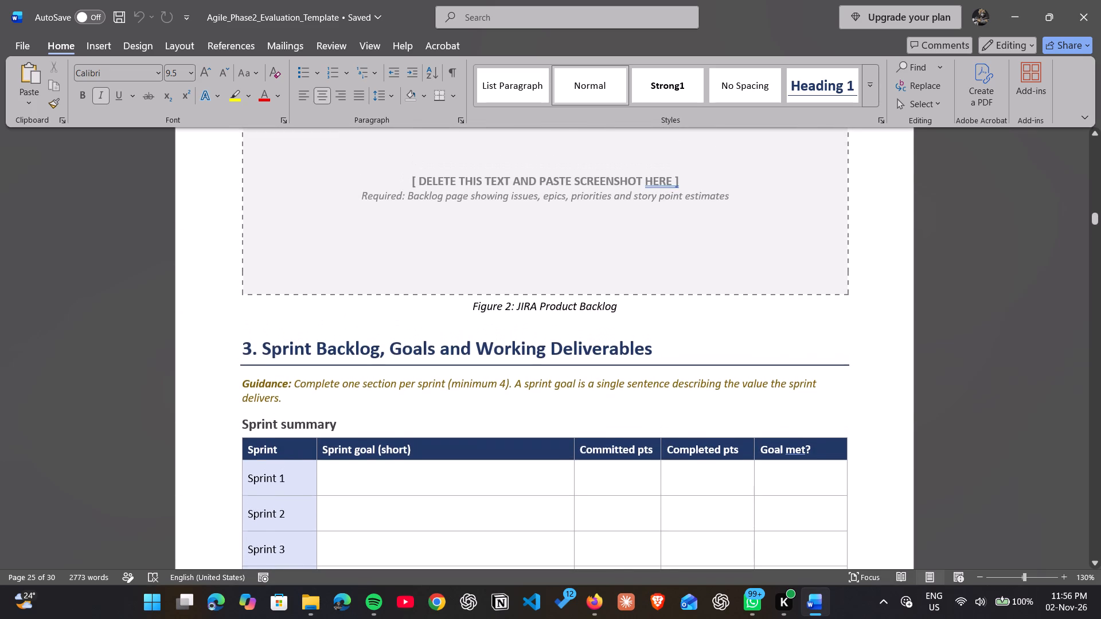
scroll(694, 322, "down", 1)
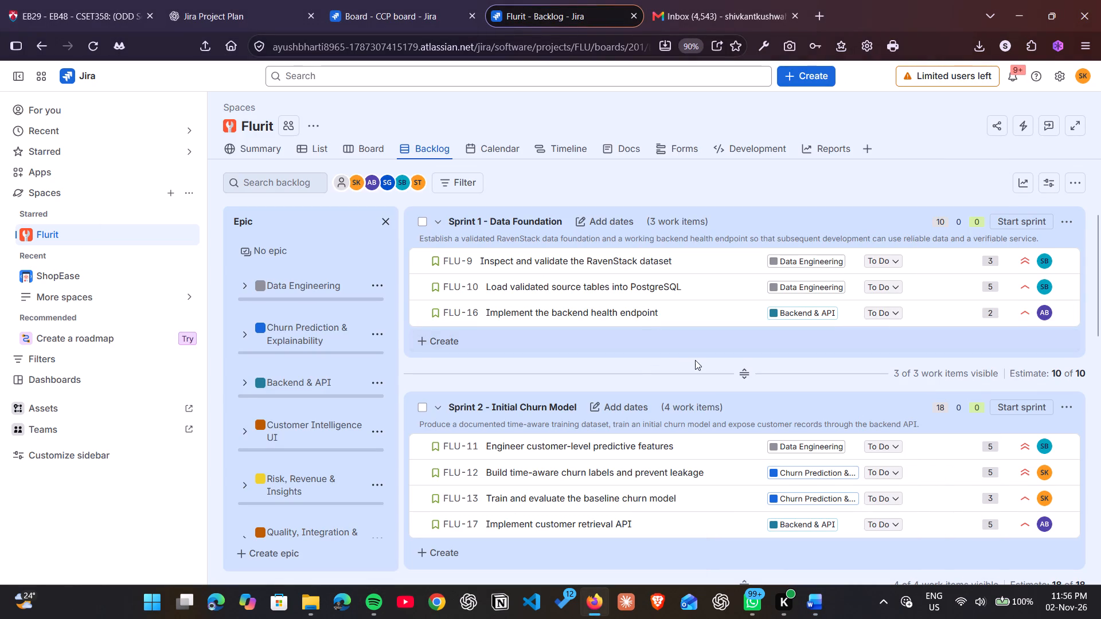
Return to the Word template and review the Product Backlog section, the student instructions and the cover page fields.
left_click(695, 360)
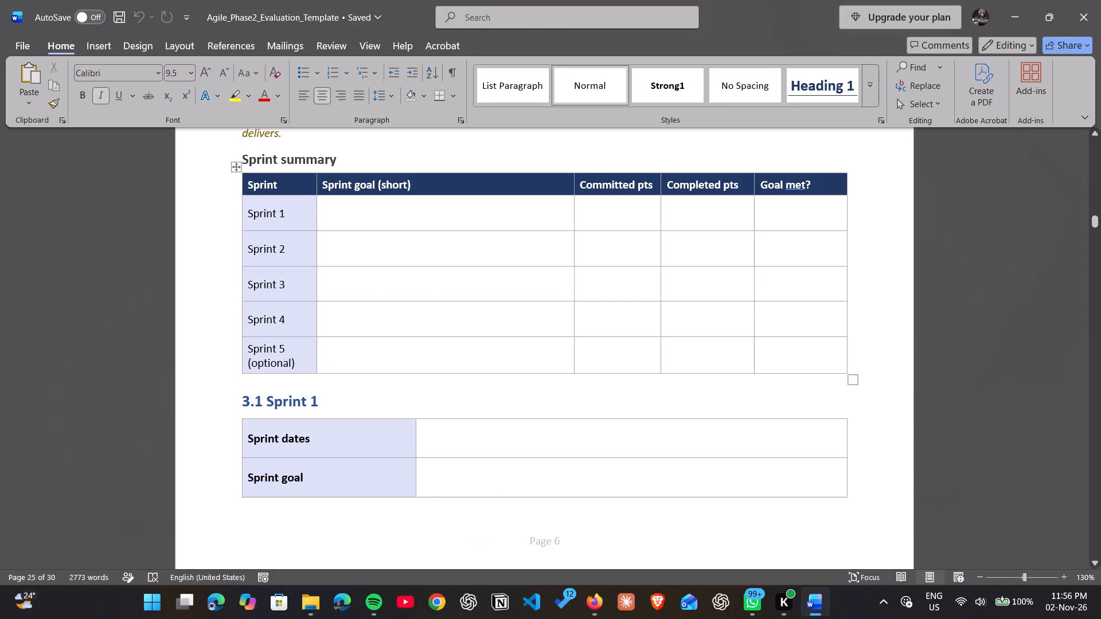
scroll(695, 360, "up", 9)
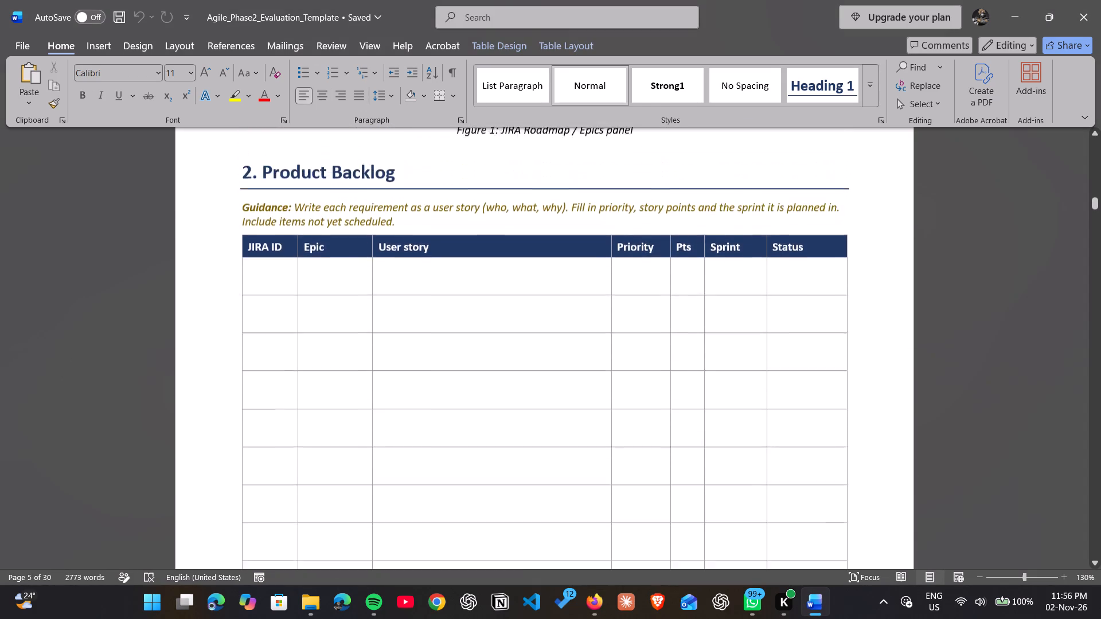
scroll(695, 360, "up", 1)
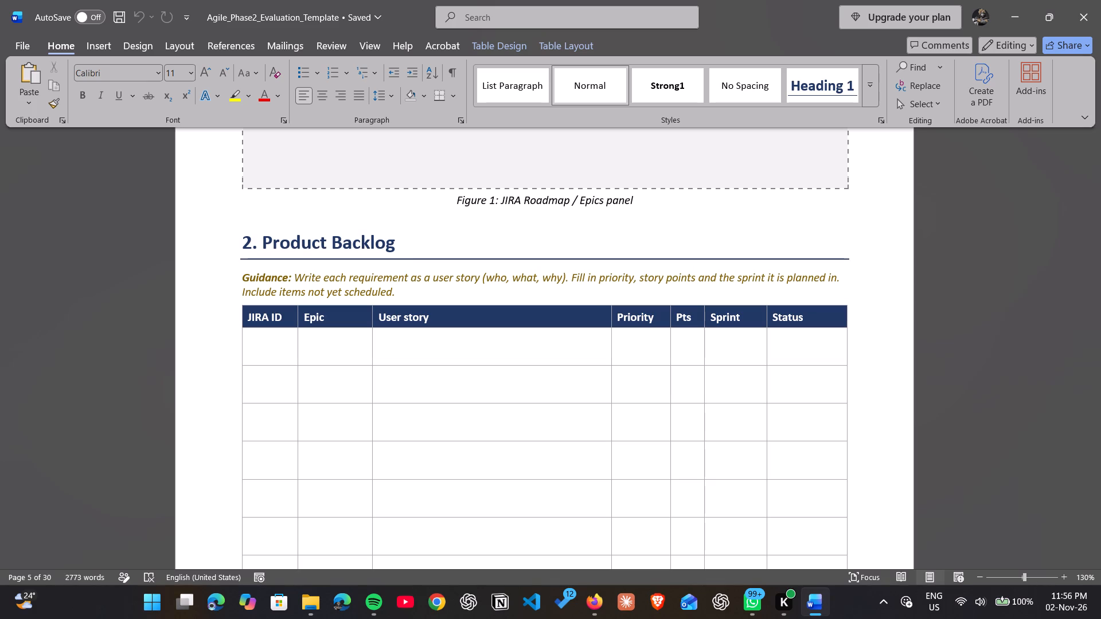
scroll(695, 360, "up", 10)
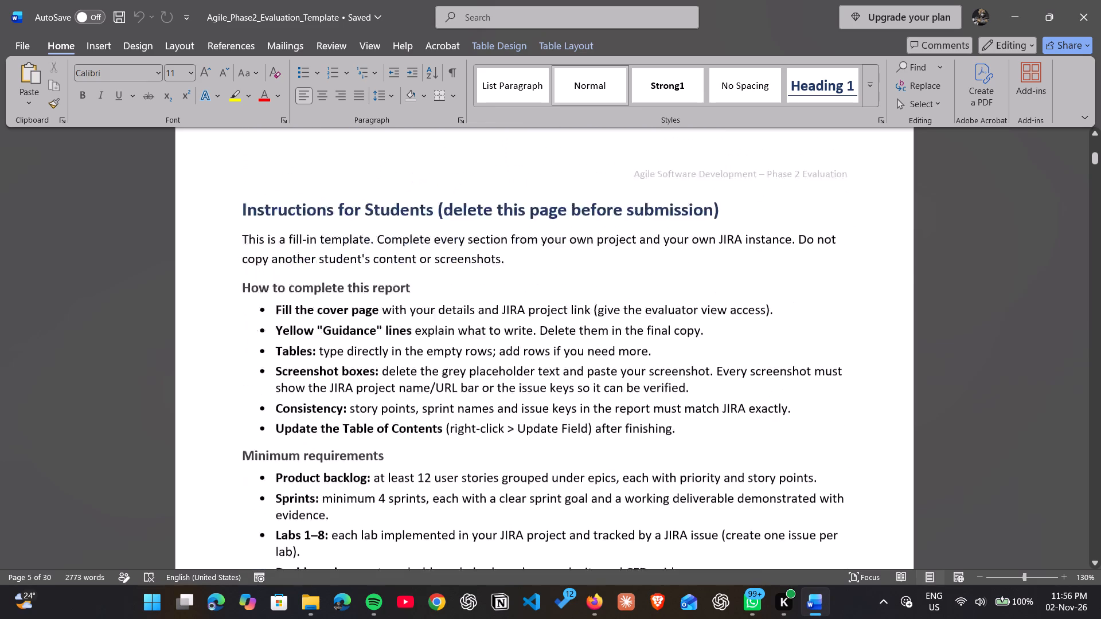
scroll(695, 360, "up", 1)
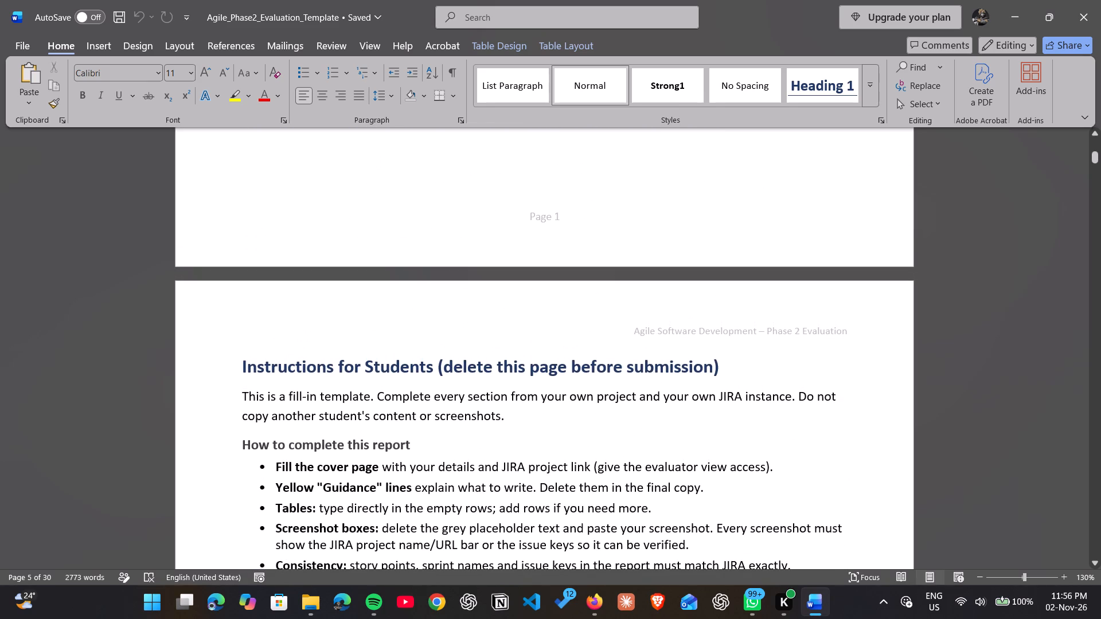
scroll(695, 360, "up", 2)
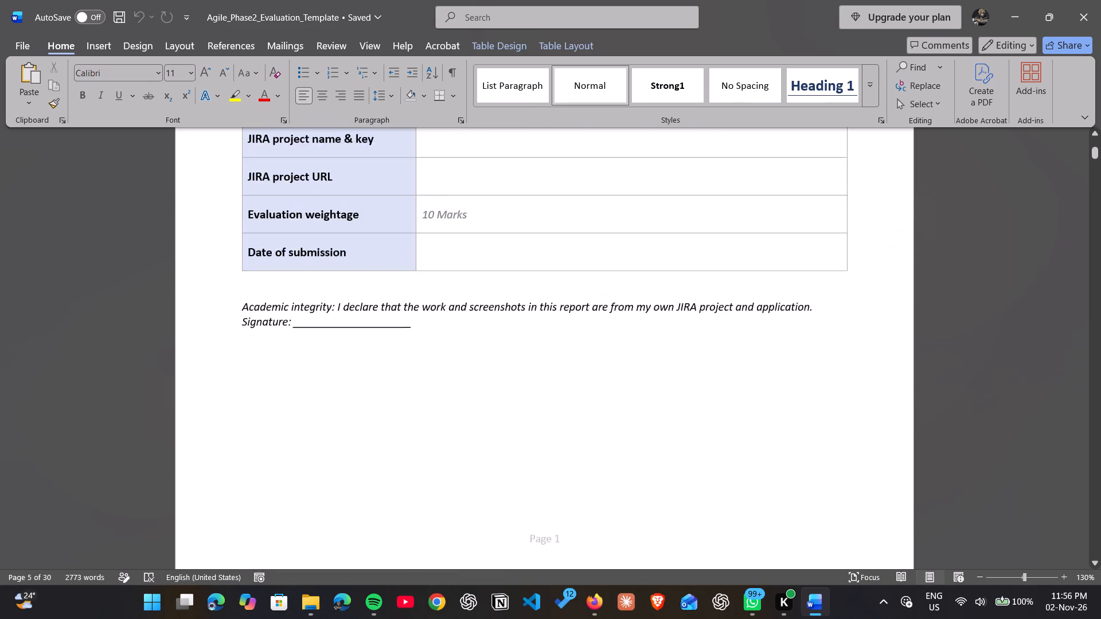
scroll(695, 360, "up", 3)
scroll(695, 360, "down", 2)
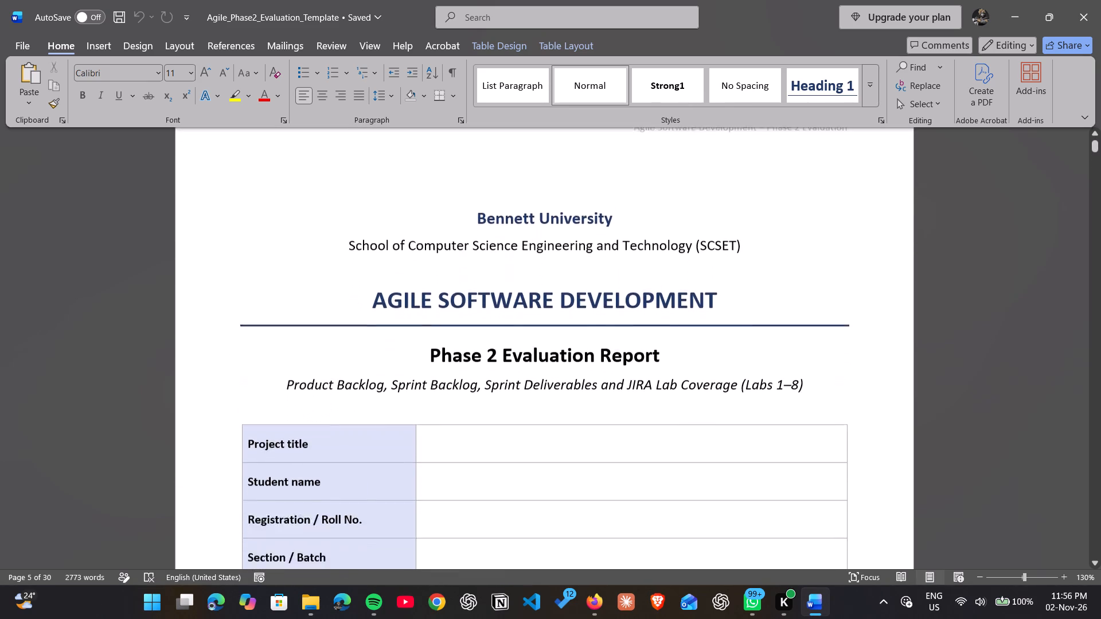
Review the cover page's empty fields from Project title down to the date of submission and academic integrity declaration.
scroll(695, 360, "down", 1)
left_click(584, 277)
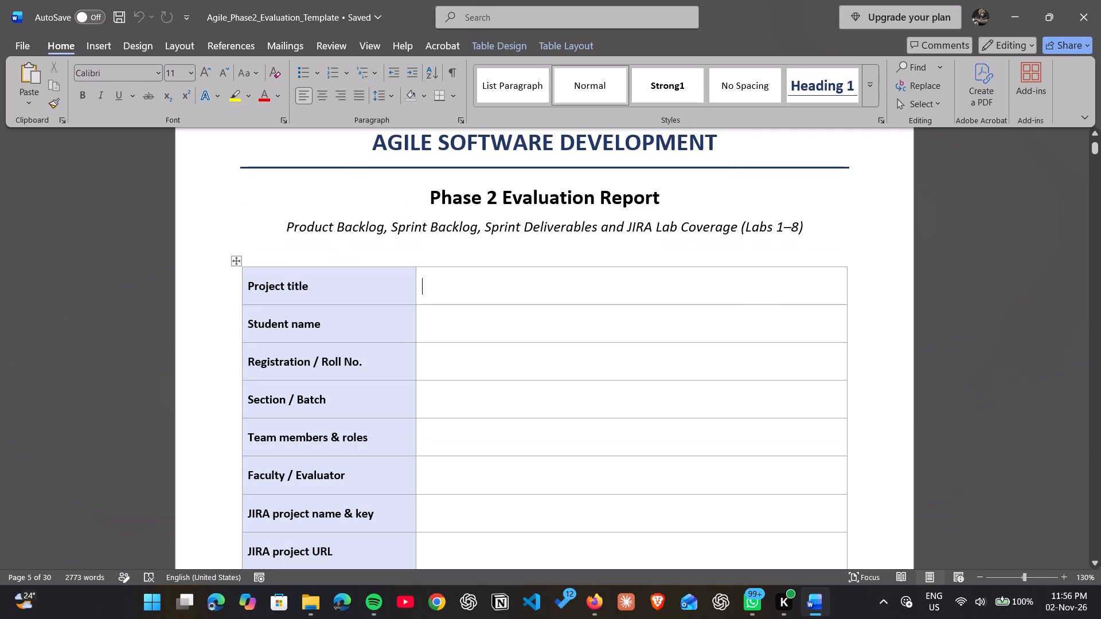
scroll(584, 277, "down", 1)
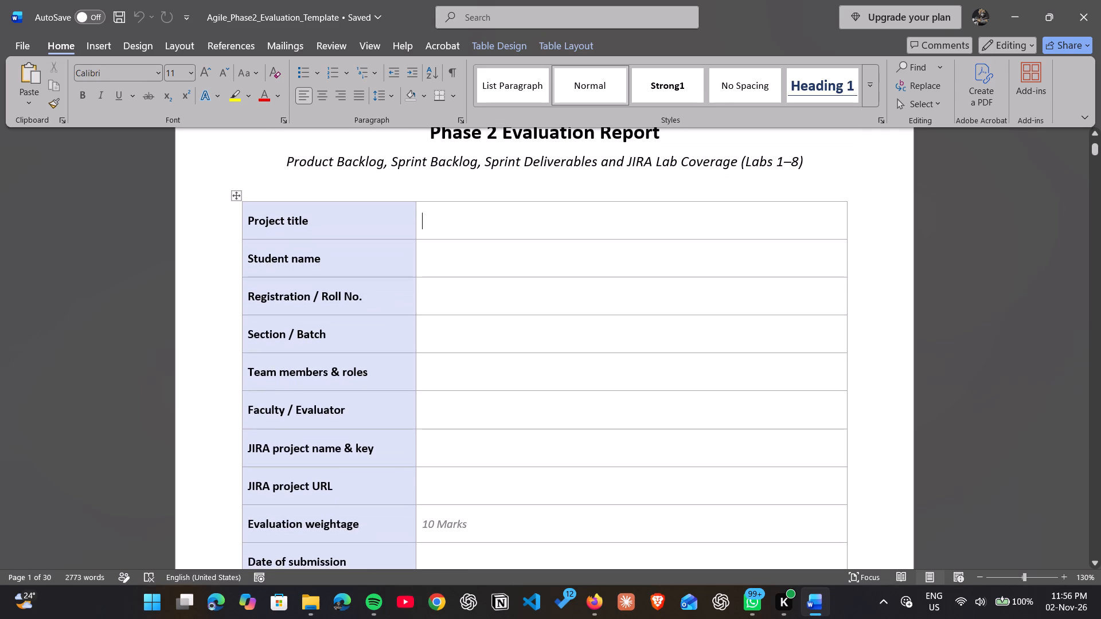
scroll(584, 277, "down", 3)
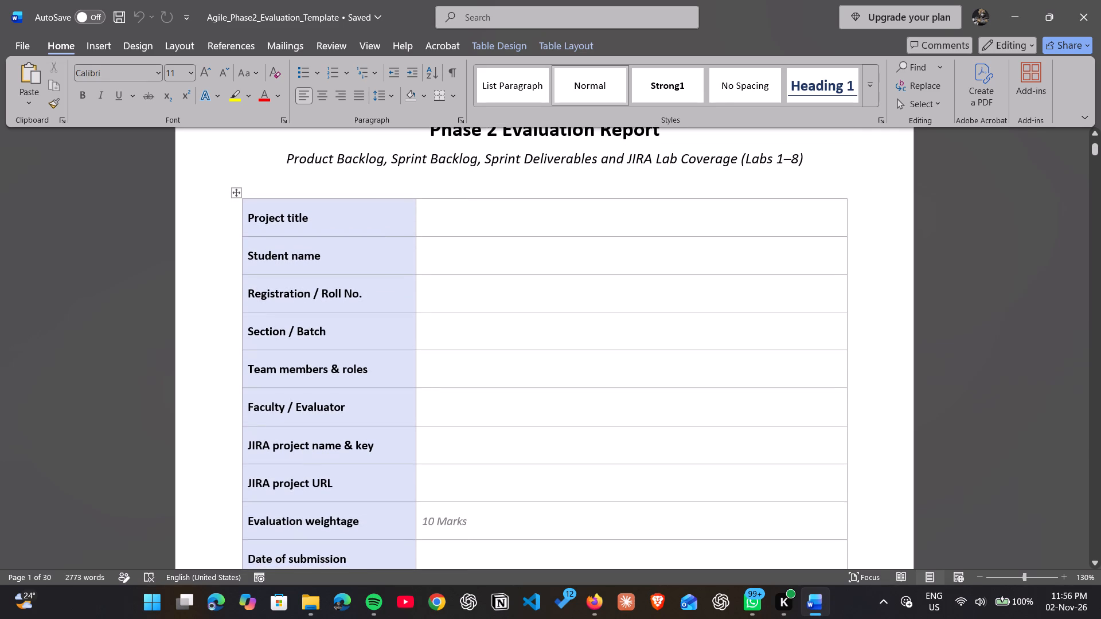
left_click(522, 364)
scroll(522, 364, "down", 1)
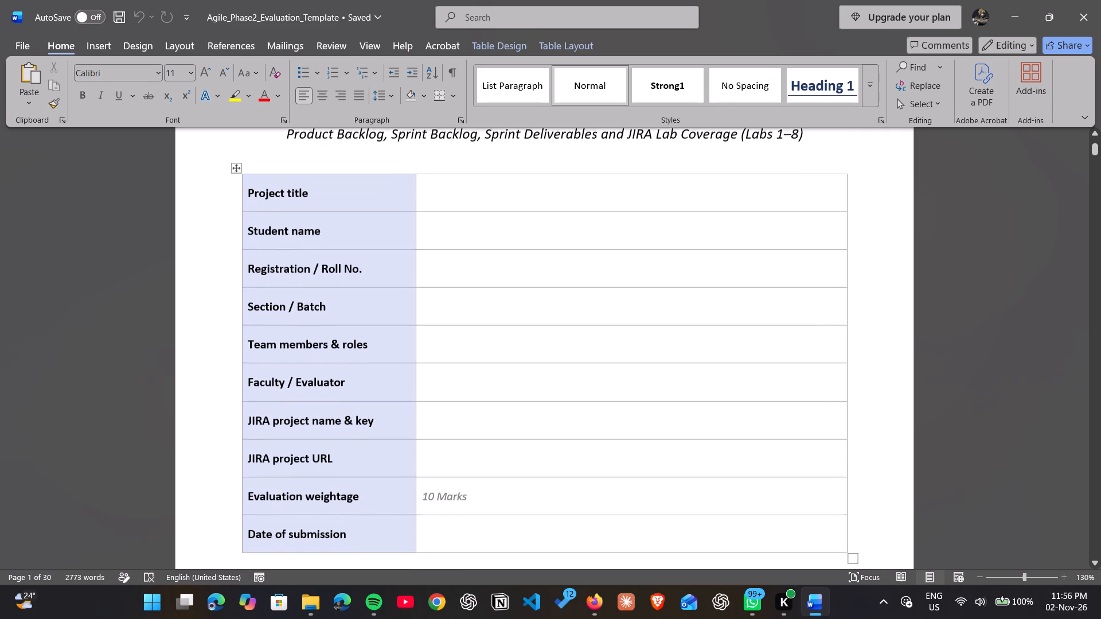
scroll(522, 364, "down", 1)
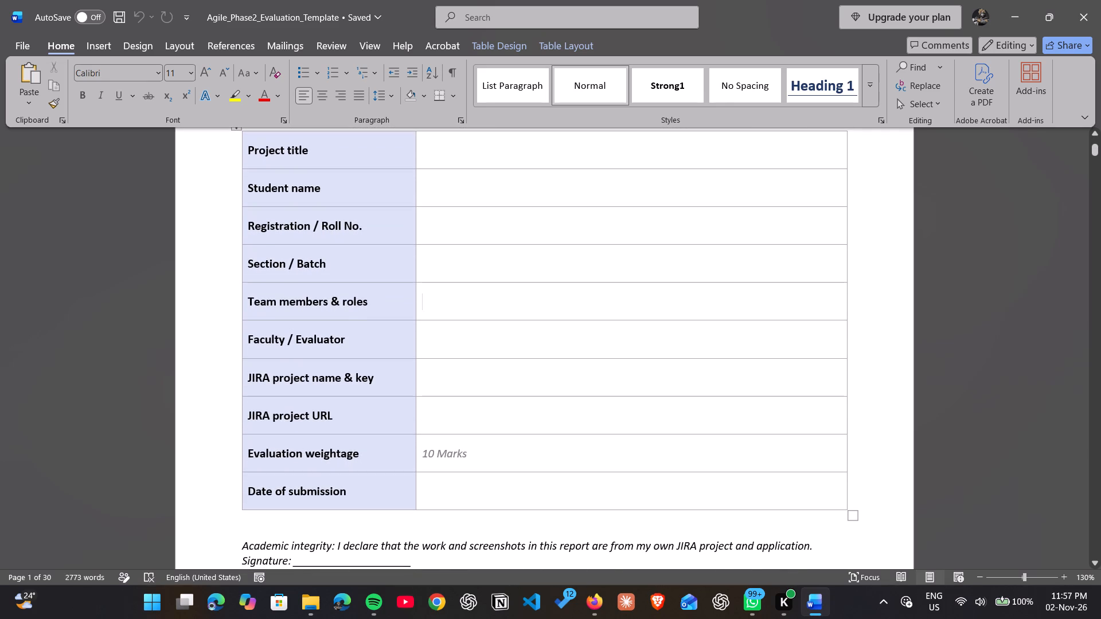
scroll(529, 506, "down", 3)
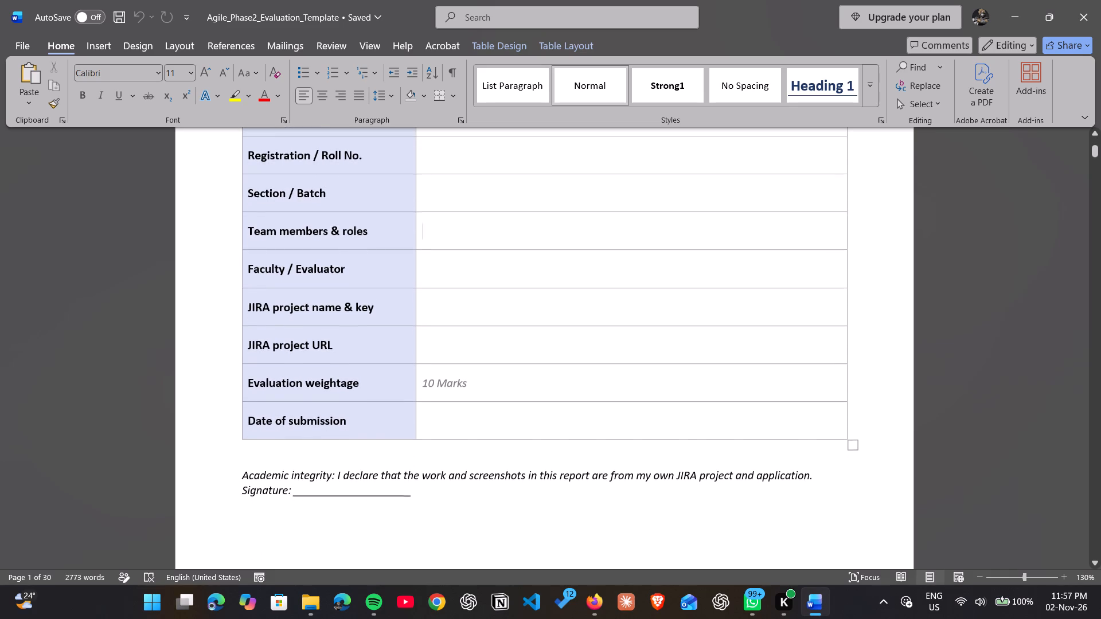
Enter 03/11/2026 as the date of submission in the cover page table.
scroll(529, 506, "down", 1)
left_click(568, 323)
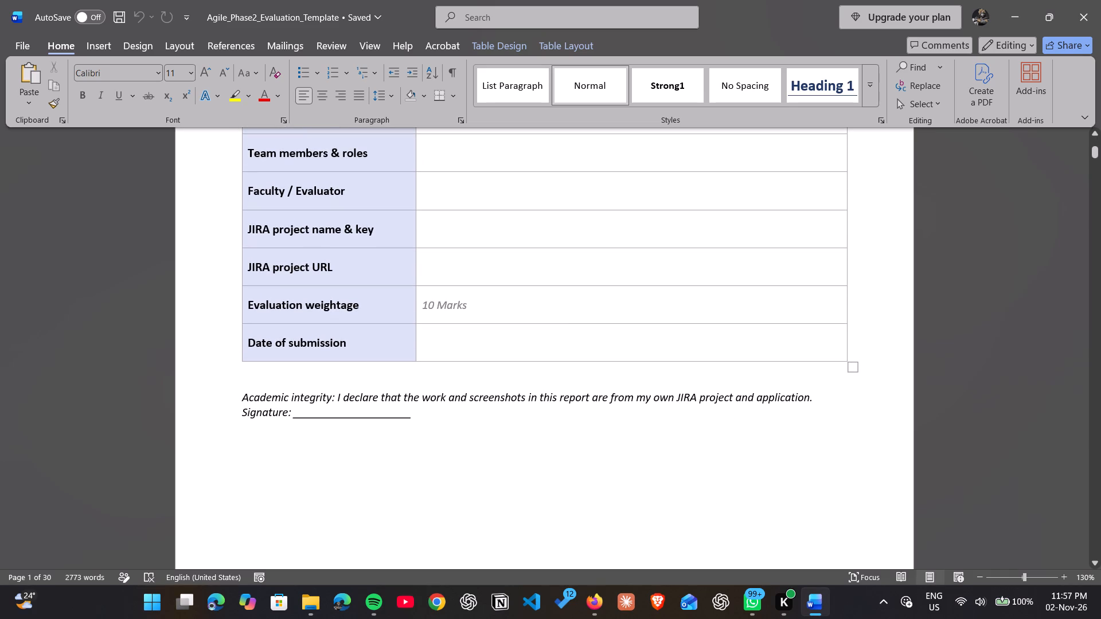
left_click(560, 333)
type("03")
key("slash")
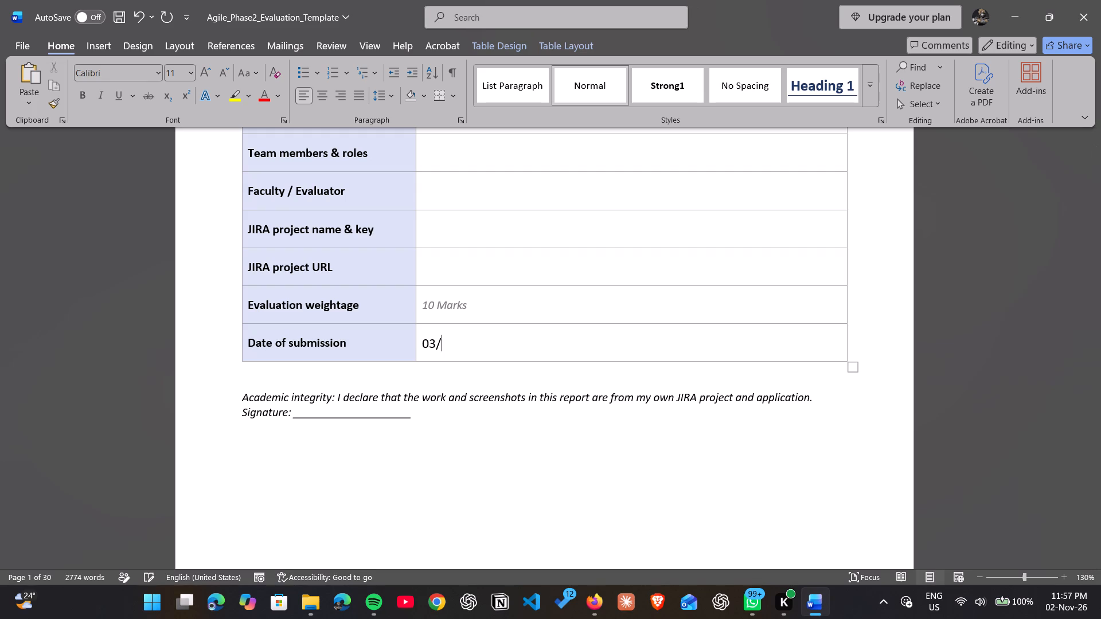
type("11")
type("/2026")
Fill in the cover page's JIRA project name & key as "Flurit & FLU", copying the project name from Jira.
scroll(555, 352, "up", 1)
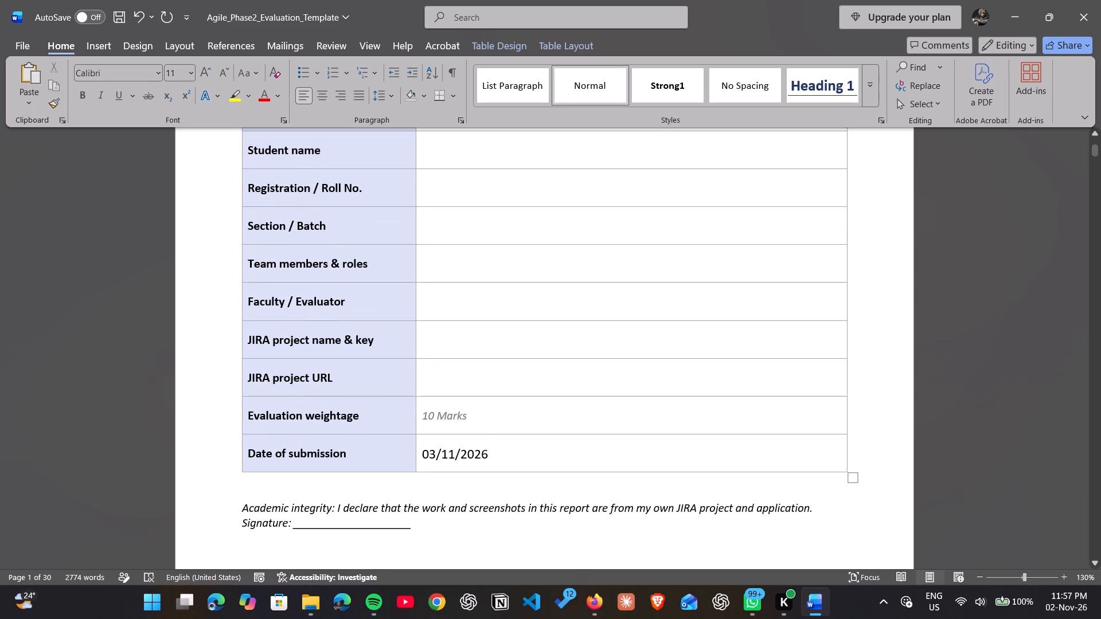
left_click(445, 335)
key("alt+Tab")
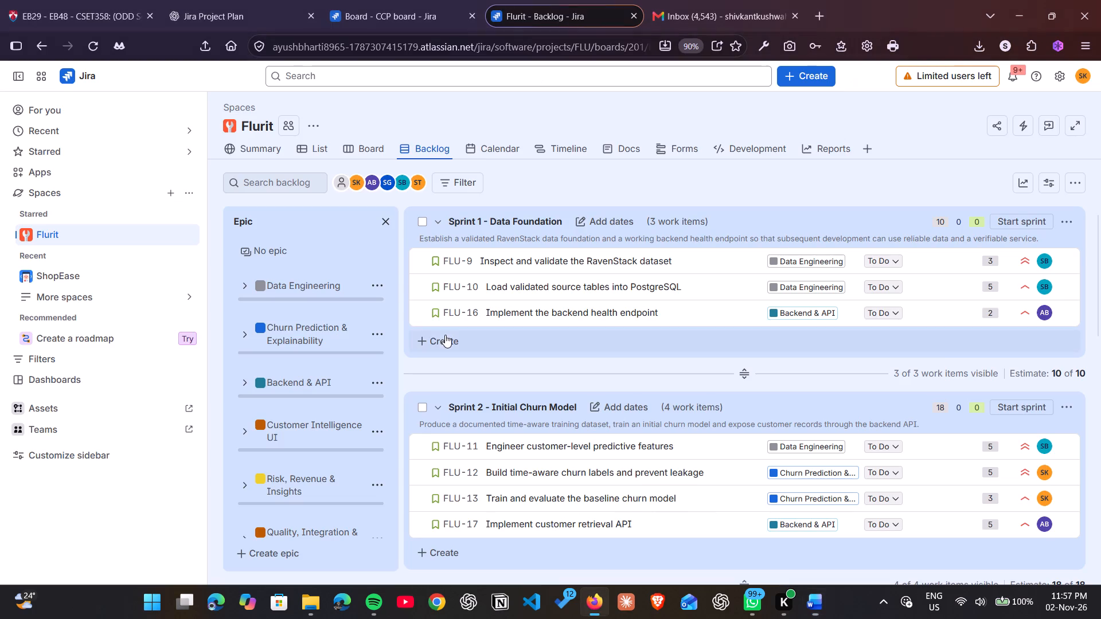
double_click(251, 120)
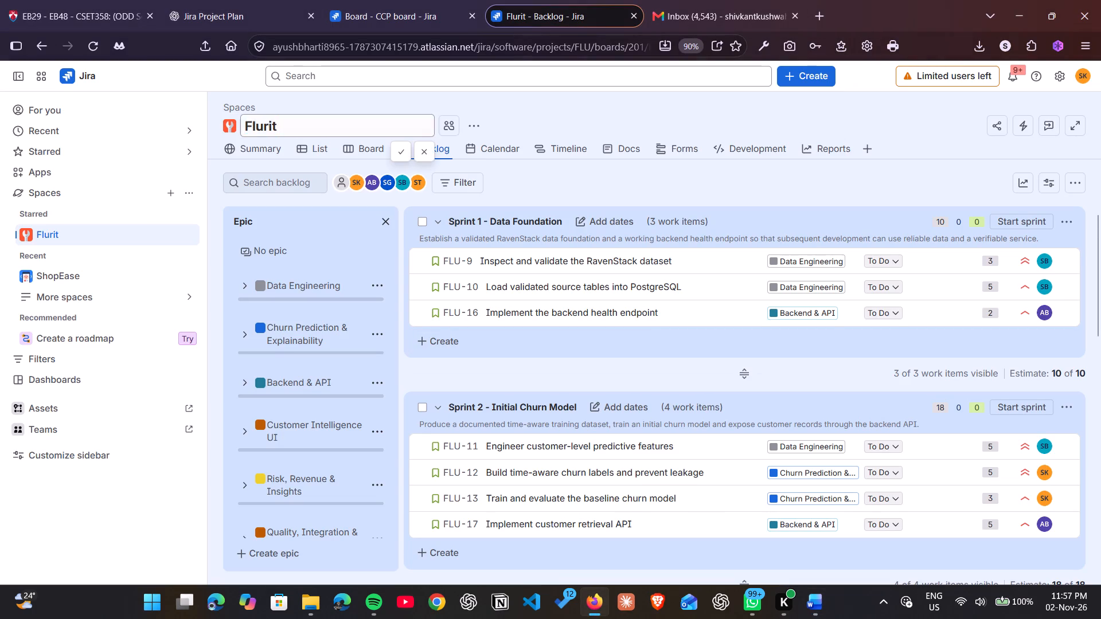
key("ctrl+c")
key("alt+Tab")
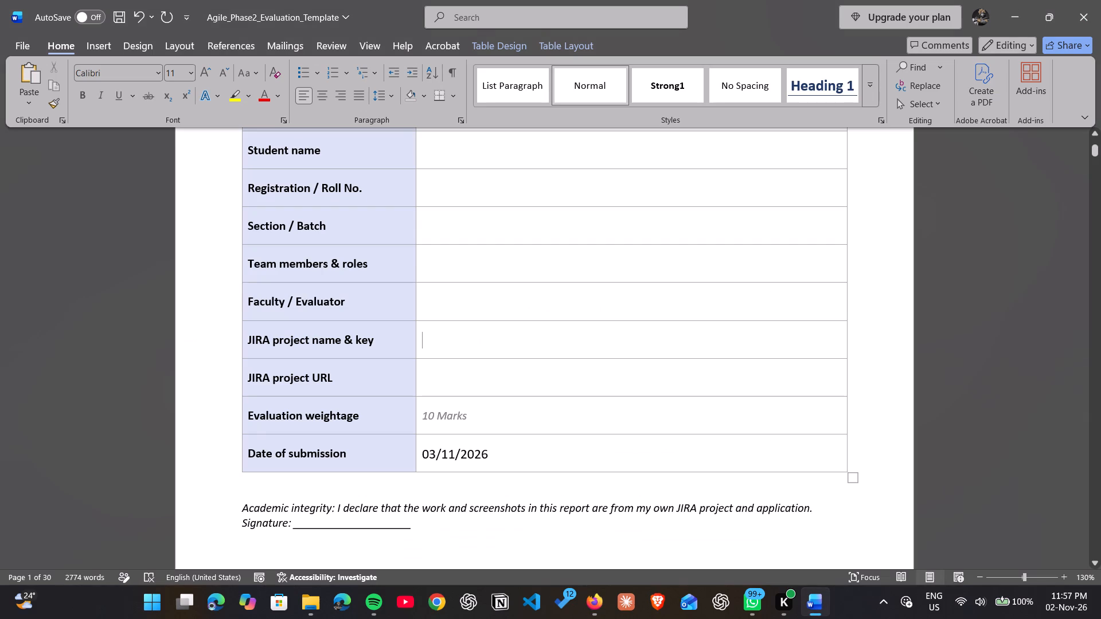
key("ctrl+v")
key("space")
type("&")
key("space")
key("alt+Tab")
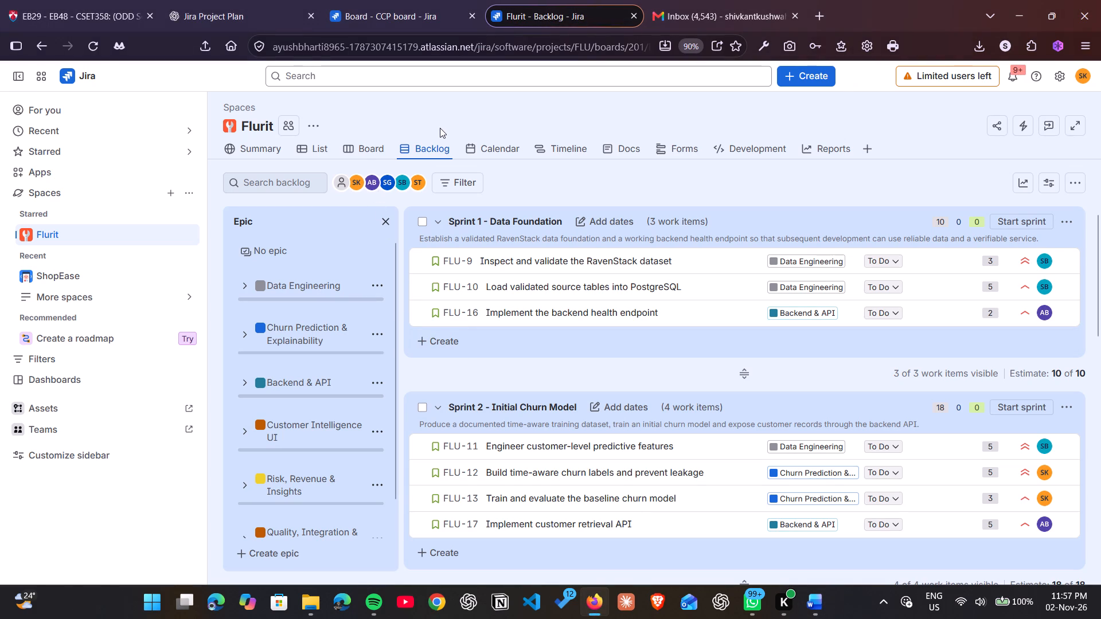
key("alt+Tab")
type("FLU")
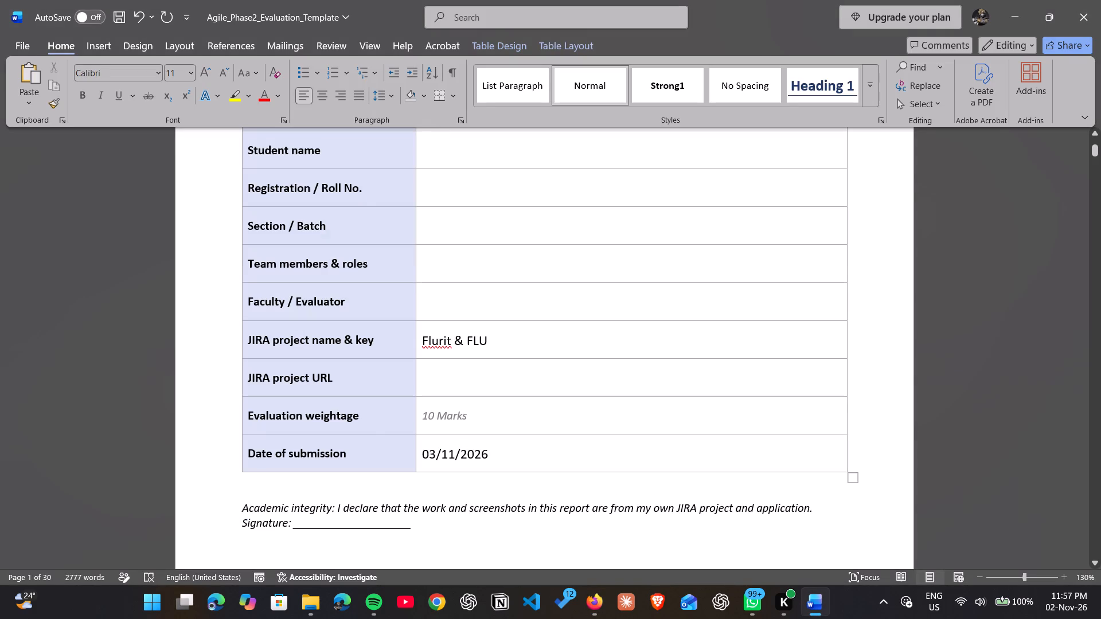
Place the cursor in the cover page's JIRA project URL field, switch to Jira and copy the Flurit backlog's web address.
left_click(454, 380)
key("alt+Tab")
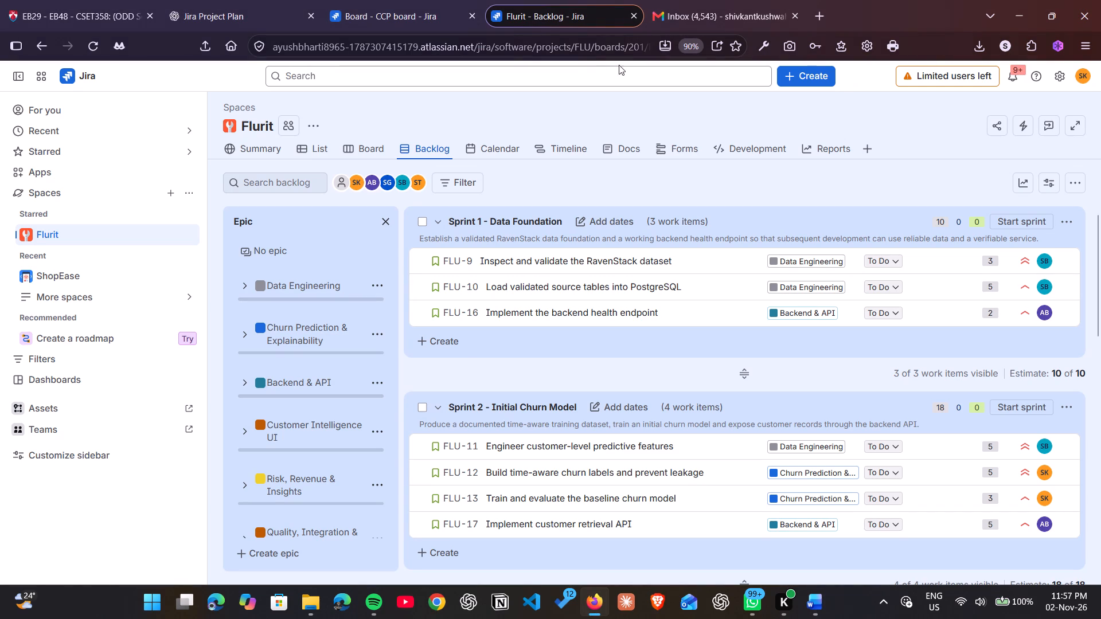
left_click(571, 53)
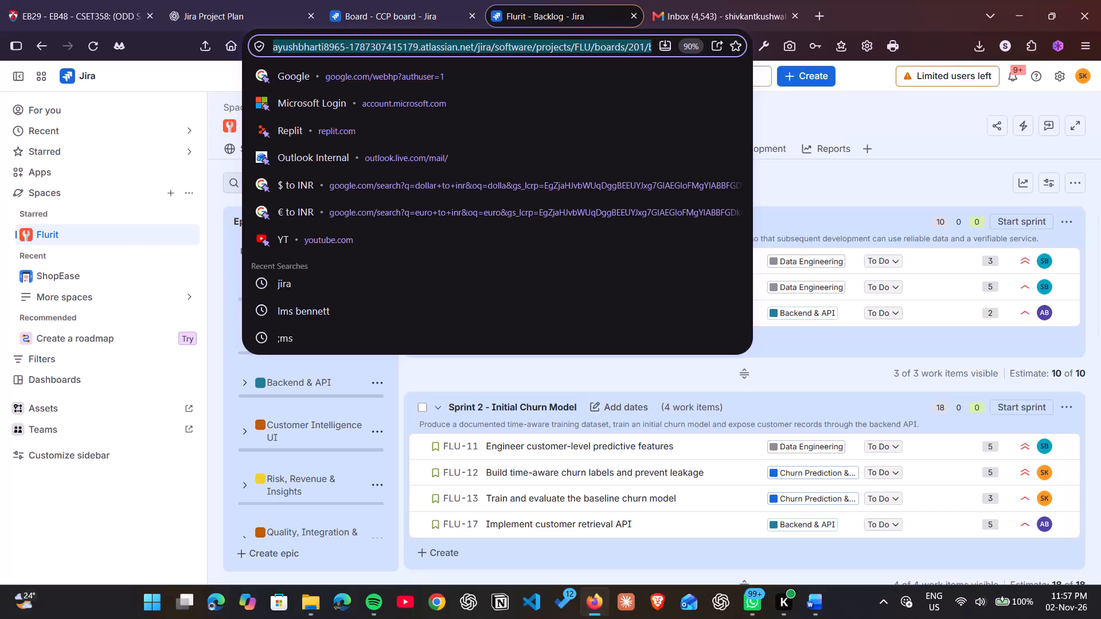
key("ctrl+c")
left_click(889, 121)
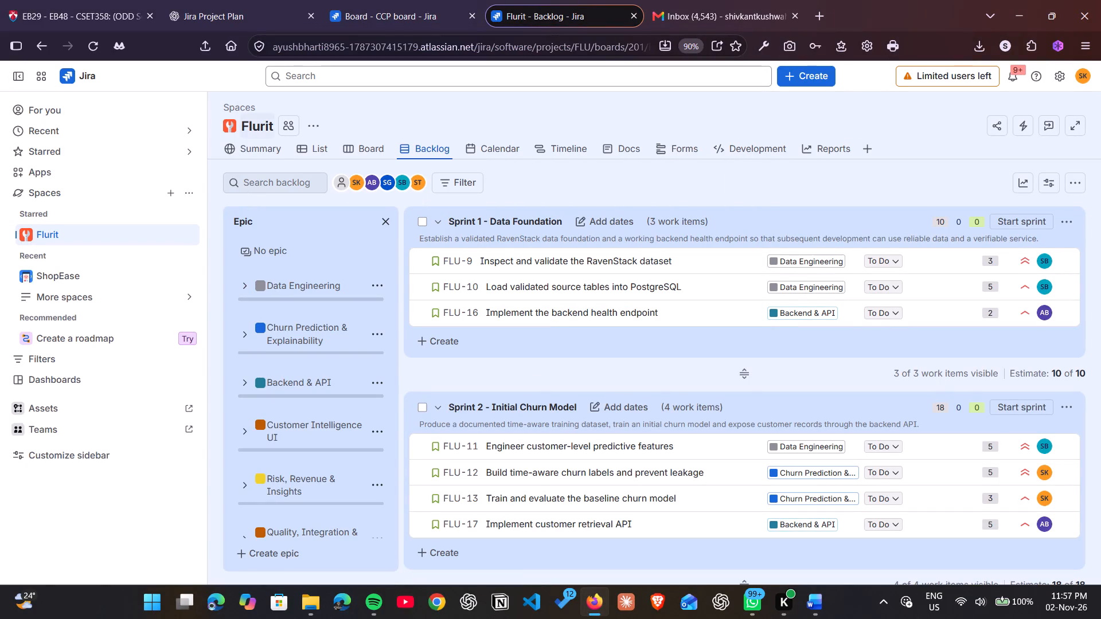
Open Flurit's space settings, examine the space details and their additional options, and go back to the backlog.
left_click(311, 119)
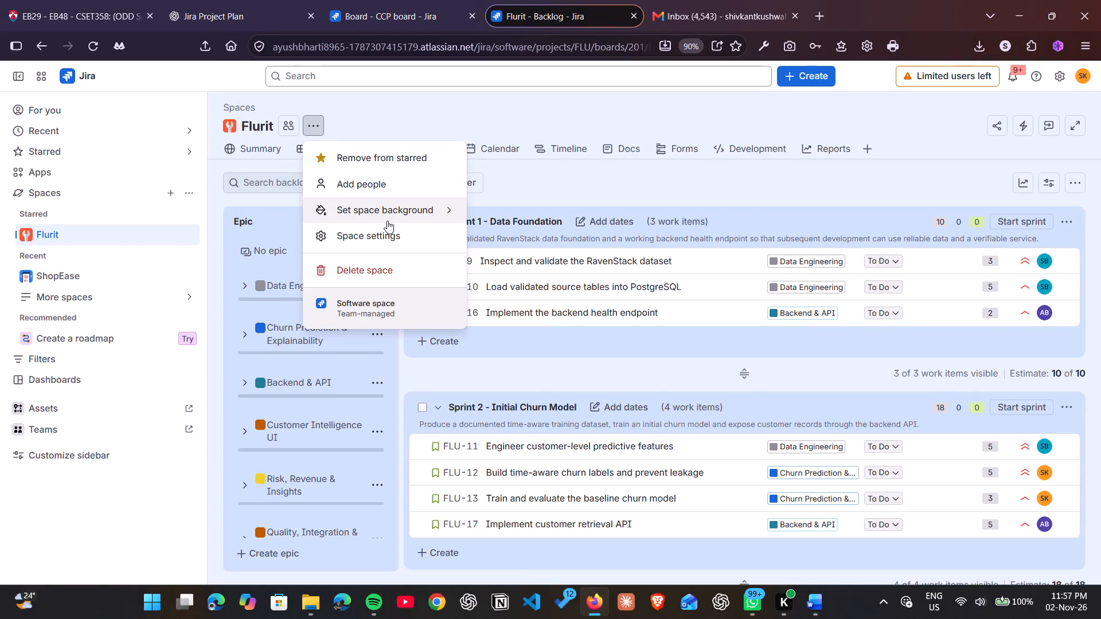
left_click(411, 242)
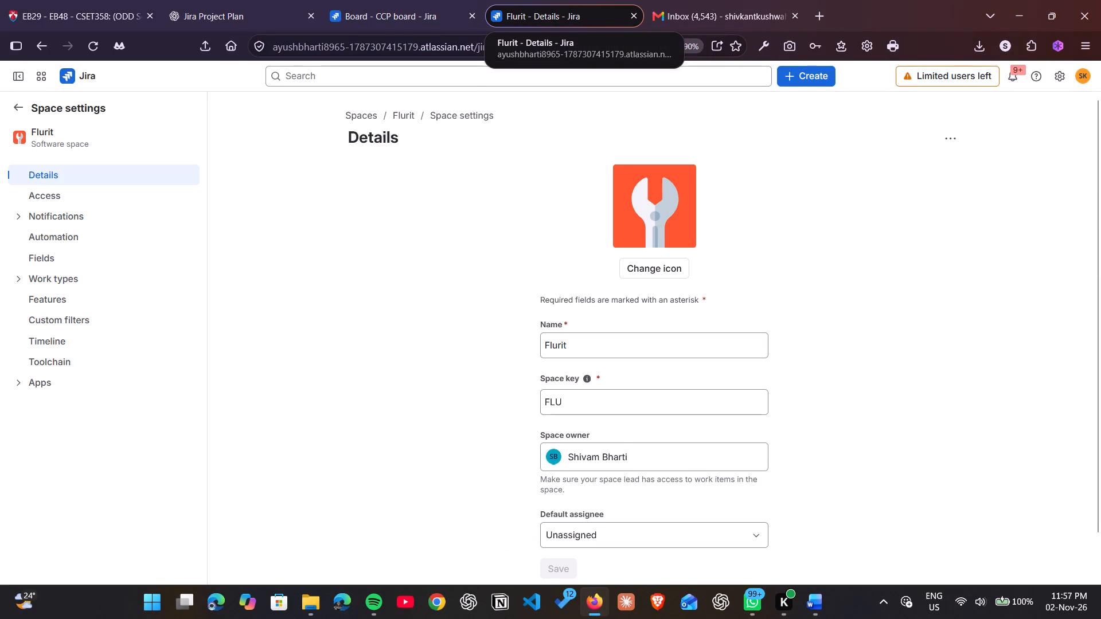
scroll(571, 135, "down", 4)
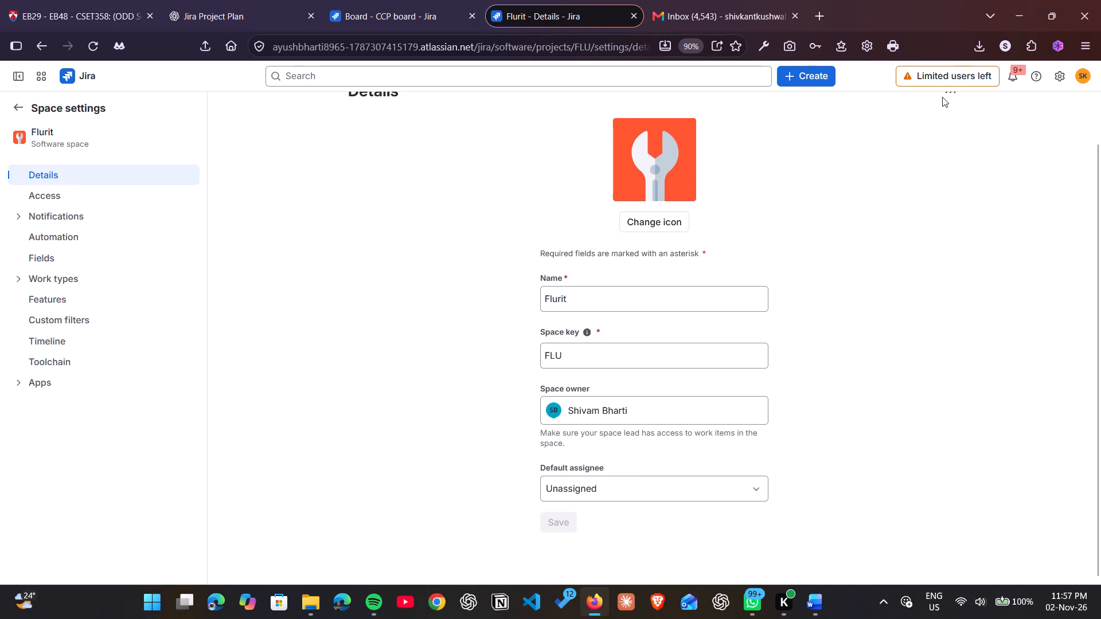
scroll(943, 120, "up", 1)
left_click(958, 136)
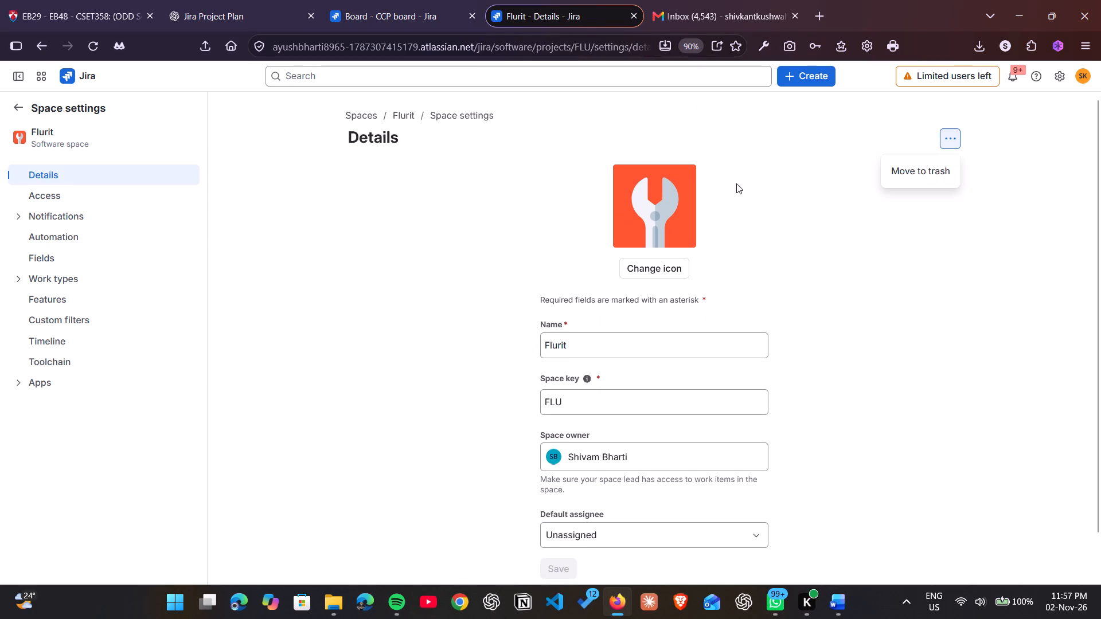
left_click(736, 183)
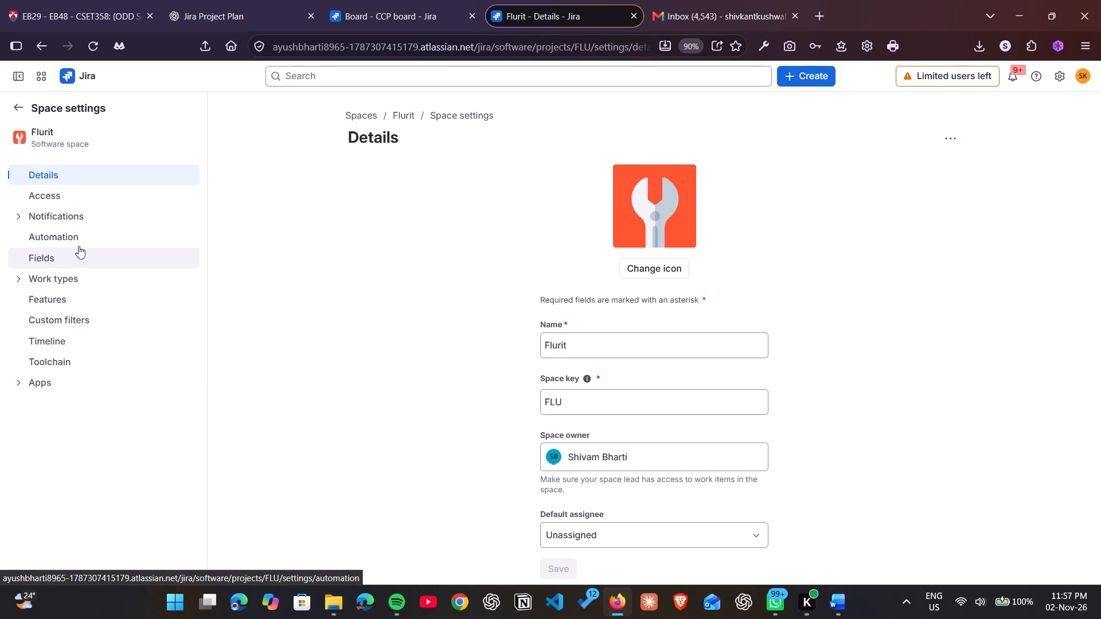
left_click(18, 107)
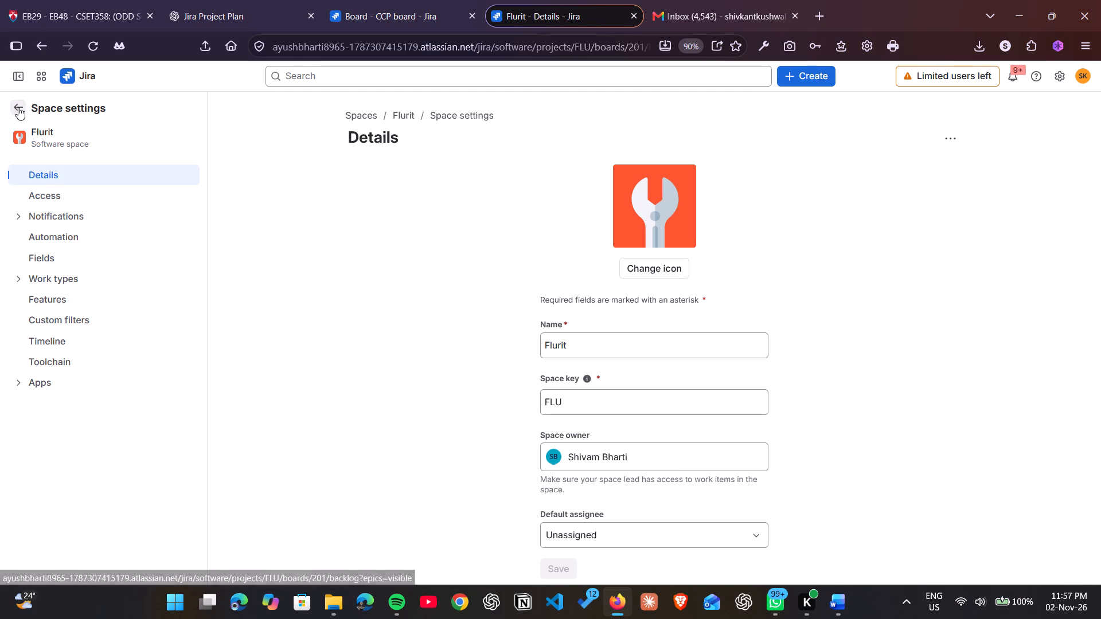
Copy the Flurit backlog's web address from Jira and paste it into the Word cover page's JIRA project URL field.
key("alt+Tab")
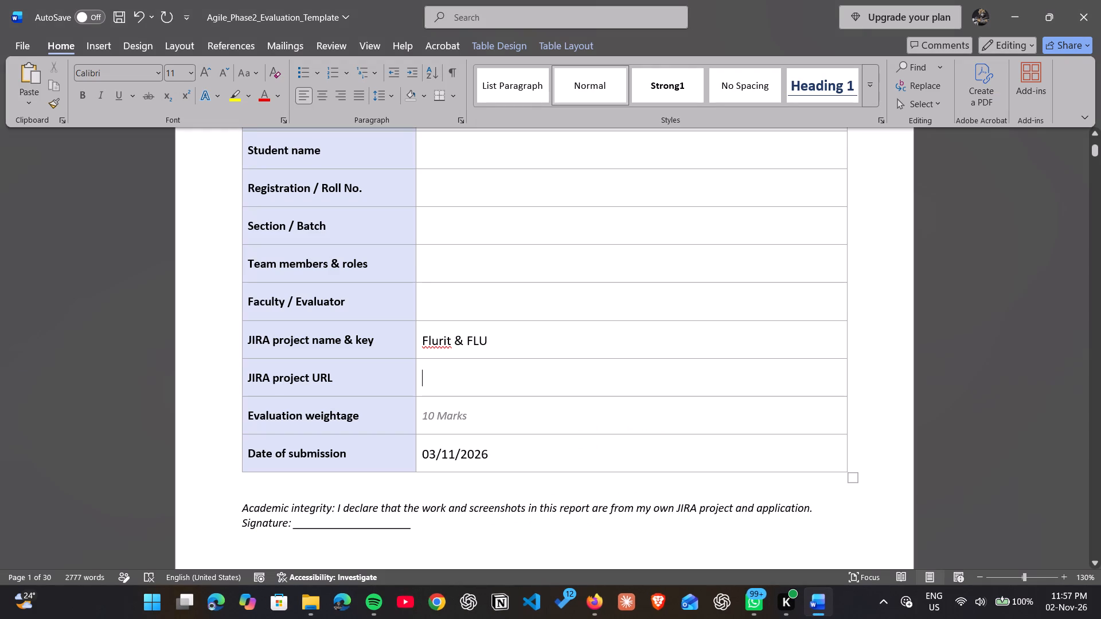
key("alt+Tab")
left_click(572, 48)
key("ctrl+c")
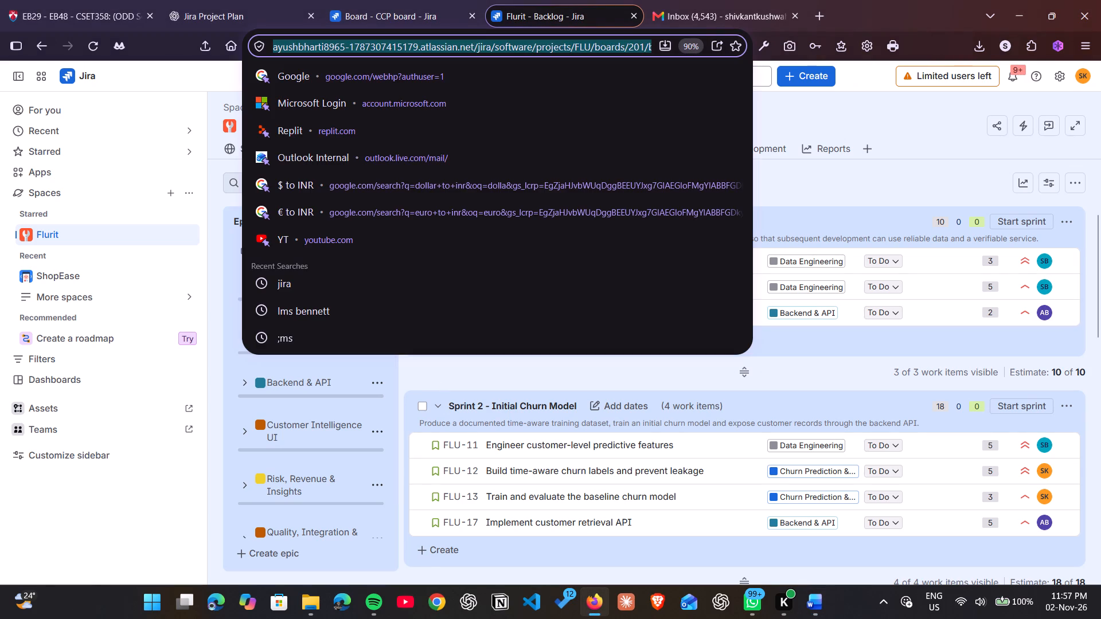
key("alt+Tab")
key("ctrl+v")
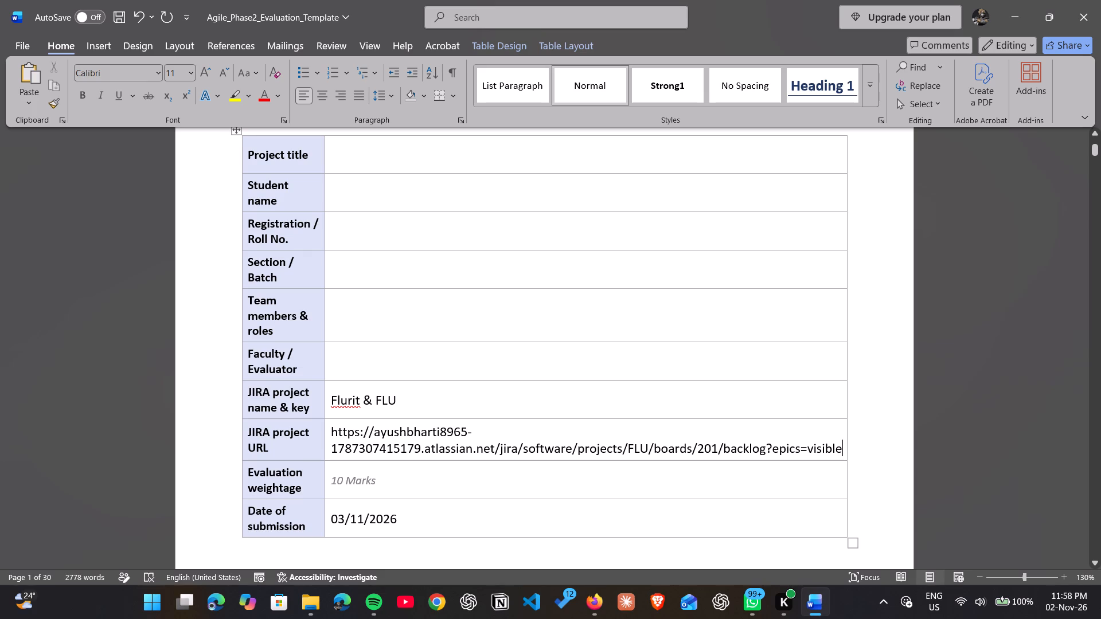
Enter the evaluator's name with the title "Dr." in the cover page's Faculty / Evaluator field.
scroll(406, 507, "up", 1)
left_click(366, 426)
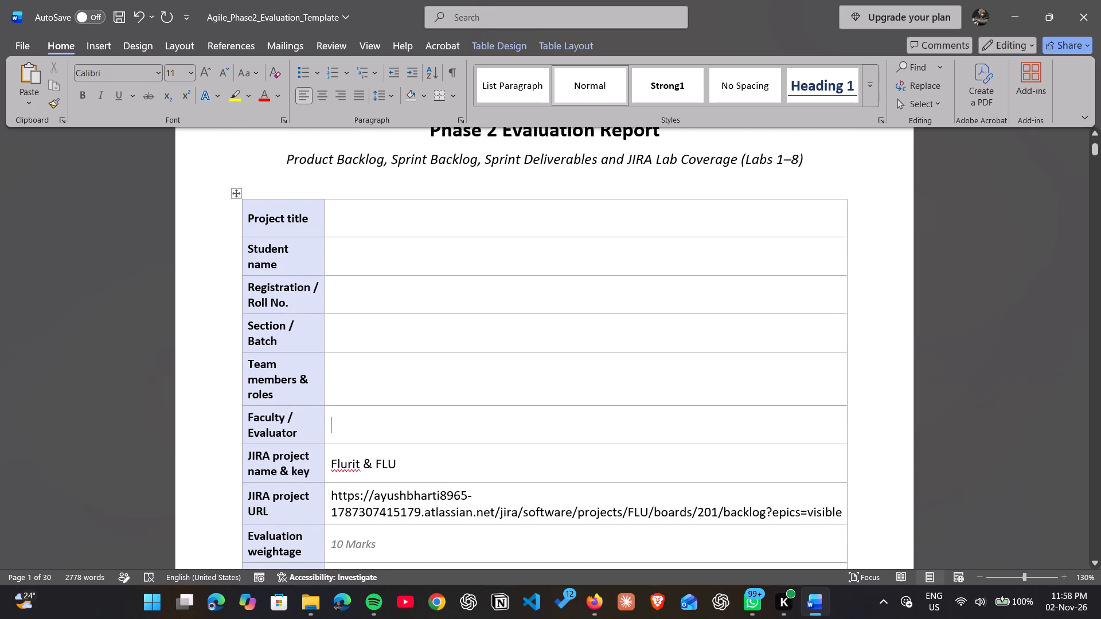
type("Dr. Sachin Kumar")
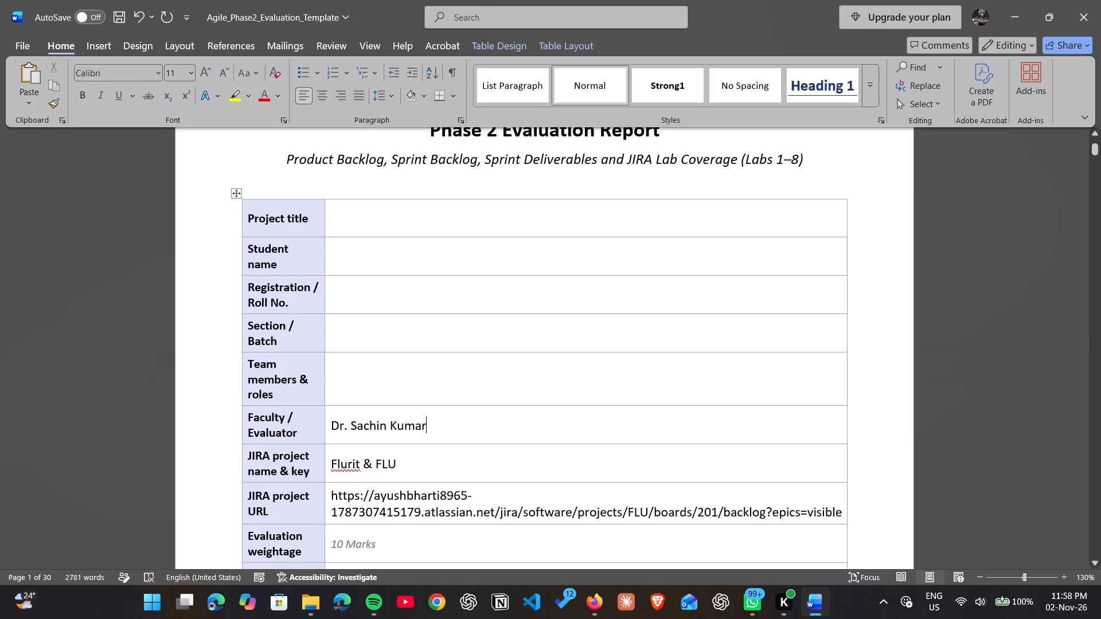
Place the cursor in the cover page's Team members & roles field, switch to Firefox and open a new browser tab.
left_click(397, 386)
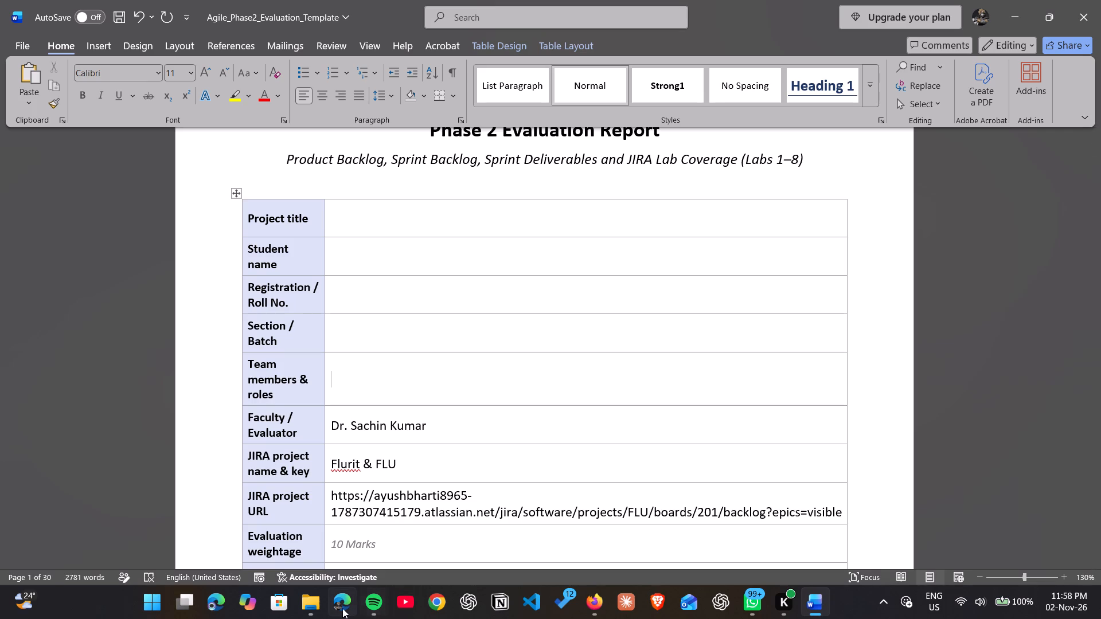
left_click(337, 606)
left_click(1100, 0)
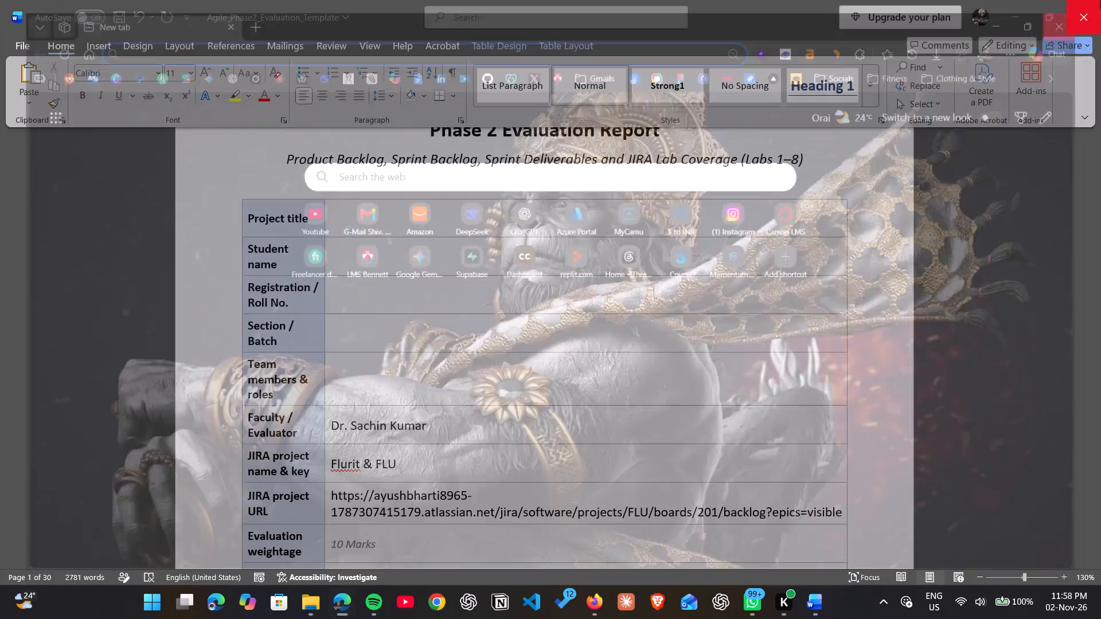
left_click(600, 589)
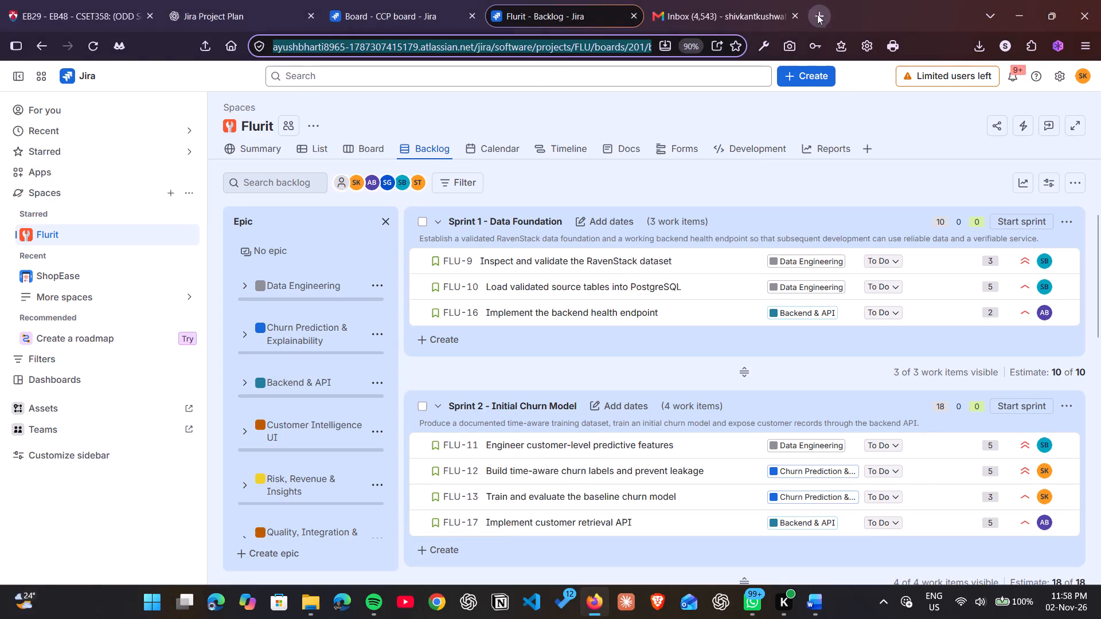
left_click(814, 14)
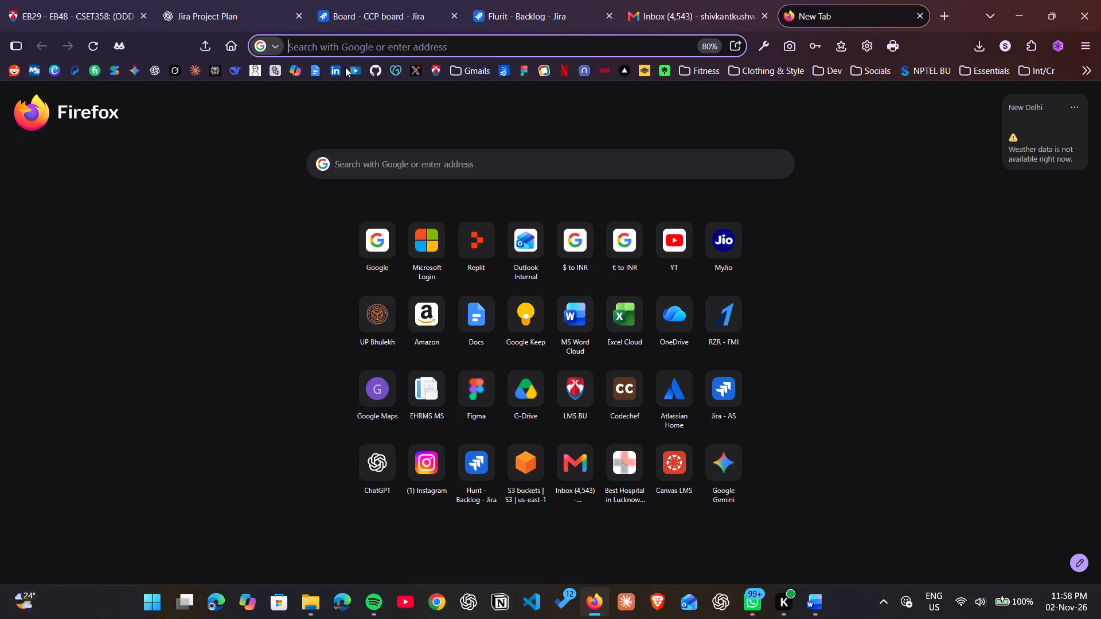
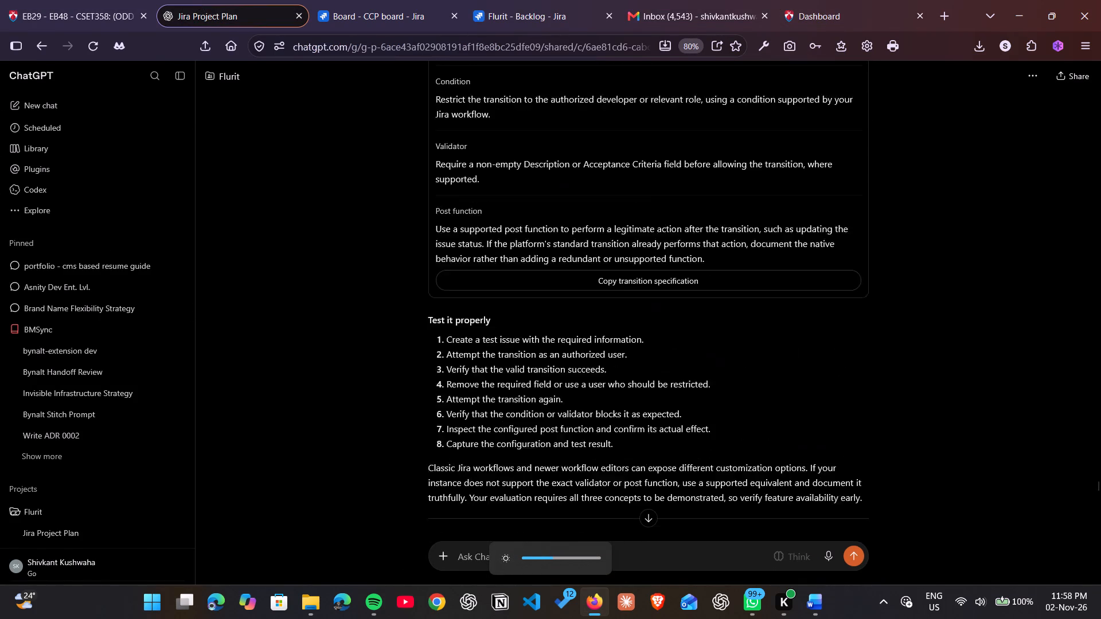
Look back through the Jira Project Plan chat, from the workflow transition and filter guidance to the beginning of the Flurit Jira Setup Pack.
scroll(409, 269, "up", 12)
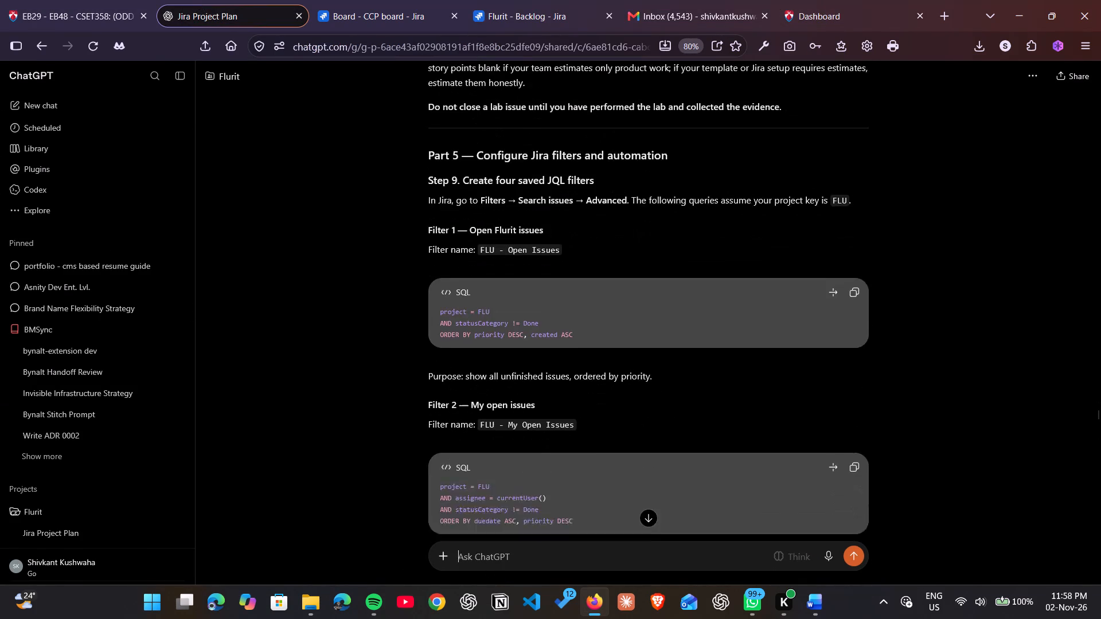
scroll(409, 269, "up", 11)
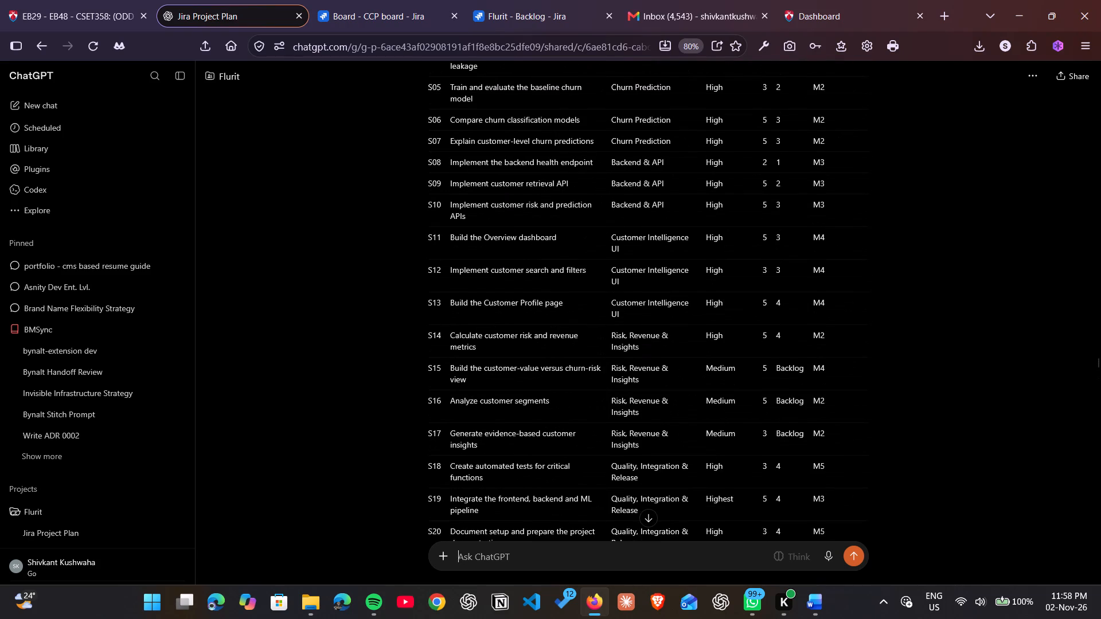
scroll(409, 269, "up", 4)
scroll(504, 103, "up", 2)
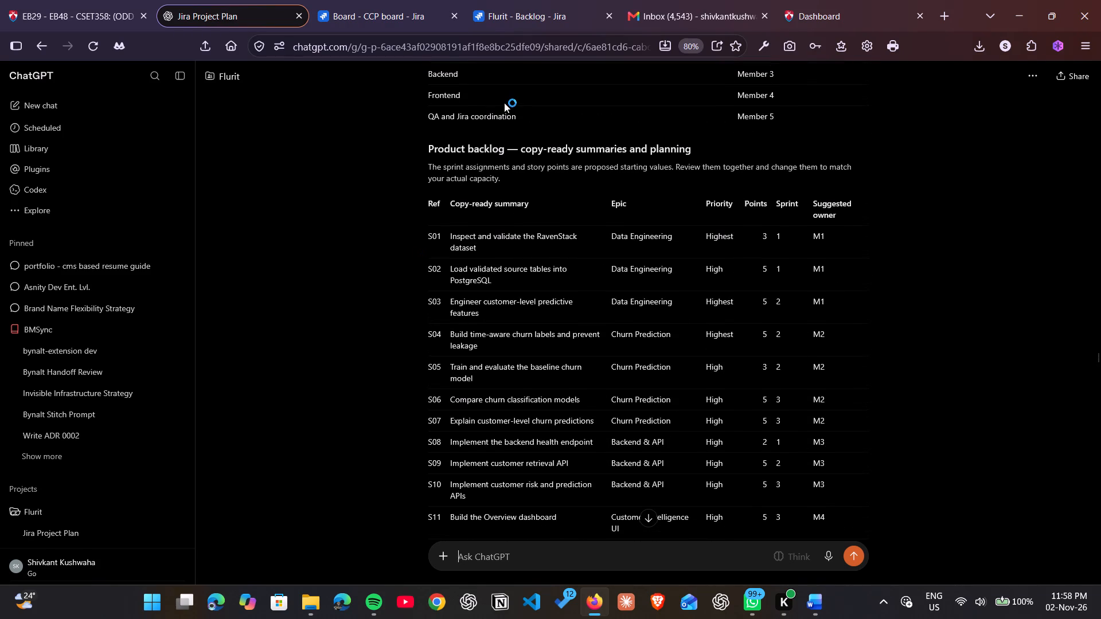
scroll(504, 103, "up", 12)
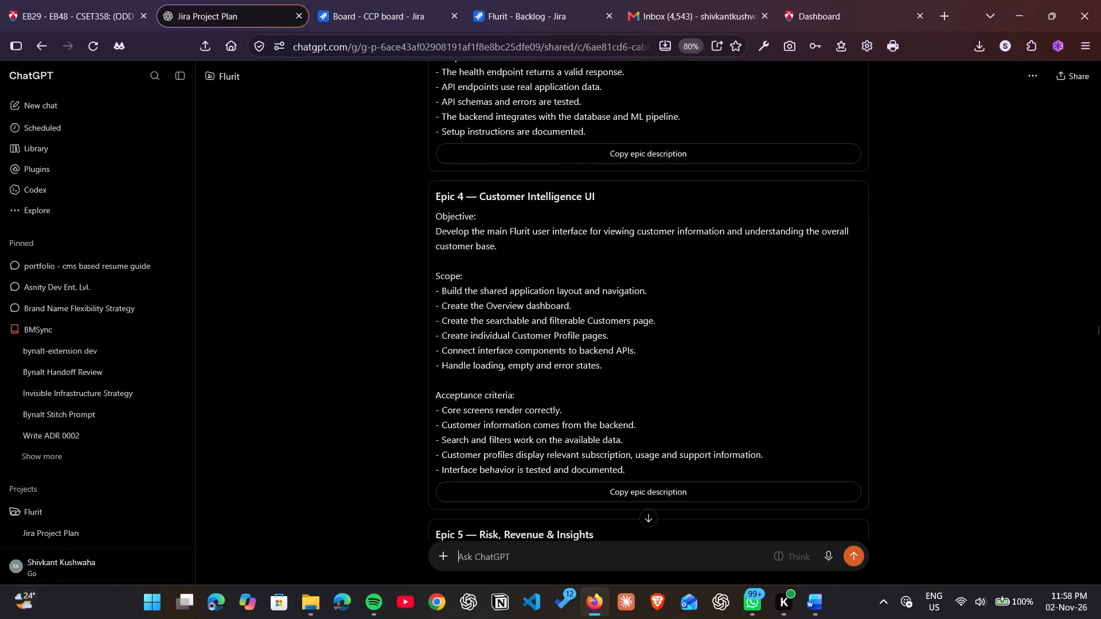
scroll(504, 103, "up", 4)
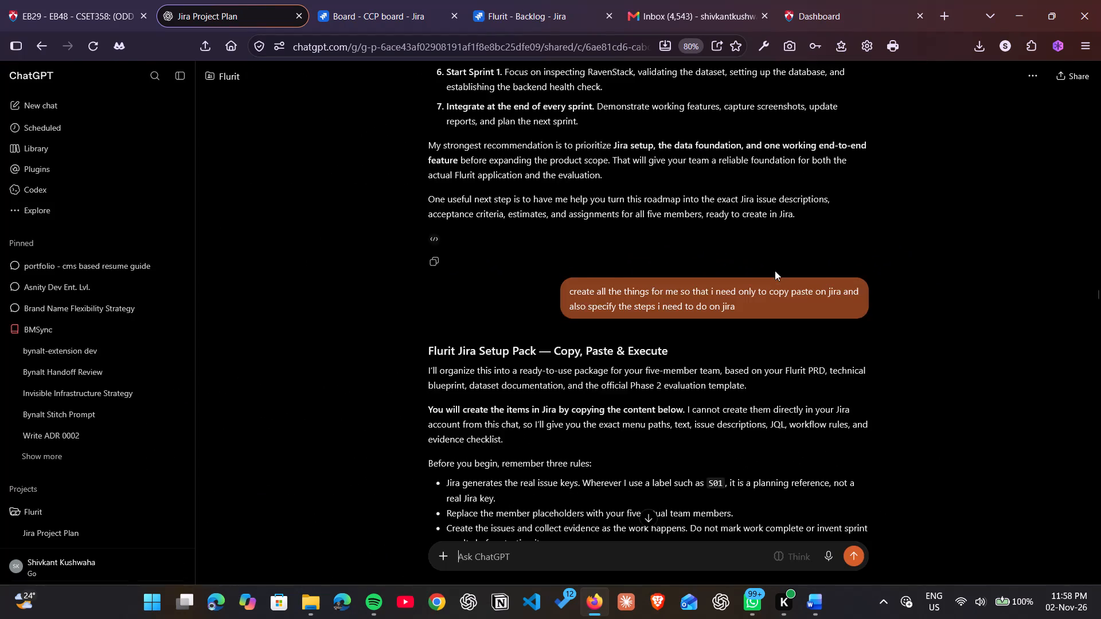
Read through ChatGPT's Flurit Jira setup pack, covering project creation, the team labels and the epic content.
scroll(775, 271, "down", 6)
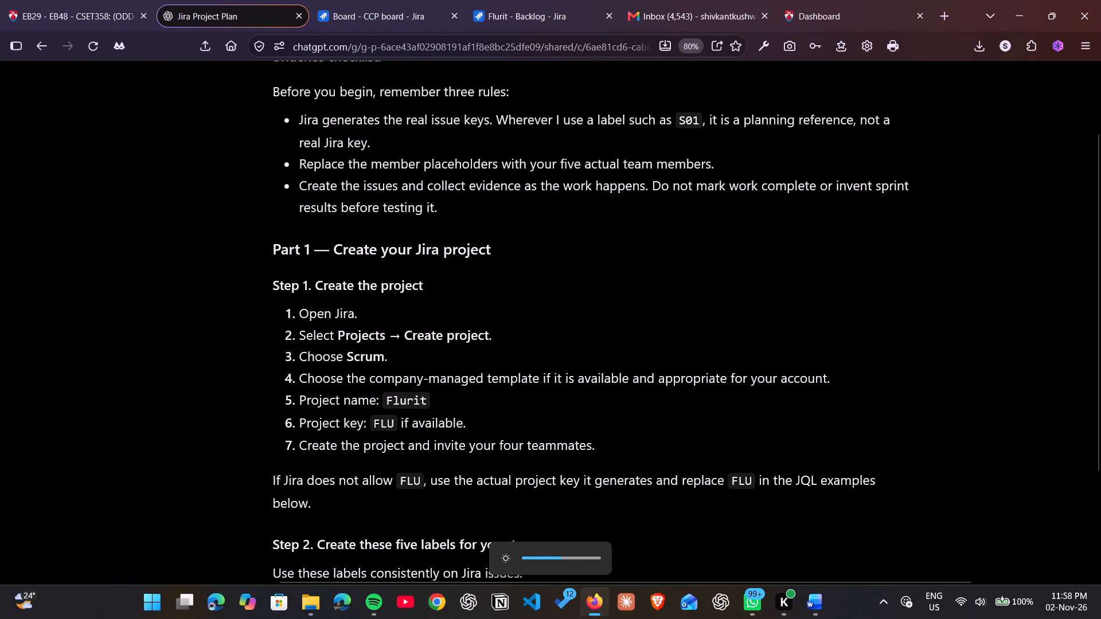
scroll(775, 271, "down", 2)
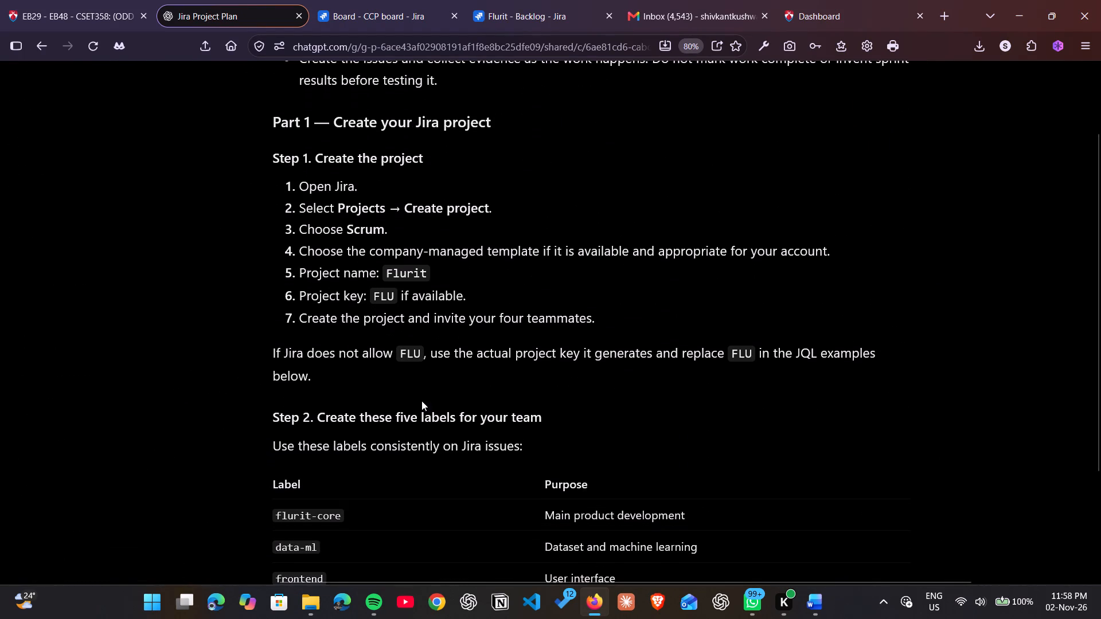
scroll(419, 339, "down", 6)
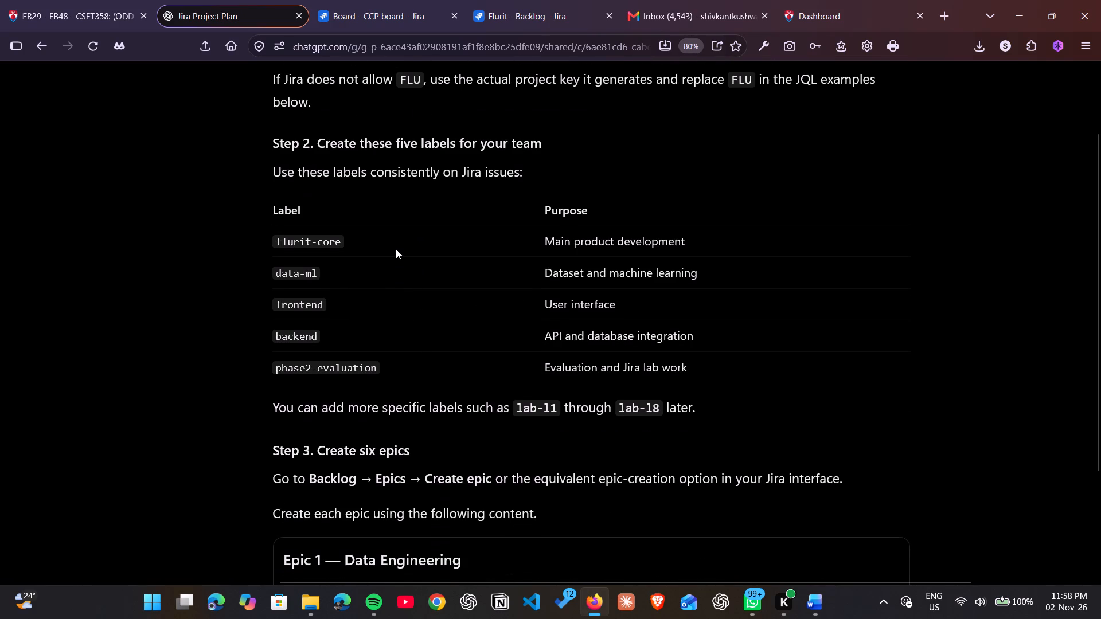
key("alt+Tab")
key("alt+Tab")
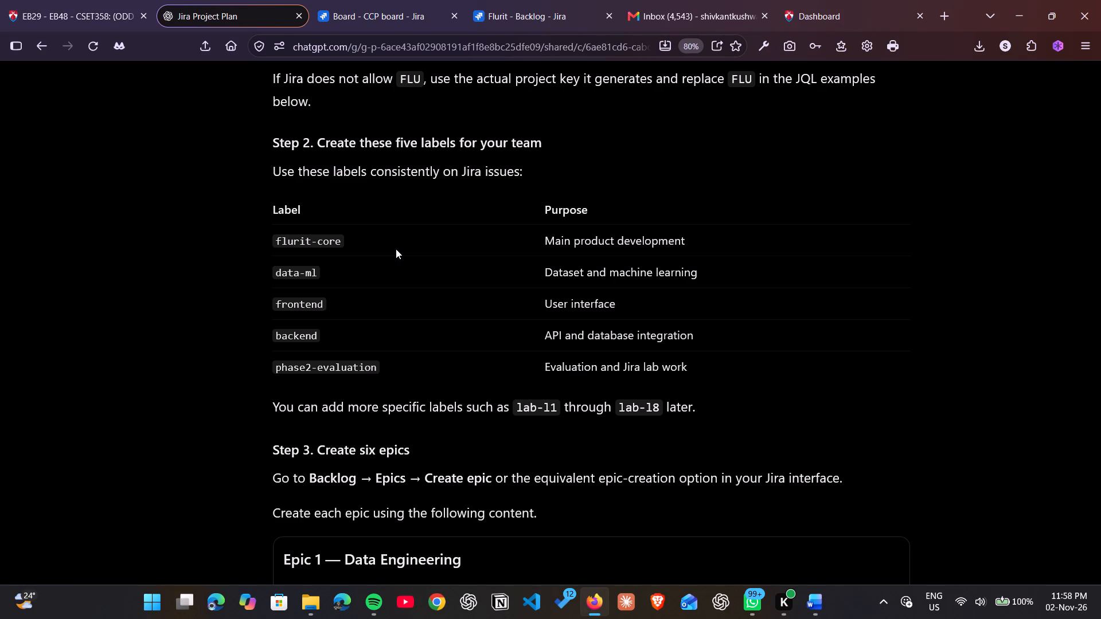
scroll(396, 249, "down", 1)
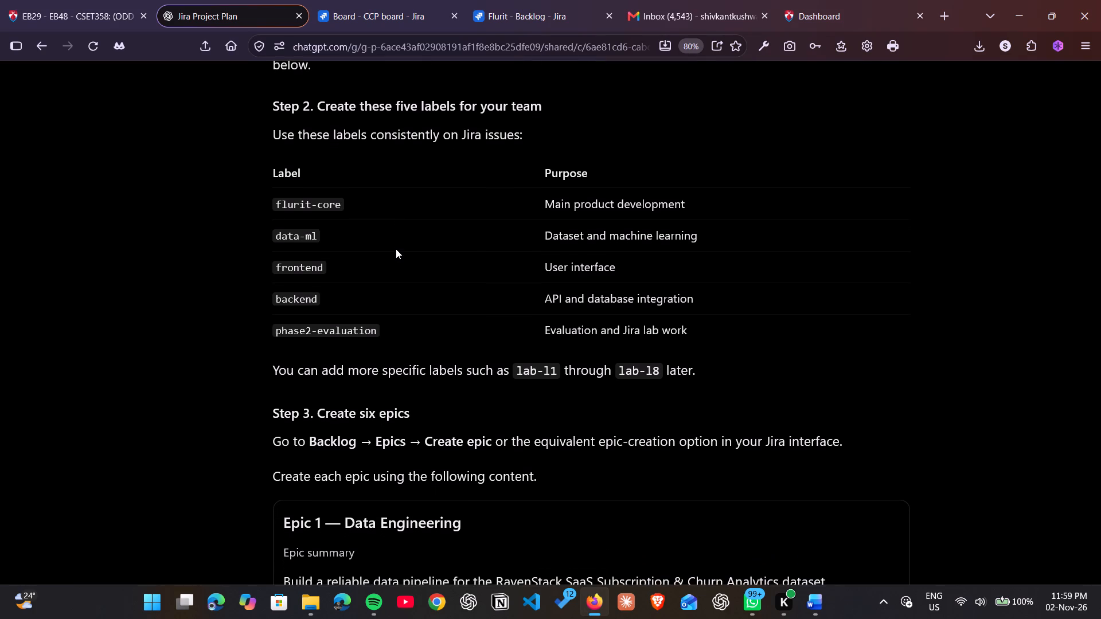
scroll(396, 249, "down", 1)
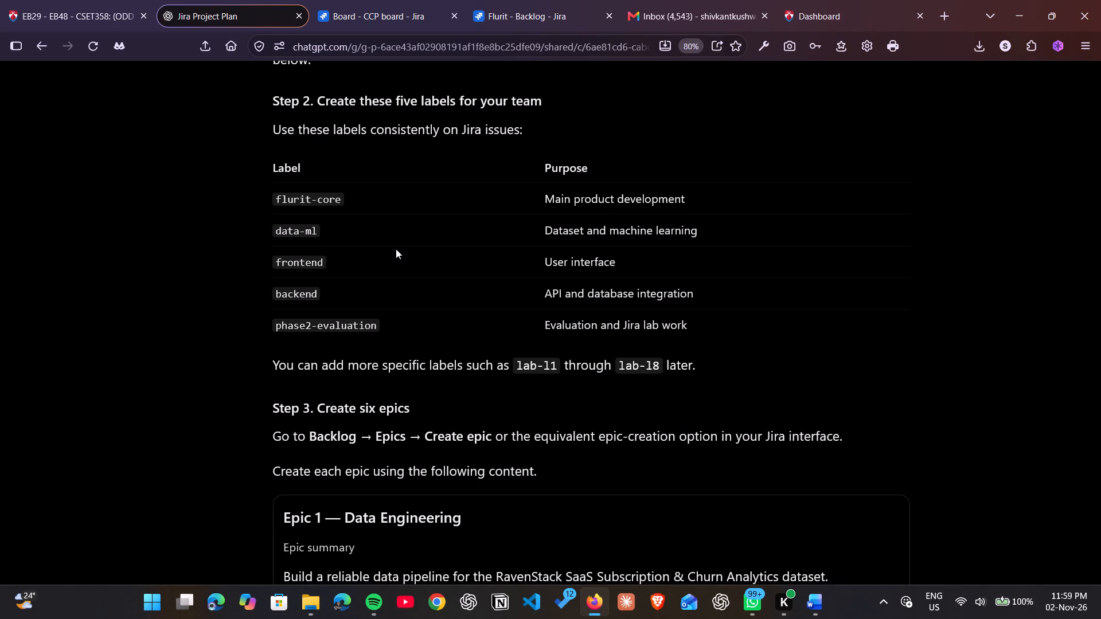
scroll(396, 249, "down", 3)
Switch to the Word report and enter "Batch 42" as the Section / Batch in the cover page table.
key("alt+Tab")
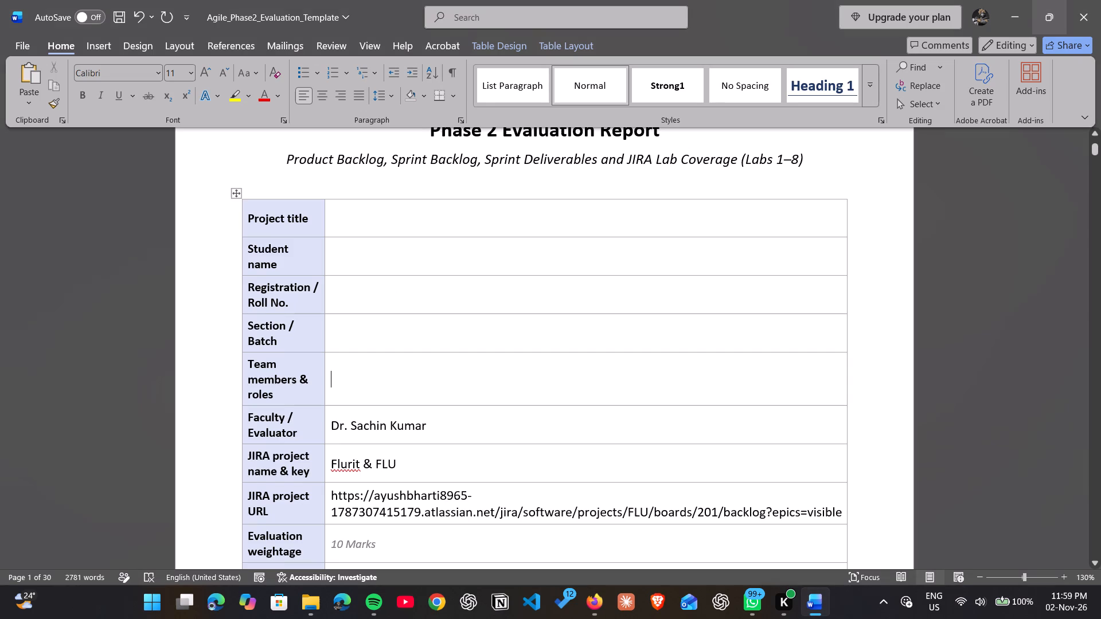
left_click(396, 249)
scroll(396, 249, "down", 1)
left_click(382, 300)
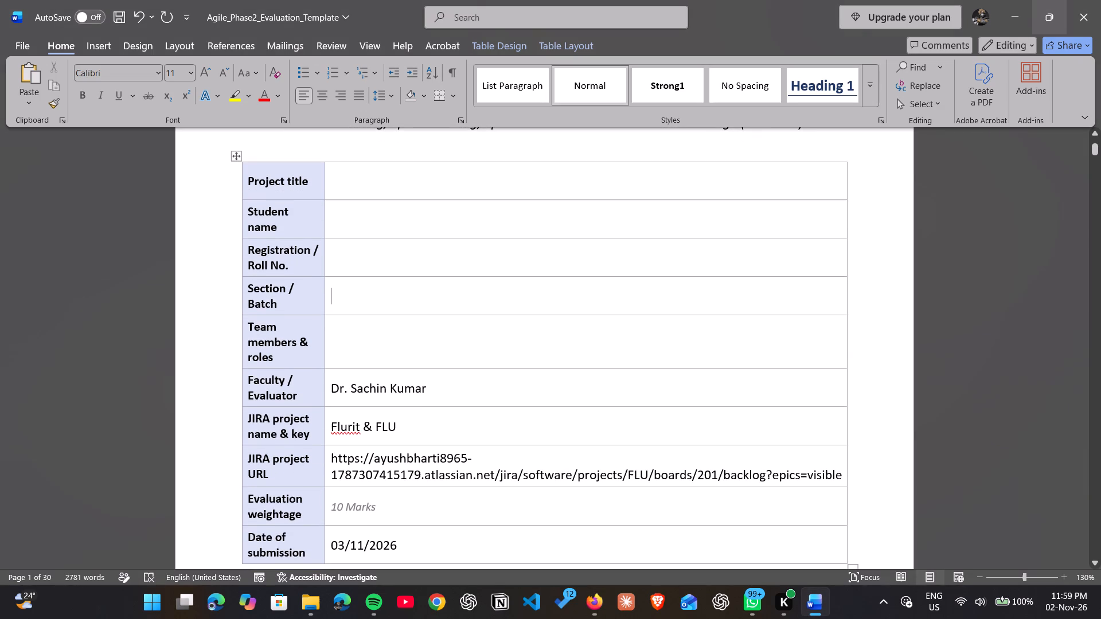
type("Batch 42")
Place the cursor in the cover page's Project title field, switch to ChatGPT and look through the Flurit setup pack for project details.
left_click(416, 254)
scroll(399, 198, "up", 1)
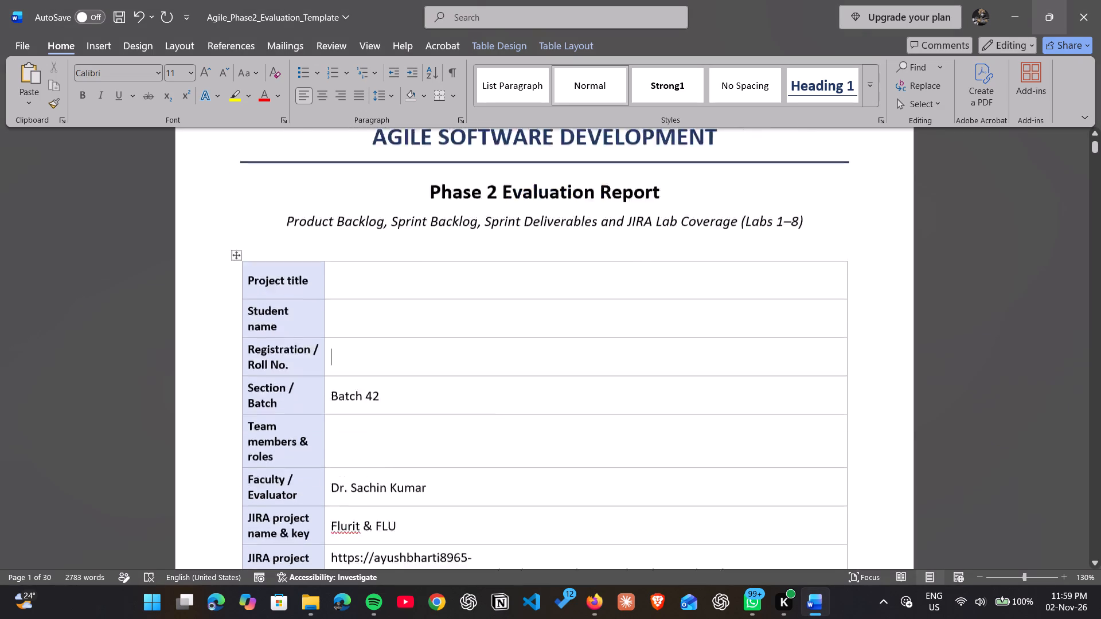
scroll(399, 198, "up", 1)
scroll(390, 318, "down", 2)
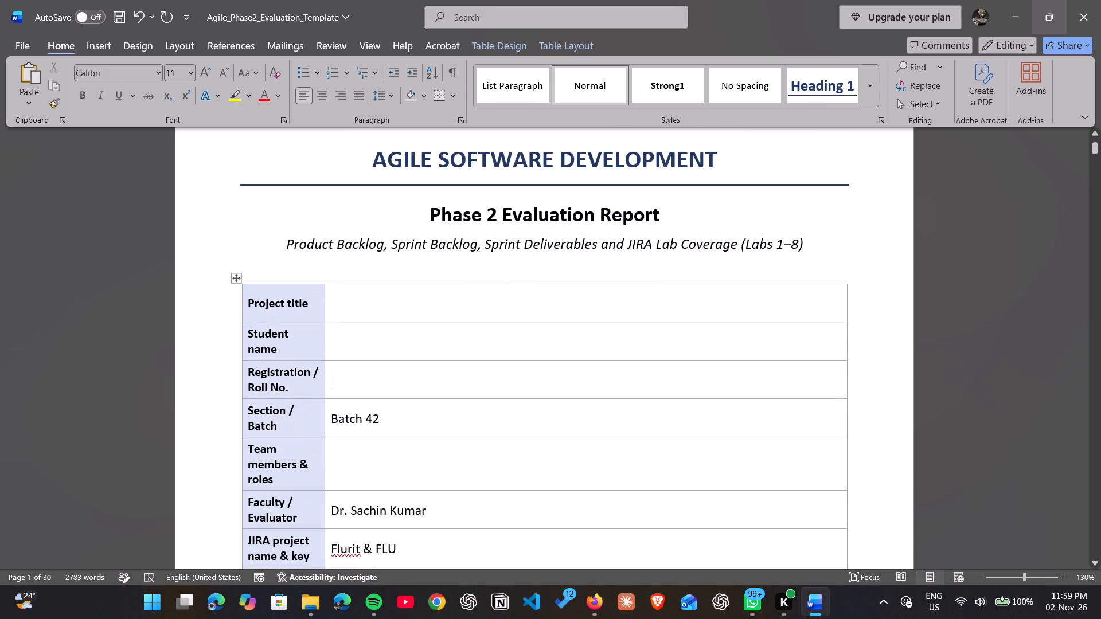
left_click(379, 307)
key("alt+Tab")
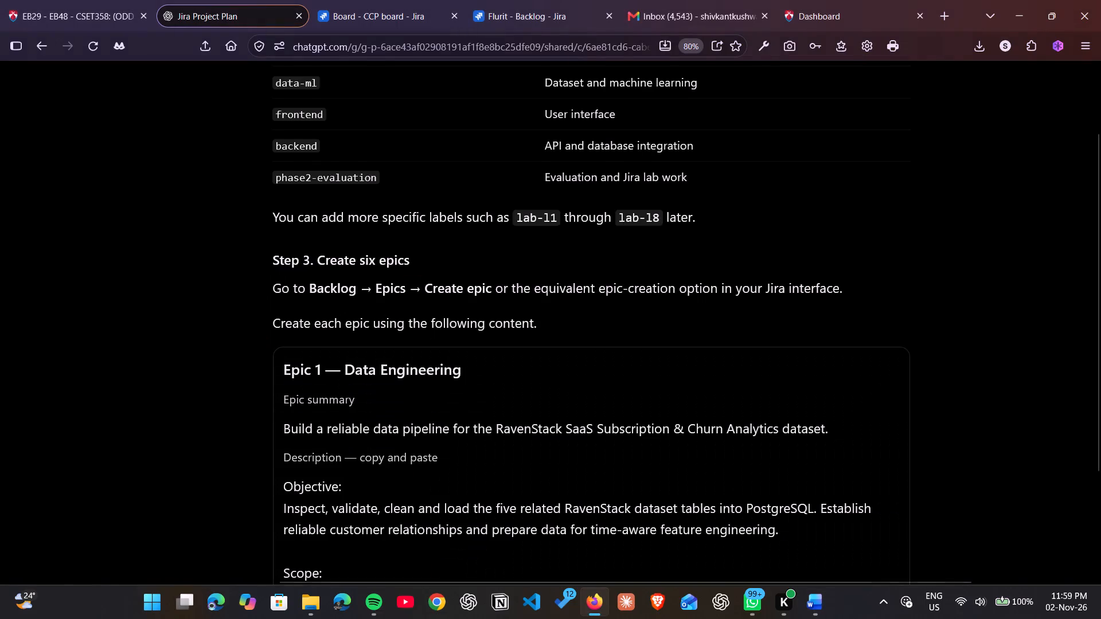
scroll(500, 284, "up", 10)
scroll(500, 284, "down", 1)
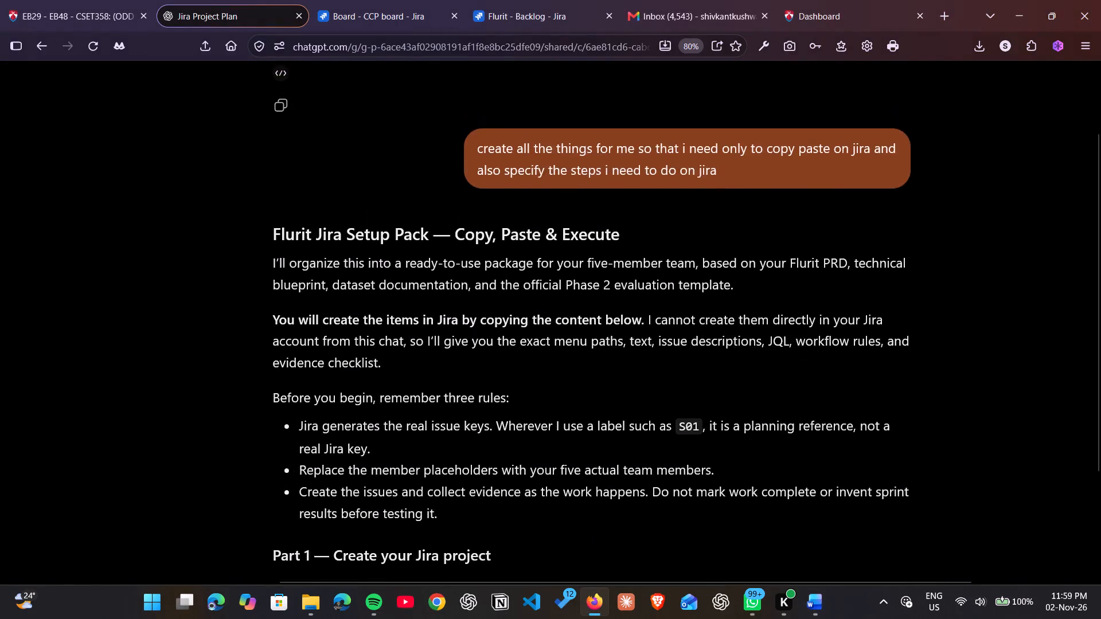
scroll(500, 284, "down", 1)
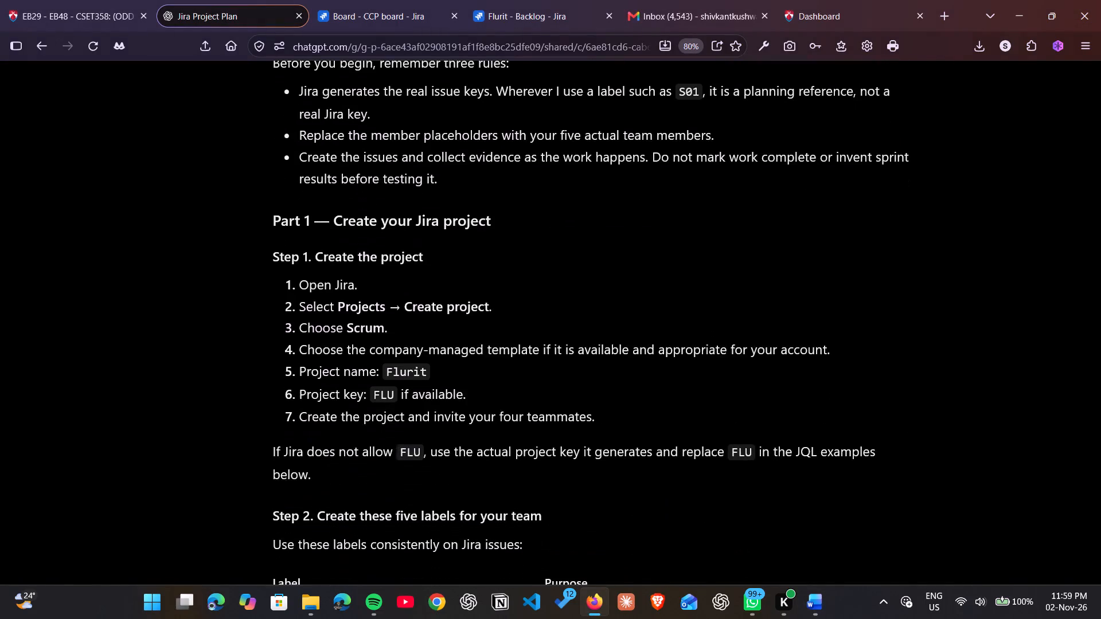
On the university LMS dashboard, search the courses for "agile" and open the EB39 - EB45 CSET455 Agile Software Development course.
left_click(822, 13)
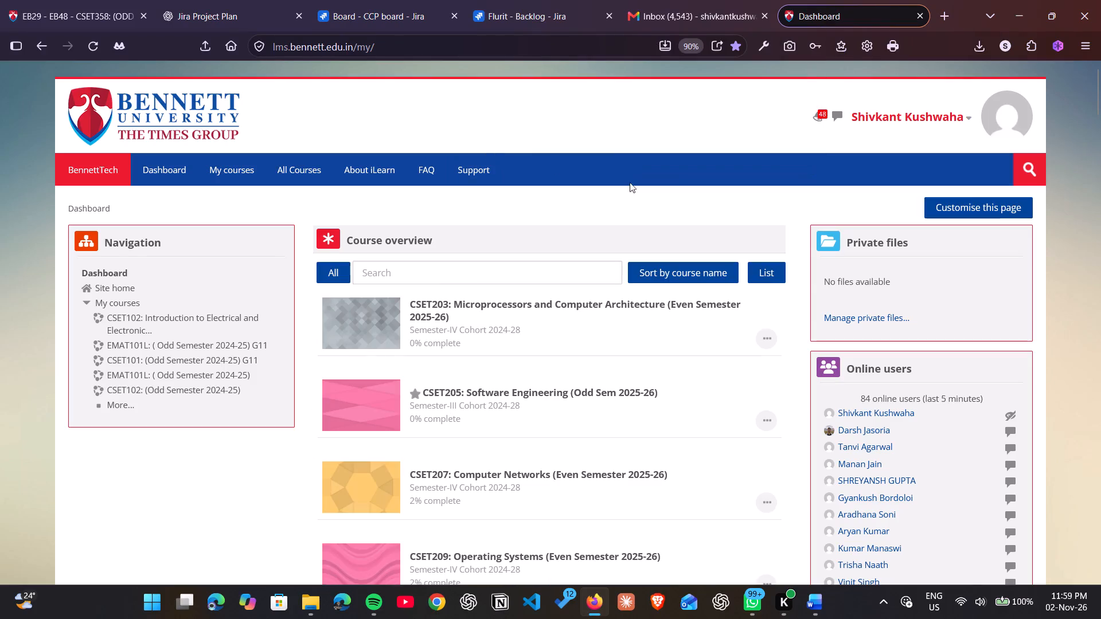
left_click(574, 271)
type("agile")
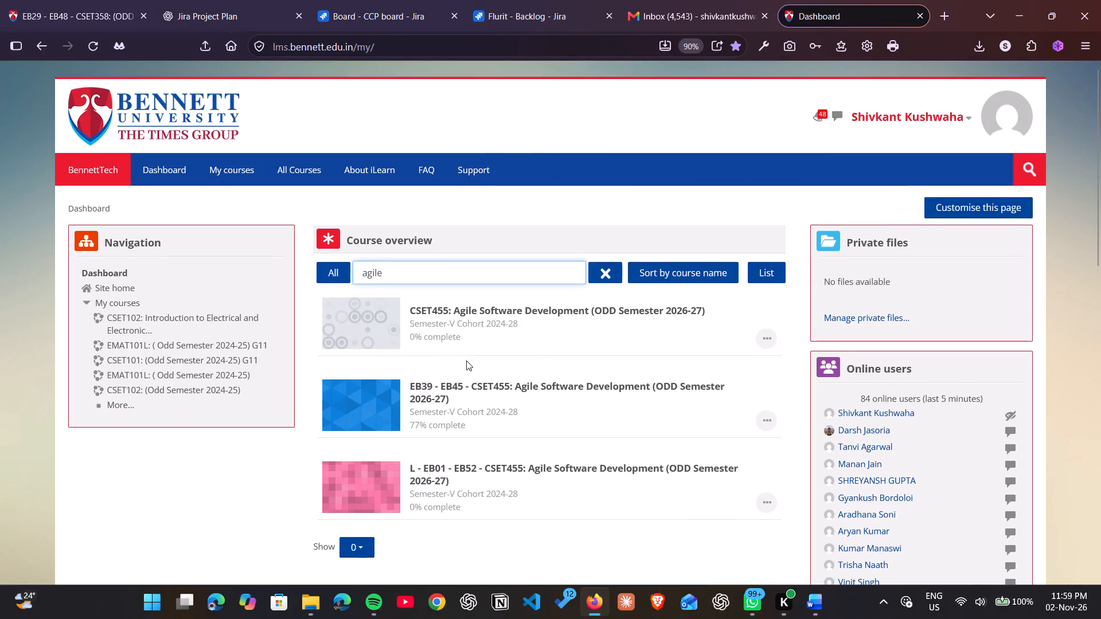
scroll(466, 361, "down", 1)
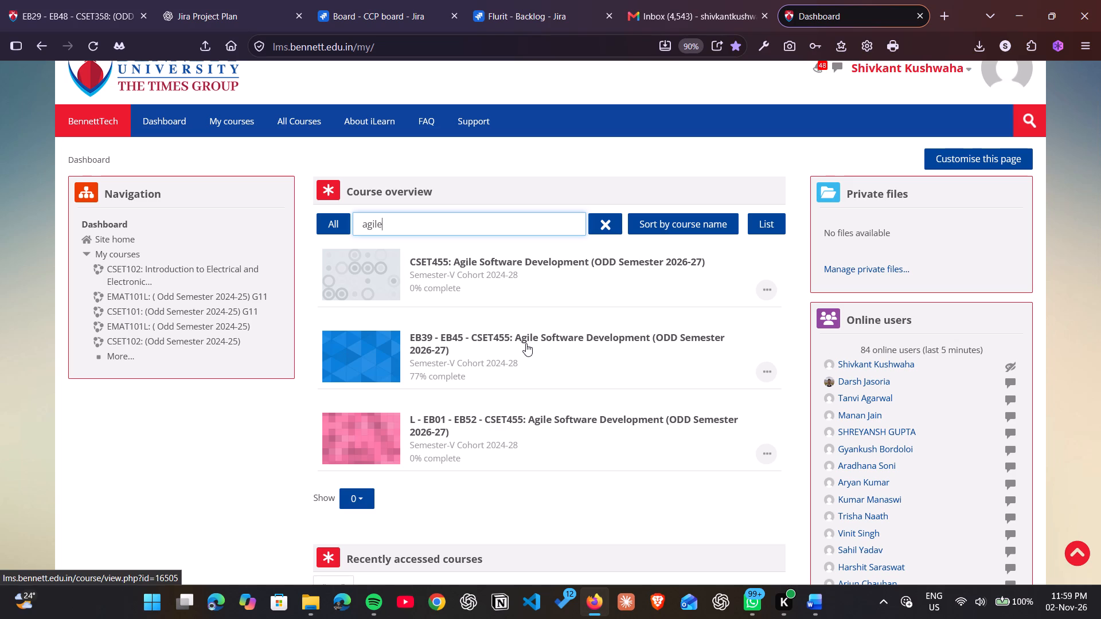
left_click(526, 343)
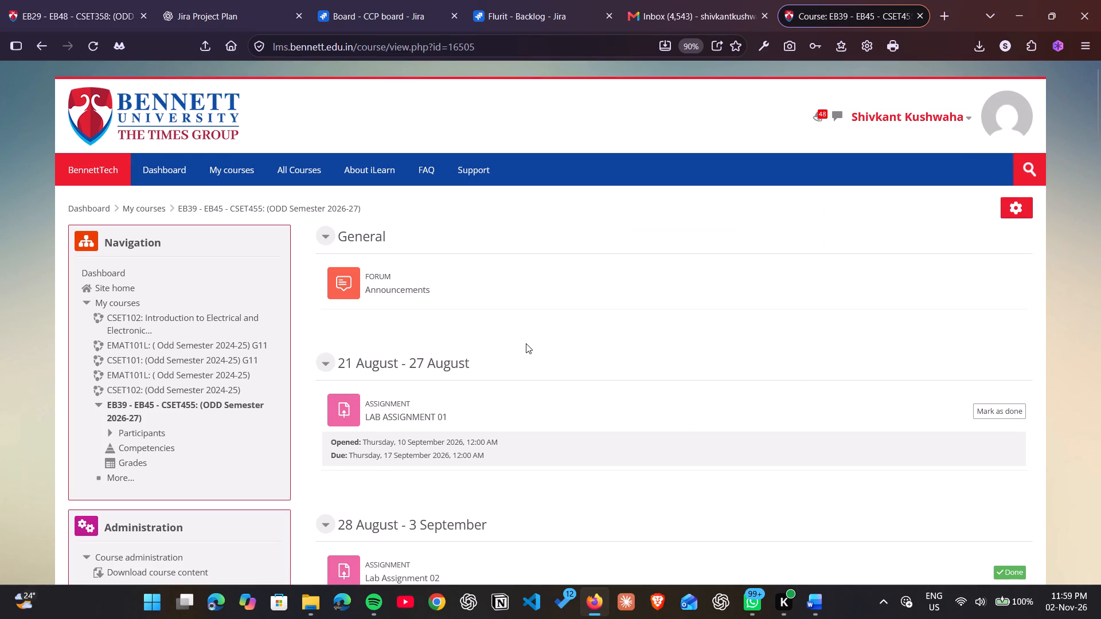
Find the 2 October - 8 October section in the course and open its Agile Software Development submission for 1st phase.
scroll(526, 343, "down", 3)
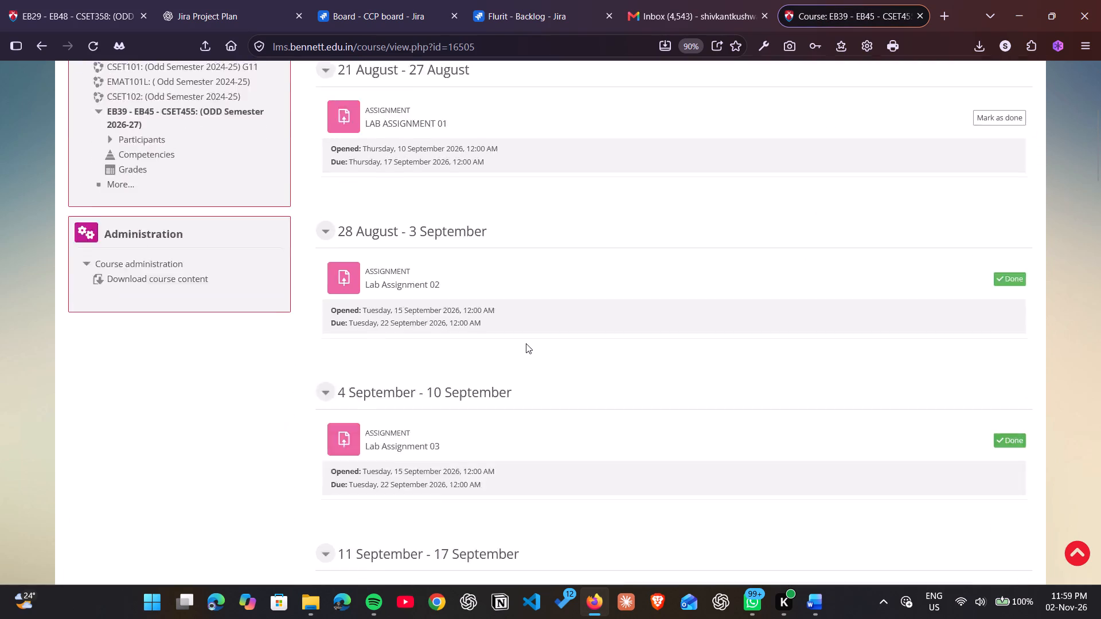
scroll(526, 343, "down", 7)
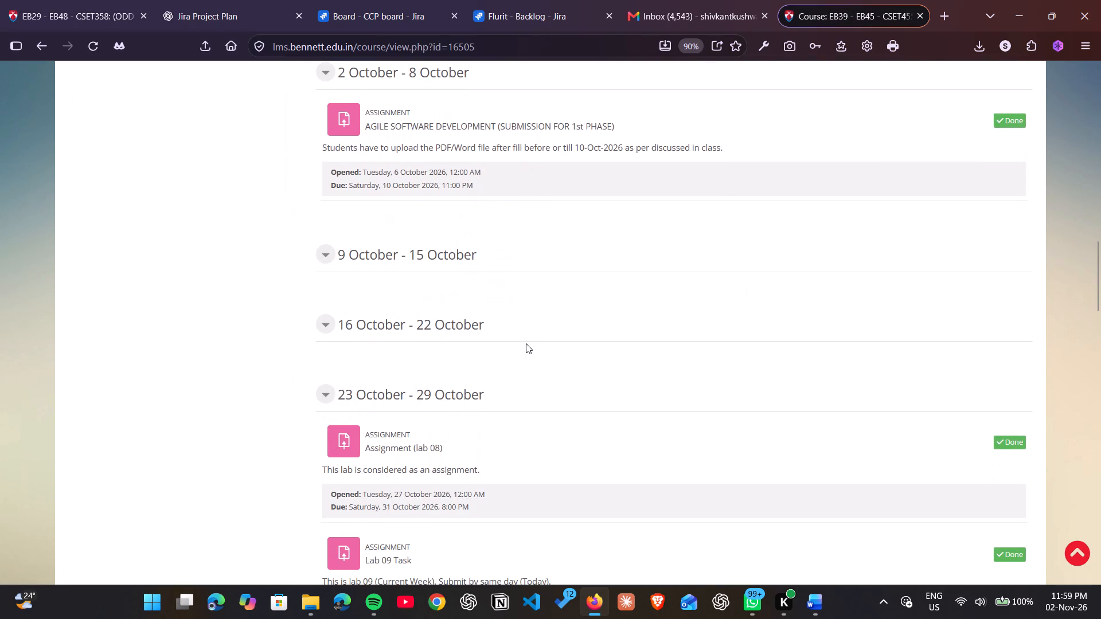
scroll(526, 343, "down", 1)
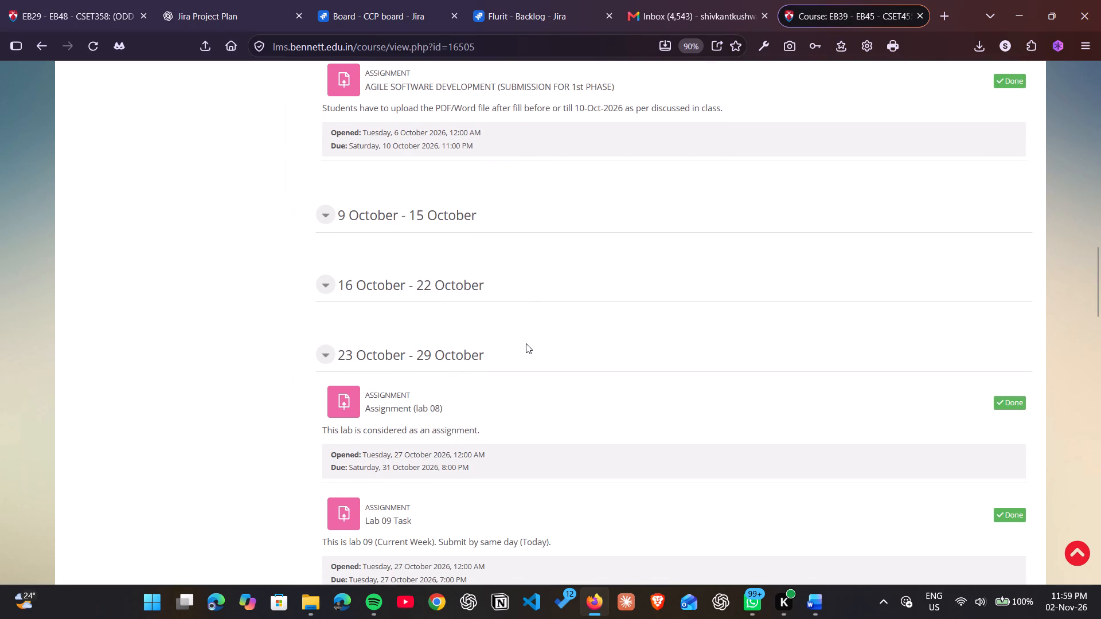
scroll(542, 122, "up", 1)
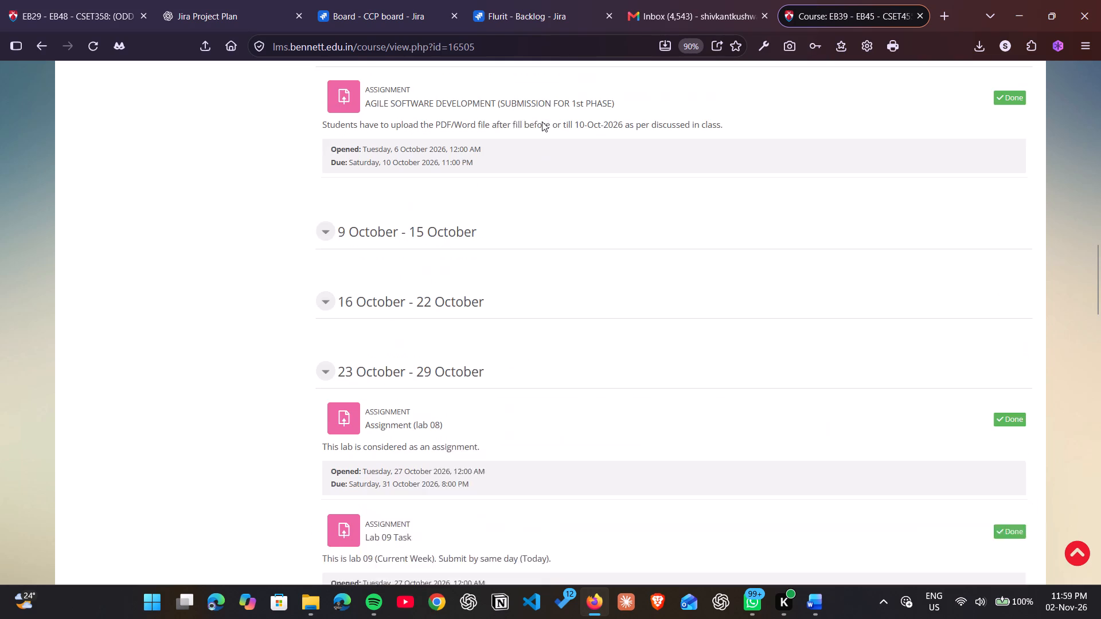
scroll(542, 122, "up", 1)
left_click(542, 126)
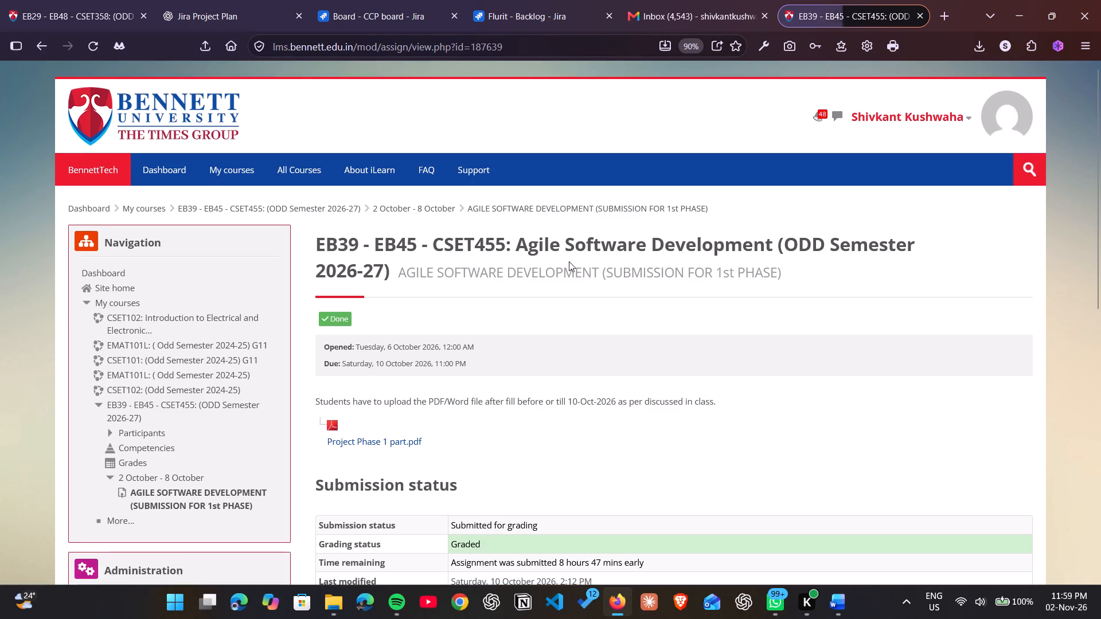
Download the submitted file "Project Phase 1 part.docx" and open it in Word.
scroll(569, 261, "down", 2)
left_click(522, 463)
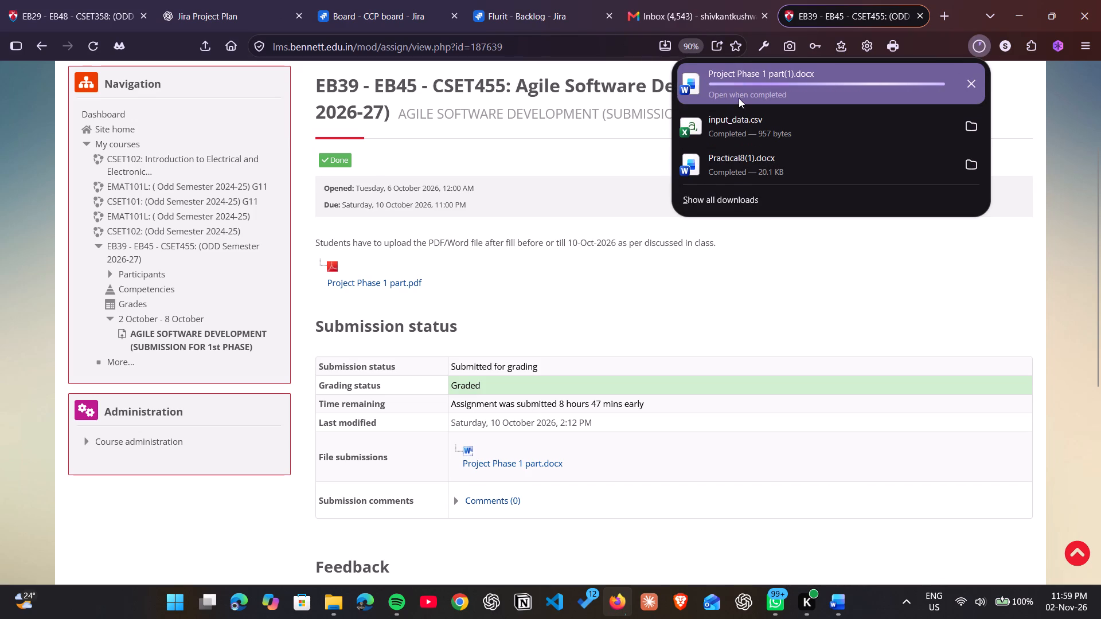
left_click(724, 96)
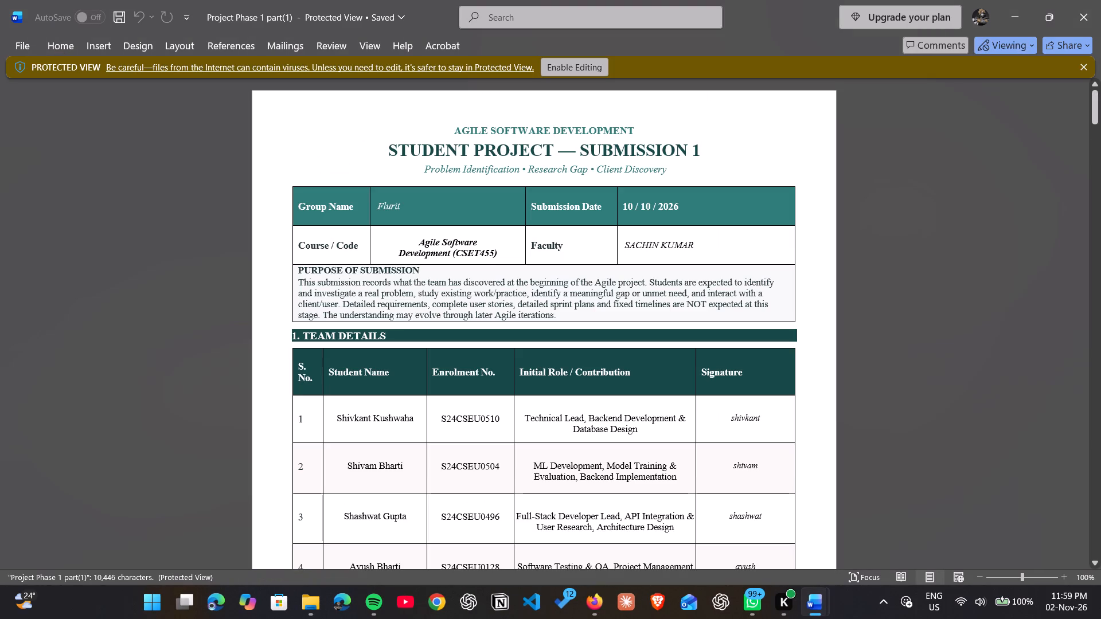
Copy "Flurit – Customer Churn Prediction and Analysis" from the Phase 1 document's project identification table into the report's Project title field, without an extra blank line.
scroll(477, 294, "up", 6, "ctrl")
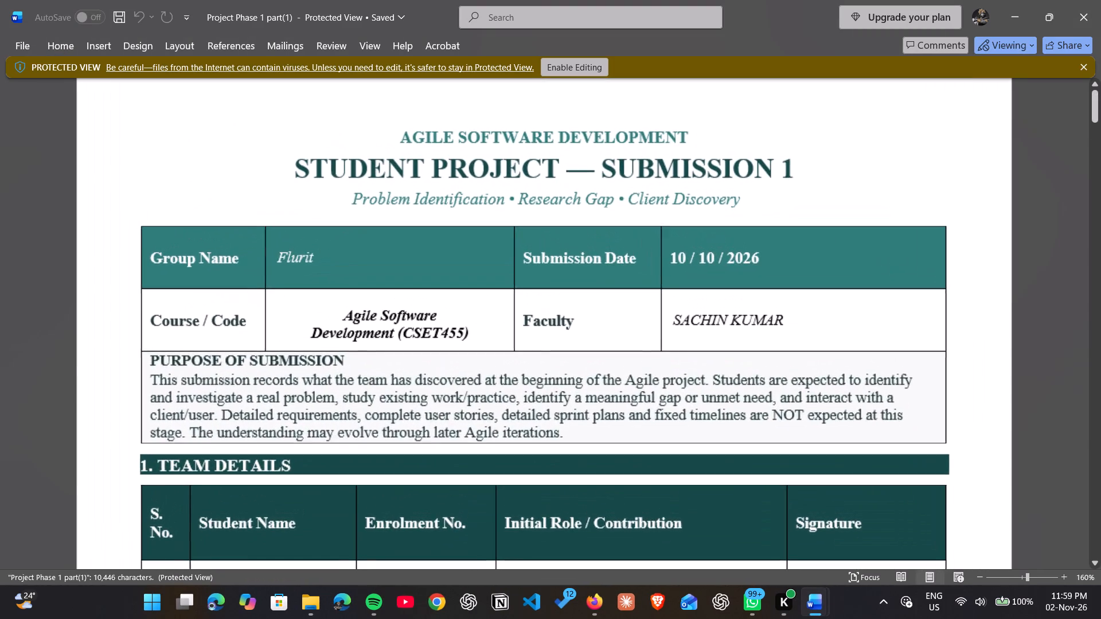
scroll(477, 294, "down", 2)
scroll(477, 294, "up", 1)
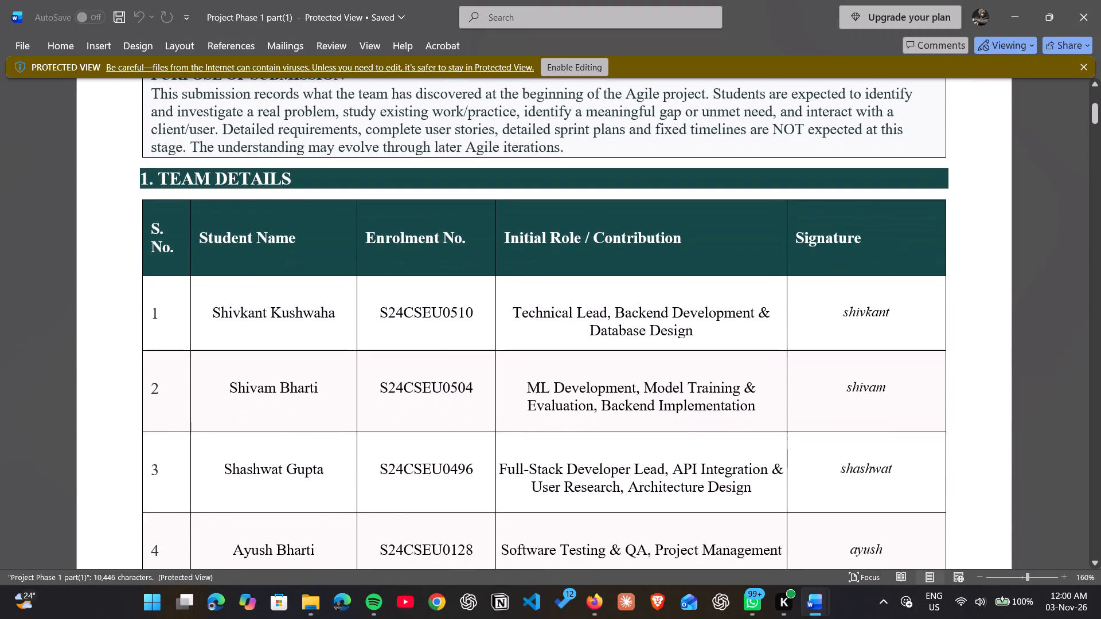
scroll(477, 294, "up", 1)
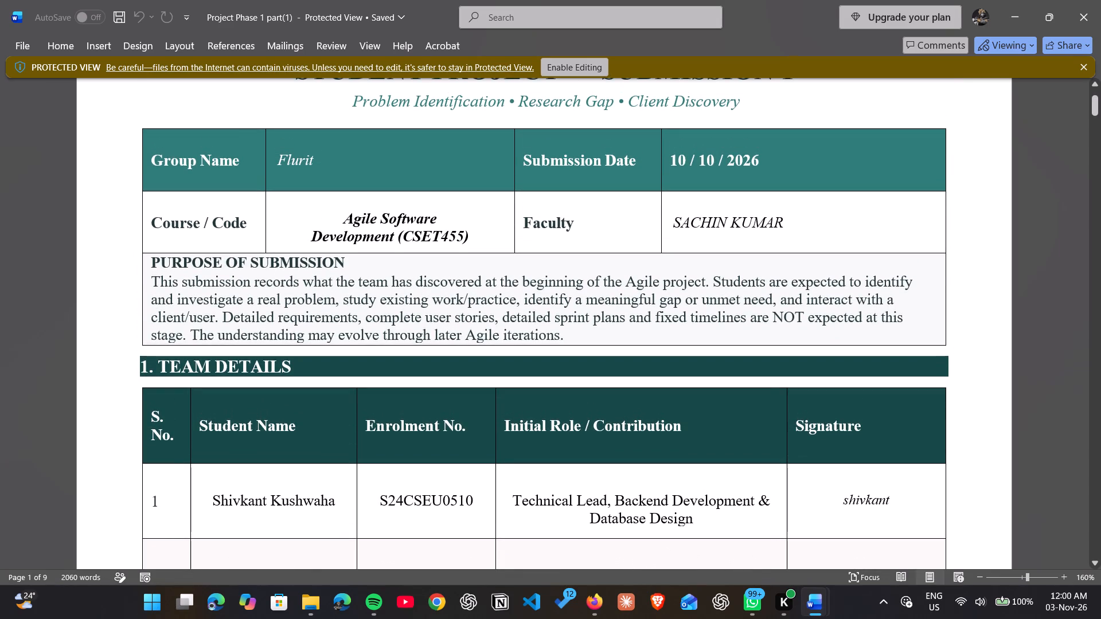
scroll(348, 273, "up", 1)
scroll(291, 321, "down", 1)
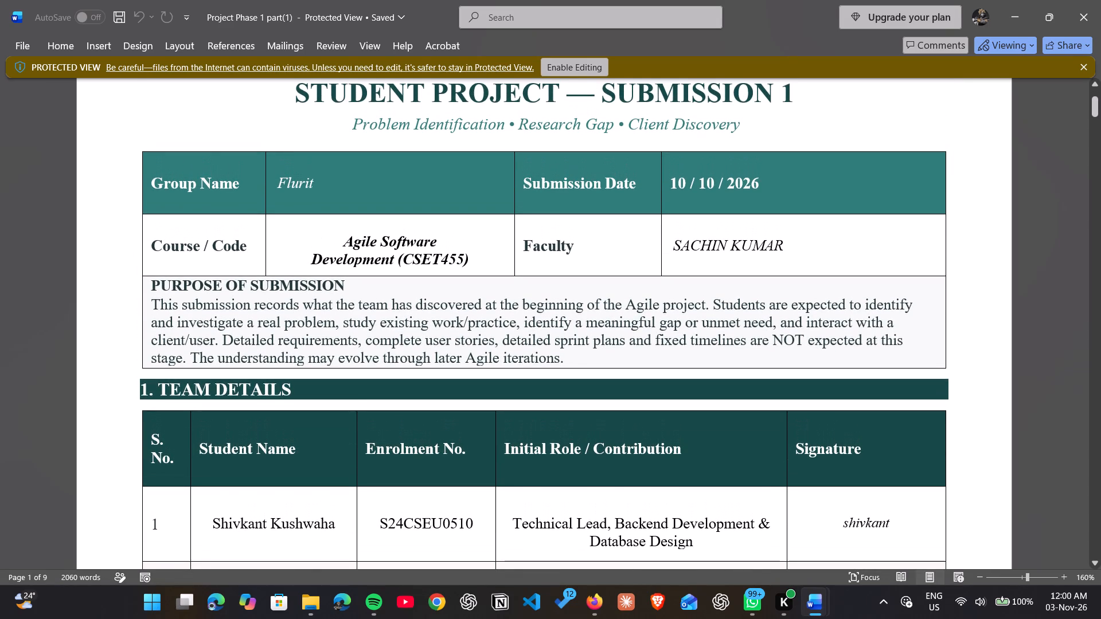
scroll(291, 321, "down", 2)
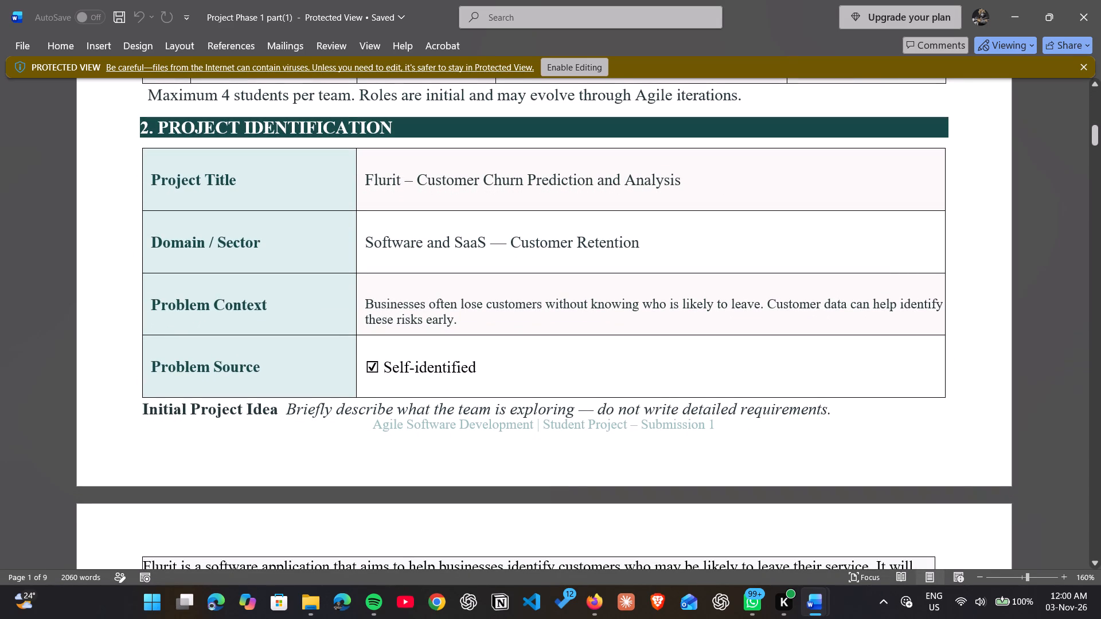
left_click_drag(368, 181, 670, 171)
key("ctrl+c")
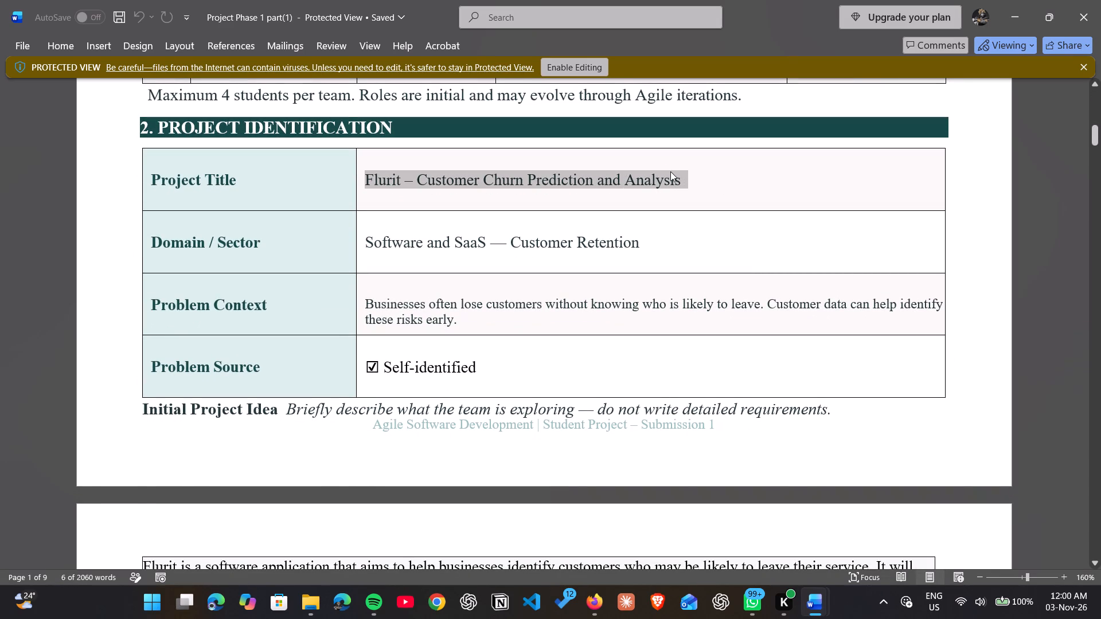
key("alt+Tab")
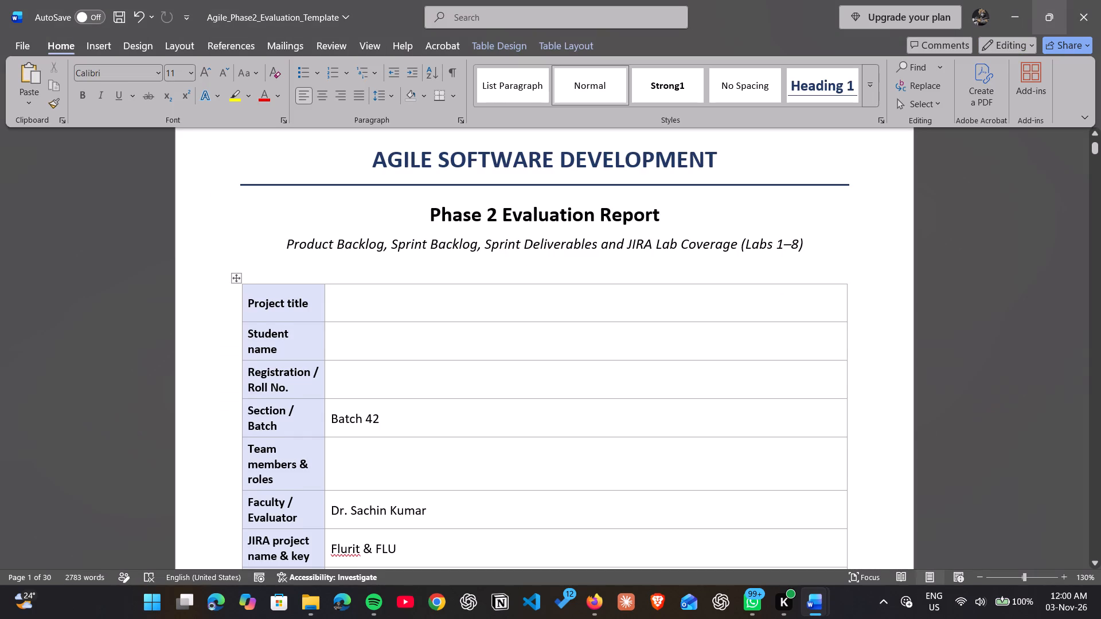
key("ctrl+v")
key("Delete")
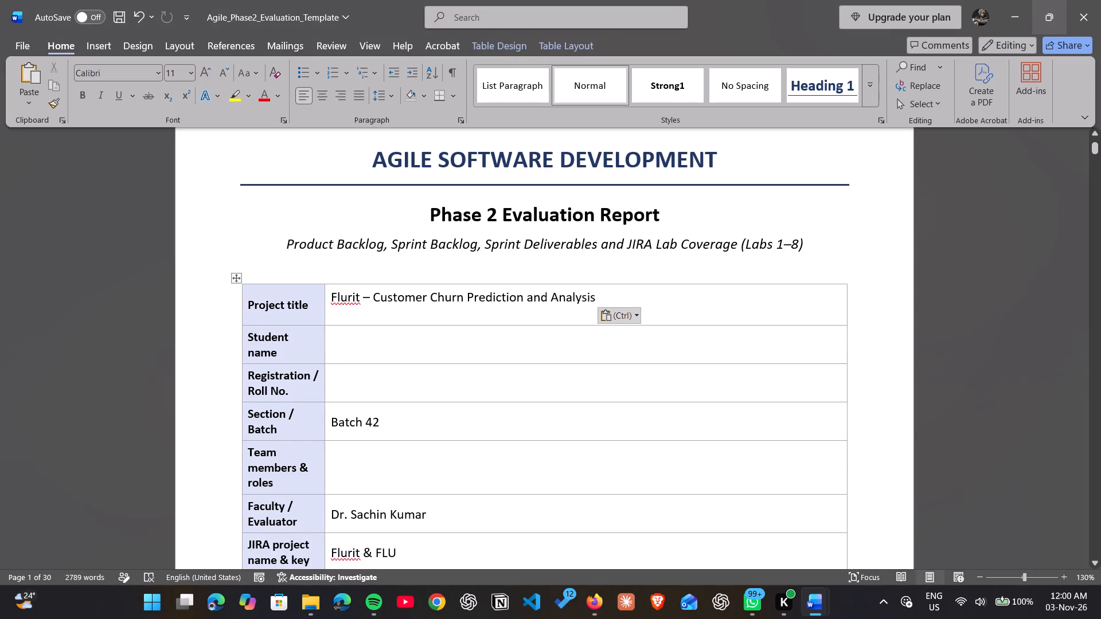
key("Delete")
key("BackSpace")
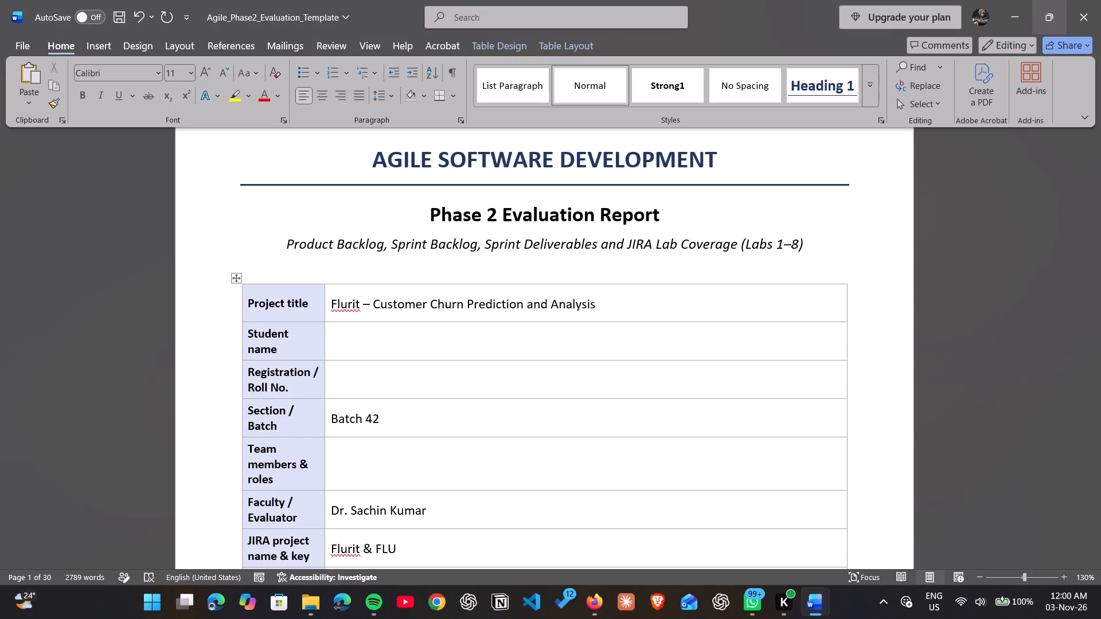
Enter the student's full name in the Student name field of the cover page table.
left_click(407, 350)
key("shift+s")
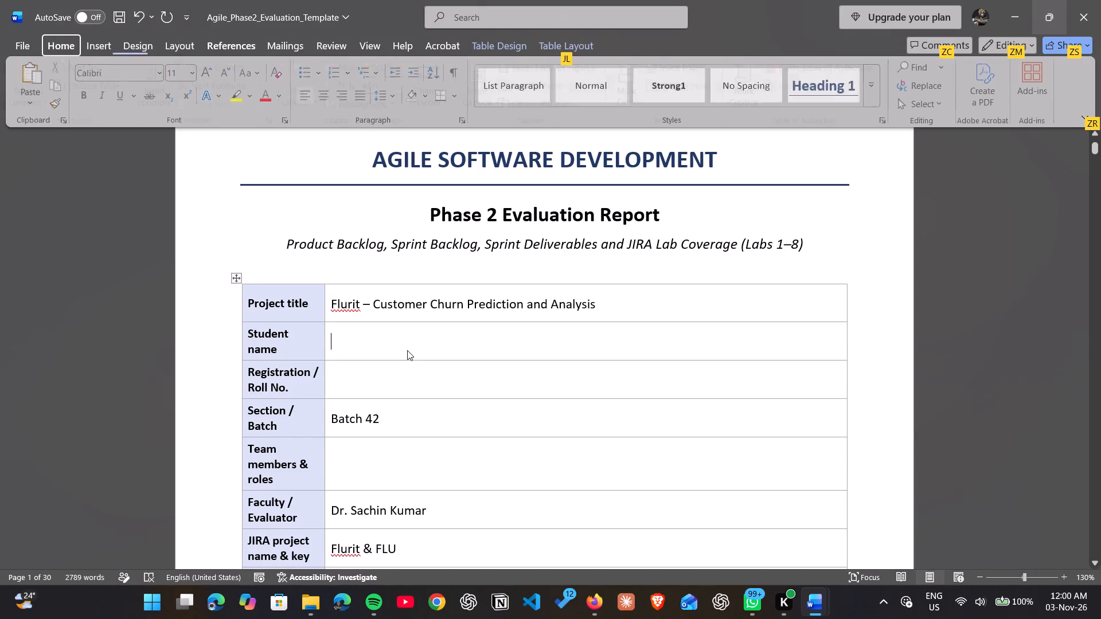
left_click(403, 343)
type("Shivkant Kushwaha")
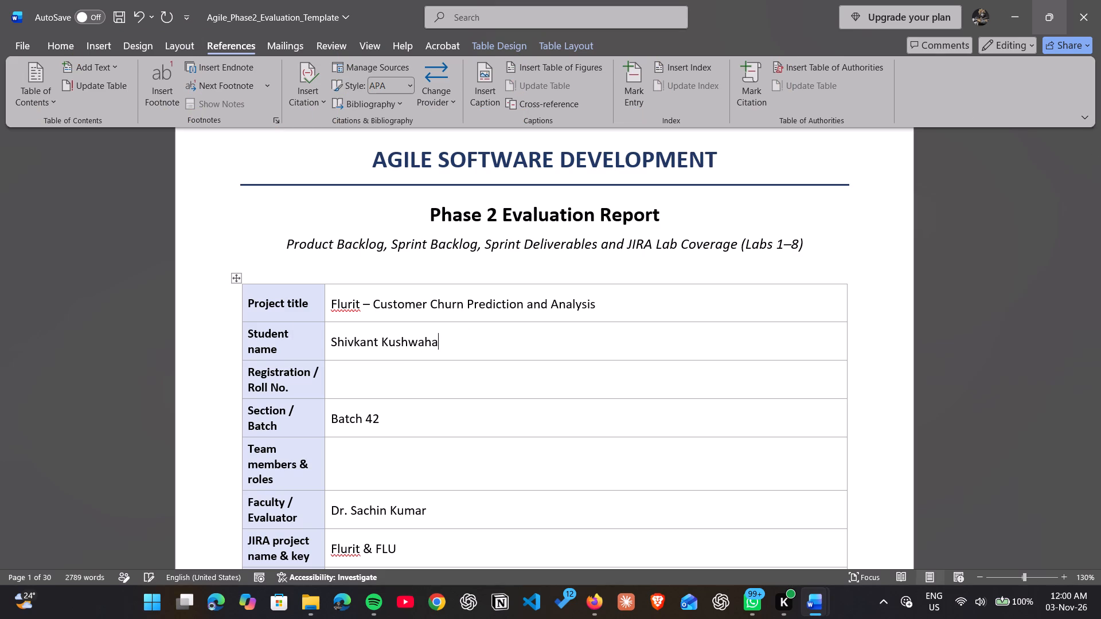
Switch to the Phase 1 document and locate its Team Details table for the students' enrolment numbers and roles.
scroll(403, 343, "down", 1)
key("alt+Tab")
scroll(403, 343, "down", 5)
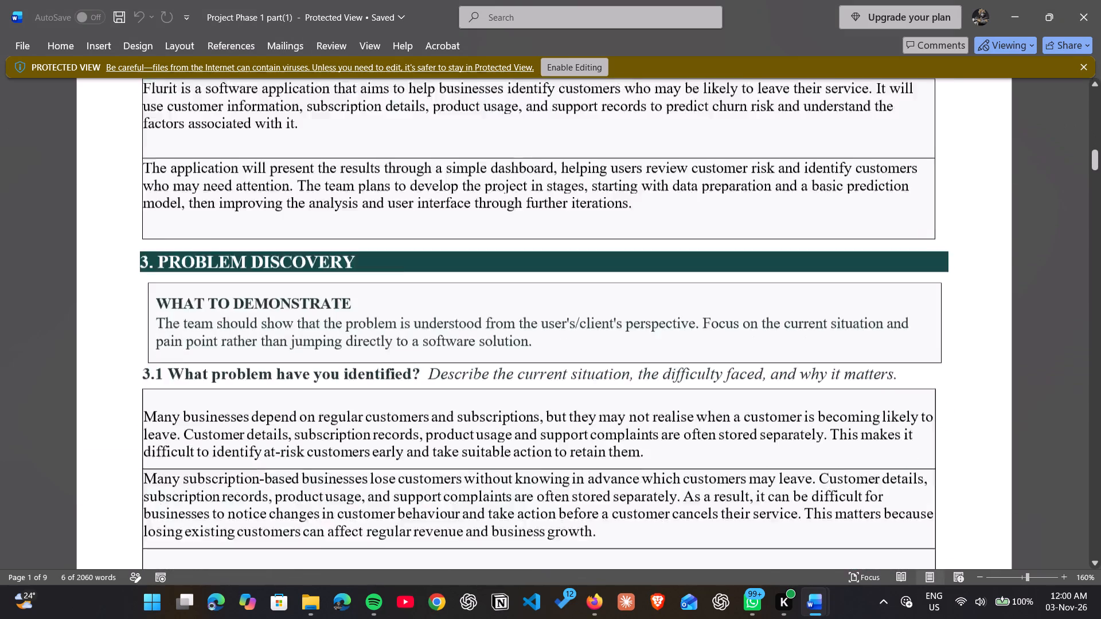
scroll(403, 343, "up", 2)
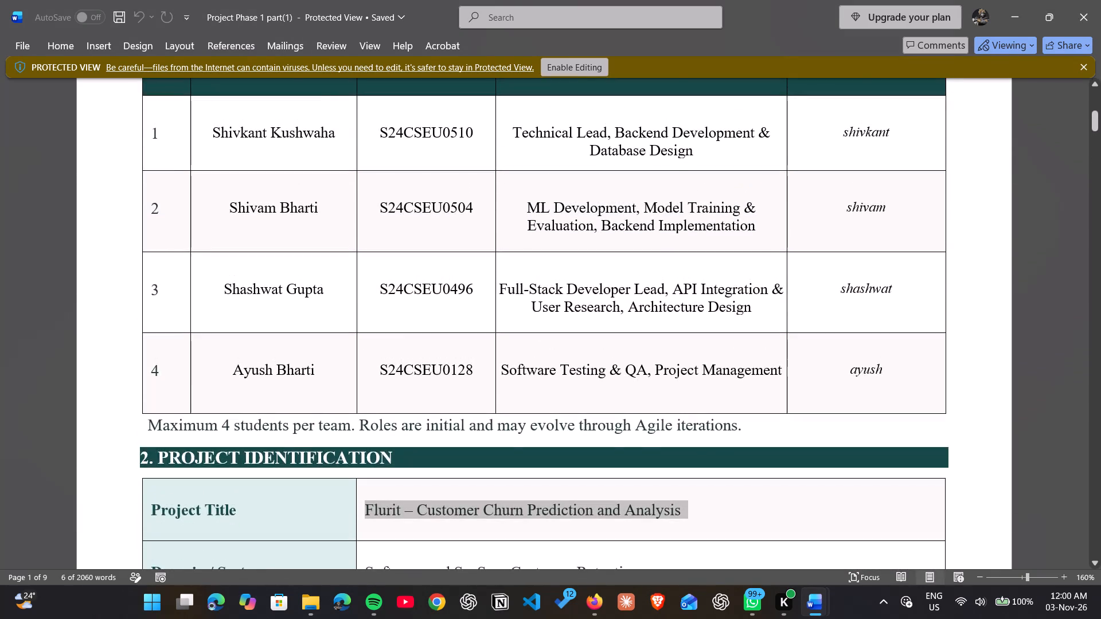
scroll(334, 327, "up", 1)
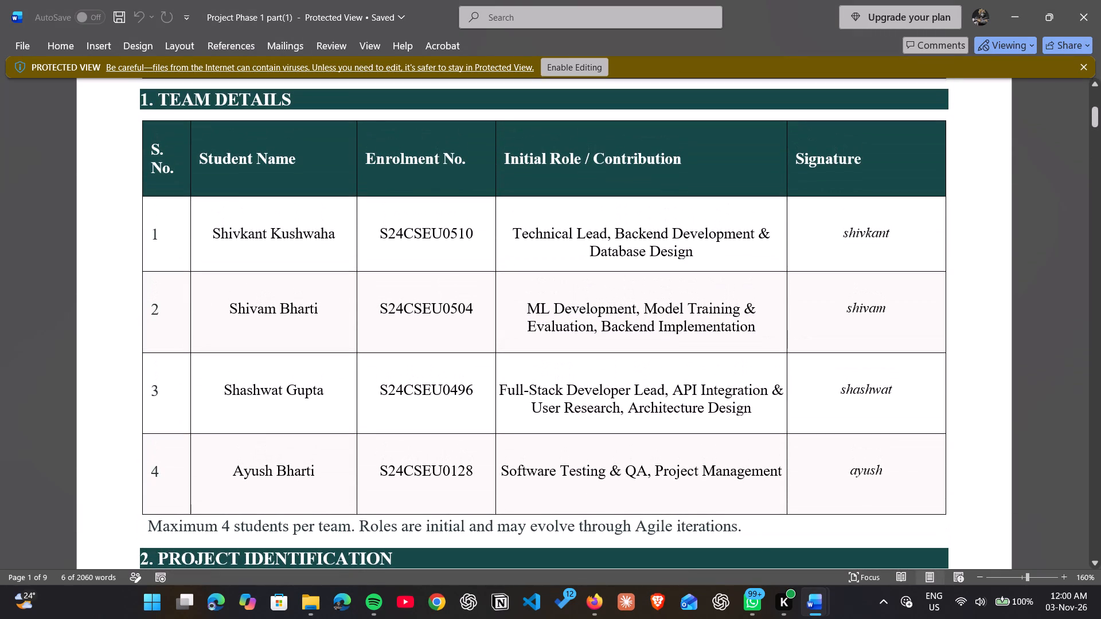
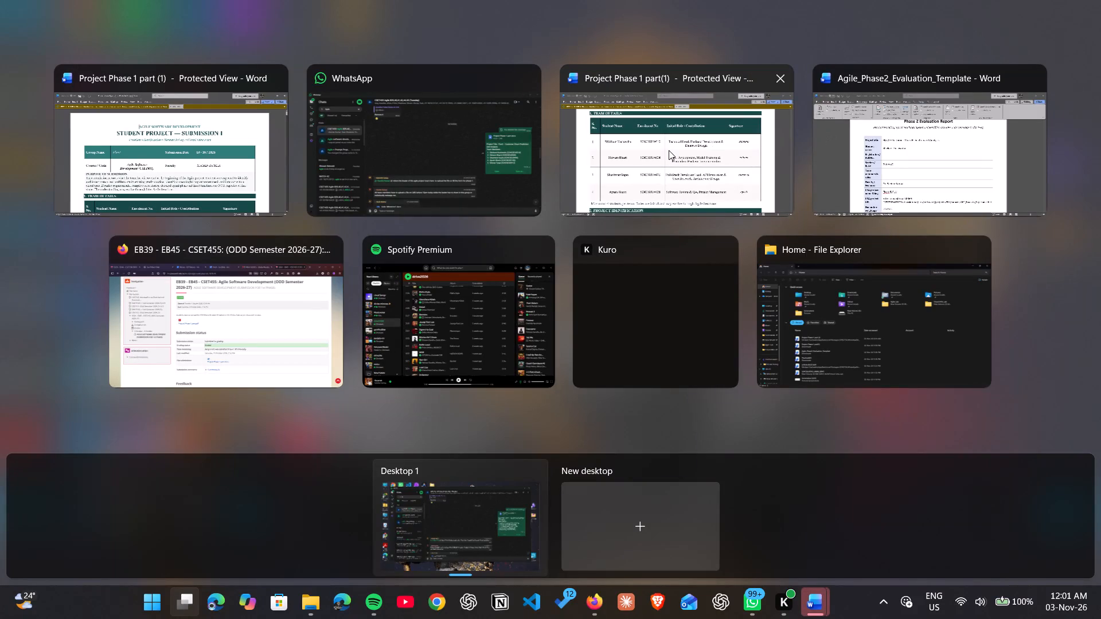
Close the duplicate "Project Phase 1 part(1)" document window.
left_click(772, 79)
Copy the first student's name from the Team Details table of the remaining Phase 1 document in Word.
left_click(302, 150)
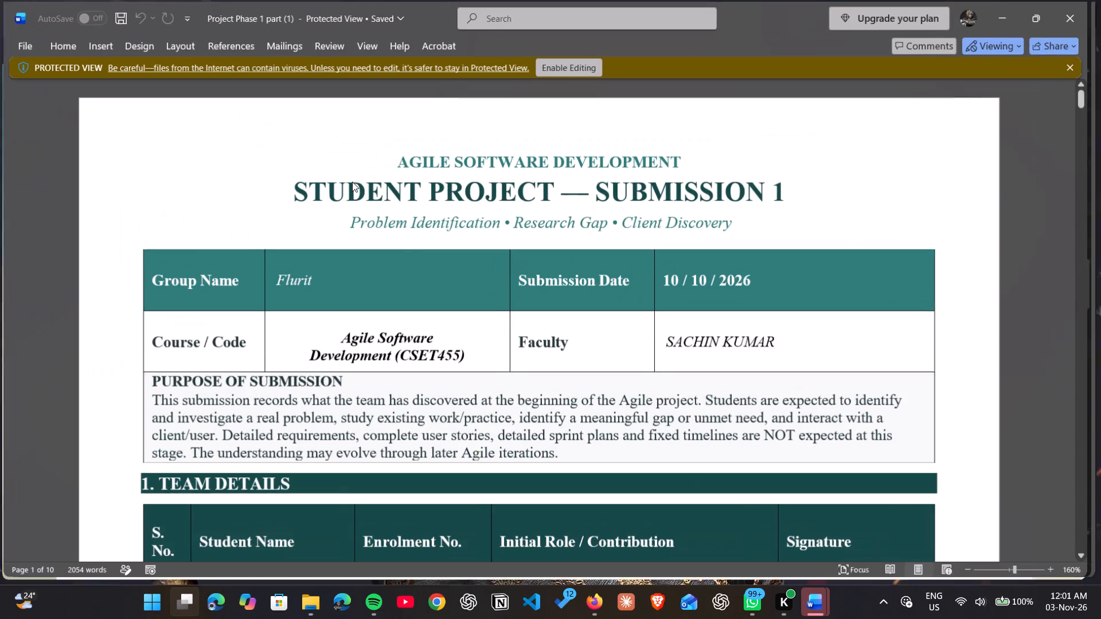
scroll(365, 204, "down", 4)
scroll(365, 204, "up", 1)
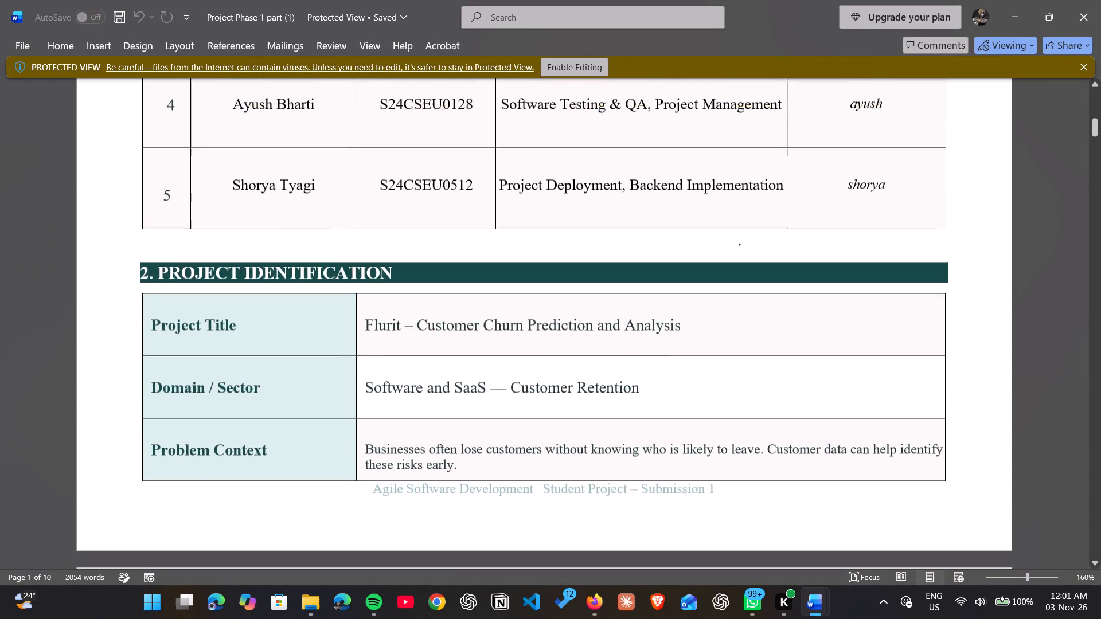
scroll(365, 204, "up", 2)
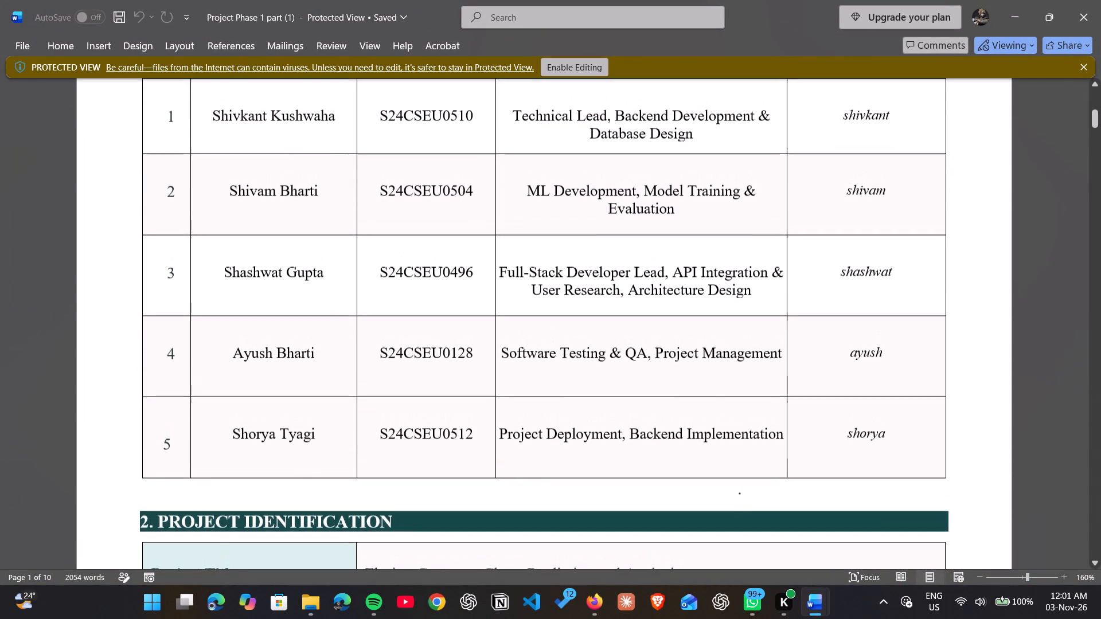
scroll(365, 204, "up", 1)
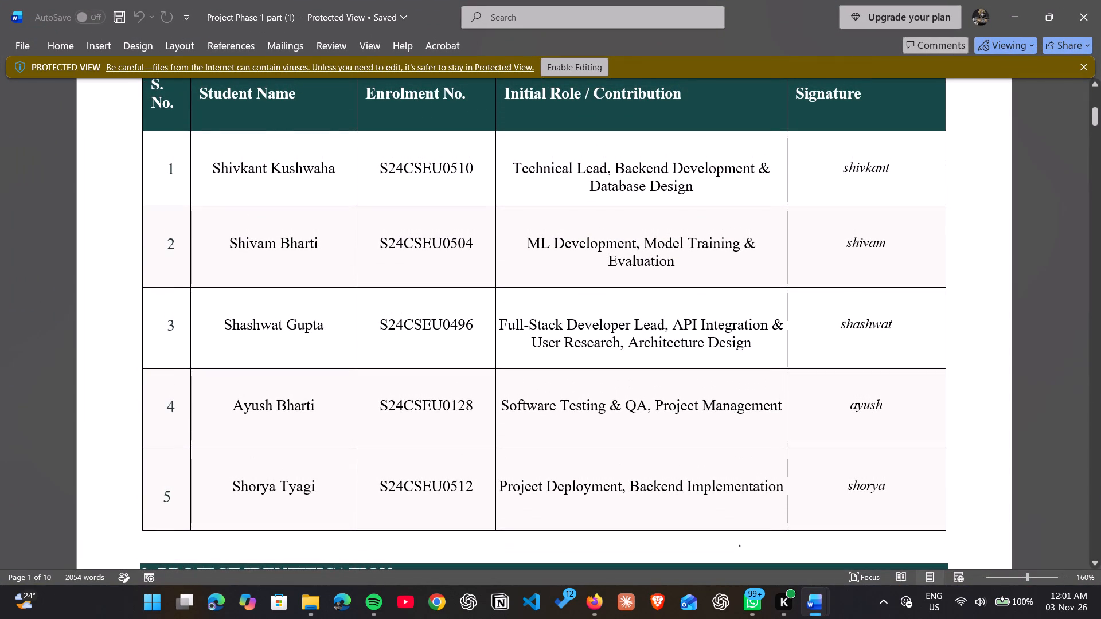
left_click_drag(215, 169, 325, 173)
triple_click(325, 173)
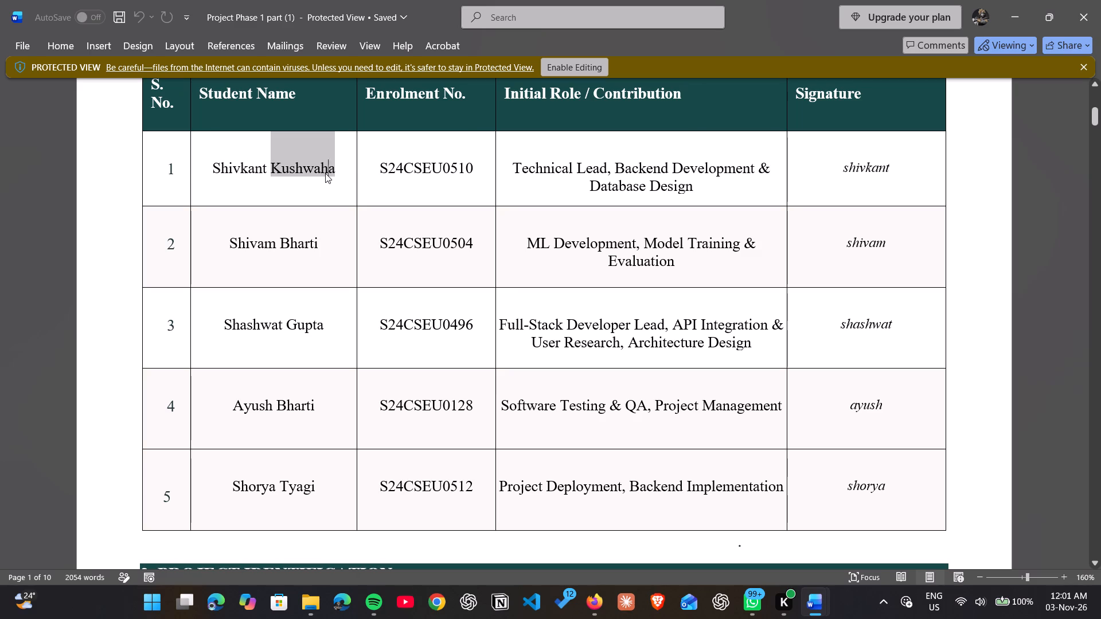
key("ctrl+c")
key("alt+Tab")
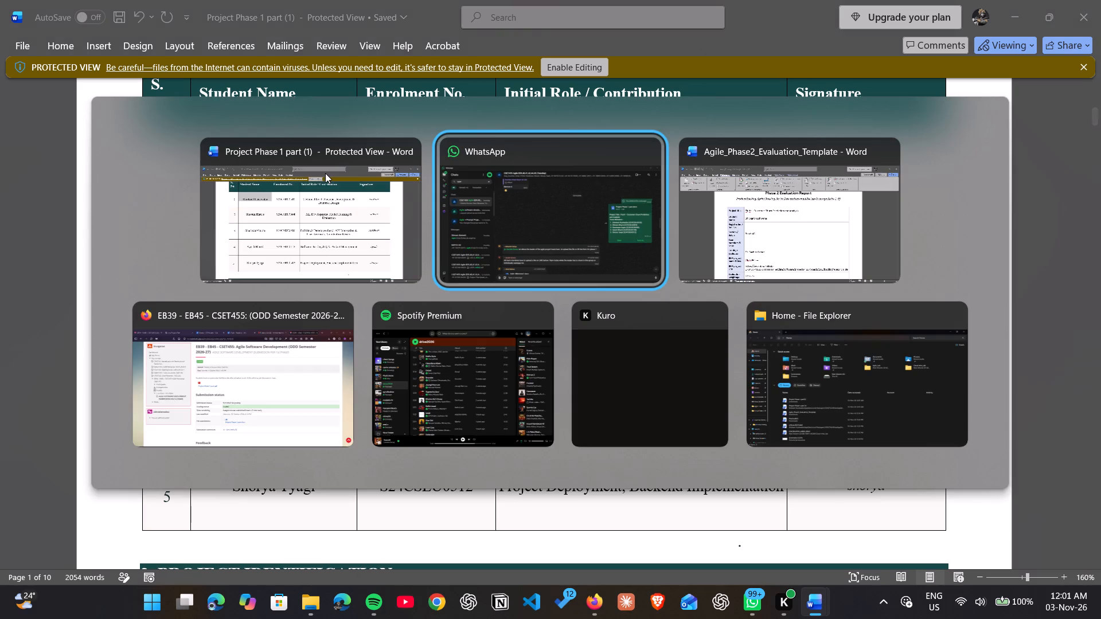
Enter the student's enrolment number in the Registration / Roll No. field of the cover page table.
key("alt+Tab")
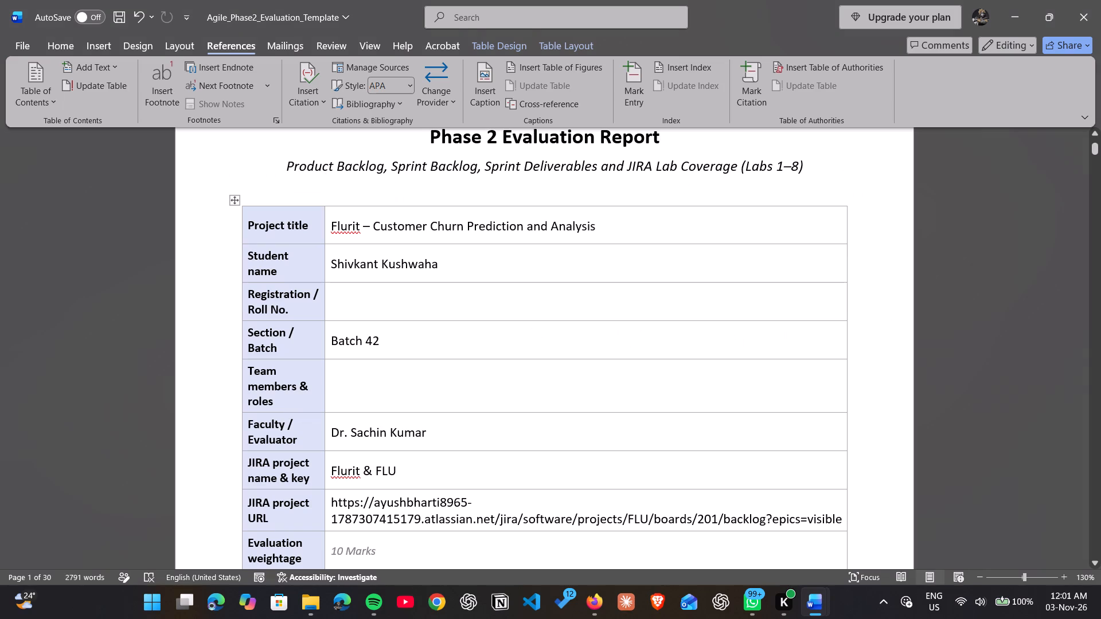
scroll(388, 303, "down", 1)
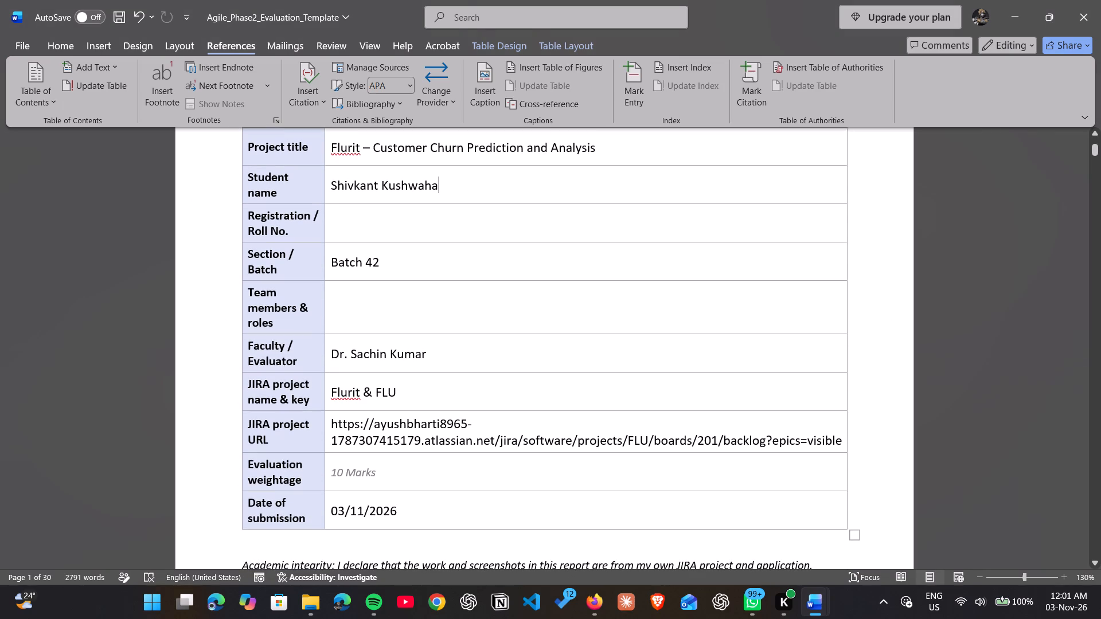
left_click(421, 227)
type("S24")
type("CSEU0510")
In Team members & roles, enter the first member's name with the Phase 1 role "Technical Lead, Backend Development & Database Design" in parentheses, followed by a comma.
left_click(414, 319)
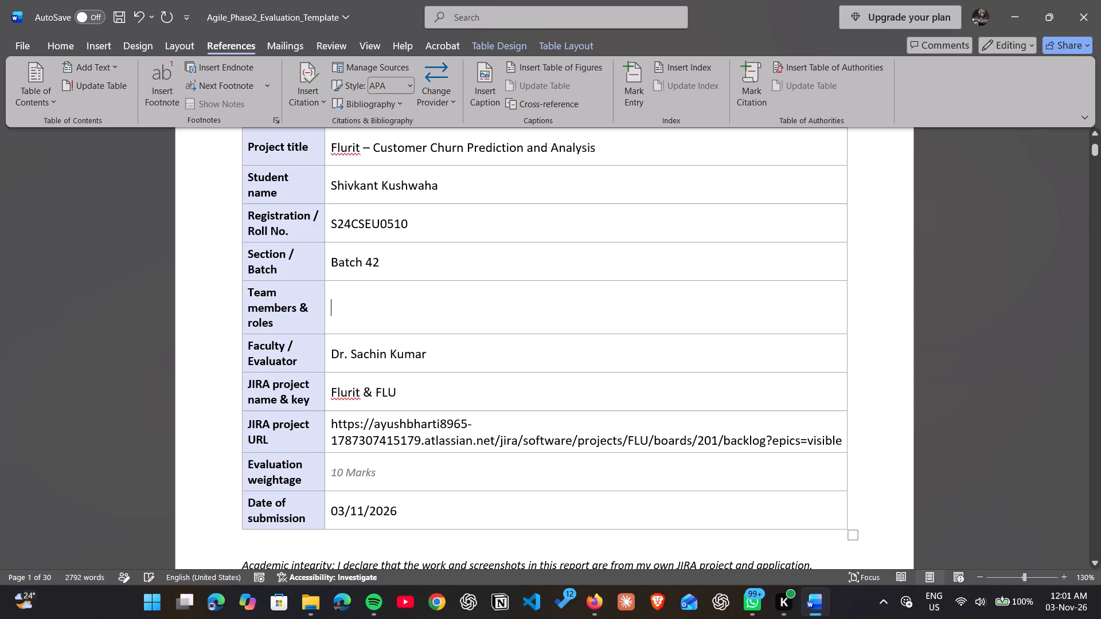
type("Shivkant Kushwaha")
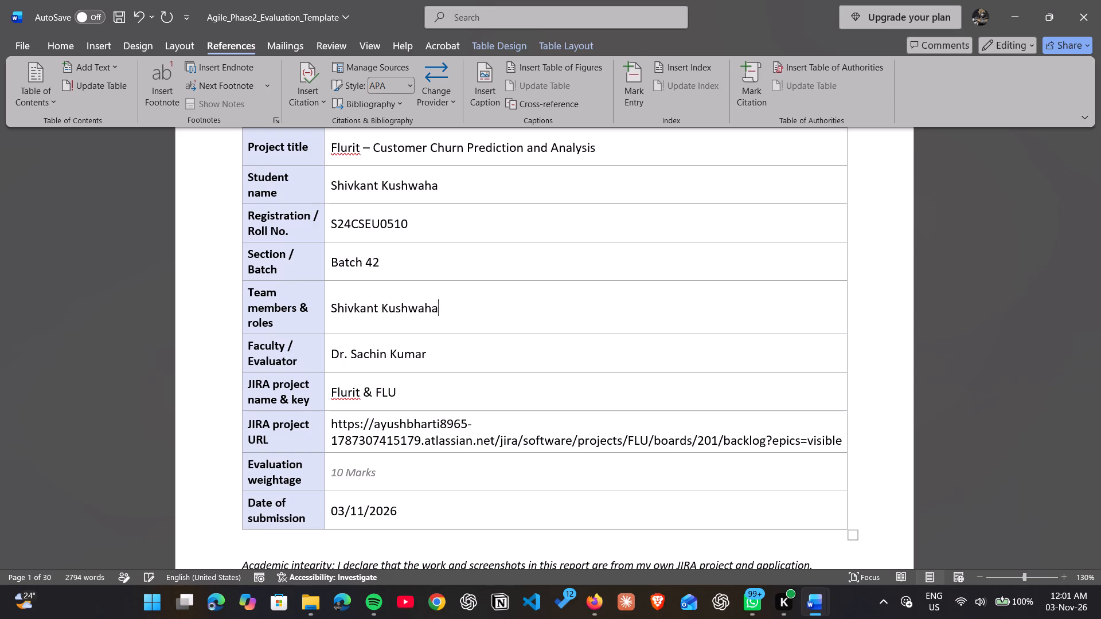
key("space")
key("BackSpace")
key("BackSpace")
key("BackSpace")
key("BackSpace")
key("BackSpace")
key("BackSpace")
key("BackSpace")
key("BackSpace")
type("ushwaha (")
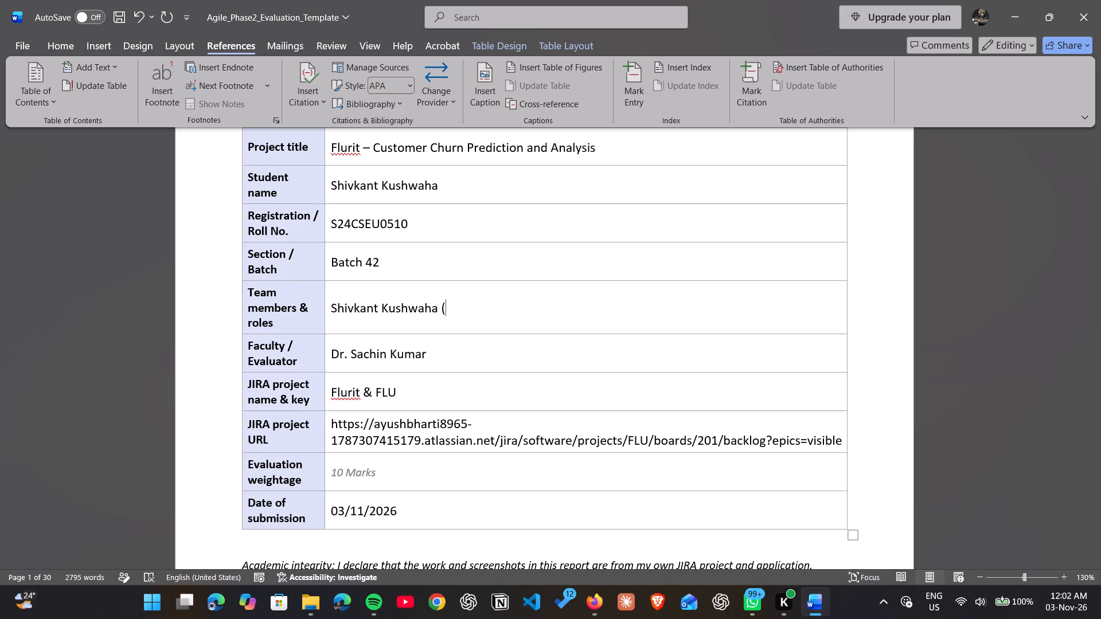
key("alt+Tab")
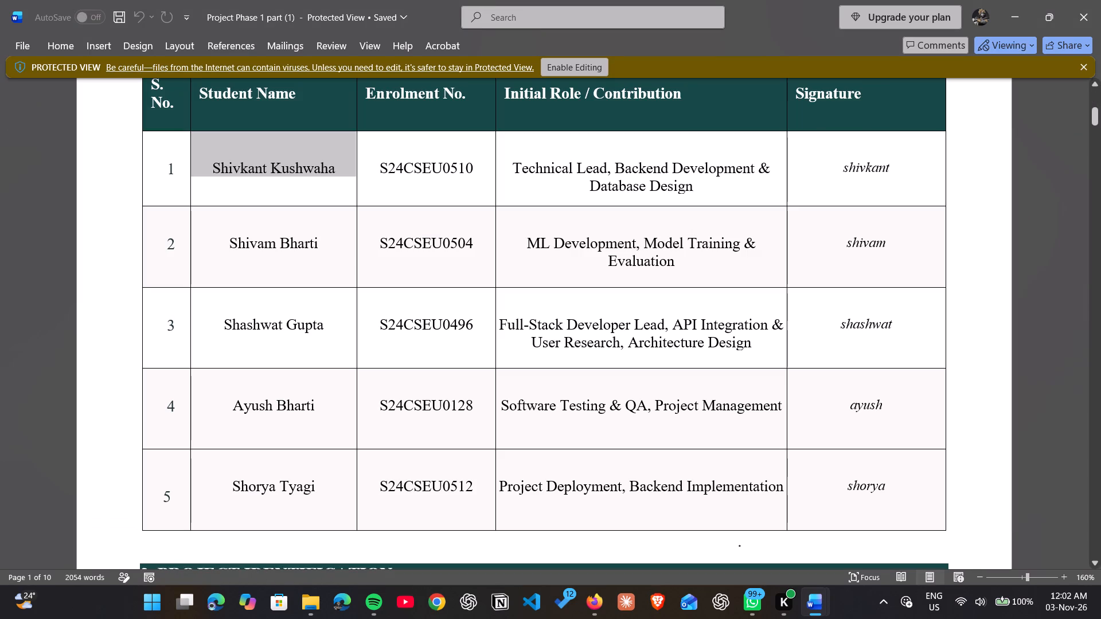
left_click_drag(514, 171, 687, 190)
key("ctrl+c")
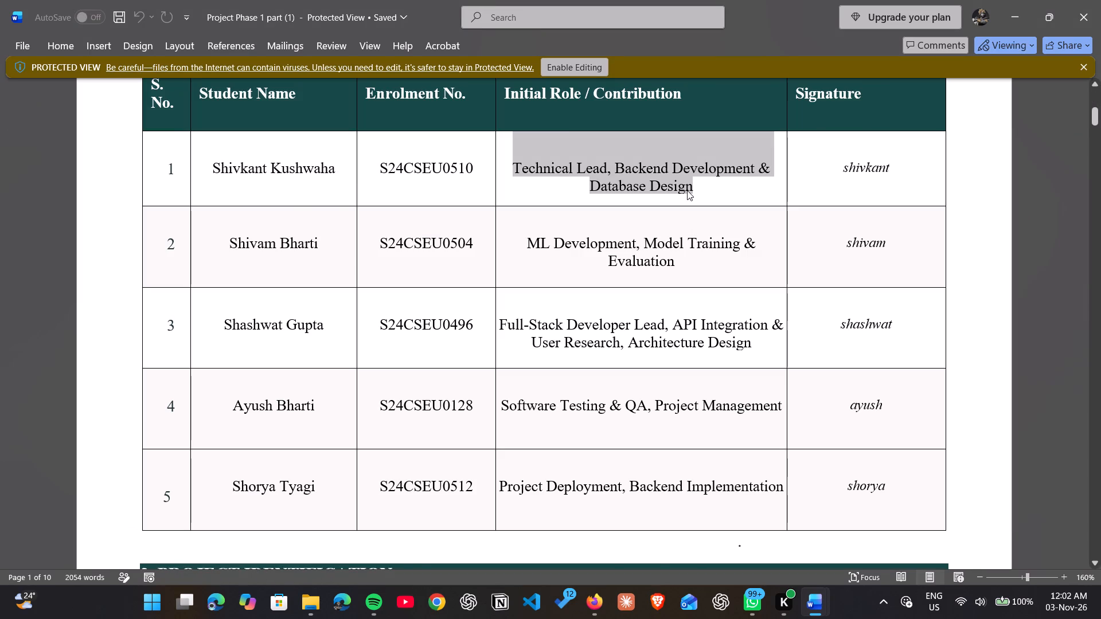
key("alt+Tab")
key("ctrl+v")
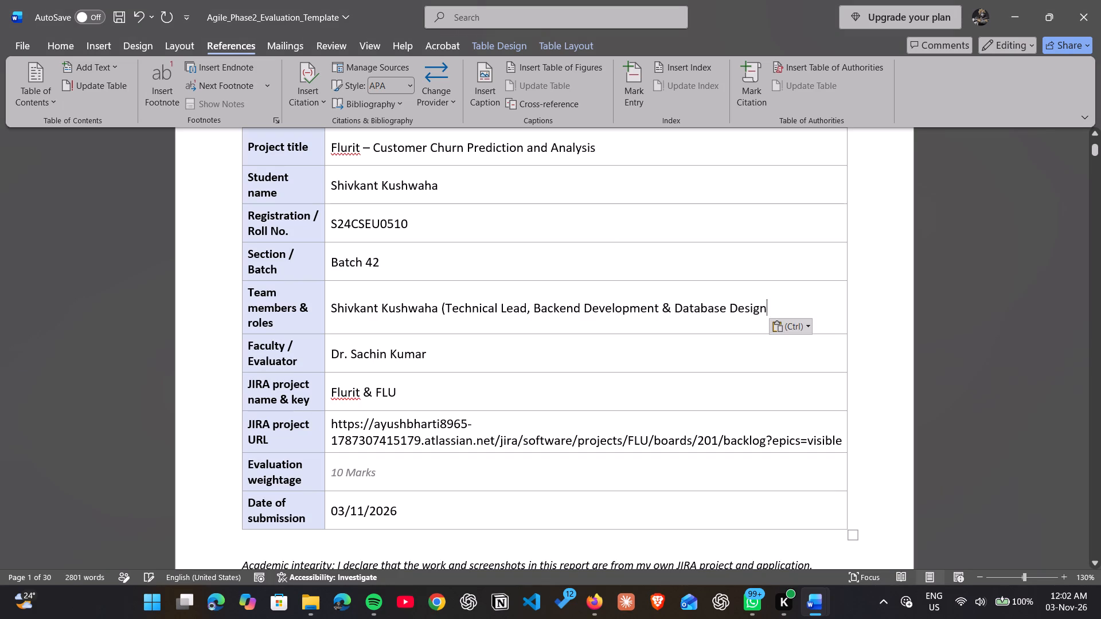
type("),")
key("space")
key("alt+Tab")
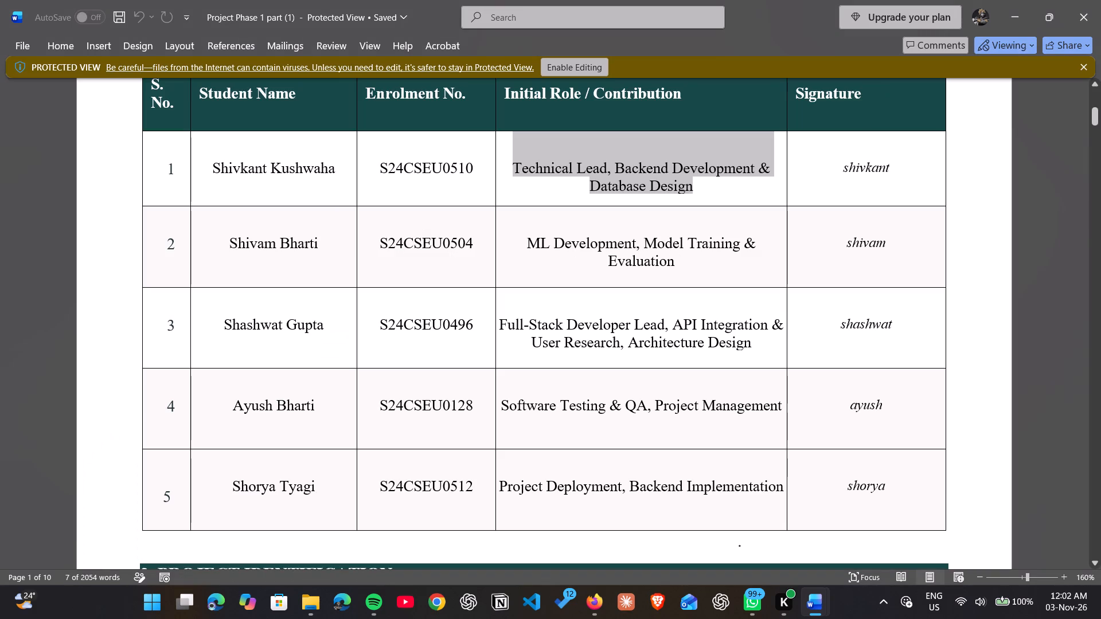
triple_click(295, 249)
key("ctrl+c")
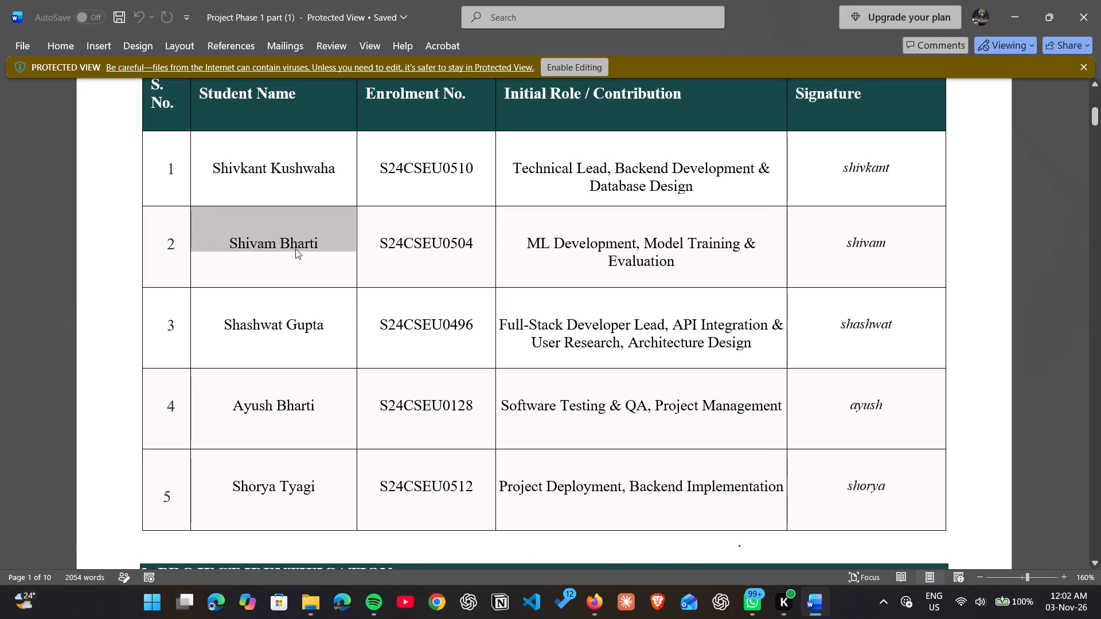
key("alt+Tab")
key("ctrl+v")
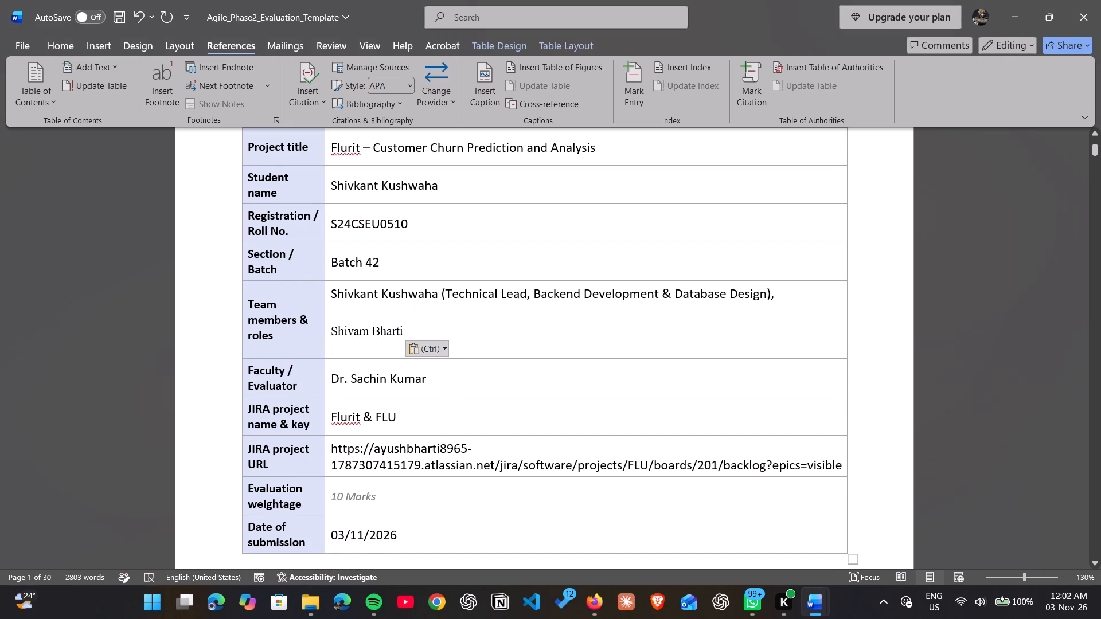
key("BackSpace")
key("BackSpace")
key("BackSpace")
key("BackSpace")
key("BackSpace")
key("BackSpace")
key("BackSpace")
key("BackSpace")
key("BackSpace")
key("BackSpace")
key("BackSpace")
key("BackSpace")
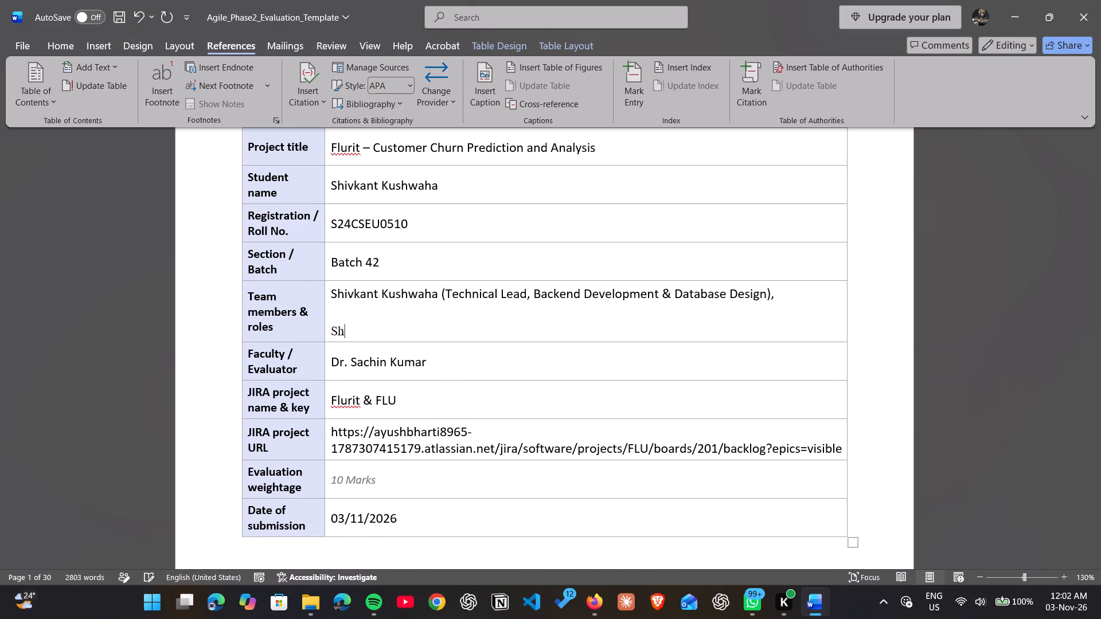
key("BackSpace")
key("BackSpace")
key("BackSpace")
Add the second team member's name with the Phase 1 role "ML Development, Model Training & Evaluation" in parentheses, followed by a comma.
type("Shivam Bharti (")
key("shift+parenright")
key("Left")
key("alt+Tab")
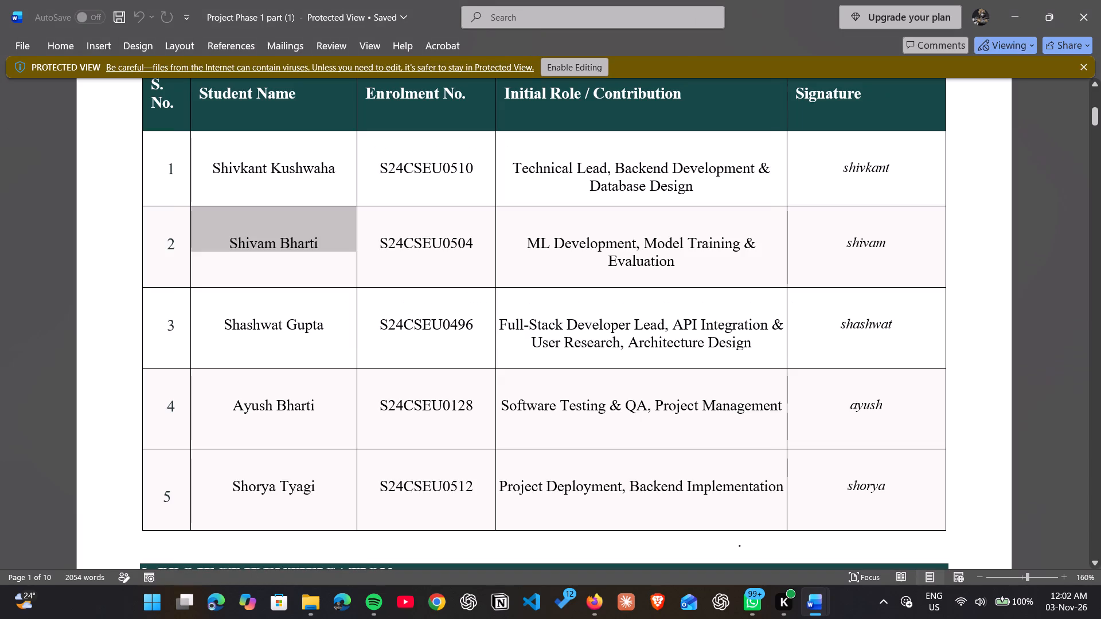
left_click_drag(527, 242, 664, 254)
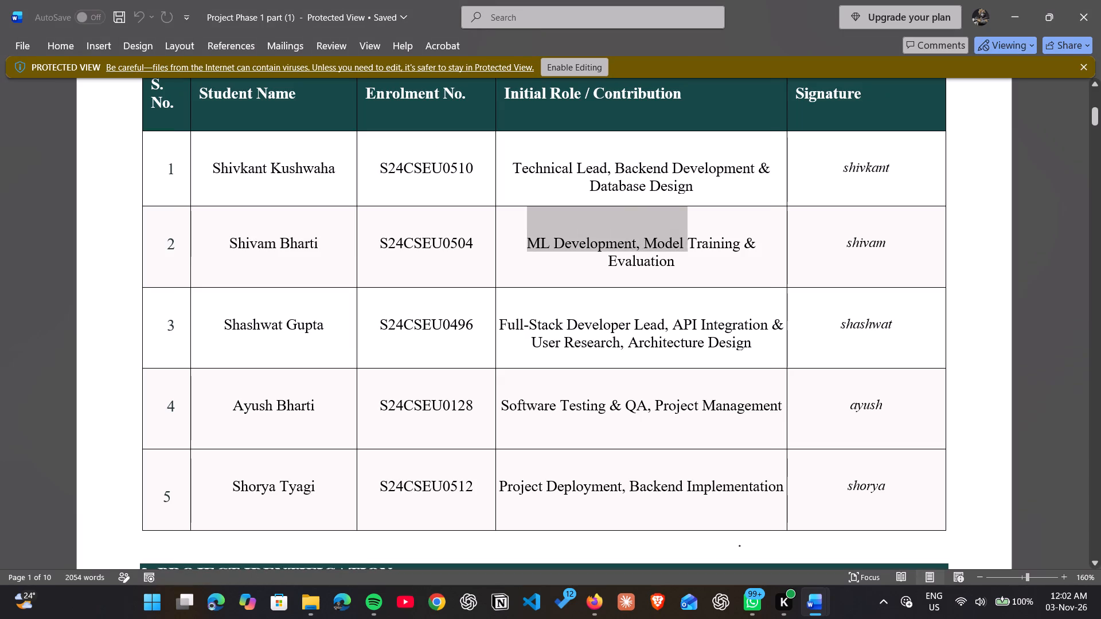
left_click_drag(664, 254, 674, 260)
key("ctrl+c")
key("alt+Tab")
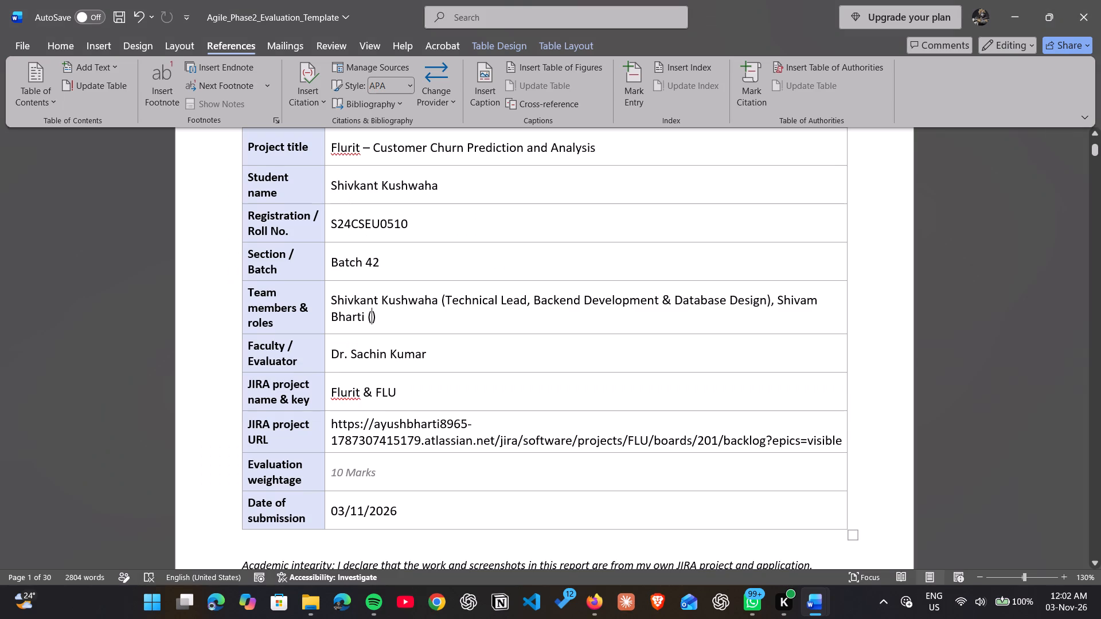
key("ctrl+v")
left_click(639, 312)
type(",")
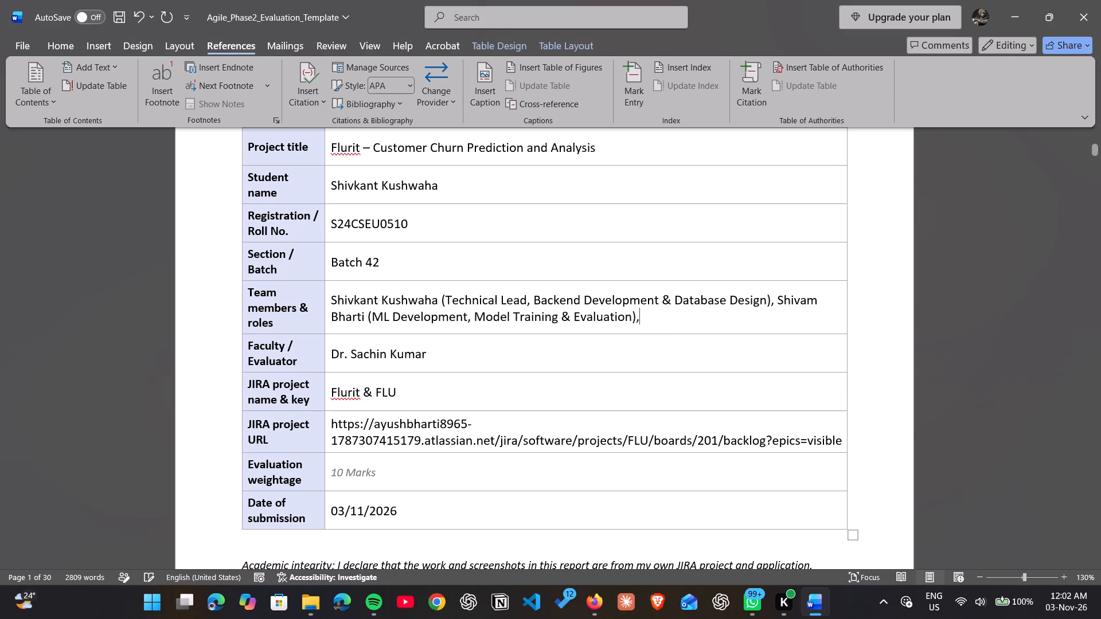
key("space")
Add the third member's name with the Phase 1 role "Full-Stack Developer Lead, API Integration & User Research, Architecture Design" in parentheses, followed by a comma.
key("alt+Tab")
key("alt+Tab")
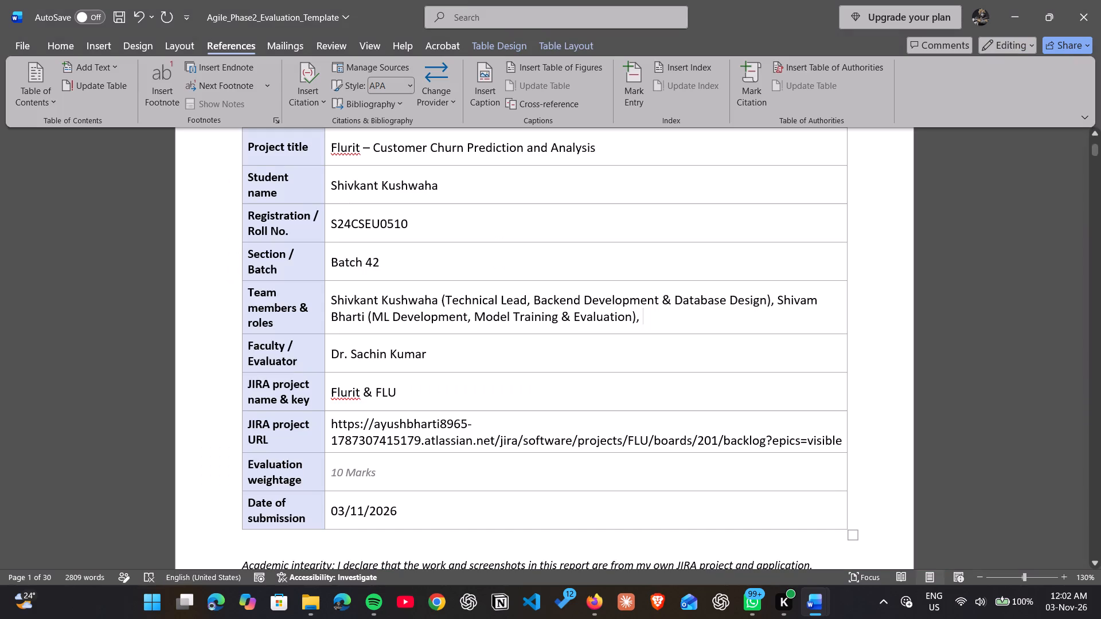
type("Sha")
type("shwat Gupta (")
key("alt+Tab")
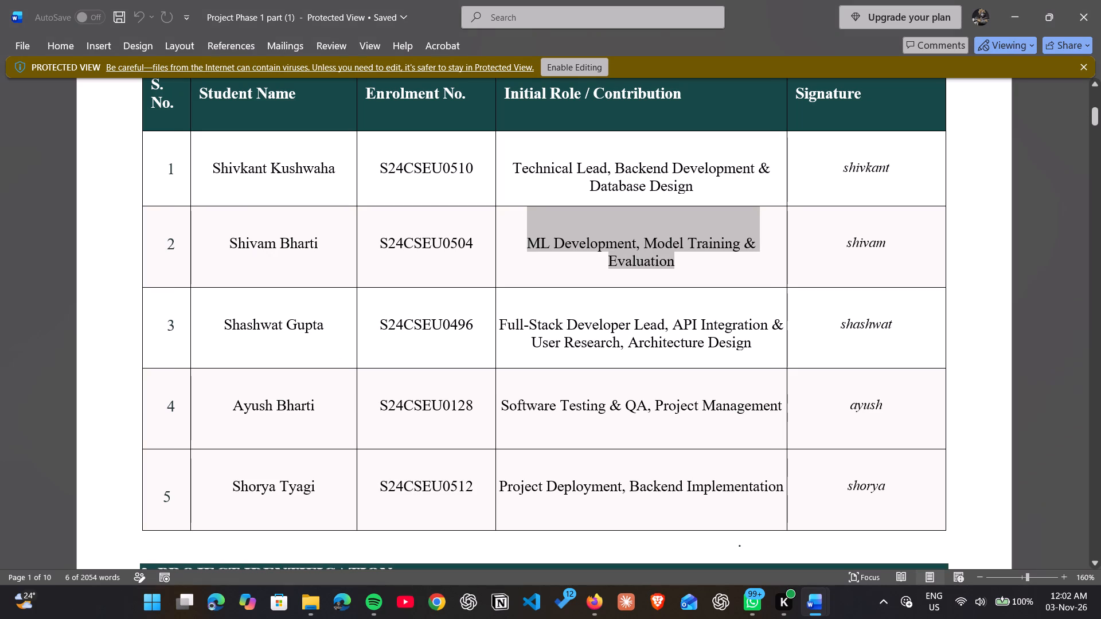
left_click_drag(501, 326, 744, 339)
key("ctrl+c")
key("alt+Tab")
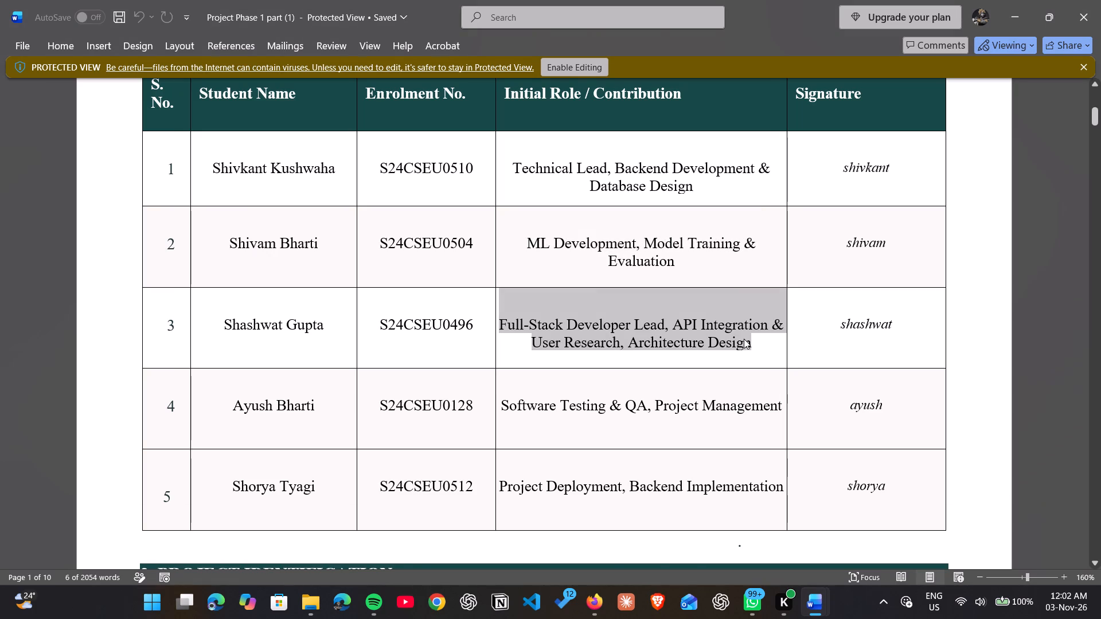
key("ctrl+v")
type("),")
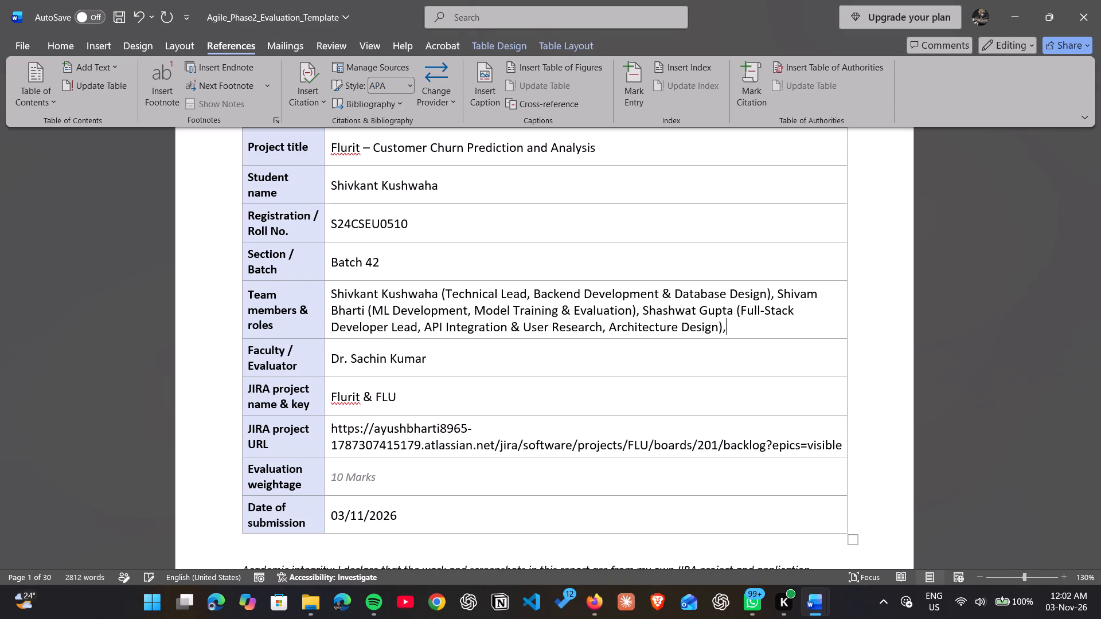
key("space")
Add the fourth team member's name with the Phase 1 role "Software Testing & QA, Project Management" in parentheses.
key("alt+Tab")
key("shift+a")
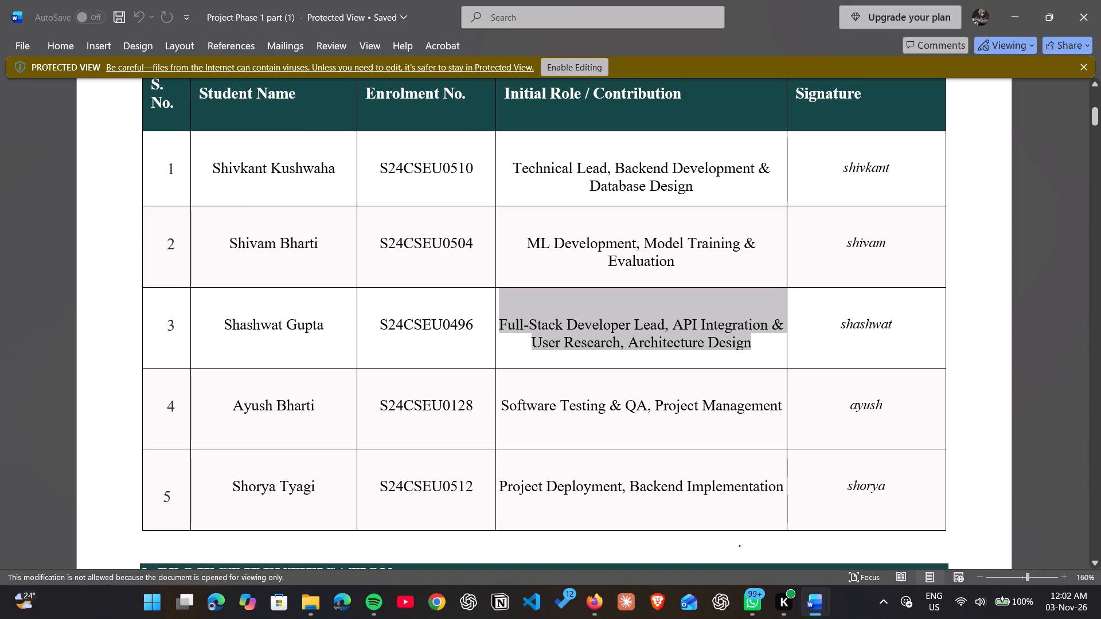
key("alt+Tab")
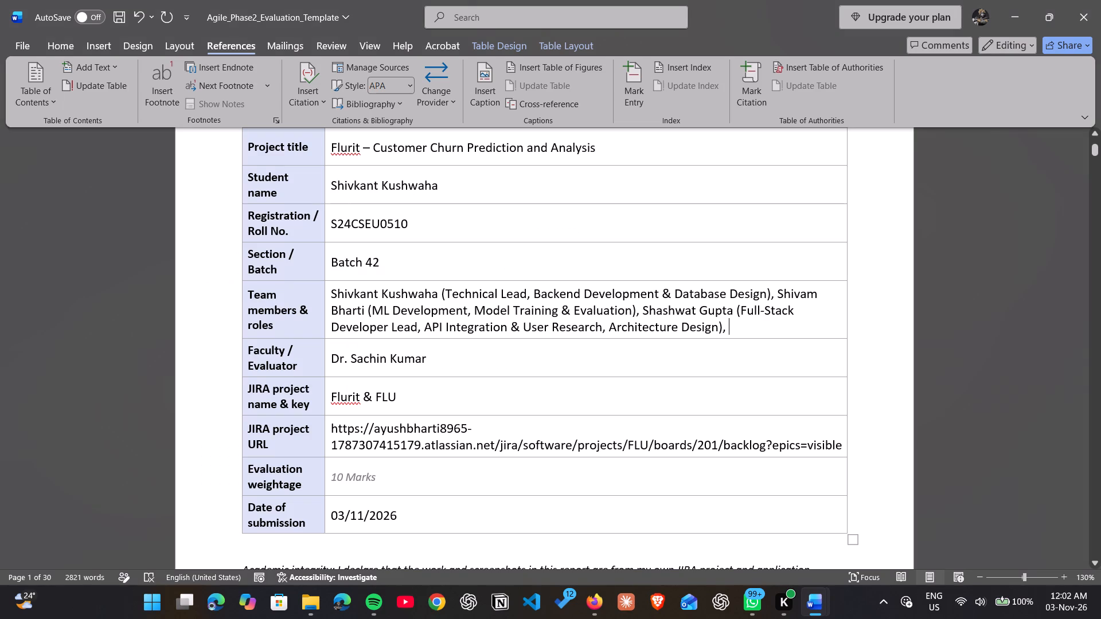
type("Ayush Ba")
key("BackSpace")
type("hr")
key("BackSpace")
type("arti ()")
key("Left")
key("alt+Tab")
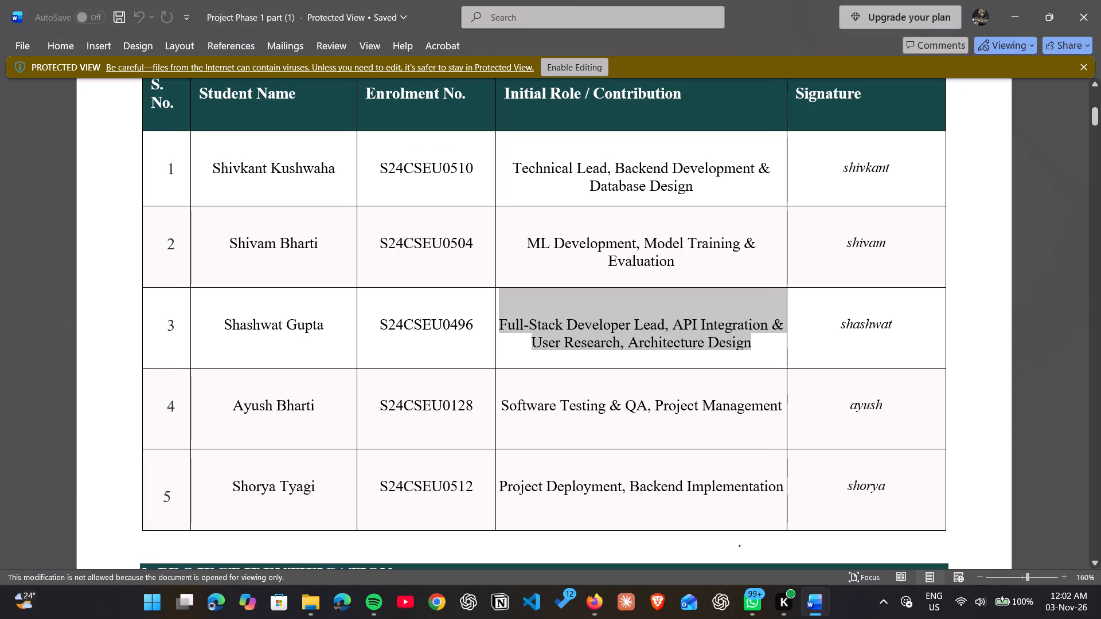
left_click_drag(505, 406, 762, 422)
key("ctrl+c")
key("alt+Tab")
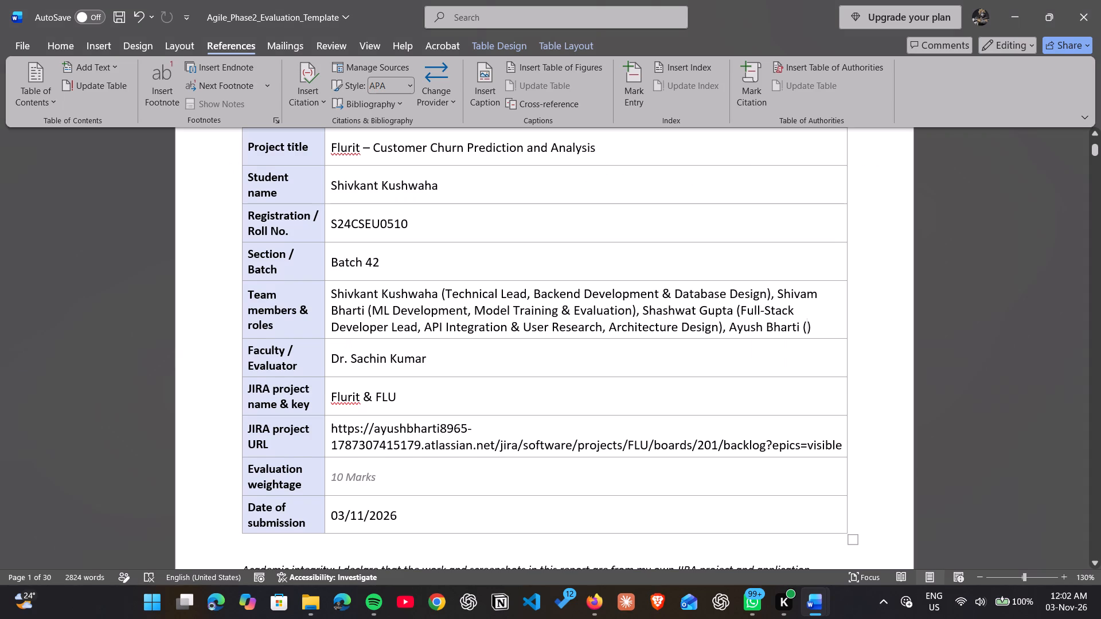
key("ctrl+v")
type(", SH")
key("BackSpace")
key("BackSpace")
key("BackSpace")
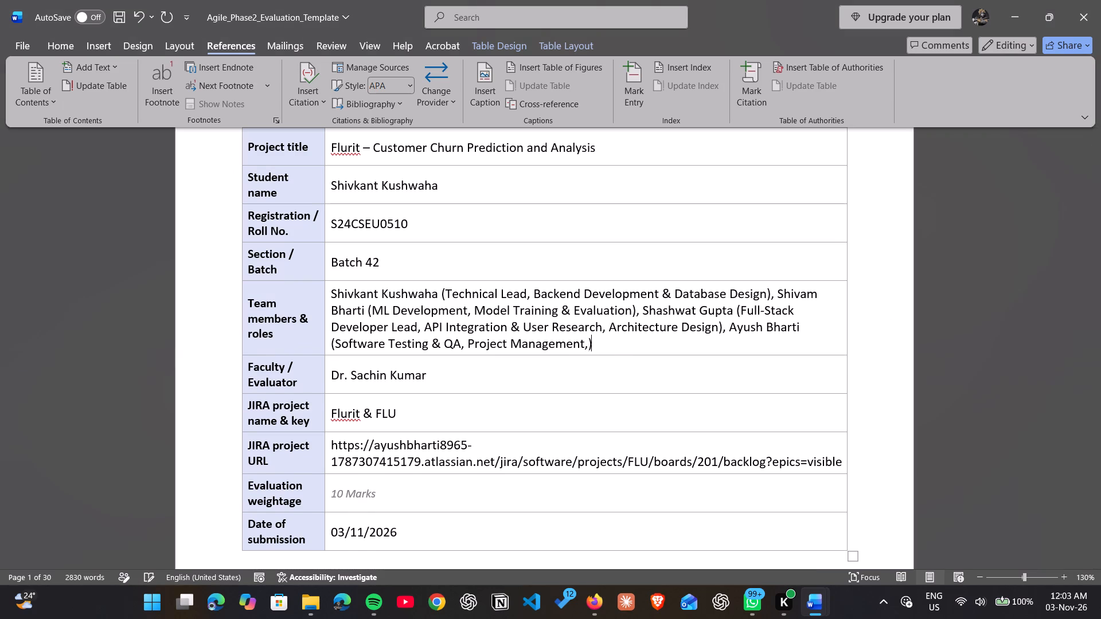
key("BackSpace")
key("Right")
Add the fifth team member's name with the role "Project Deployment, Backend Implementation, Project Management" in parentheses, extending the Phase 1 text.
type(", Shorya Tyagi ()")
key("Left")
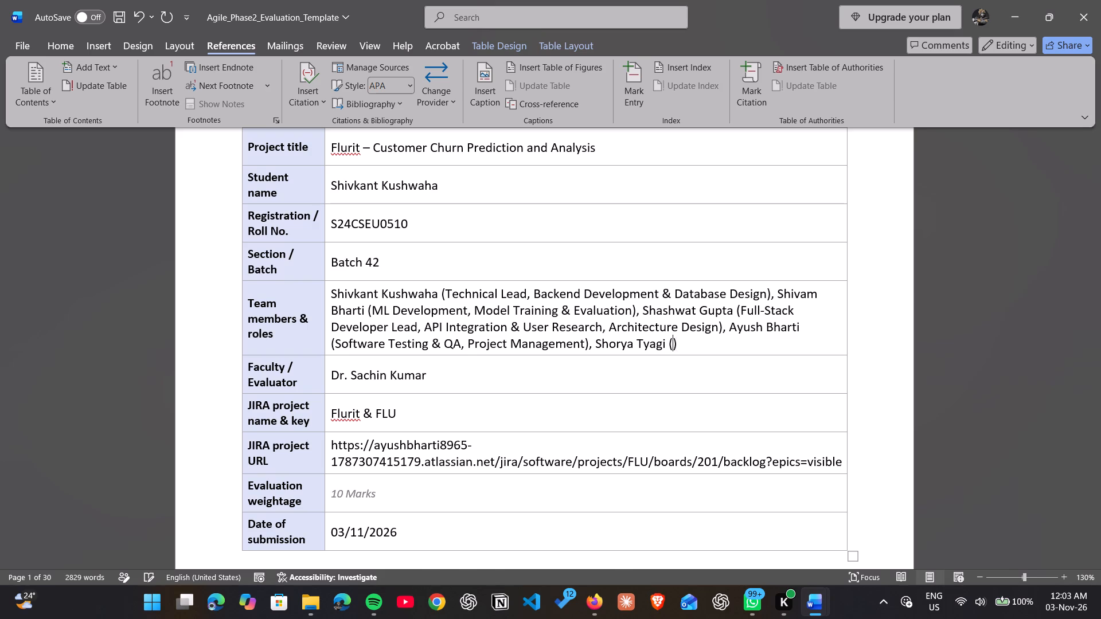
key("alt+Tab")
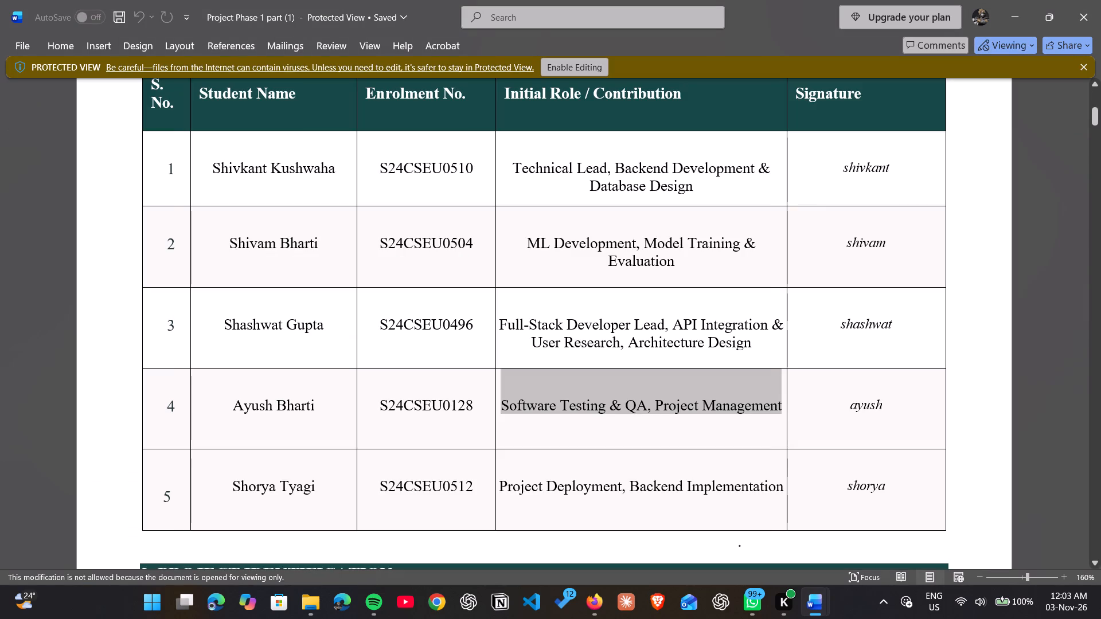
left_click_drag(504, 485, 774, 468)
key("ctrl+c")
key("alt+Tab")
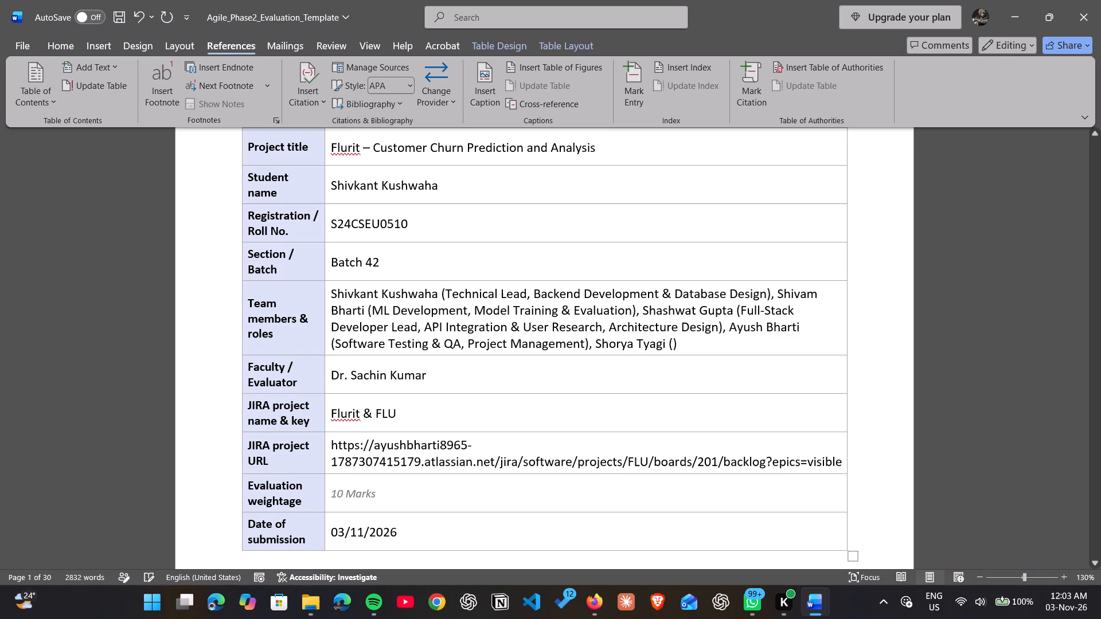
key("ctrl+v")
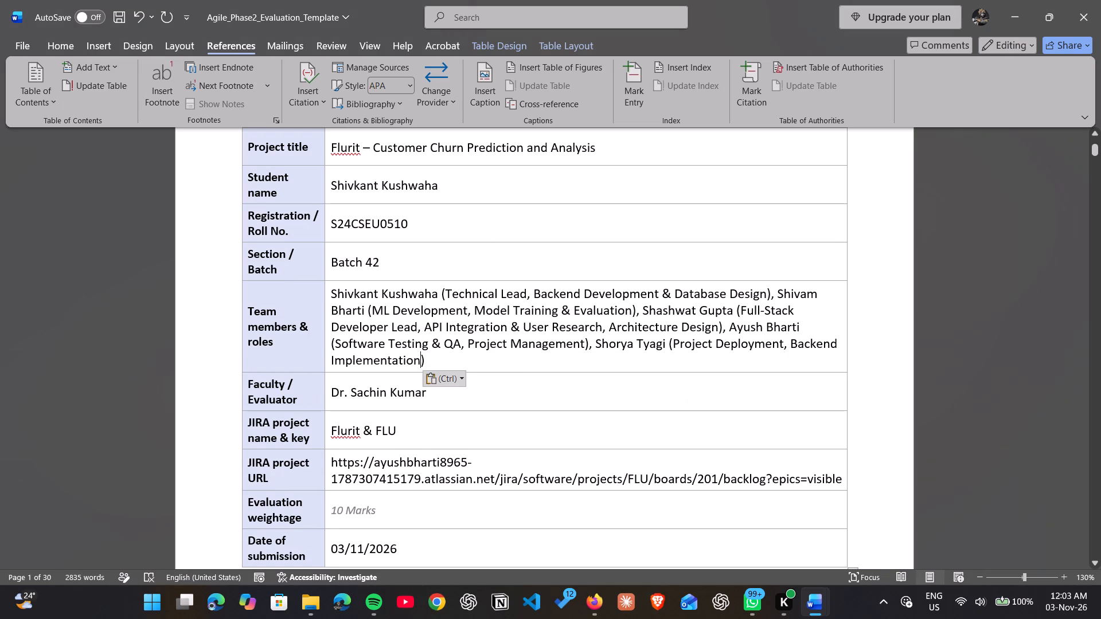
key("BackSpace")
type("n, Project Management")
Bold all five members' names in the Team members & roles cell, leaving their parenthesised roles in regular weight.
scroll(712, 382, "down", 1)
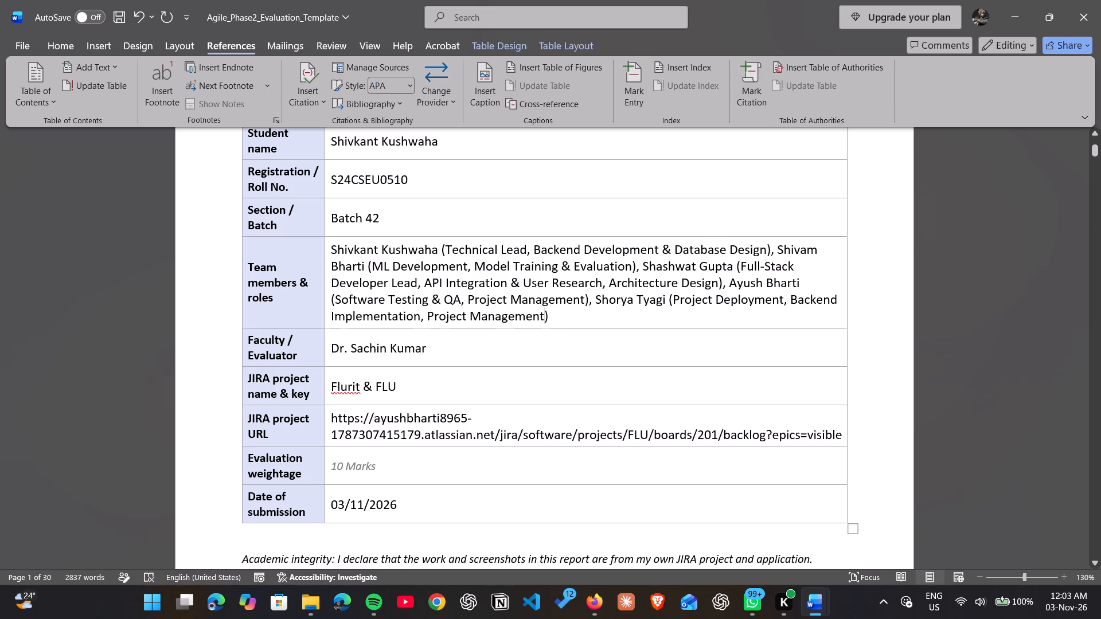
left_click_drag(438, 252, 346, 247)
key("ctrl+b")
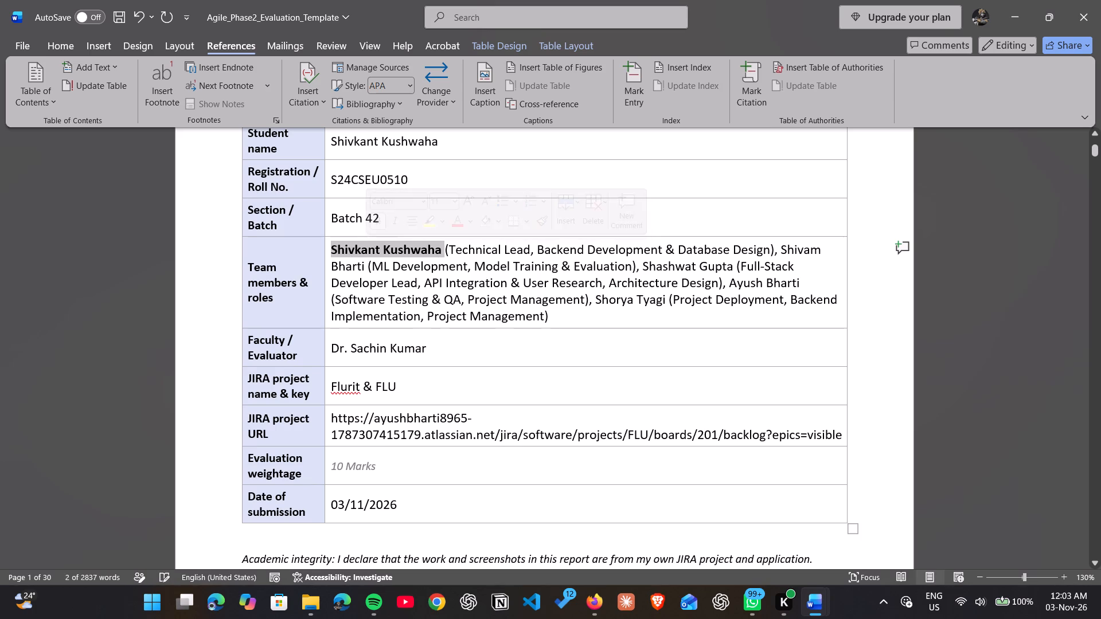
left_click_drag(783, 245, 356, 270)
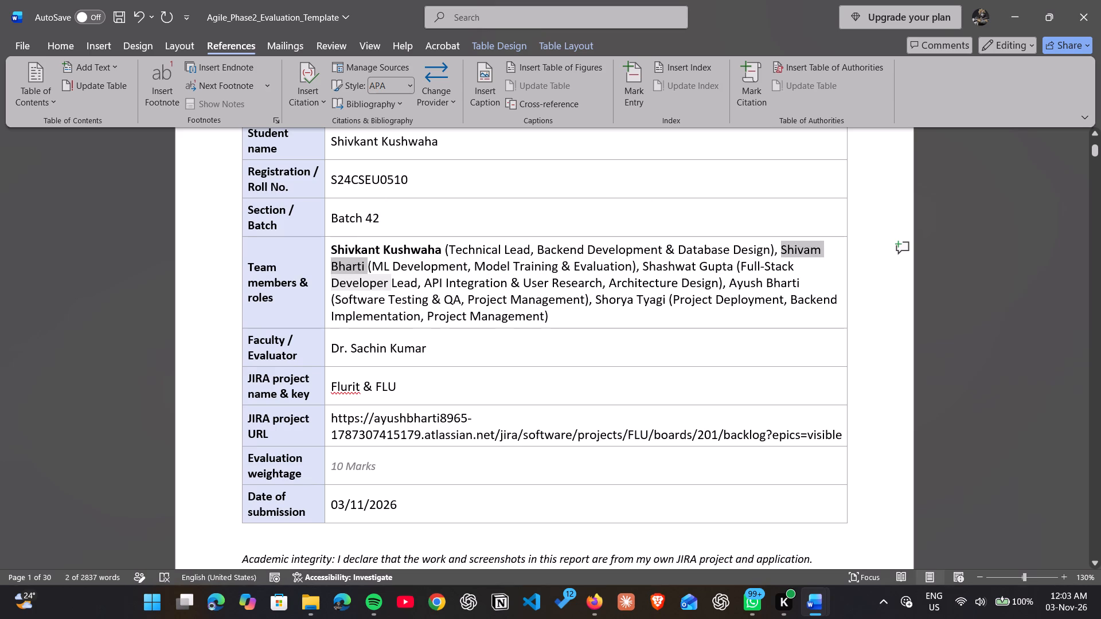
left_click_drag(356, 270, 362, 269)
key("ctrl+b")
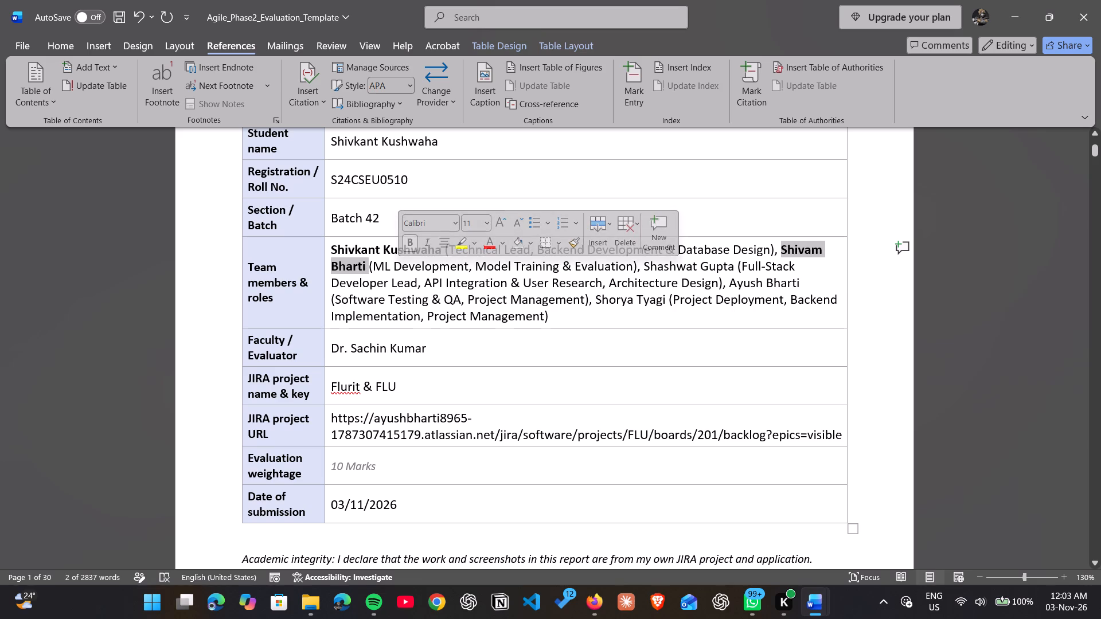
left_click_drag(646, 265, 728, 268)
key("ctrl+b")
left_click(534, 359)
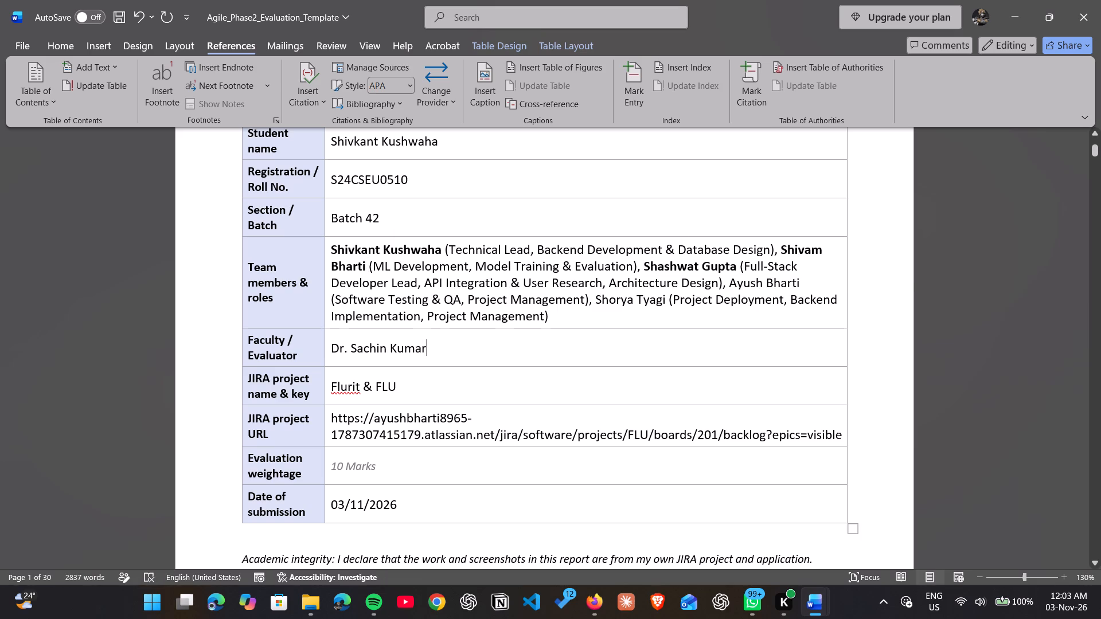
left_click_drag(732, 280, 797, 280)
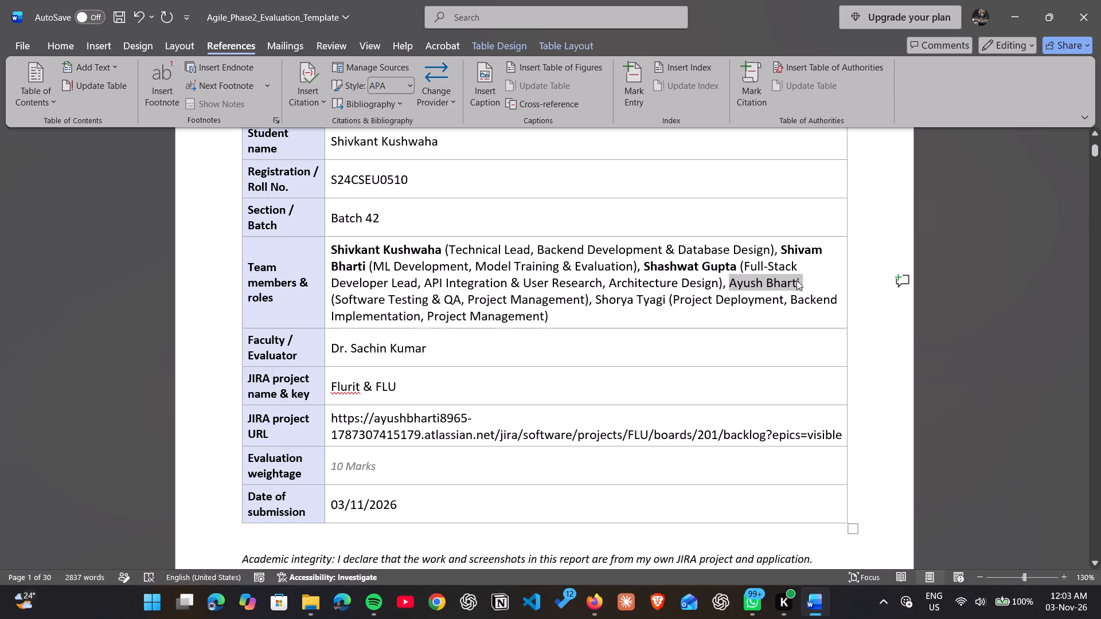
key("ctrl+b")
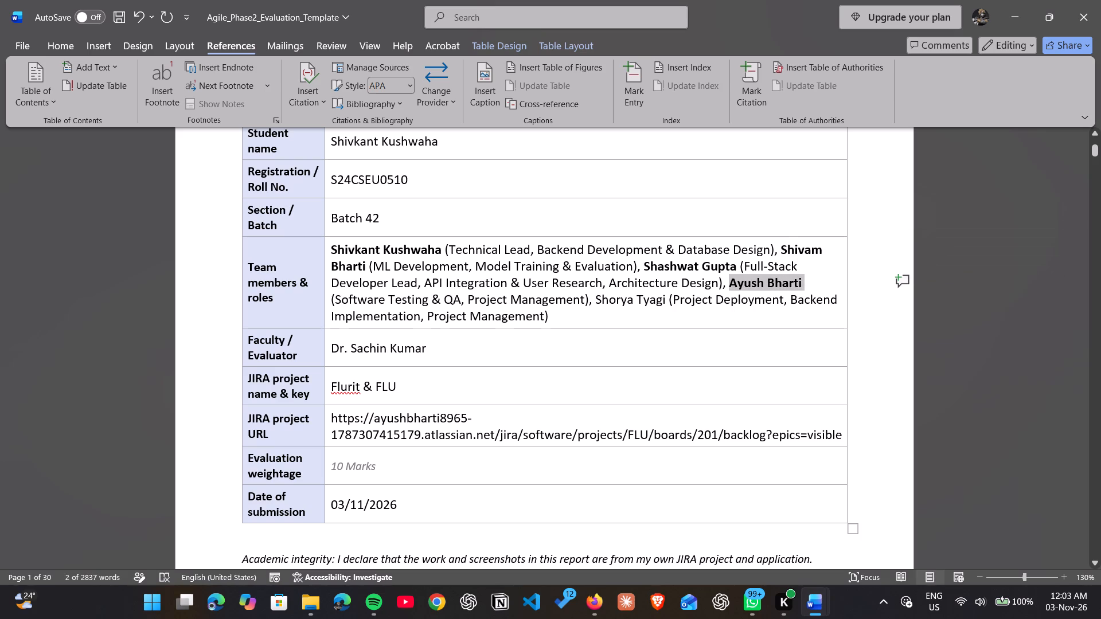
left_click_drag(595, 303, 661, 303)
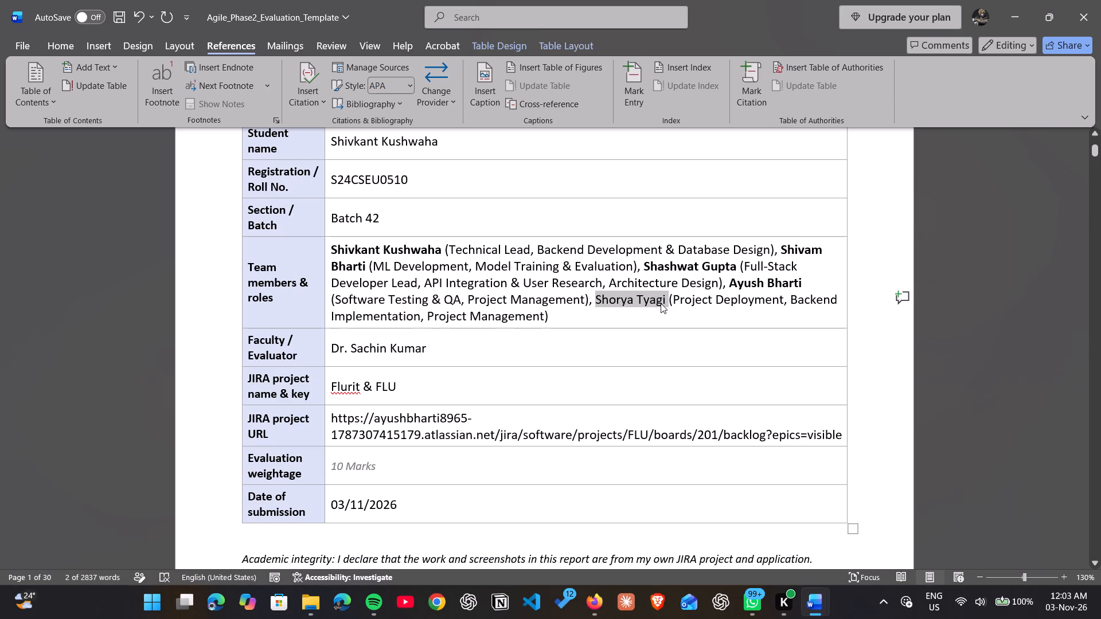
key("ctrl+b")
left_click(586, 322)
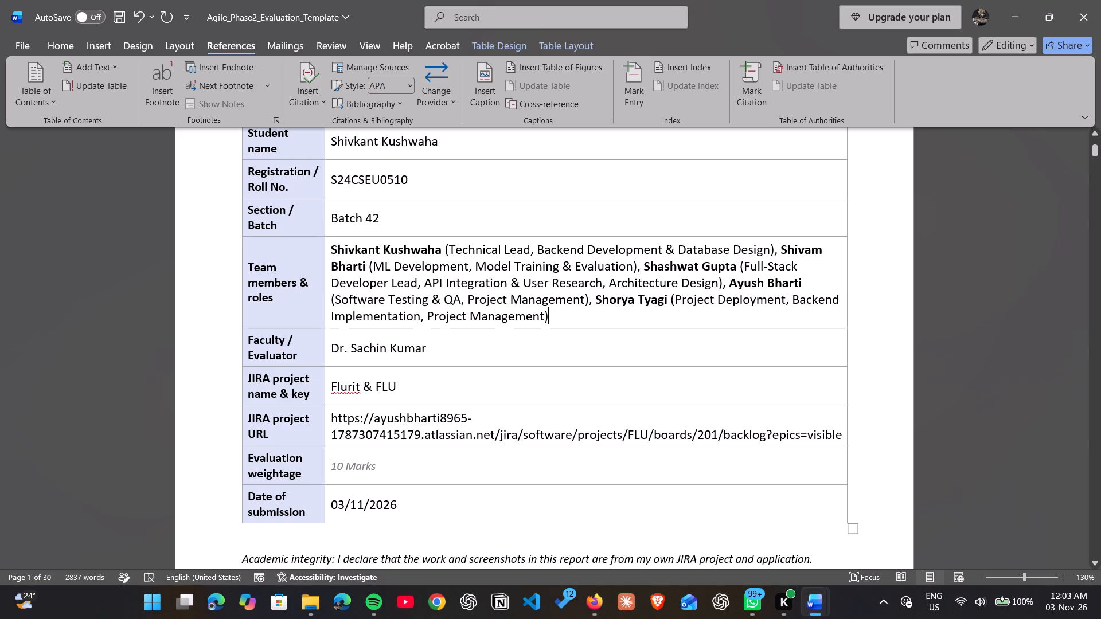
Save the evaluation report document.
scroll(586, 322, "down", 5)
scroll(586, 322, "up", 1)
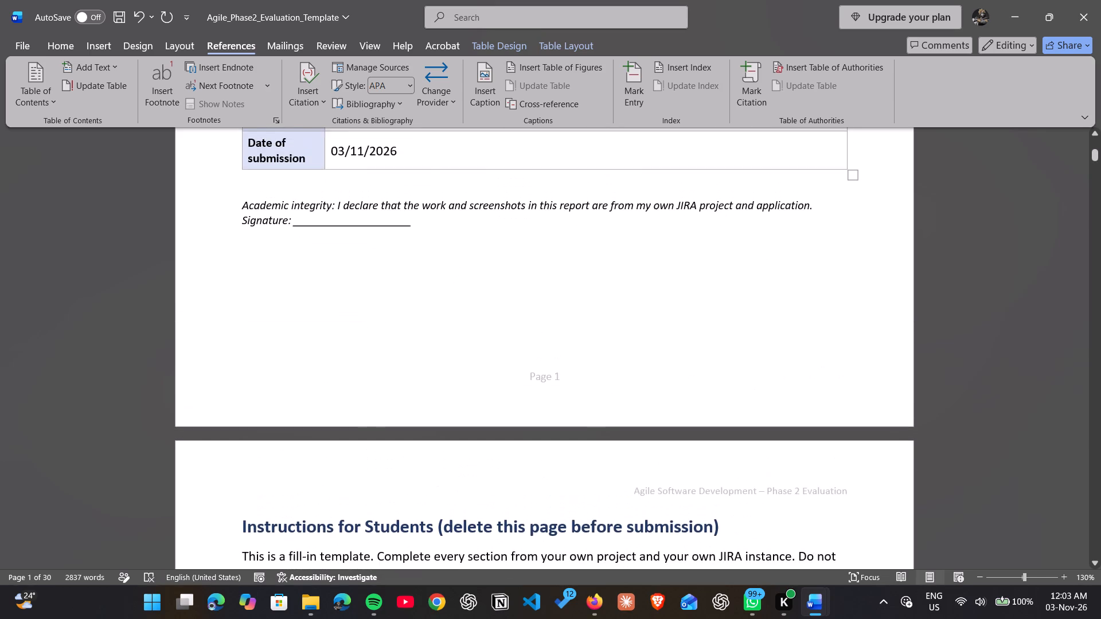
scroll(586, 322, "up", 1)
key("ctrl+s")
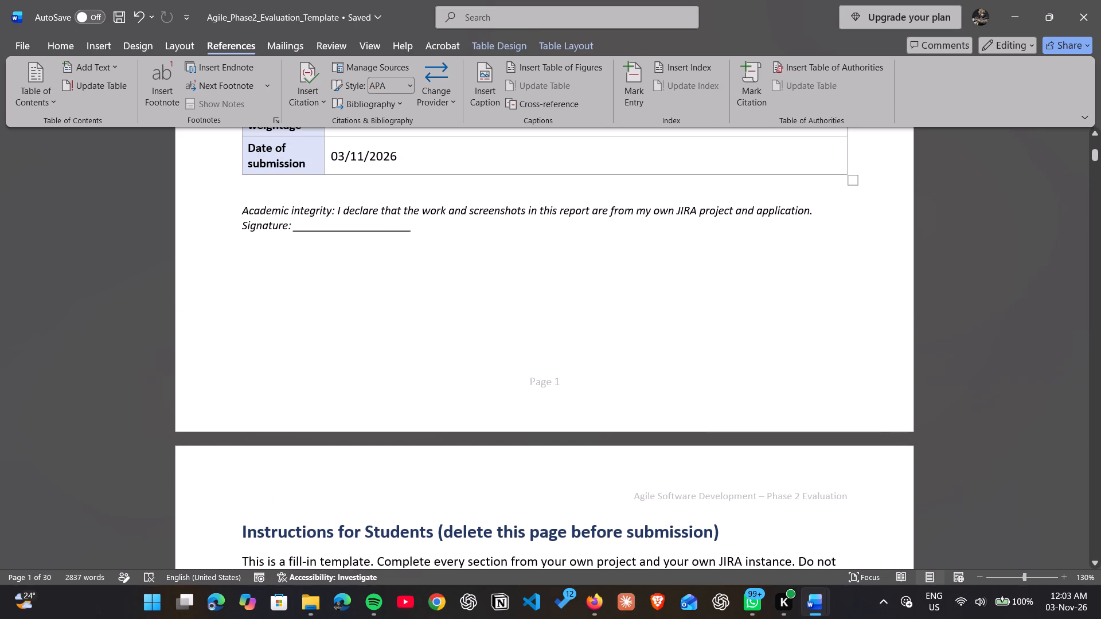
Enter the student's full name within the Signature line under the academic integrity declaration, capitalising both first name and surname.
left_click(387, 232)
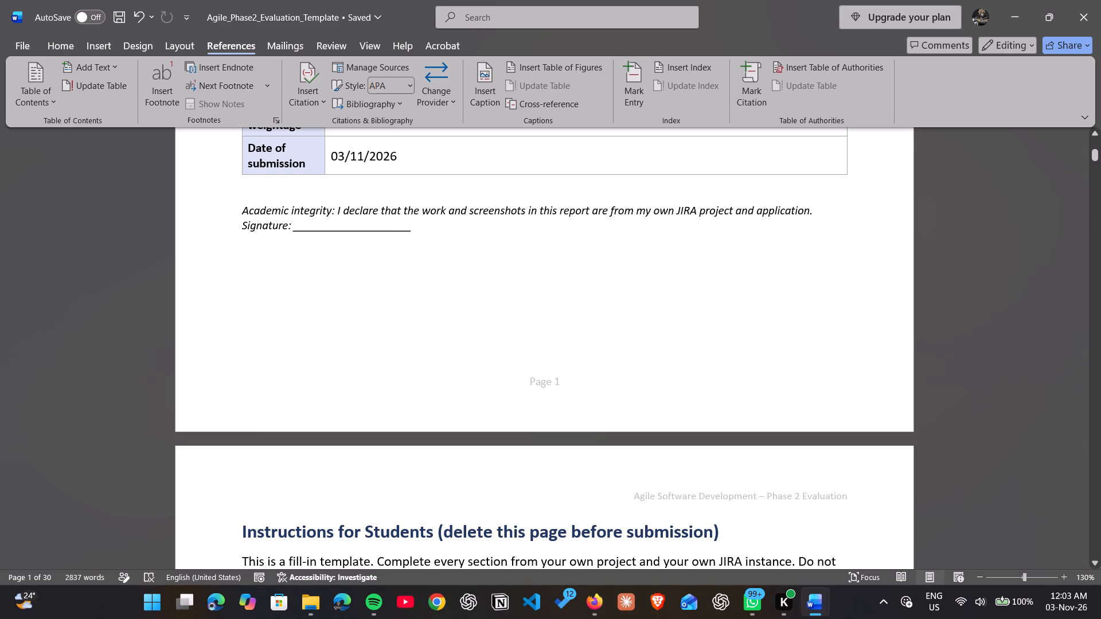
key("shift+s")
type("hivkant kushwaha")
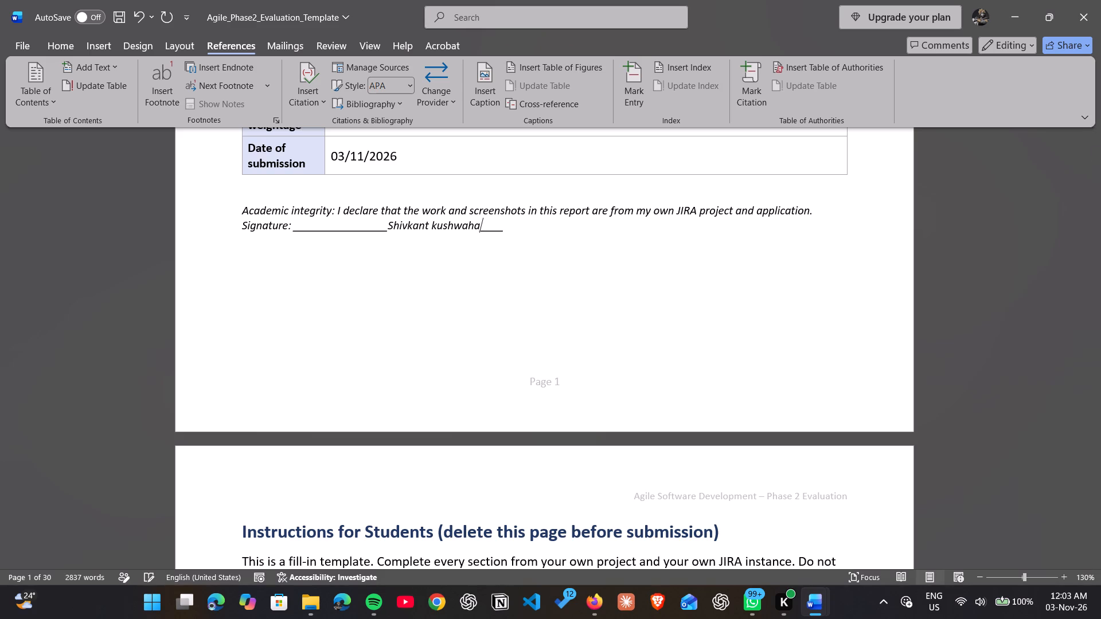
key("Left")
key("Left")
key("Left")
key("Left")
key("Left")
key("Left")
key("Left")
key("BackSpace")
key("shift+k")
Delete the trailing underscores after the student's name on the Signature line of the academic integrity declaration.
left_click(513, 229)
key("BackSpace")
key("BackSpace")
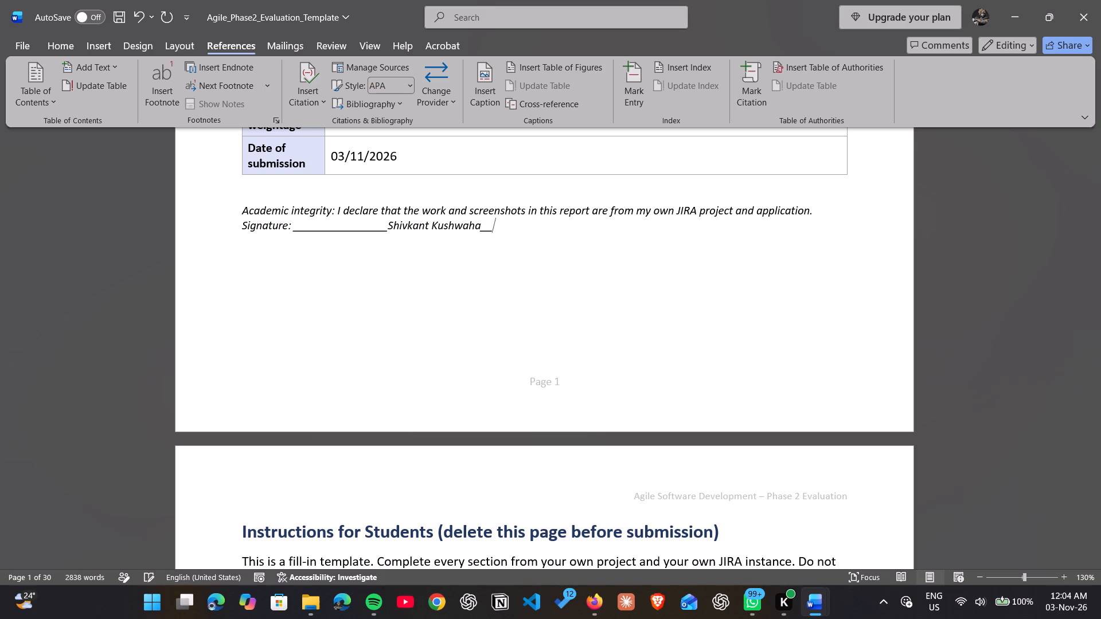
key("BackSpace")
key("BackSpace")
Delete all the underscores before the student's name so that it directly follows the "Signature:" label.
key("Left")
key("Left")
key("Left")
key("Left")
key("Left")
key("Left")
key("Left")
key("Left")
key("Left")
key("Left")
key("Left")
key("Left")
key("Left")
key("Left")
key("Left")
key("Left")
key("Left")
key("BackSpace")
key("BackSpace")
key("BackSpace")
key("BackSpace")
key("BackSpace")
key("BackSpace")
key("BackSpace")
key("BackSpace")
key("BackSpace")
key("BackSpace")
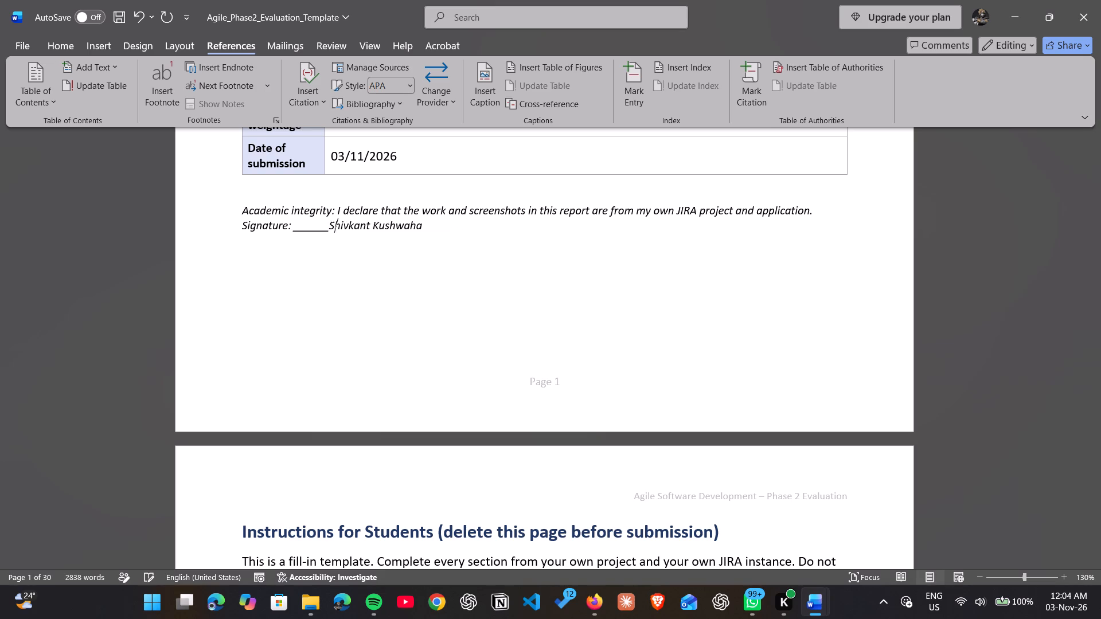
key("BackSpace")
key("BackSpace")
key("BackSpace")
key("BackSpace")
key("BackSpace")
key("BackSpace")
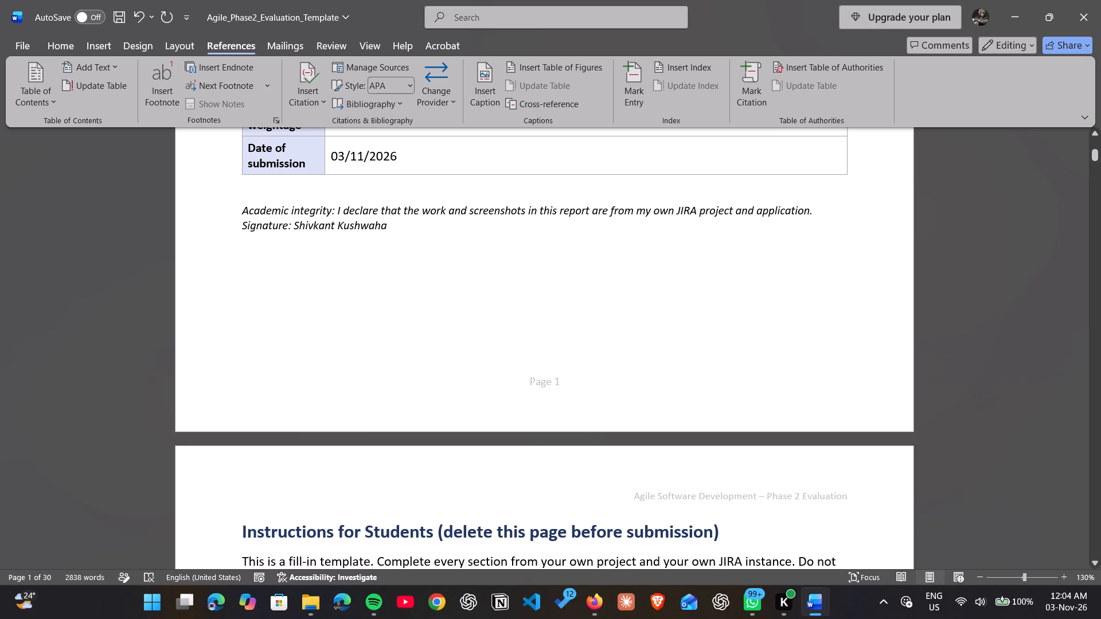
Place the text cursor in the empty "1.1 Project description" box of the Project Overview section.
scroll(656, 306, "down", 6)
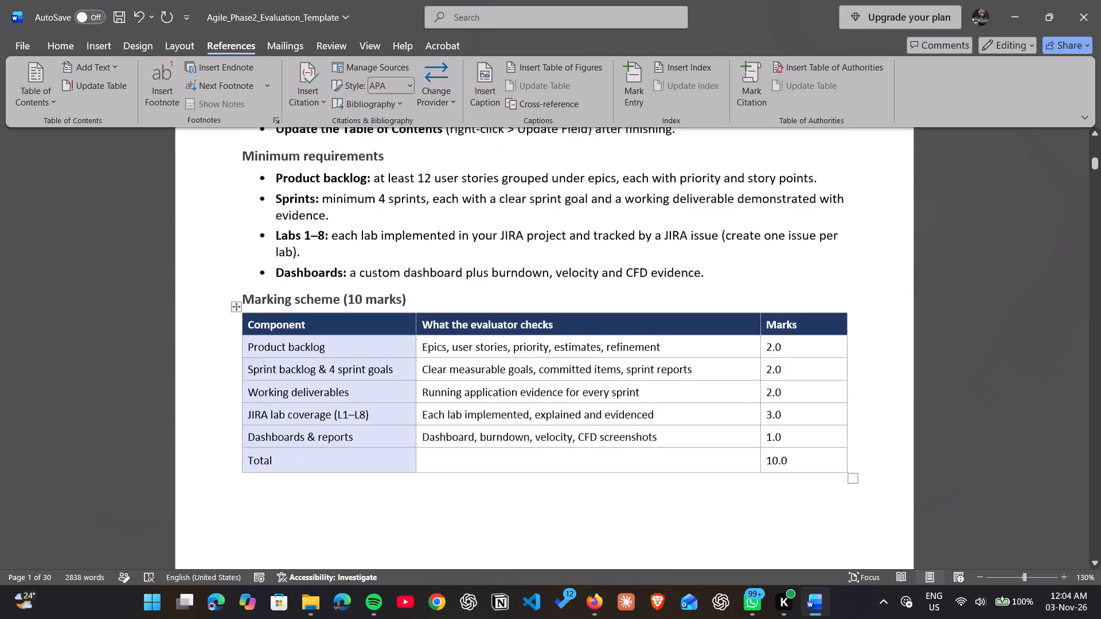
scroll(656, 306, "down", 5)
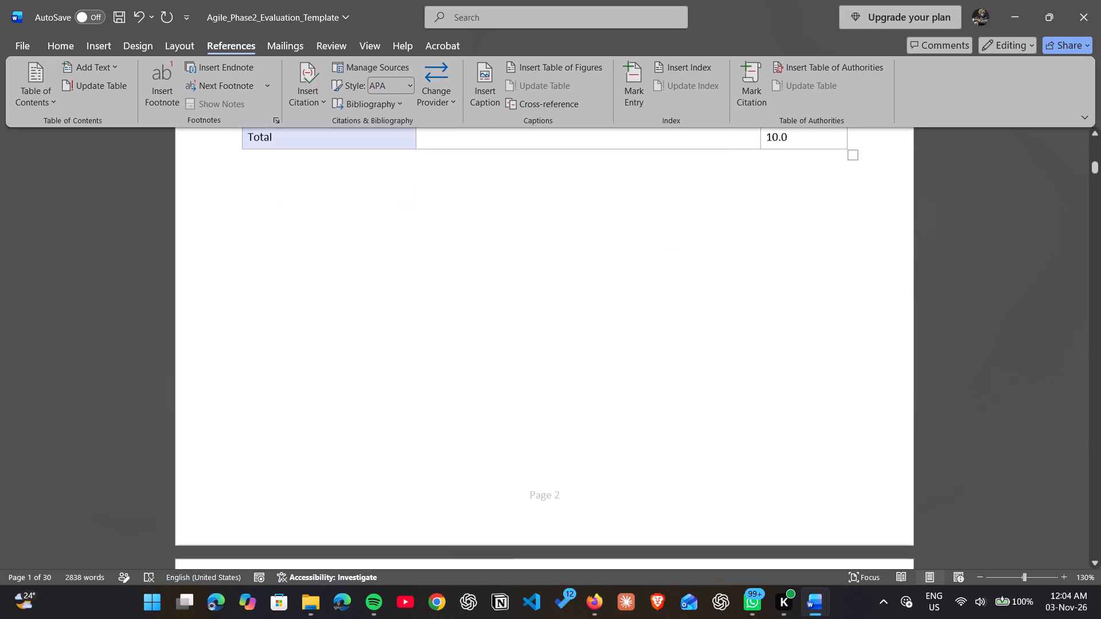
scroll(656, 306, "down", 7)
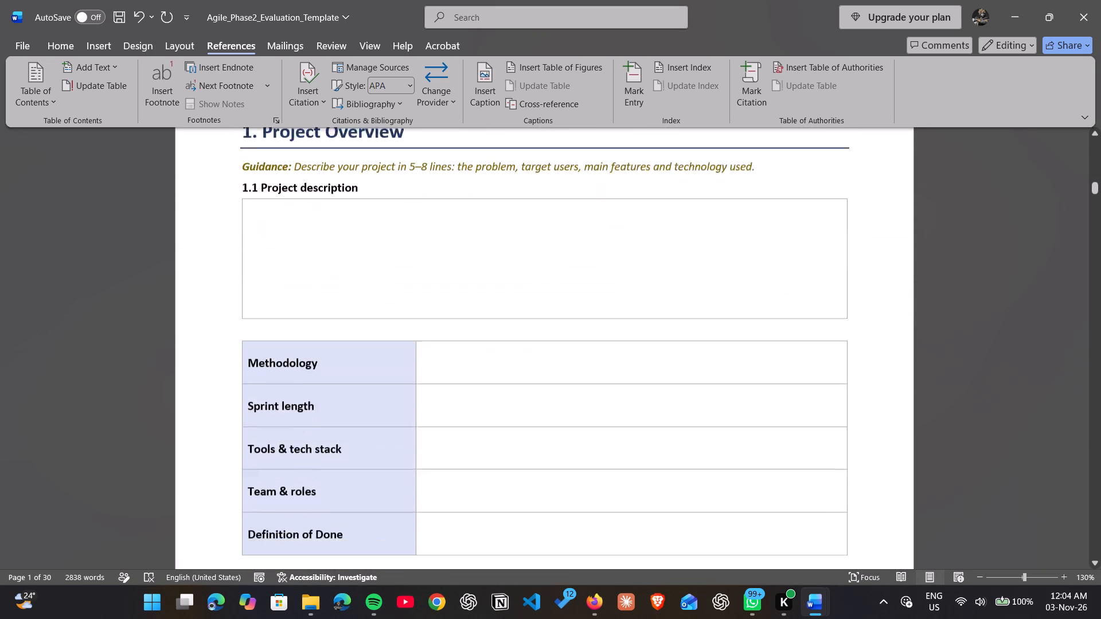
scroll(656, 306, "down", 1)
left_click(552, 233)
scroll(552, 233, "up", 1)
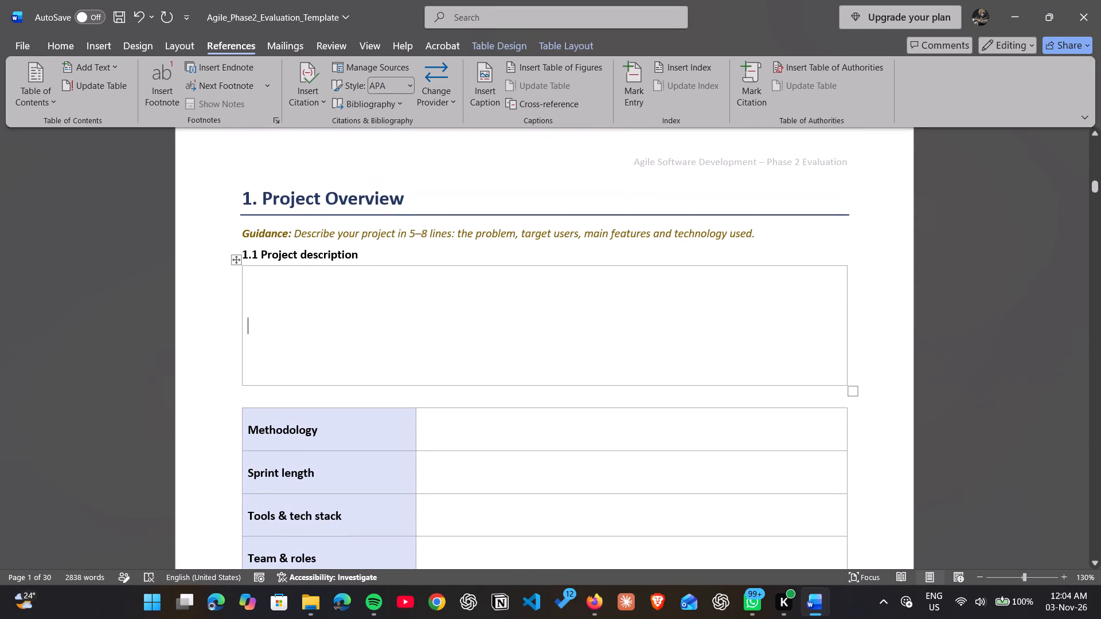
Switch to the Project Phase 1 part document and review its initial project idea and problem discovery sections for the project description.
left_click(322, 284)
key("alt+Tab")
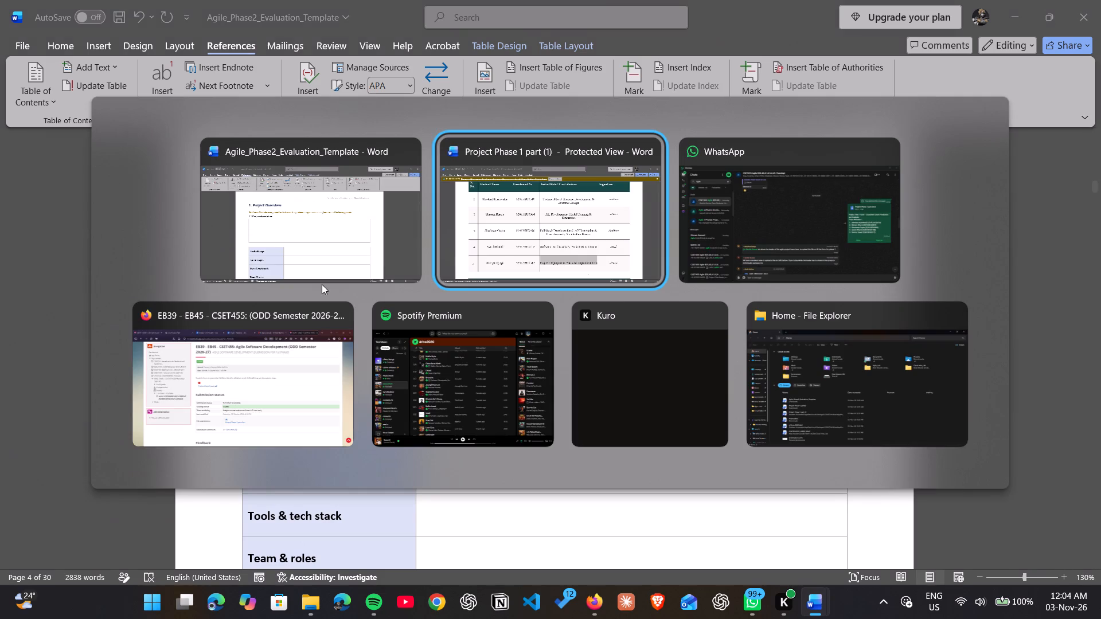
left_click(561, 233, "alt")
scroll(420, 335, "down", 3)
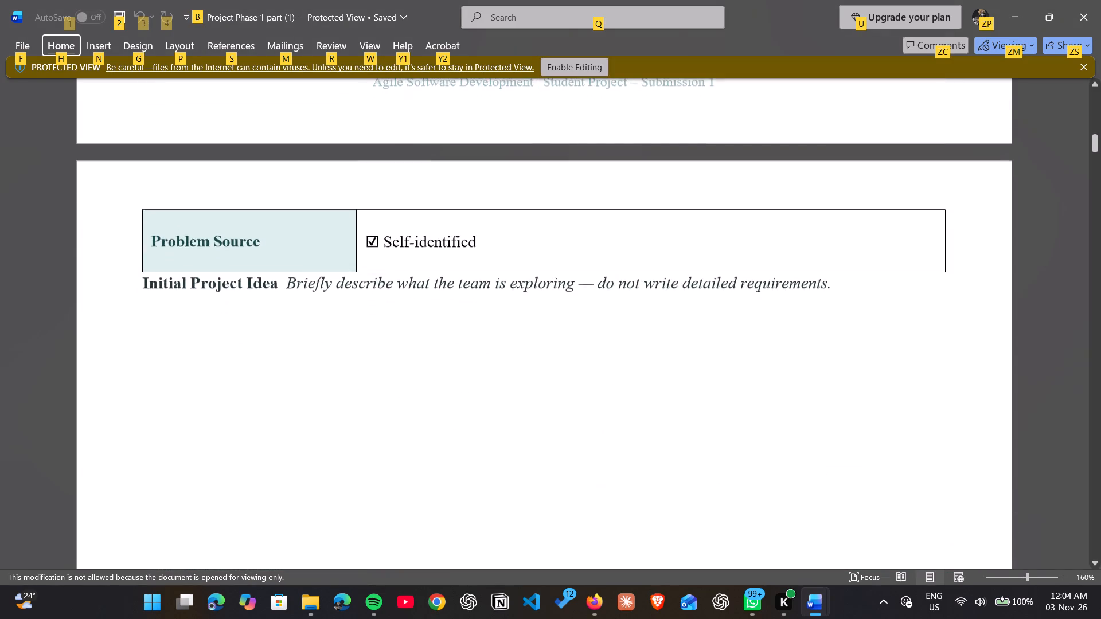
scroll(420, 335, "down", 4)
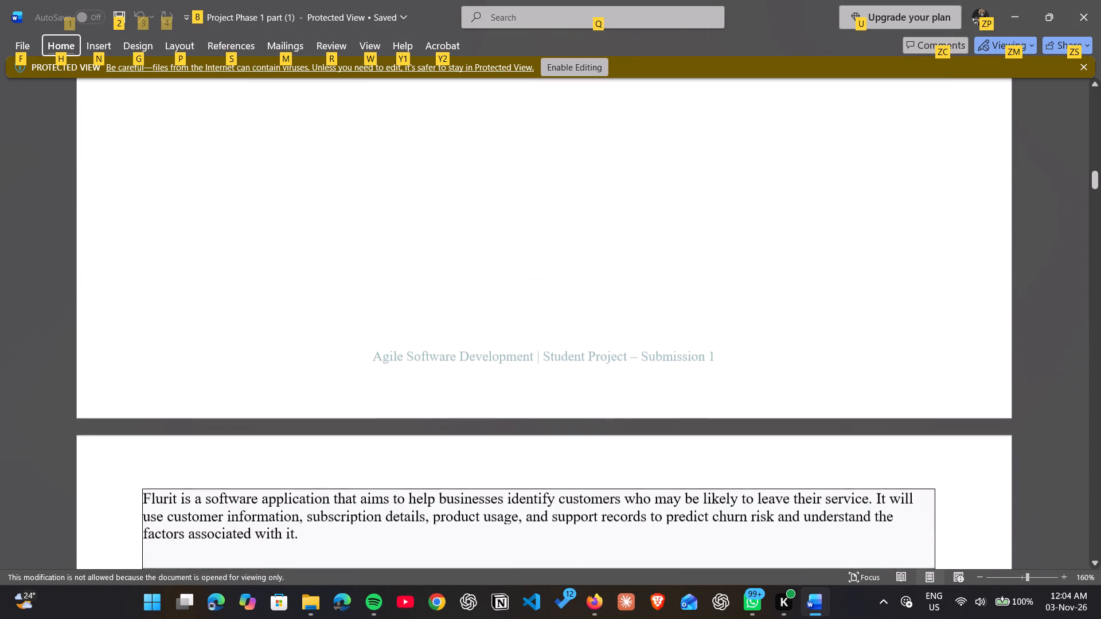
scroll(420, 335, "down", 1)
left_click(420, 335)
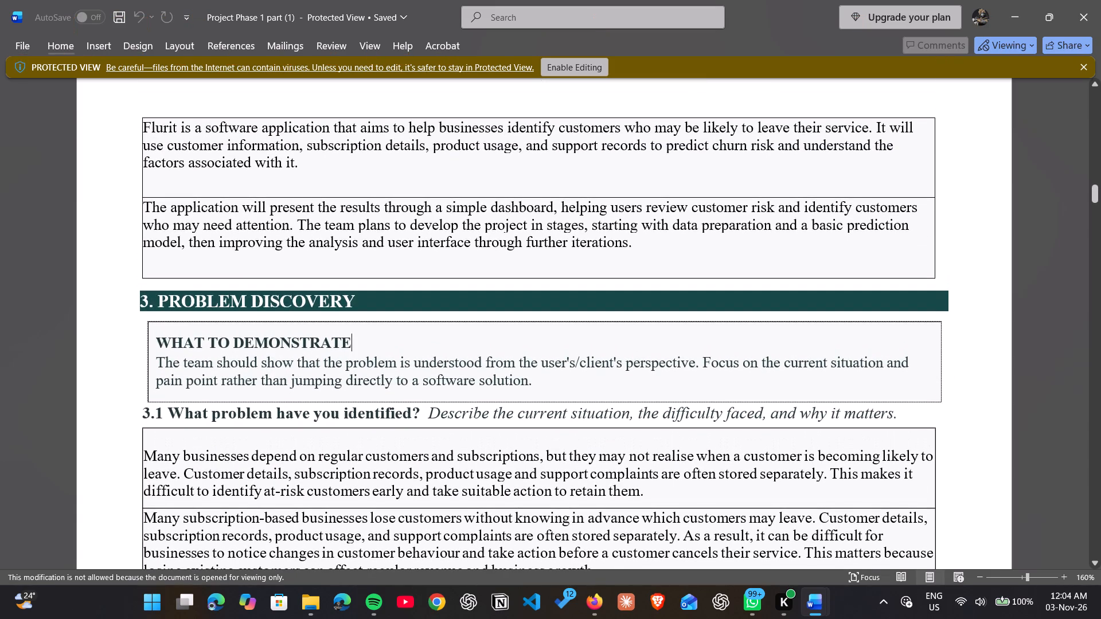
scroll(420, 335, "down", 4, "ctrl")
scroll(420, 335, "up", 3)
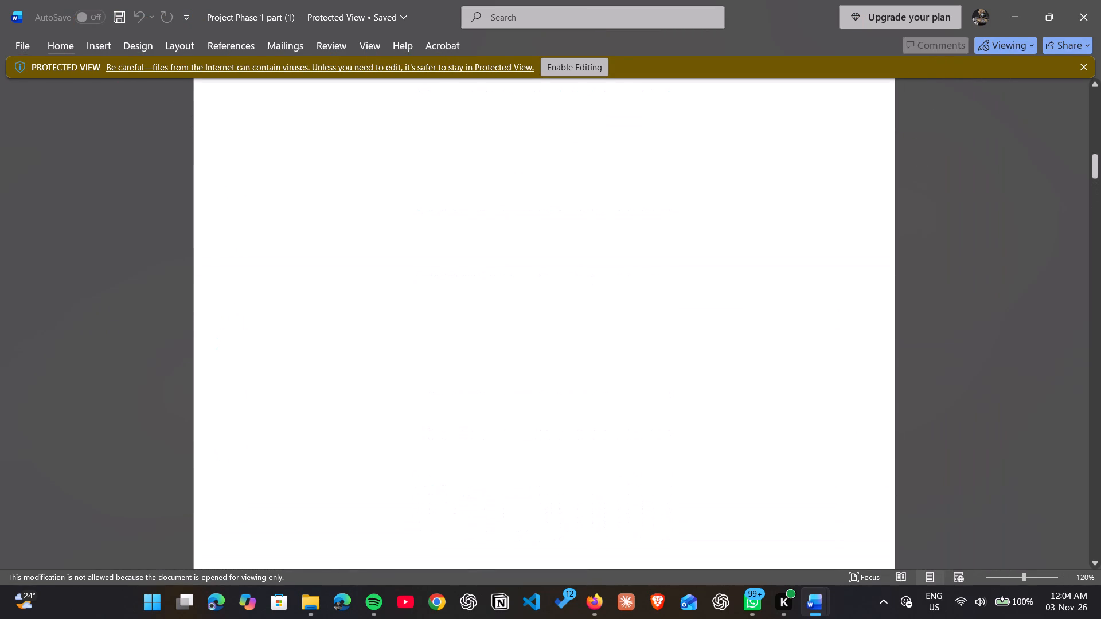
scroll(420, 335, "up", 4)
scroll(420, 335, "down", 3)
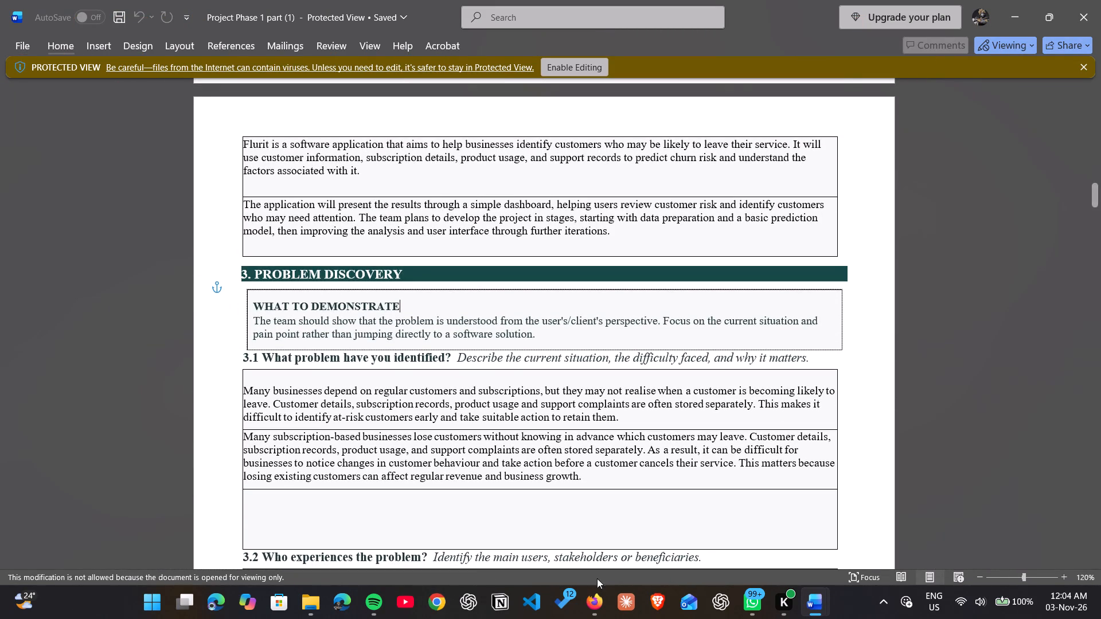
Switch to the Firefox window containing the Agile Software Development assignment page and the Jira project pages.
left_click(596, 585)
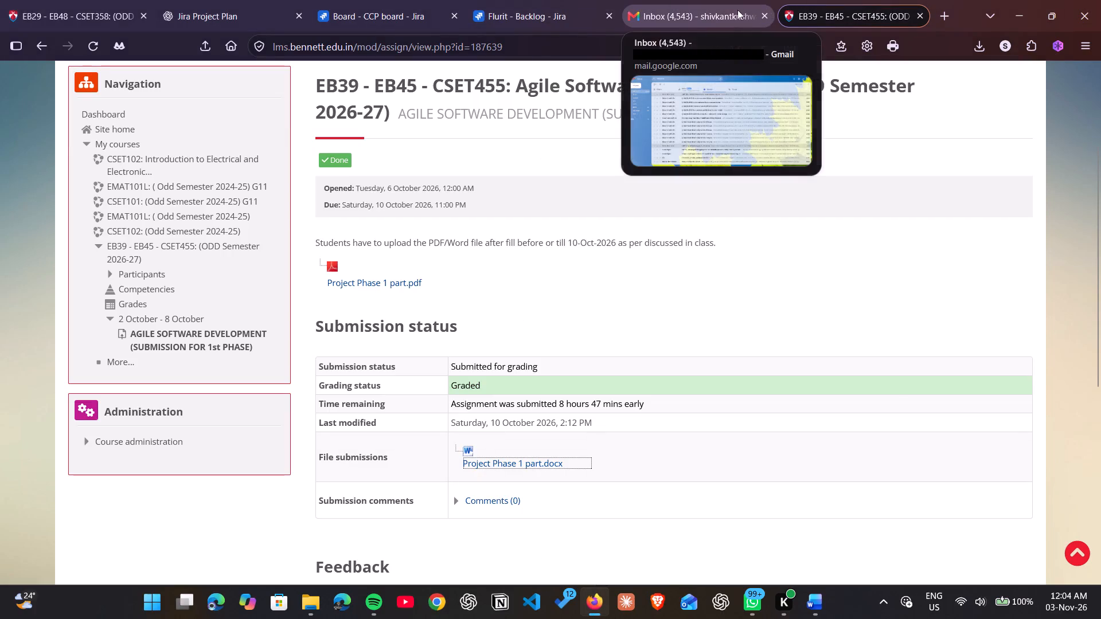
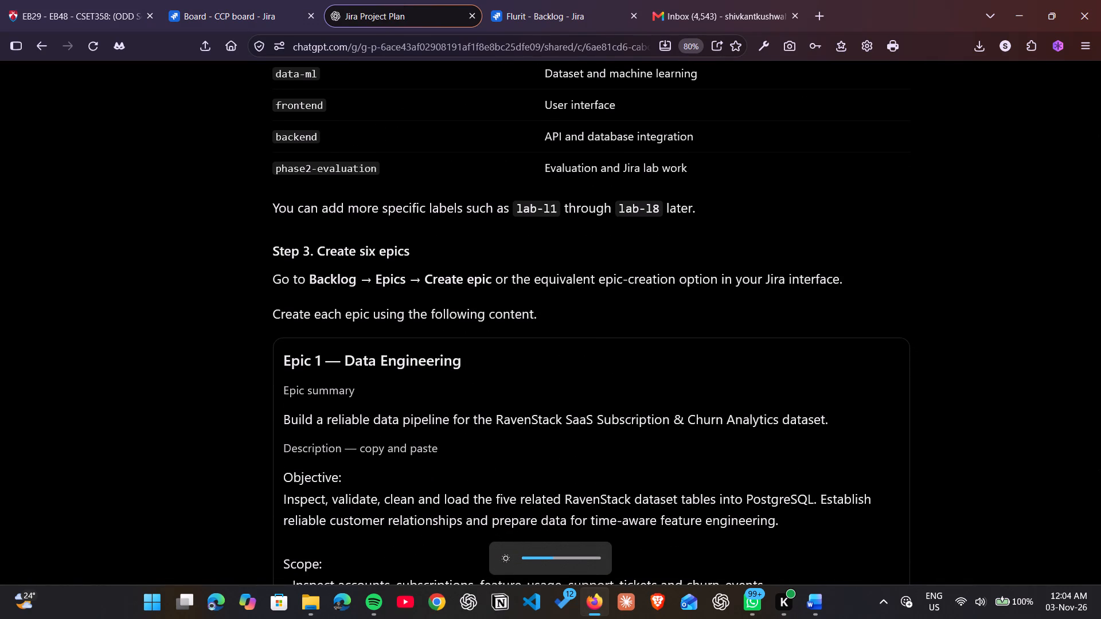
Review the epics in the ChatGPT Jira plan, then switch to Word to examine the template's Project Overview fields and 1.2 Epics table.
scroll(462, 430, "down", 1)
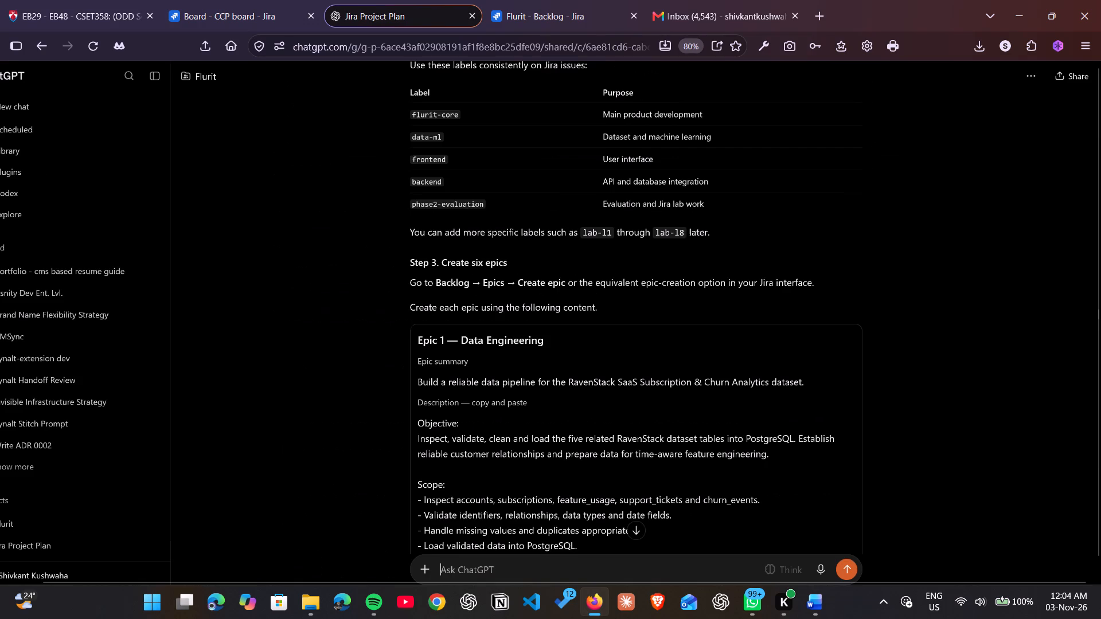
scroll(462, 430, "down", 3)
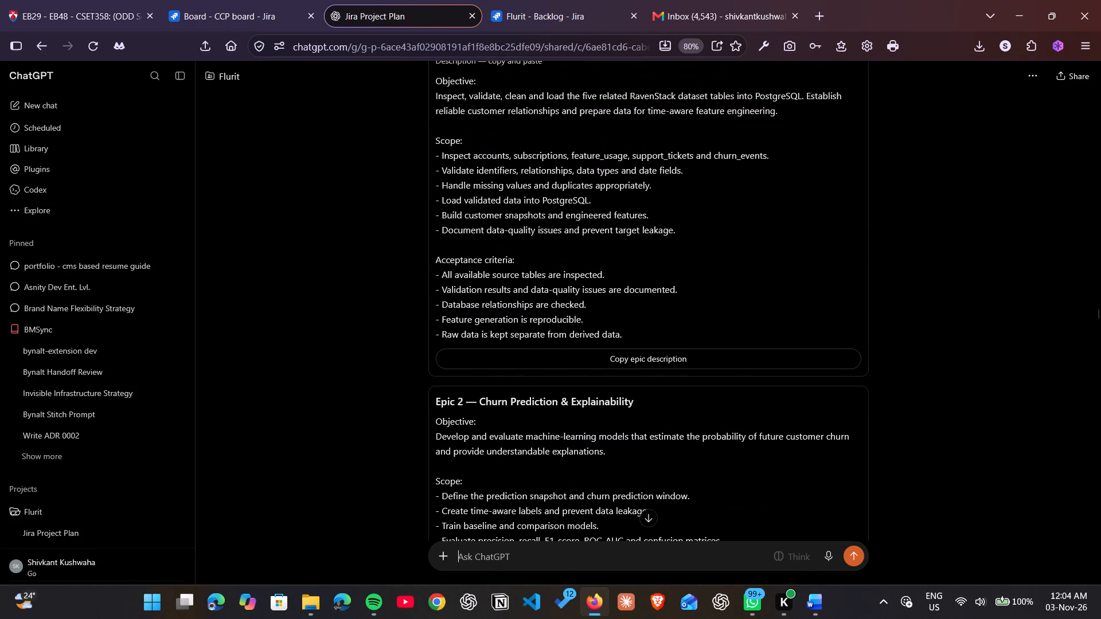
key("alt+Tab")
scroll(462, 430, "down", 1)
key("alt+Tab")
key("alt+Tab")
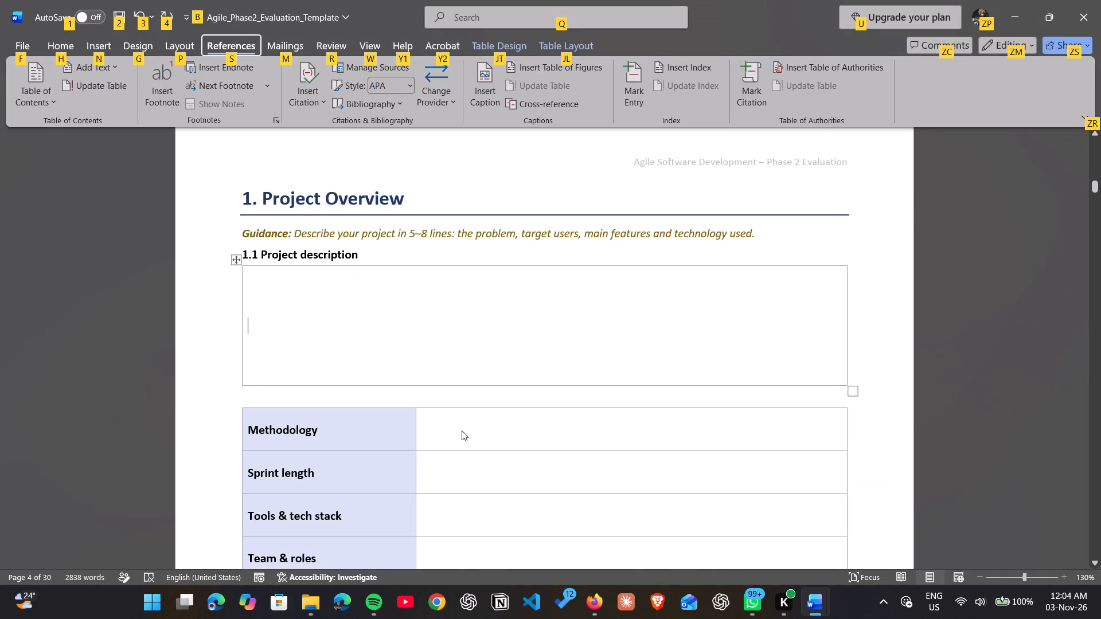
scroll(462, 430, "down", 1)
left_click(198, 393)
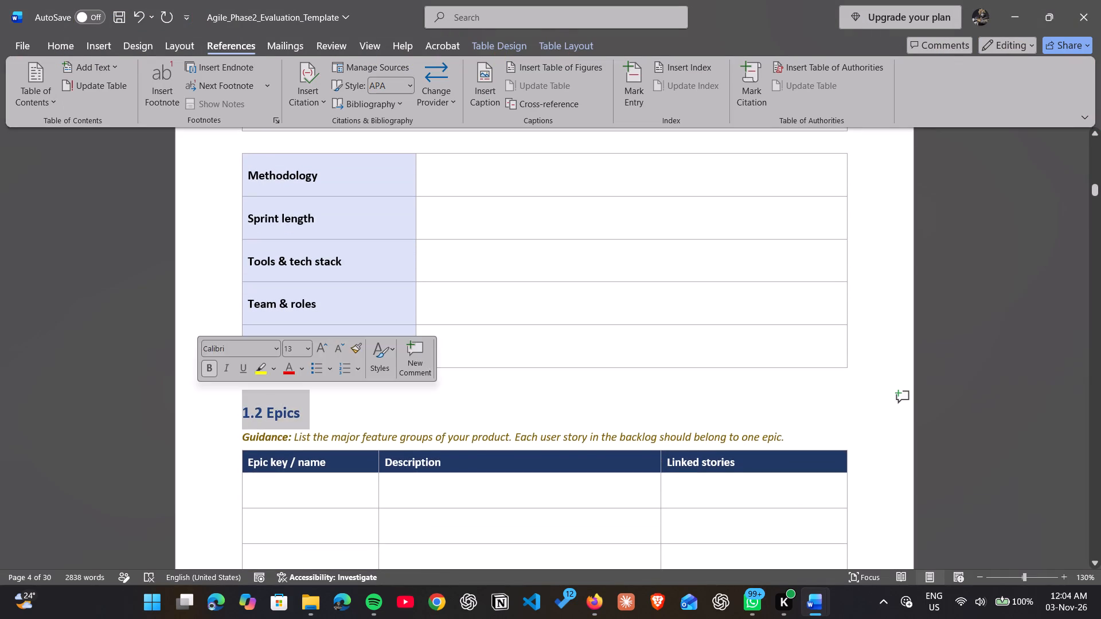
scroll(198, 393, "down", 1)
left_click(310, 263)
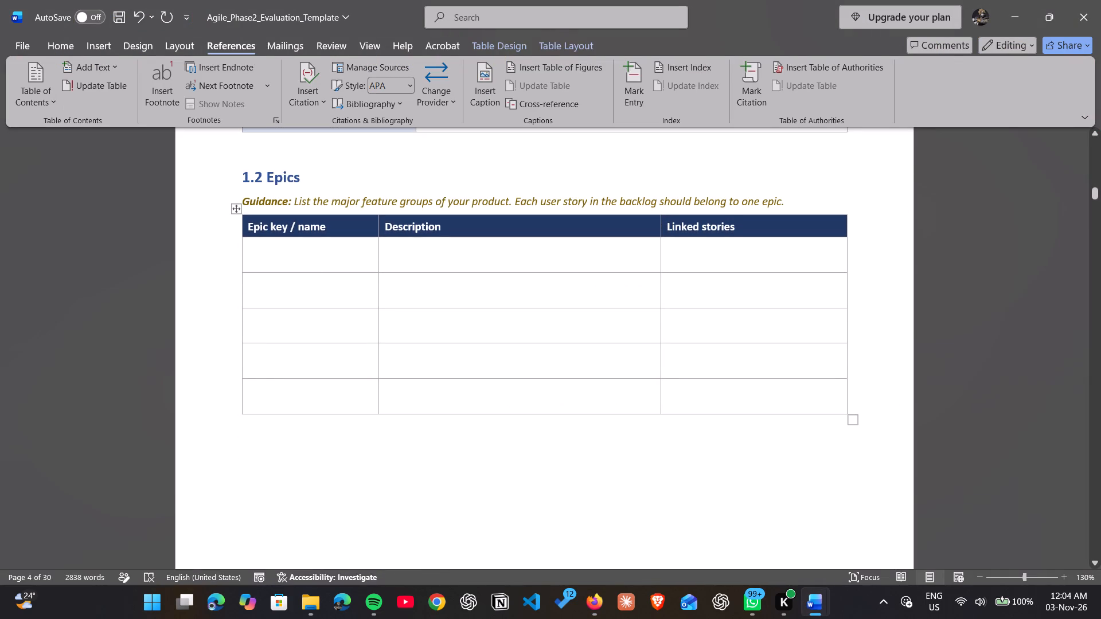
Switch to the Phase 1 submission document and look through its project summary and problem discovery text for the project description.
key("alt+Tab")
scroll(310, 263, "up", 3)
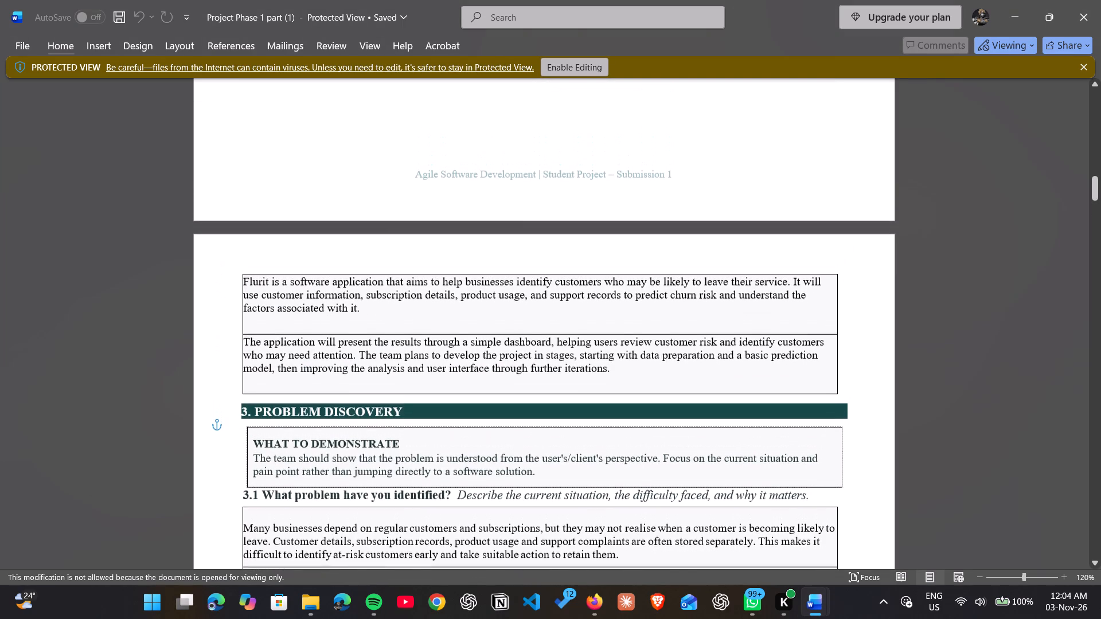
Copy the paragraph beginning "Flurit is a software application" from the Phase 1 document into the template's 1.1 Project description box.
left_click_drag(364, 313, 253, 296)
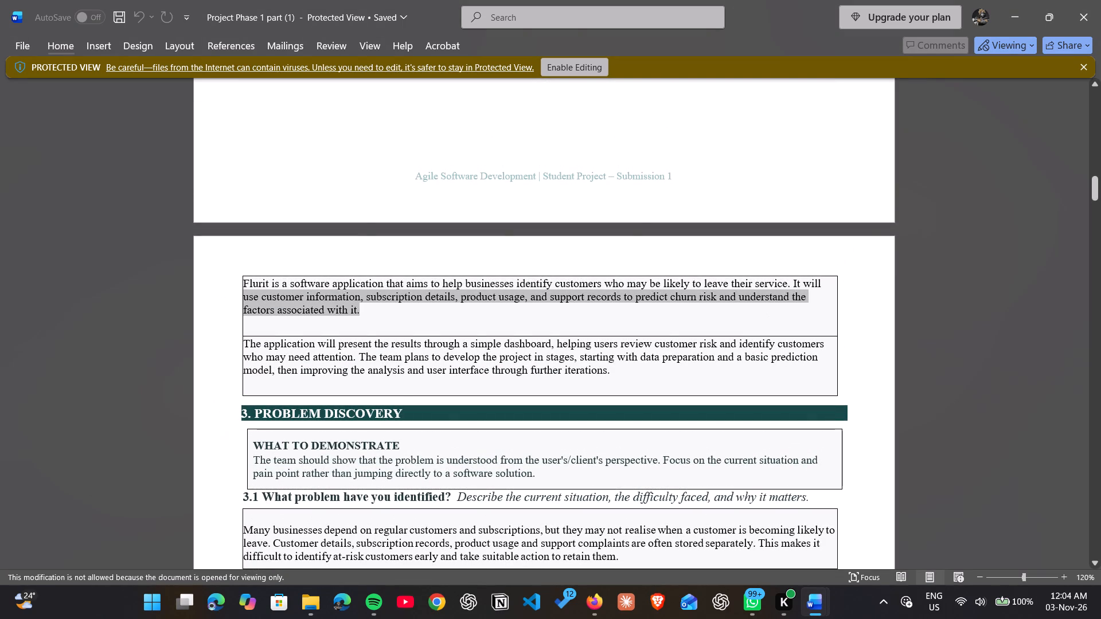
left_click_drag(253, 296, 245, 284)
key("ctrl+c")
key("alt+Tab")
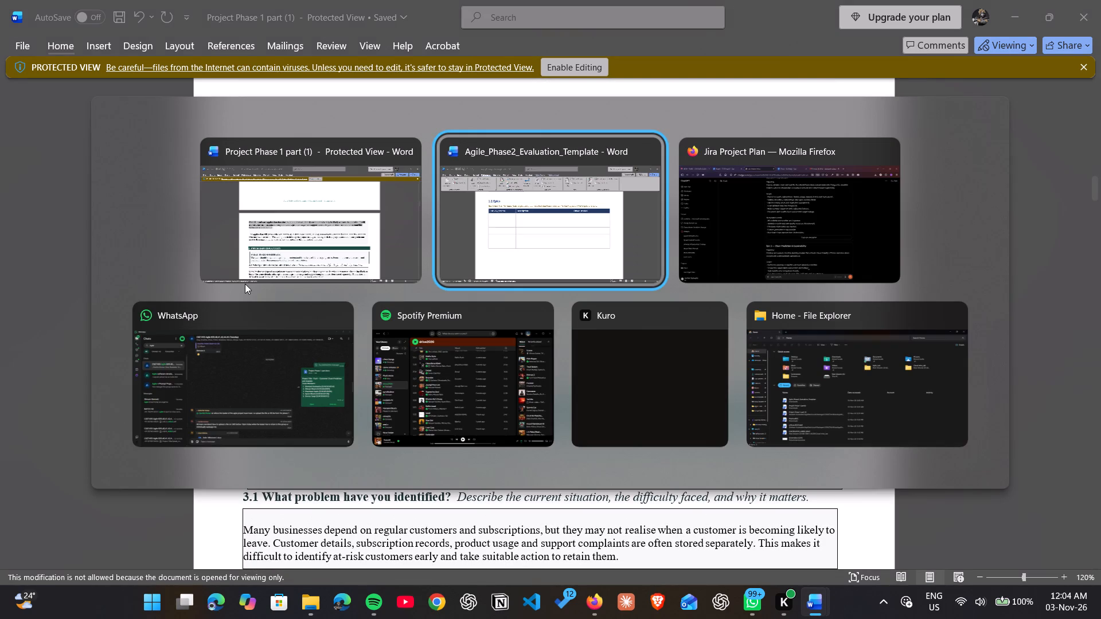
scroll(367, 266, "up", 1)
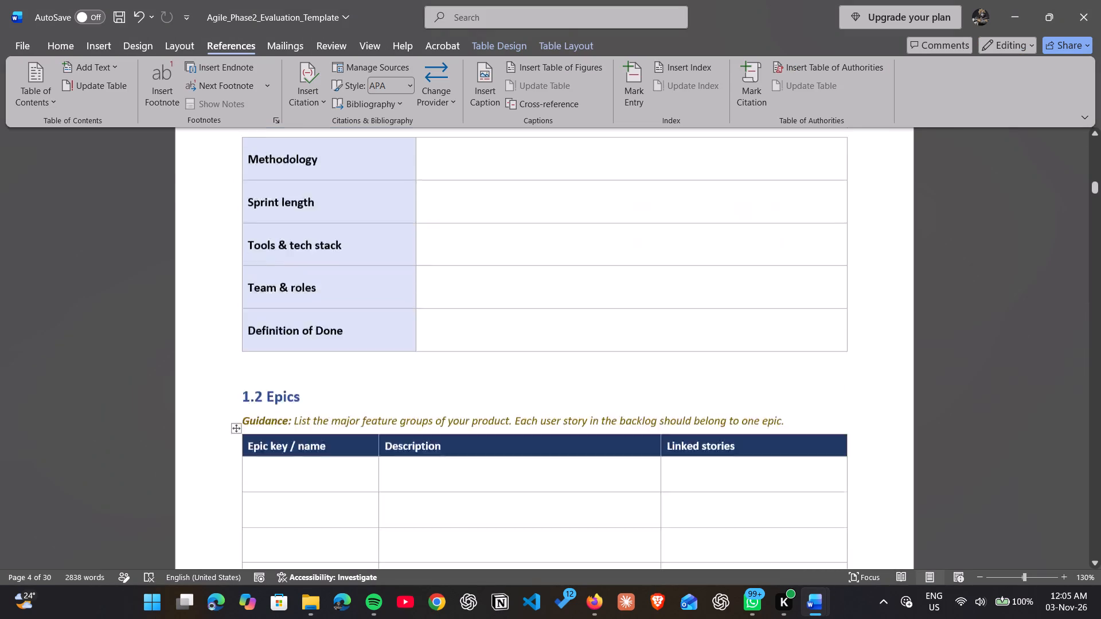
scroll(367, 266, "up", 3)
left_click(353, 405, "ctrl")
key("ctrl+v")
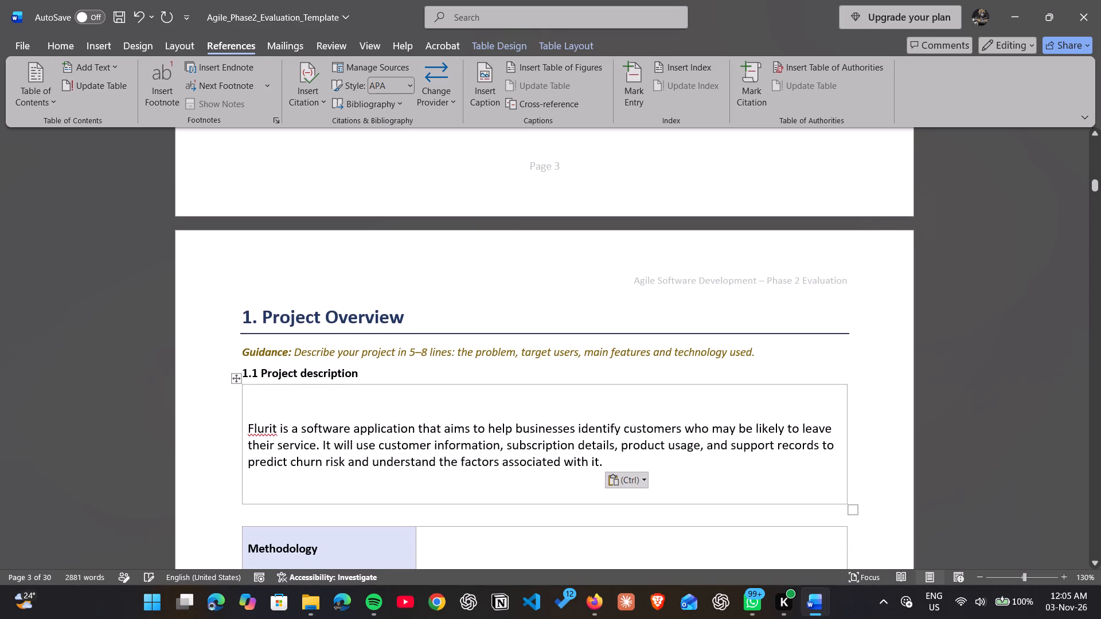
Review the Phase 1 document from Problem Discovery through Client / User Discovery for content that fits the template's Project Overview table.
scroll(392, 439, "down", 1)
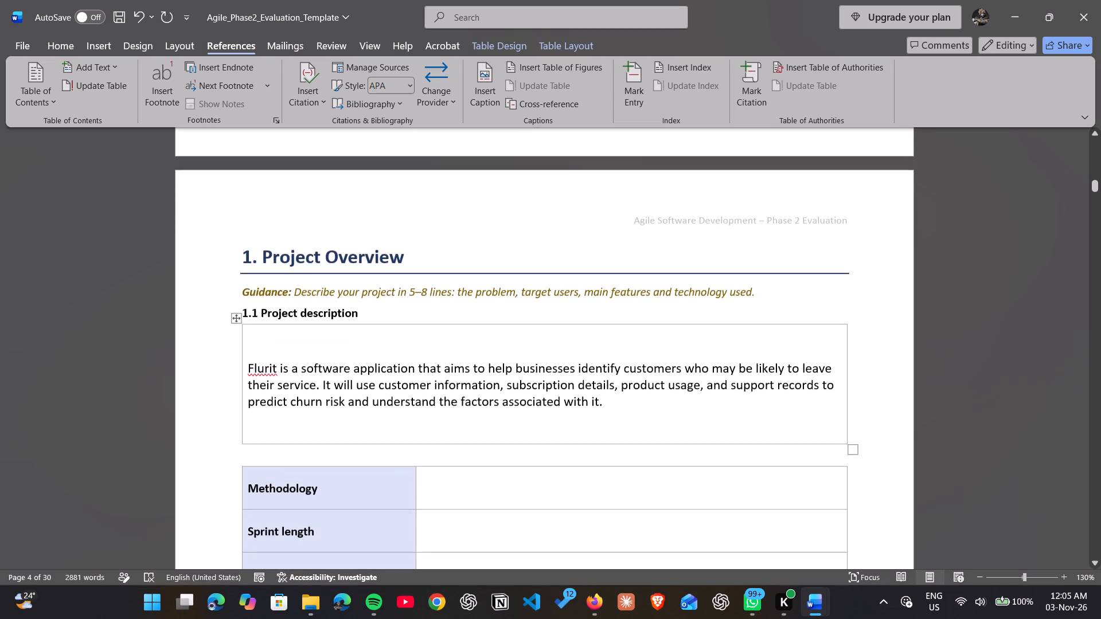
scroll(392, 439, "down", 1)
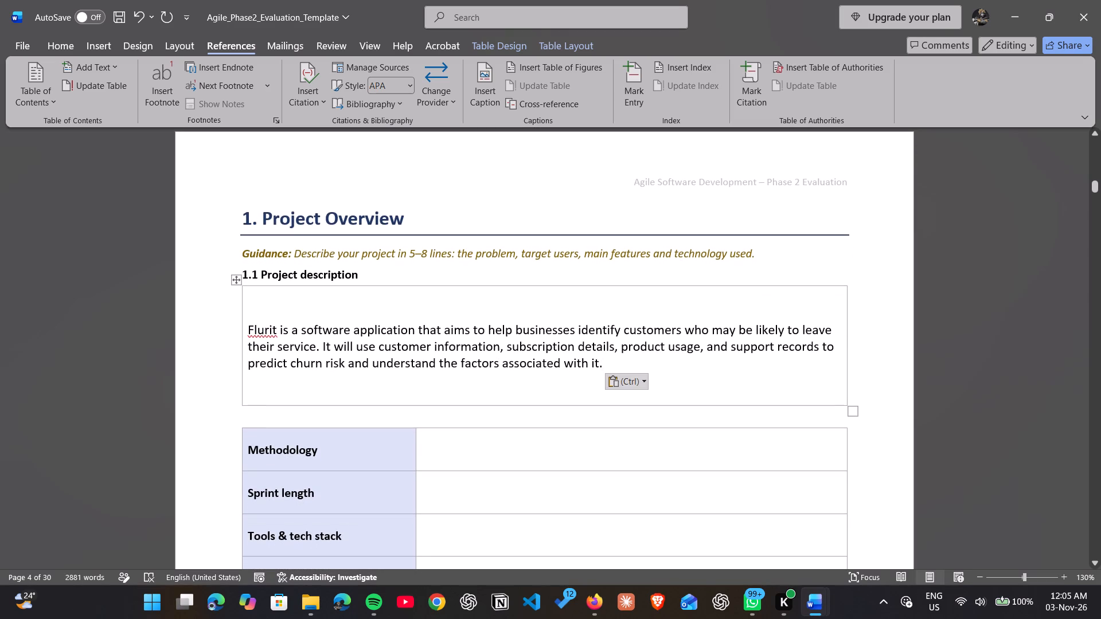
scroll(392, 439, "down", 2)
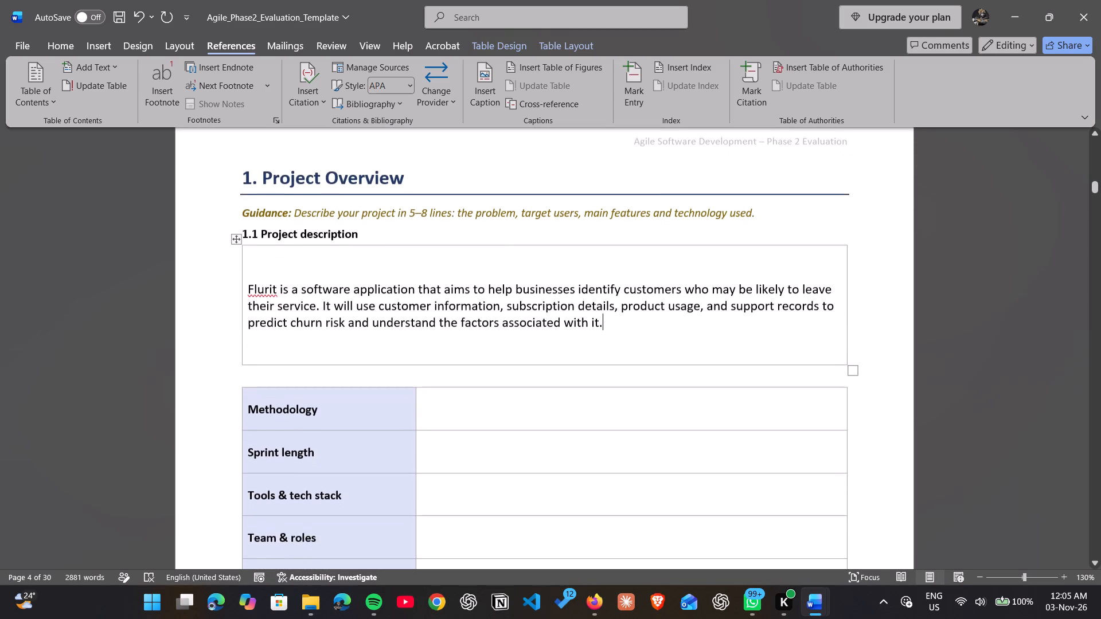
scroll(392, 439, "down", 1)
key("alt+Tab")
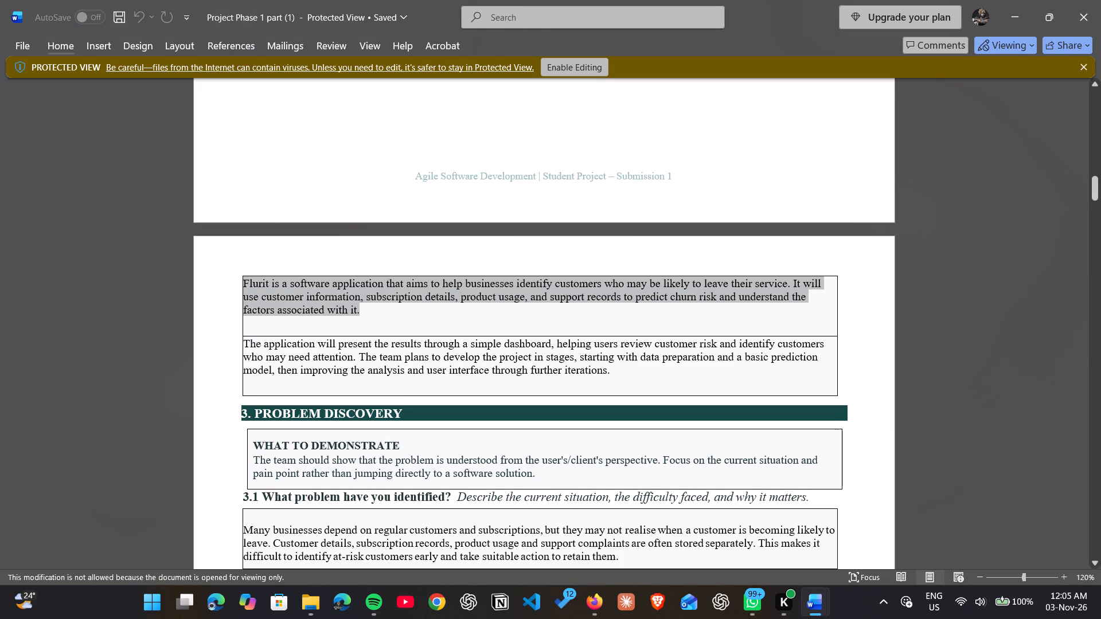
scroll(407, 393, "down", 1)
scroll(407, 393, "up", 1, "ctrl")
scroll(407, 393, "down", 1)
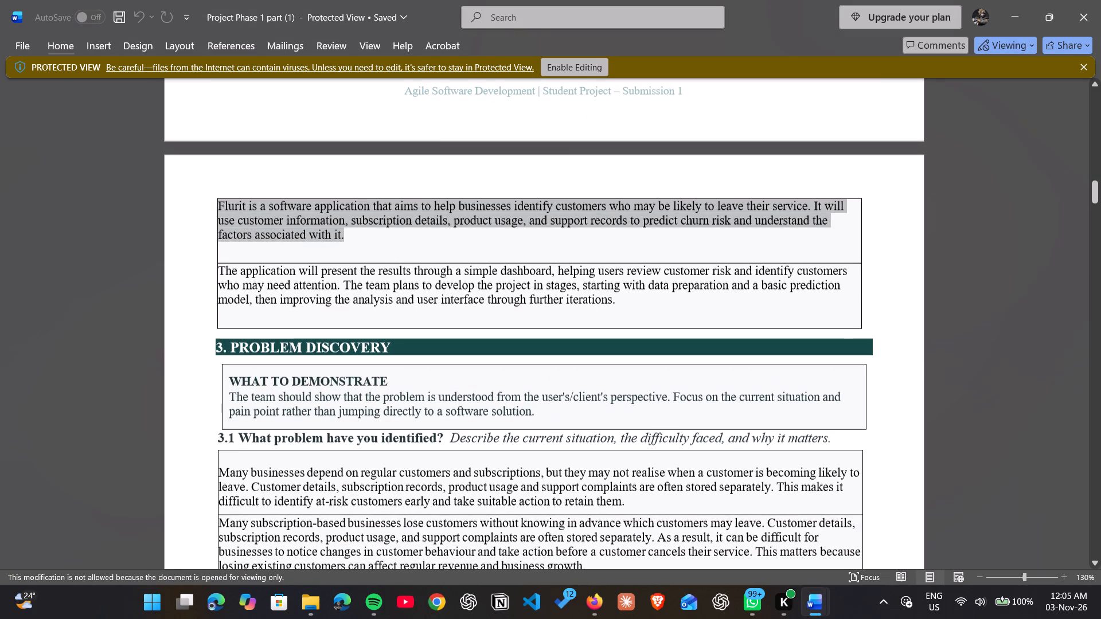
scroll(407, 393, "down", 1)
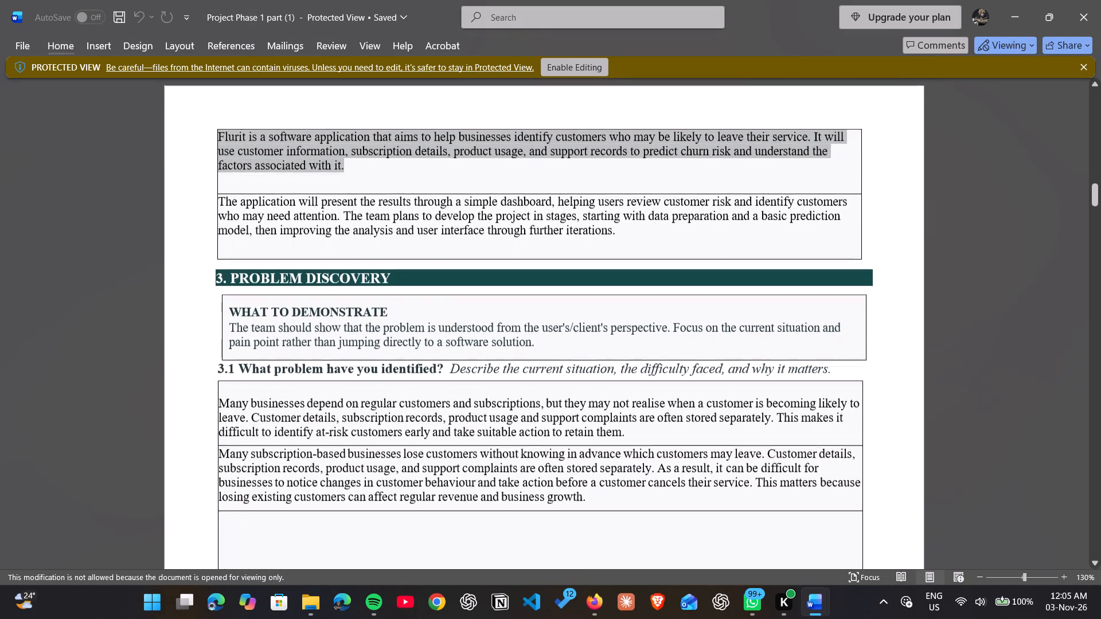
scroll(407, 393, "down", 2)
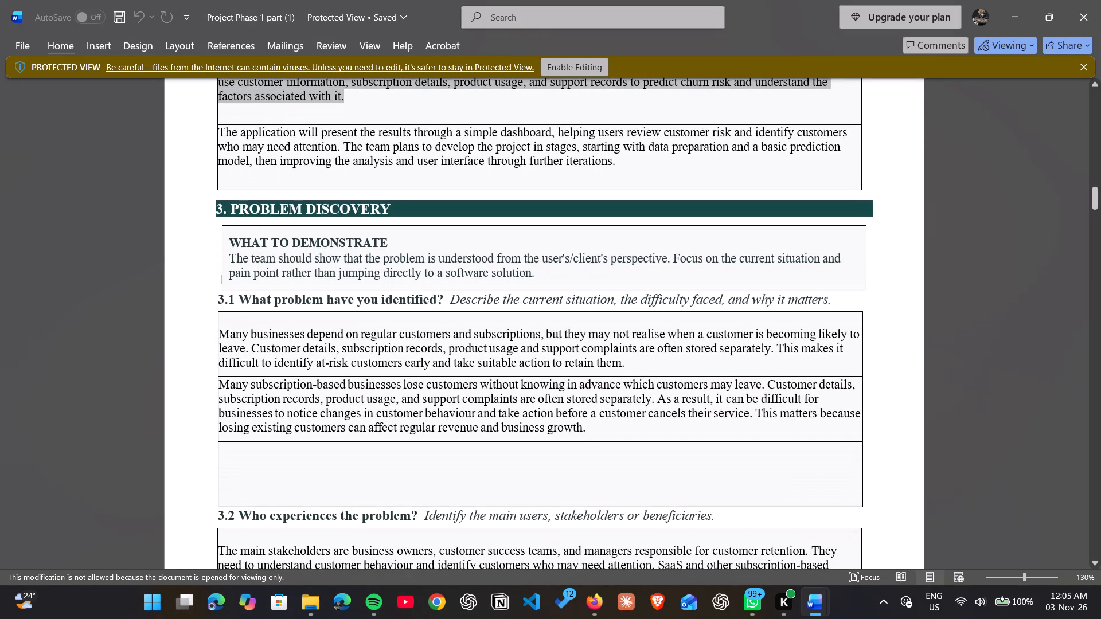
scroll(407, 393, "down", 4)
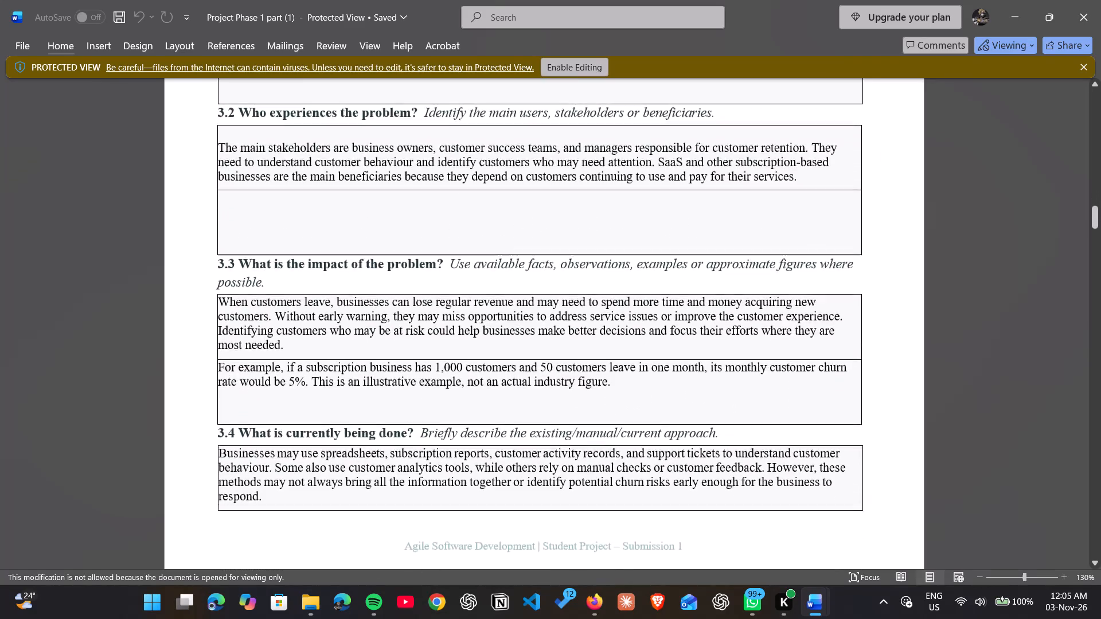
scroll(407, 393, "down", 3)
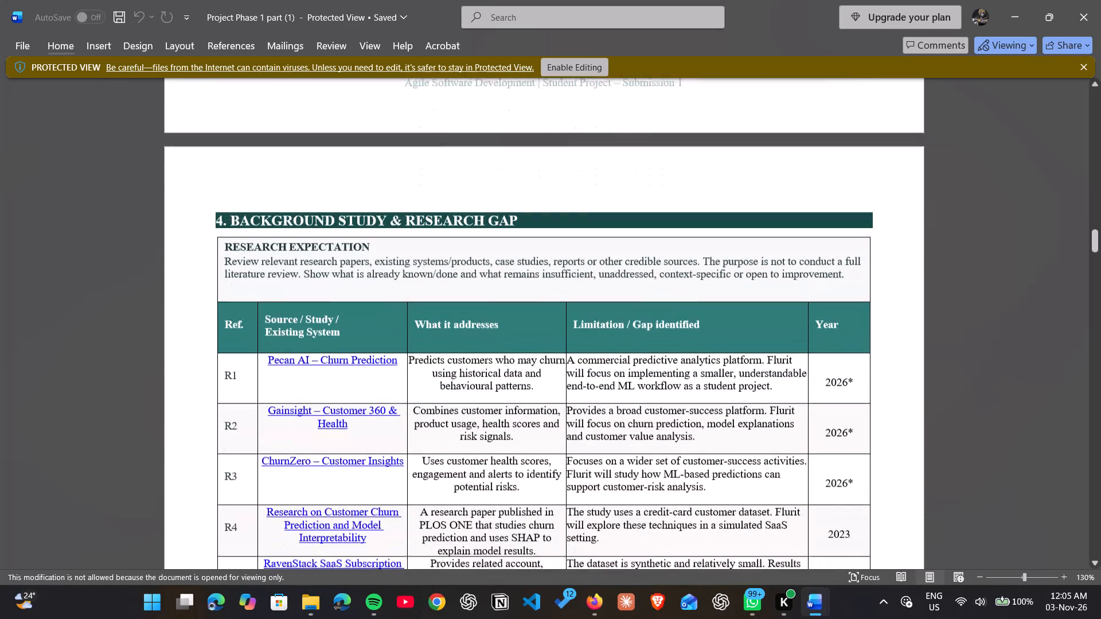
scroll(407, 393, "down", 5)
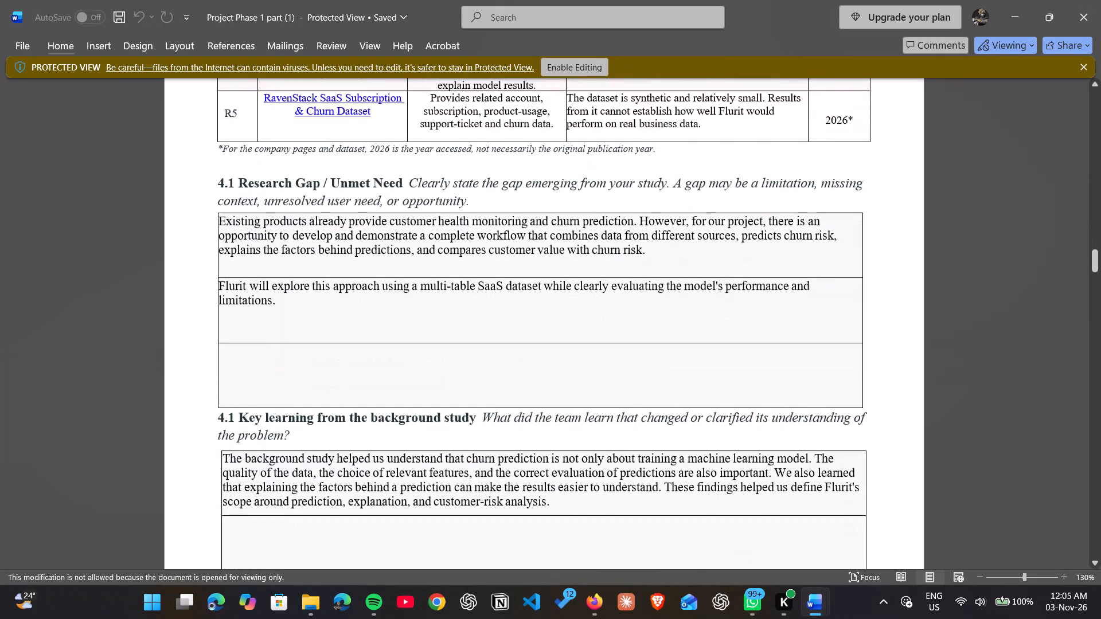
scroll(407, 393, "down", 2)
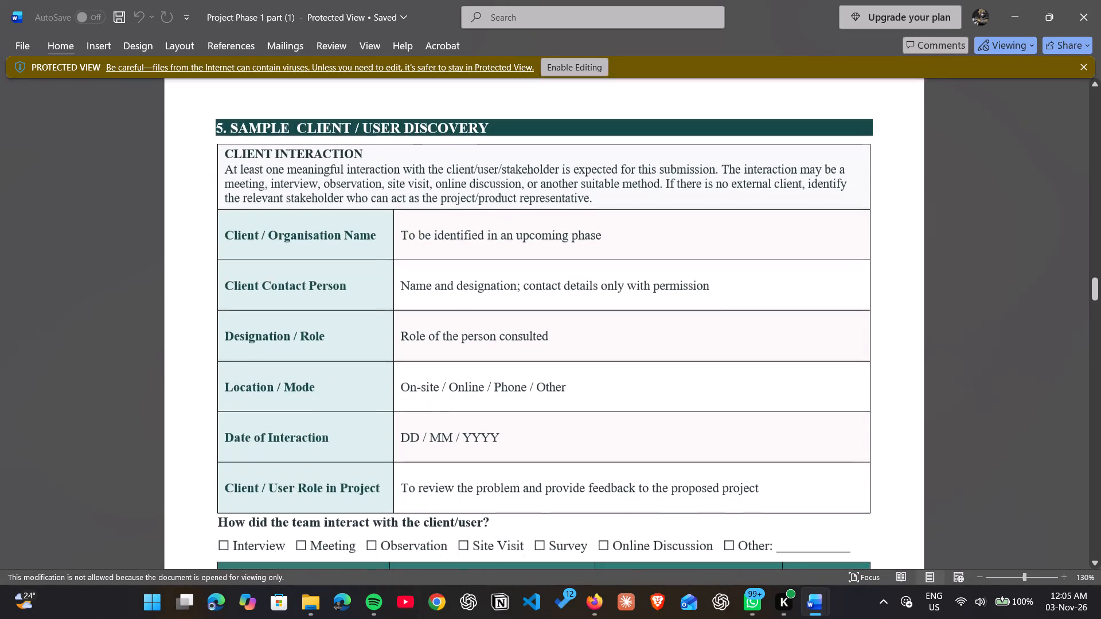
key("alt+Tab")
Capture and copy a screenshot of the Project Overview section, from its heading down to the Definition of Done row.
scroll(407, 393, "down", 1)
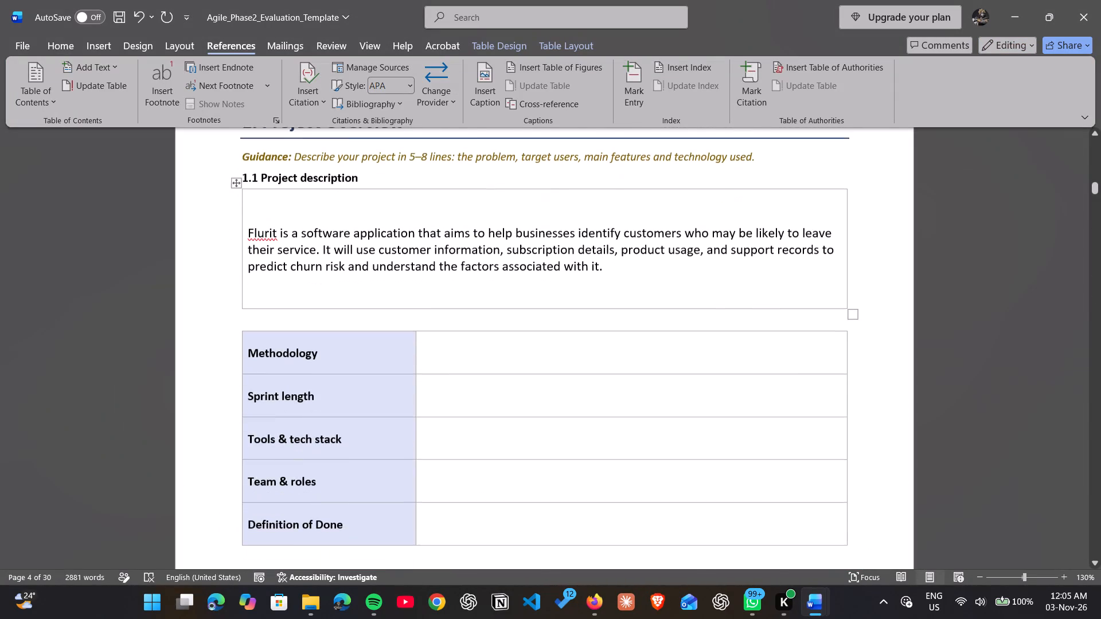
scroll(407, 393, "down", 1)
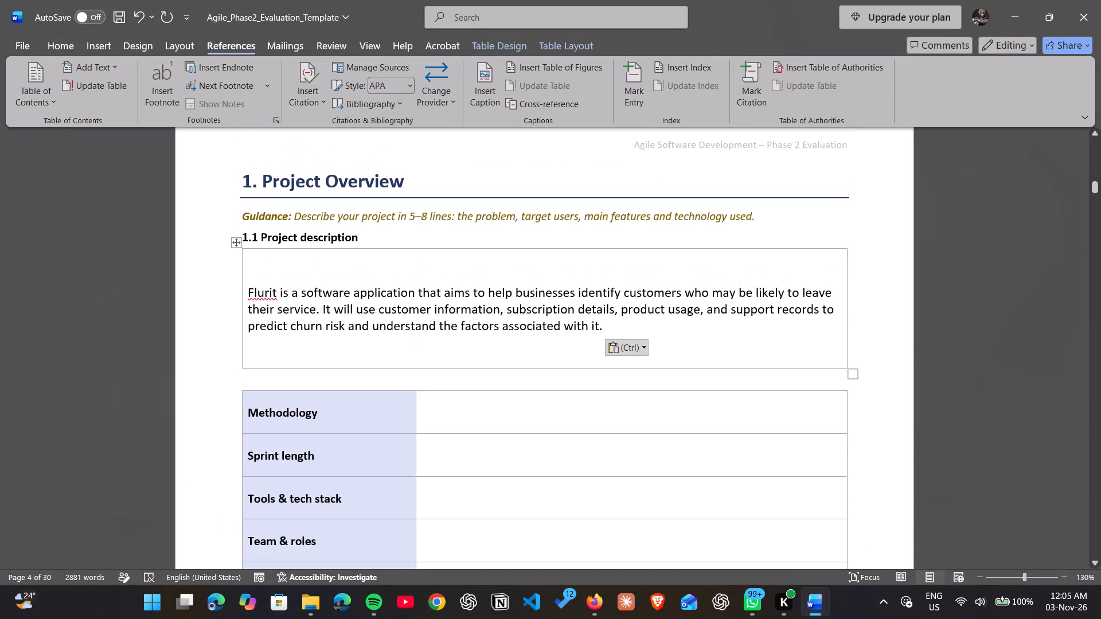
scroll(474, 333, "down", 1, "ctrl")
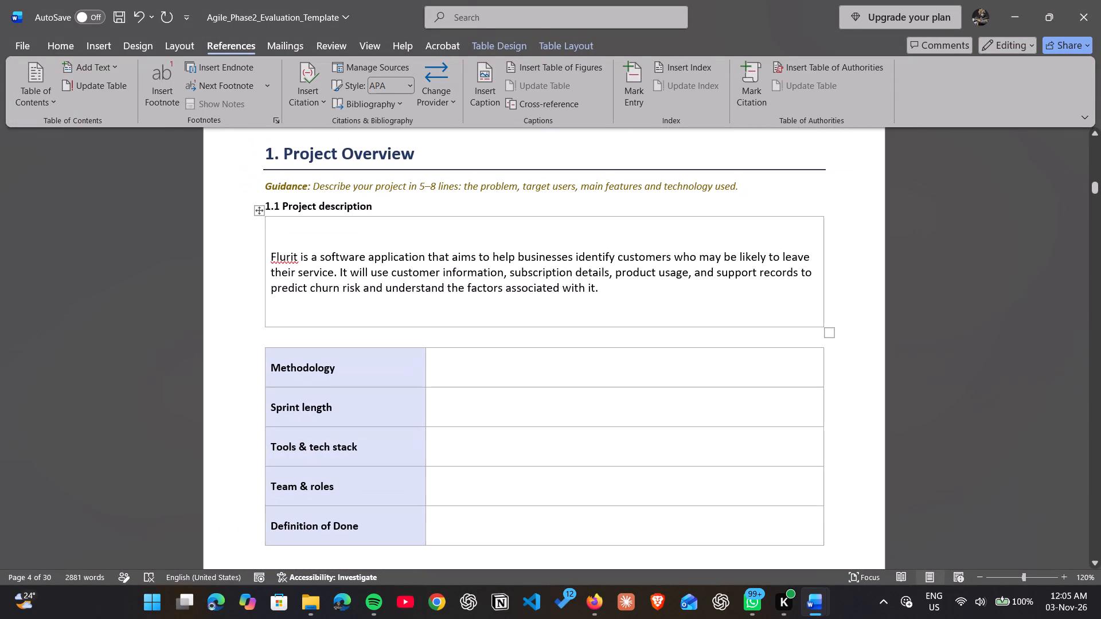
scroll(461, 287, "down", 1)
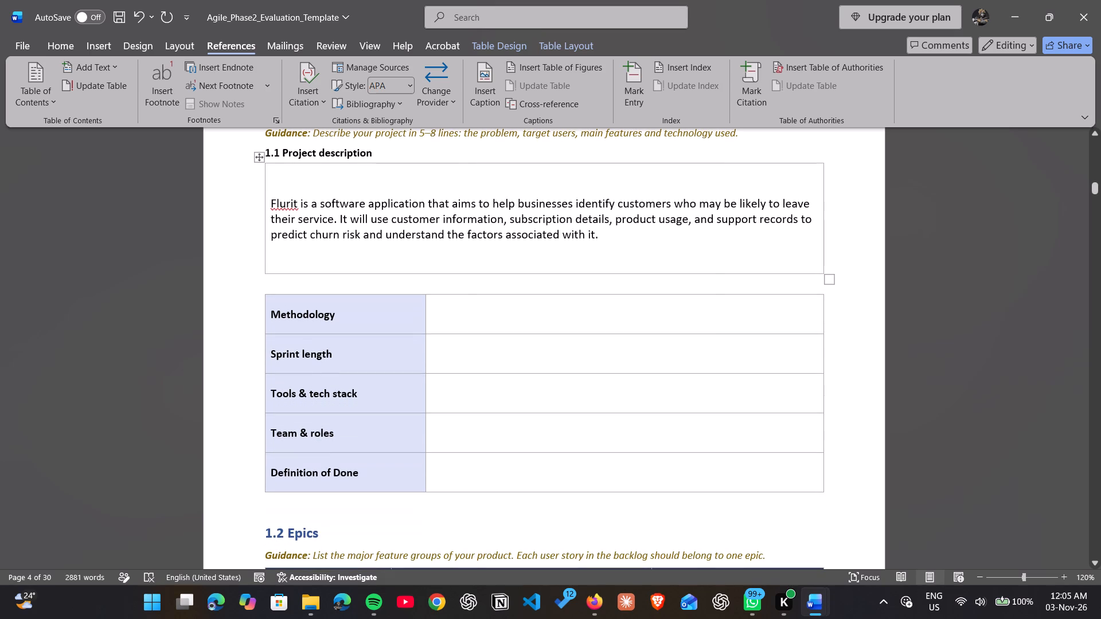
scroll(461, 287, "down", 2, "ctrl")
scroll(311, 385, "up", 1)
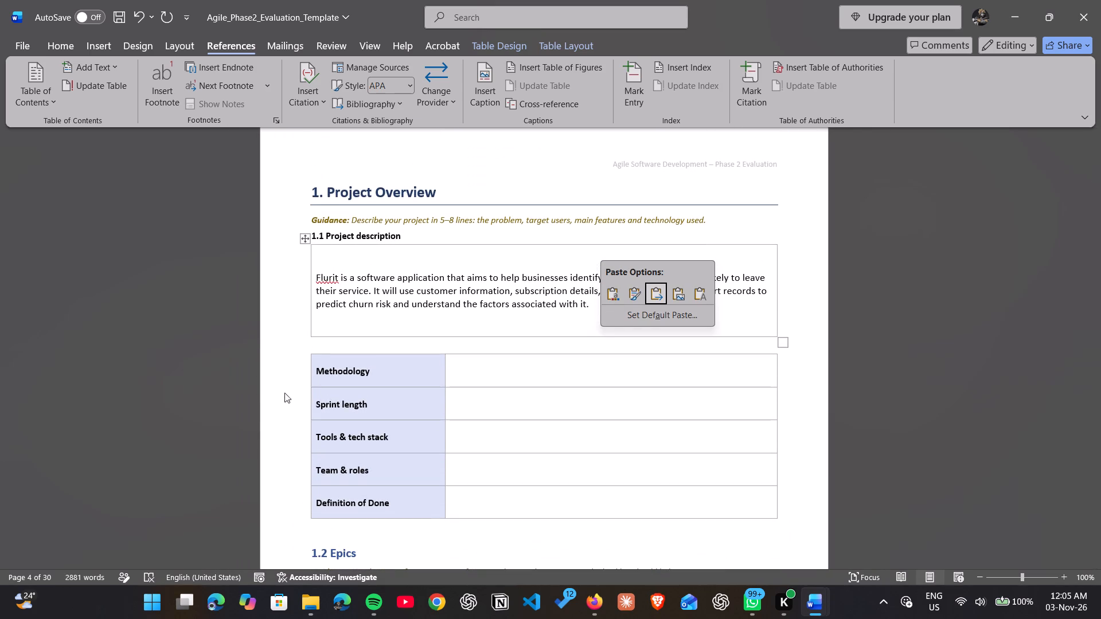
scroll(248, 403, "down", 1)
left_click(201, 425)
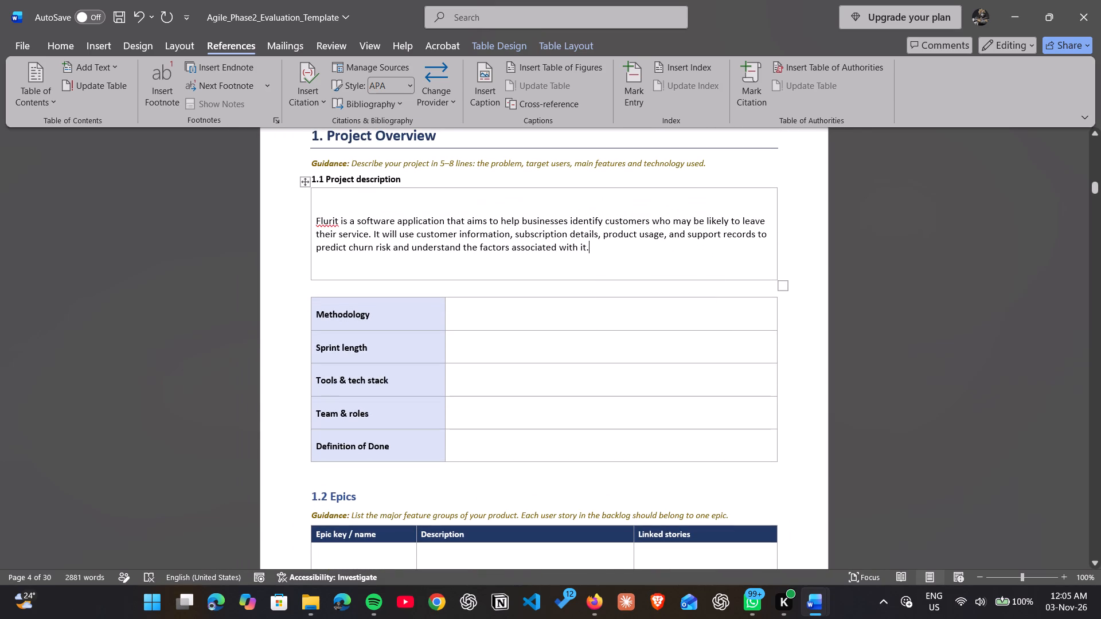
key("Print")
left_click_drag(298, 124, 655, 276)
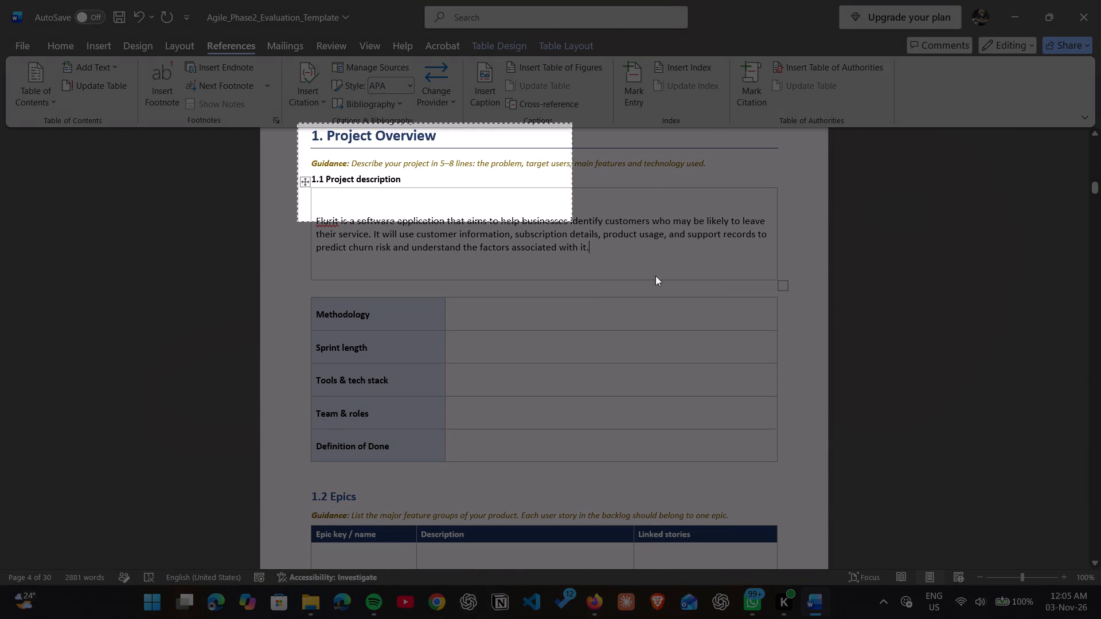
left_click_drag(655, 276, 825, 485)
key("ctrl+c")
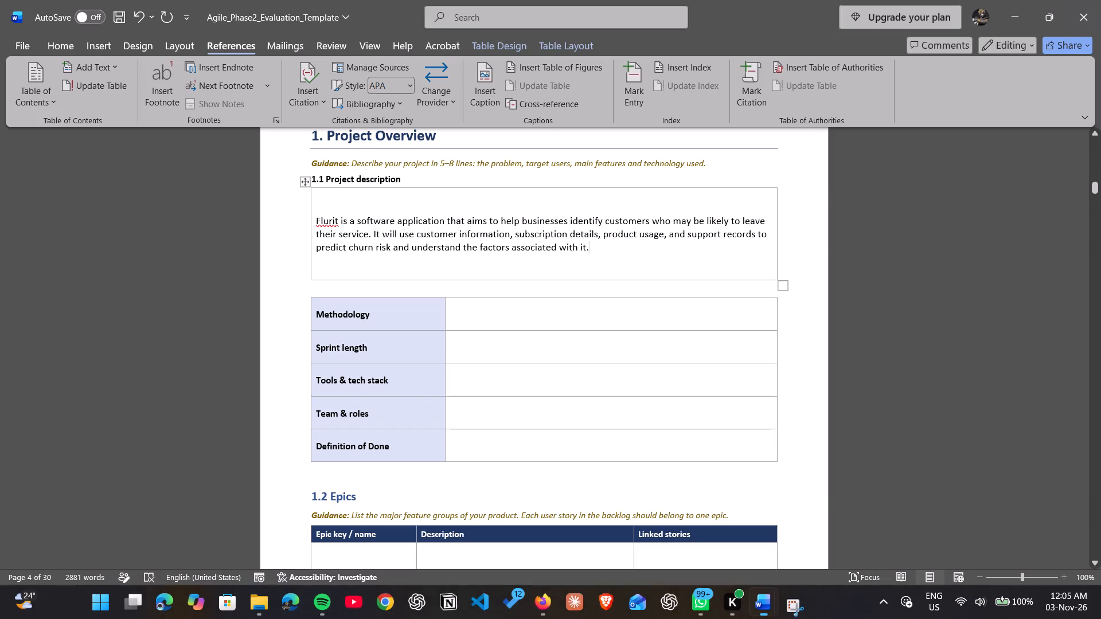
Switch to Firefox, duplicate the Jira Project Plan ChatGPT tab, and return to the original tab.
left_click(588, 594)
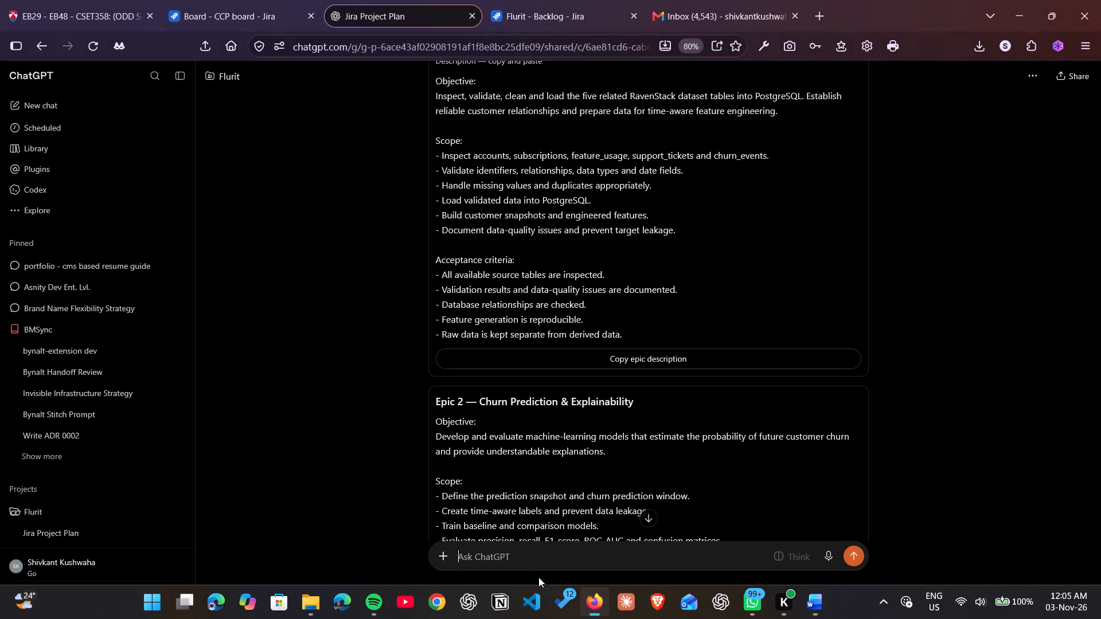
right_click(405, 18)
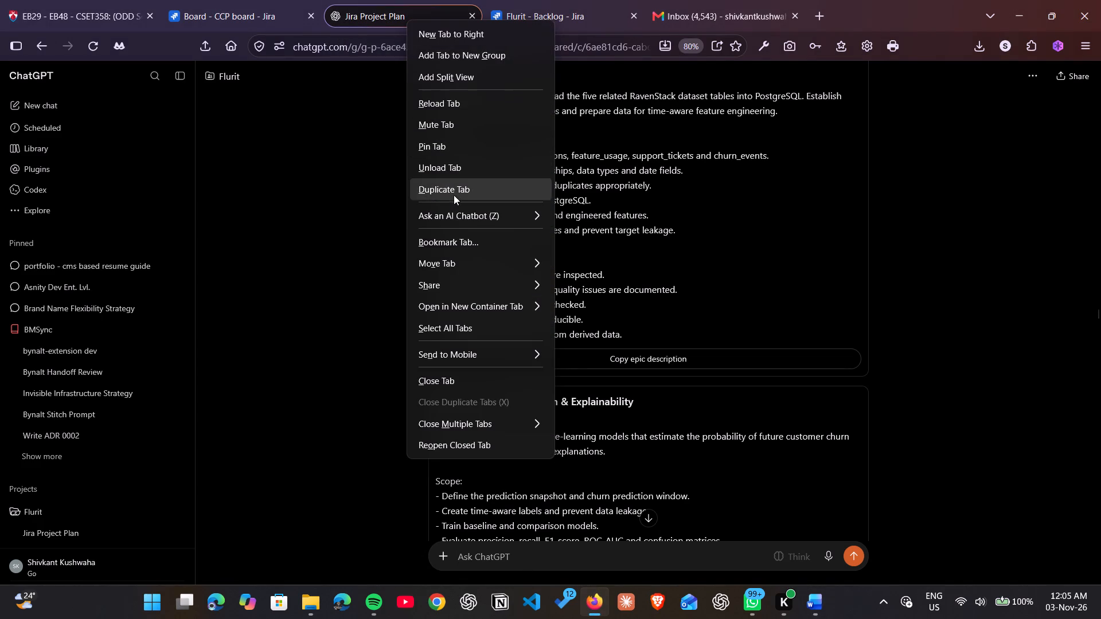
left_click(454, 195)
left_click(364, 7)
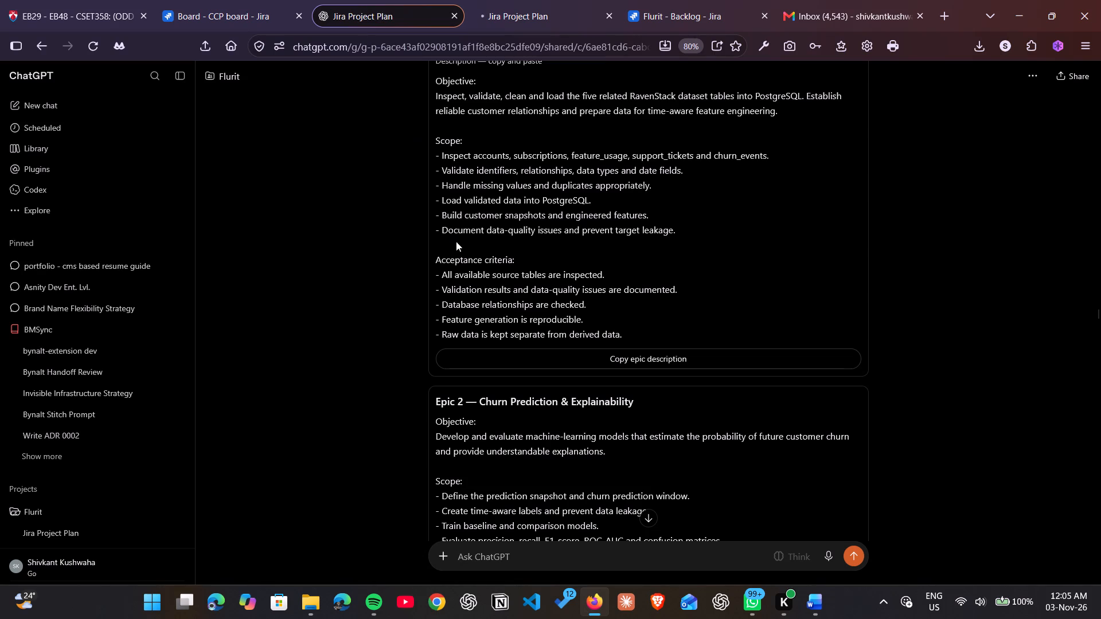
scroll(559, 228, "up", 2)
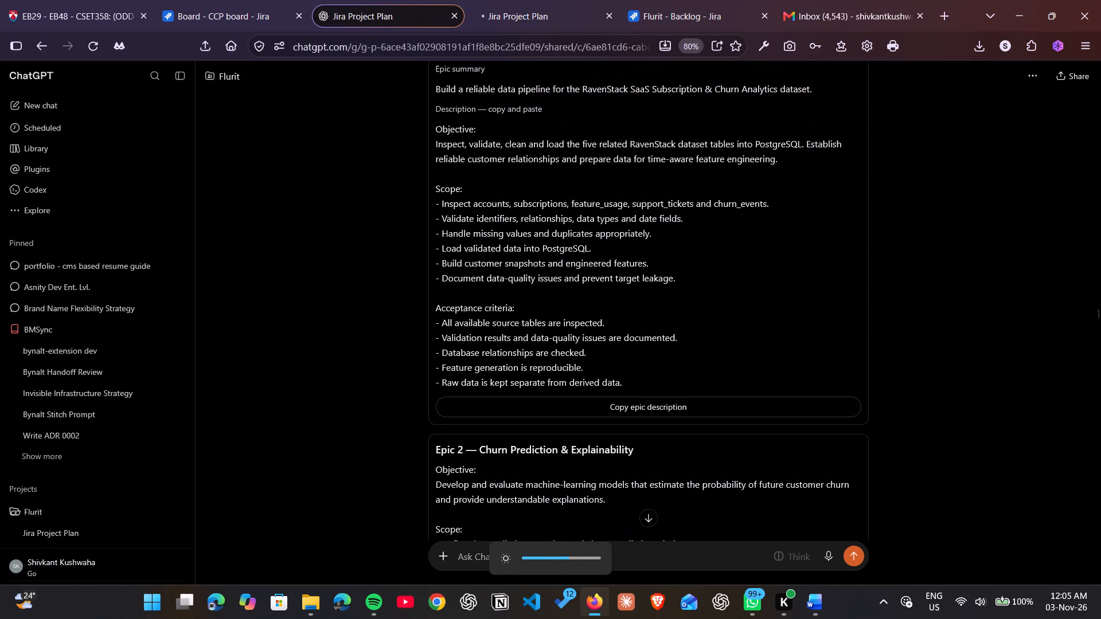
scroll(559, 228, "up", 1)
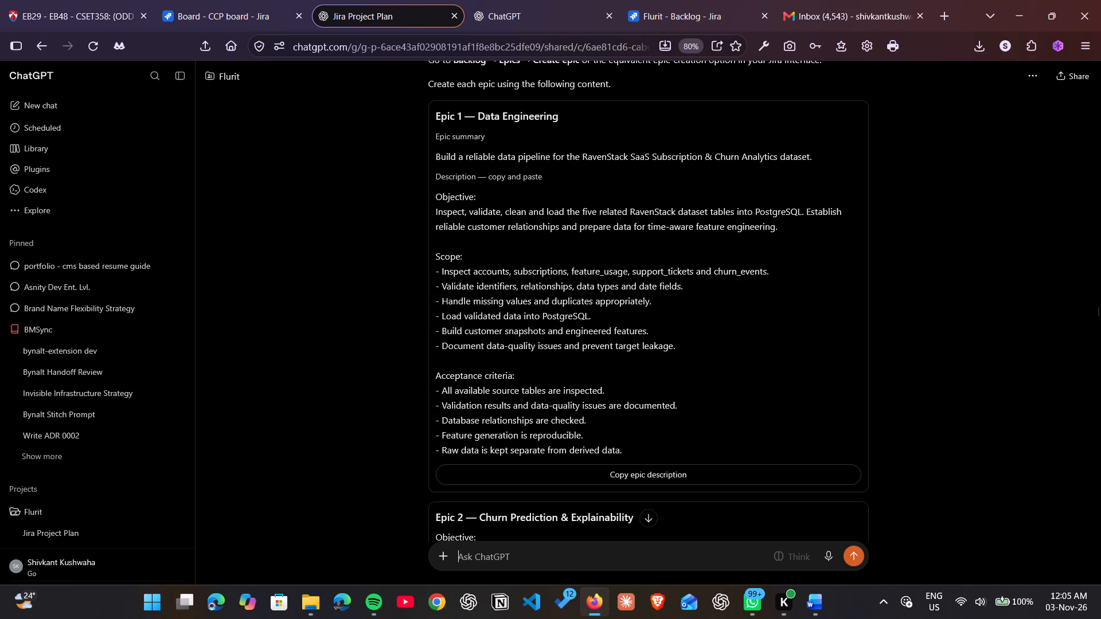
key("alt+Tab")
scroll(405, 297, "down", 1)
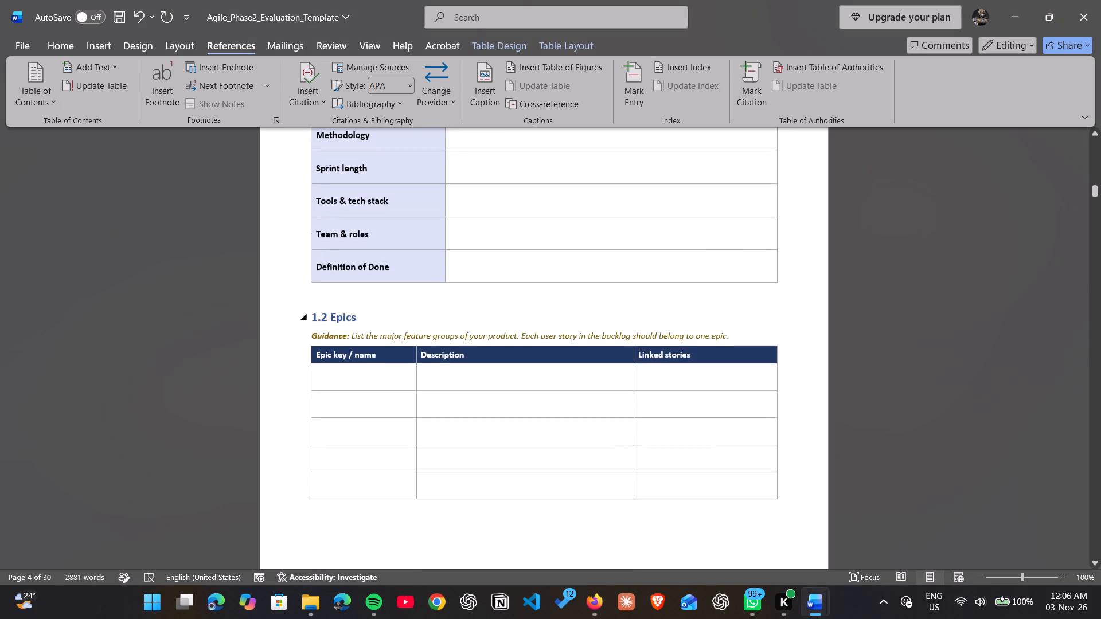
scroll(405, 297, "down", 4)
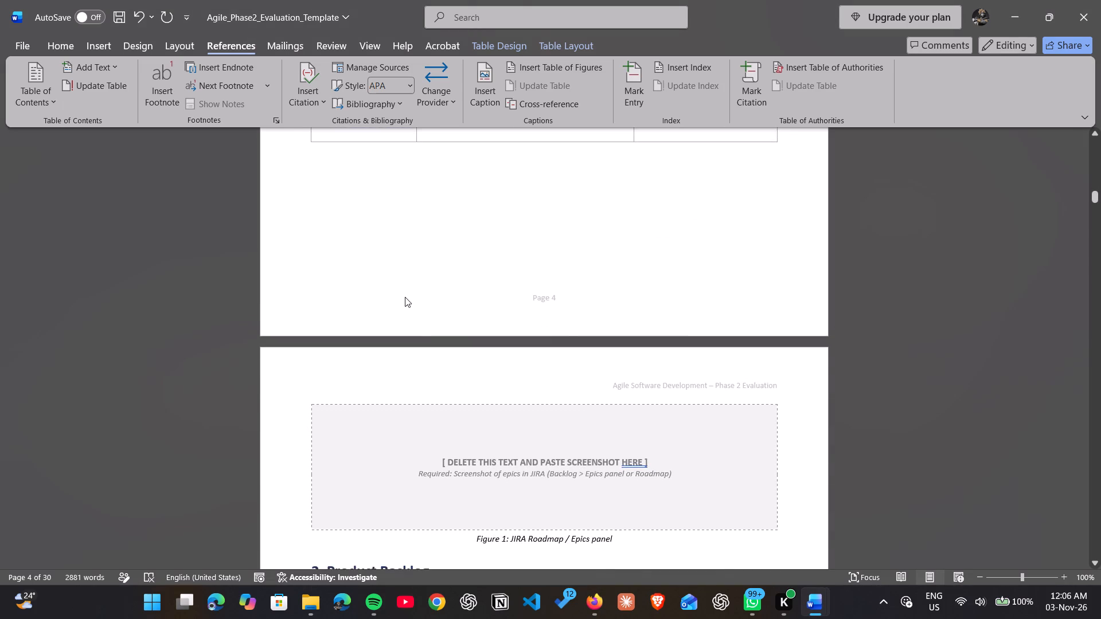
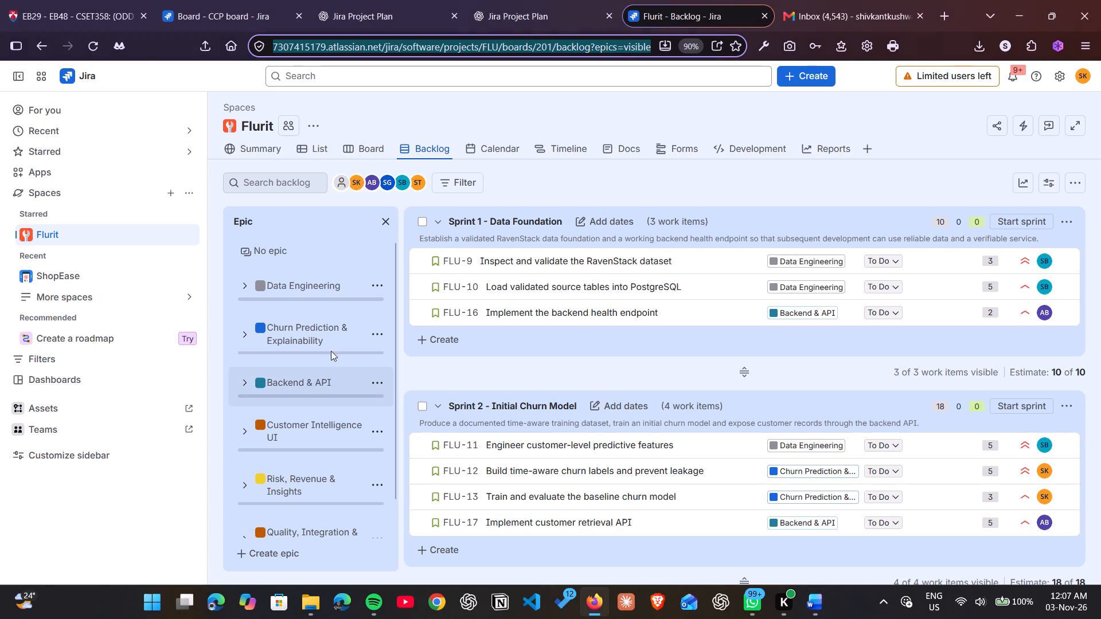
scroll(267, 288, "down", 2)
left_click(512, 0)
left_click(399, 0)
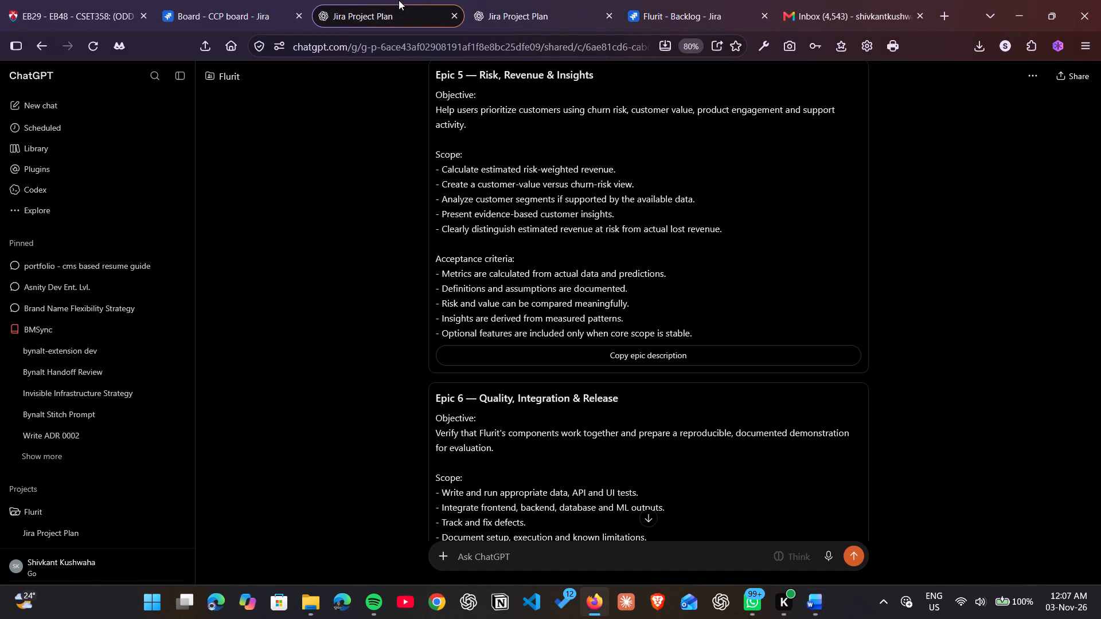
scroll(446, 136, "up", 6)
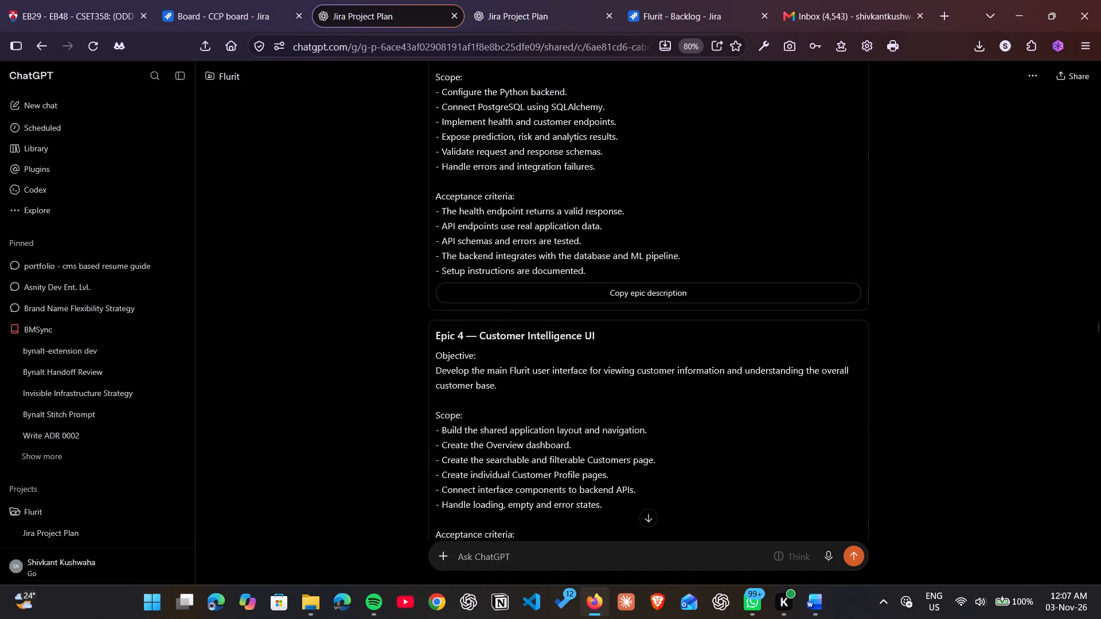
scroll(446, 136, "up", 6)
scroll(446, 136, "down", 2)
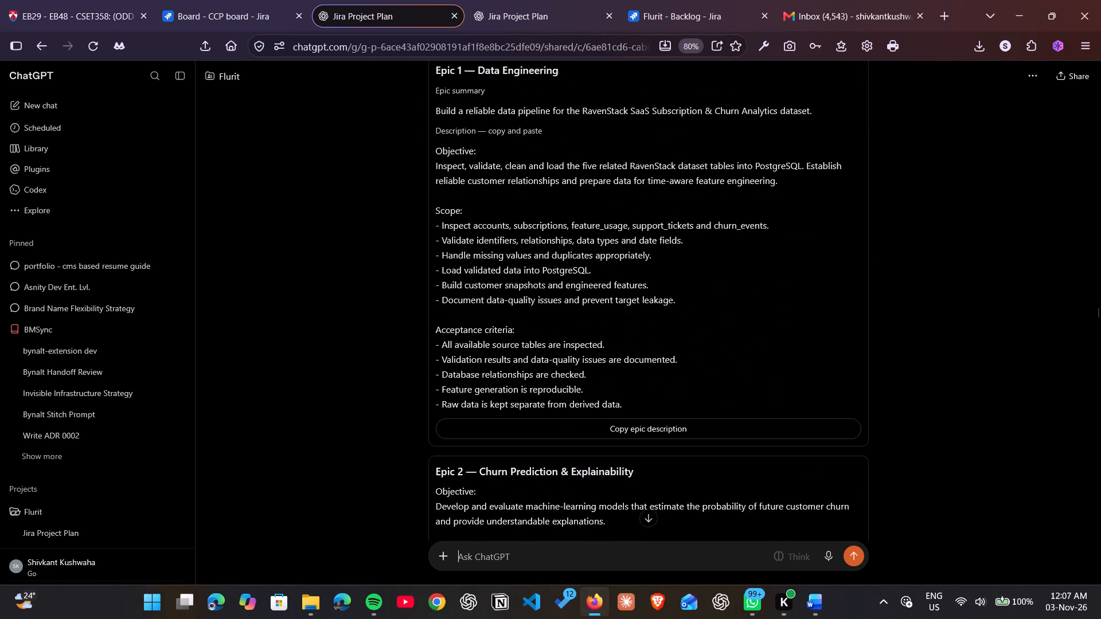
scroll(446, 136, "down", 1)
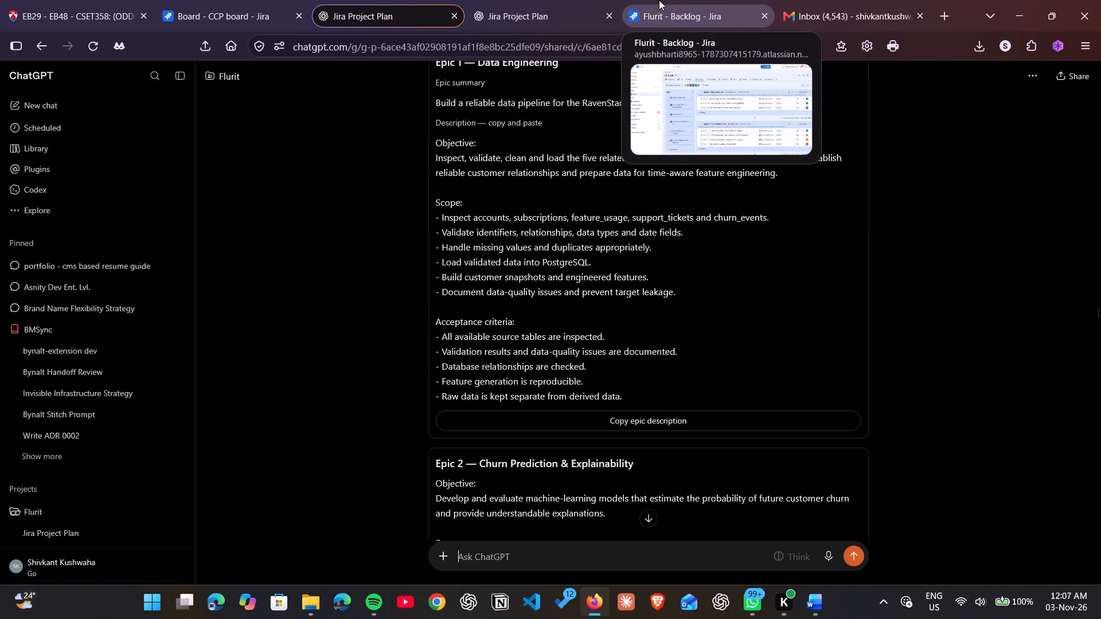
left_click(659, 0)
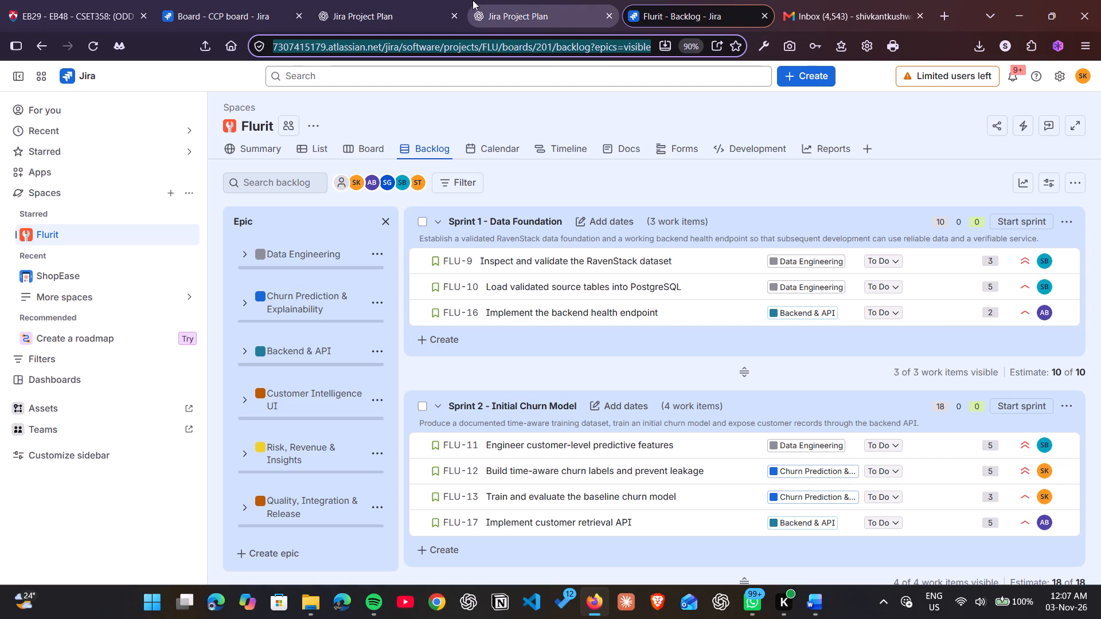
Copy the Epic 1 name "Data Engineering" from the original chat into the first Epic key / name cell in Word.
left_click(409, 0)
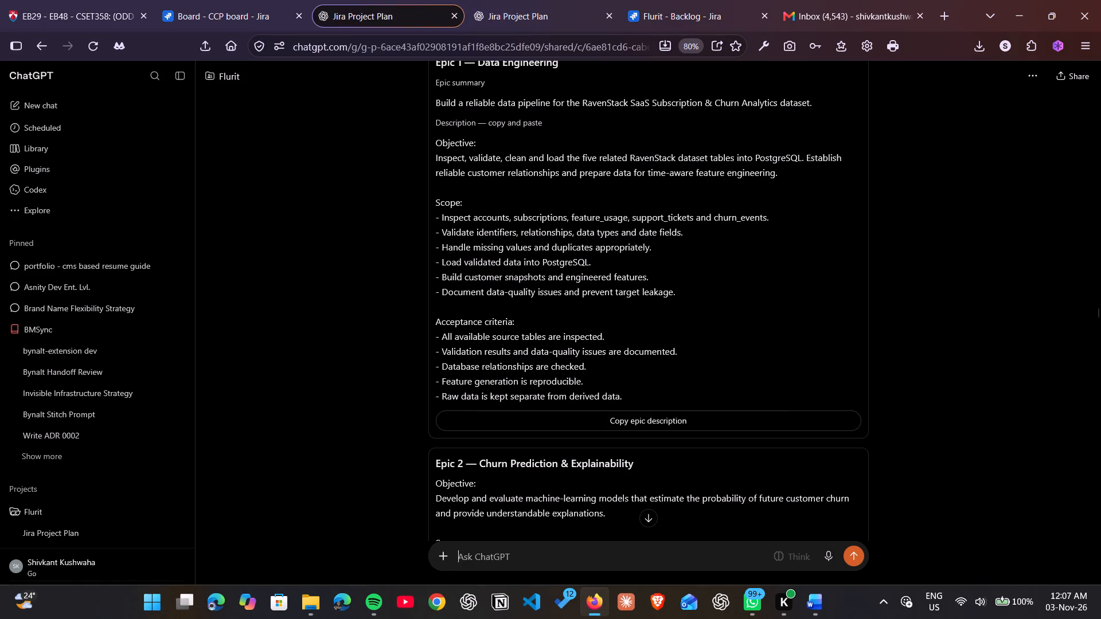
scroll(525, 306, "up", 2)
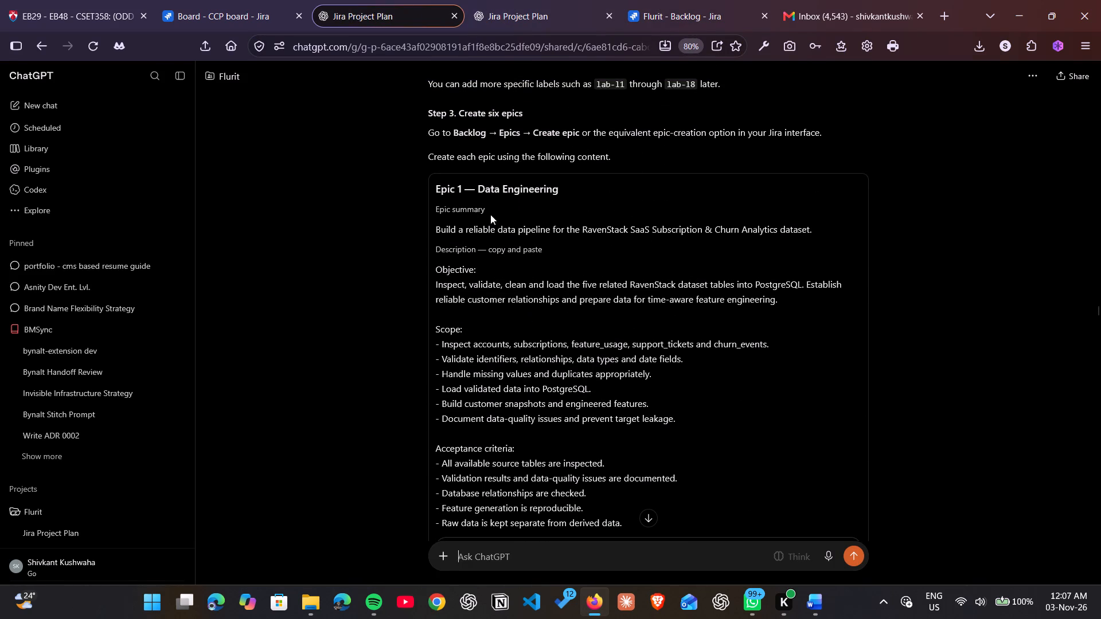
left_click_drag(478, 189, 559, 195)
key("ctrl+c")
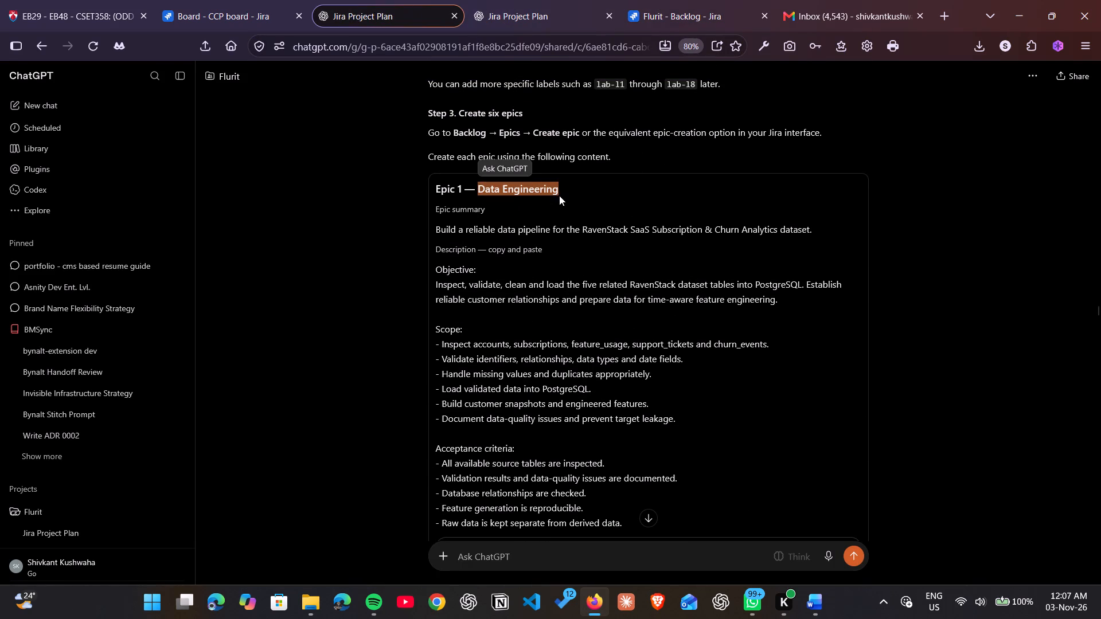
key("alt+Tab")
key("ctrl+v")
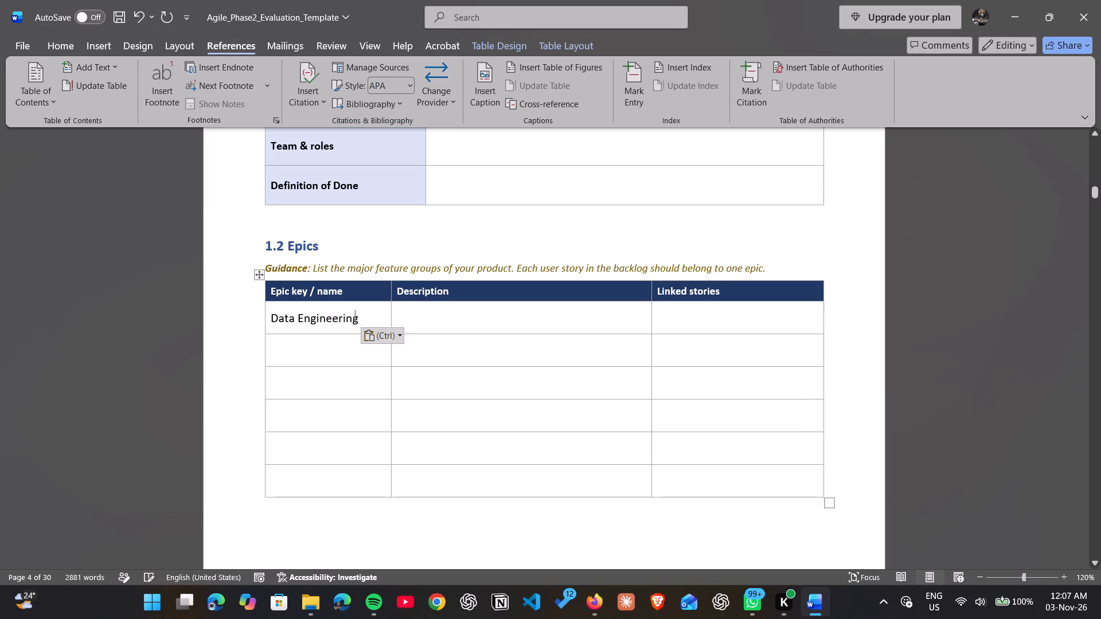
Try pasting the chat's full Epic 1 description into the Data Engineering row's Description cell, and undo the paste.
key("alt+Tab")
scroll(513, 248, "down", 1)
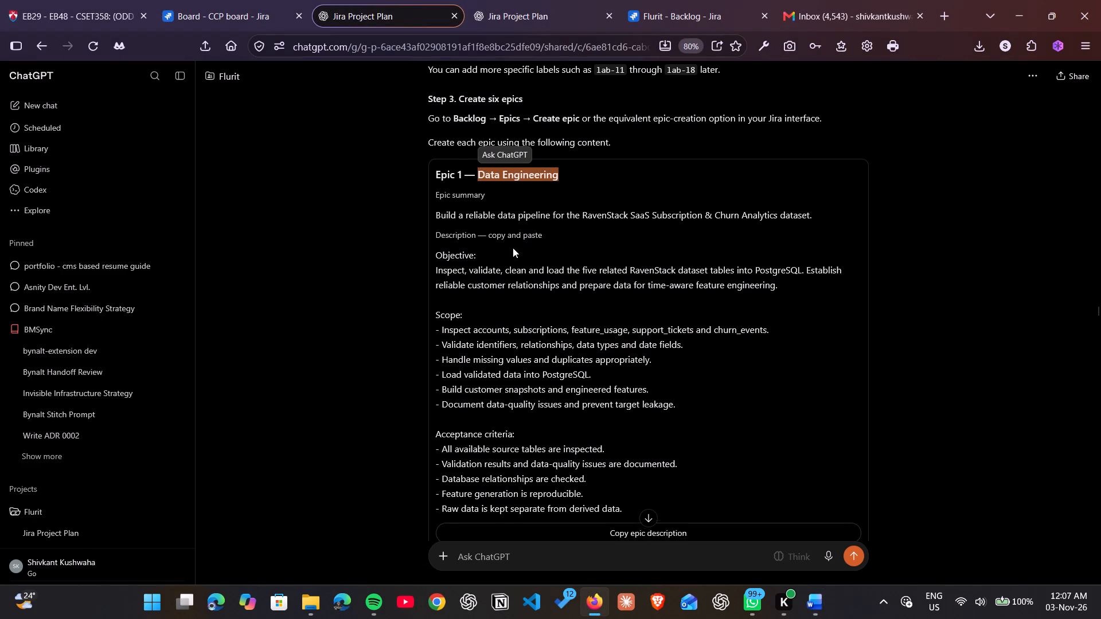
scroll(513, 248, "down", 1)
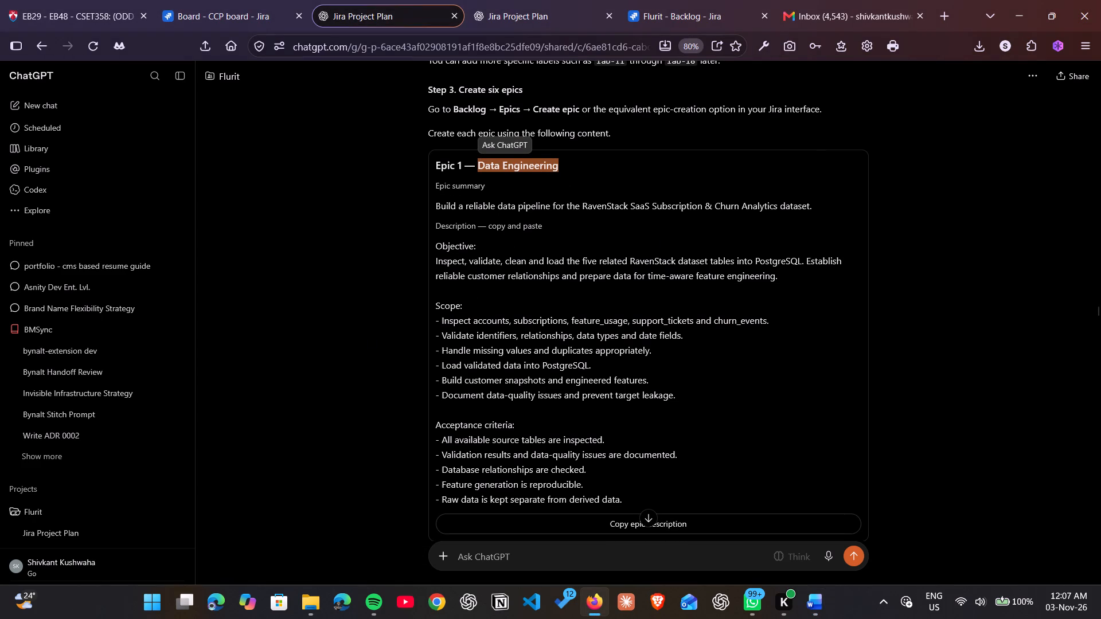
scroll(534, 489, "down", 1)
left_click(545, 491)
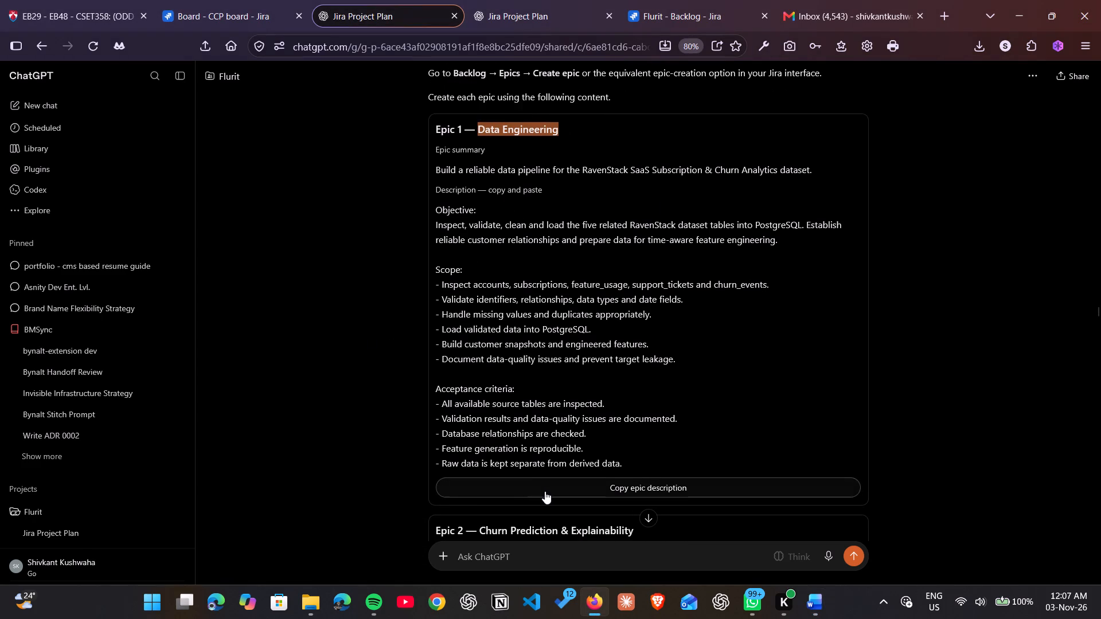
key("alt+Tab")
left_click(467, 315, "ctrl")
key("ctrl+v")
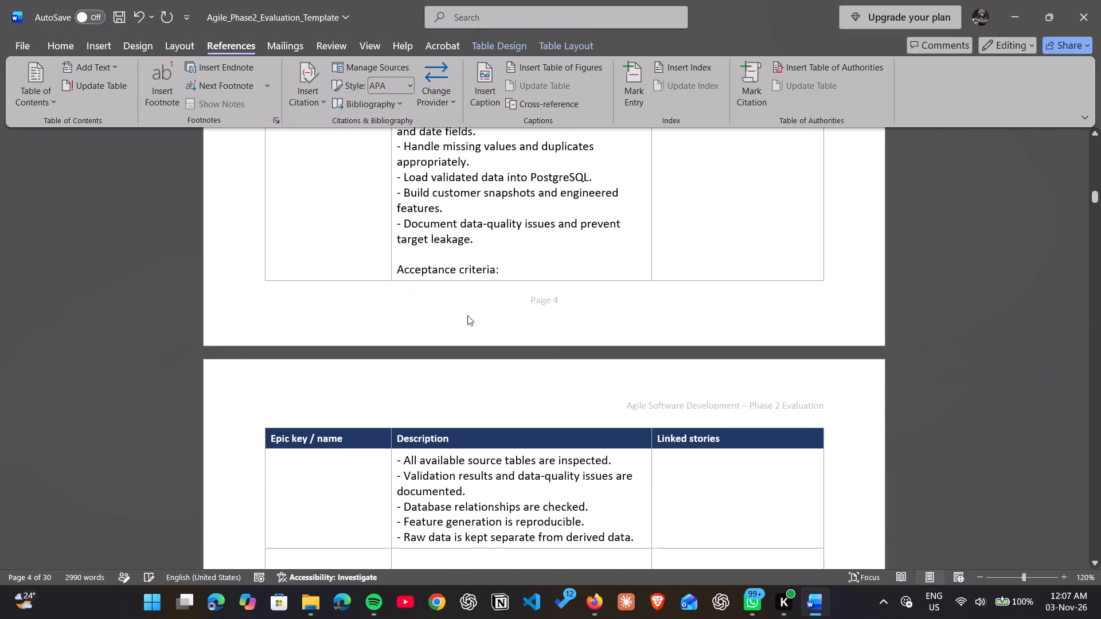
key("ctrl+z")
Copy the chat's one-sentence Epic 1 summary about the RavenStack data pipeline into the Data Engineering row's Description cell.
scroll(467, 315, "up", 1)
scroll(467, 315, "down", 1)
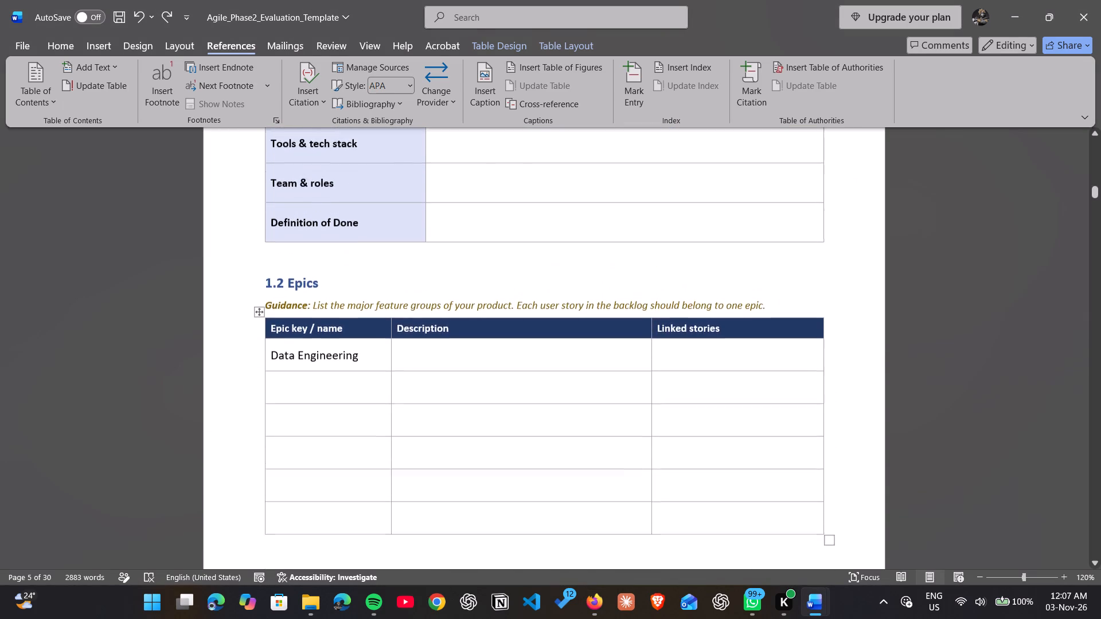
scroll(467, 315, "down", 1)
key("alt+Tab")
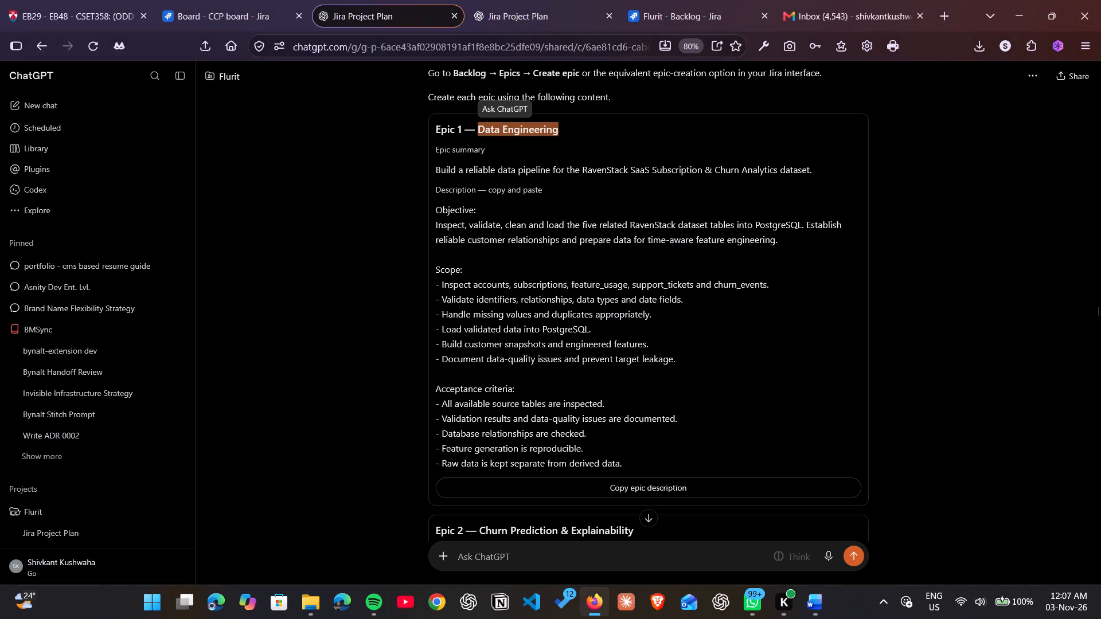
left_click_drag(437, 171, 823, 169)
key("ctrl+c")
key("alt+Tab")
key("ctrl+v")
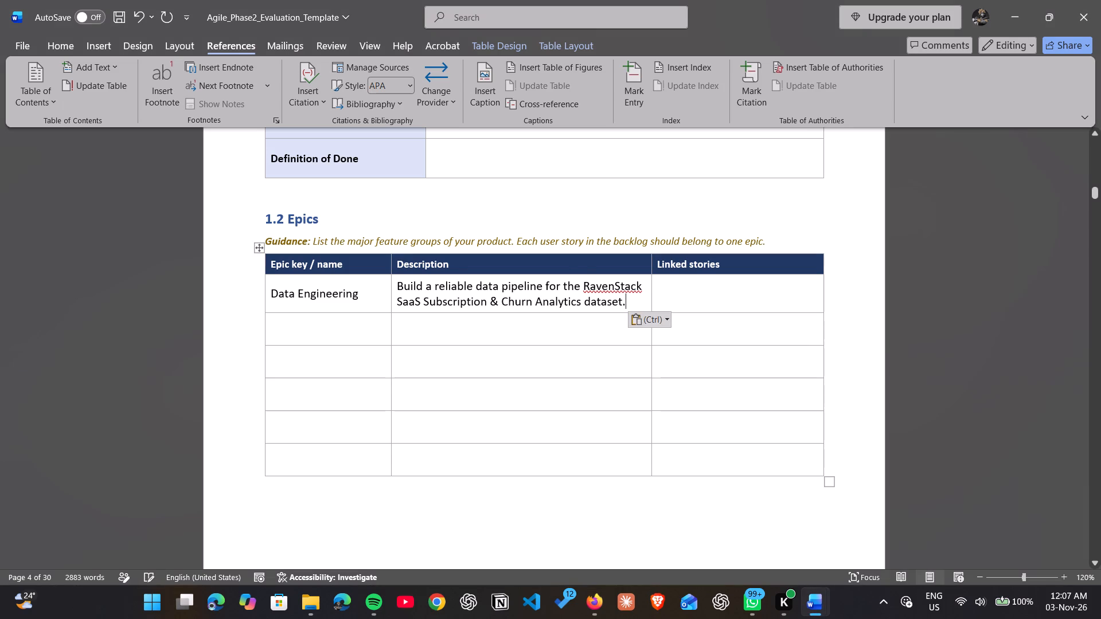
Copy the Epic 2 name "Churn Prediction & Explainability" from the chat into the second row's Epic key / name cell in Word.
left_click(339, 319)
key("alt+Tab")
scroll(431, 270, "down", 3)
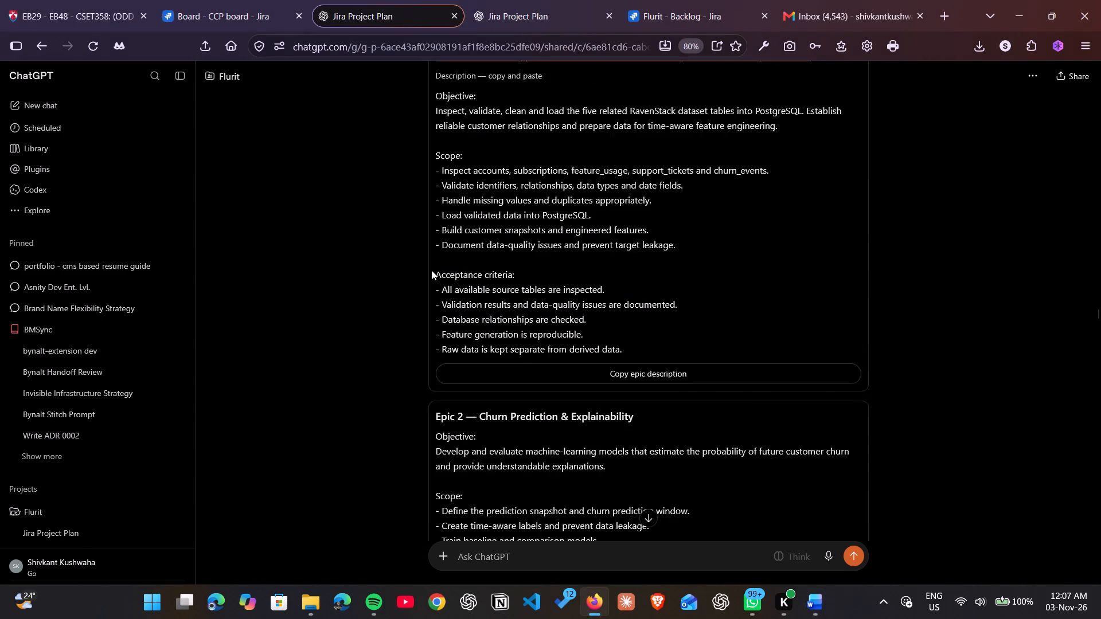
scroll(431, 270, "down", 1)
left_click_drag(482, 346, 623, 346)
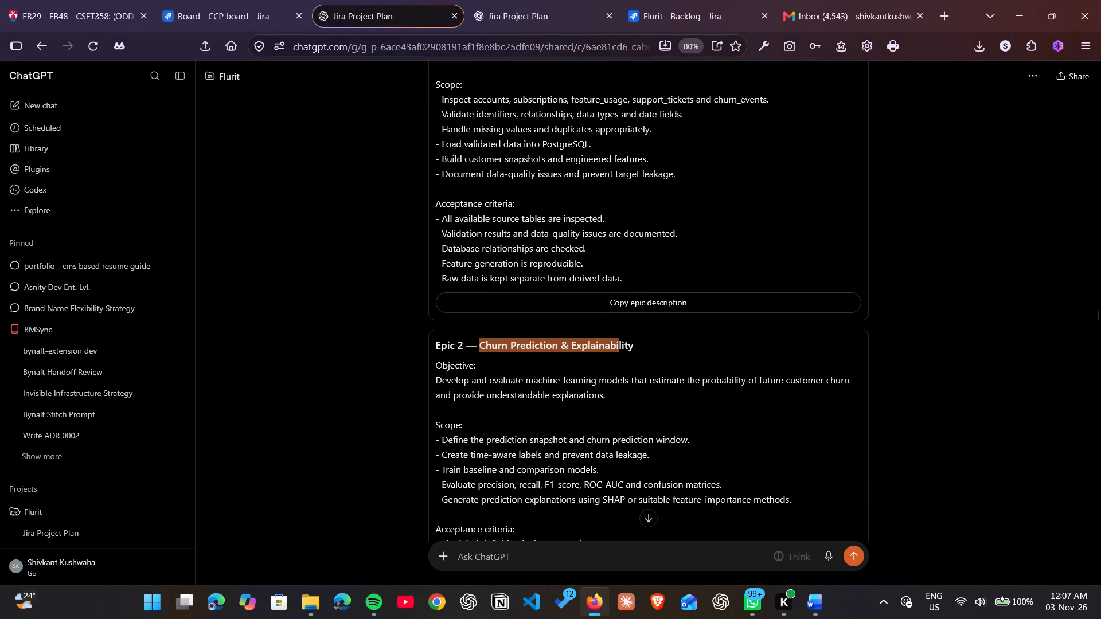
left_click_drag(623, 346, 655, 346)
key("ctrl+c")
key("alt+Tab")
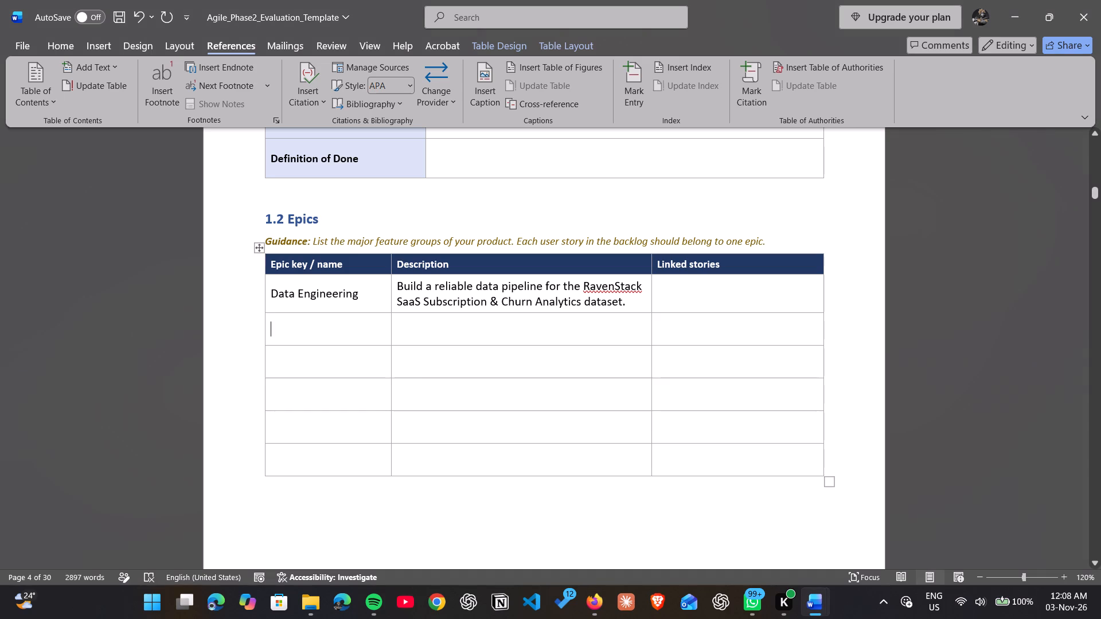
key("ctrl+v")
Copy the chat's Epic 2 objective about machine-learning churn models into the Churn Prediction & Explainability row's Description cell.
key("alt+Tab")
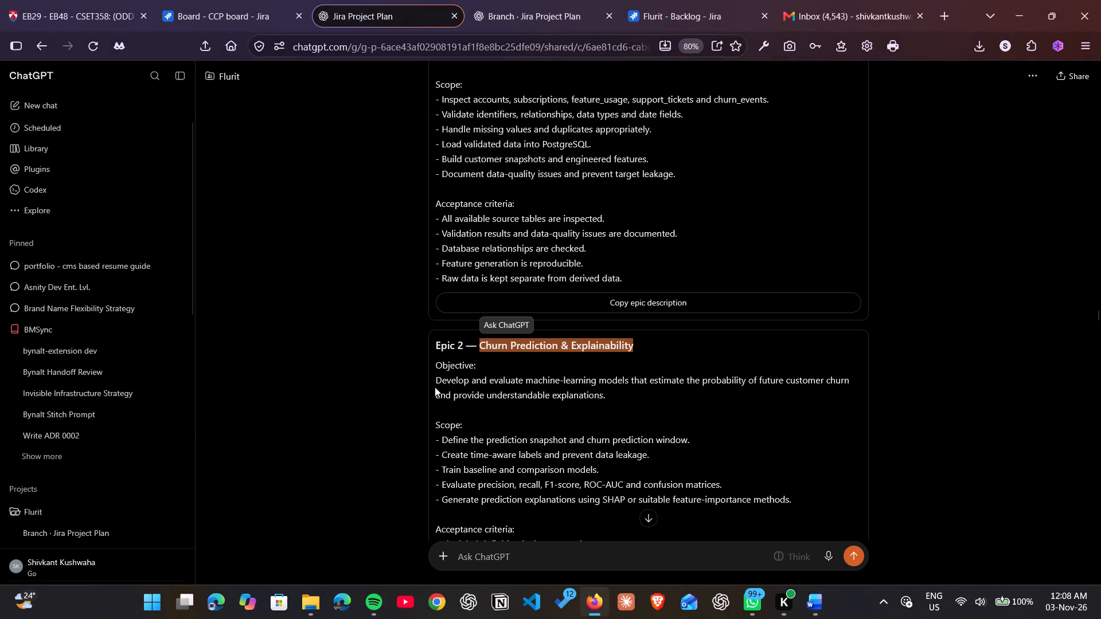
left_click_drag(435, 381, 619, 400)
key("ctrl+c")
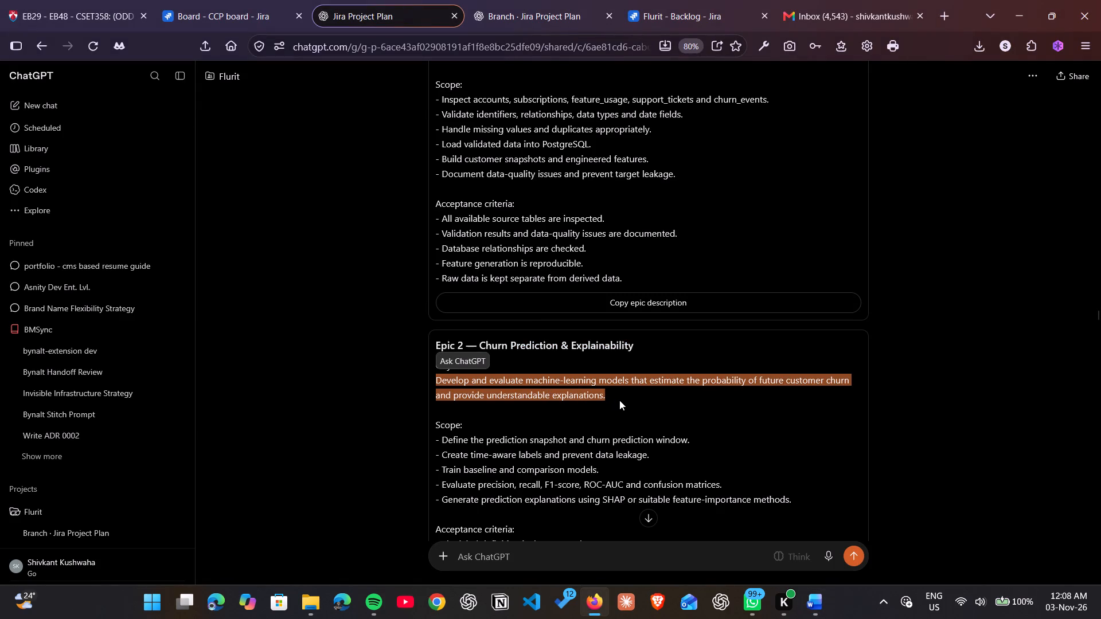
key("alt+Tab")
left_click(504, 350)
key("ctrl+v")
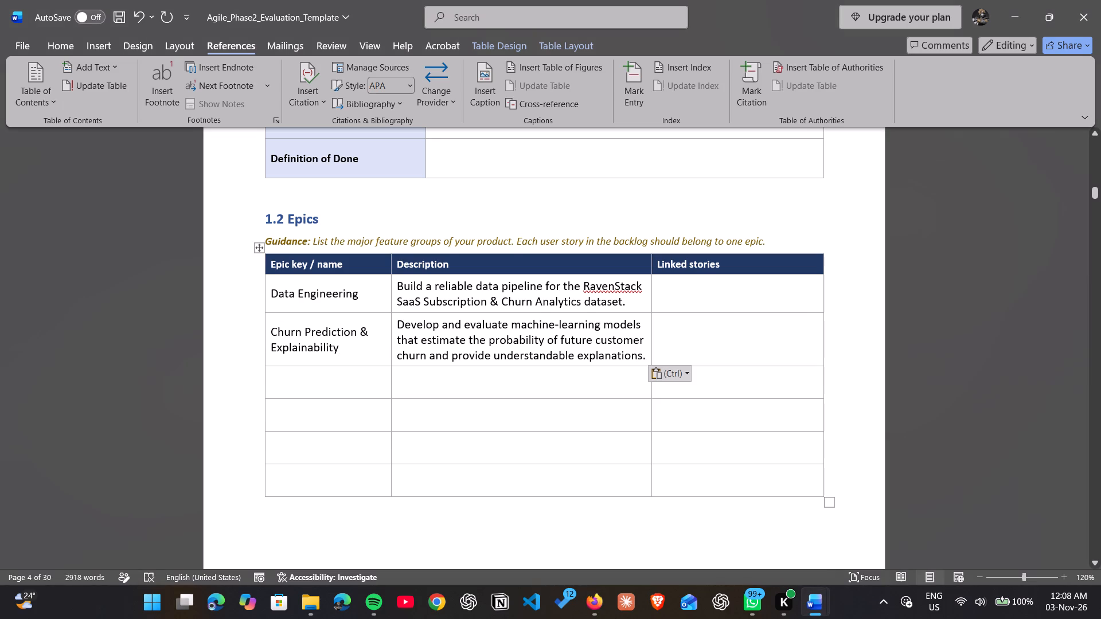
Copy the Epic 3 name "Backend & API" from the chat into the third row's Epic key / name cell in Word.
key("alt+Tab")
scroll(528, 346, "down", 5)
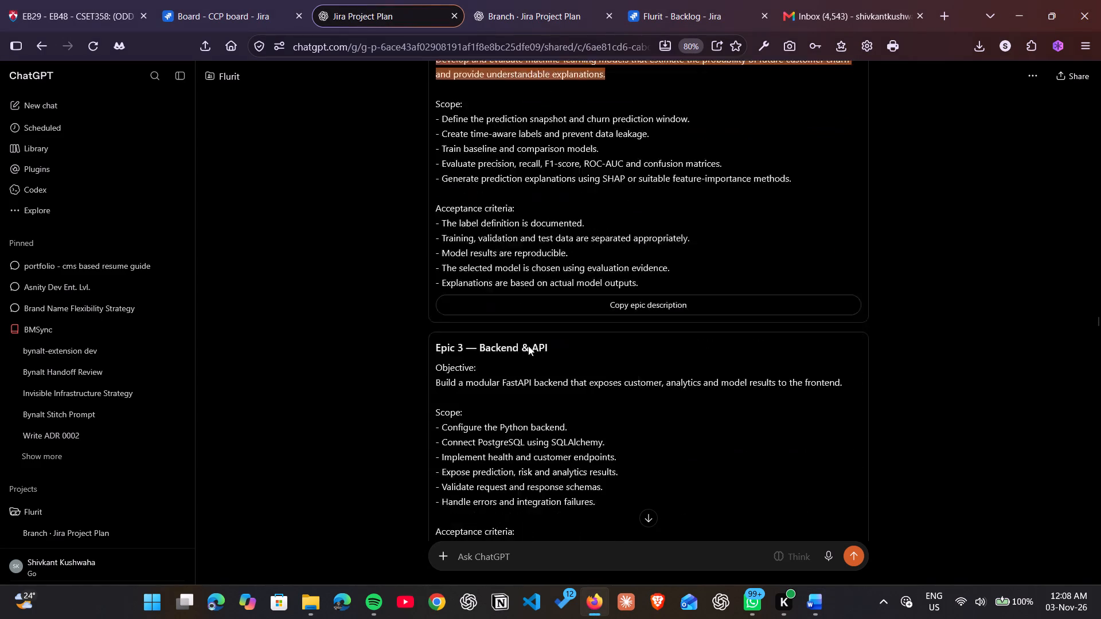
scroll(528, 346, "down", 1)
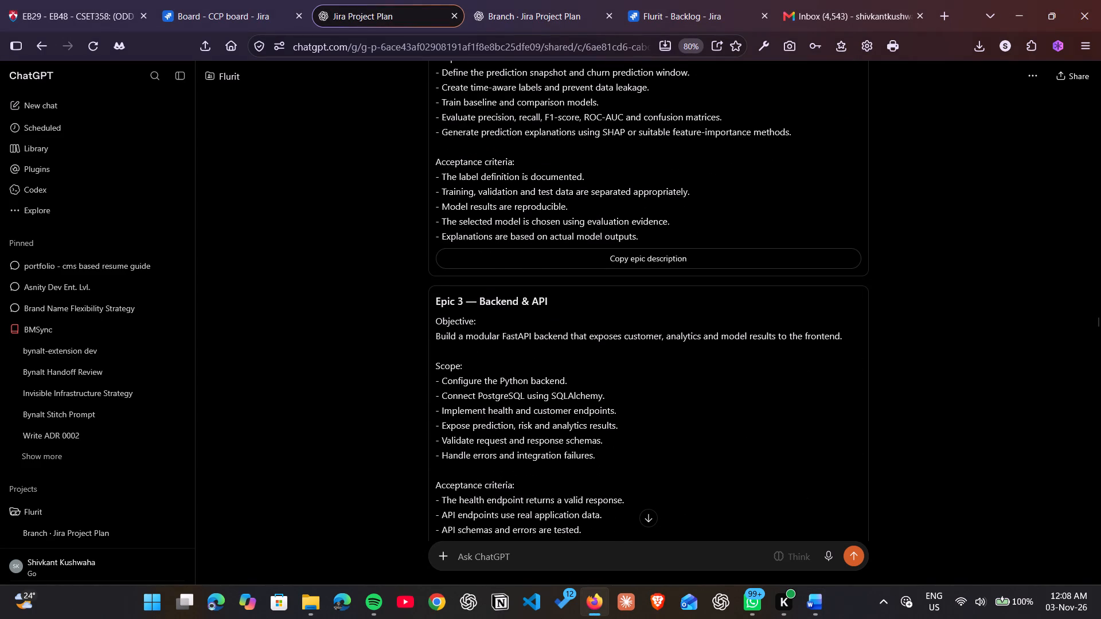
left_click_drag(480, 296, 564, 307)
key("ctrl+c")
key("alt+Tab")
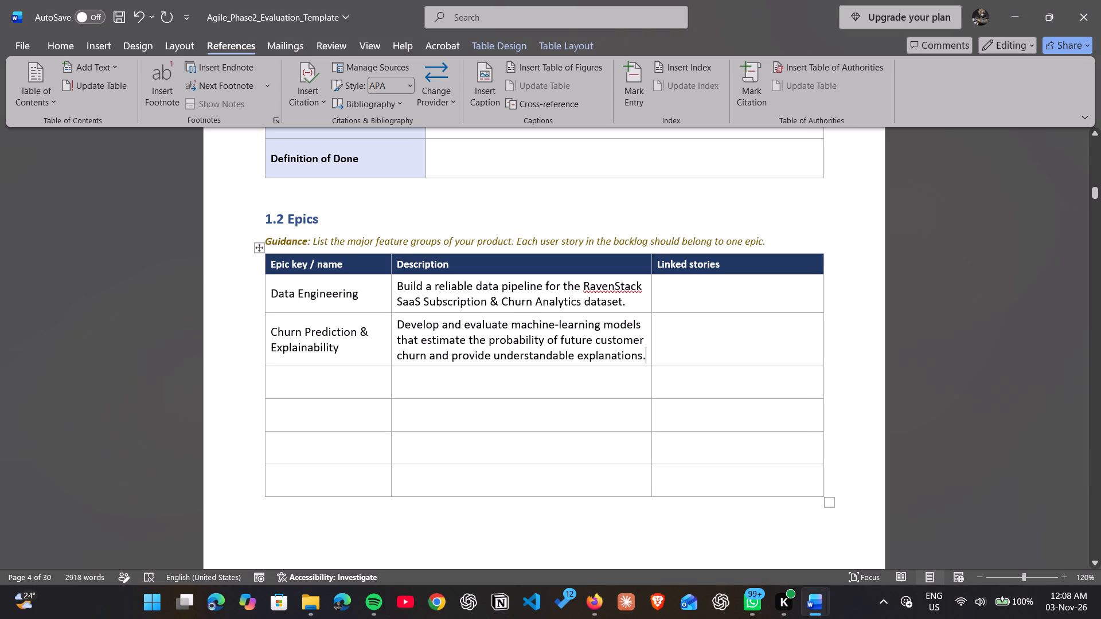
left_click(341, 385, "ctrl")
key("ctrl+v")
Copy the chat's Epic 3 objective about the modular FastAPI backend into the Backend & API row's Description cell.
key("alt+Tab")
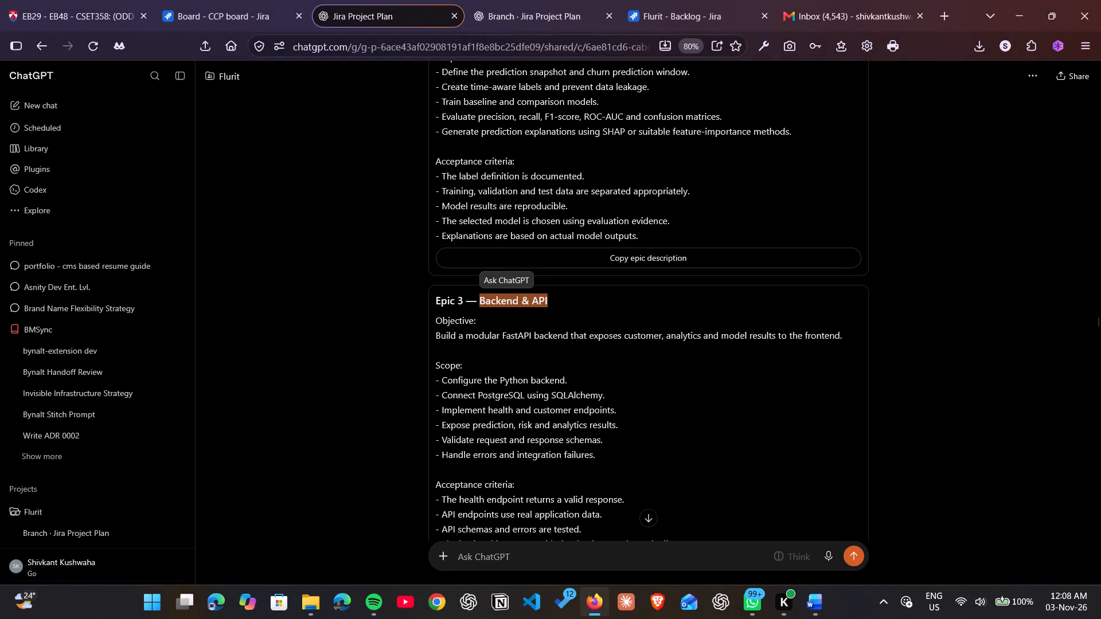
left_click_drag(437, 338, 789, 344)
key("ctrl+c")
key("ctrl+c")
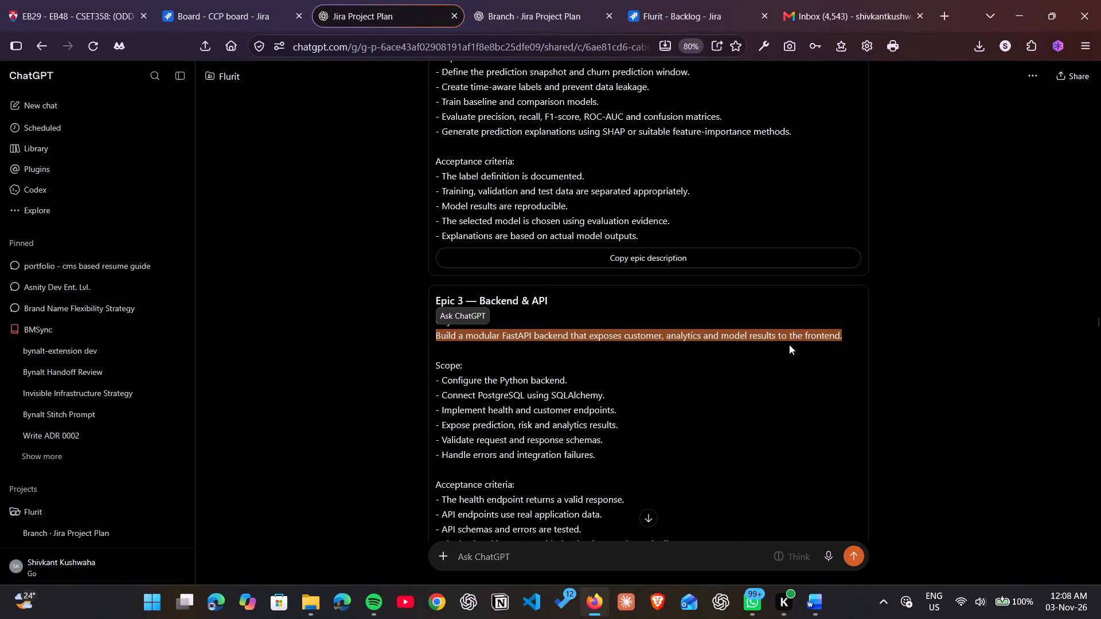
key("ctrl+c")
key("alt+Tab")
left_click(499, 390)
key("ctrl+v")
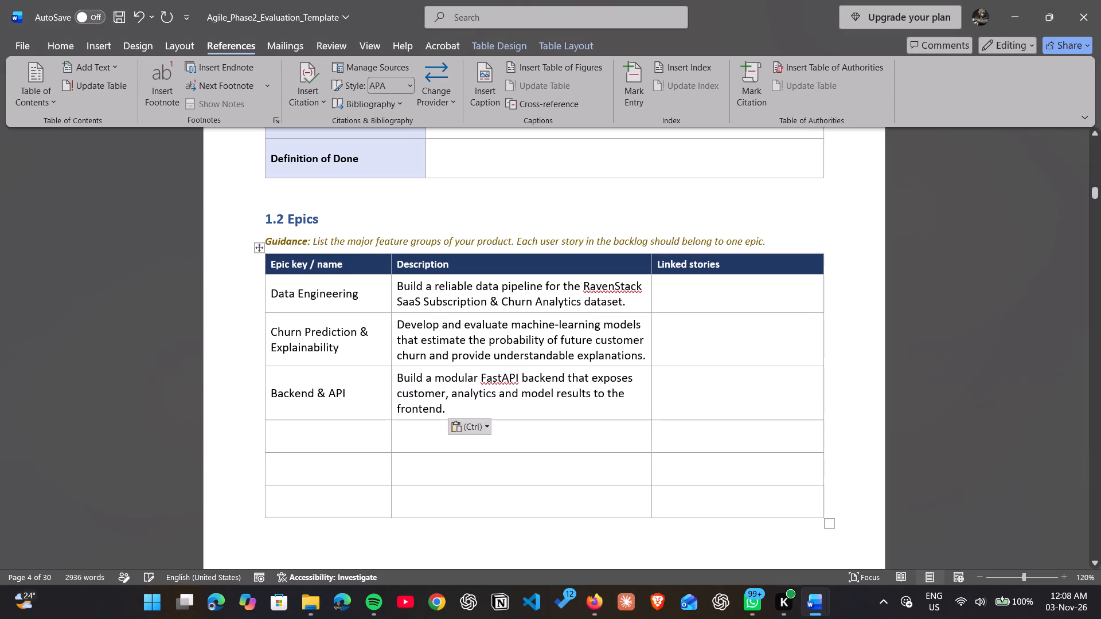
Copy the Epic 4 name "Customer Intelligence UI" from the chat into the fourth Epic key / name cell, undoing a paste into the wrong cell.
scroll(409, 409, "down", 1)
key("alt+Tab")
scroll(409, 409, "down", 1)
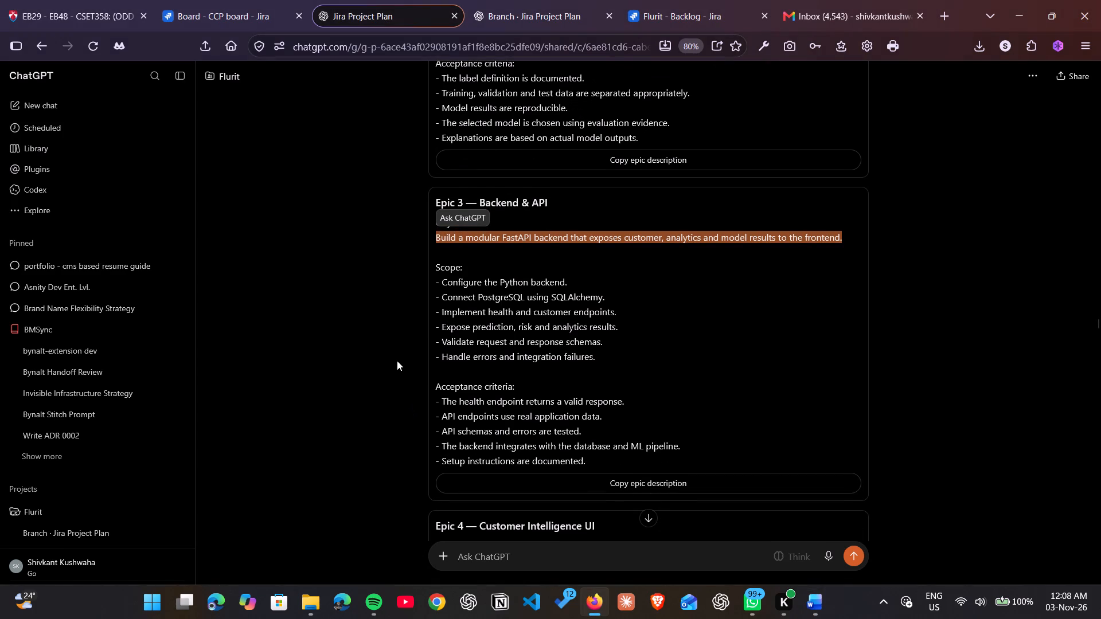
scroll(397, 361, "down", 2)
left_click_drag(479, 339, 623, 336)
key("ctrl+c")
key("alt+Tab")
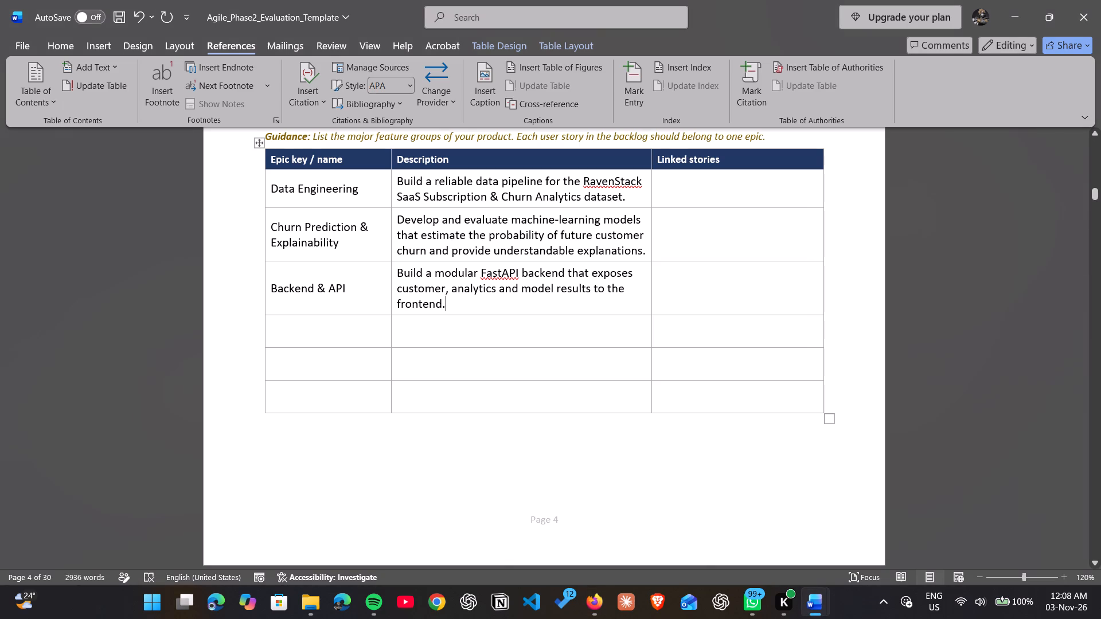
left_click(319, 335, "ctrl")
key("ctrl+v")
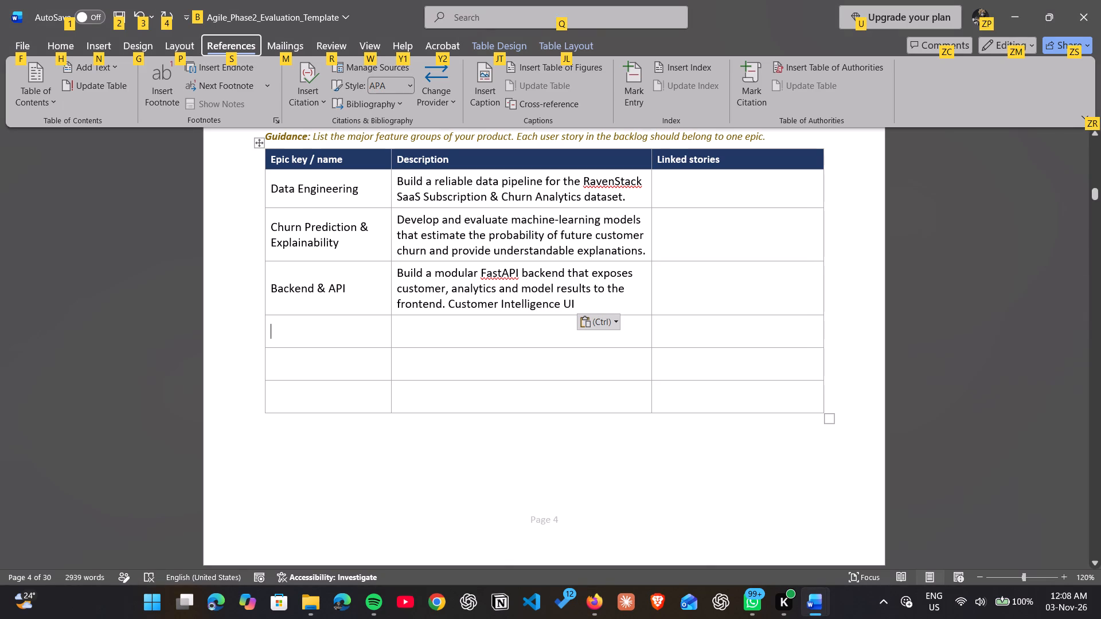
left_click(421, 321)
left_click(604, 308)
key("ctrl+z")
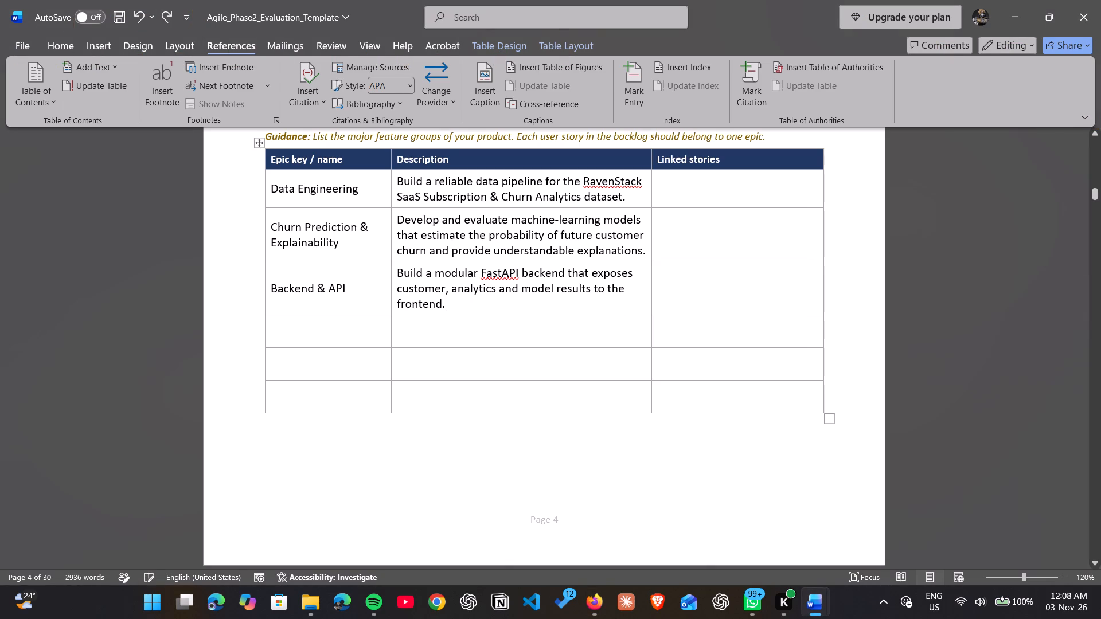
left_click(357, 338, "ctrl")
key("ctrl+v")
Copy the chat's Epic 4 objective about the main Flurit user interface into the Customer Intelligence UI row's Description cell.
key("alt+Tab")
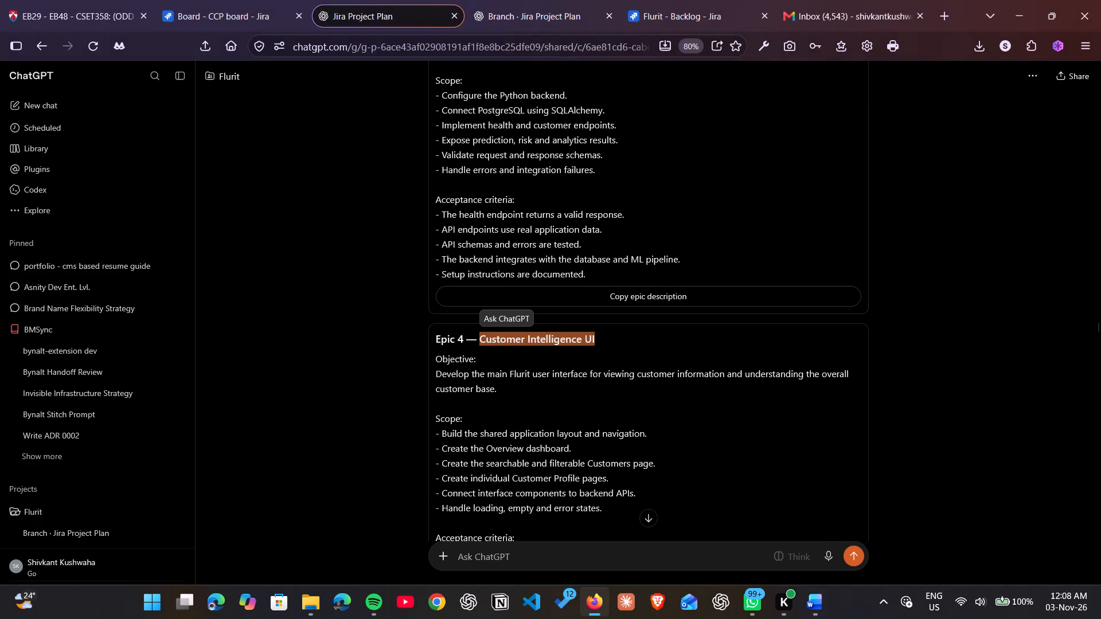
scroll(473, 387, "down", 1)
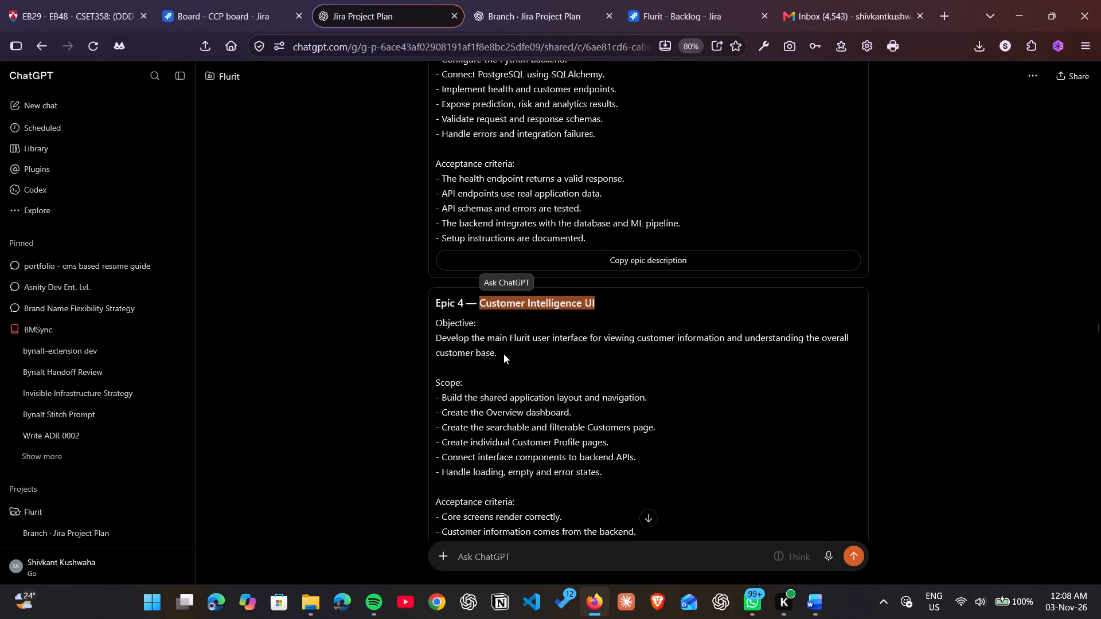
left_click_drag(503, 355, 436, 331)
key("ctrl+c")
key("alt+Tab")
left_click(464, 343, "ctrl")
key("ctrl+v")
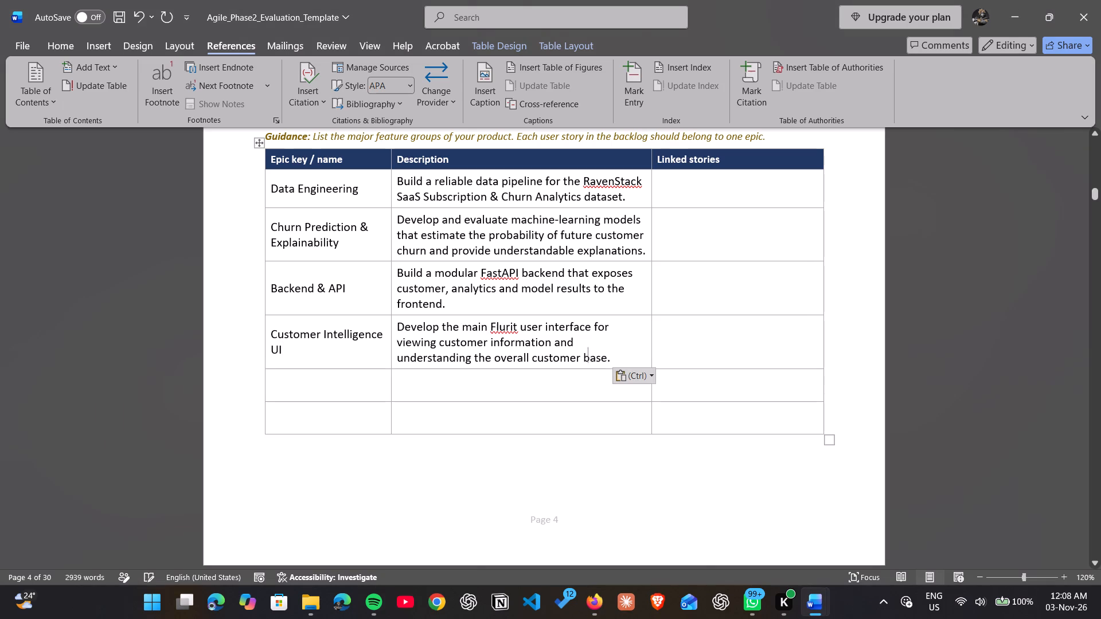
Copy the Epic 5 name "Risk, Revenue & Insights" from the chat into the fifth row's Epic key / name cell in Word.
left_click(338, 383)
key("alt+Tab")
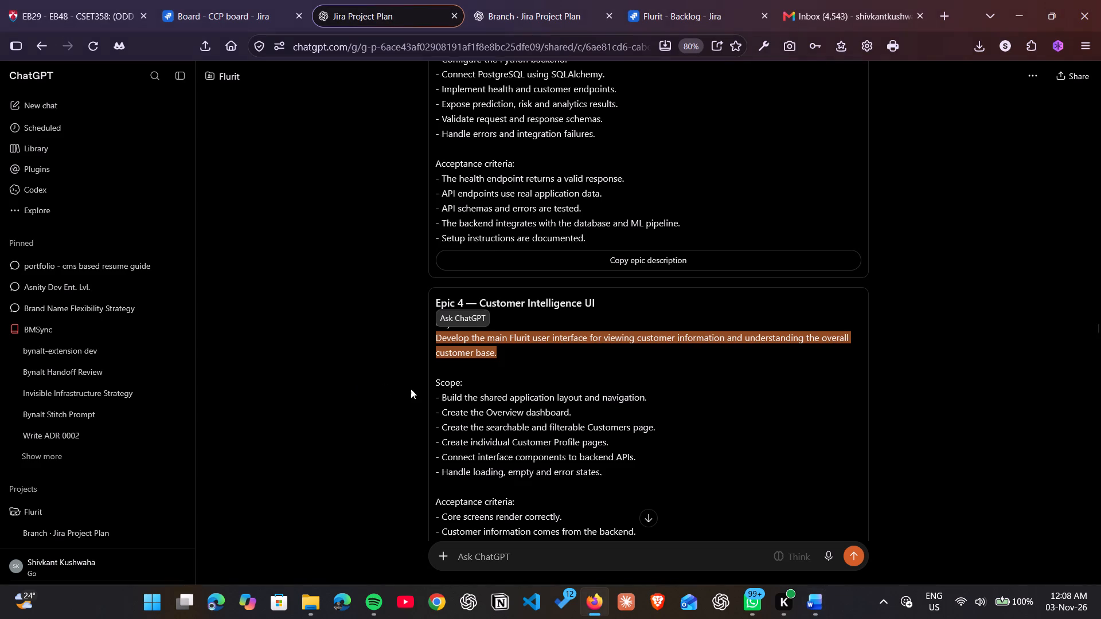
scroll(411, 389, "down", 3)
left_click_drag(479, 426, 559, 427)
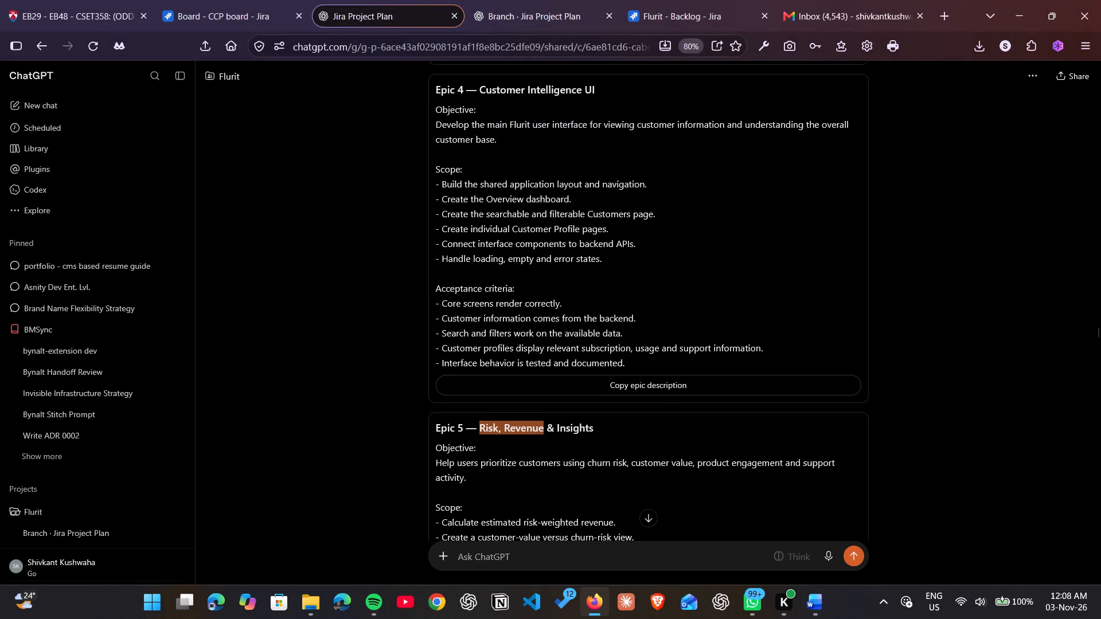
left_click_drag(559, 427, 627, 425)
key("ctrl+c")
key("alt+Tab")
key("ctrl+v")
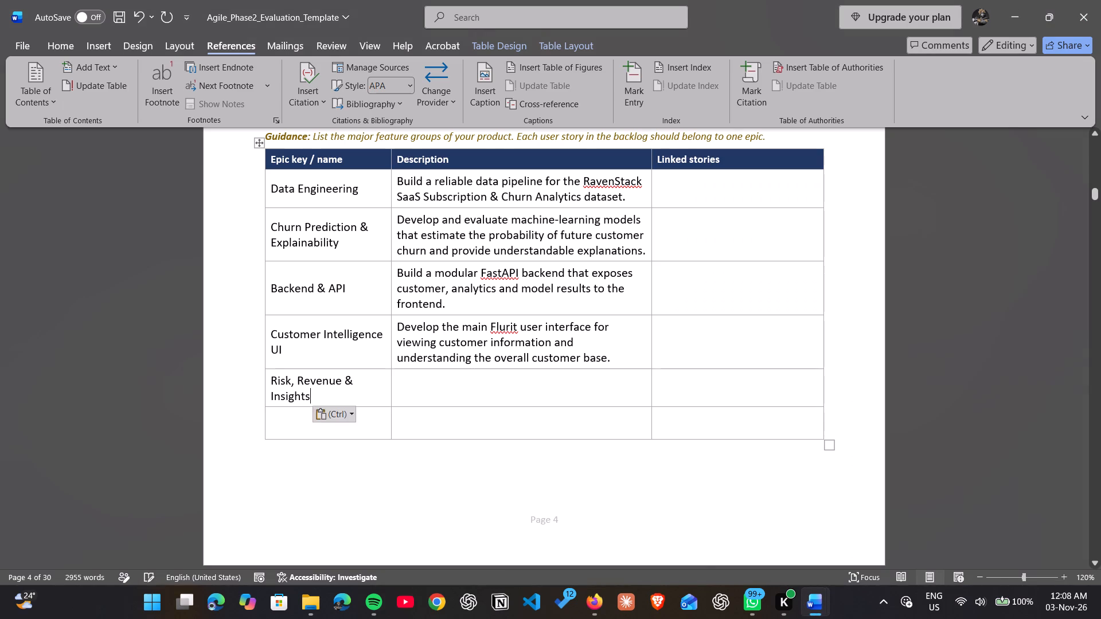
Copy the chat's Epic 5 objective about prioritizing customers into the Risk, Revenue & Insights row's Description cell.
key("alt+Tab")
scroll(522, 411, "down", 1)
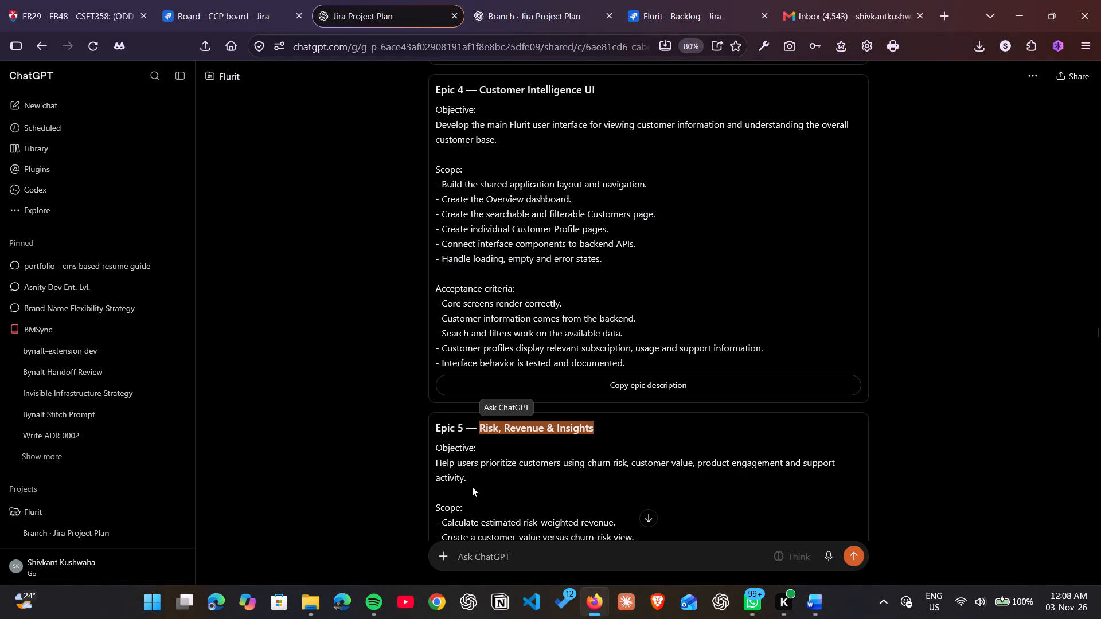
left_click_drag(472, 478, 436, 467)
key("ctrl+c")
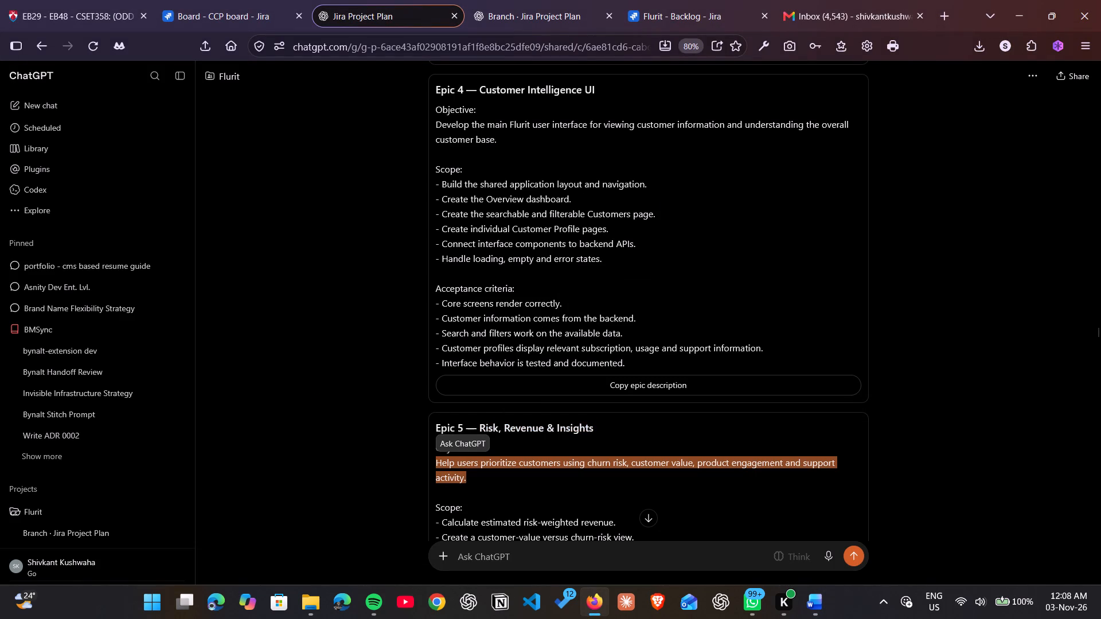
key("ctrl+c")
key("alt+Tab")
left_click(449, 383, "ctrl")
key("ctrl+v")
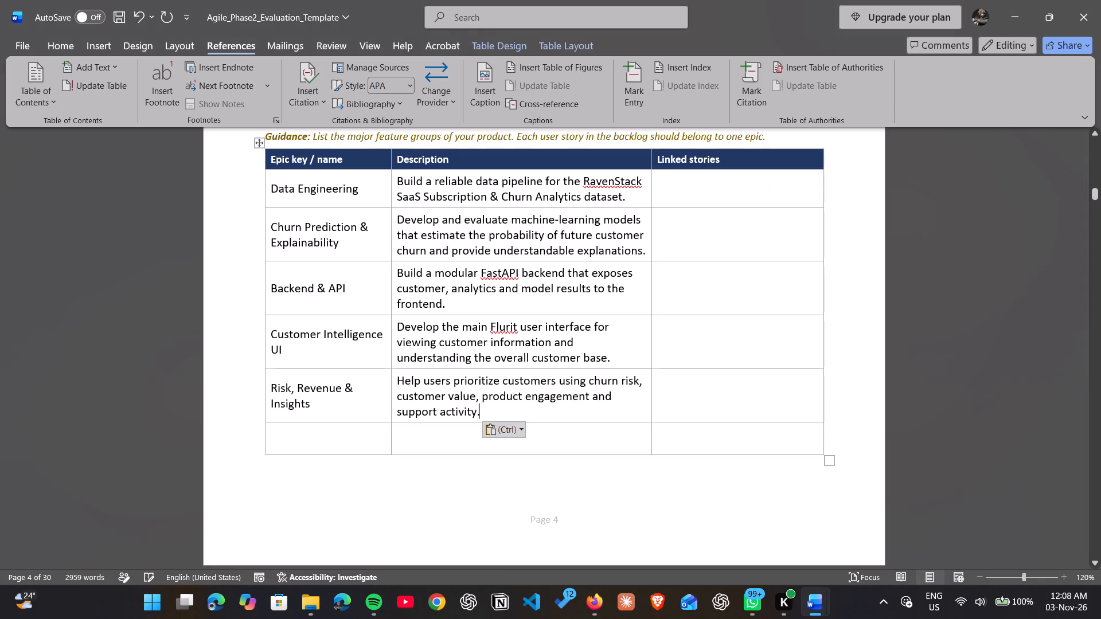
Copy the Epic 6 name "Quality, Integration & Release" from the chat into the last row's Epic key / name cell in Word.
key("alt+Tab")
scroll(427, 421, "down", 5)
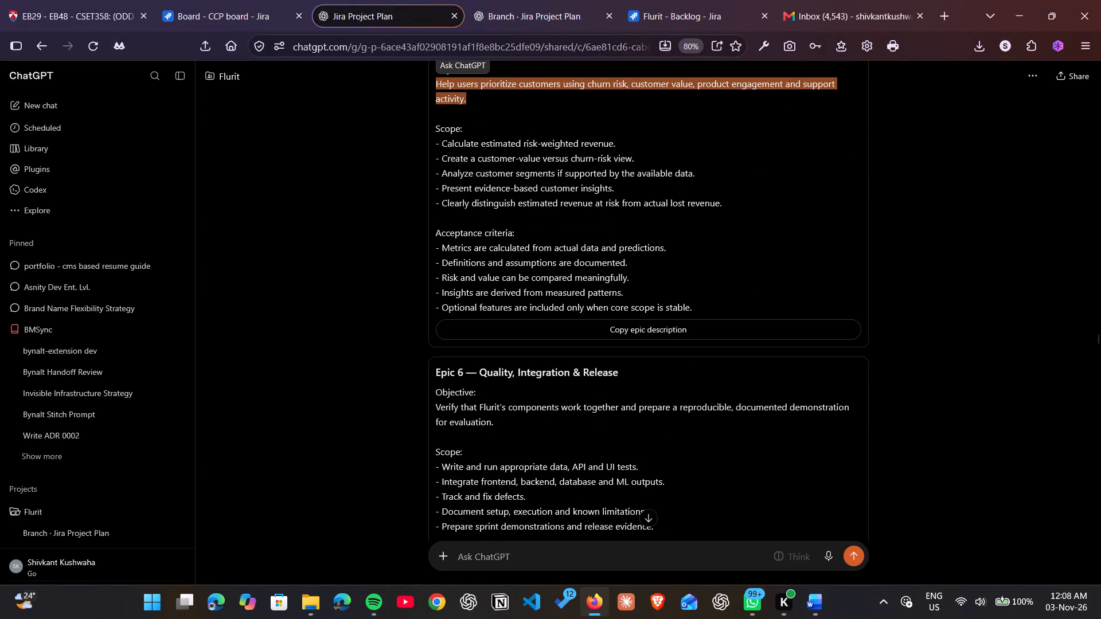
left_click(482, 365)
left_click_drag(481, 369, 635, 381)
key("ctrl+c")
key("alt+Tab")
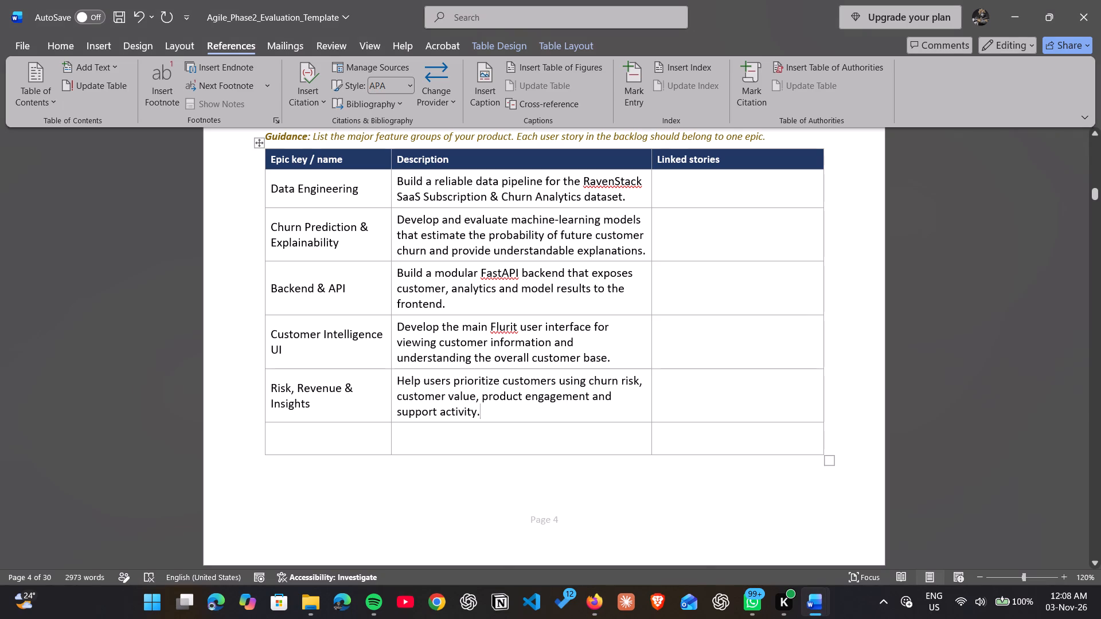
left_click(332, 446)
key("ctrl+v")
Copy the chat's Epic 6 objective about verifying Flurit's components into the Quality, Integration & Release row's Description cell.
key("alt+Tab")
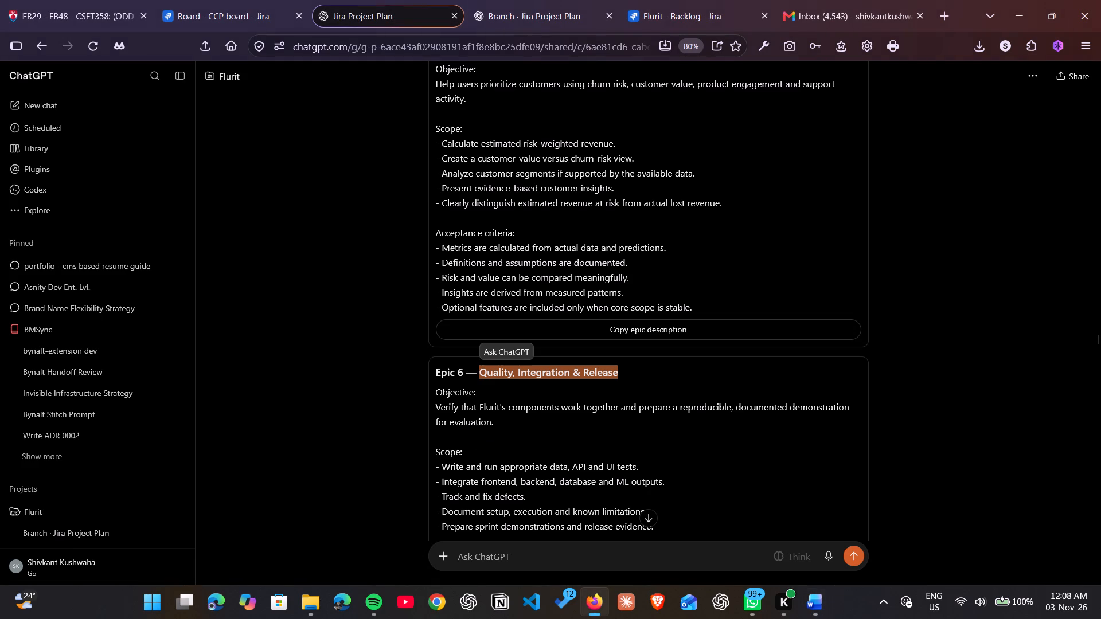
left_click_drag(436, 406, 513, 430)
key("ctrl+c")
key("alt+Tab")
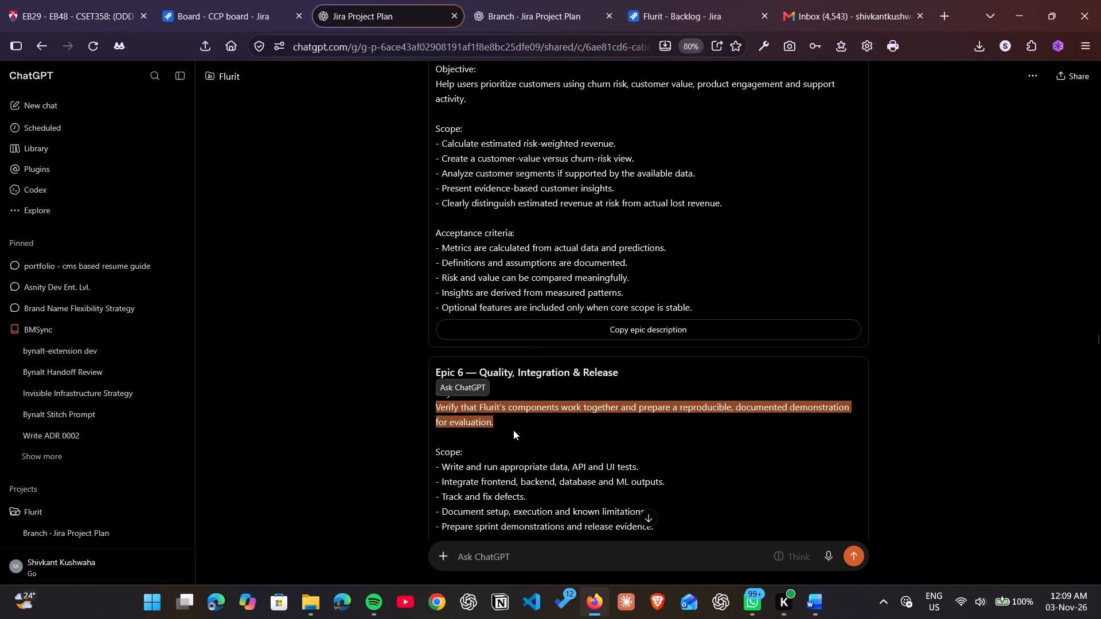
left_click(532, 438)
key("ctrl+v")
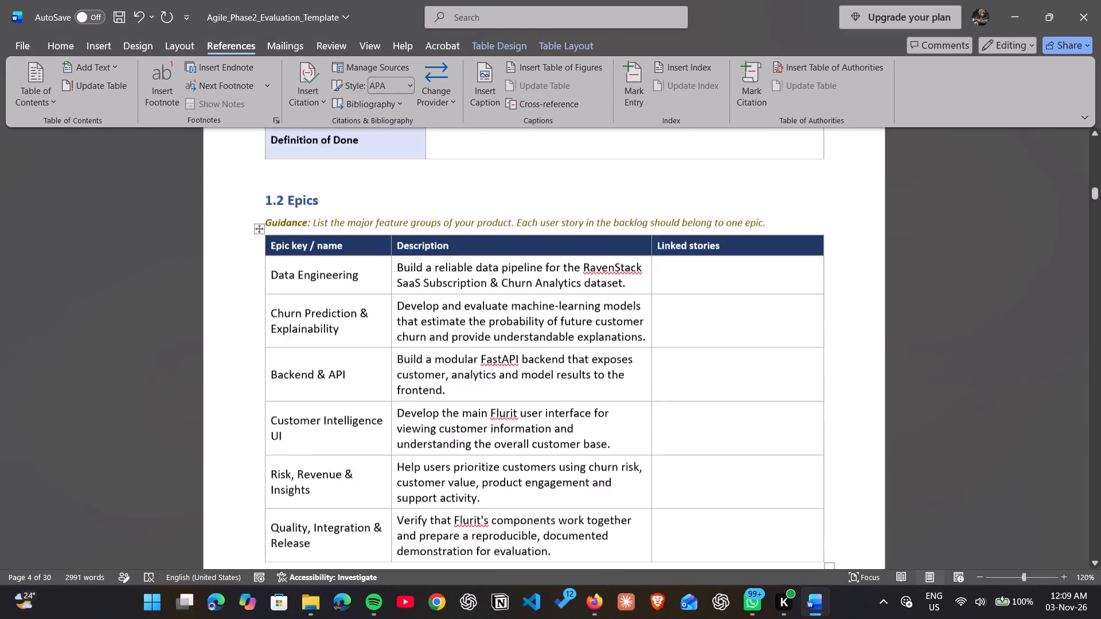
Format the name and description text of all six epic rows in the 1.2 Epics table as centred, size 10.
left_click_drag(572, 461, 346, 194)
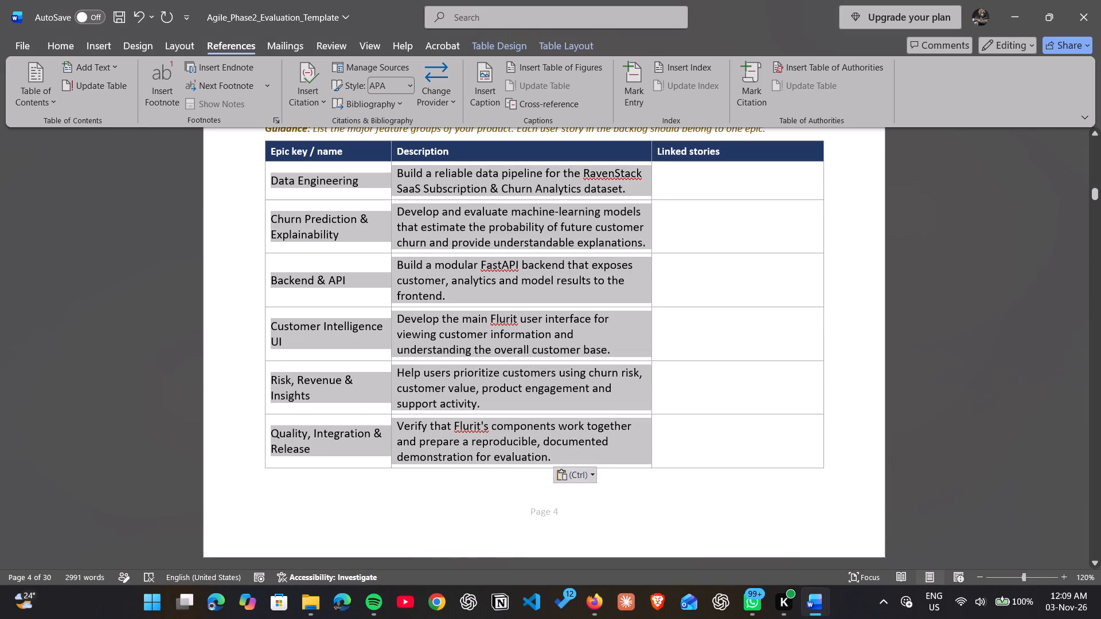
left_click_drag(346, 194, 321, 171)
left_click(391, 194)
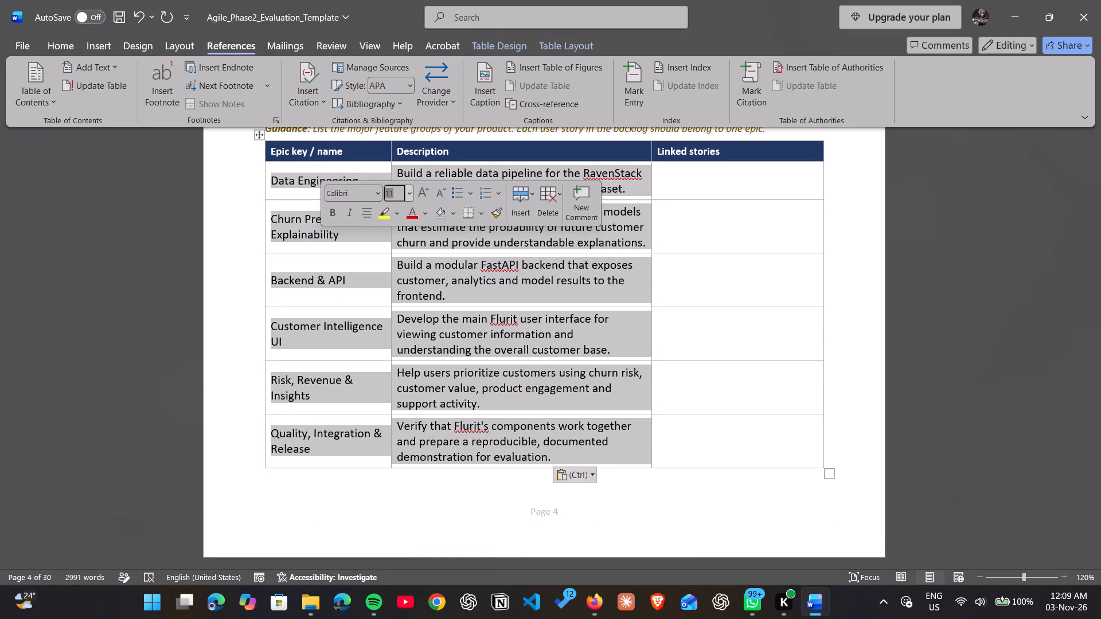
type("10")
key("Return")
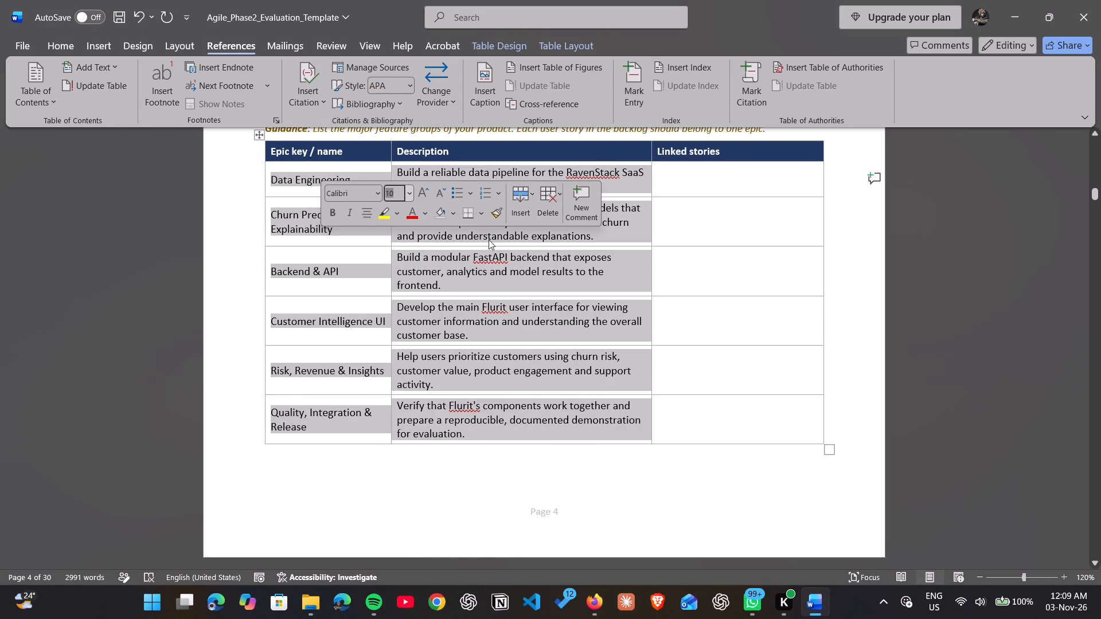
left_click(374, 218)
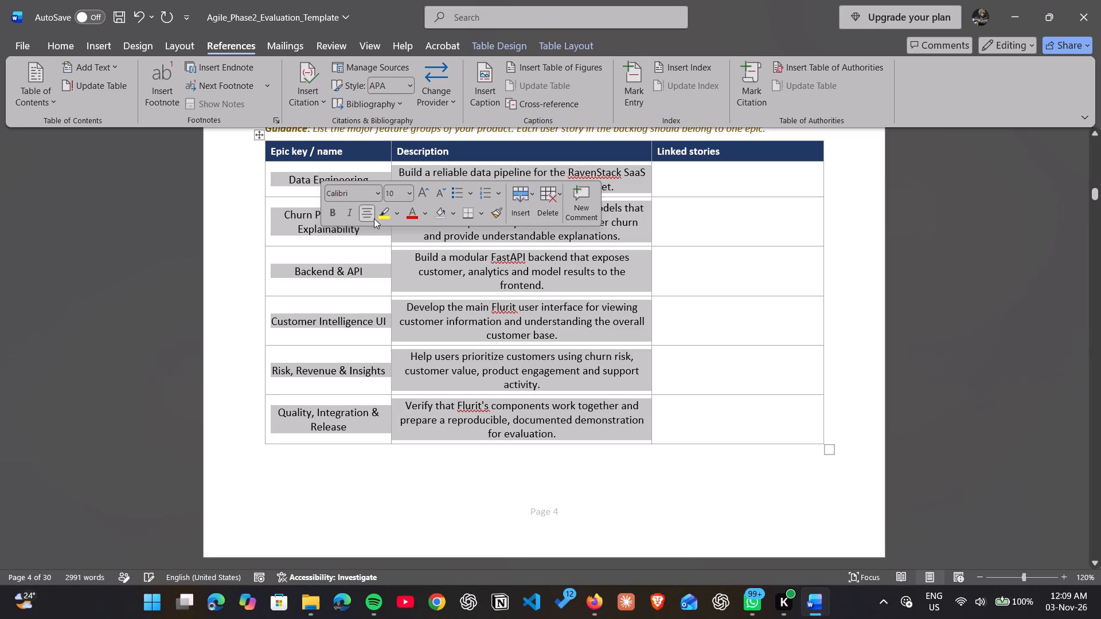
left_click(476, 287)
scroll(476, 287, "up", 1)
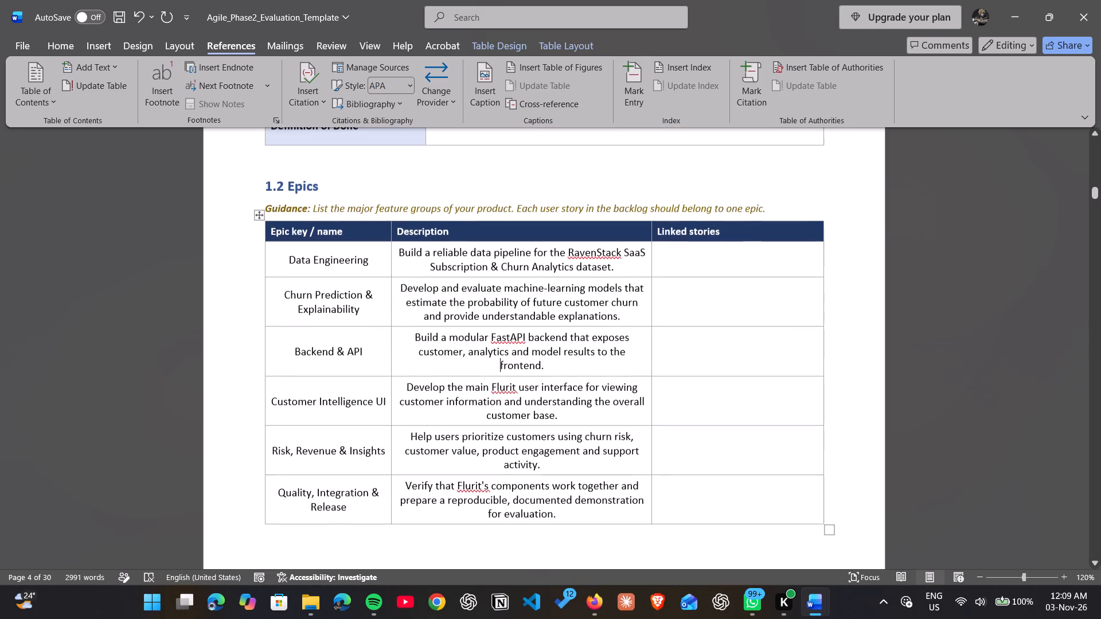
Switch to Firefox and bring up the Flurit backlog in Jira with its Epic panel, as required for Figure 1.
scroll(476, 287, "down", 2)
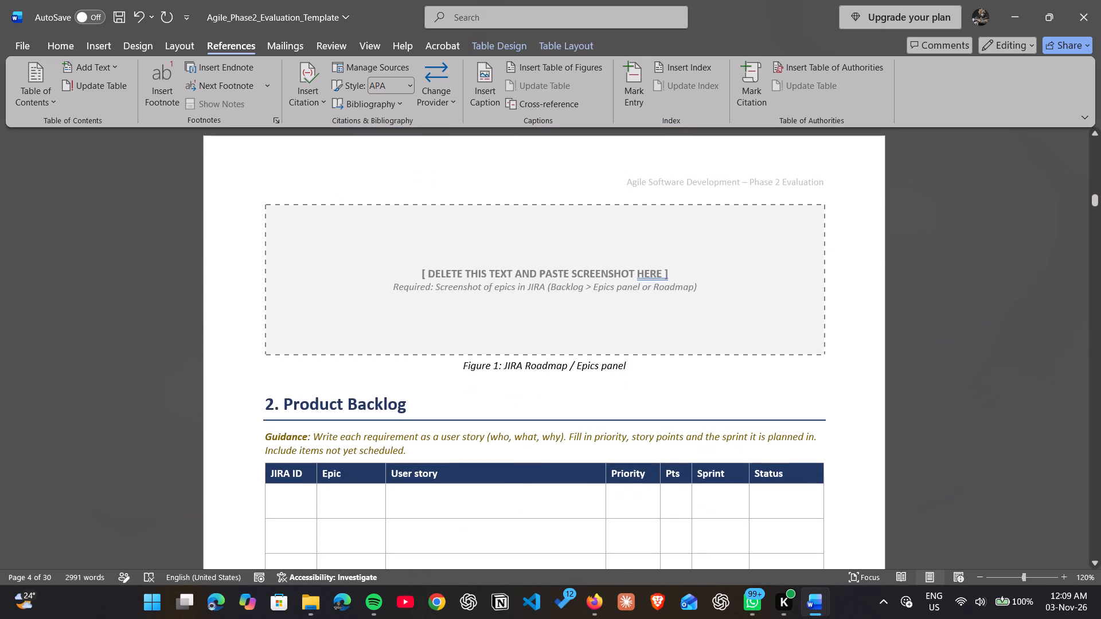
key("alt+Tab")
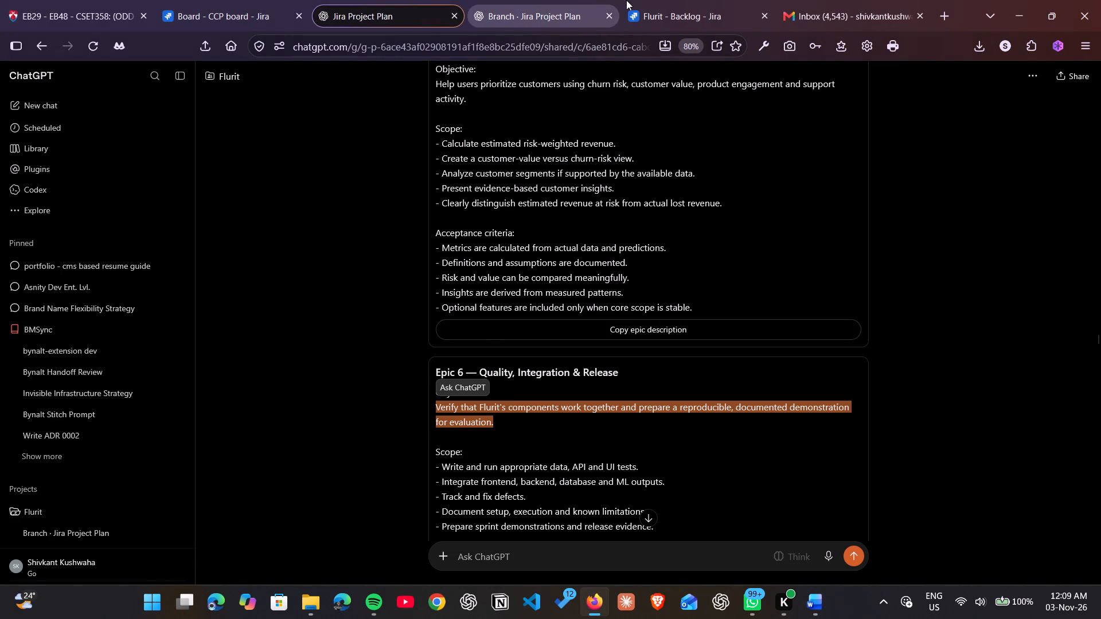
left_click(654, 2)
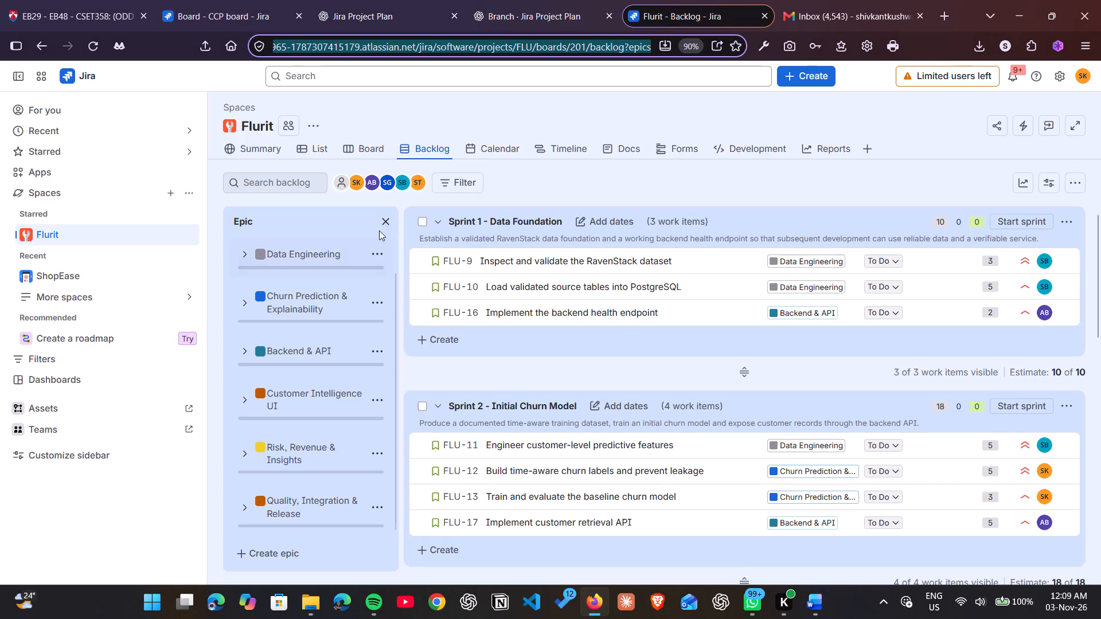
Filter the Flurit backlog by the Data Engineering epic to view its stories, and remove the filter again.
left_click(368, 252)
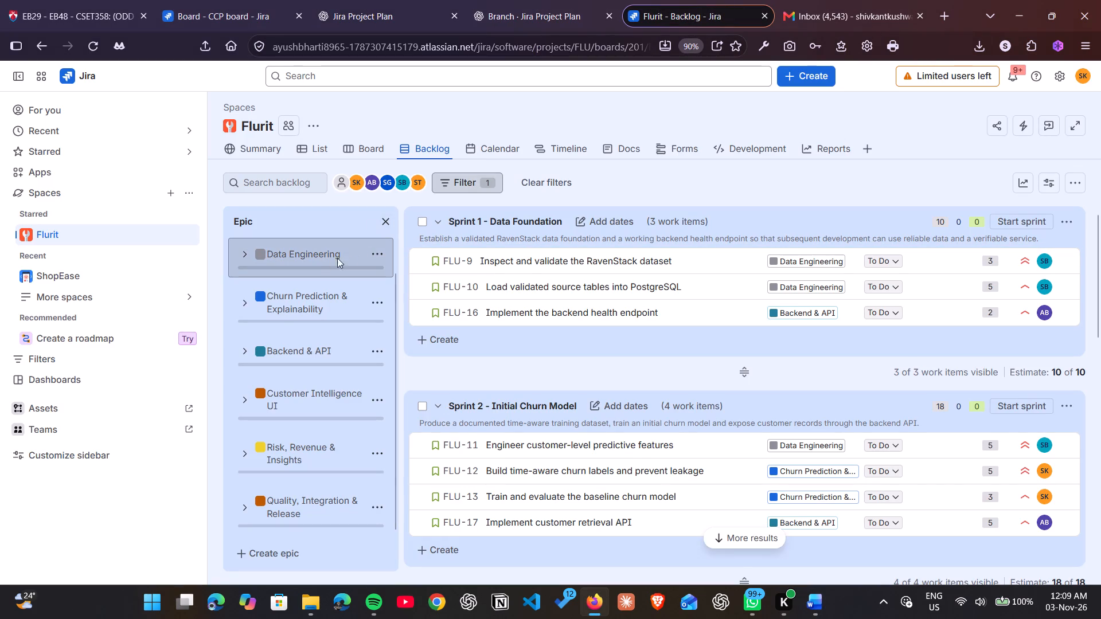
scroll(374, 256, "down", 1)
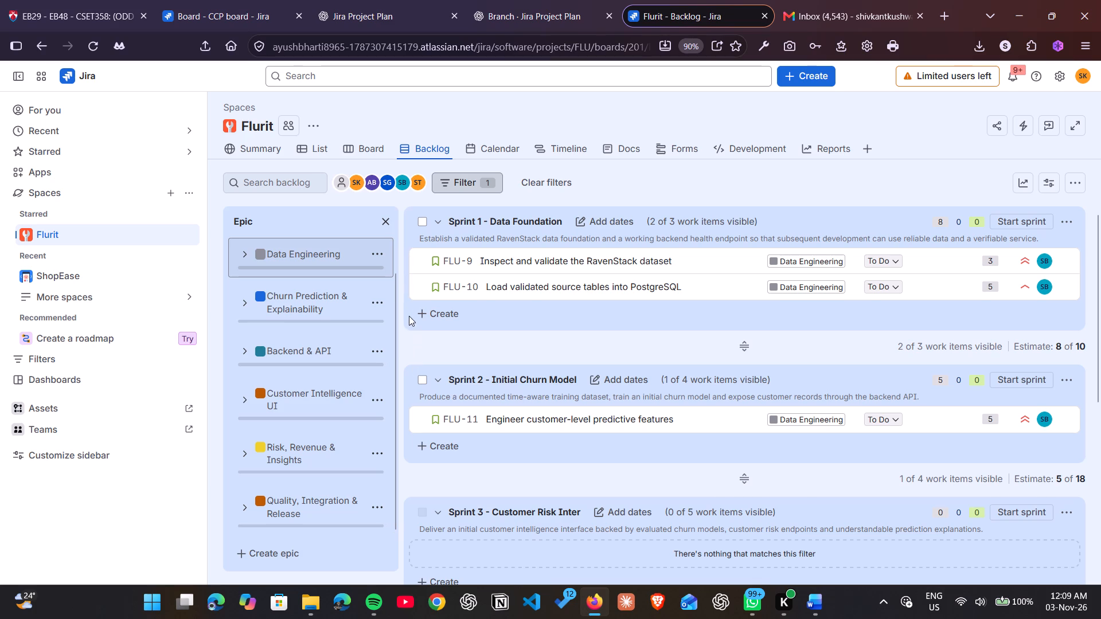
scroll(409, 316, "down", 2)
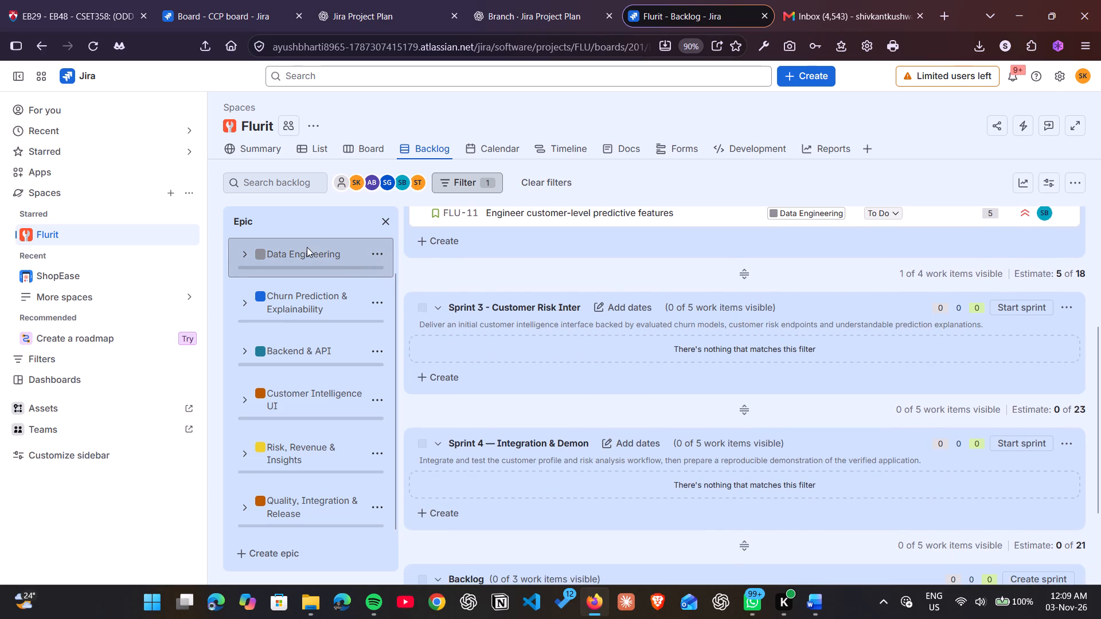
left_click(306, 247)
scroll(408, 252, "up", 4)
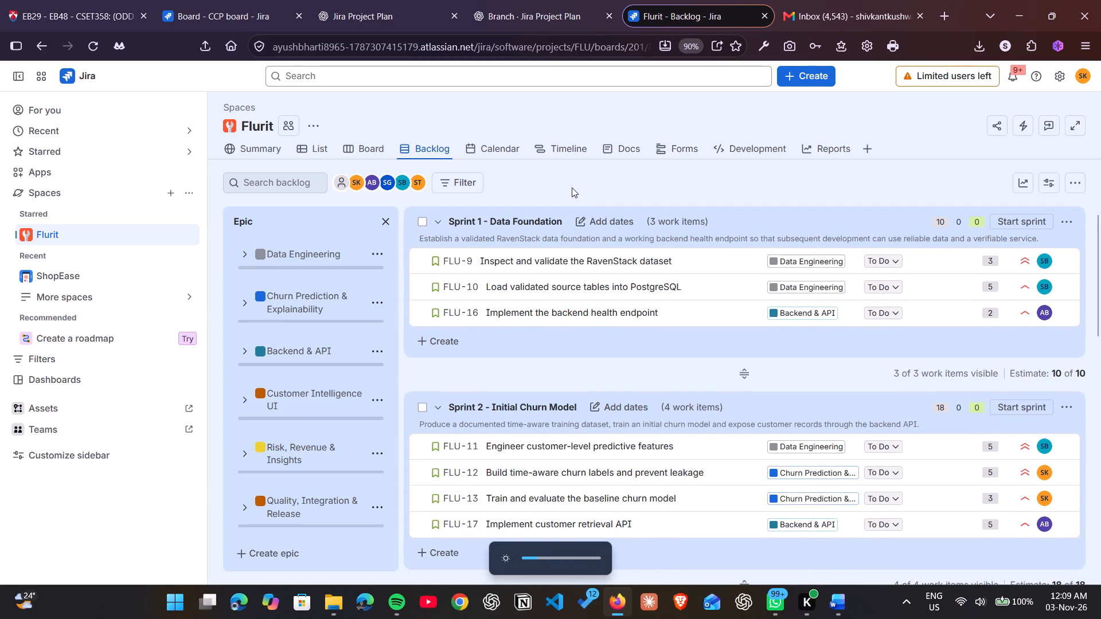
Capture a screenshot of the Jira backlog page with the Epic panel and sprints, and copy it to the clipboard.
scroll(572, 187, "down", 1)
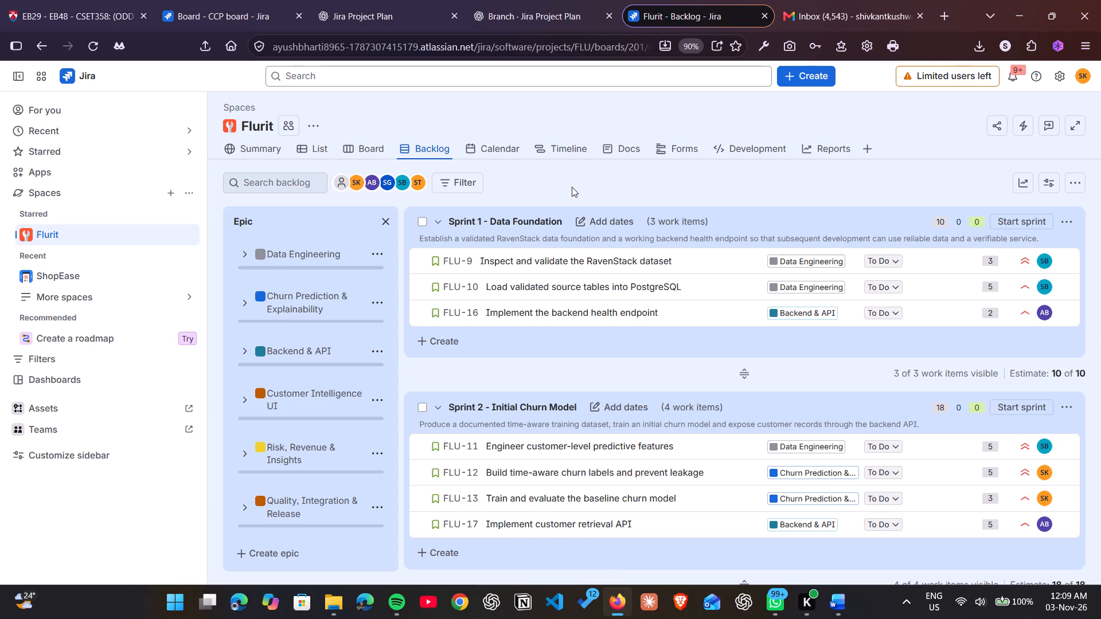
key("Print")
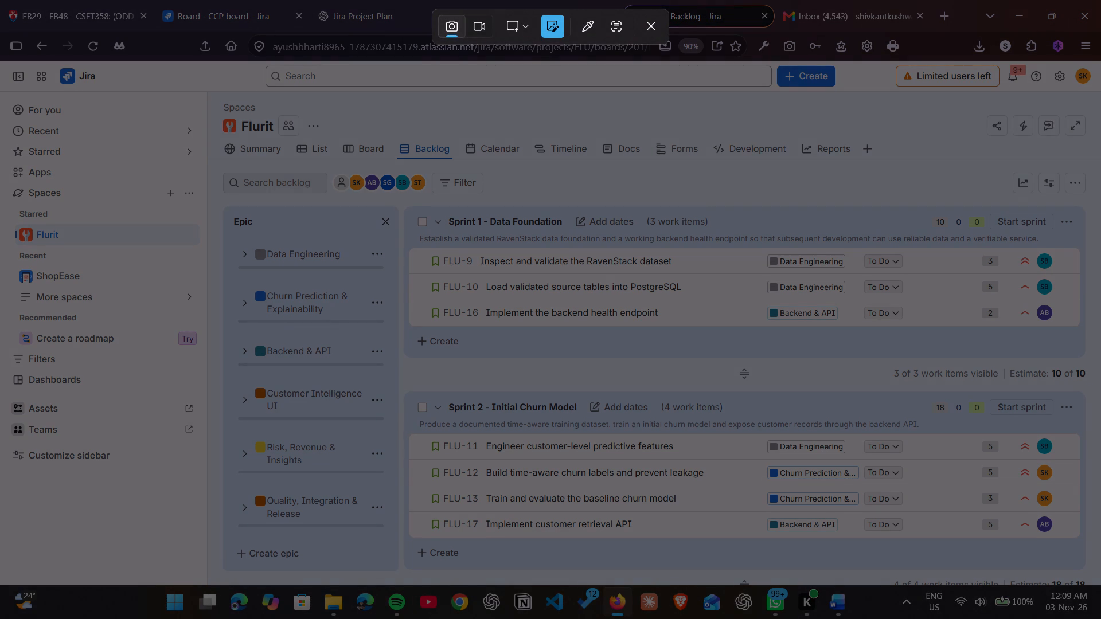
left_click_drag(0, 30, 1100, 586)
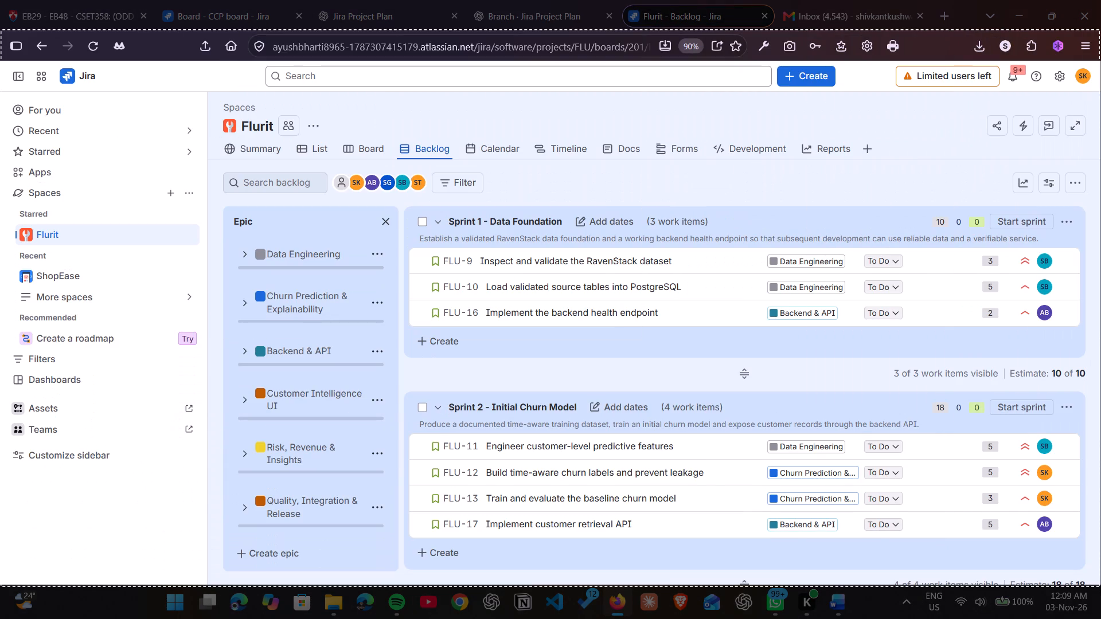
left_click_drag(1100, 586, 1100, 579)
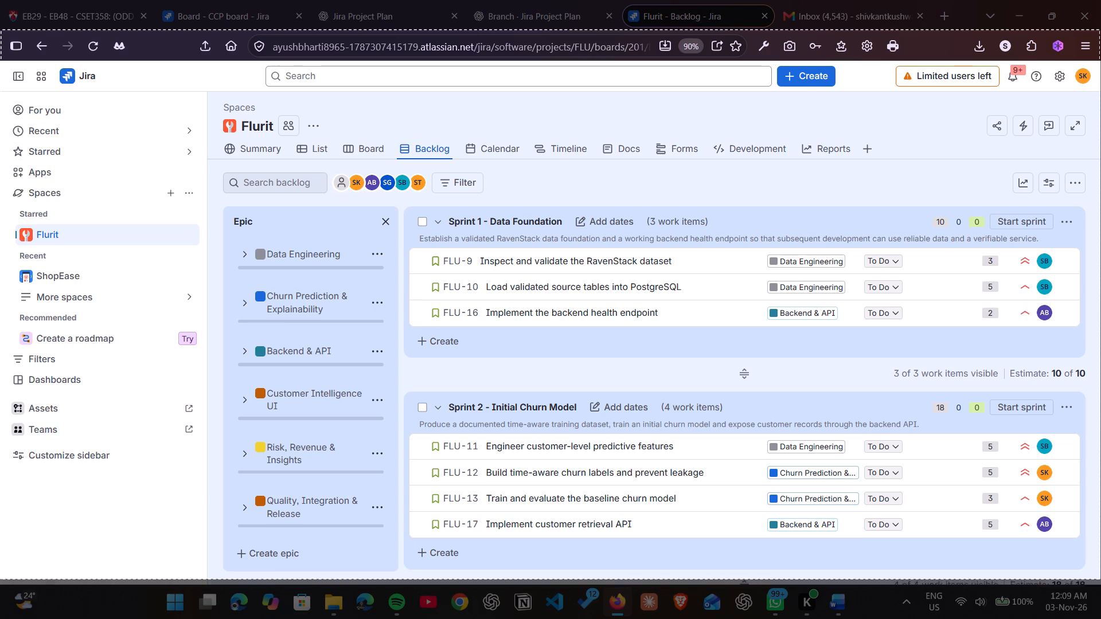
left_click_drag(1100, 579, 1100, 582)
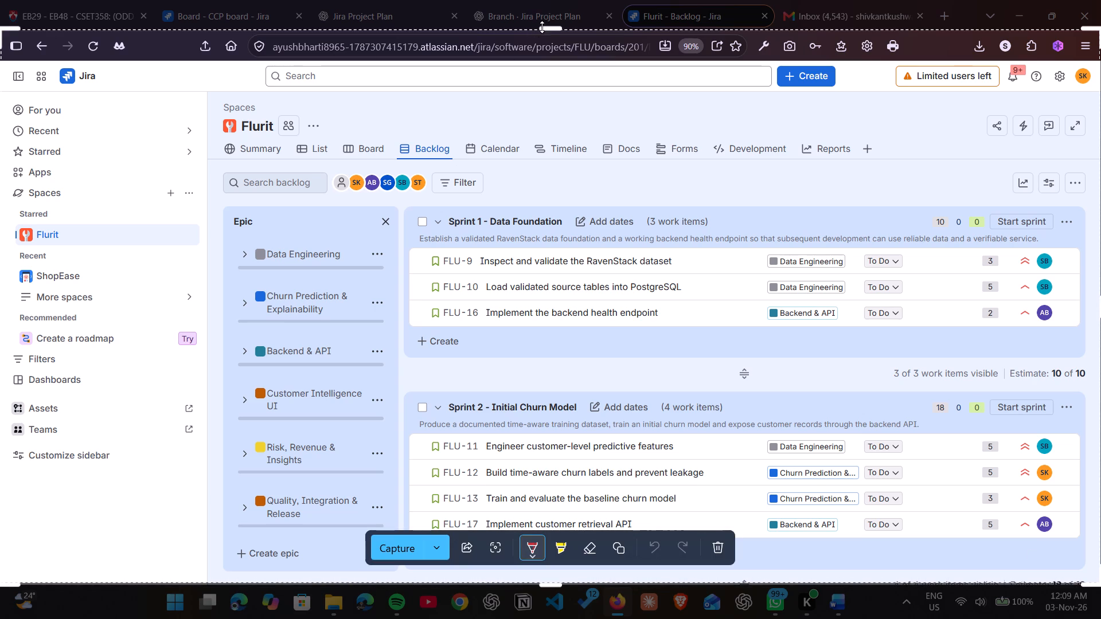
left_click_drag(544, 28, 547, 34)
key("ctrl+c")
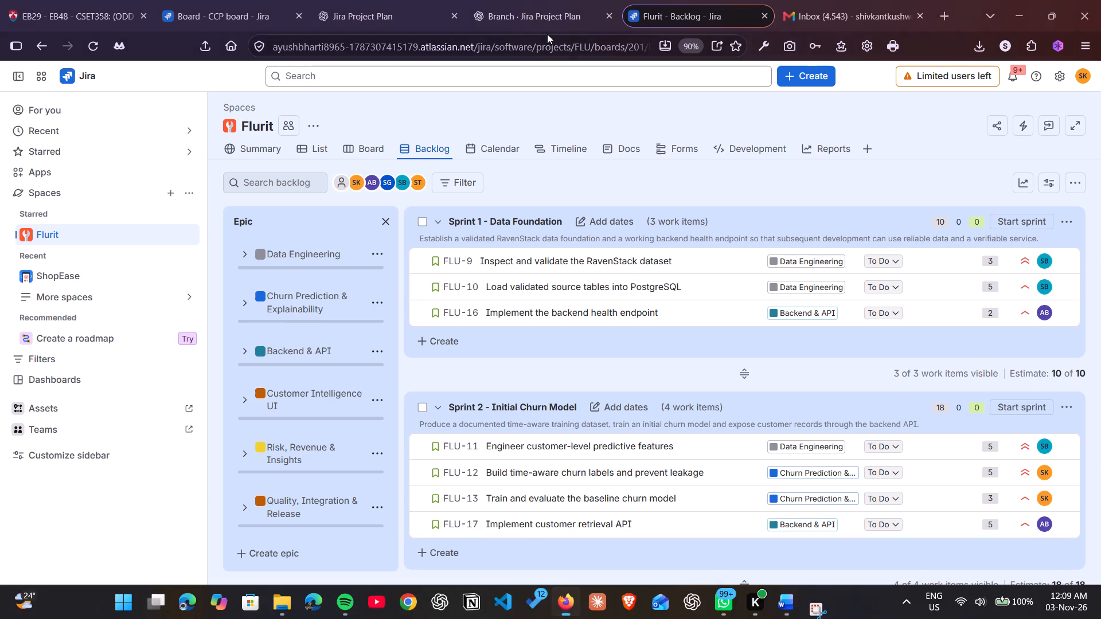
Delete the dashed screenshot placeholder box above the "Figure 1: JIRA Roadmap / Epics panel" caption in the Word report.
key("alt+Tab")
left_click(480, 252)
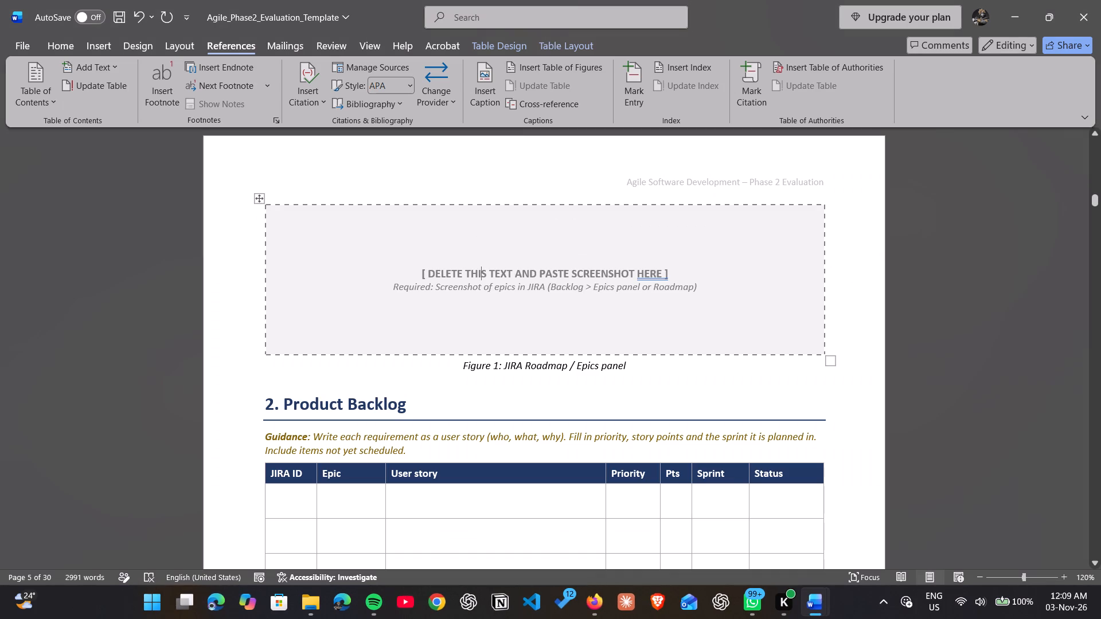
key("BackSpace")
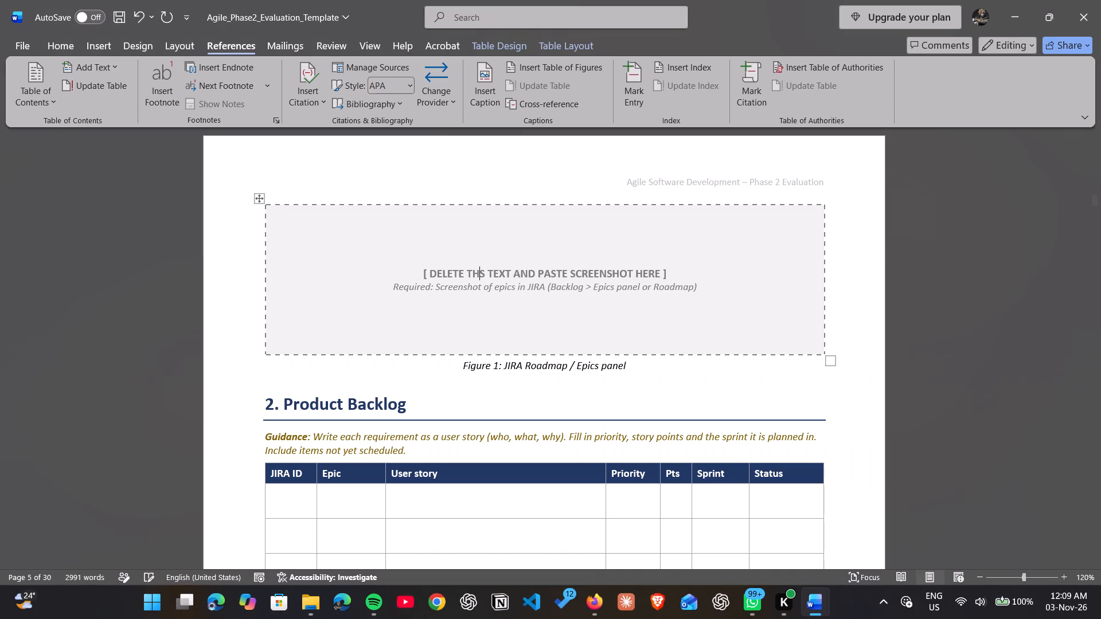
left_click_drag(704, 283, 588, 272)
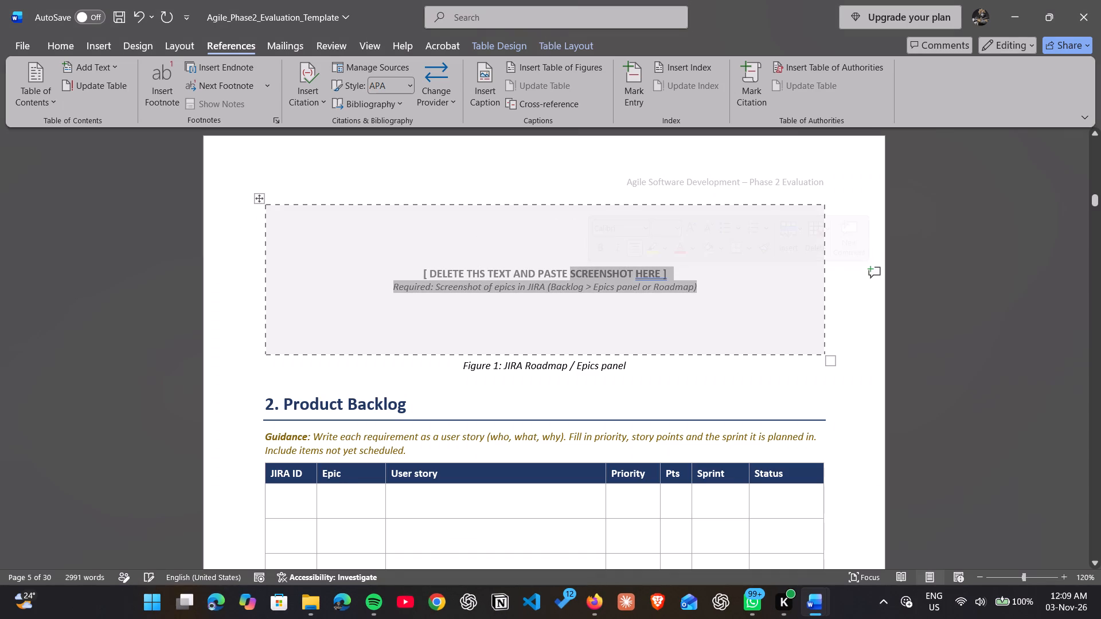
left_click(831, 362)
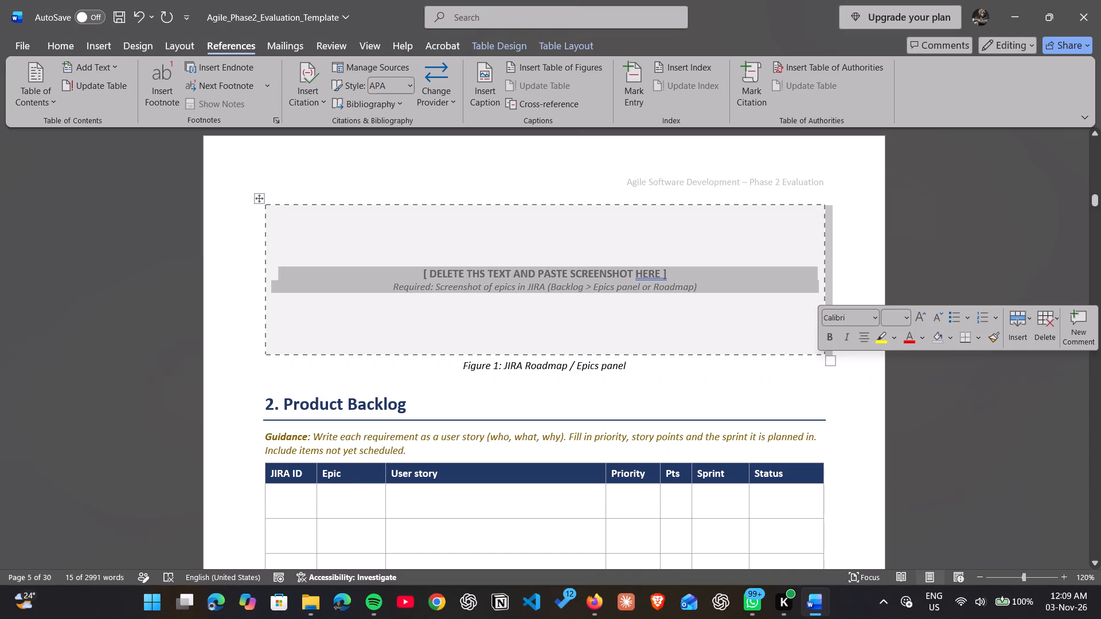
key("BackSpace")
Add blank lines below the 1.2 Epics table and paste the Jira backlog screenshot above the Figure 1 caption.
scroll(831, 362, "up", 1)
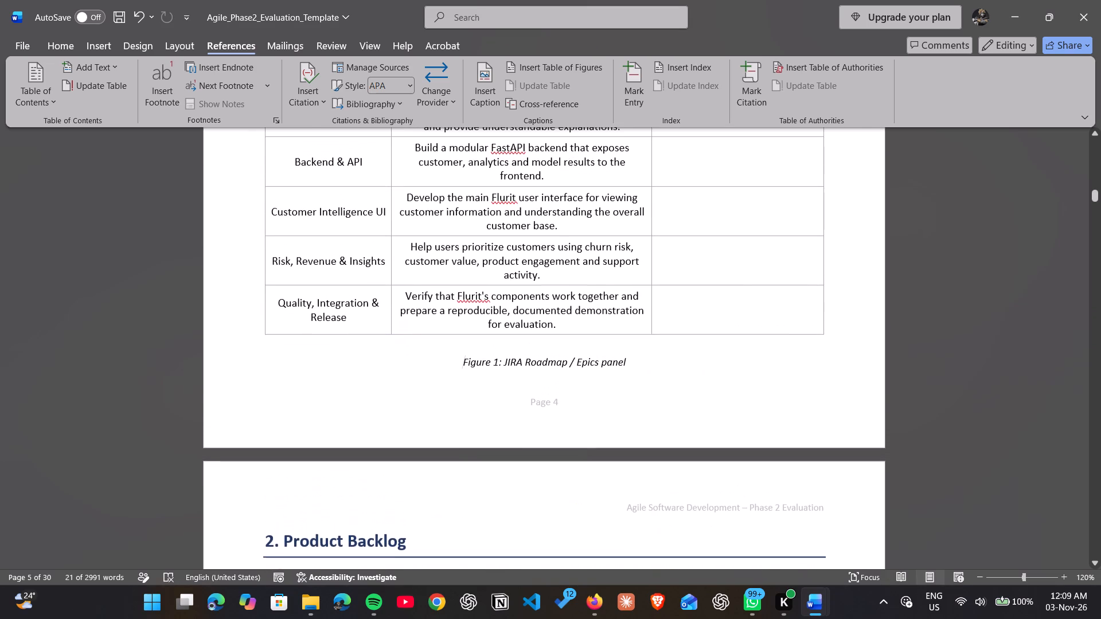
scroll(831, 362, "up", 1)
left_click(841, 325)
key("backslash")
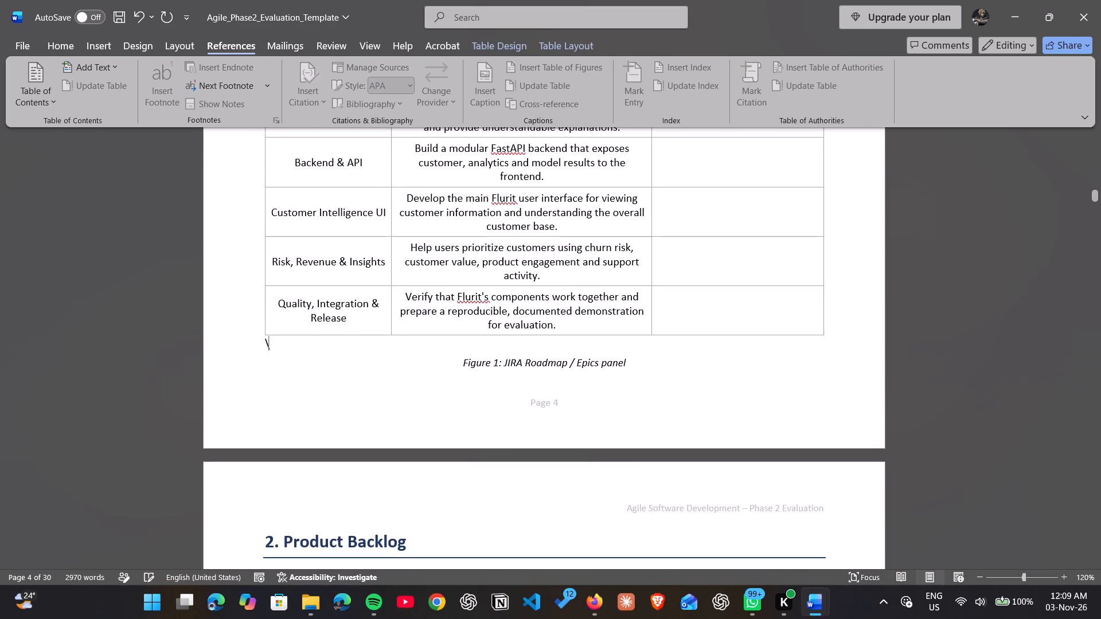
key("backslash")
key("BackSpace")
key("BackSpace")
key("Return")
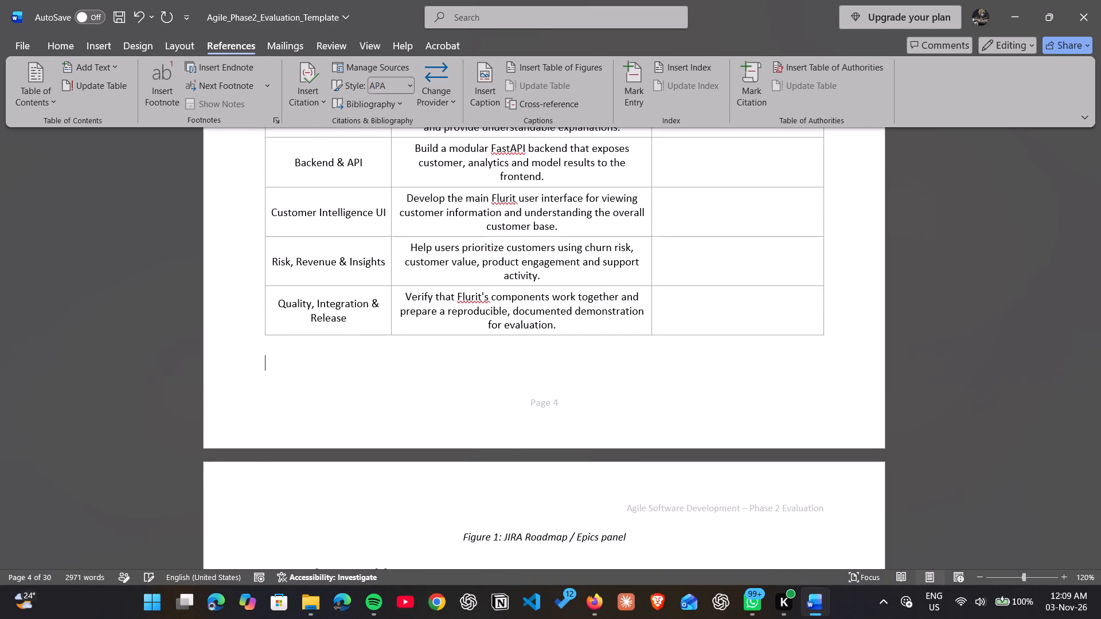
key("Return")
key("ctrl+v")
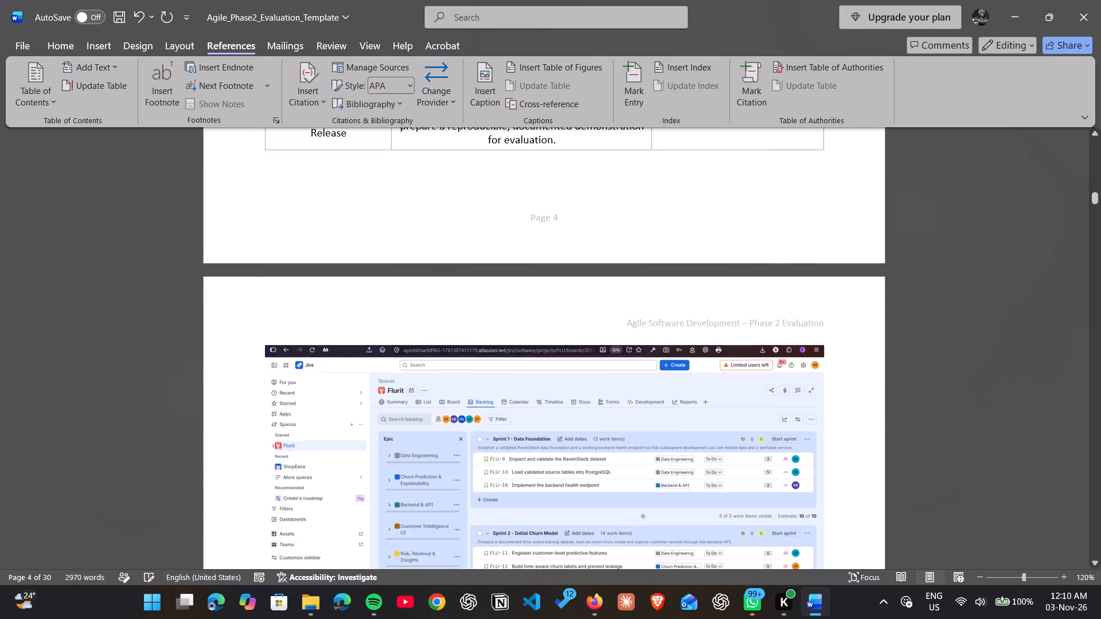
scroll(841, 325, "down", 1)
scroll(655, 386, "up", 1)
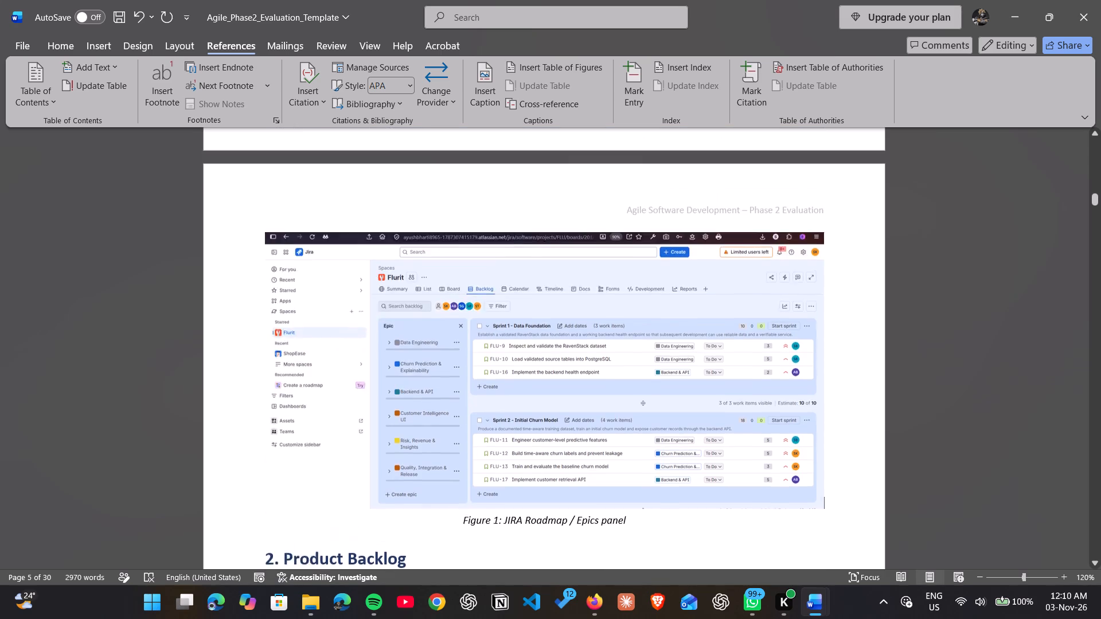
Review the report's 1. Project Overview section for the fields still left to fill in.
scroll(655, 386, "up", 5)
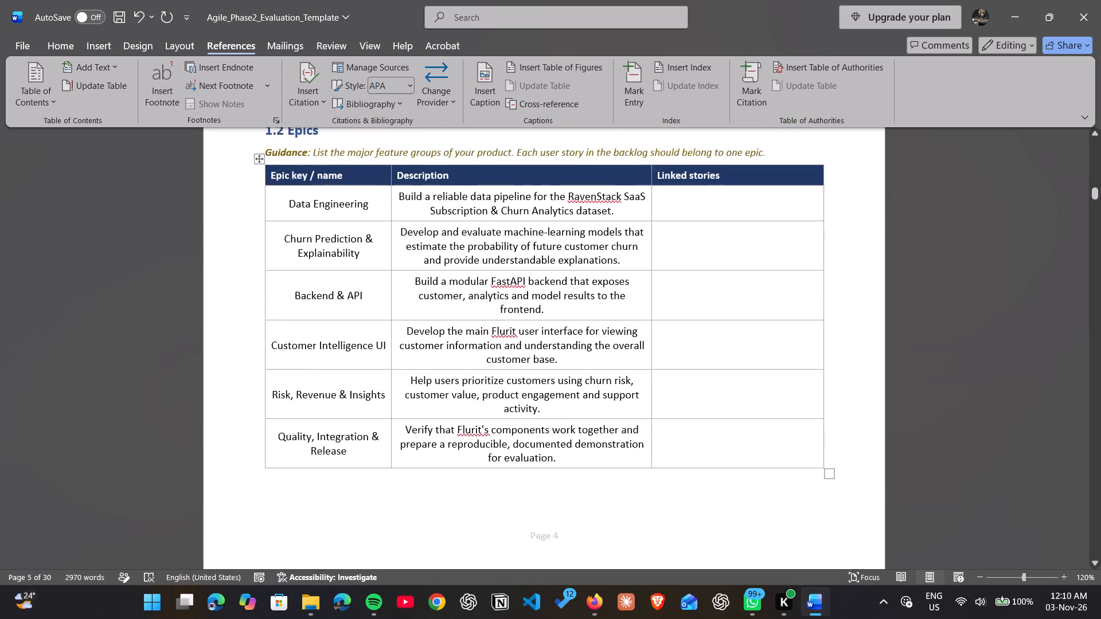
scroll(655, 386, "up", 3)
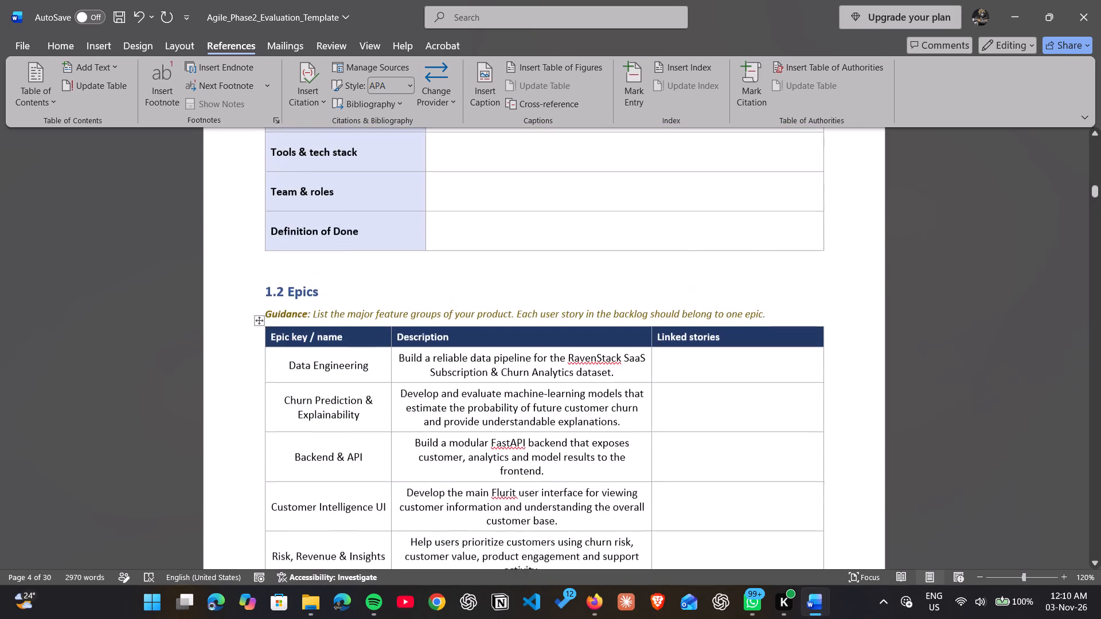
scroll(655, 386, "up", 1)
scroll(541, 342, "up", 1)
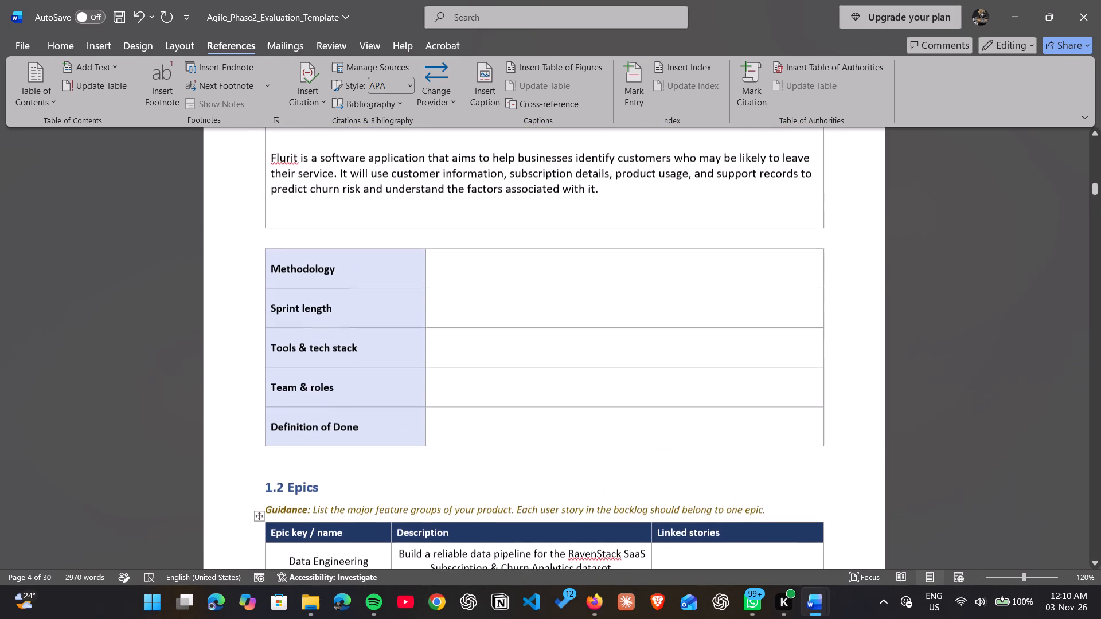
scroll(541, 342, "up", 1)
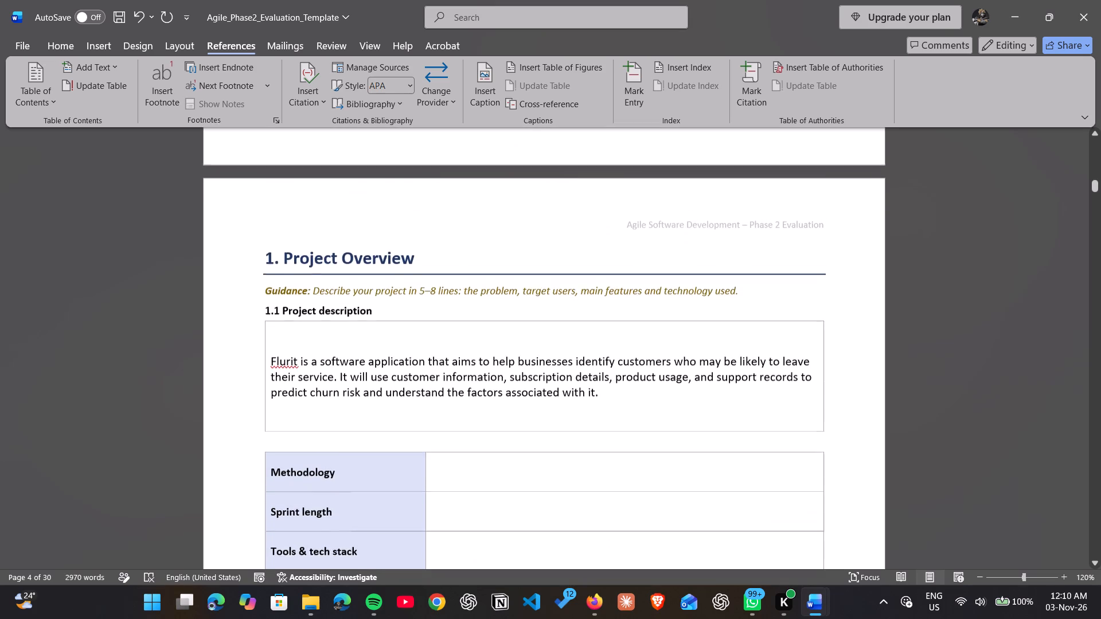
Find the project details answer in the Branch - Jira Project Plan chat, covering methodology, sprint length and tech stack.
key("alt+Tab")
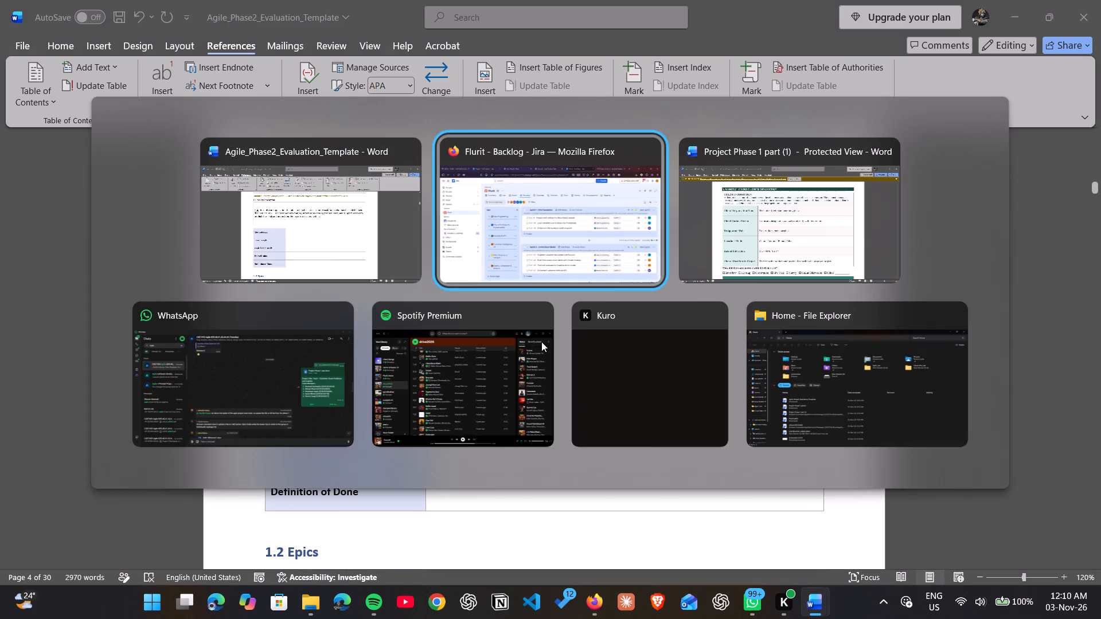
left_click(530, 0)
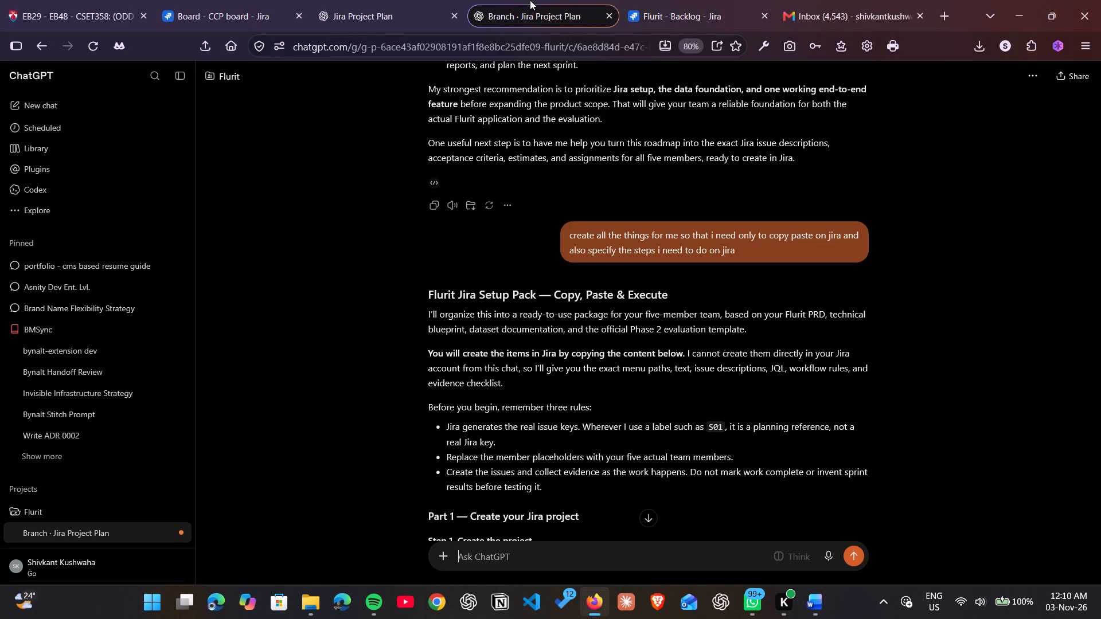
scroll(533, 226, "down", 1)
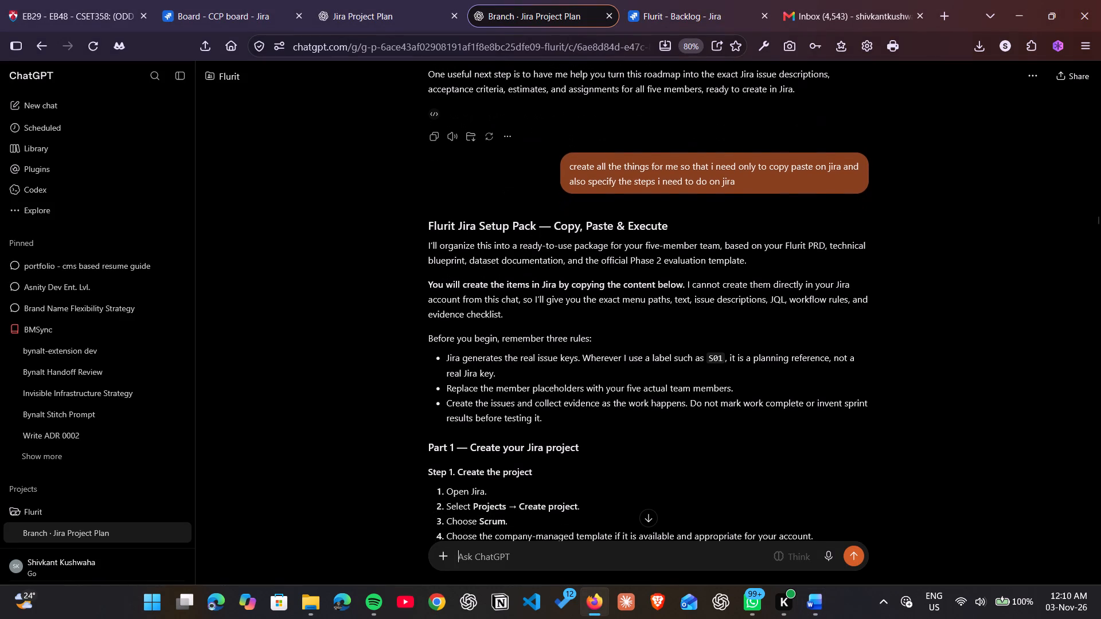
scroll(533, 226, "down", 6)
scroll(533, 226, "down", 19)
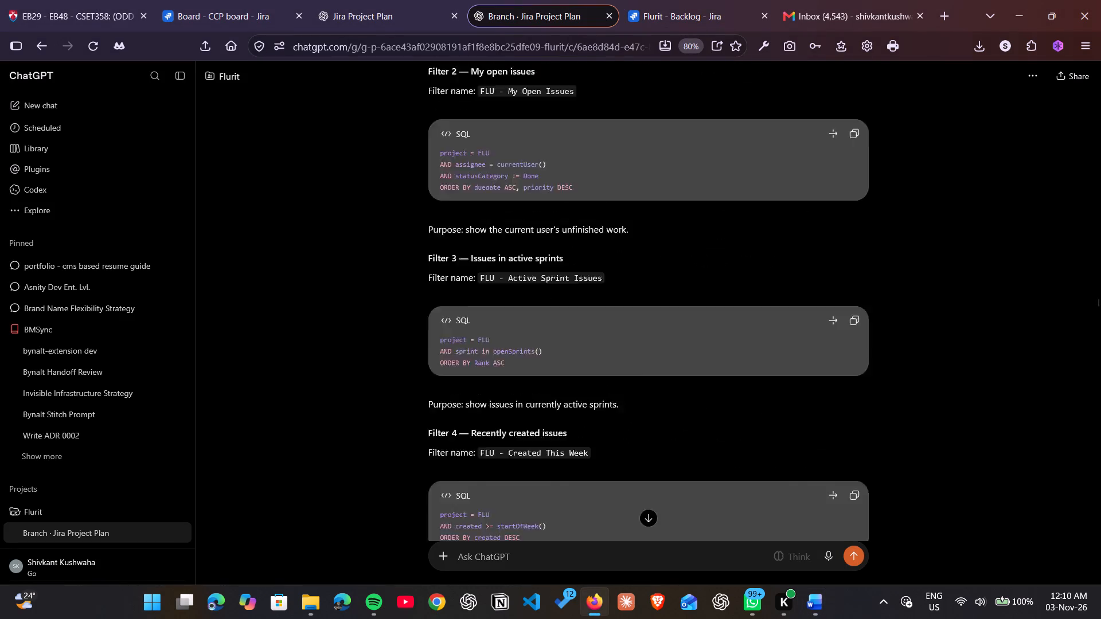
scroll(533, 226, "down", 19)
scroll(533, 226, "up", 4)
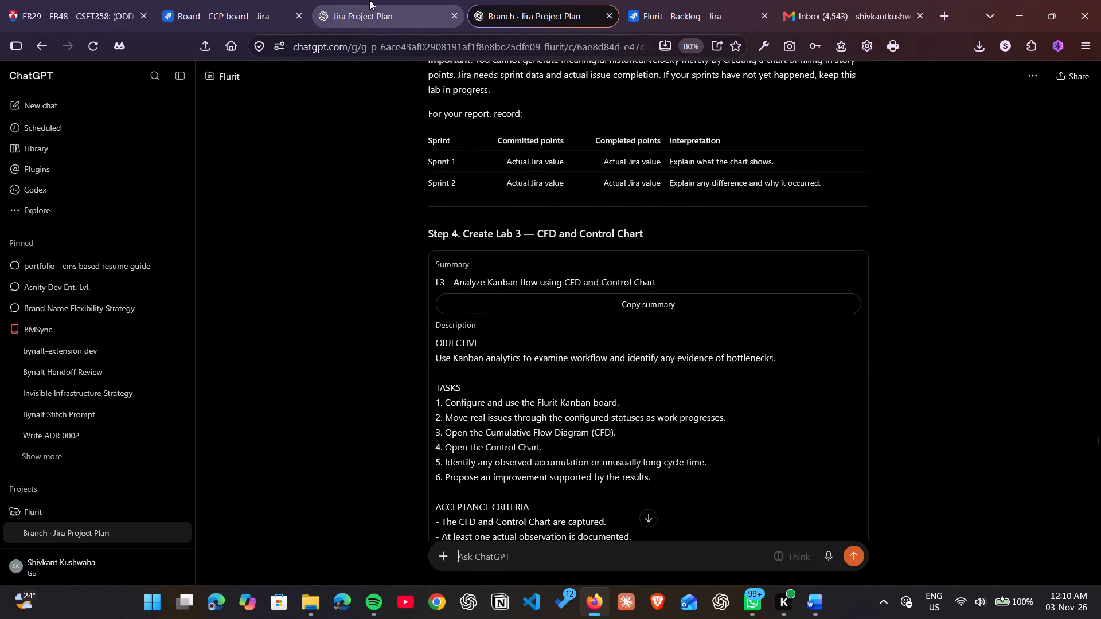
left_click(368, 0)
left_click(525, 0)
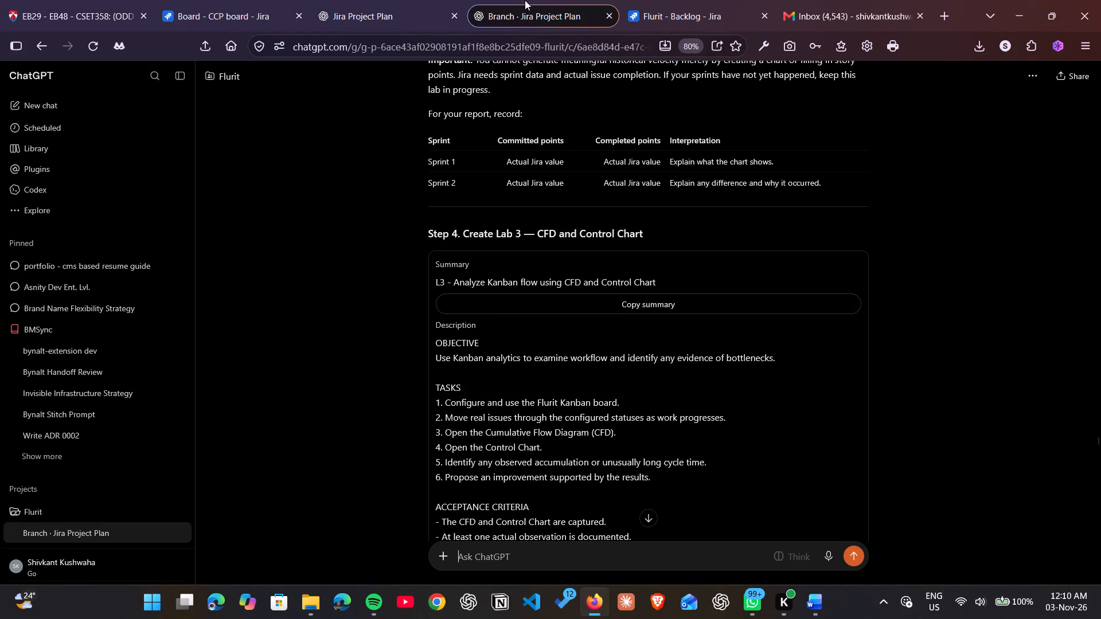
scroll(540, 222, "down", 20)
scroll(540, 222, "down", 20)
scroll(540, 222, "down", 3)
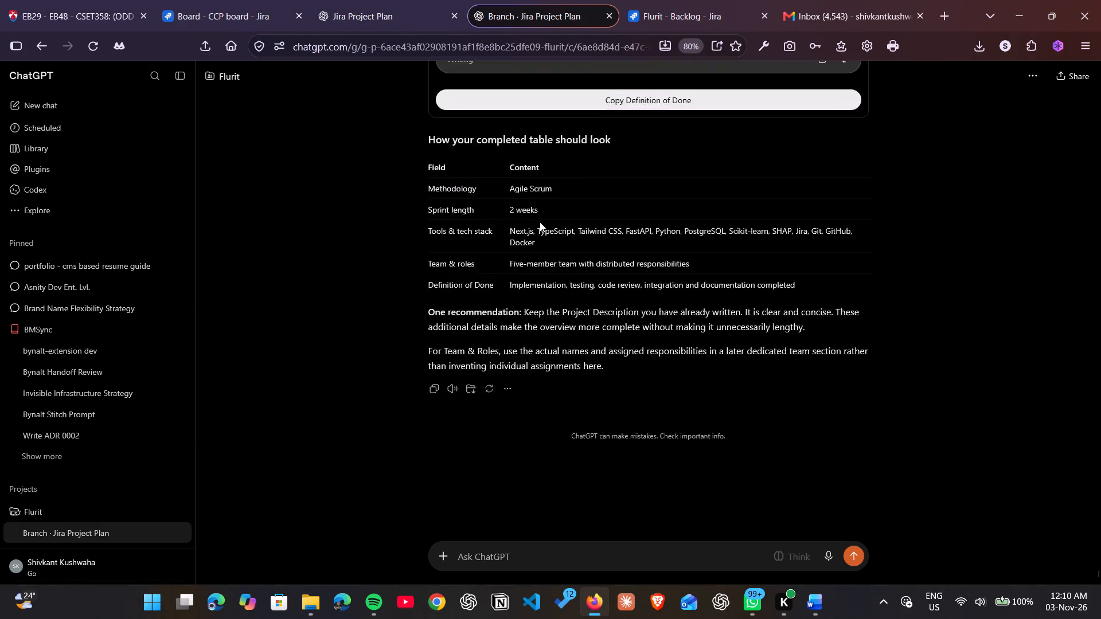
scroll(540, 222, "down", 6)
scroll(540, 222, "up", 4)
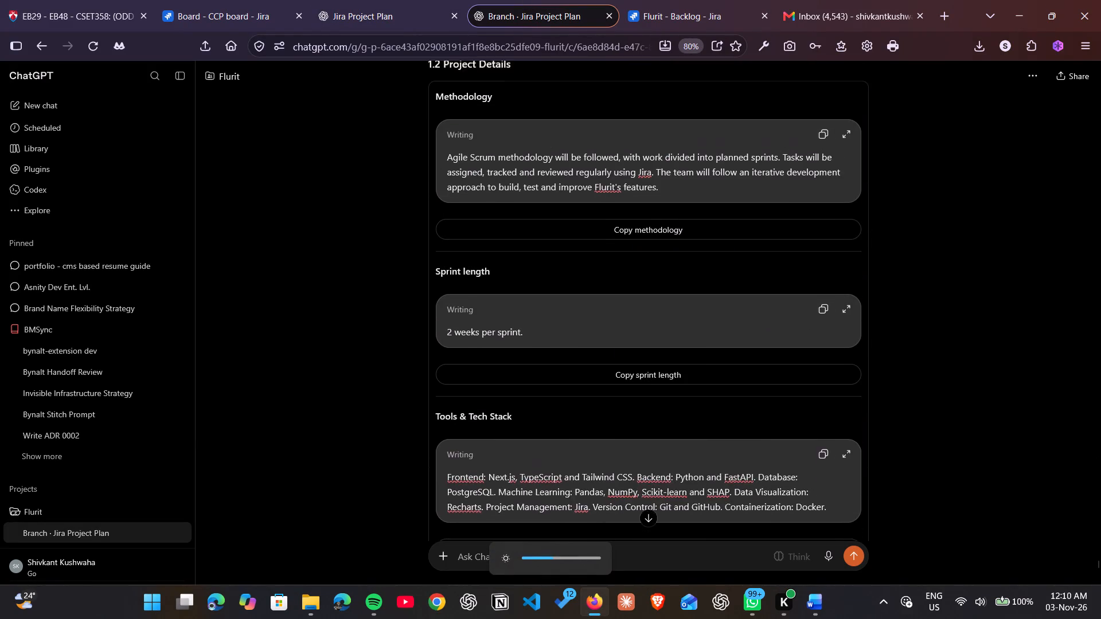
scroll(540, 222, "right", 1)
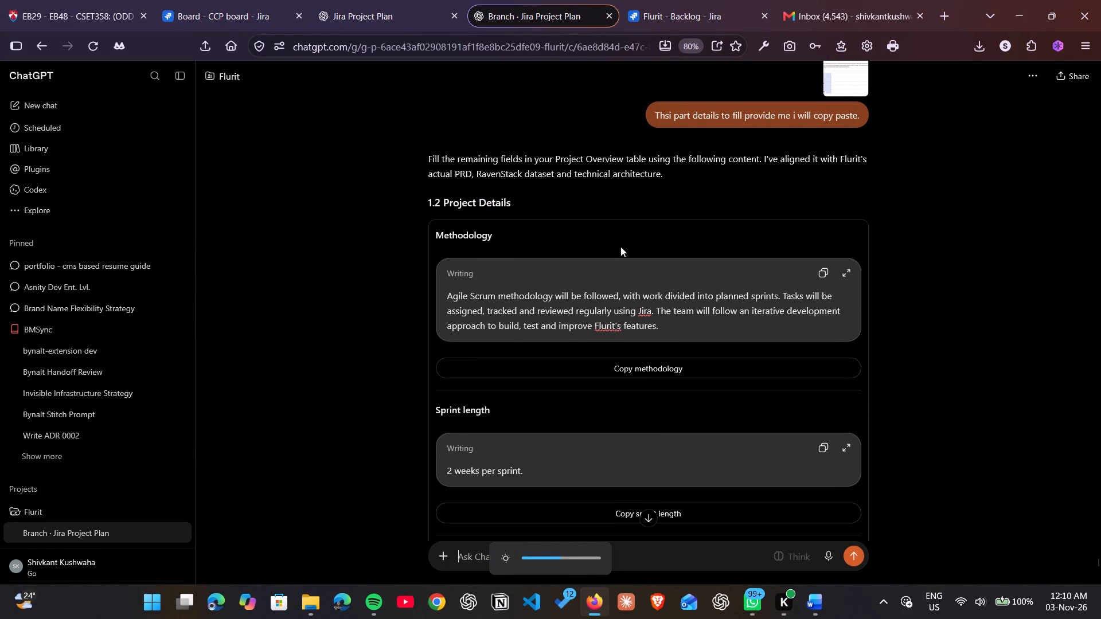
Copy the methodology text from the ChatGPT answer and paste it into the Methodology row of the Word report's Project Overview table.
left_click(822, 273)
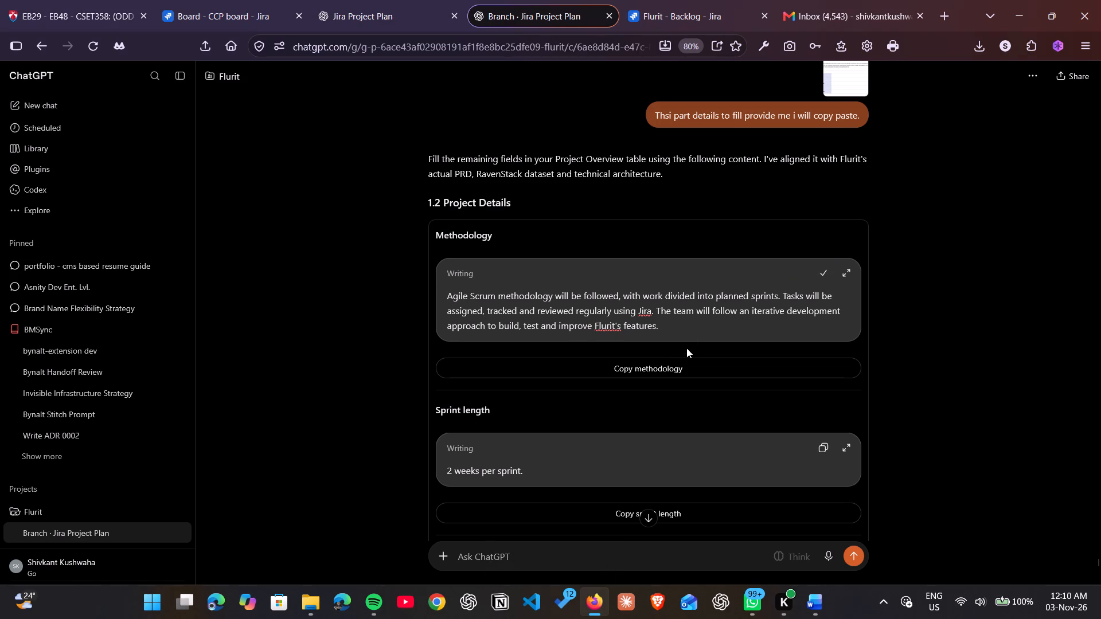
left_click(678, 362)
key("alt+Tab")
left_click(502, 338)
key("ctrl+v")
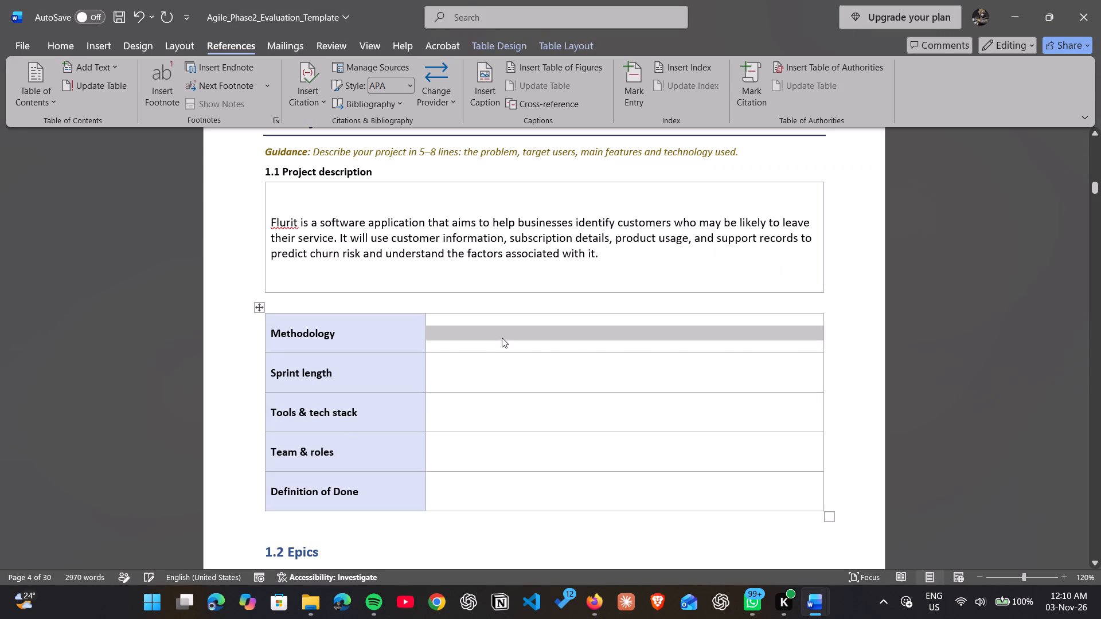
Set the 1.1 Project description paragraph to font size 10.
key("ctrl+a")
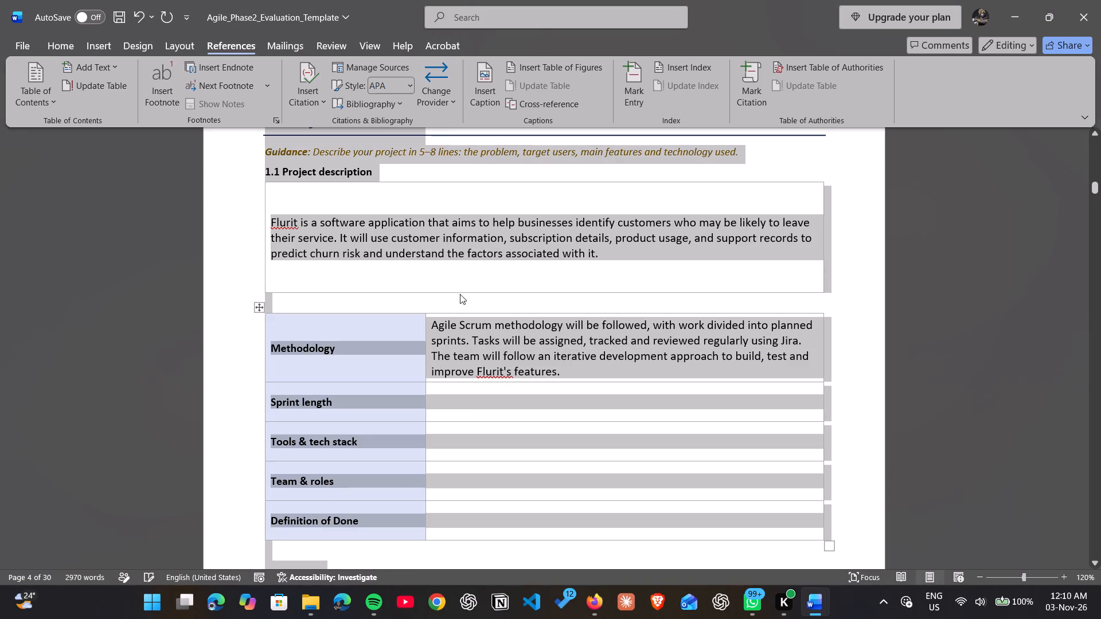
left_click(498, 401)
triple_click(474, 260)
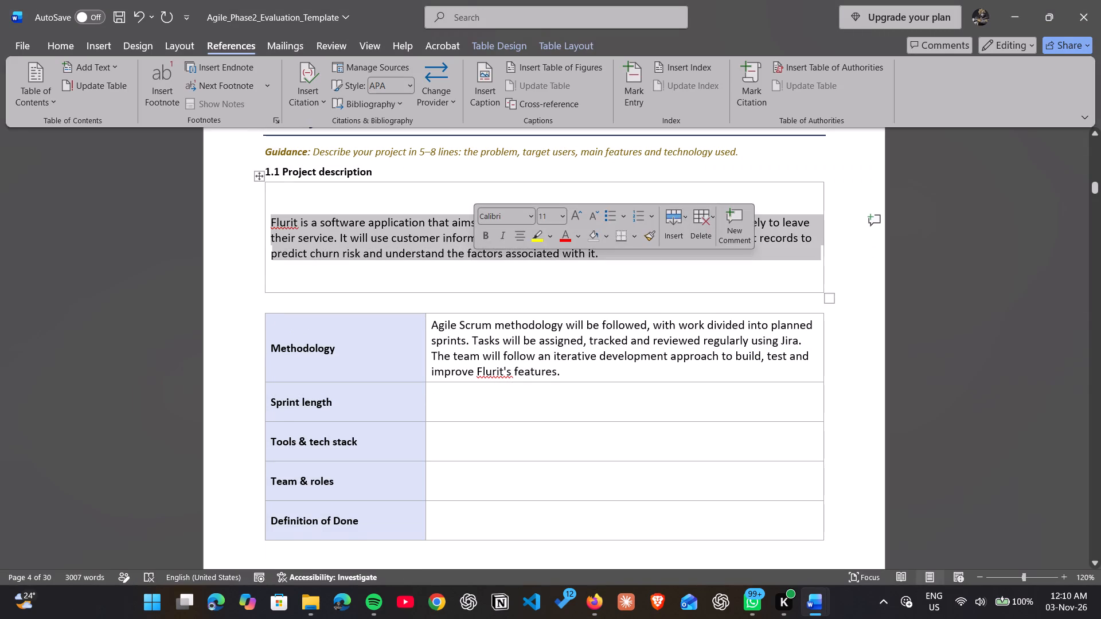
left_click(547, 224)
left_click(547, 219)
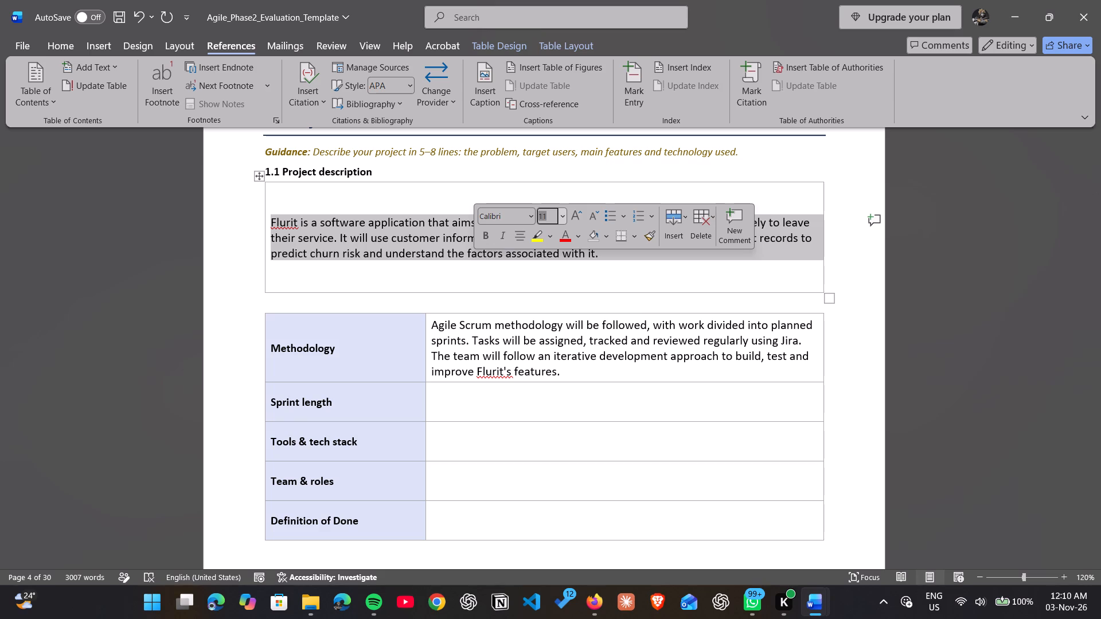
type("10")
key("Return")
Set the entire Methodology answer in the project details table to font size 10.
triple_click(548, 330)
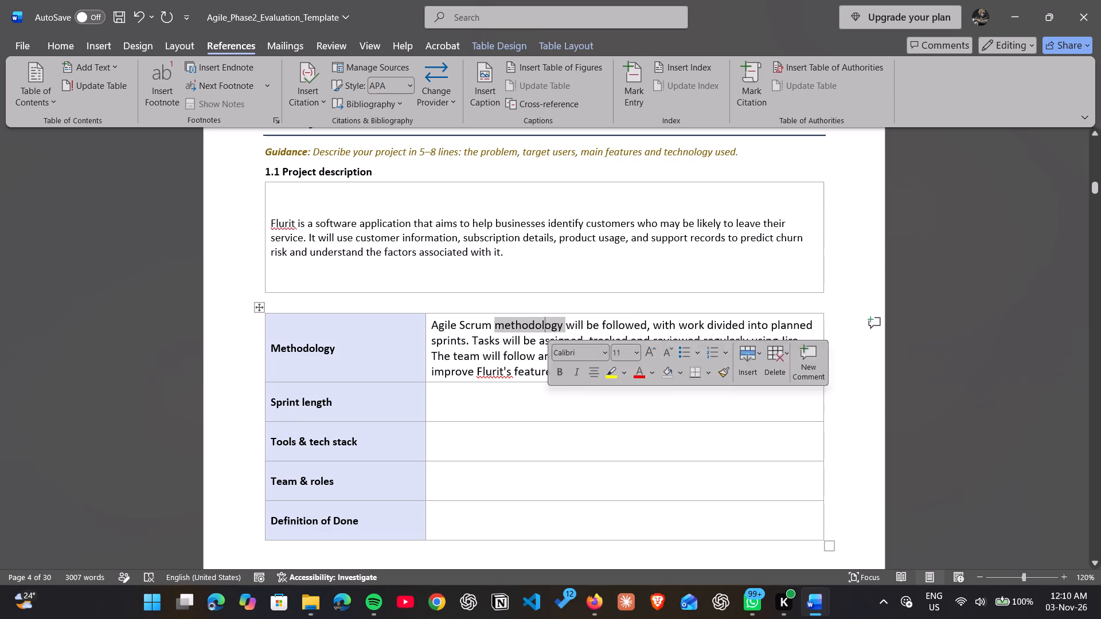
left_click(548, 330)
left_click(628, 354)
type("10")
key("Return")
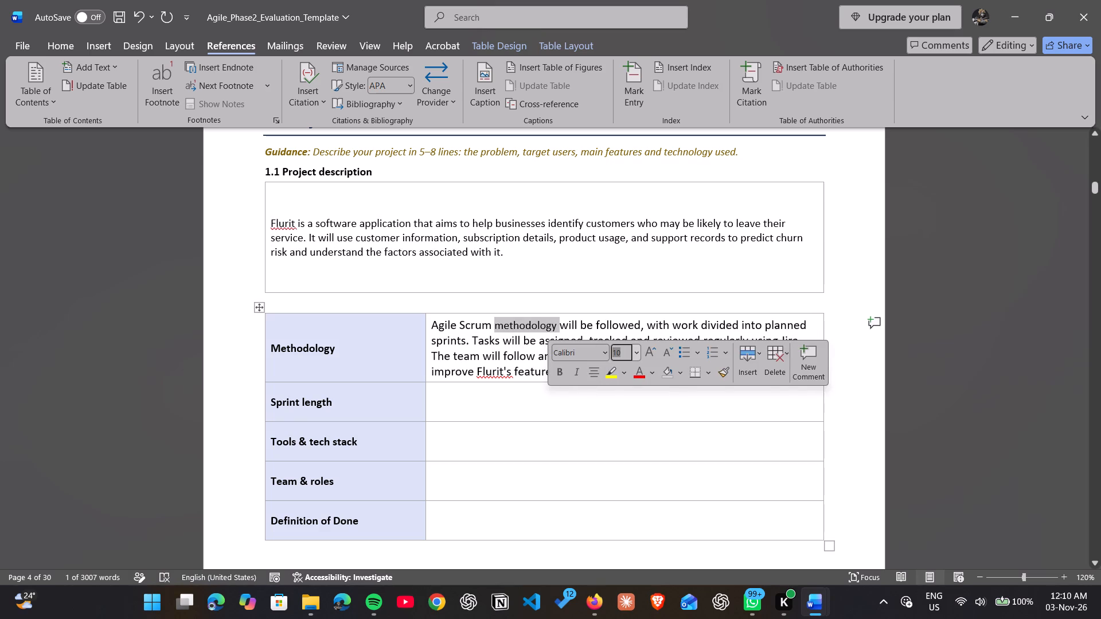
triple_click(491, 363)
left_click(491, 363)
left_click(541, 350)
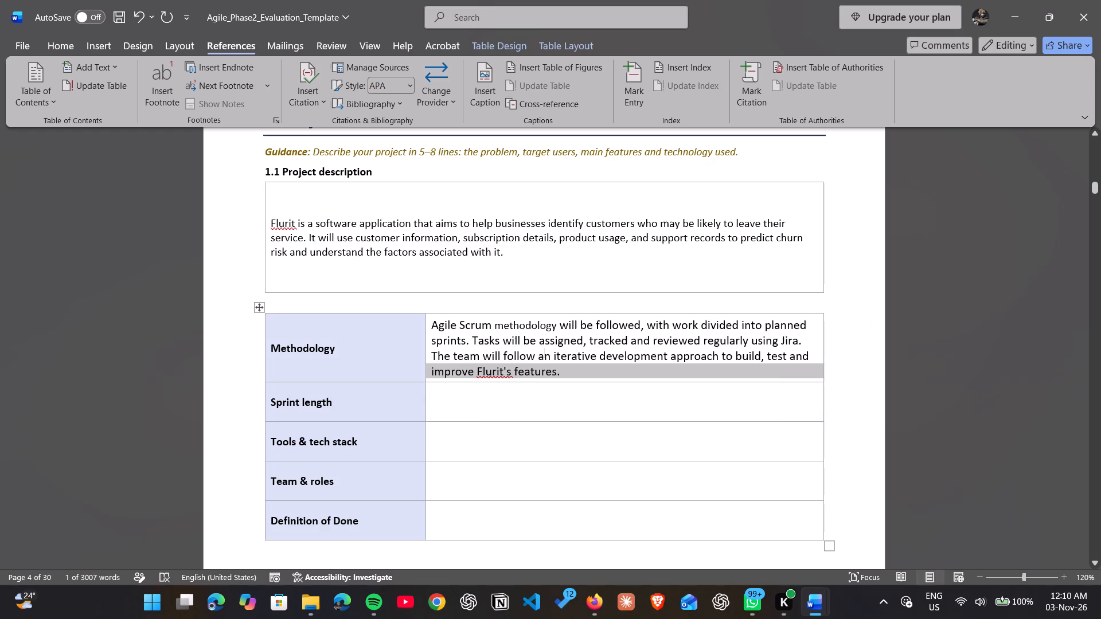
key("ctrl+a")
left_click(536, 350)
left_click_drag(559, 369, 431, 323)
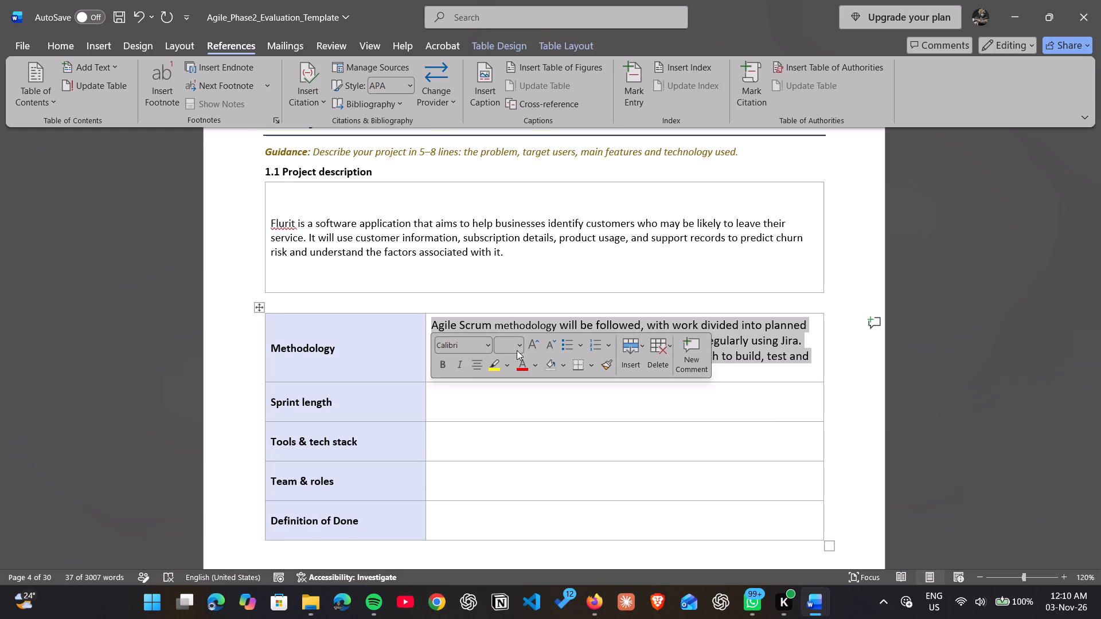
left_click(502, 347)
type("10")
key("Return")
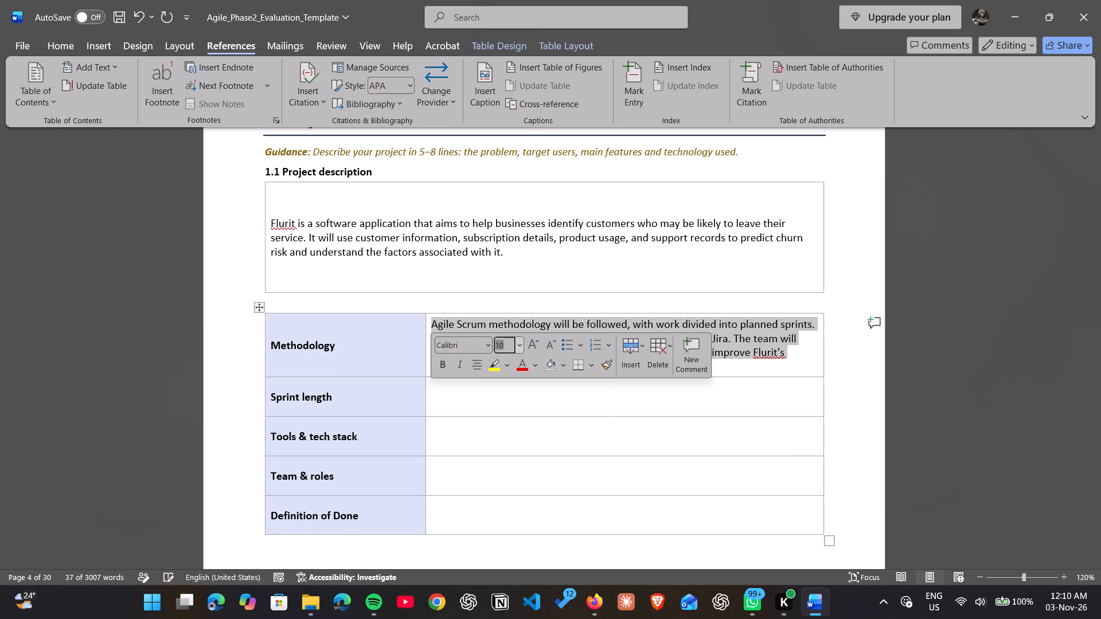
left_click(505, 363)
left_click(463, 387)
left_click(463, 387)
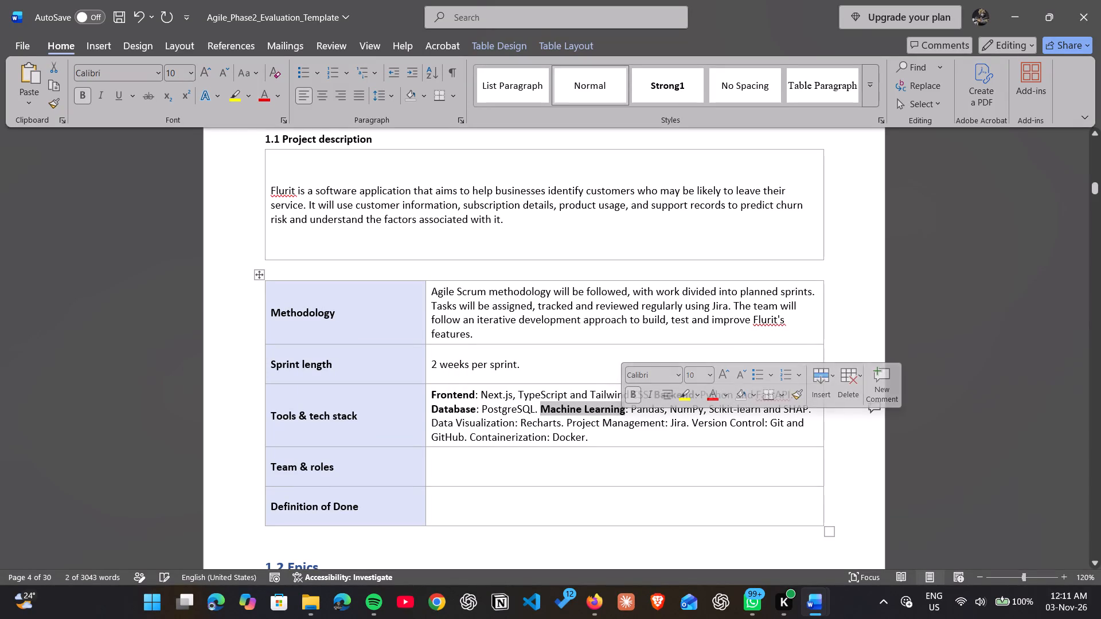
Bold the Data Visualization, Project Management, Version Control and Containerization labels in the Tools & tech stack row.
left_click(677, 437)
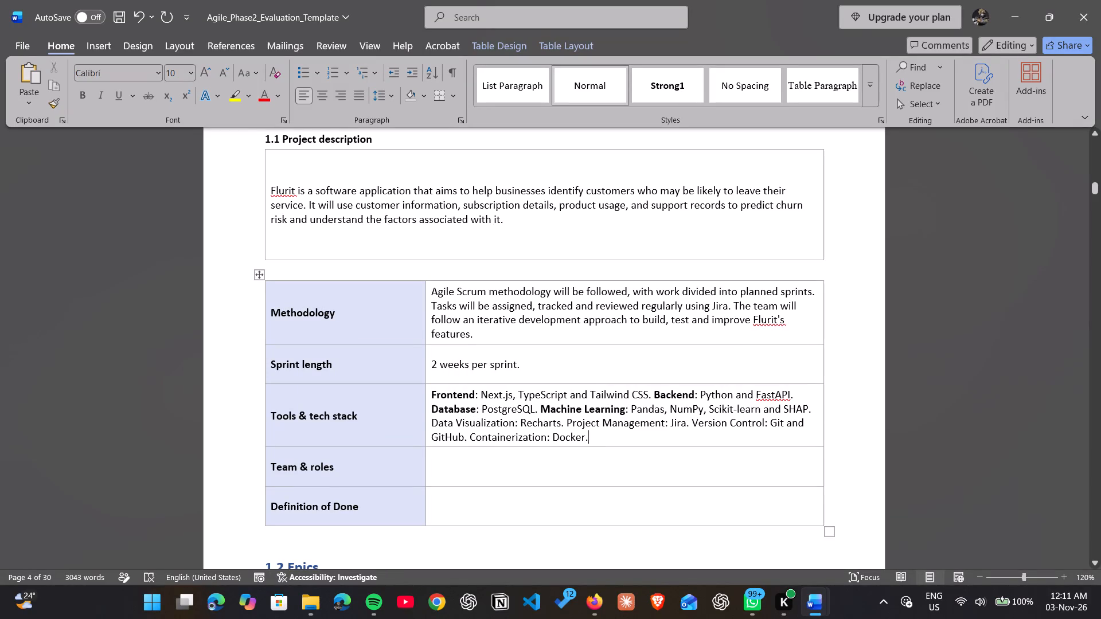
left_click_drag(513, 427, 435, 425)
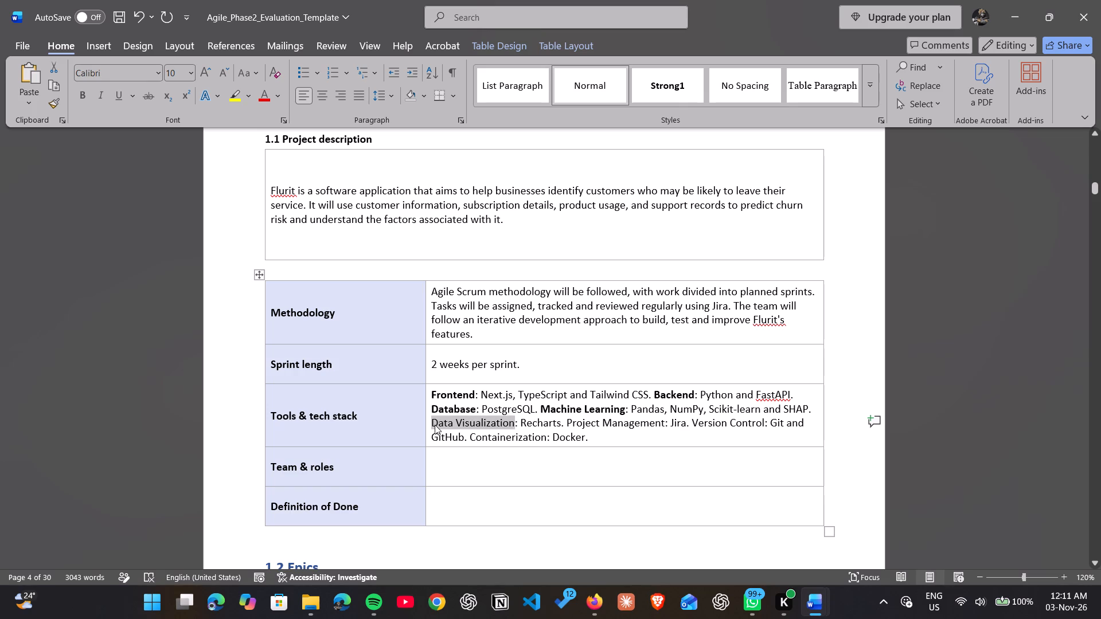
key("ctrl+b")
left_click(574, 438)
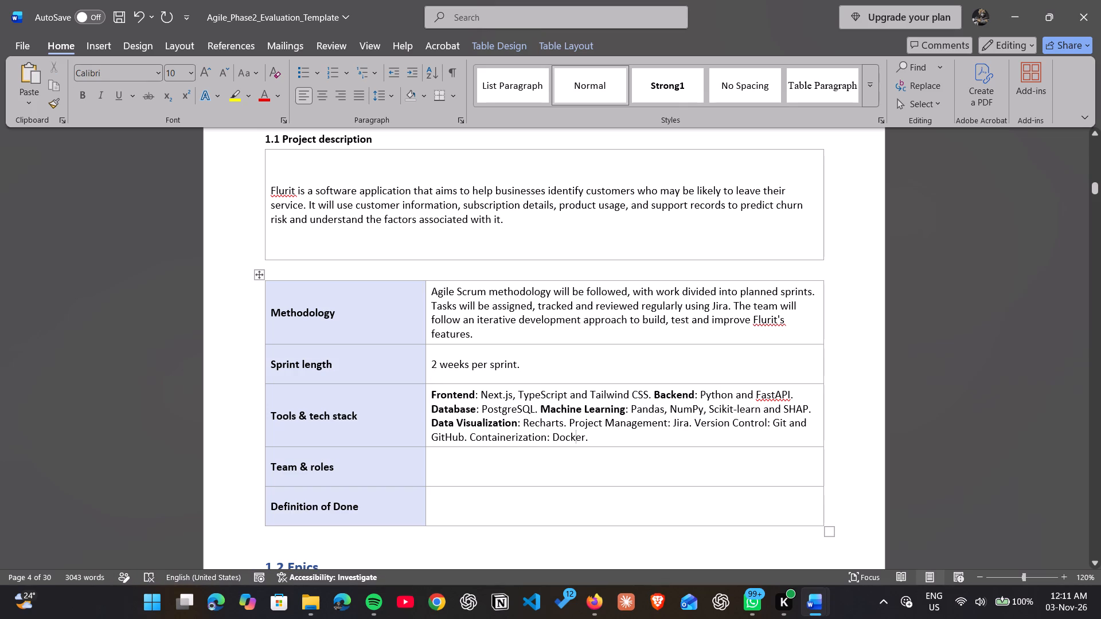
left_click_drag(570, 423, 651, 420)
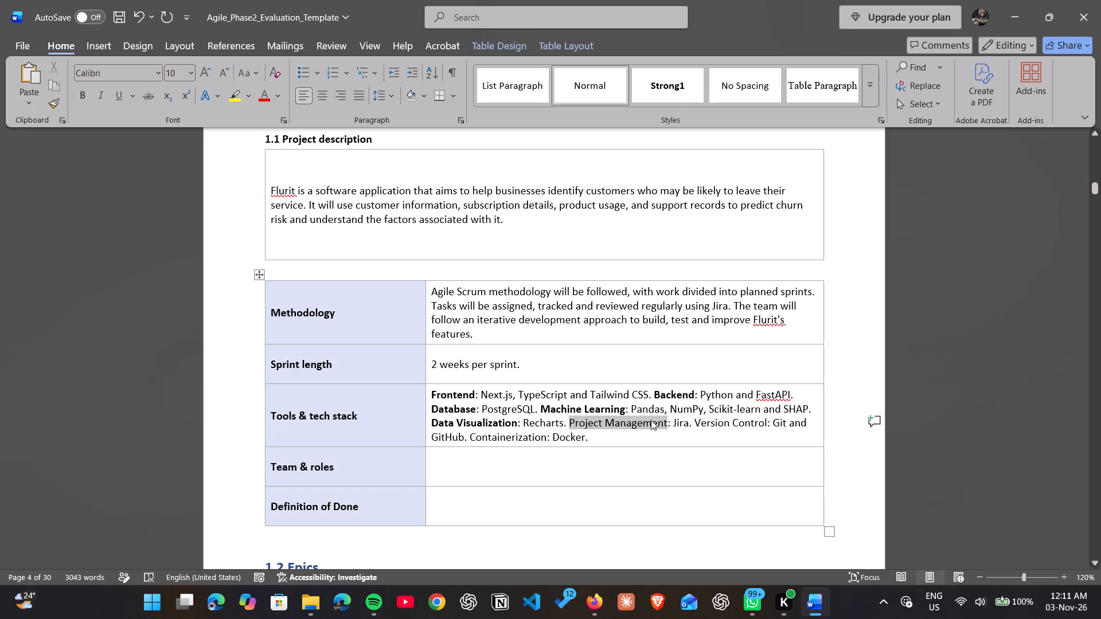
key("ctrl+b")
left_click_drag(698, 423, 759, 424)
key("ctrl+b")
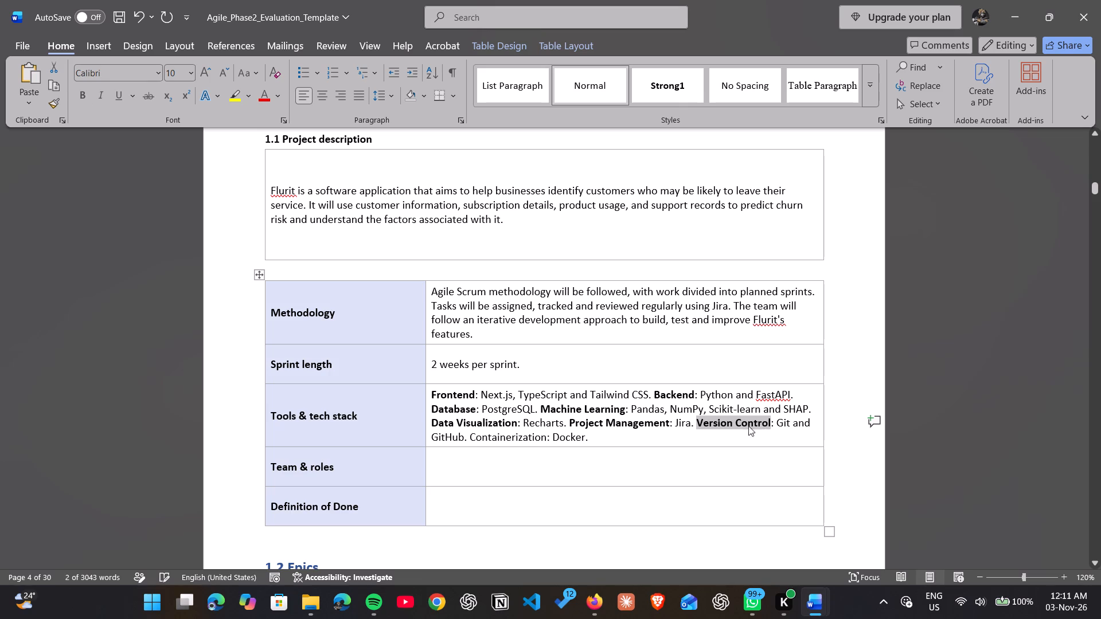
double_click(534, 437)
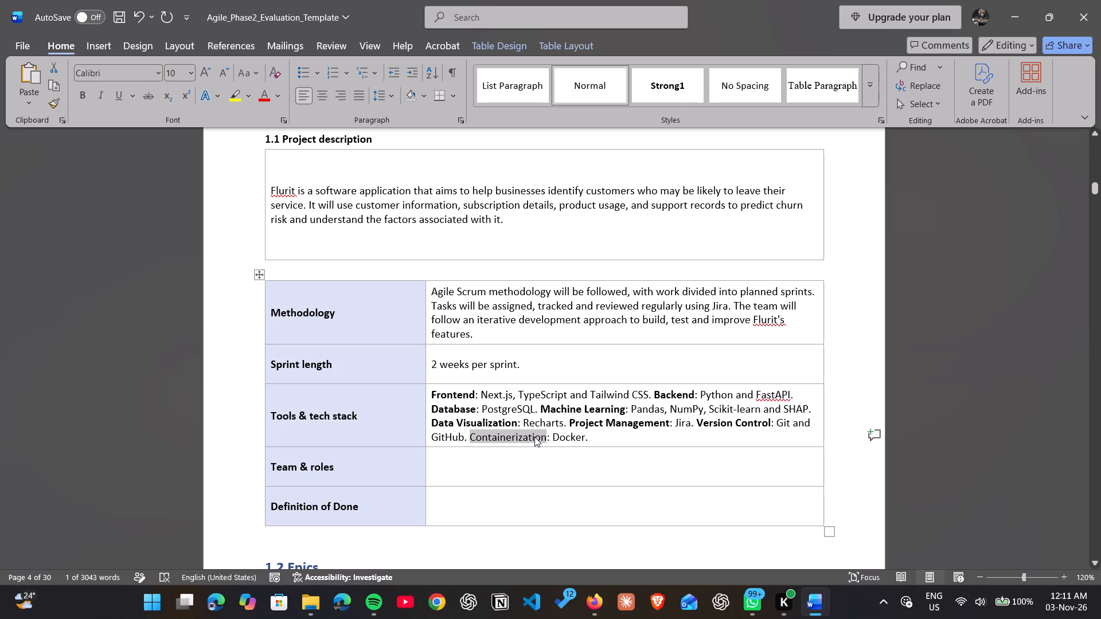
key("ctrl+b")
left_click(618, 441)
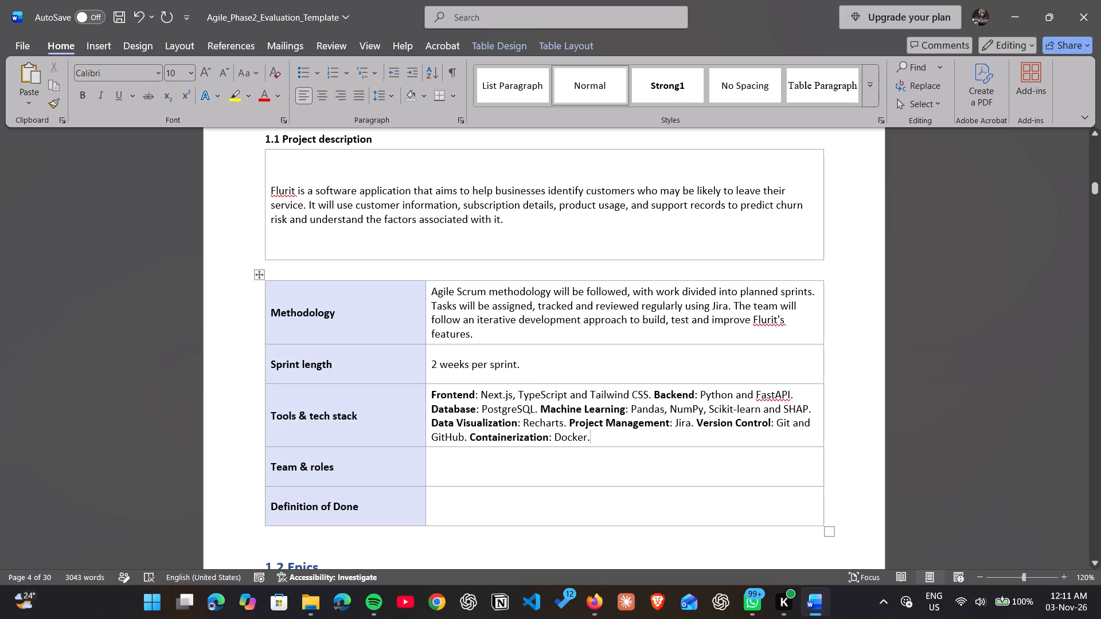
Copy the Team & Roles text from the ChatGPT chat and paste it into the report's Team & roles row.
scroll(589, 432, "down", 1)
left_click(535, 445)
key("alt+Tab")
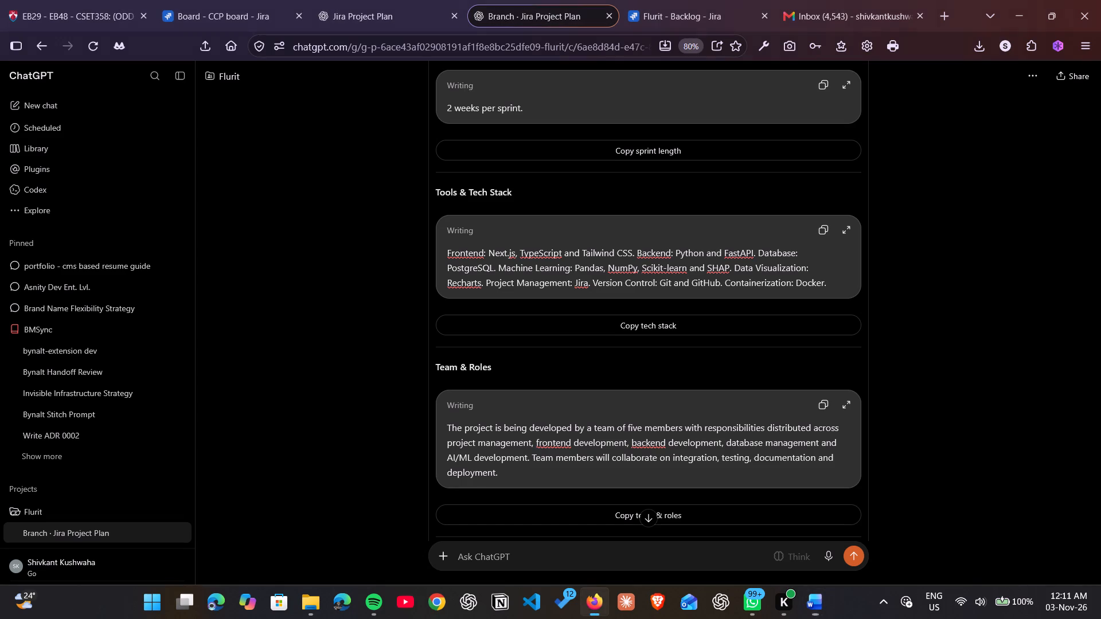
scroll(535, 445, "down", 3)
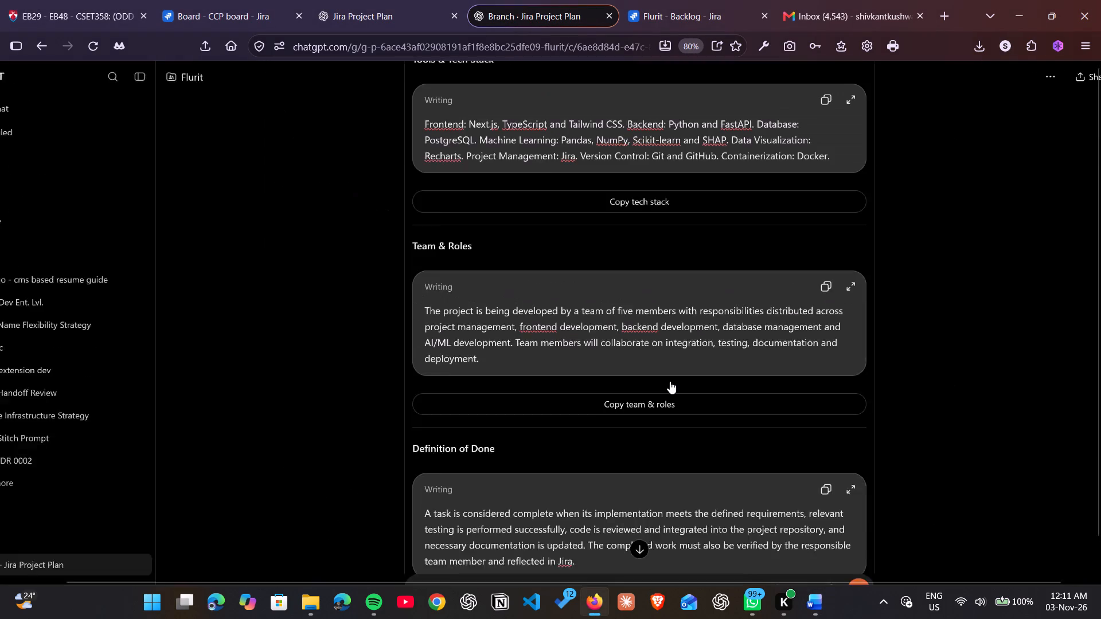
left_click(661, 391)
key("alt+Tab")
key("ctrl+v")
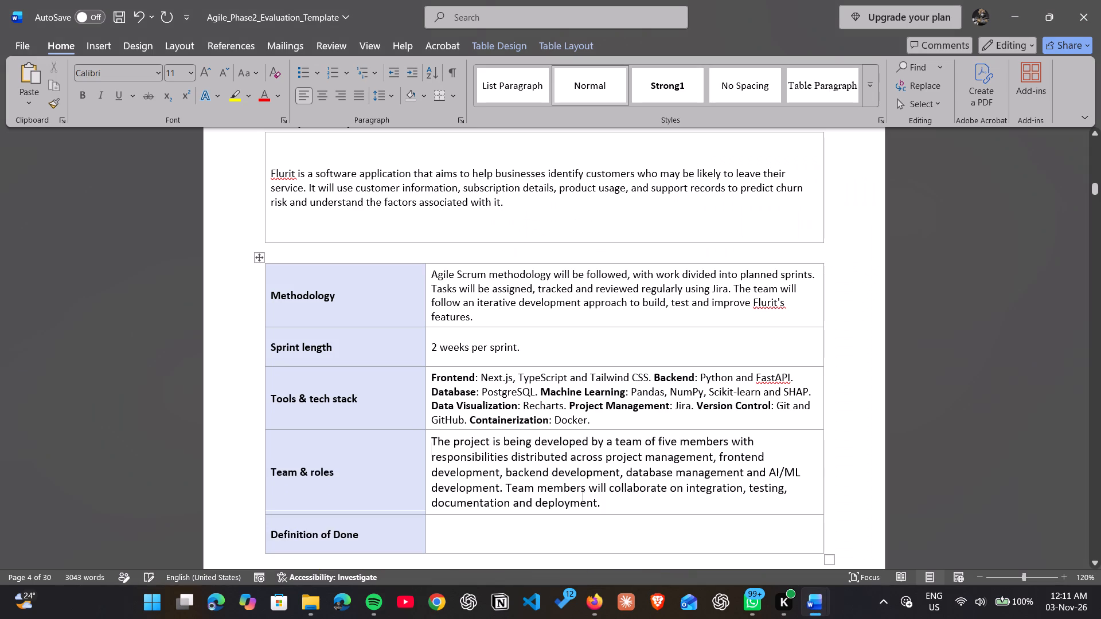
Set the Tools & tech stack and Team & roles answers to font size 10.
scroll(602, 462, "down", 1)
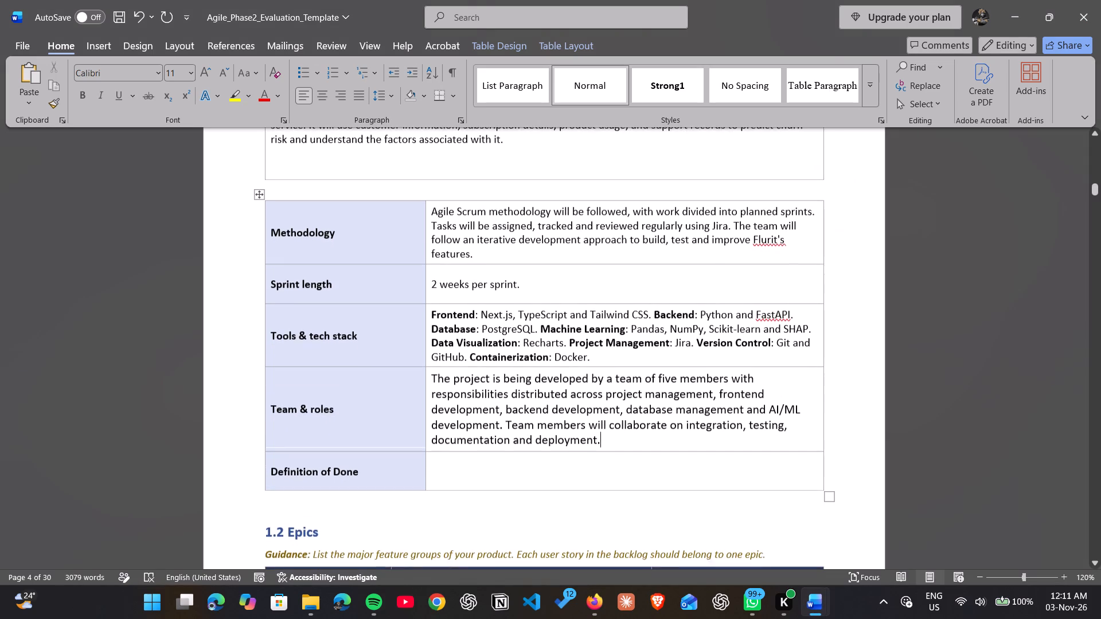
key("ctrl+a")
left_click(613, 437)
left_click_drag(613, 437, 589, 434)
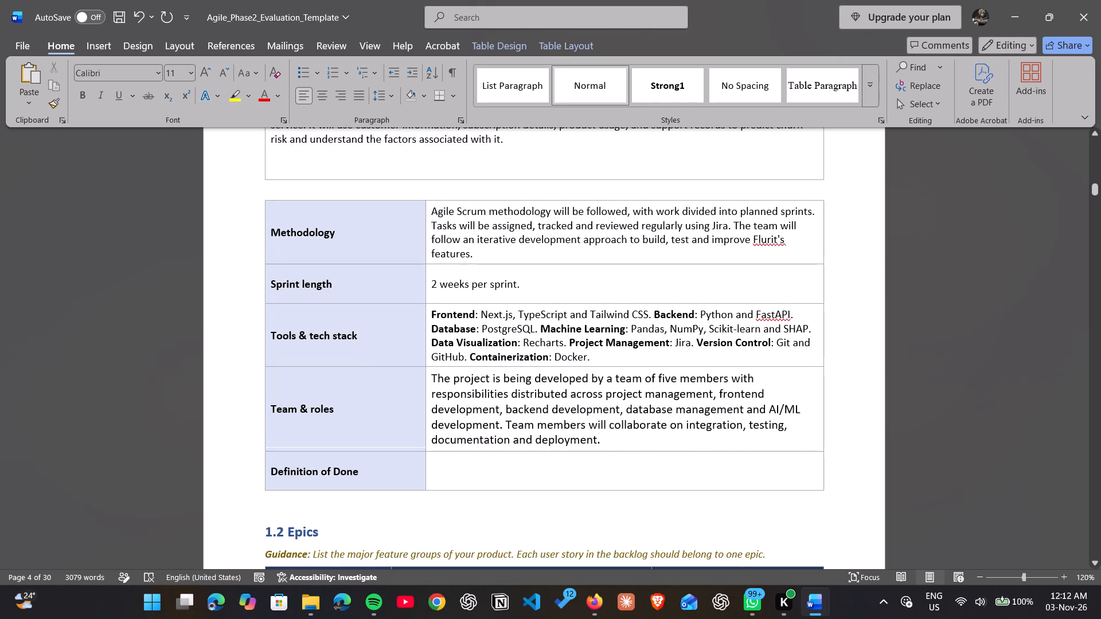
left_click_drag(589, 434, 437, 319)
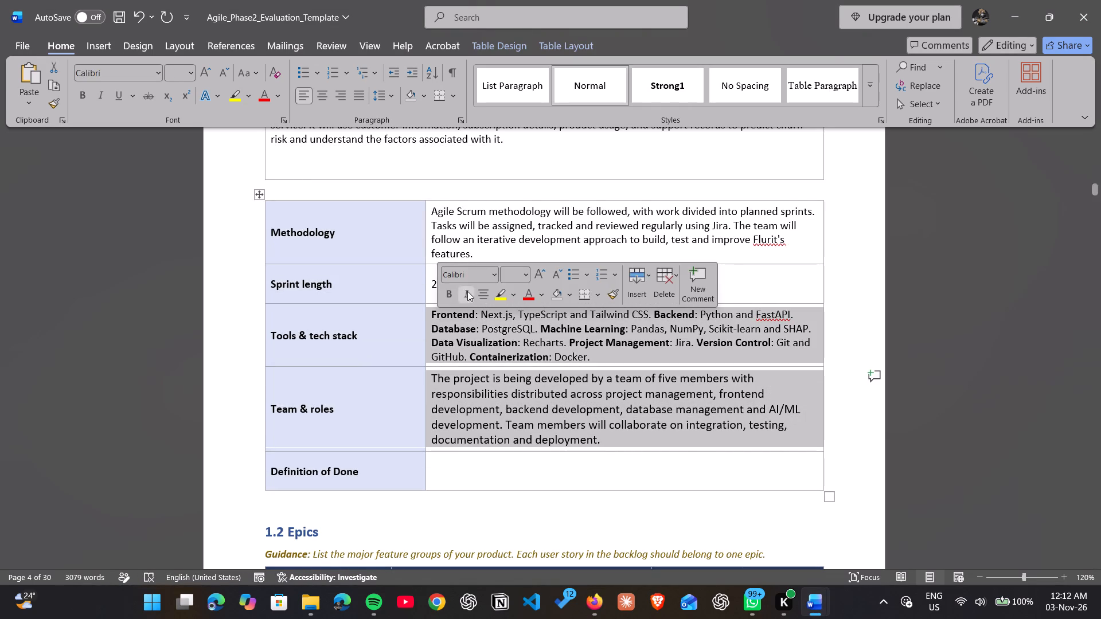
left_click(510, 278)
type("10")
key("Return")
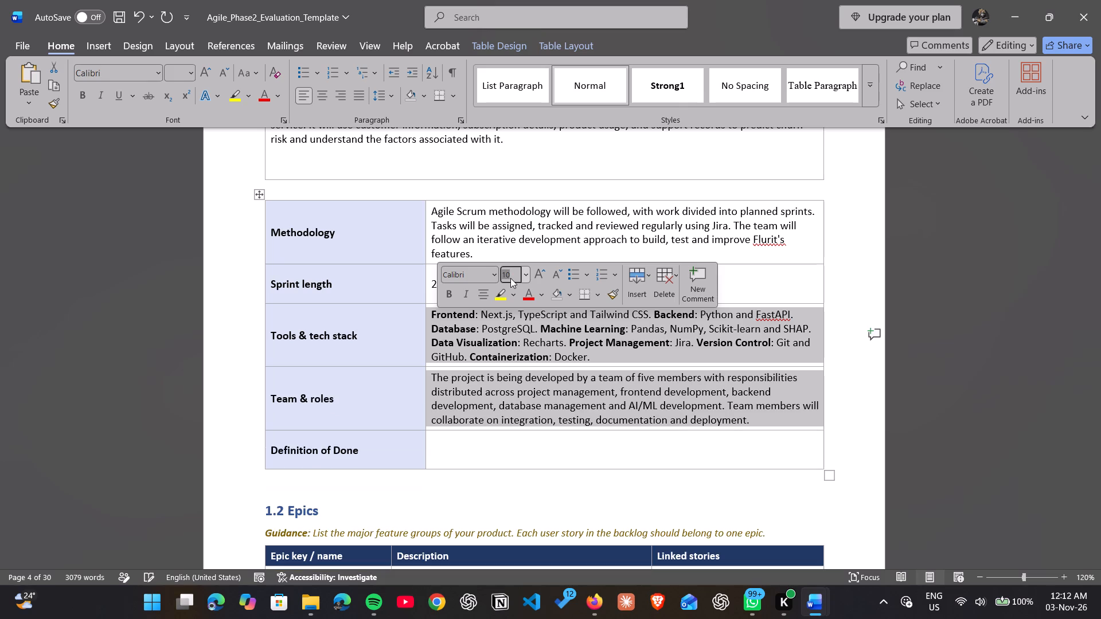
triple_click(500, 343)
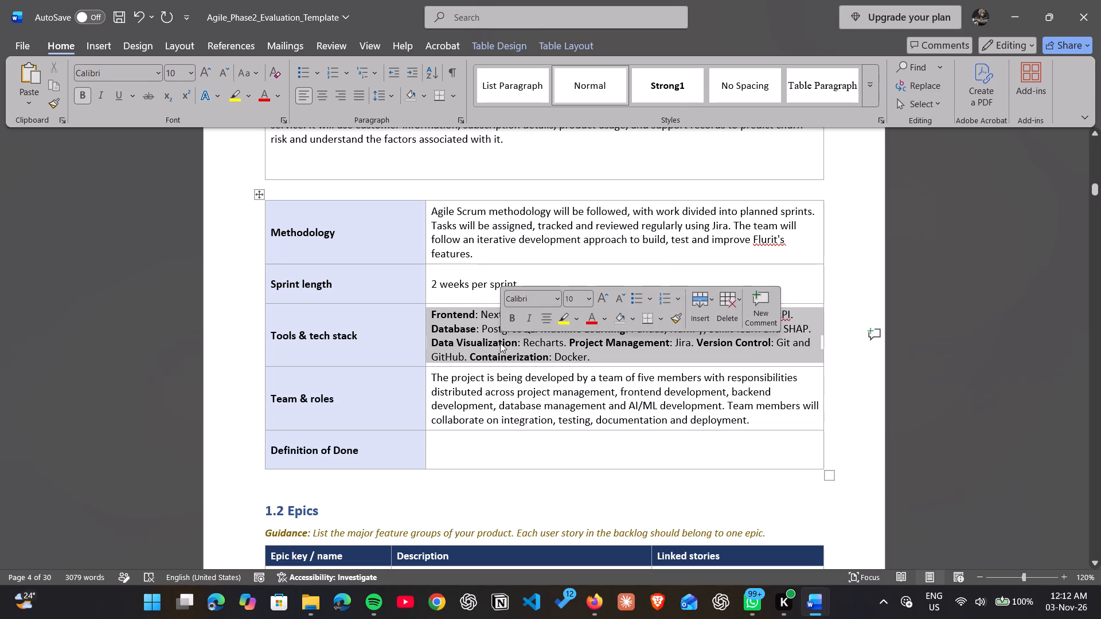
Copy the Definition of Done text from the ChatGPT chat and paste it into the report's Definition of Done row.
left_click(499, 453)
key("alt+Tab")
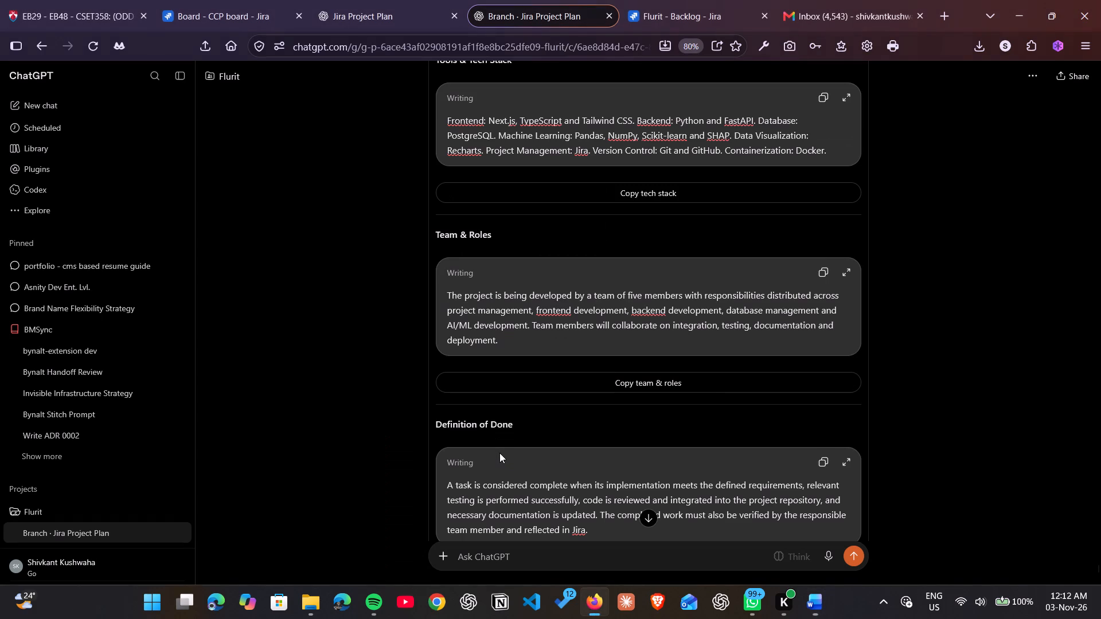
scroll(499, 453, "down", 4)
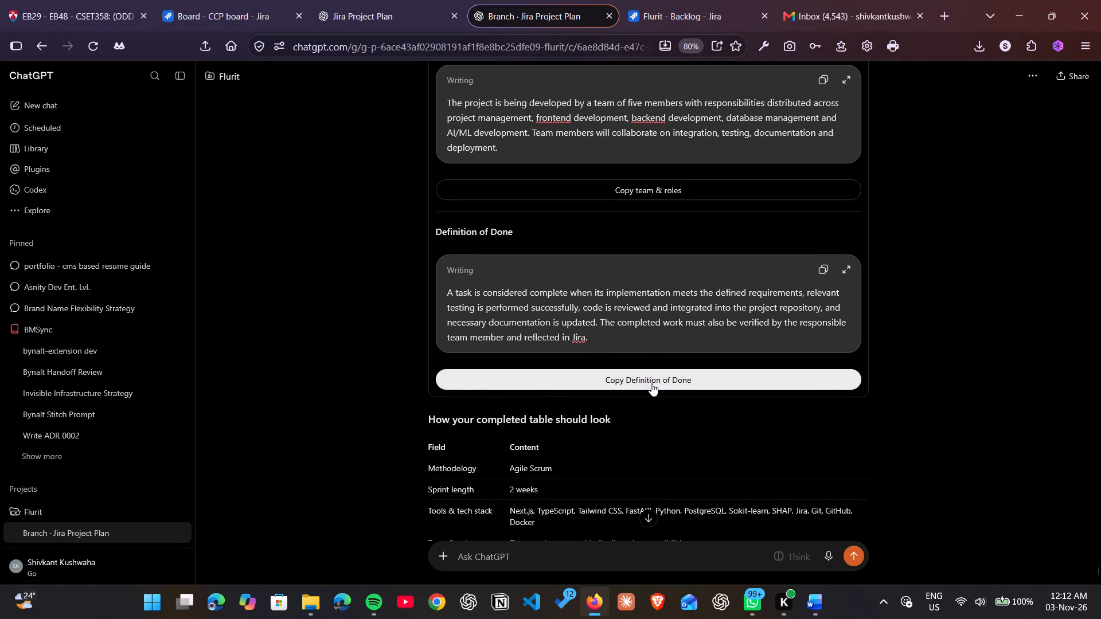
left_click(651, 383)
key("alt+Tab")
key("ctrl+v")
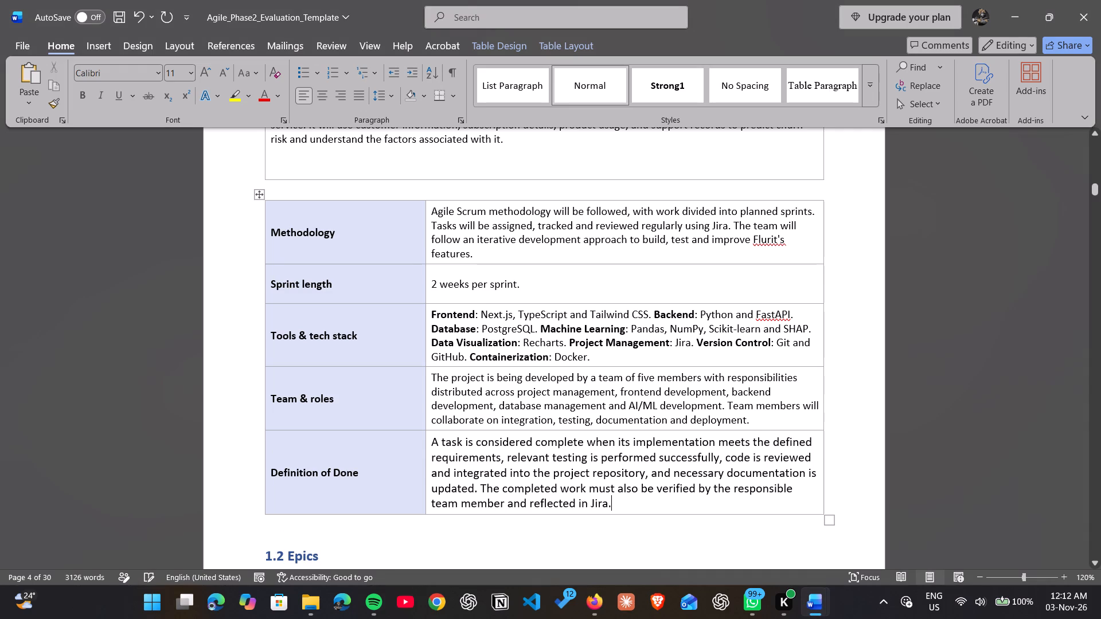
Set the Definition of Done answer to font size 10.
triple_click(522, 463)
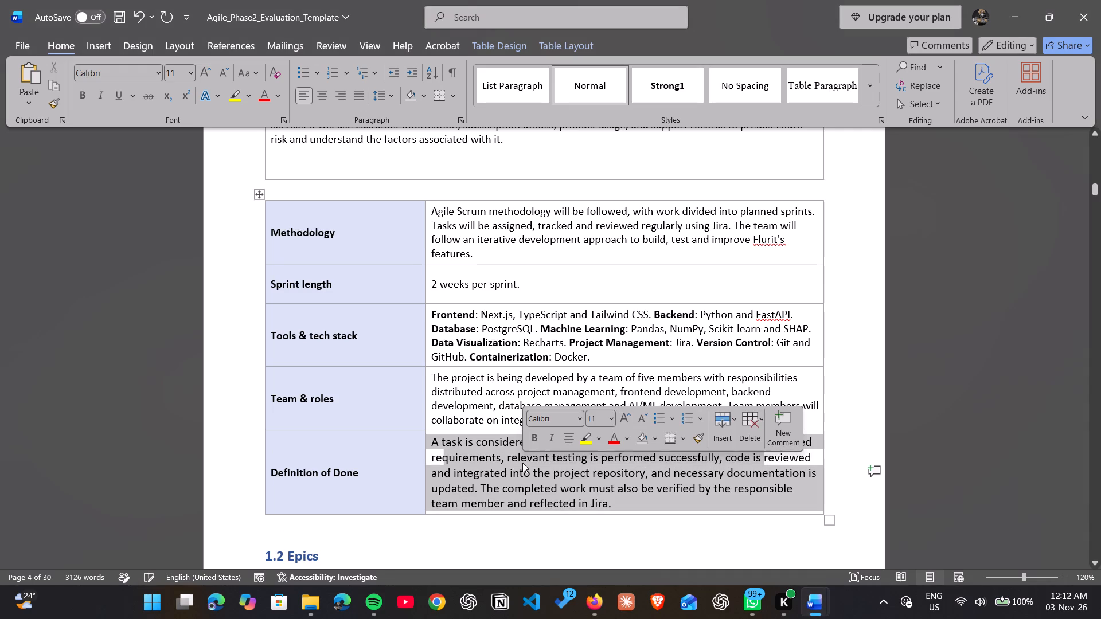
left_click(173, 75)
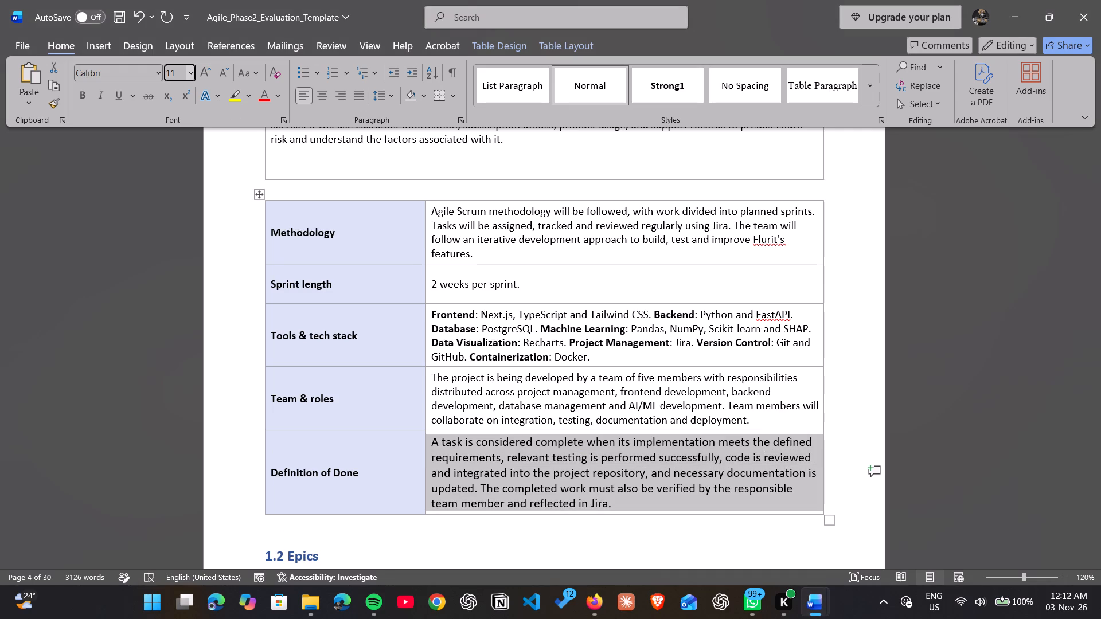
type("10")
key("Return")
scroll(173, 75, "down", 3)
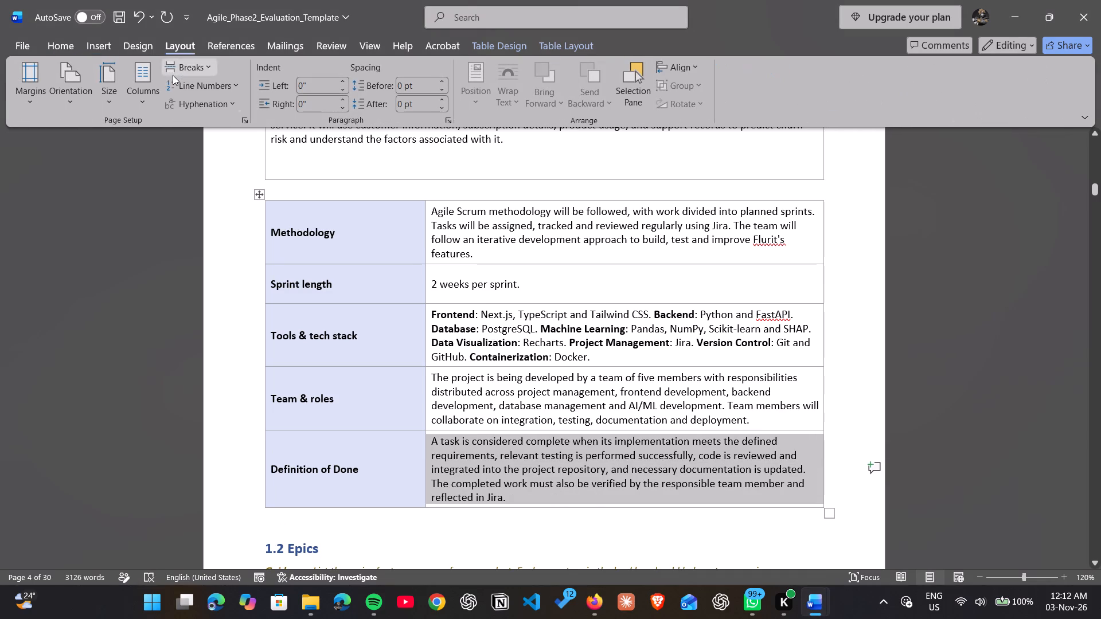
left_click(207, 236)
Look through the Jira Project Plan chat in ChatGPT for the team assignment key and product backlog planning table.
scroll(207, 236, "down", 1)
key("alt+Tab")
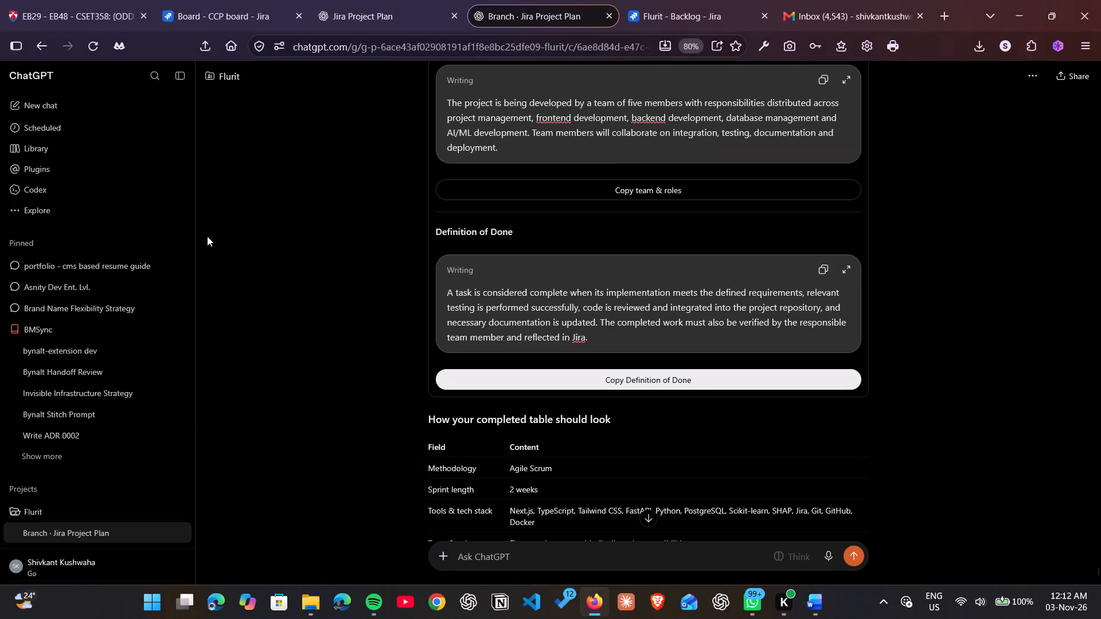
scroll(387, 308, "down", 4)
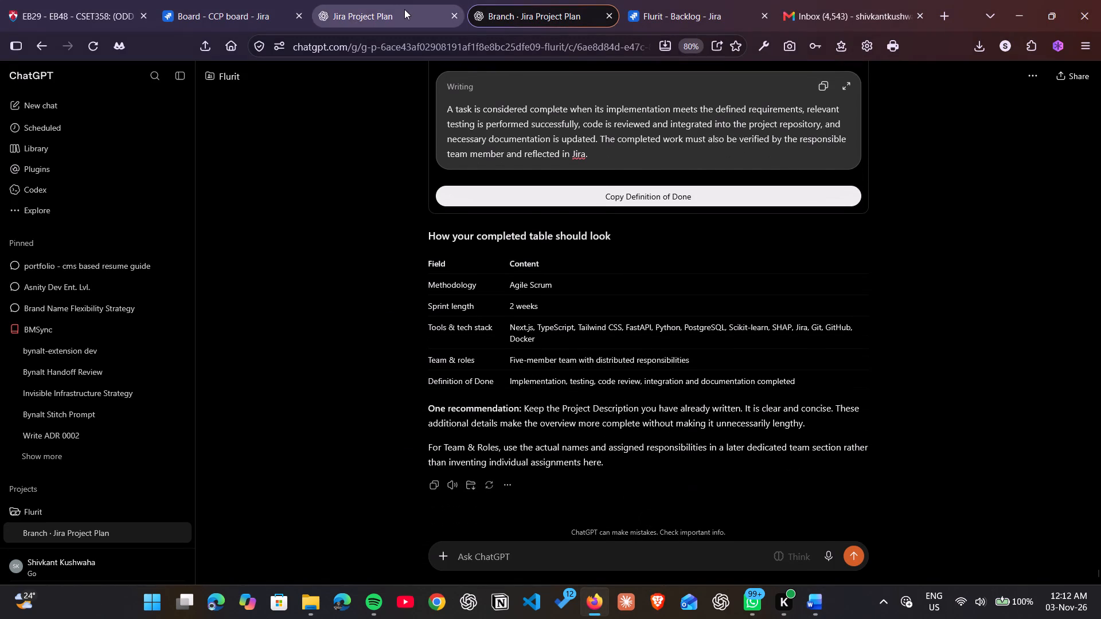
left_click(404, 9)
scroll(432, 75, "down", 7)
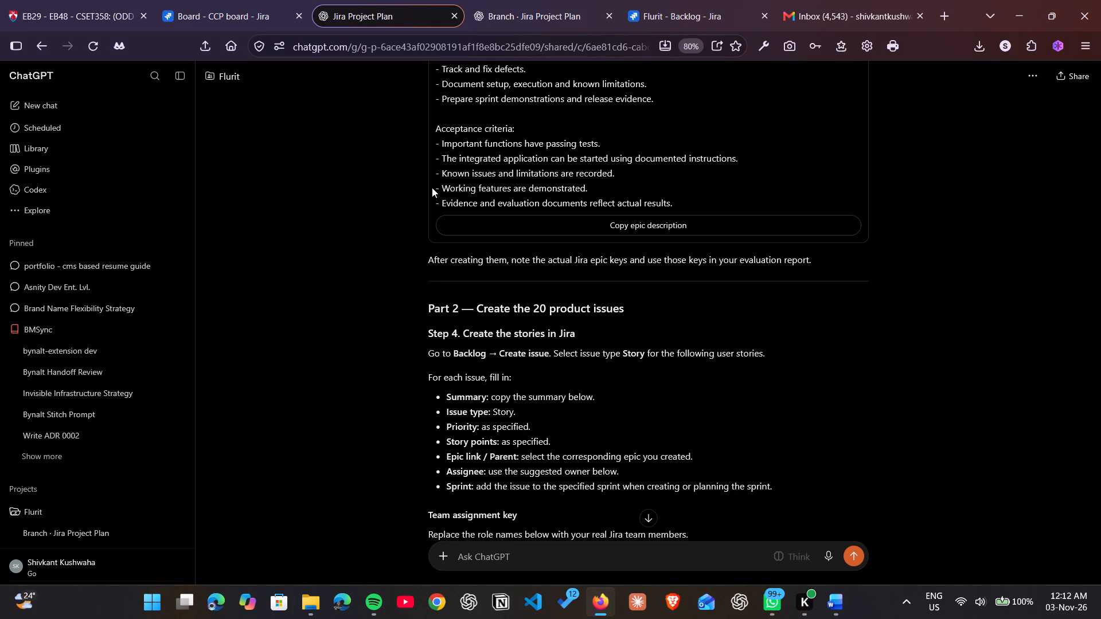
scroll(432, 187, "down", 7)
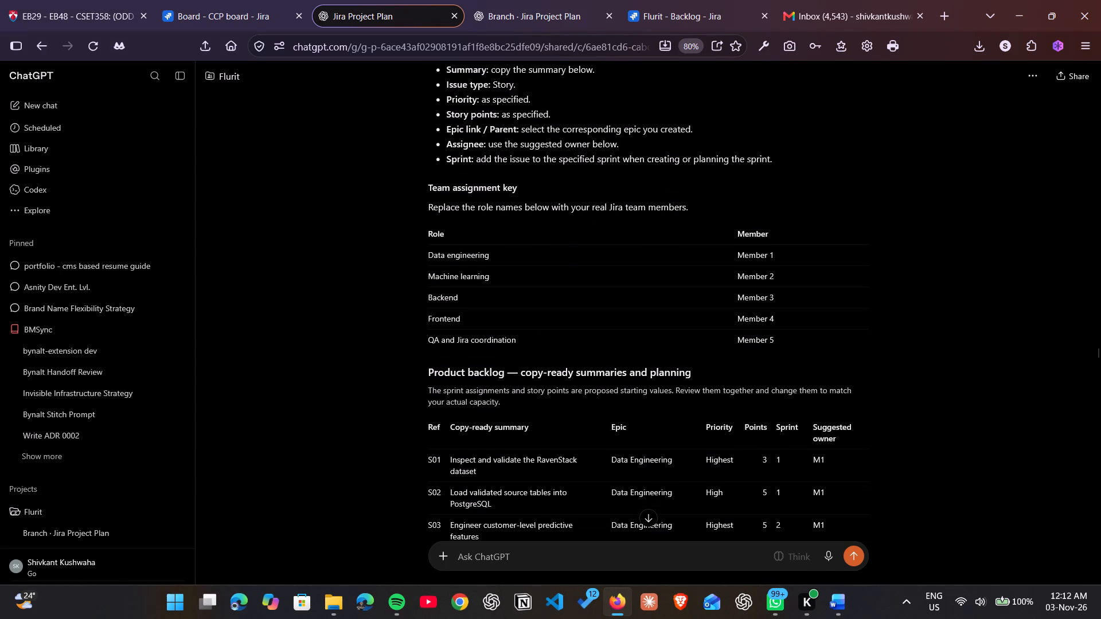
scroll(432, 187, "down", 1)
Return to the Word report and check the formatting of the 1.2 Epics table, continuing to the Product Backlog table.
key("alt+Tab")
scroll(432, 187, "down", 2)
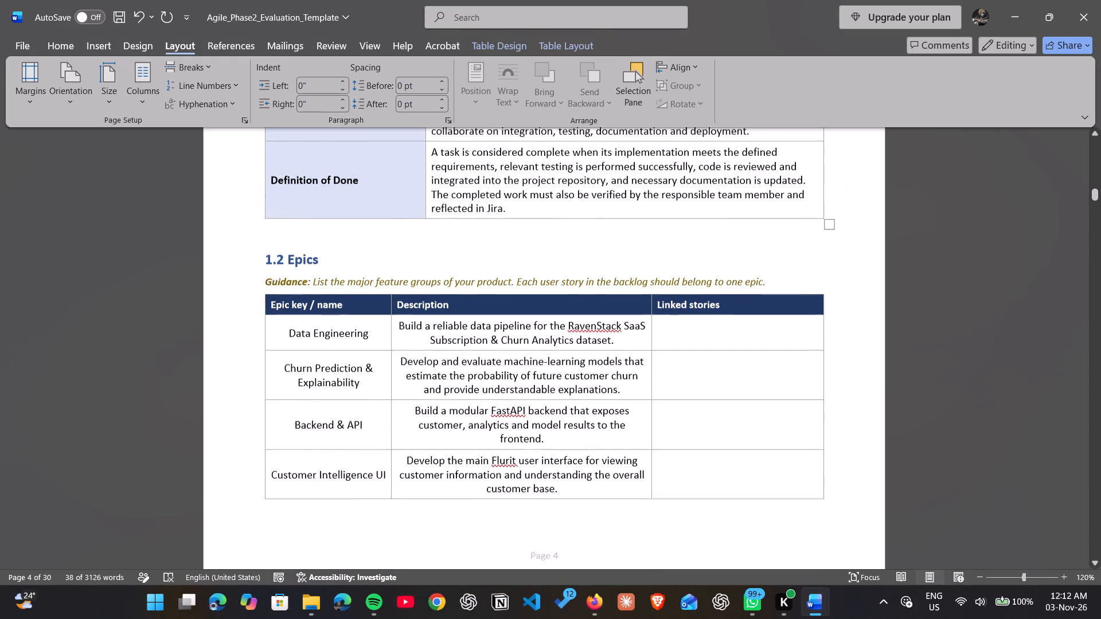
scroll(432, 187, "down", 4)
scroll(432, 187, "up", 2)
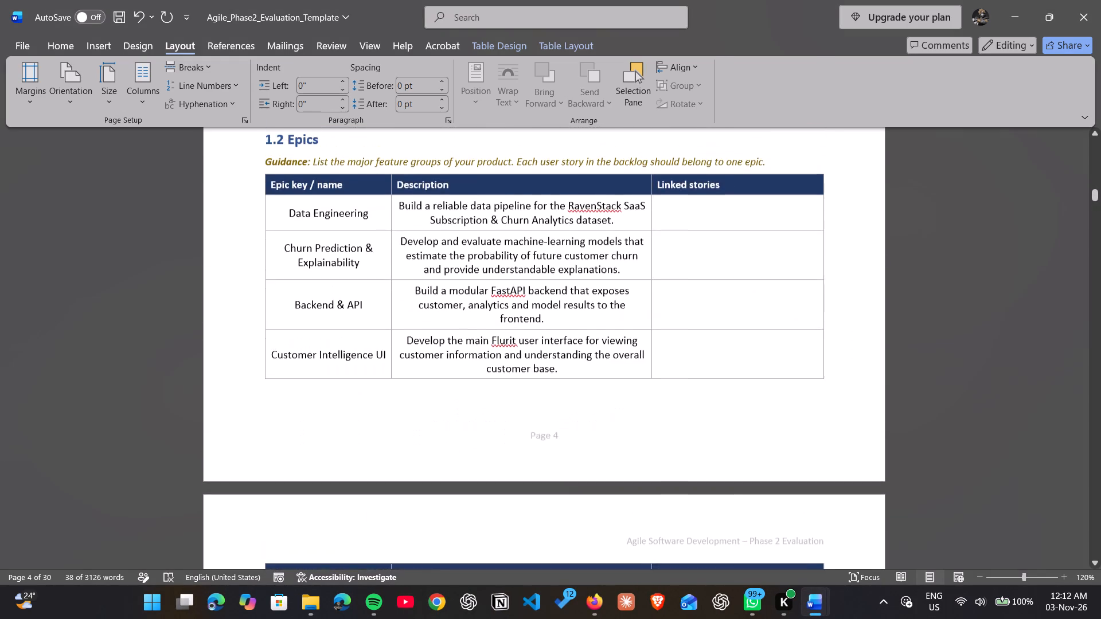
left_click(441, 252)
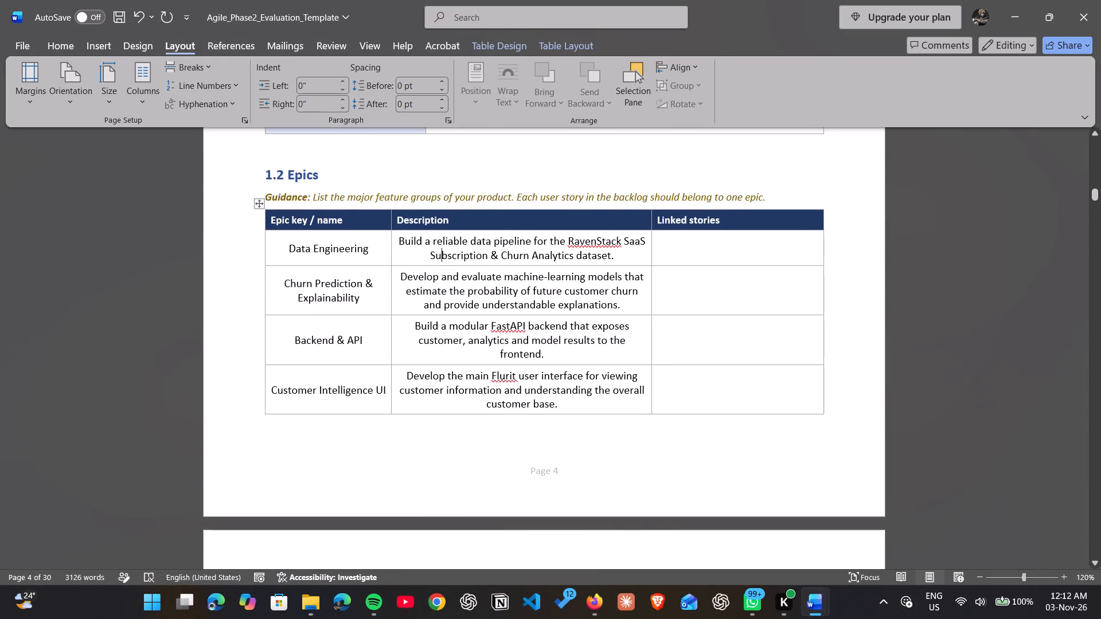
left_click(62, 42)
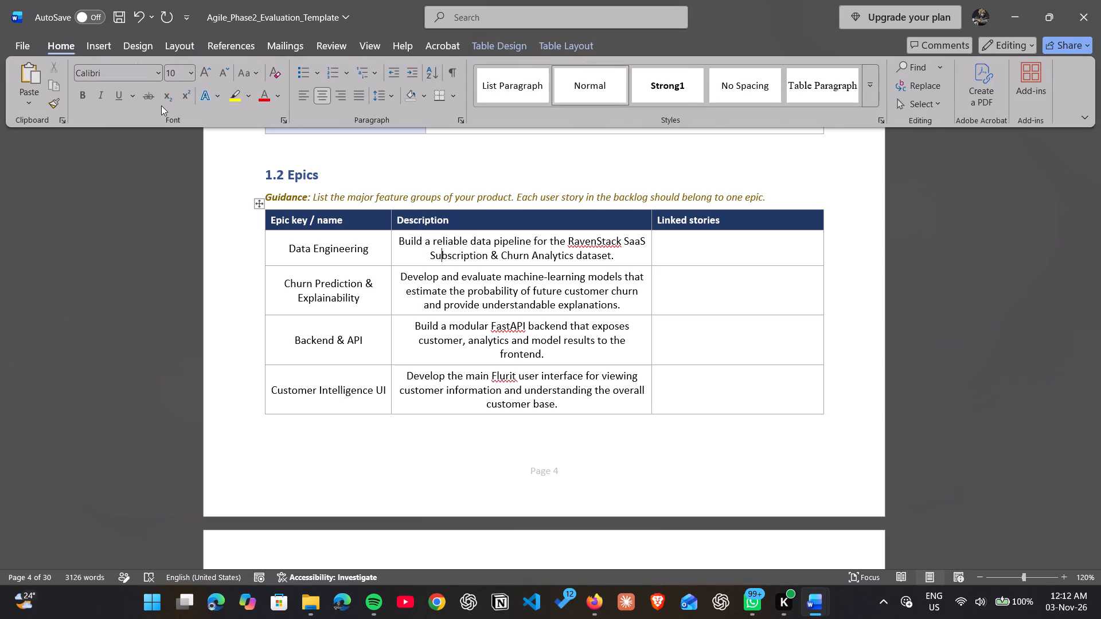
scroll(426, 335, "up", 4)
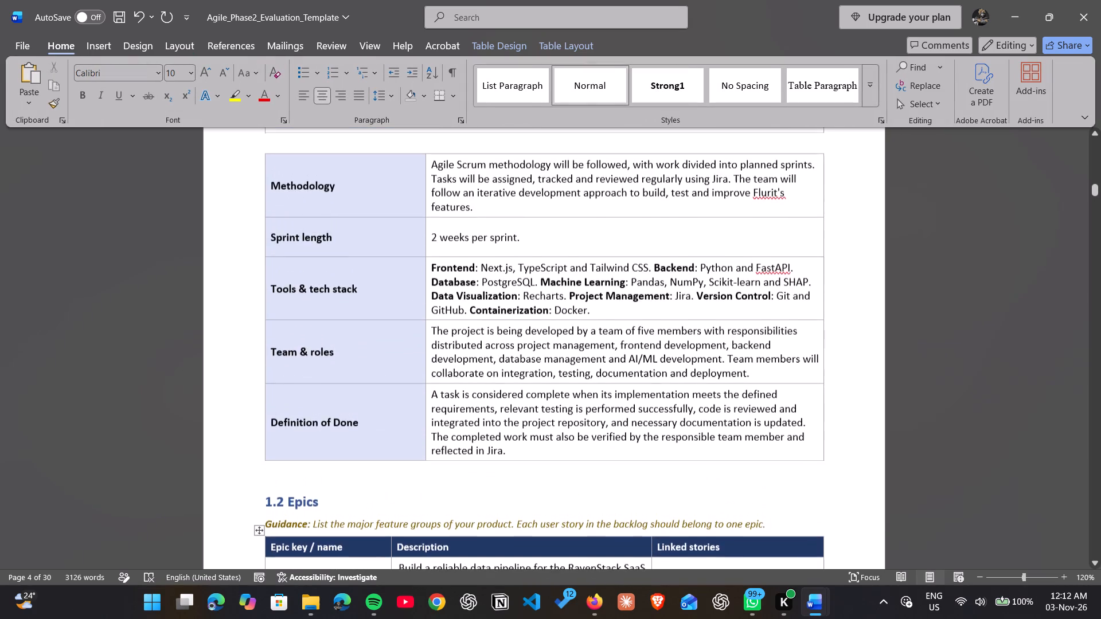
scroll(426, 335, "right", 1)
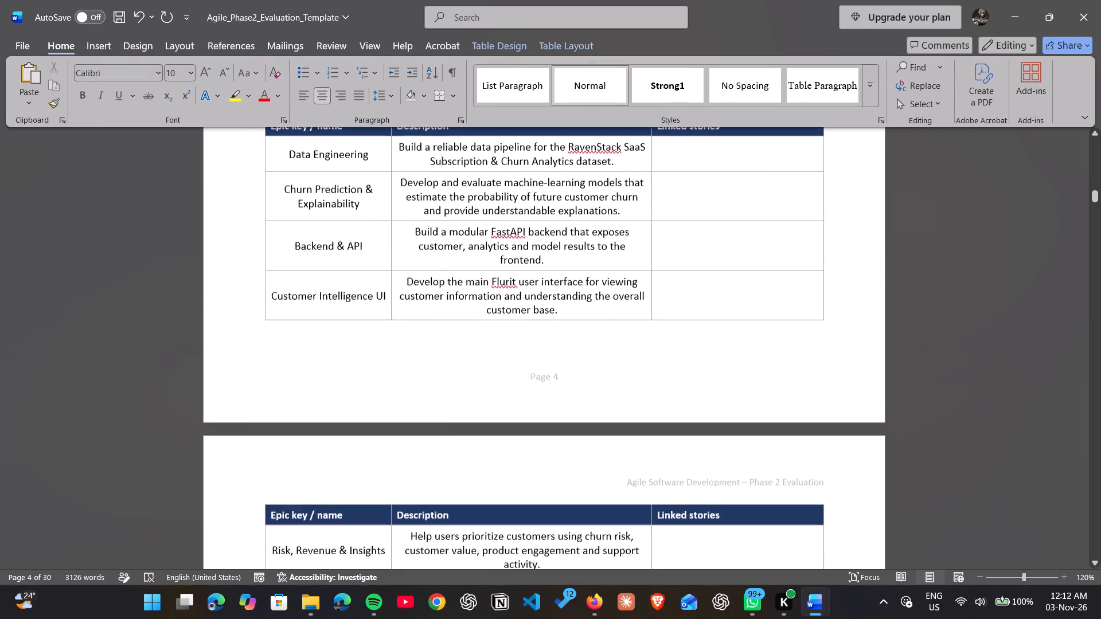
scroll(426, 335, "down", 5)
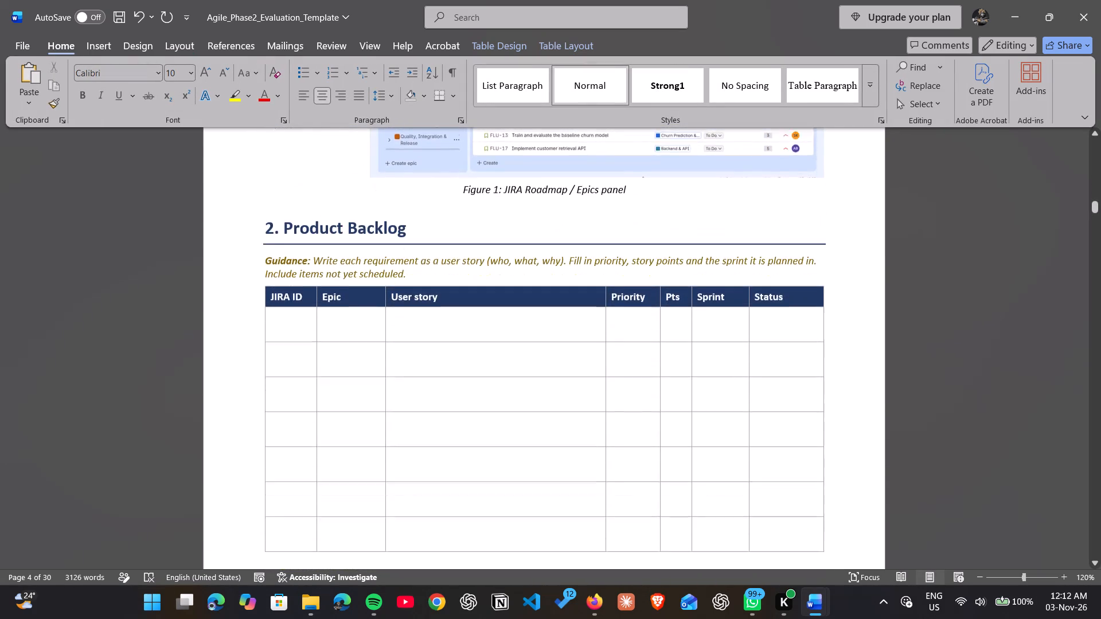
scroll(426, 335, "down", 1)
Compare the report's Product Backlog columns with the product backlog planning table in the Jira Project Plan chat in ChatGPT.
key("alt+Tab")
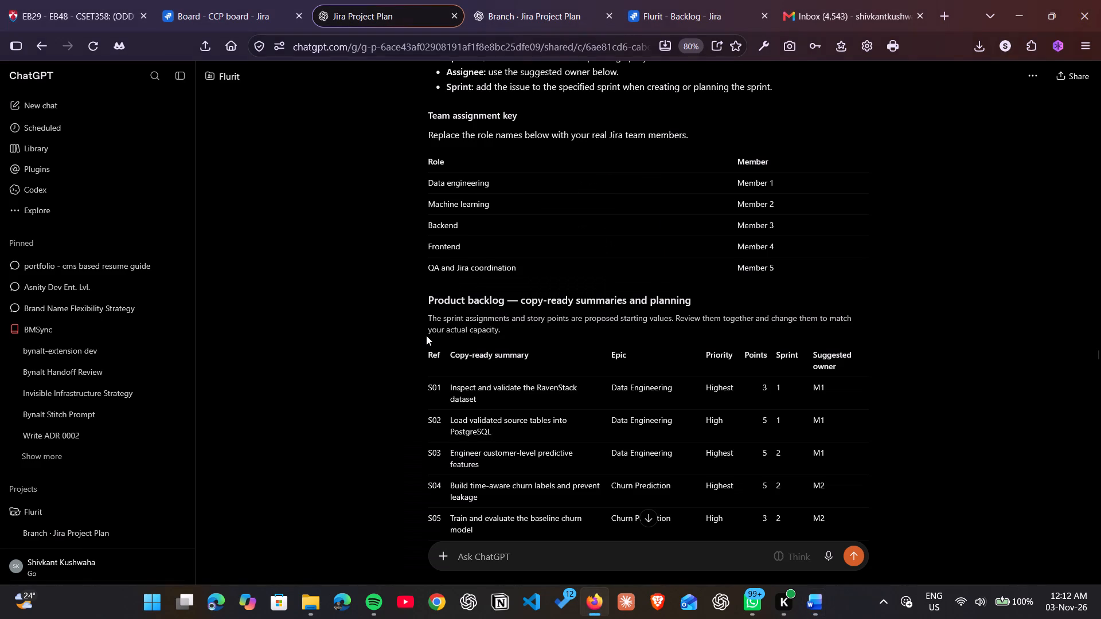
scroll(426, 335, "down", 1)
key("alt+Tab")
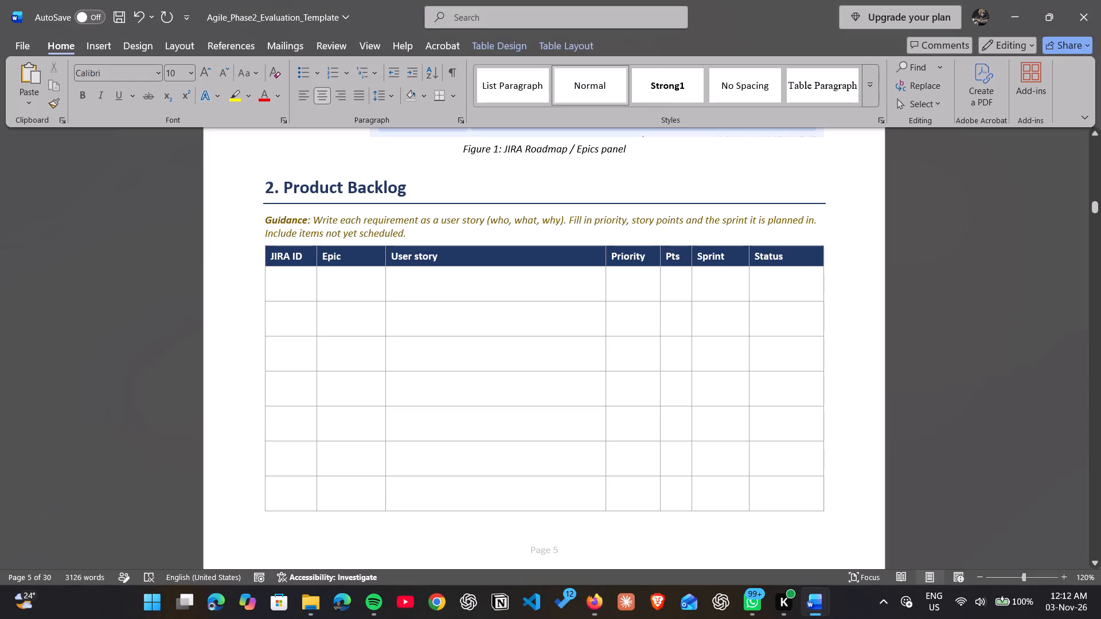
key("alt+Tab")
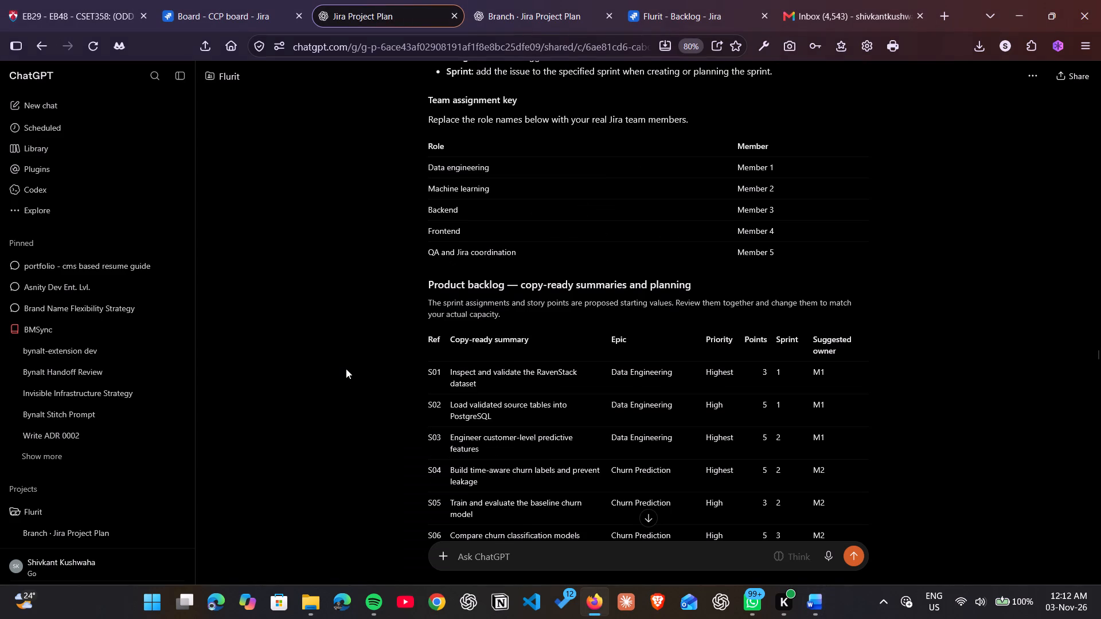
key("alt+Tab")
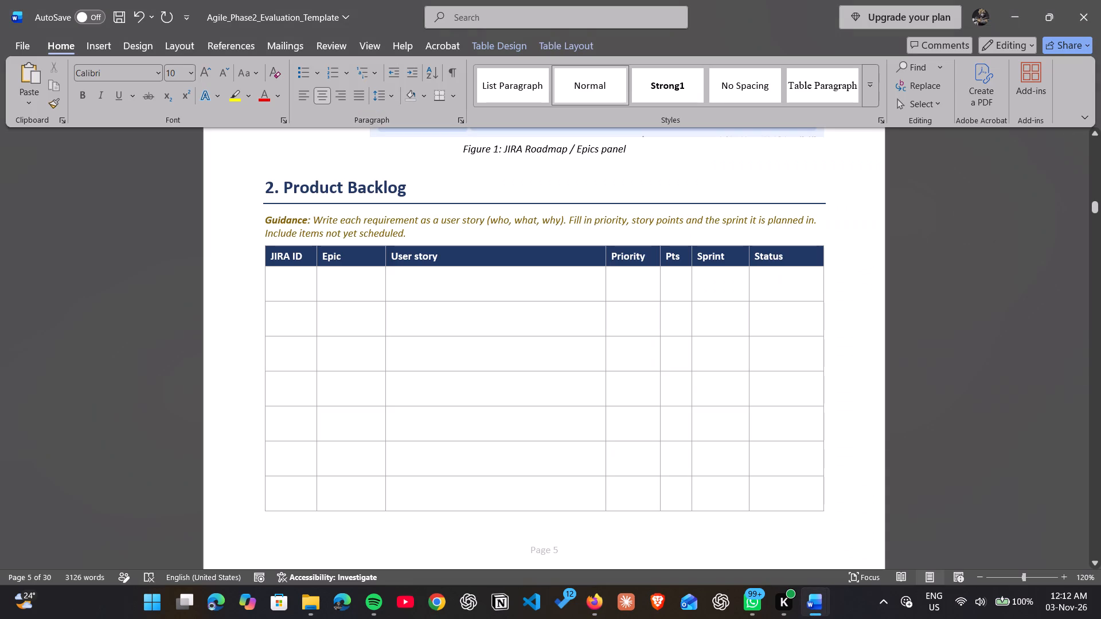
key("alt+Tab")
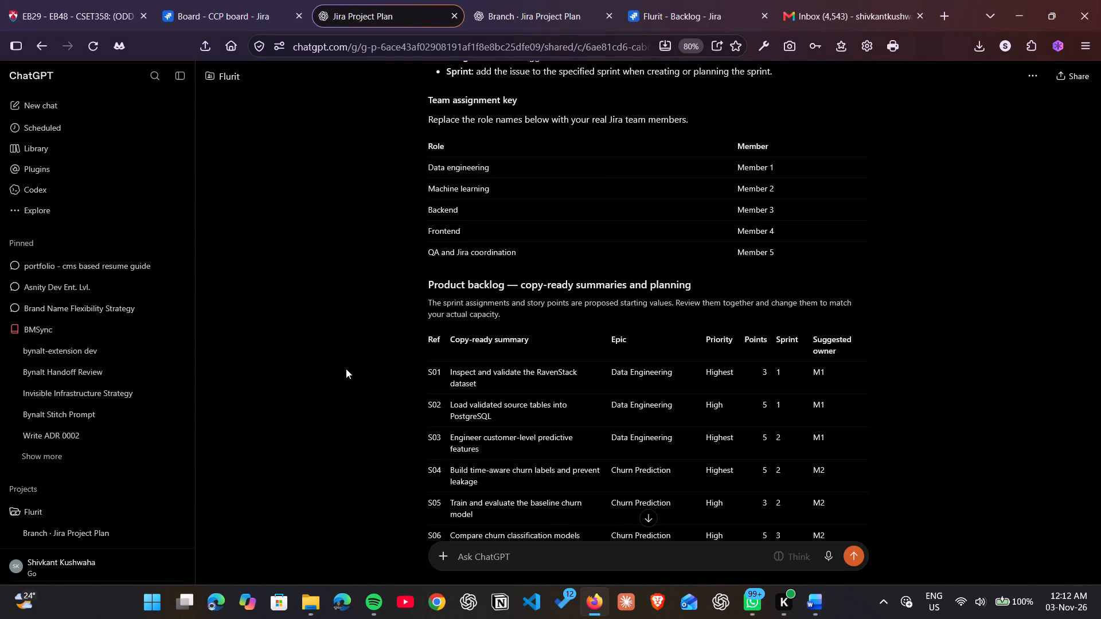
scroll(372, 372, "down", 6)
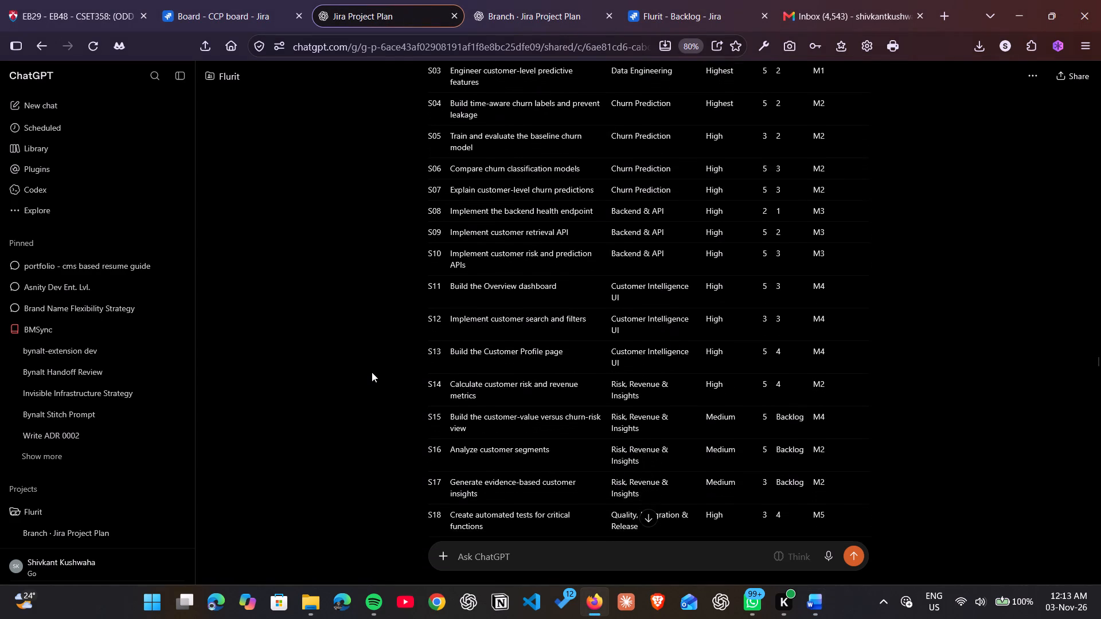
scroll(372, 372, "down", 1)
key("alt+Tab")
key("alt+Tab")
scroll(372, 372, "up", 1)
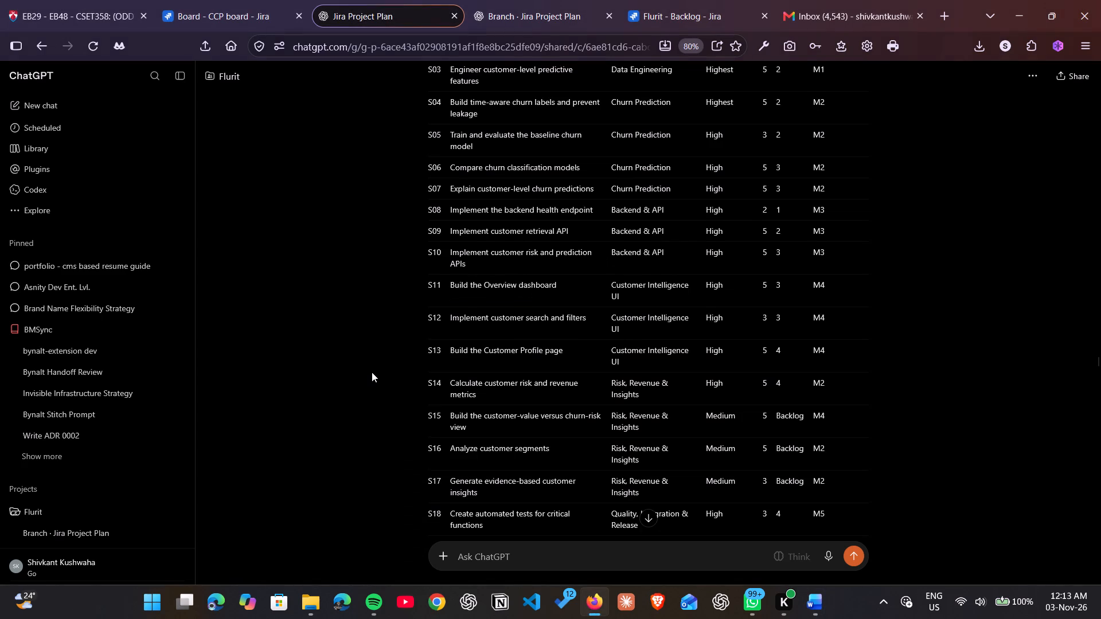
scroll(372, 372, "up", 1)
key("alt+Tab")
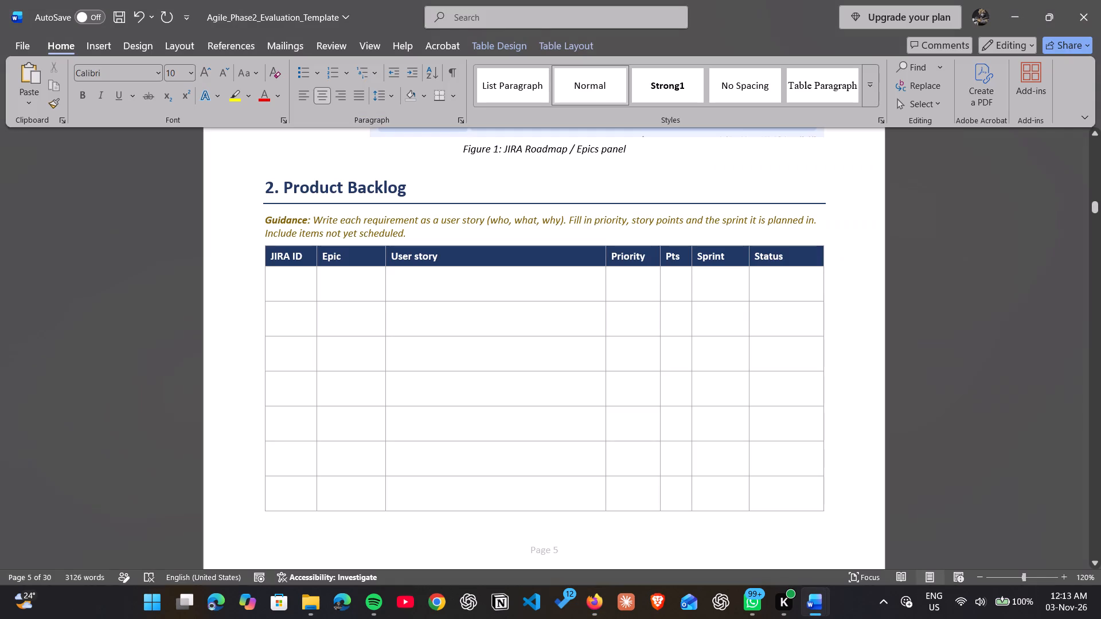
key("alt+Tab")
key("alt+Tab")
scroll(372, 372, "down", 1)
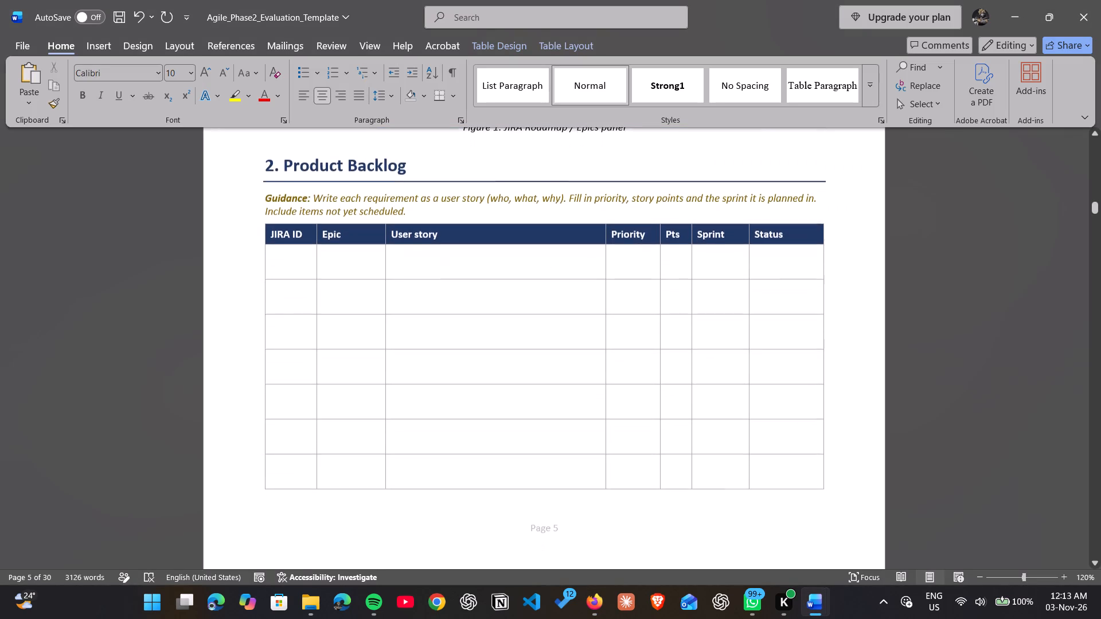
scroll(372, 372, "down", 2)
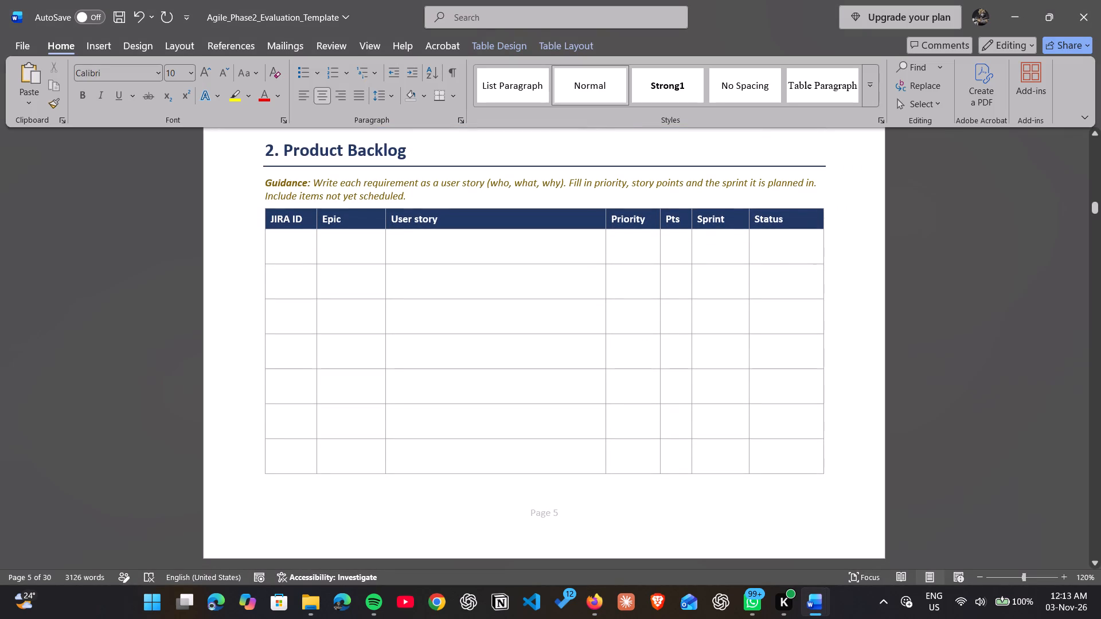
scroll(372, 372, "down", 1)
Examine the Flurit sprints and backlog in Jira against the report's Product Backlog rows and Backlog summary table.
key("alt+Tab")
left_click(671, 25)
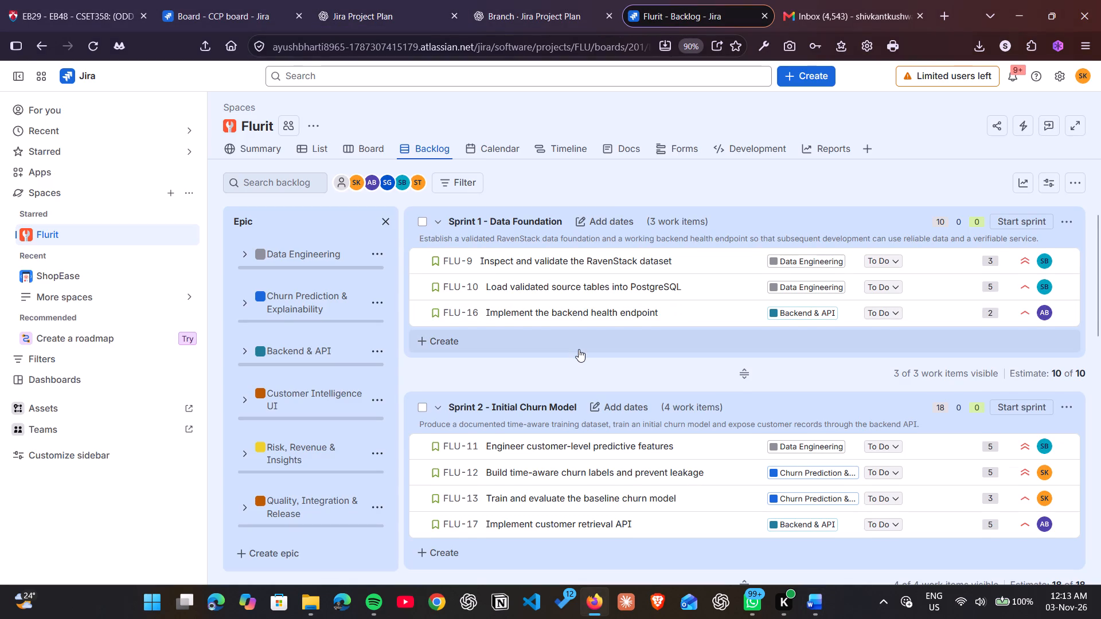
scroll(579, 349, "down", 8)
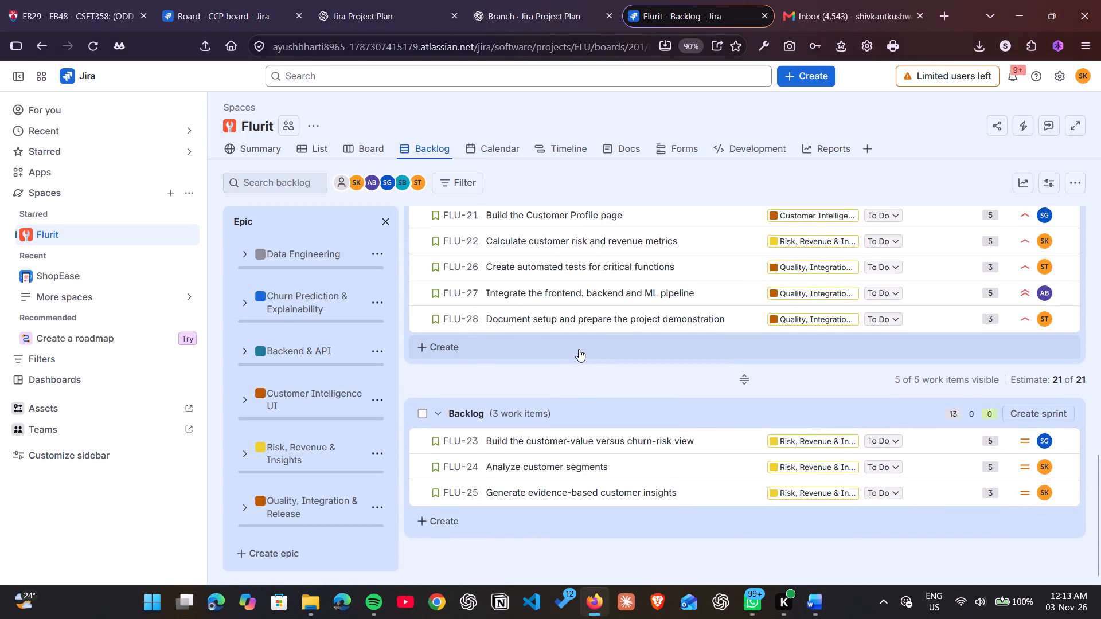
scroll(599, 360, "up", 6)
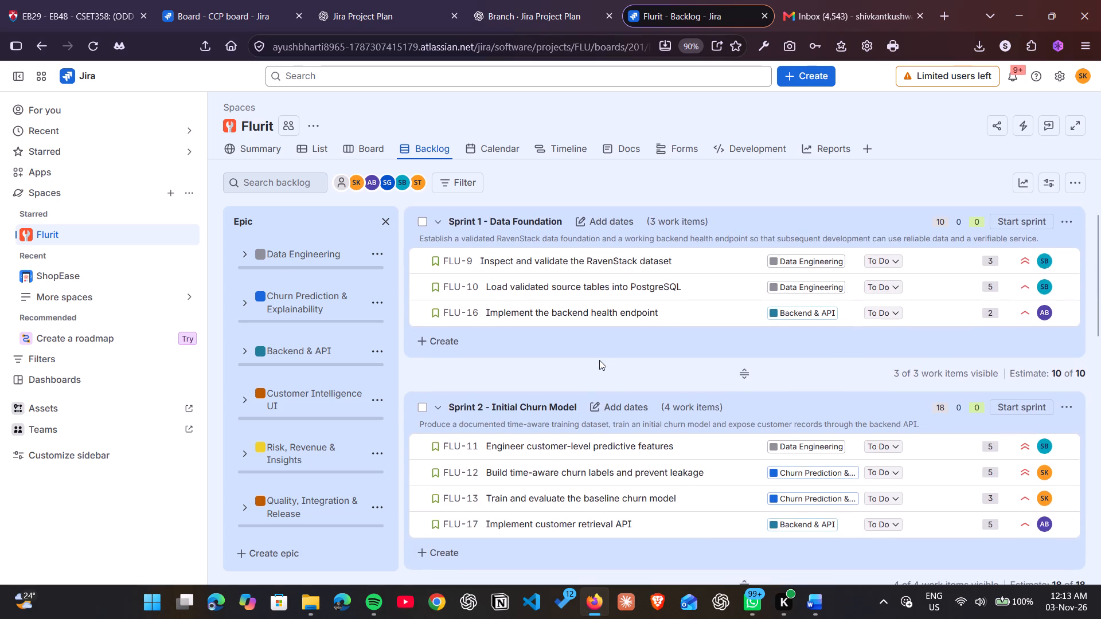
key("alt+Tab")
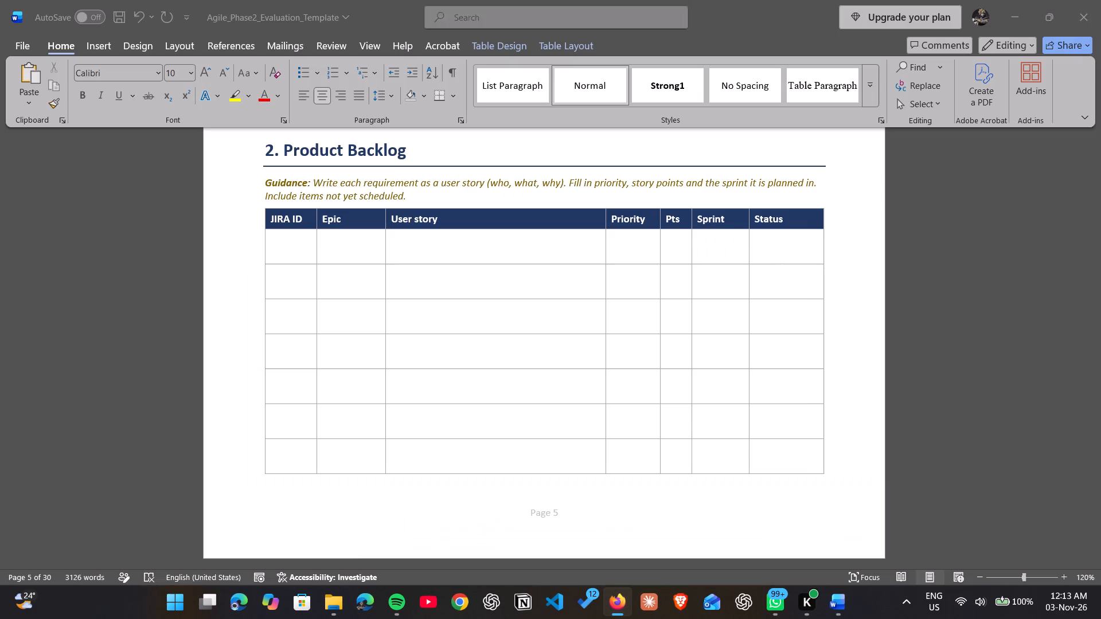
scroll(599, 360, "down", 3)
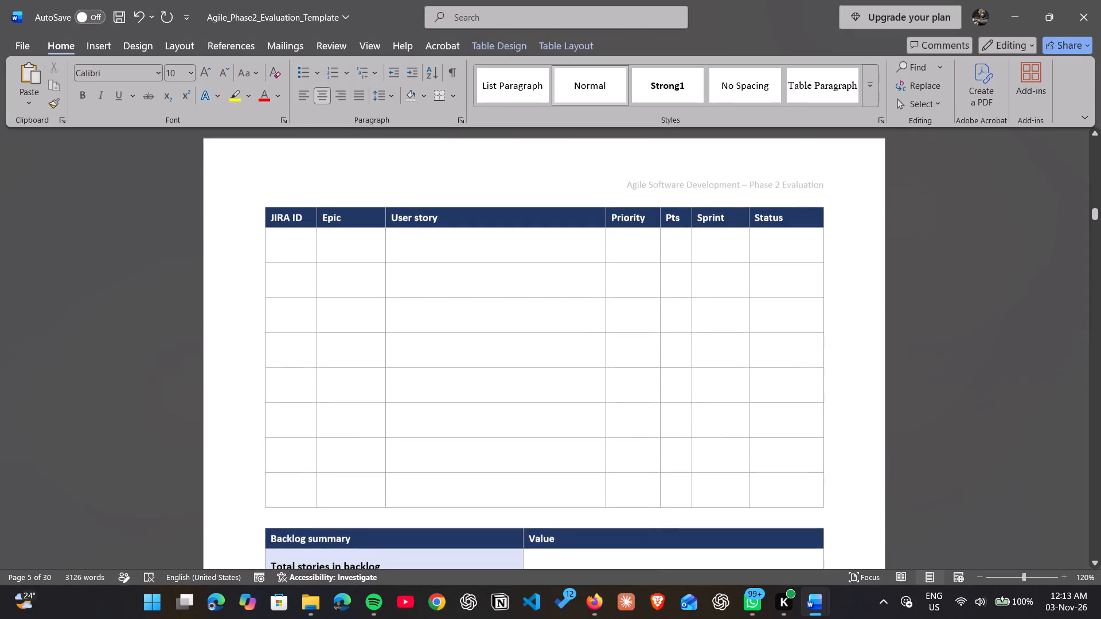
scroll(599, 360, "down", 2)
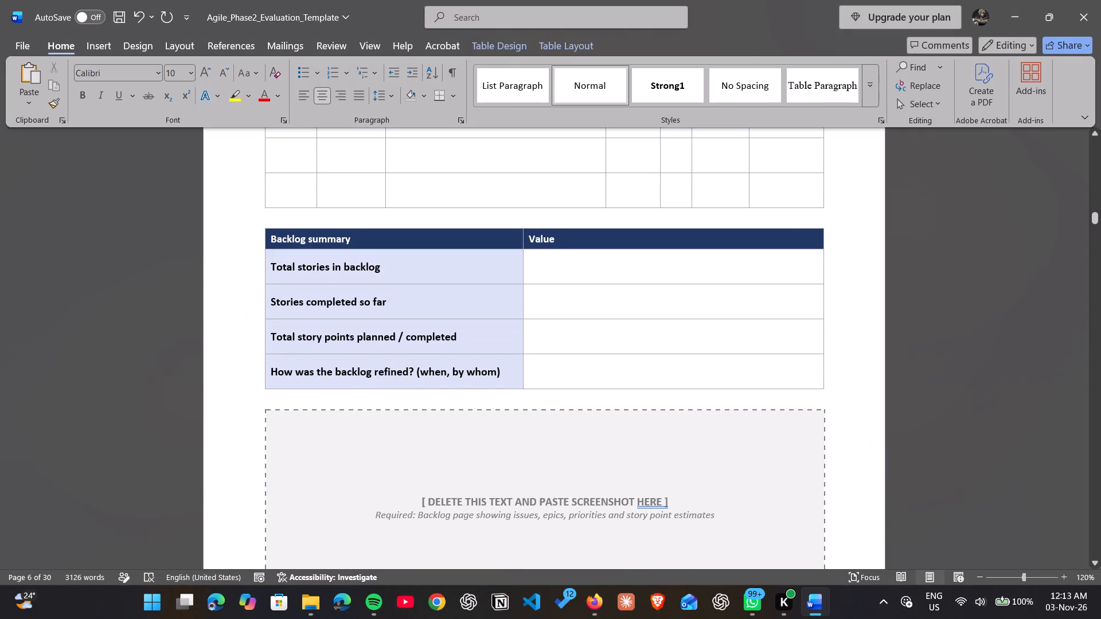
Examine the backlog planning table and the copy-ready story descriptions in the Jira Project Plan chat in ChatGPT.
key("alt+Tab")
left_click(434, 0)
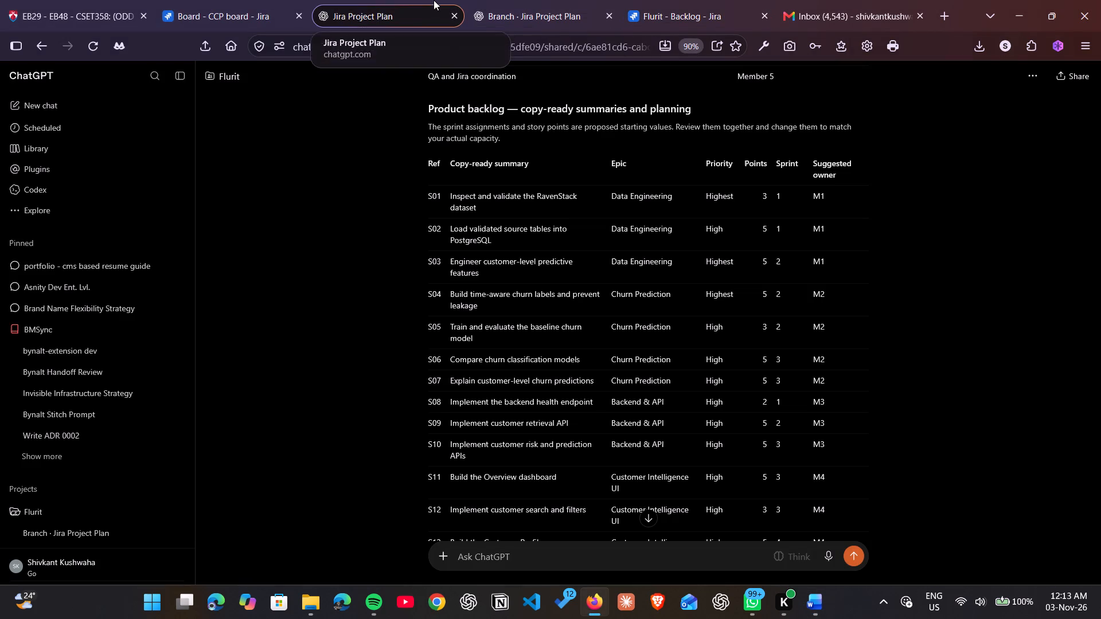
scroll(516, 306, "down", 7)
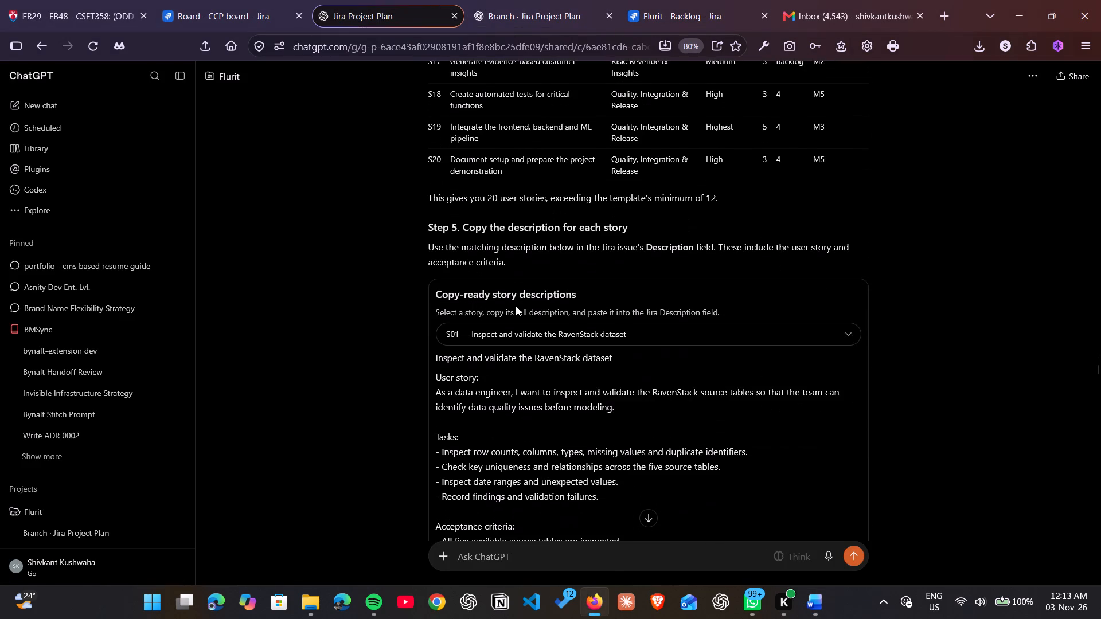
scroll(516, 306, "down", 1)
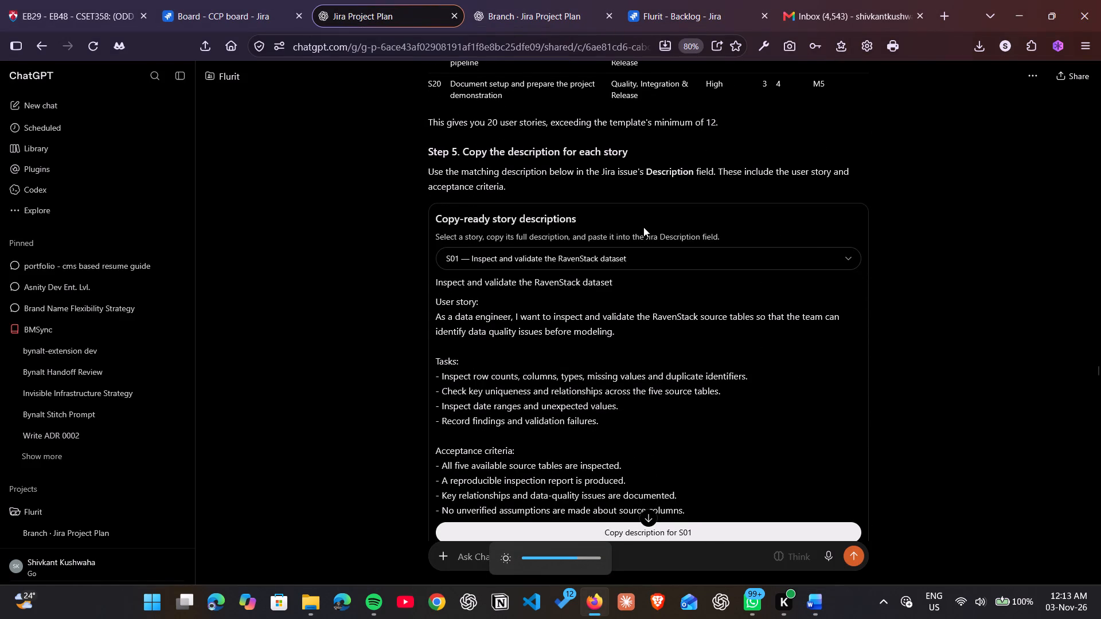
left_click(672, 250)
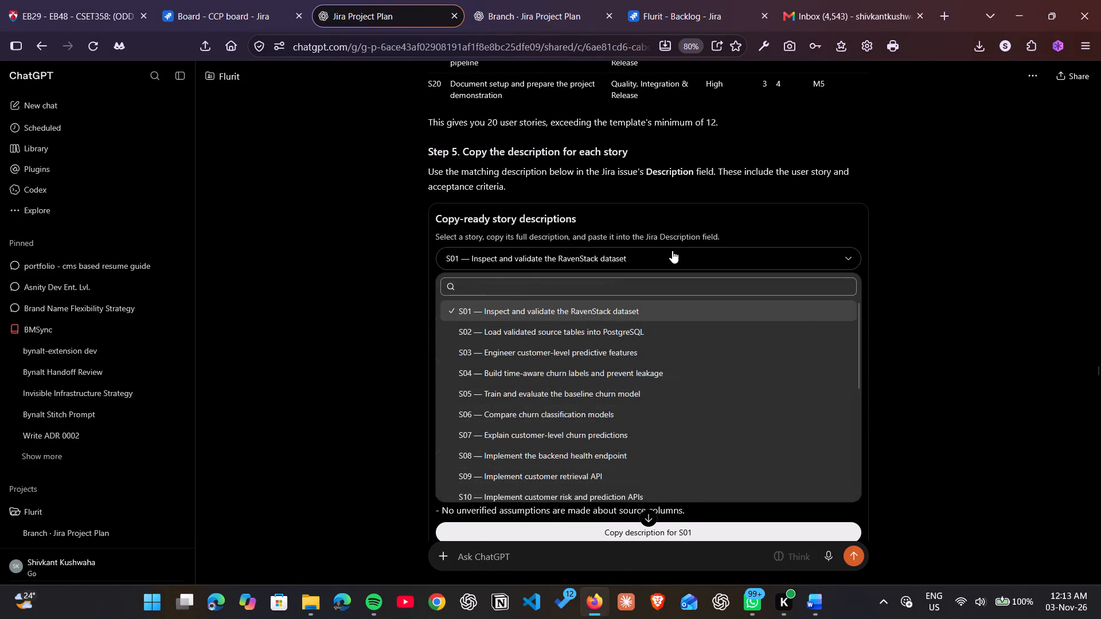
left_click(672, 250)
Look through the Word report's Sprint summary and 3.1 Sprint 1 sections for the details they require.
key("alt+Tab")
scroll(568, 338, "up", 1)
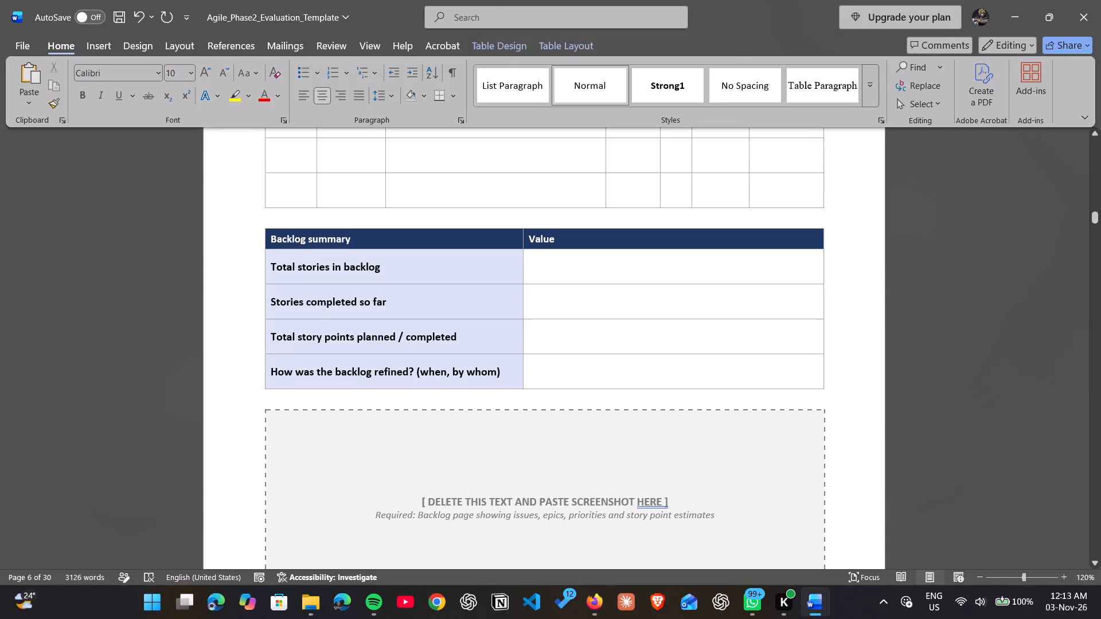
scroll(568, 338, "up", 3)
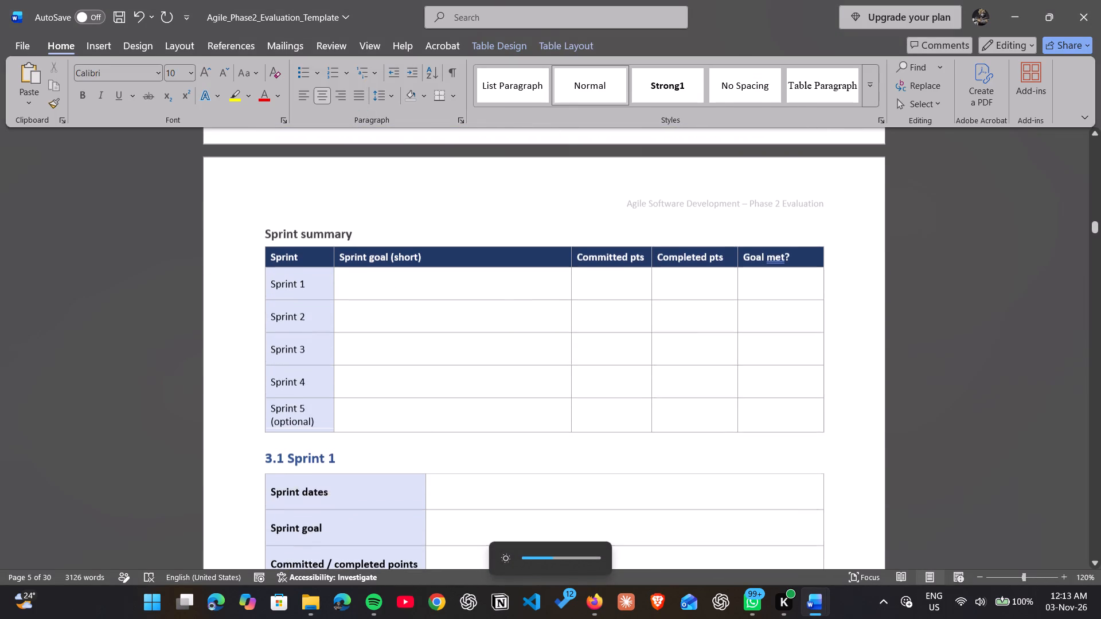
scroll(568, 338, "down", 1)
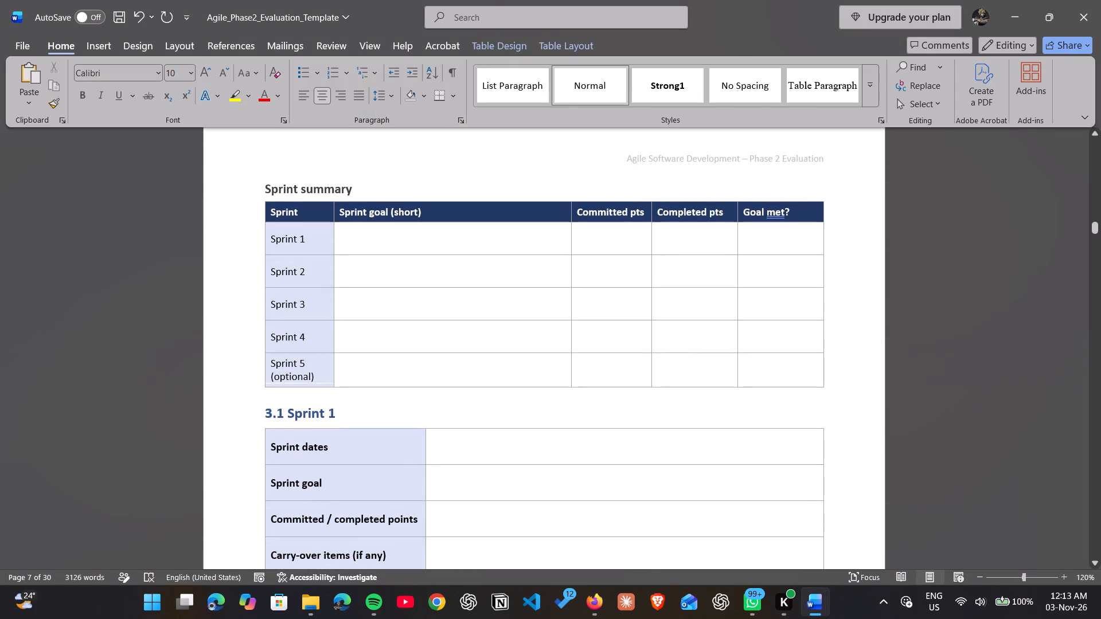
scroll(568, 338, "down", 1)
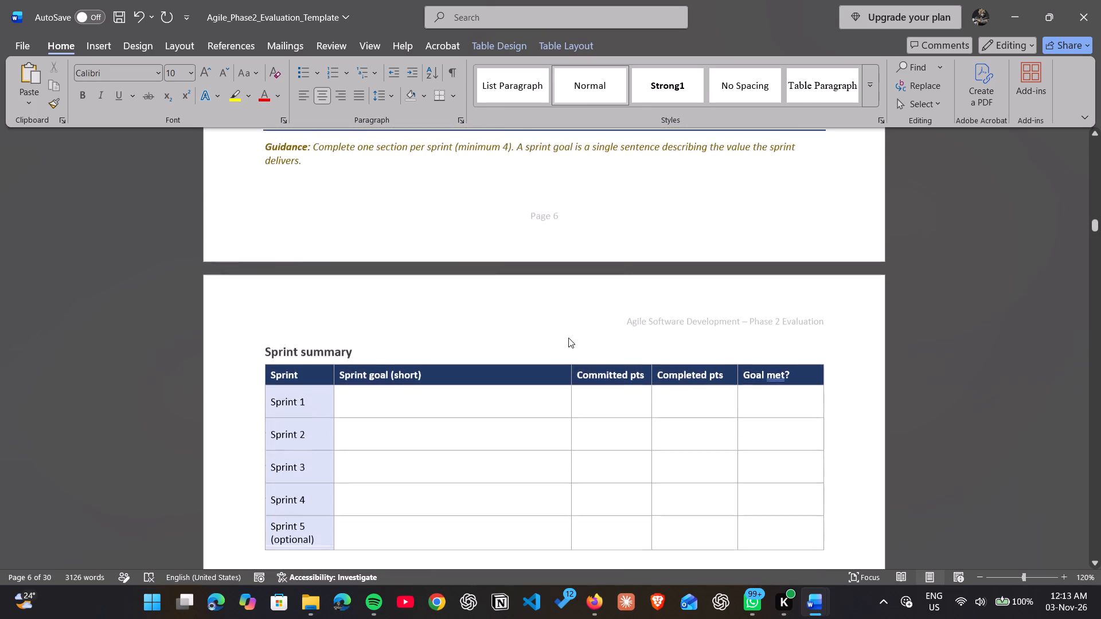
scroll(568, 338, "down", 2)
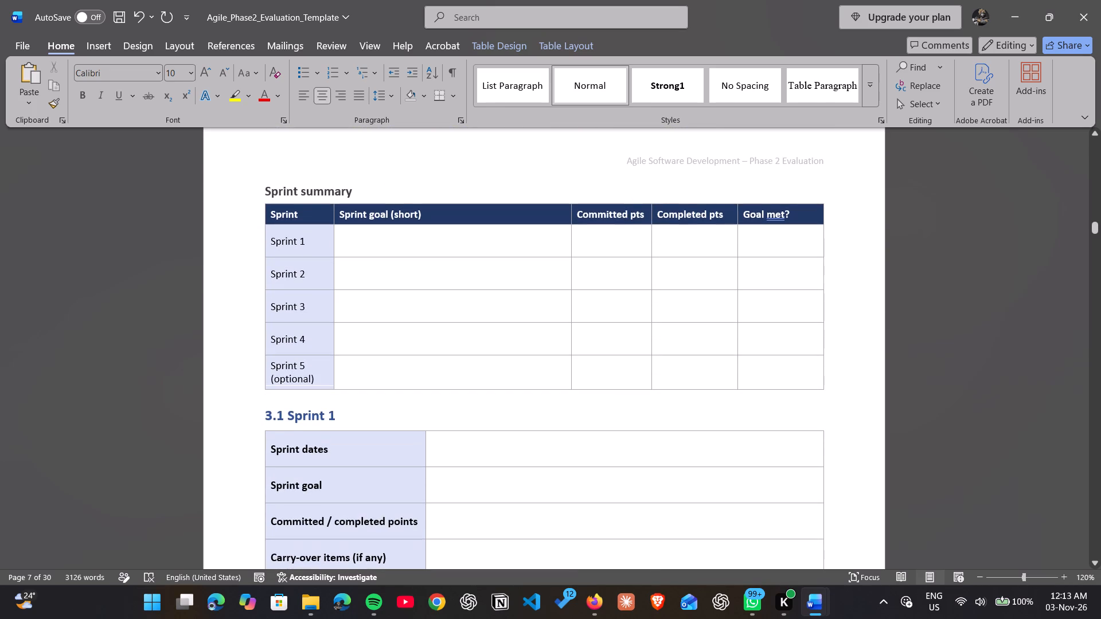
scroll(568, 338, "down", 2)
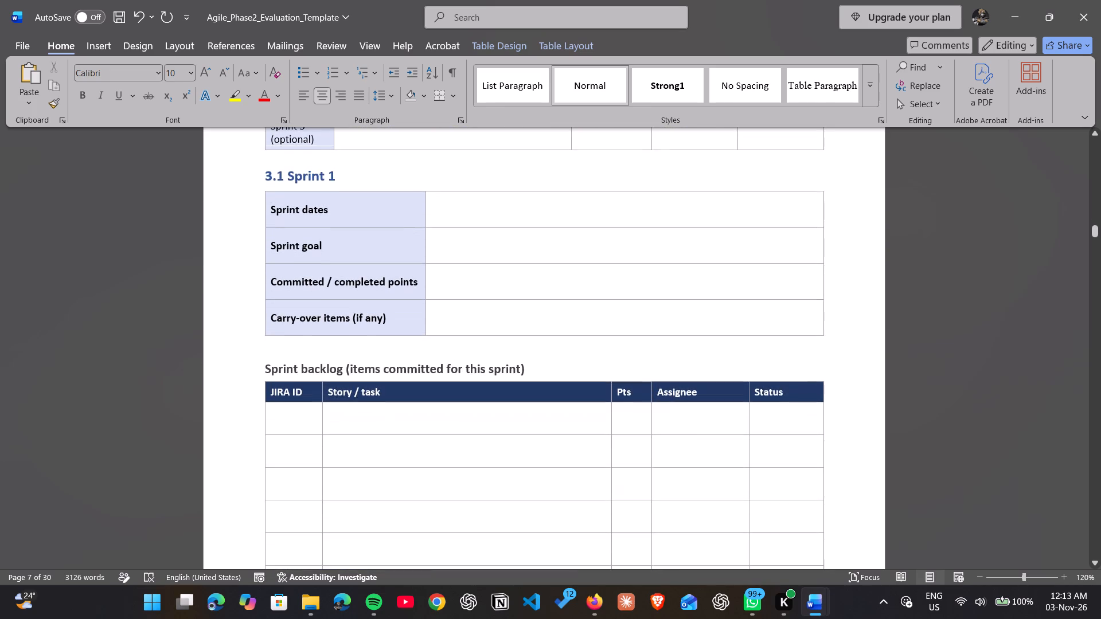
scroll(568, 338, "down", 5)
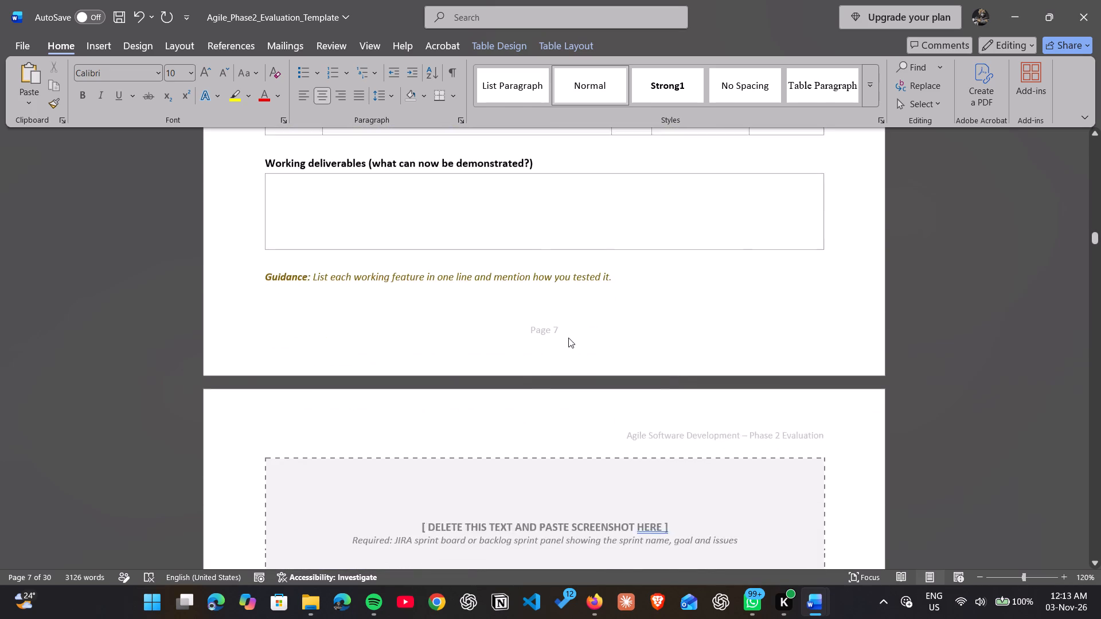
Look through the Word report from the Sprint 1 deliverables to 3.5 Overall progress for the screenshots and text each section requires.
scroll(568, 338, "down", 2)
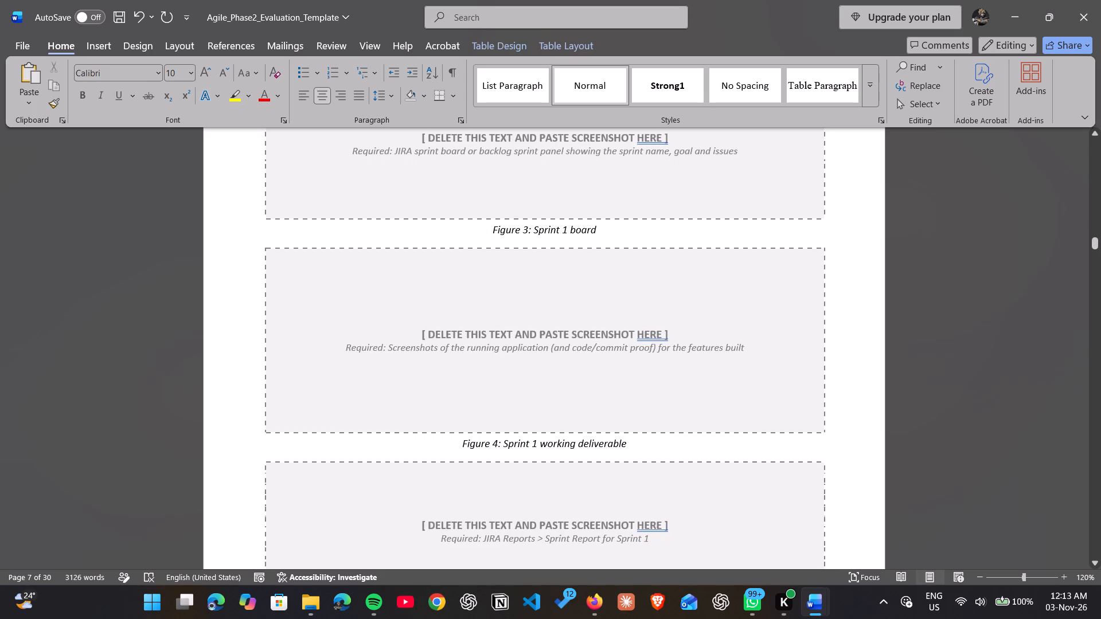
scroll(568, 338, "down", 4)
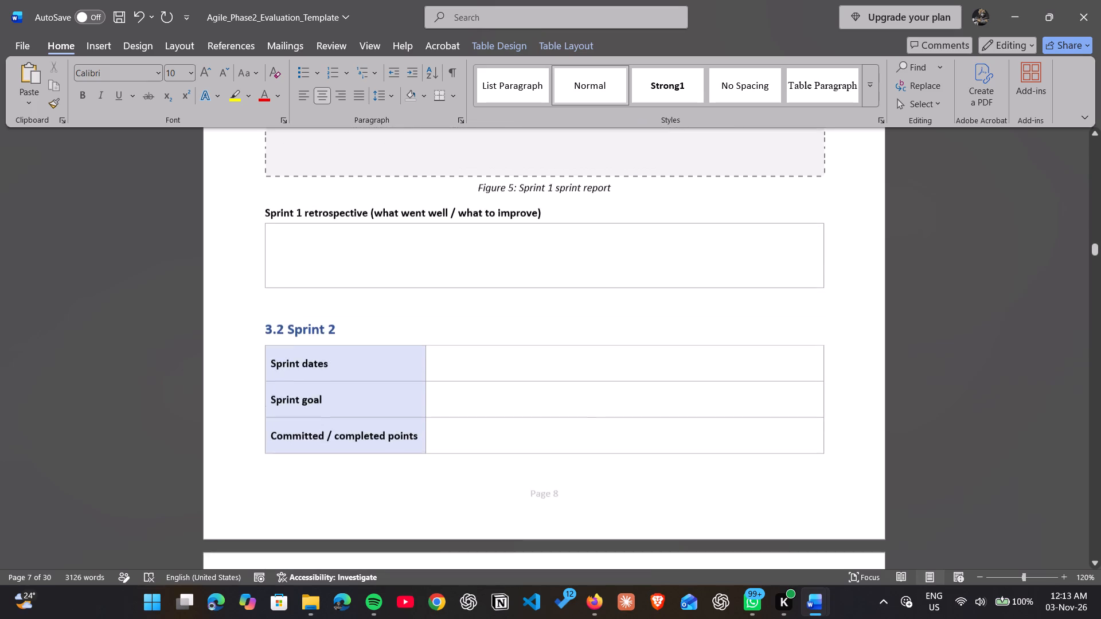
scroll(568, 338, "down", 11)
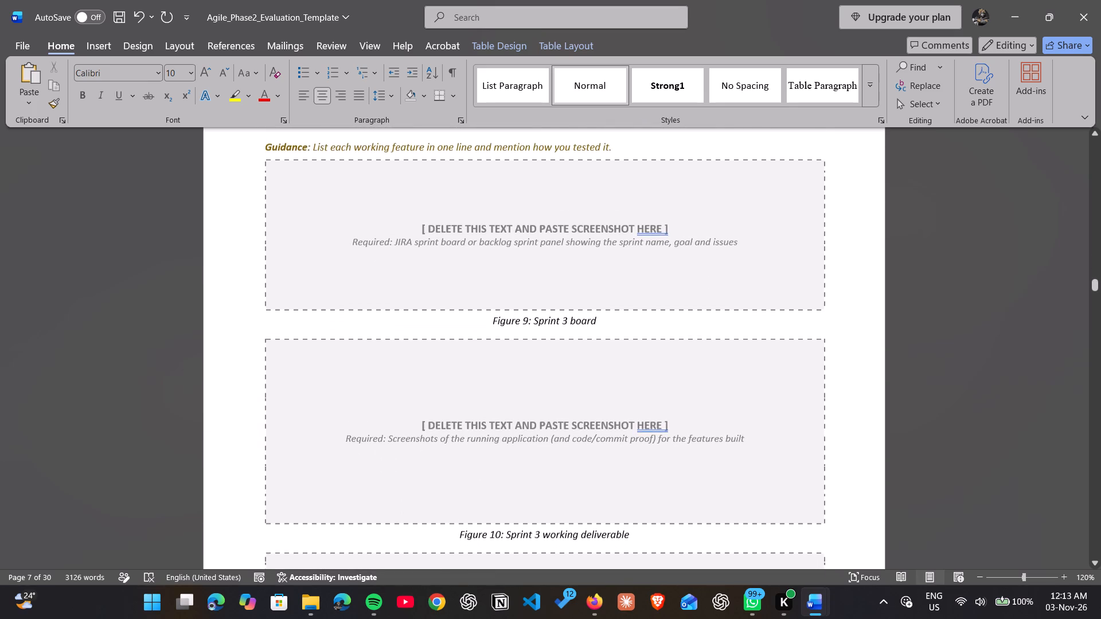
scroll(568, 338, "down", 3)
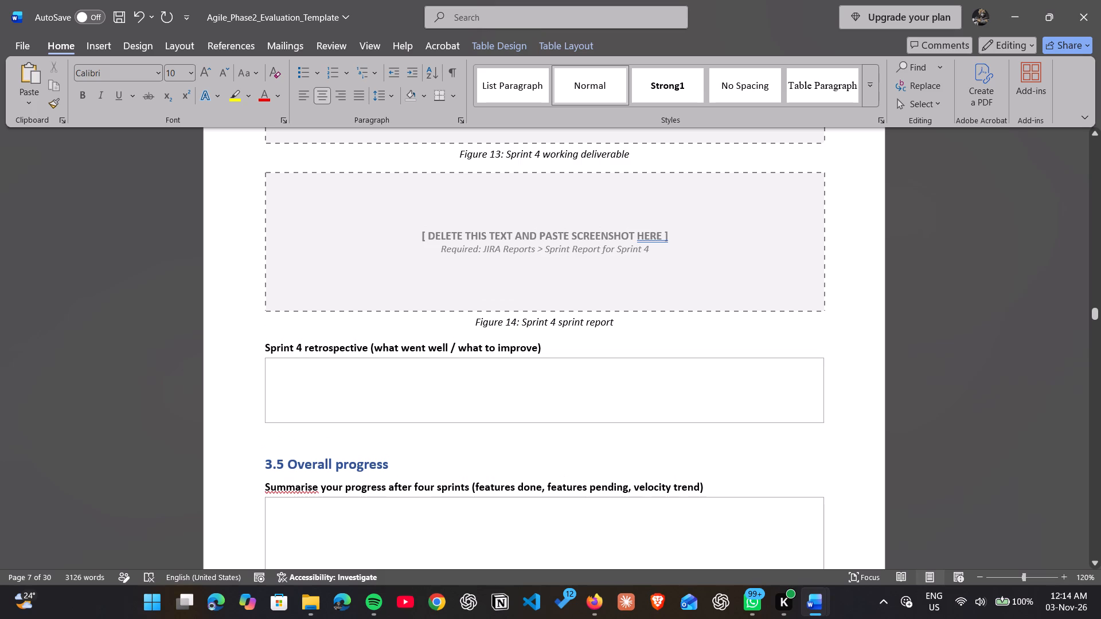
key("alt+Tab")
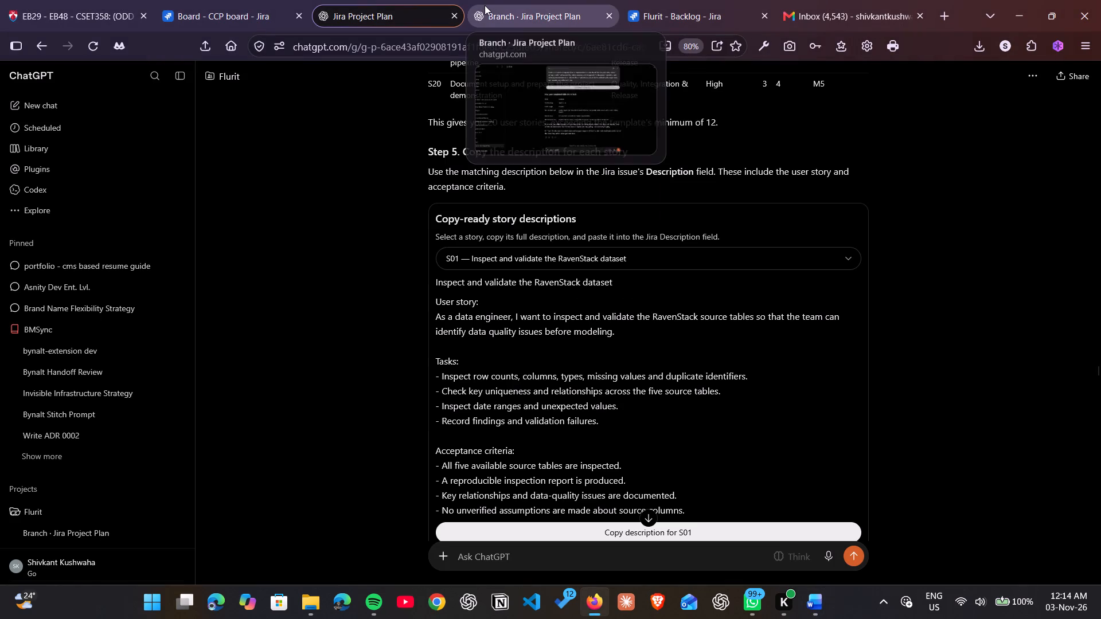
scroll(433, 420, "down", 13)
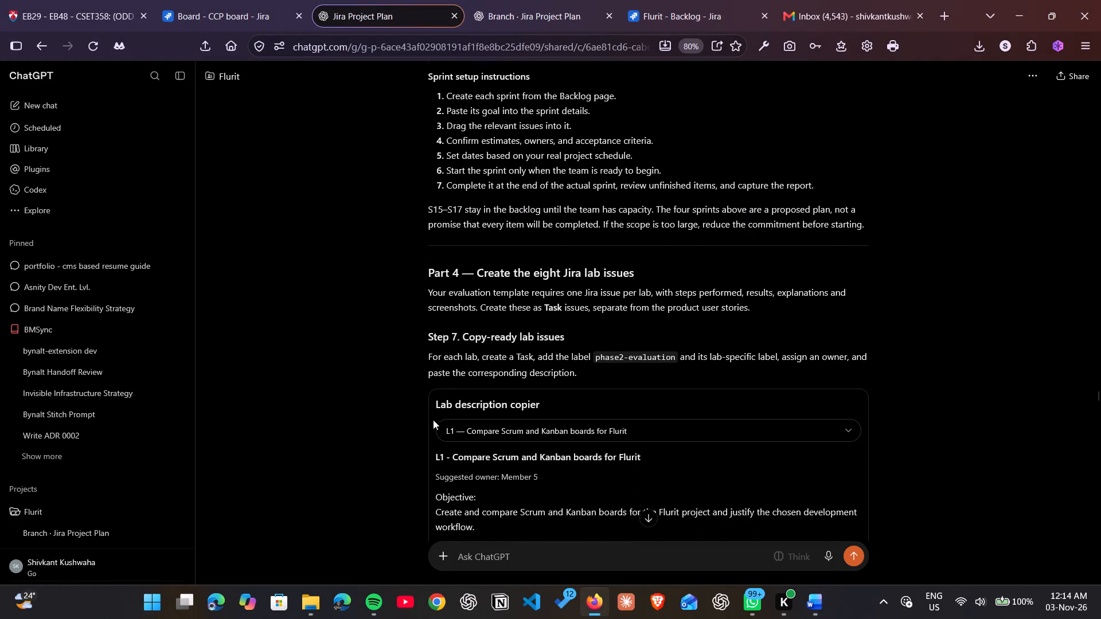
scroll(433, 420, "down", 1)
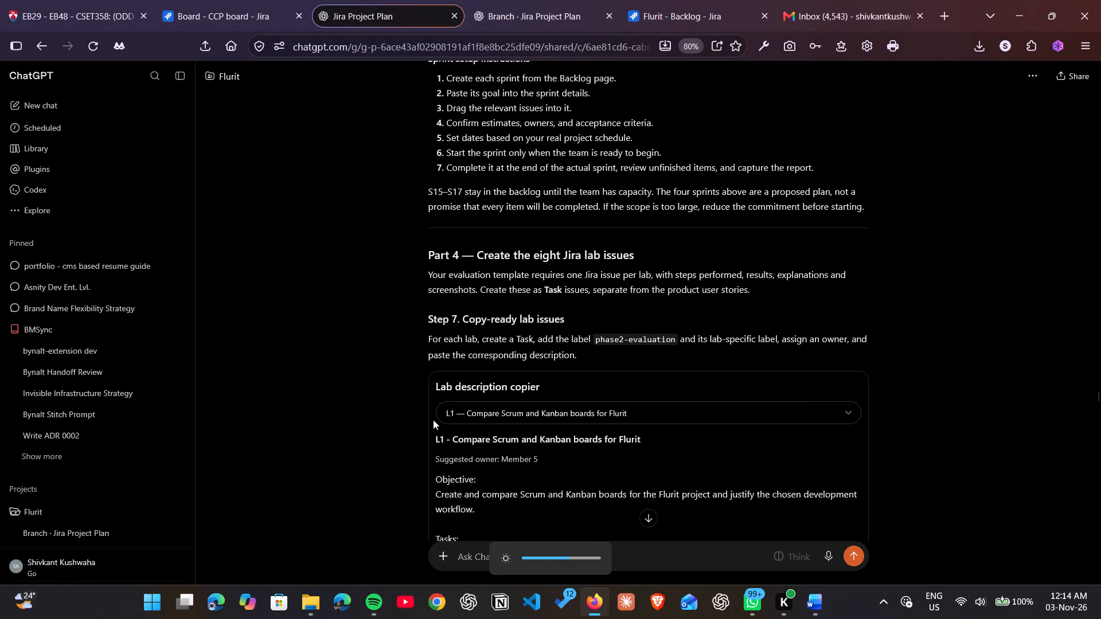
scroll(433, 420, "down", 6)
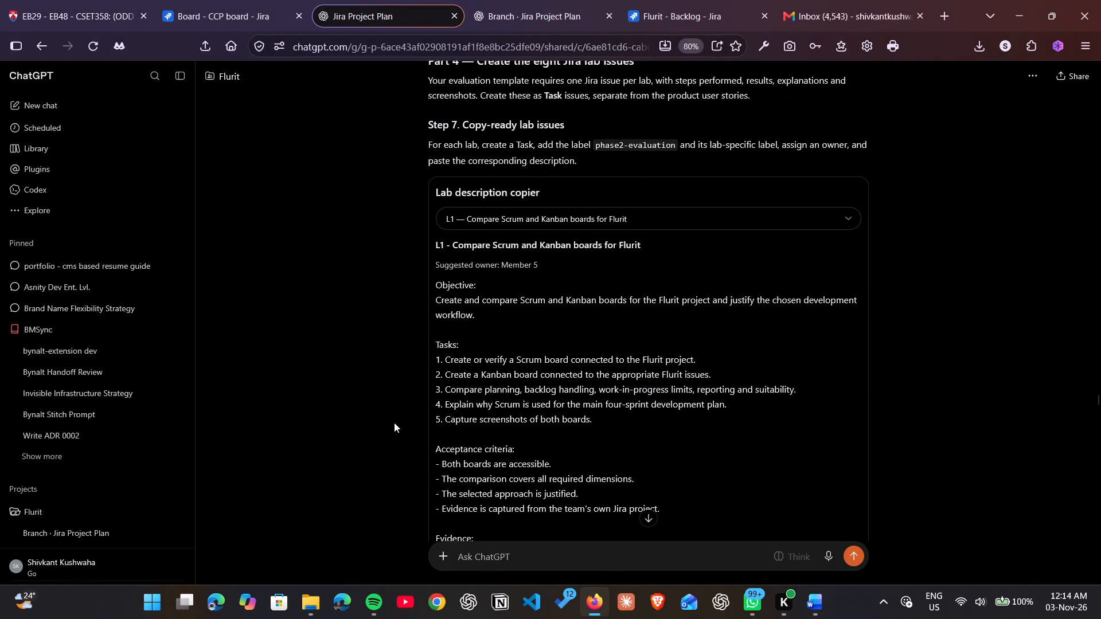
scroll(394, 422, "down", 8)
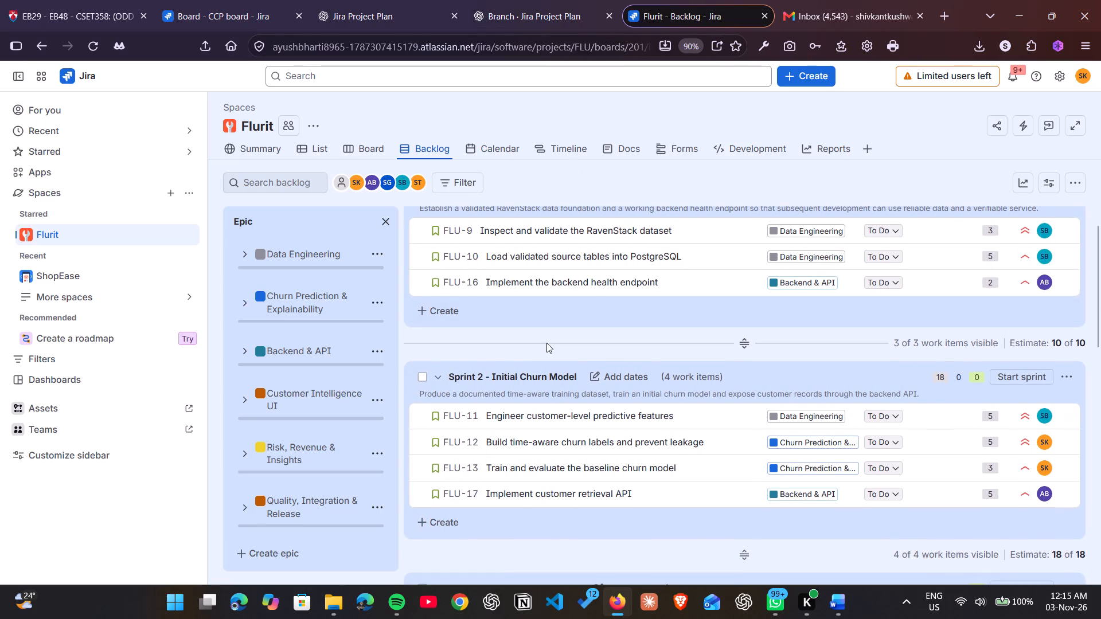
scroll(546, 343, "up", 1)
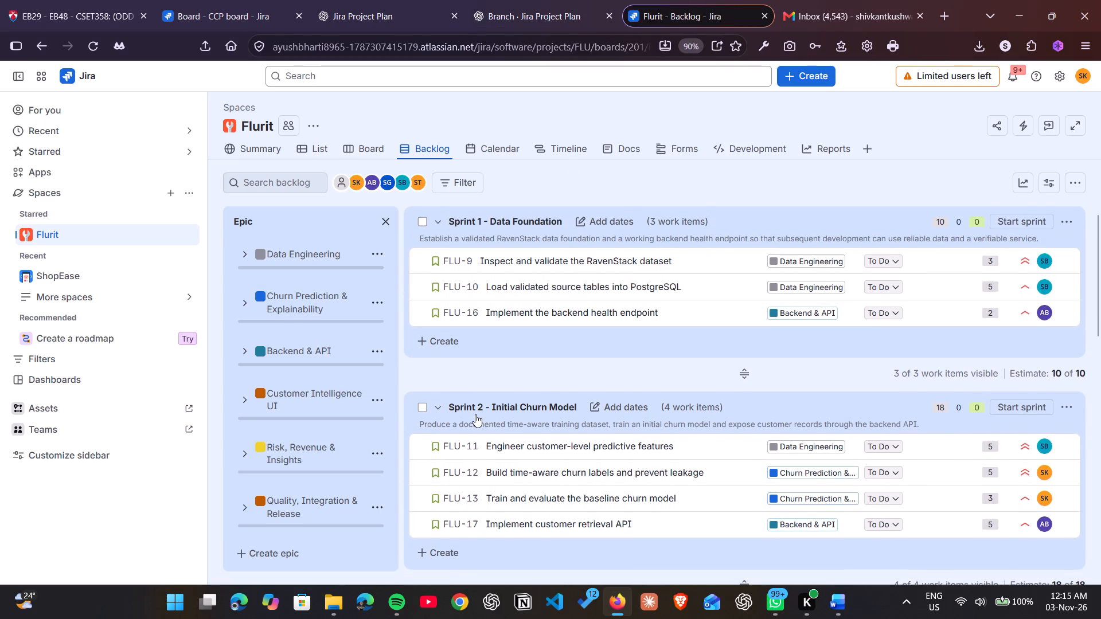
scroll(475, 414, "up", 1)
scroll(475, 414, "down", 8)
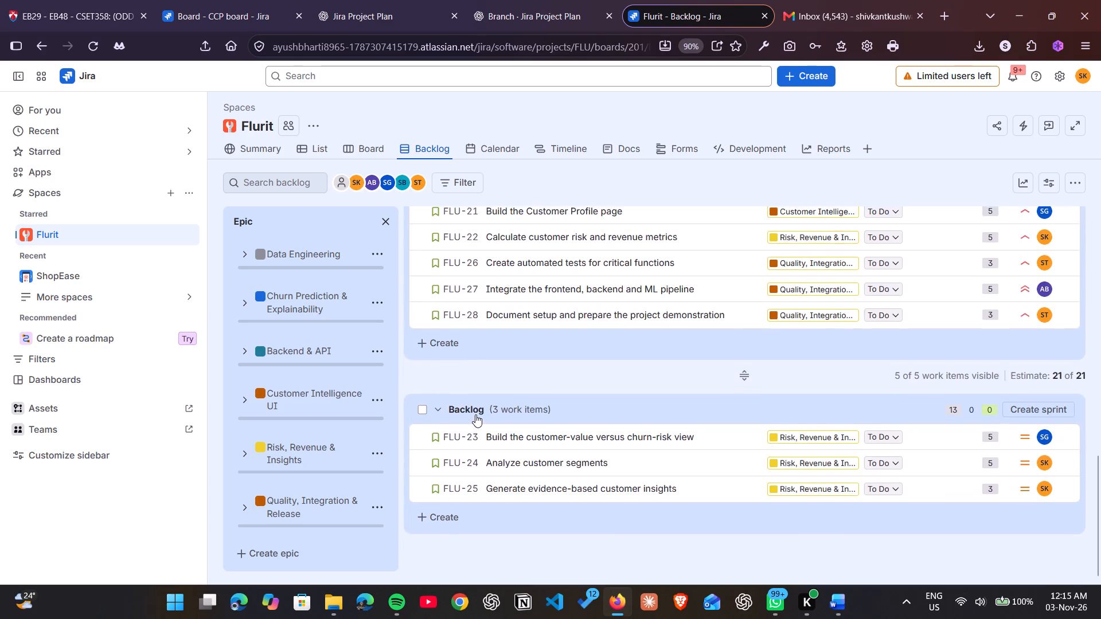
scroll(475, 414, "up", 8)
Filter the Flurit backlog by the Data Engineering epic and inspect the epic's summary details.
left_click(246, 265)
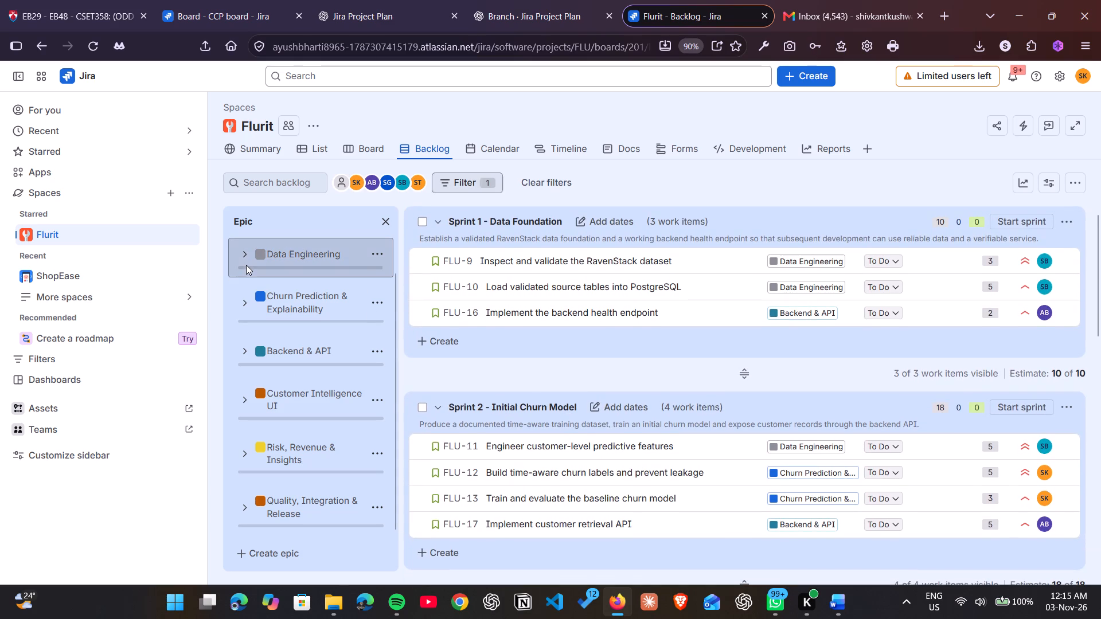
left_click(246, 254)
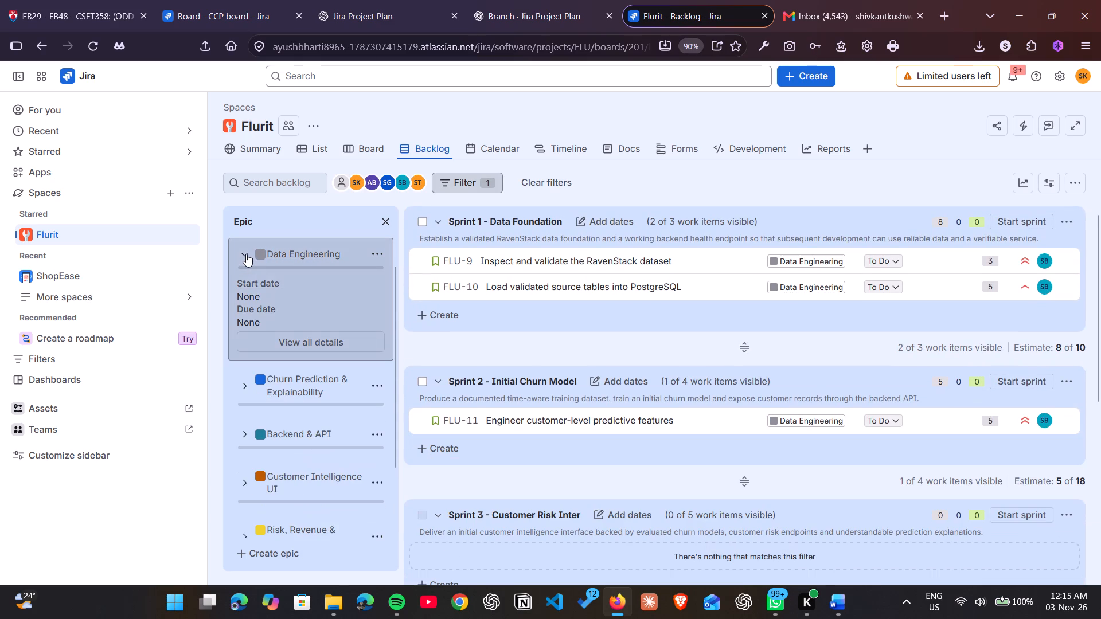
left_click(246, 254)
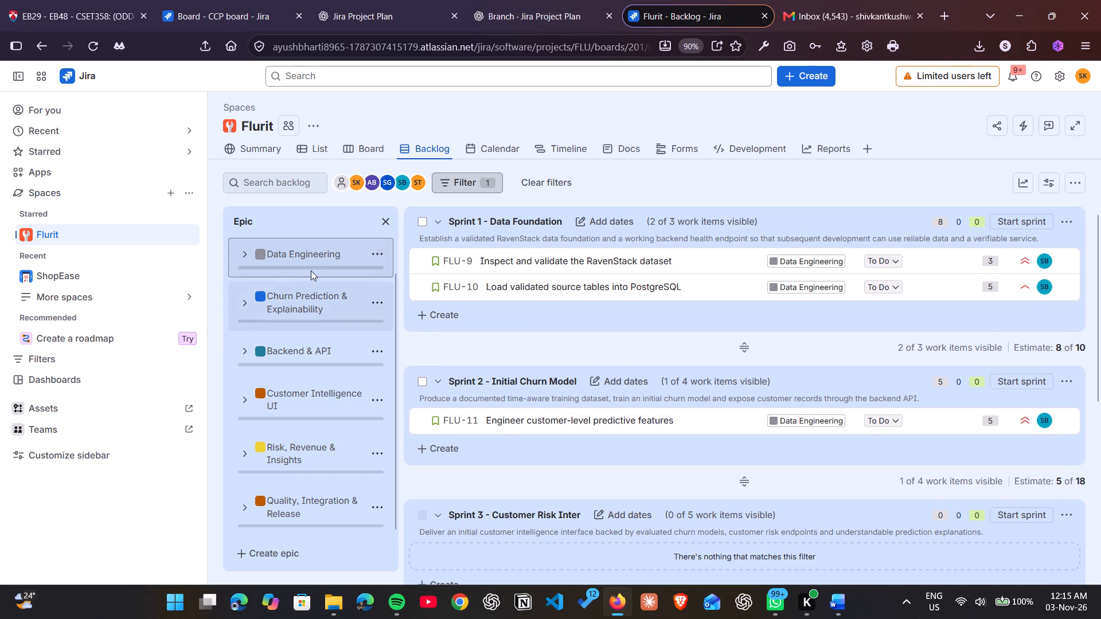
Clear and reapply the Data Engineering epic filter on the Flurit backlog to check its issue keys.
left_click(319, 240)
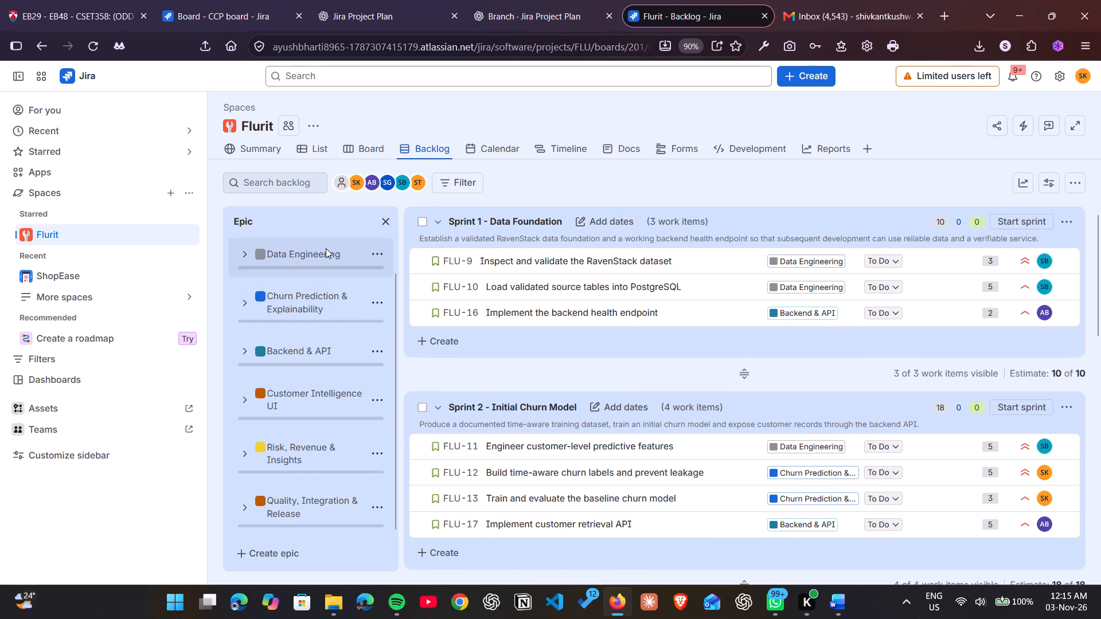
left_click(326, 248)
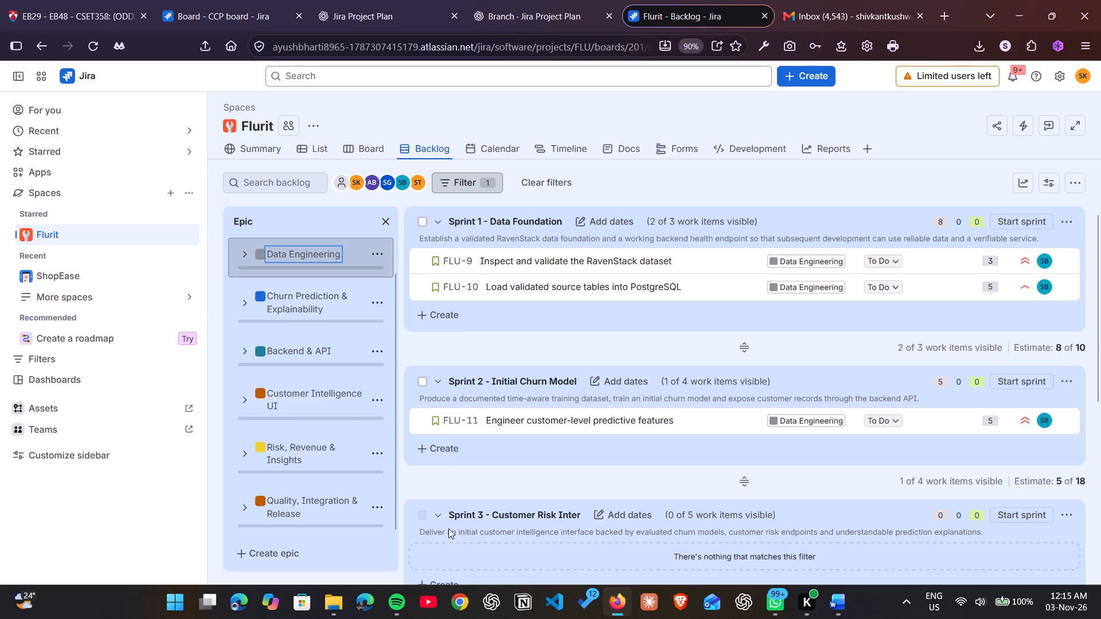
Switch to Word, close the Project Phase 1 document and bring up Agile_Phase2_Evaluation_Template.
left_click(850, 610)
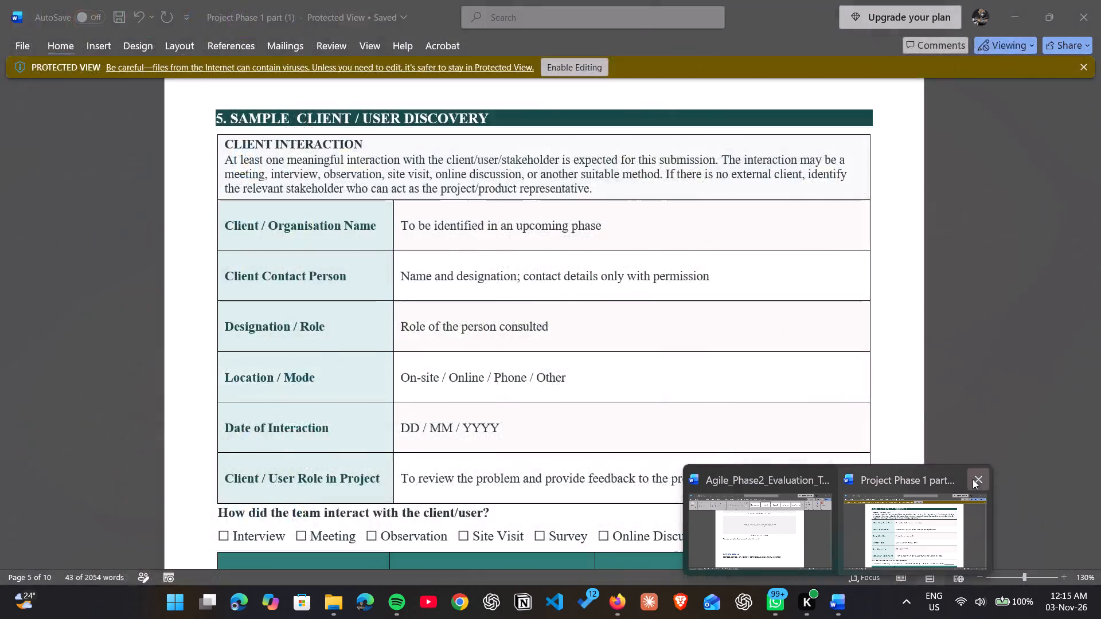
left_click(981, 479)
left_click(882, 487)
Enter FLU 9-11 as the Data Engineering epic's linked stories in the 1.2 Epics table.
scroll(682, 394, "up", 5)
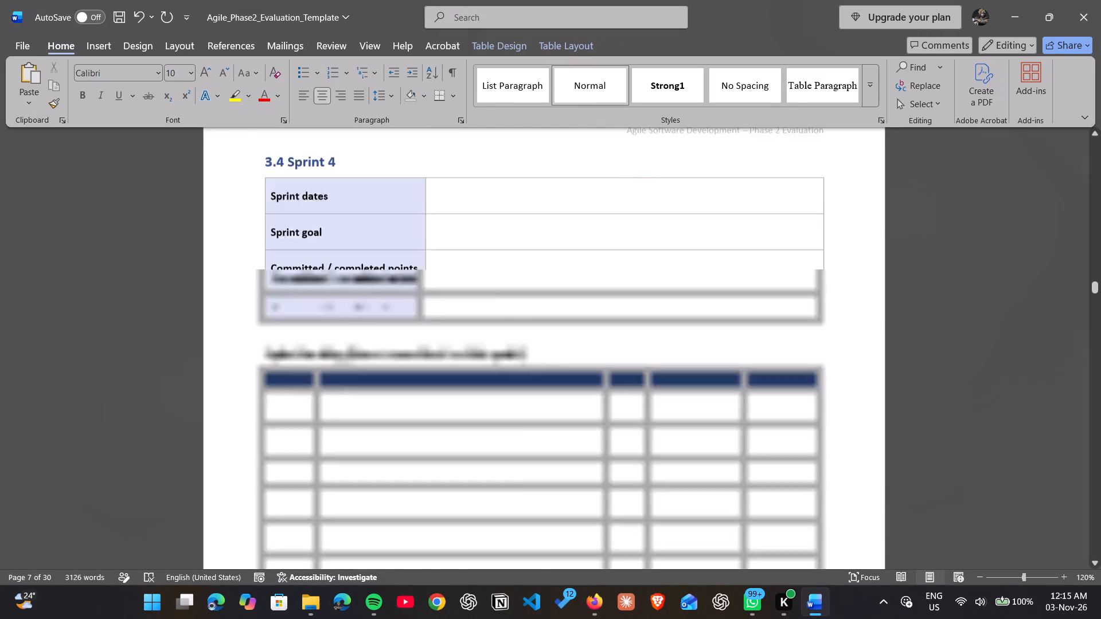
scroll(682, 394, "up", 14)
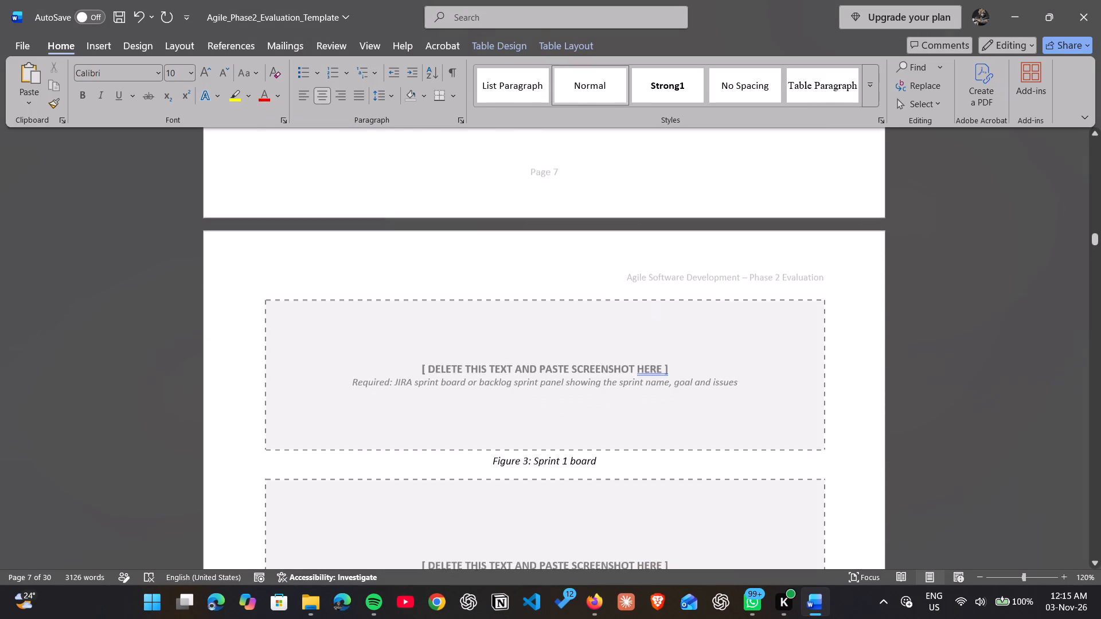
scroll(682, 394, "up", 5)
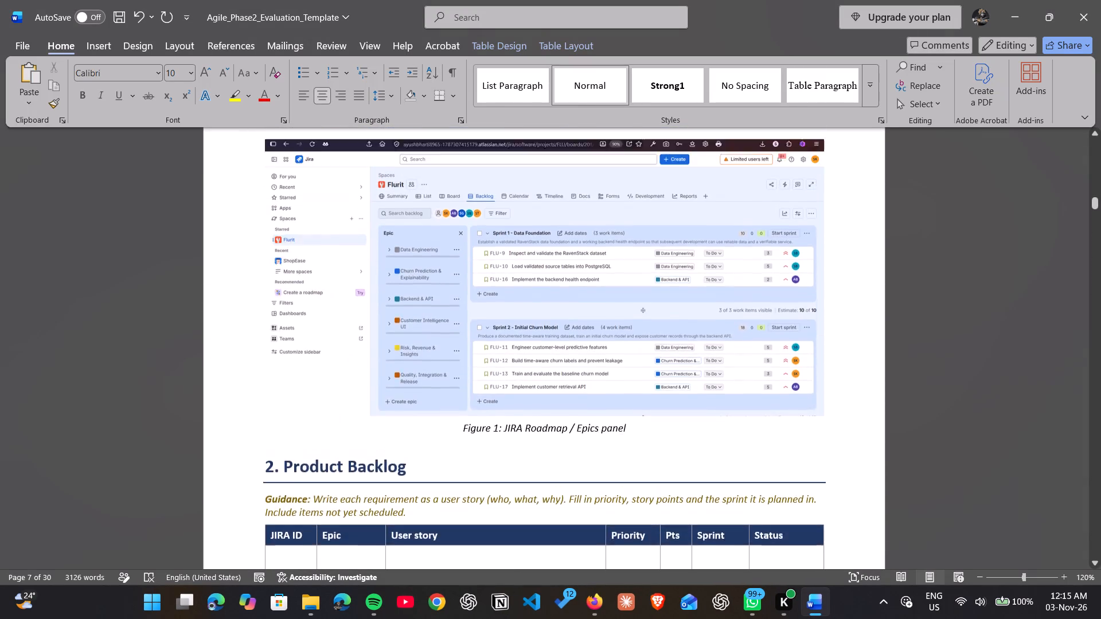
scroll(682, 394, "up", 3)
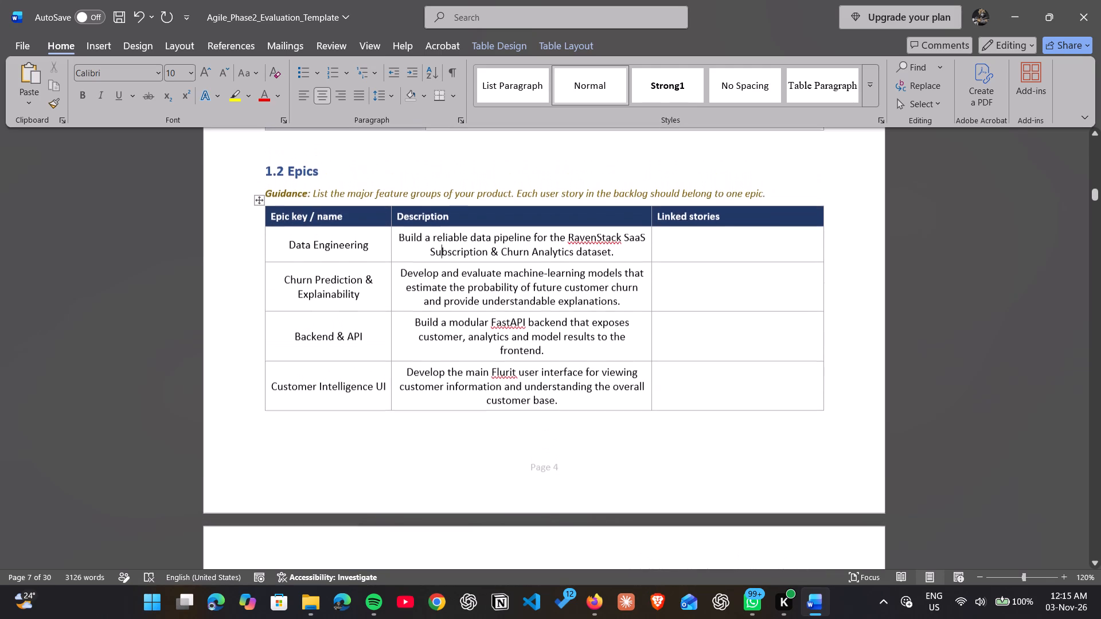
scroll(682, 394, "up", 1)
left_click(713, 250)
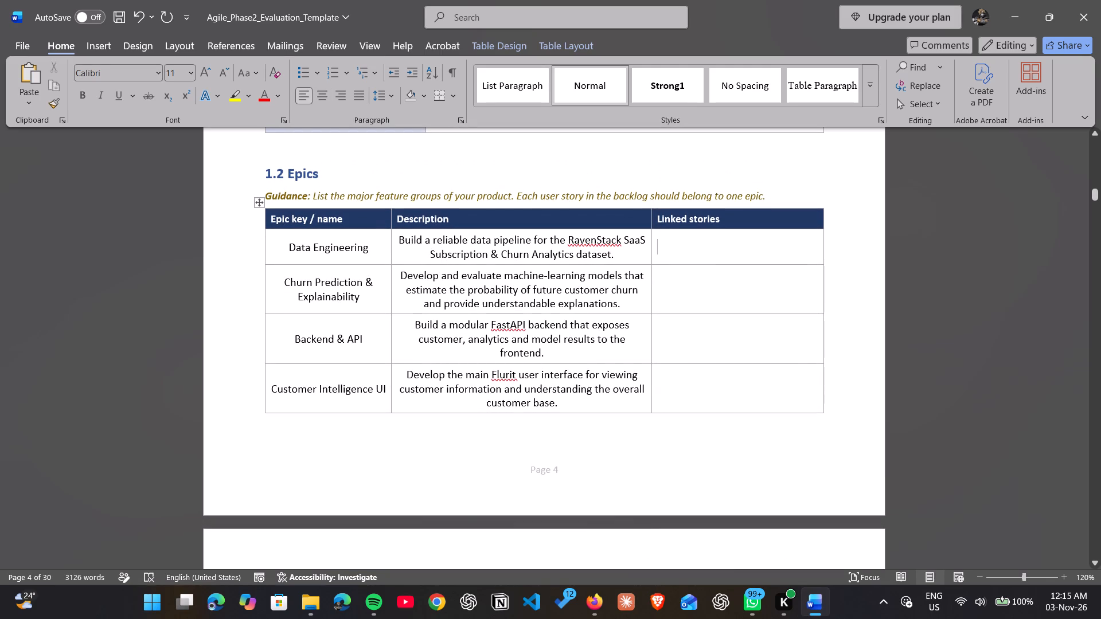
type("FLU 9-")
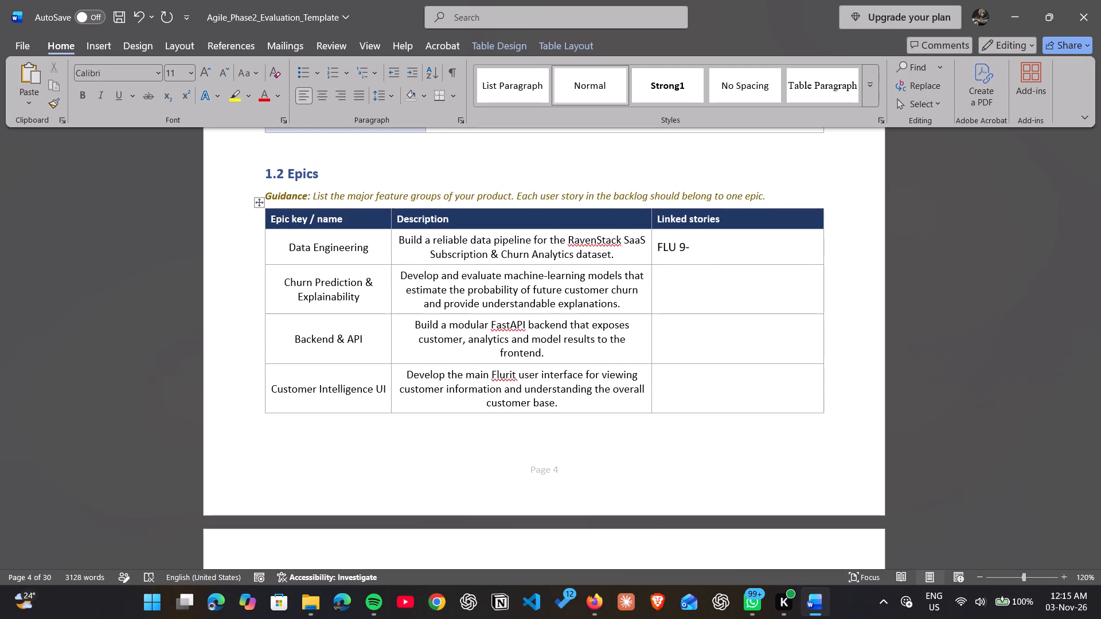
type("11")
Rewrite the Data Engineering linked stories entry with both full issue keys and spaces around the hyphen, as FLU 9 - FLU 11.
key("alt+Tab")
key("alt+Tab")
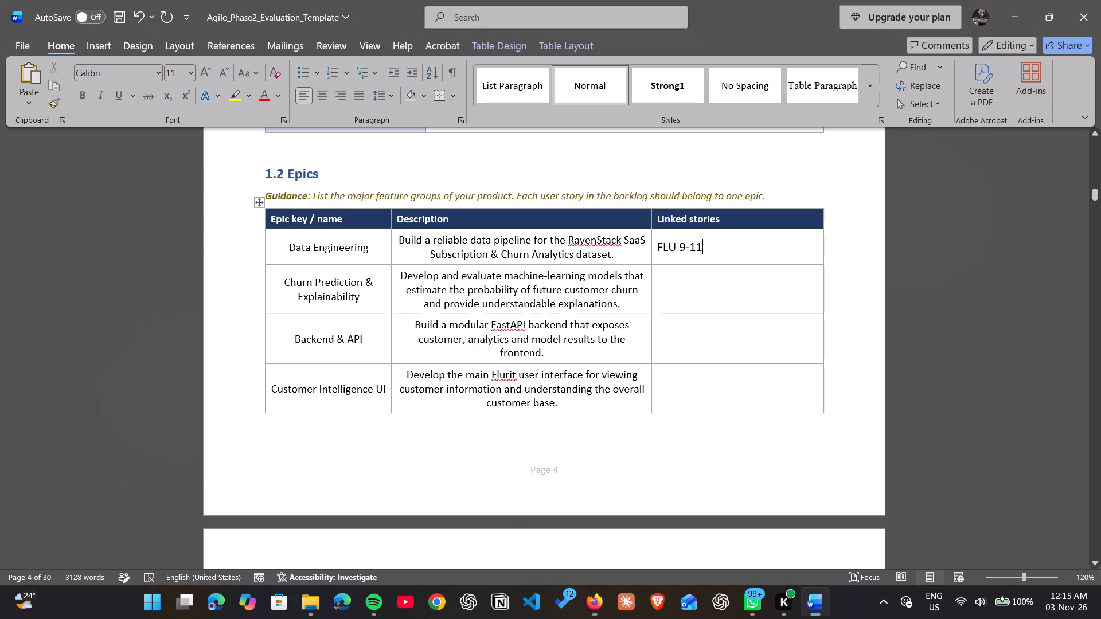
key("BackSpace")
key("BackSpace")
type("FLU")
type("11")
key("BackSpace")
key("BackSpace")
key("space")
type("1")
key("1")
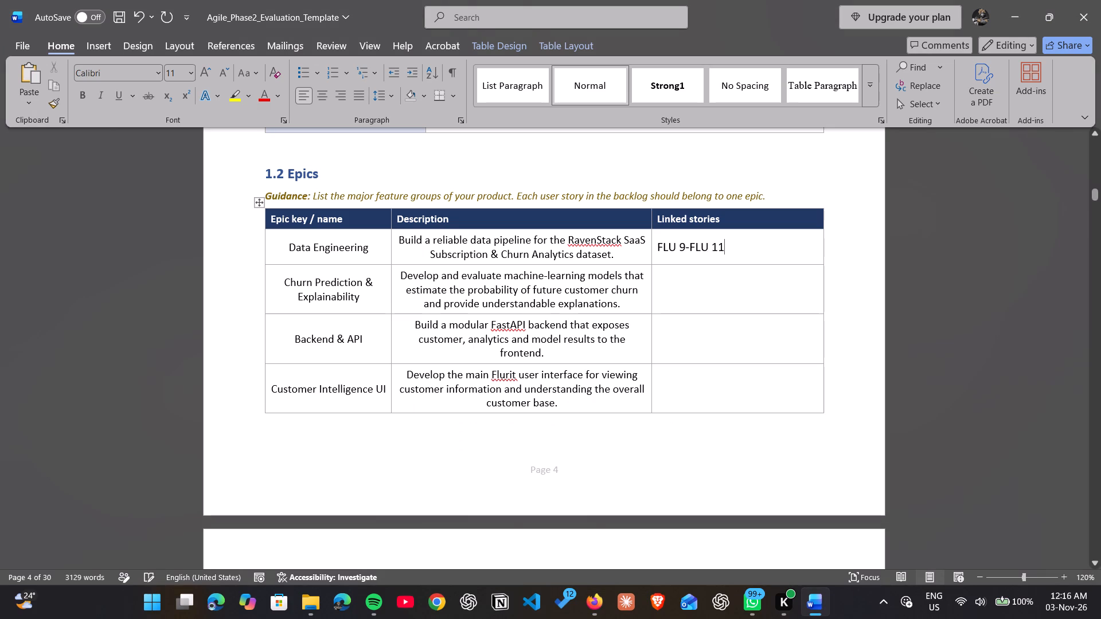
left_click(692, 247)
key("space")
left_click(684, 249)
key("space")
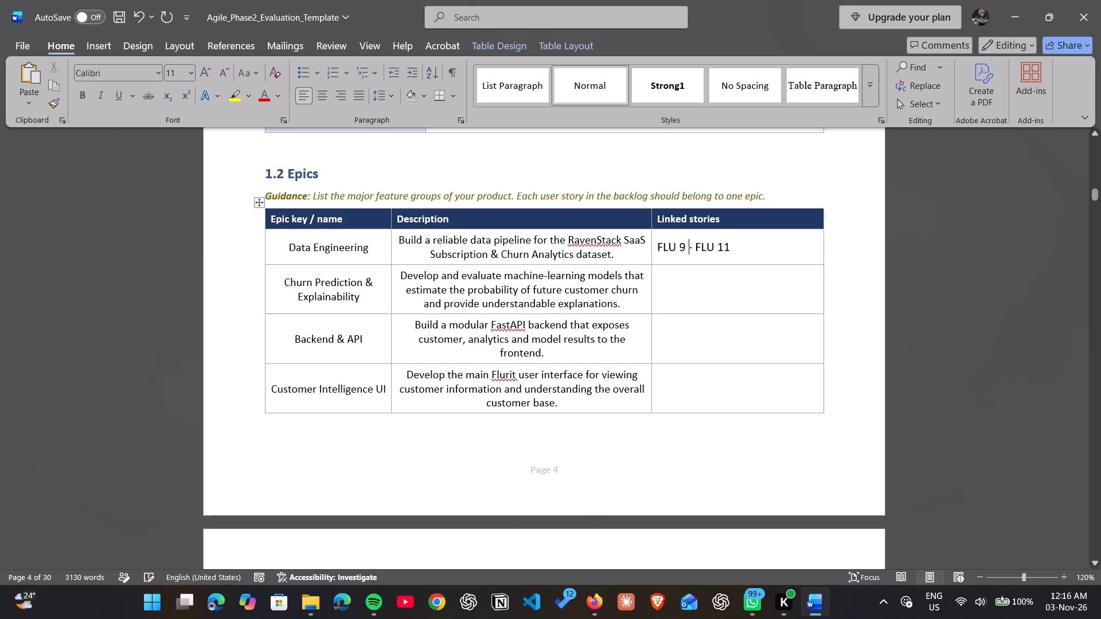
left_click(737, 249)
Filter the Jira backlog to only Churn Prediction & Explainability and enter FLU 12 – FLU 15 as that epic's linked stories in Word.
key("alt+Tab")
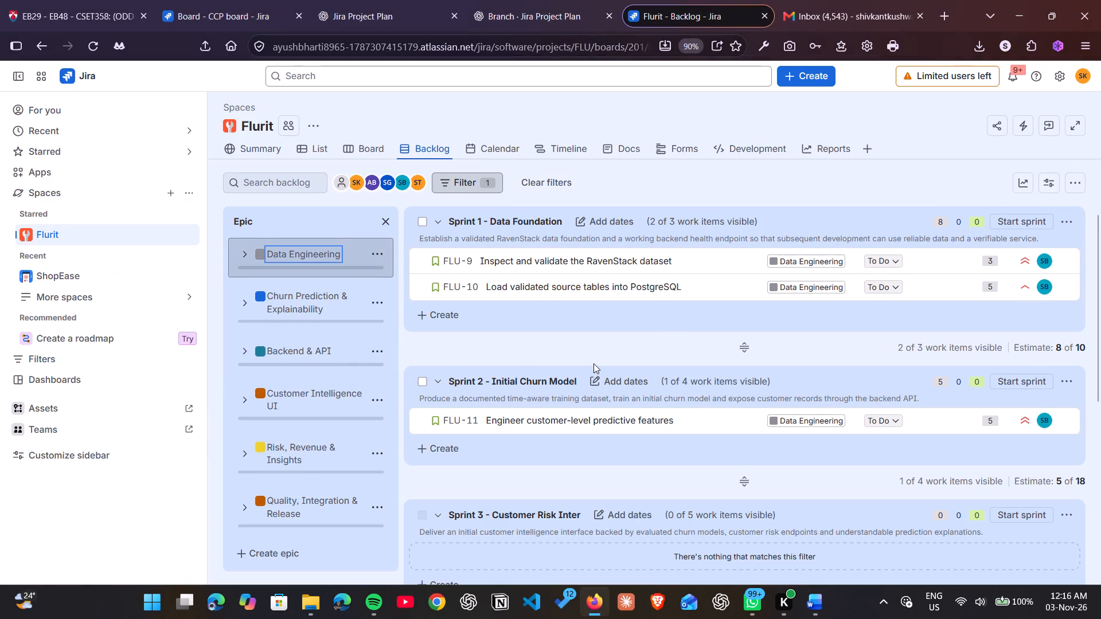
left_click(333, 304)
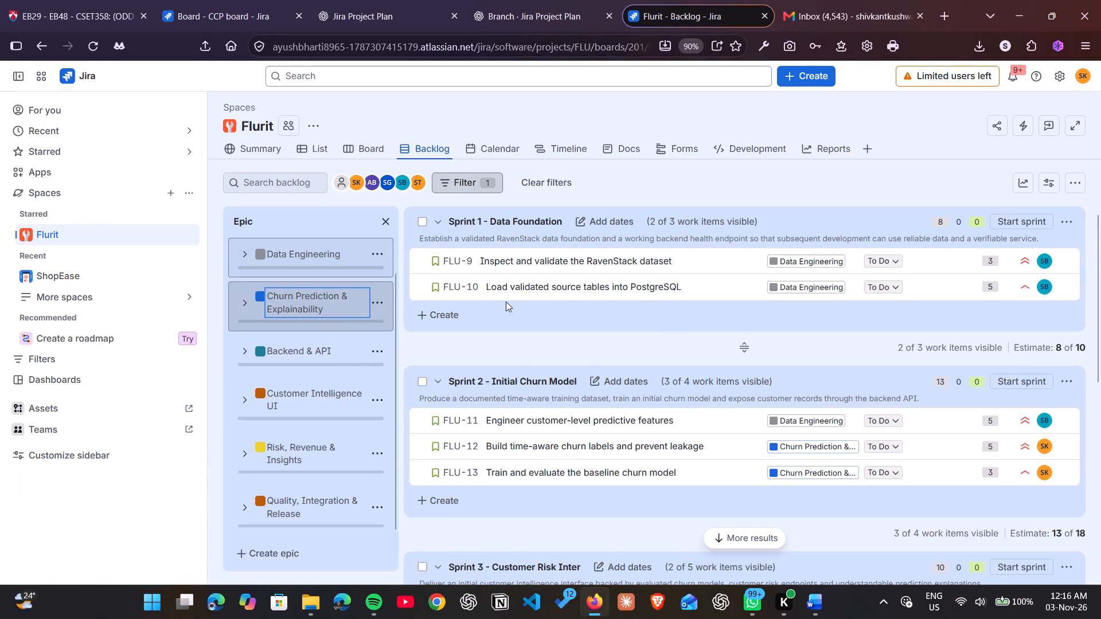
left_click(349, 242)
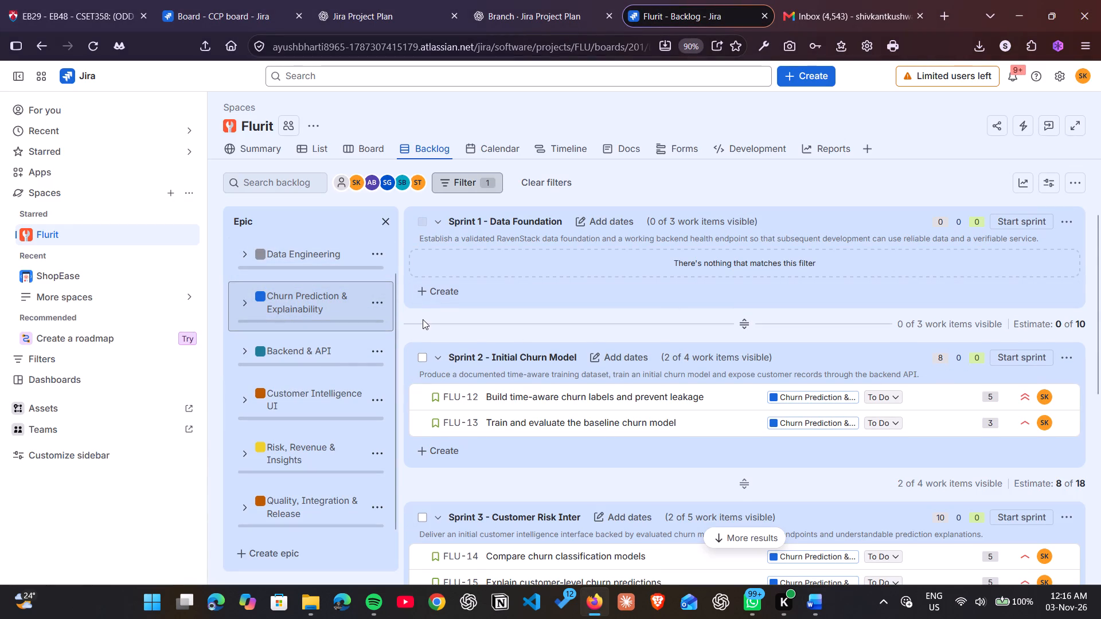
scroll(423, 319, "down", 3)
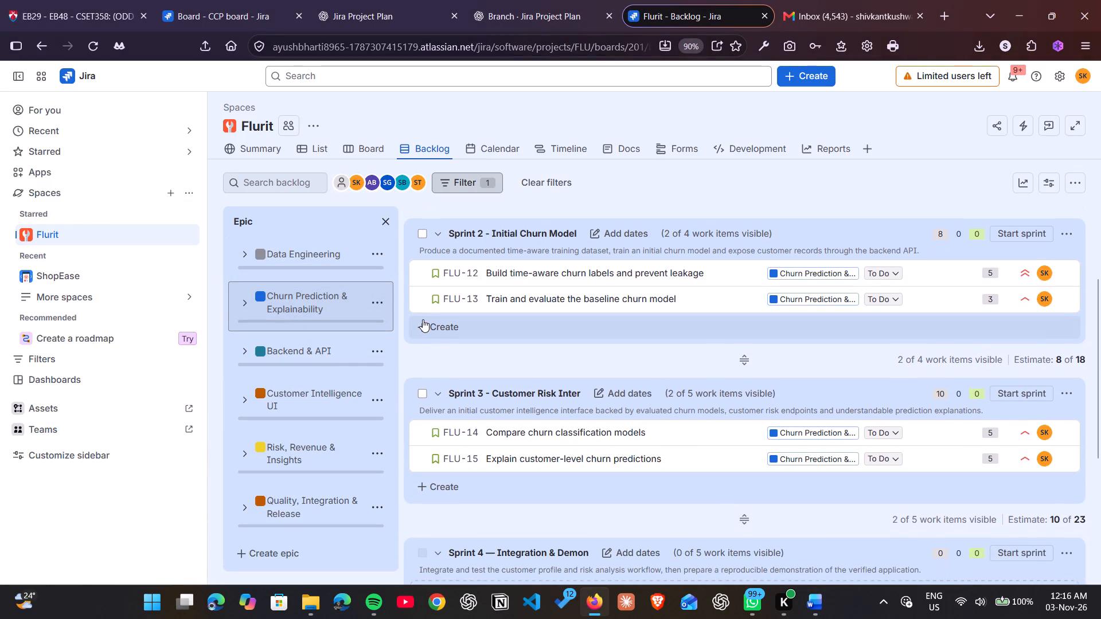
key("alt+Tab")
key("alt+Tab")
scroll(526, 338, "down", 5)
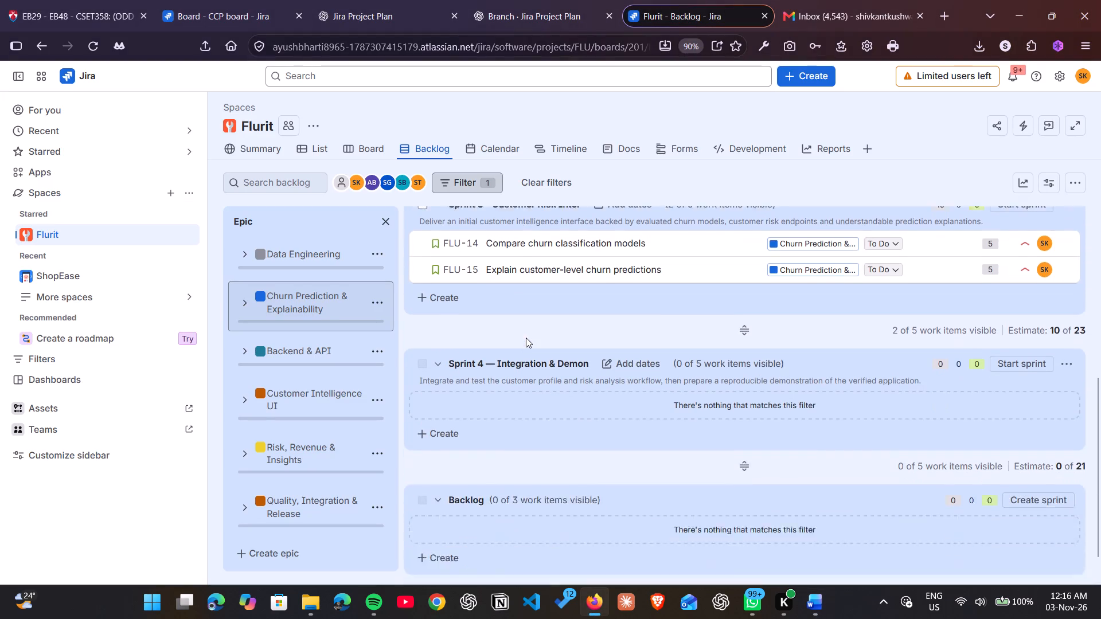
scroll(526, 338, "down", 1)
scroll(526, 338, "up", 7)
key("alt+Tab")
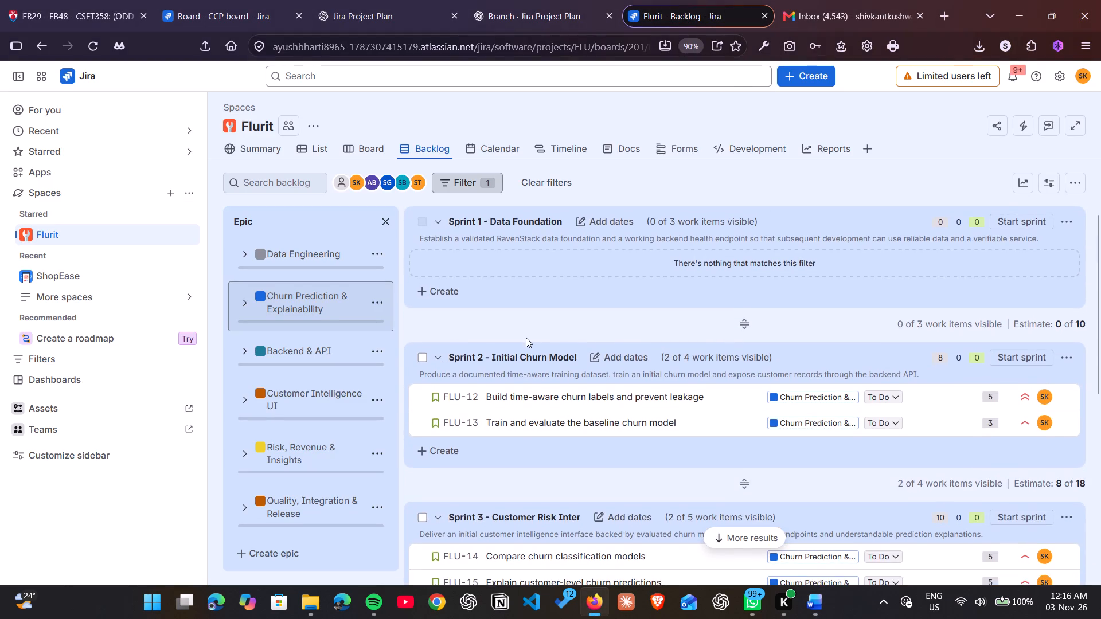
left_click(694, 297)
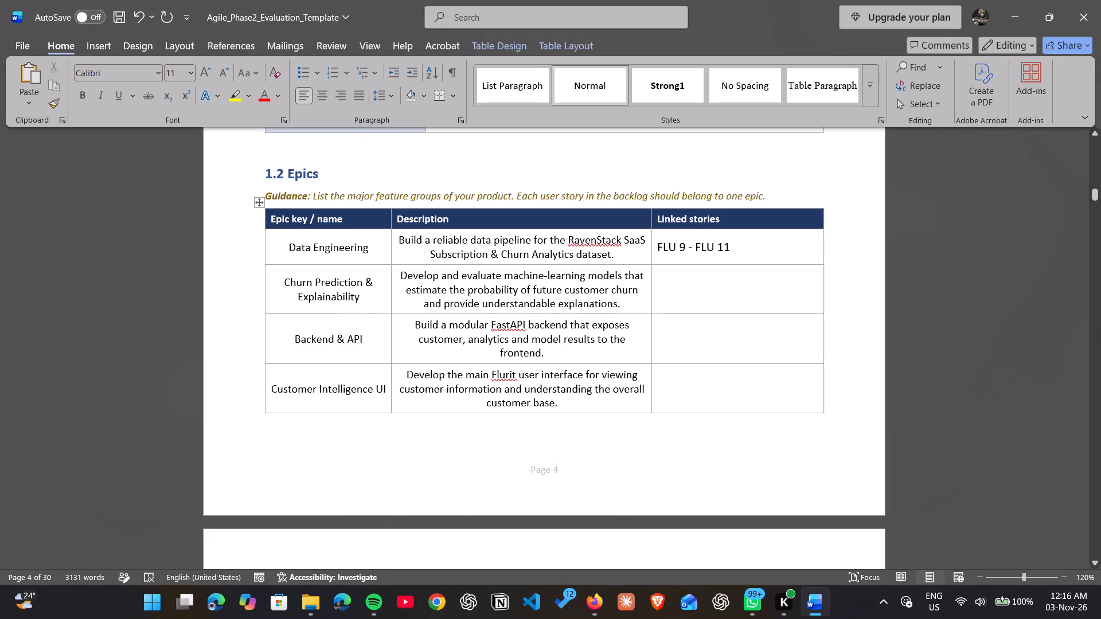
type("FLU")
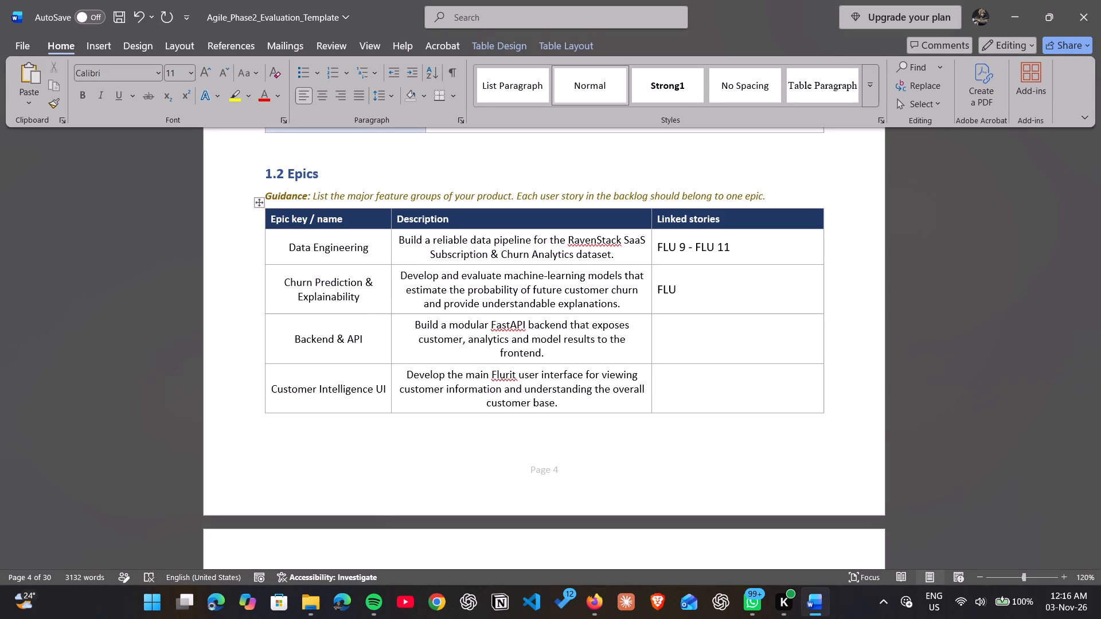
key("space")
type("12 - FLU 15")
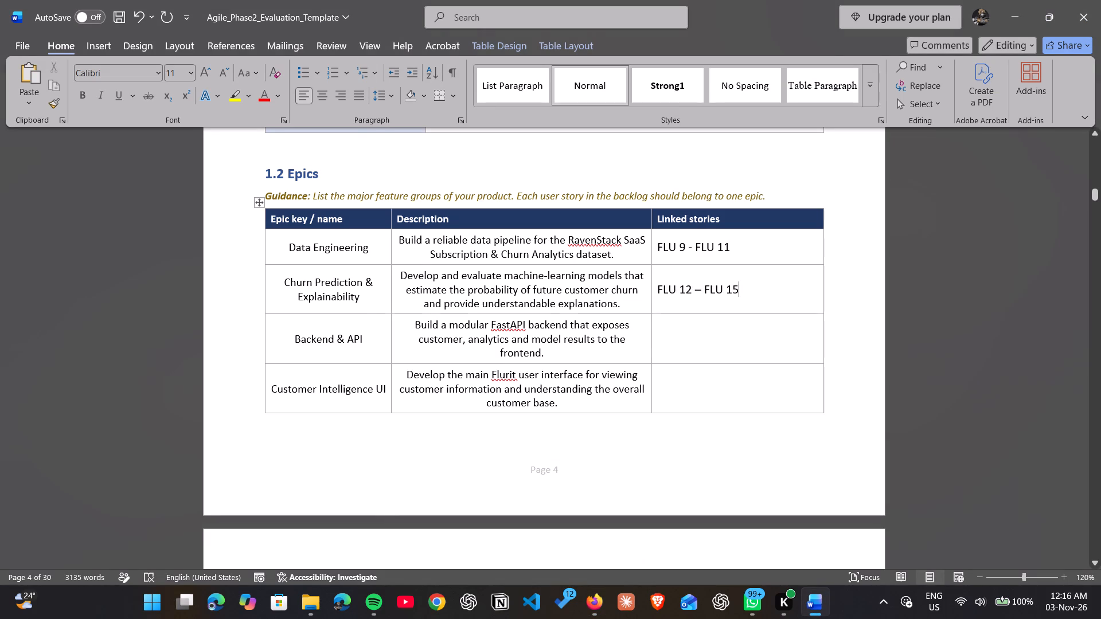
Filter the Jira backlog to only Backend & API and enter FLU 16 – FLU 18 as that epic's linked stories in Word.
left_click(733, 335)
key("alt+Tab")
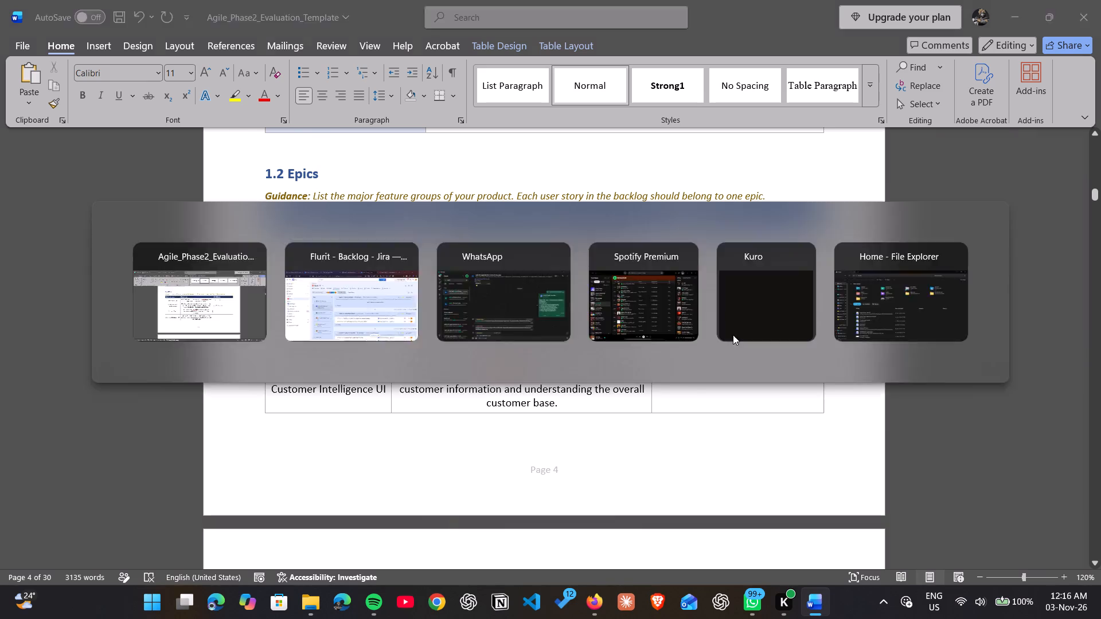
left_click(336, 313)
left_click(343, 355)
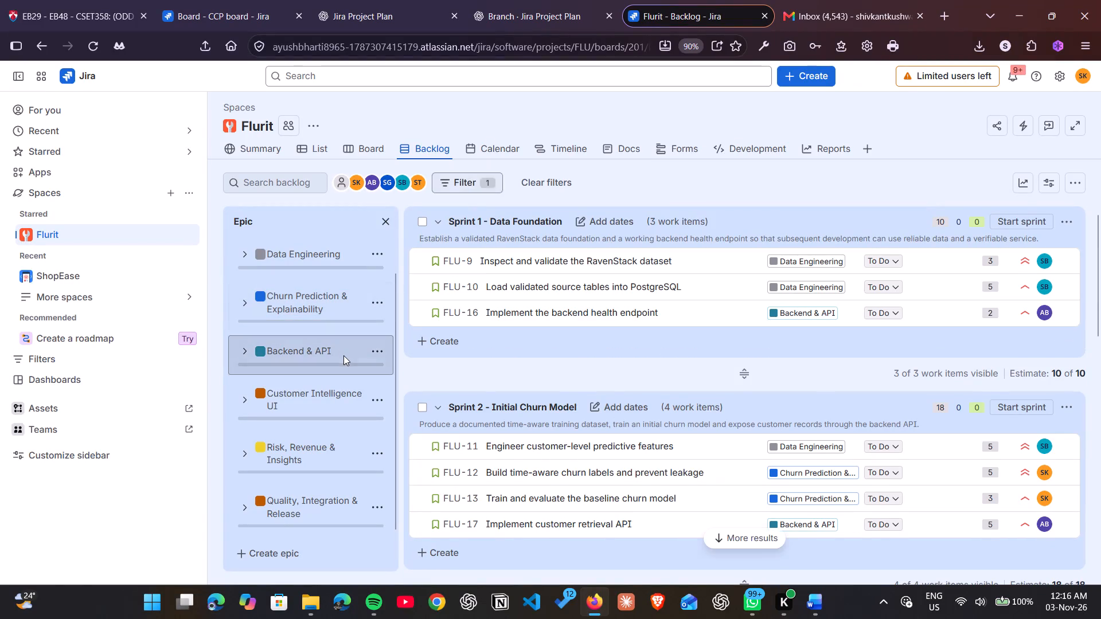
scroll(624, 320, "down", 4)
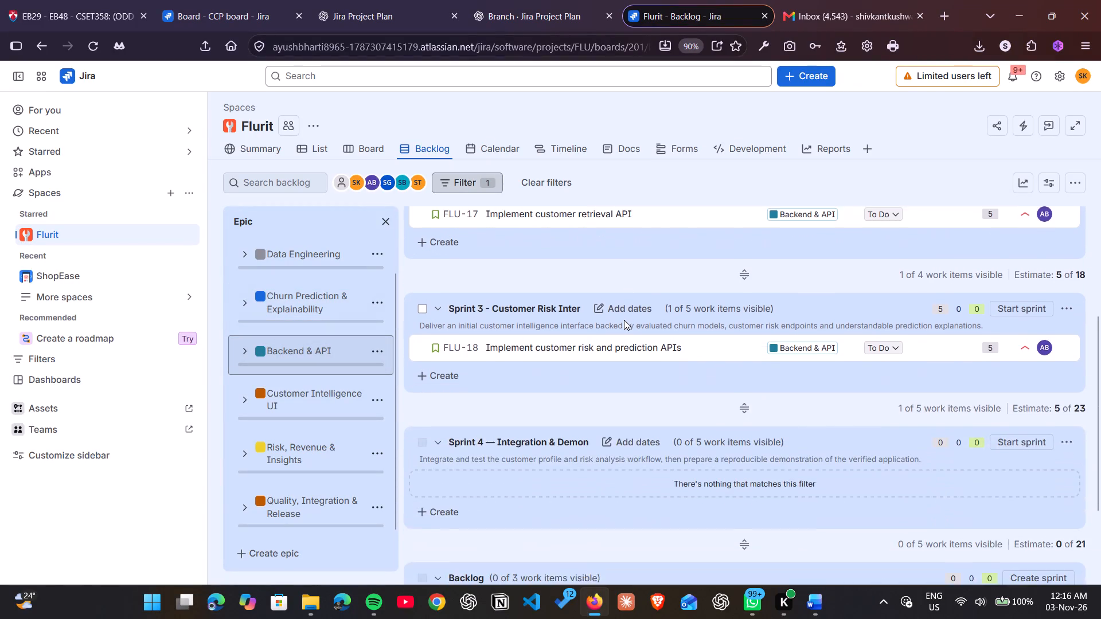
scroll(624, 320, "down", 2)
key("alt+Tab")
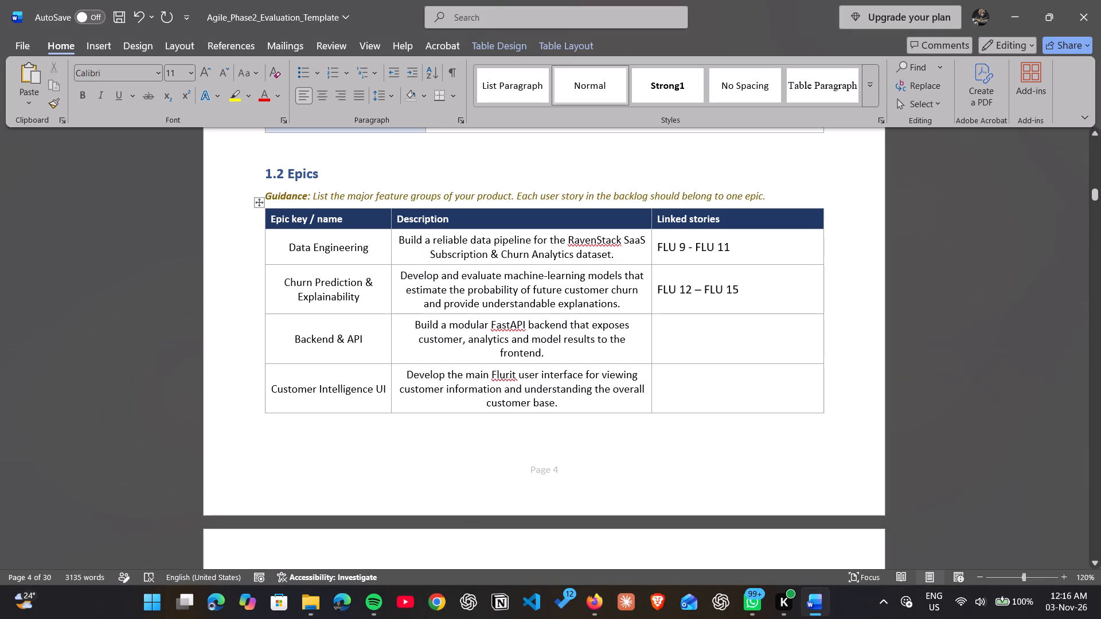
key("d")
key("BackSpace")
type("FLU 16 - FLU 18")
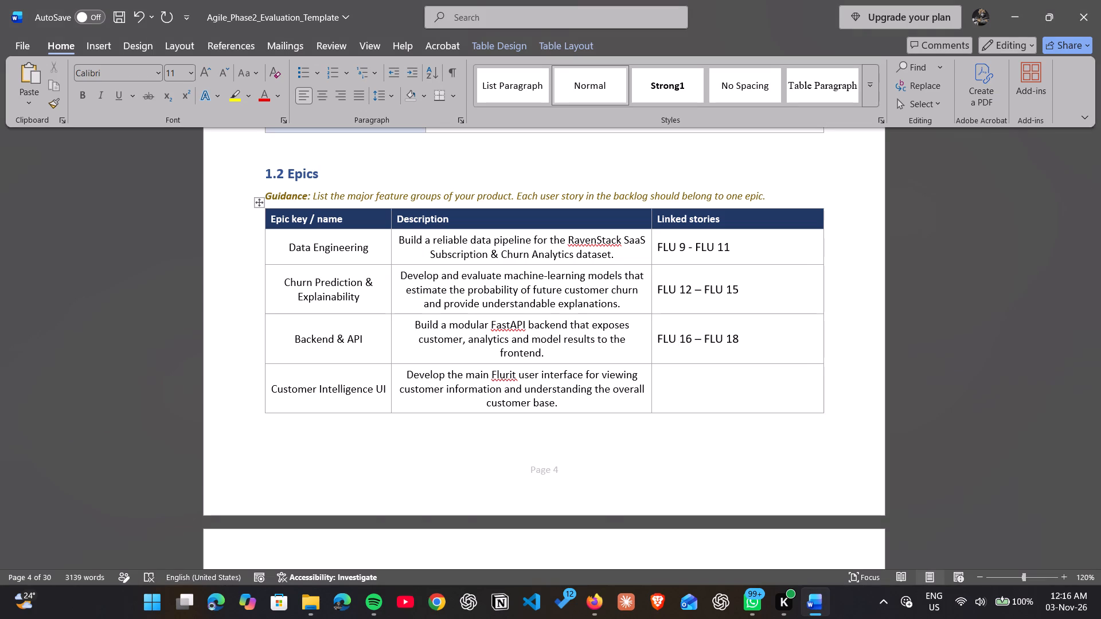
Filter the Jira backlog to only Customer Intelligence UI and enter FLU 19 – FLU 21 as that epic's linked stories in Word.
left_click(724, 387)
key("alt+Tab")
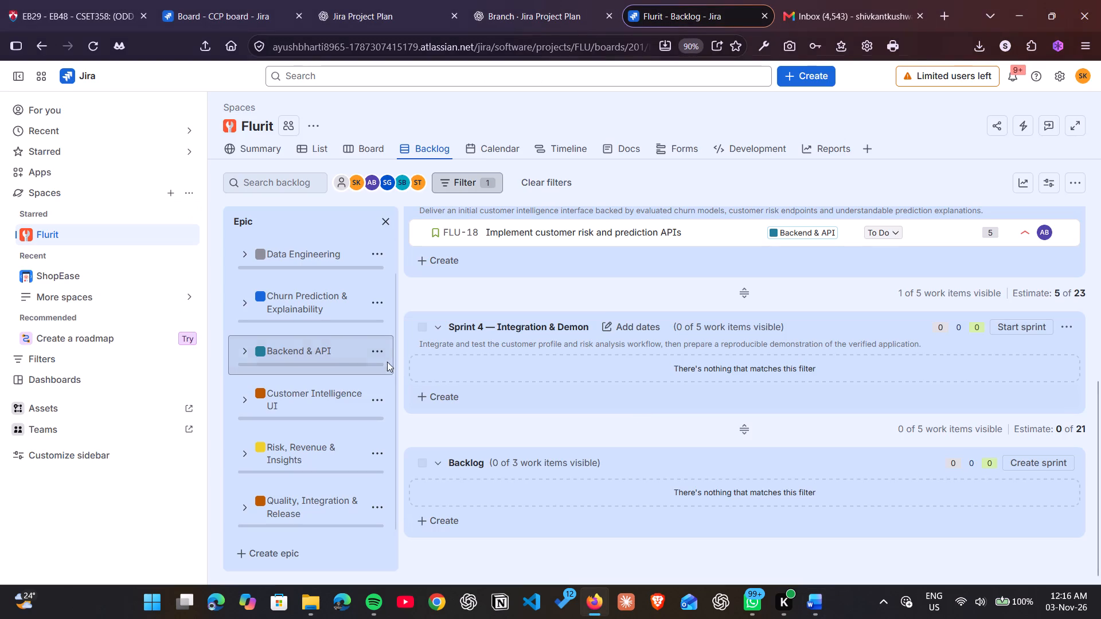
left_click(364, 347)
left_click(339, 390)
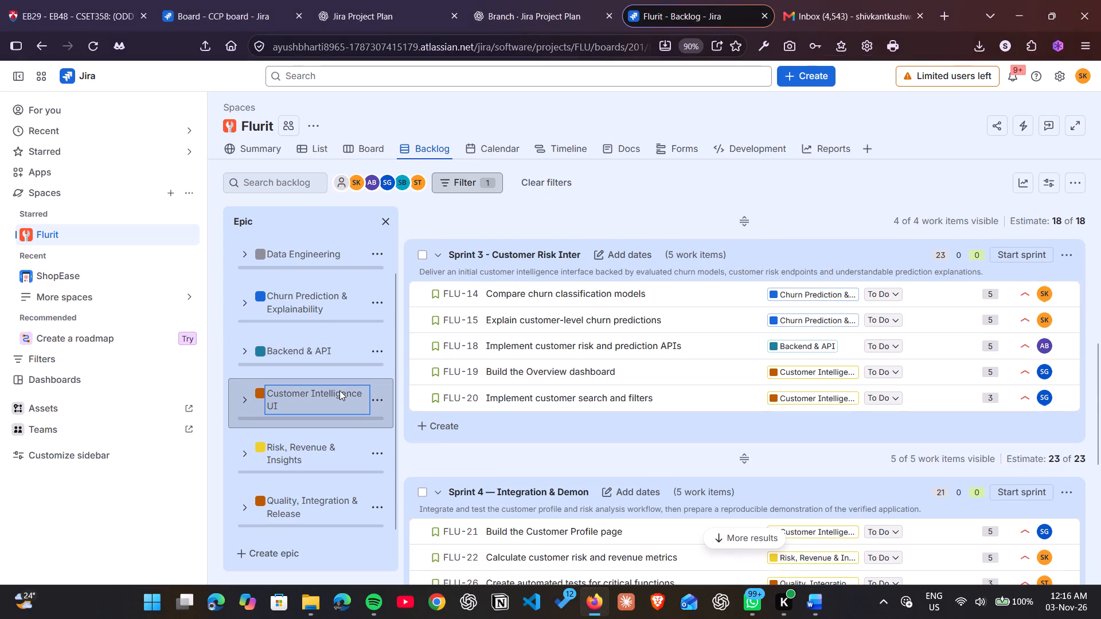
scroll(554, 371, "down", 2)
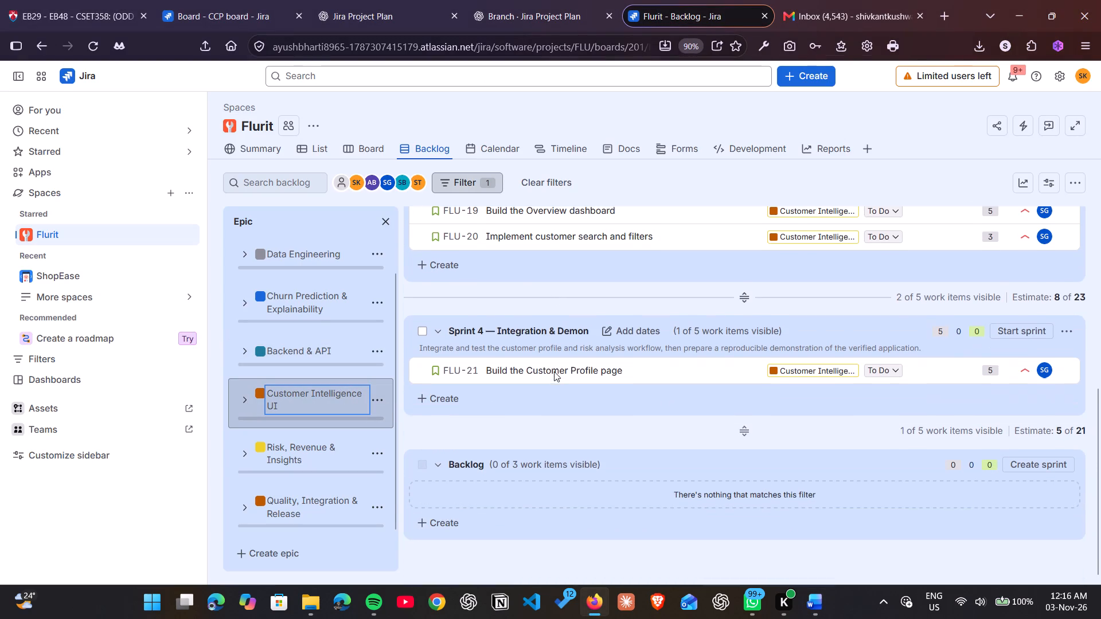
scroll(554, 371, "down", 2)
key("alt+Tab")
type("FLU 19 - FLU")
key("space")
type("21")
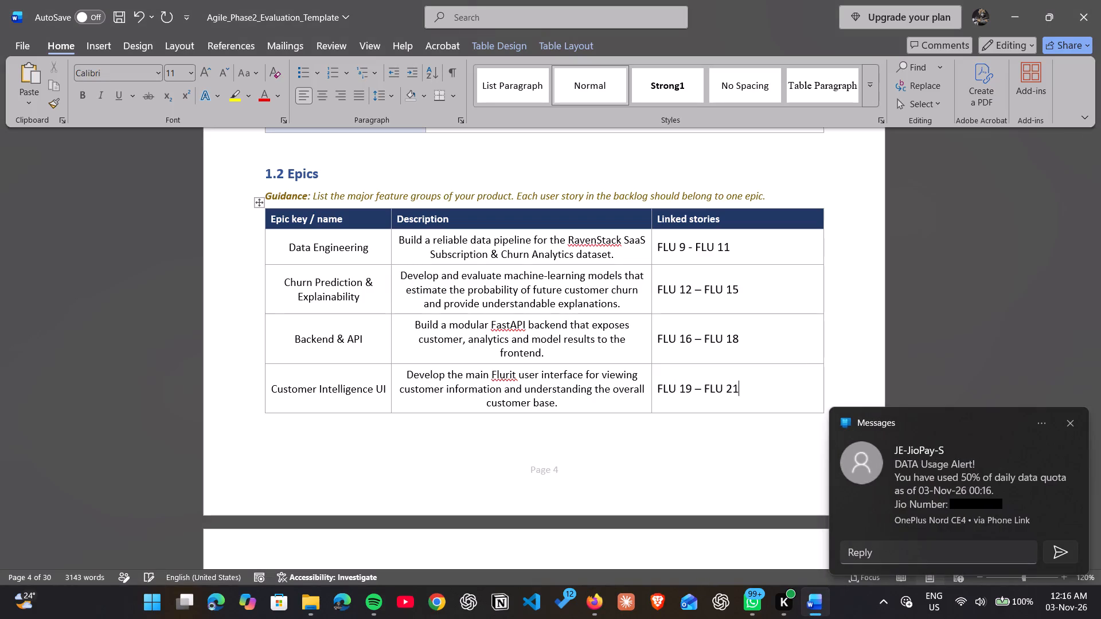
Filter the Jira backlog to only Risk, Revenue & Insights and enter FLU 22 – FLU 25 as that epic's linked stories in Word.
scroll(798, 374, "down", 2)
left_click(740, 367)
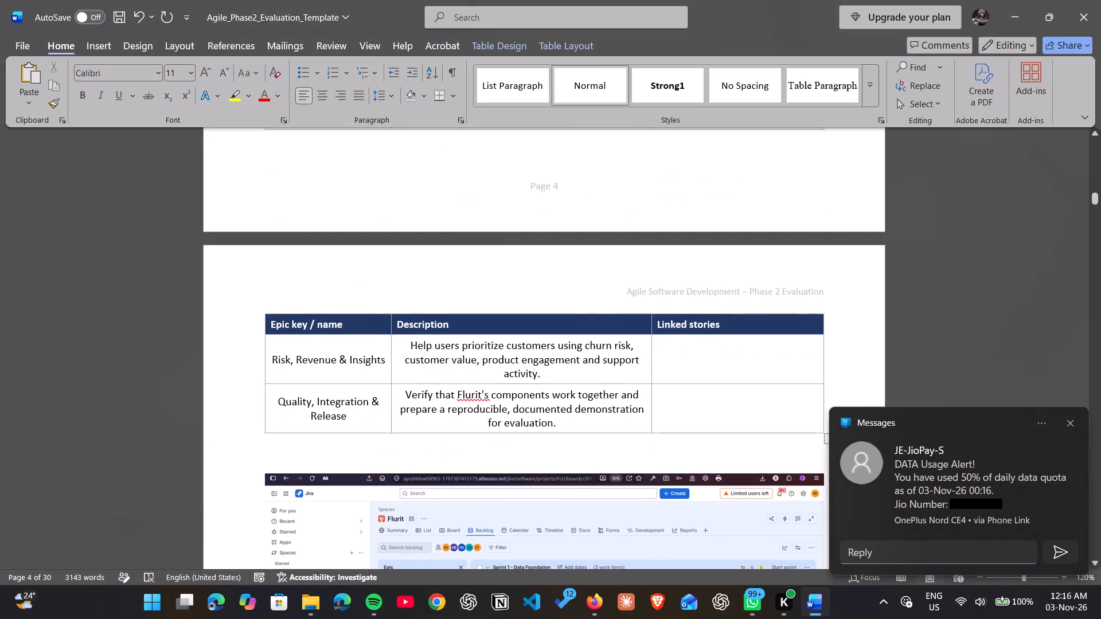
key("alt+Tab")
left_click(353, 442)
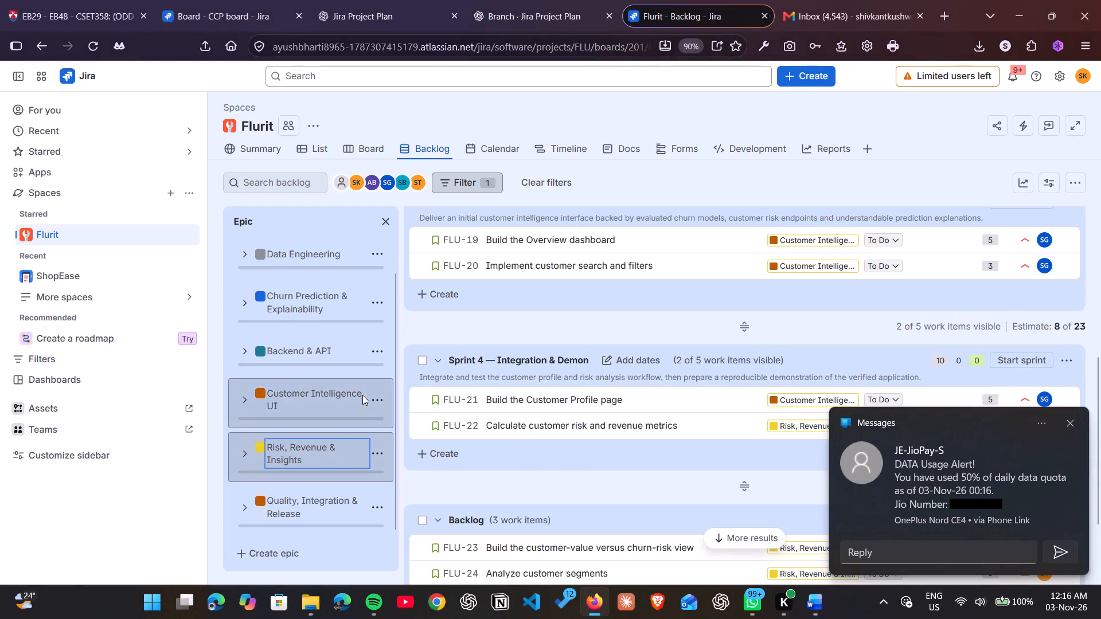
left_click(361, 395)
scroll(515, 303, "down", 2)
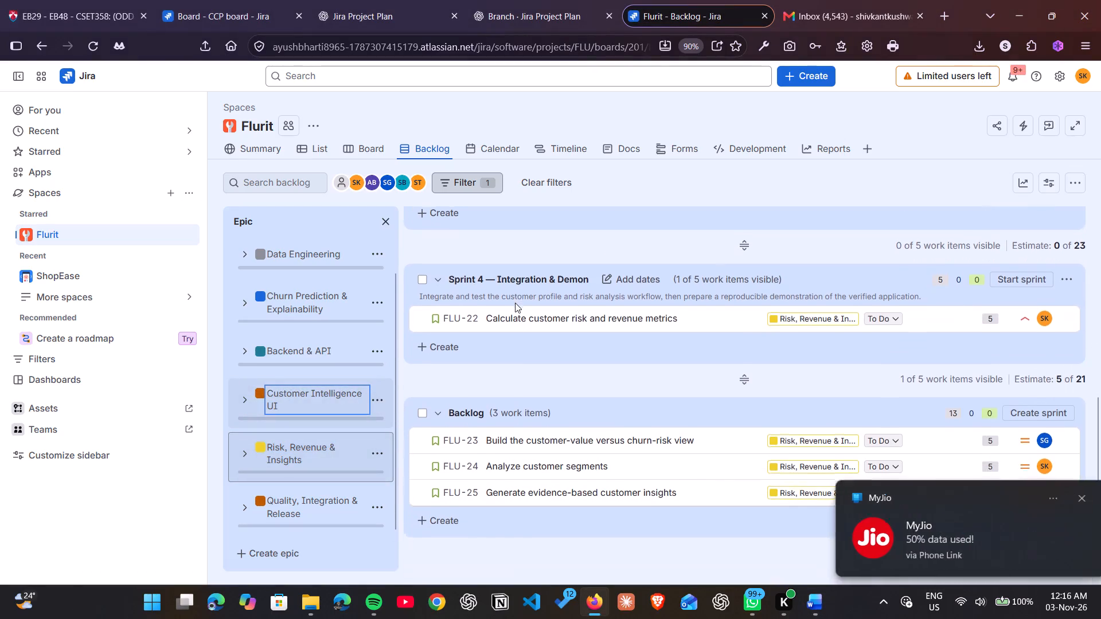
scroll(515, 303, "down", 2)
key("alt+Tab")
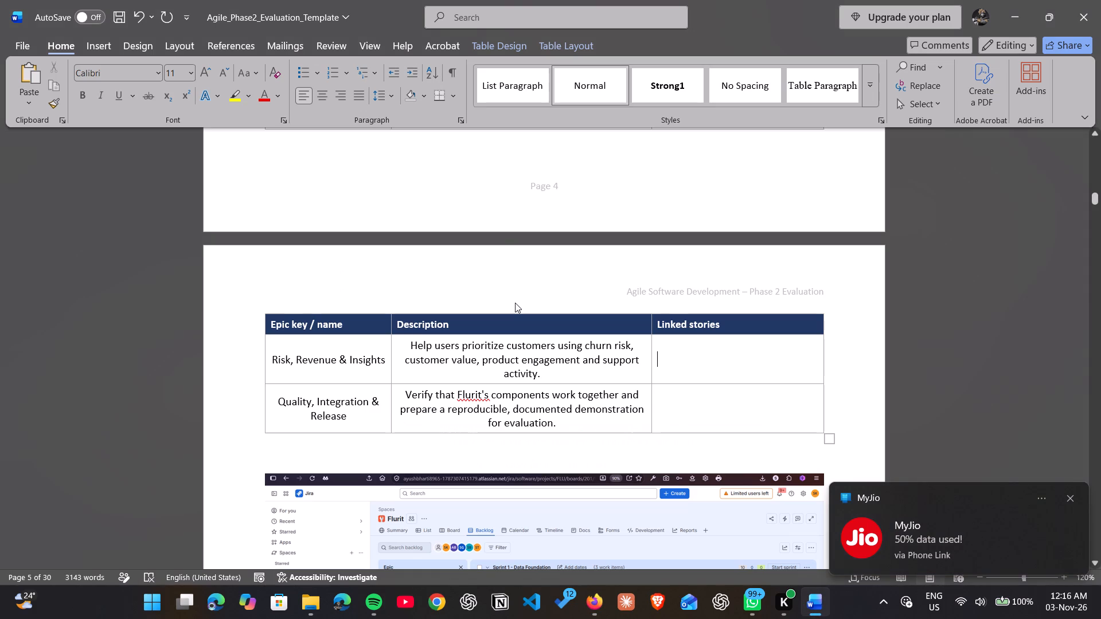
type("FLU 22 - FLUE")
key("BackSpace")
key("space")
key("alt+Tab")
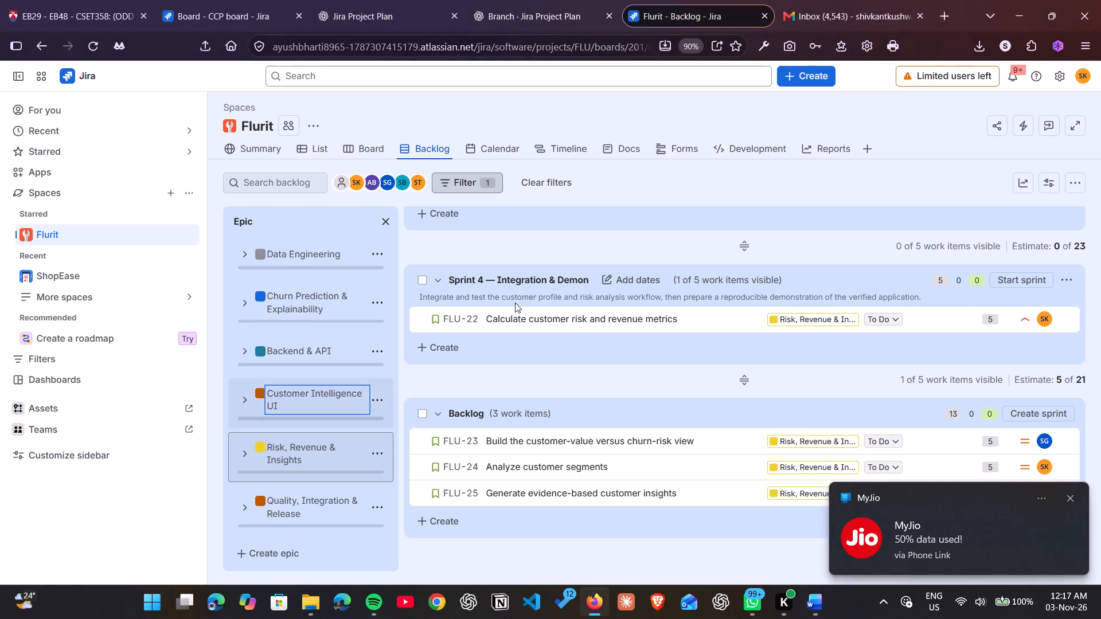
key("alt+Tab")
key("5")
key("BackSpace")
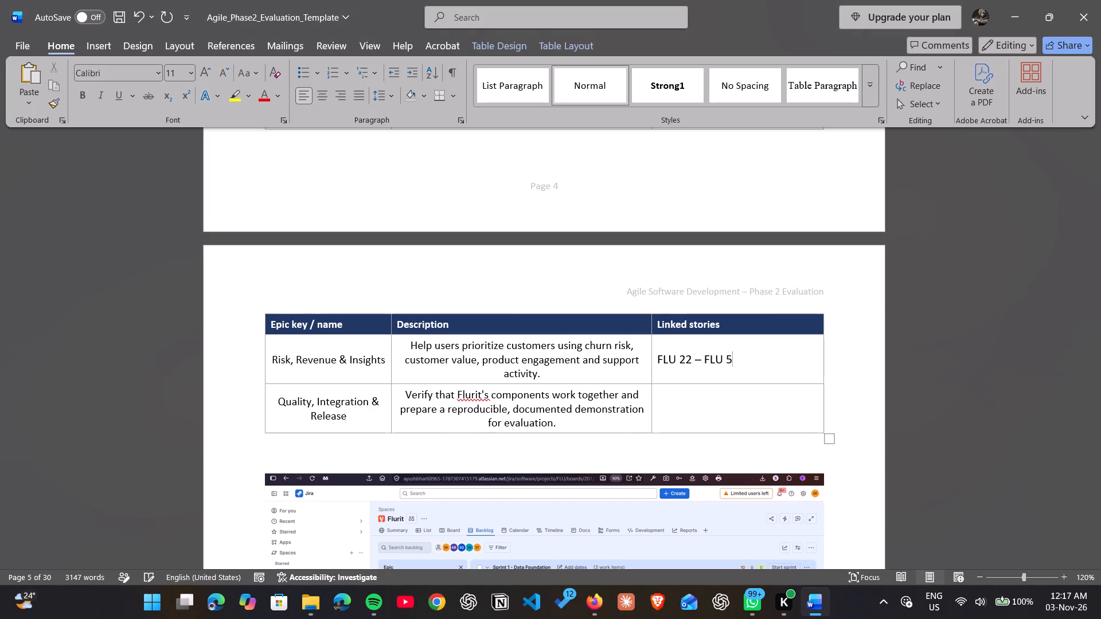
type("25")
Filter the Jira backlog to only Quality, Integration & Release and enter FLU 26 – FLU 28 as that epic's linked stories in Word.
left_click(707, 422)
key("alt+Tab")
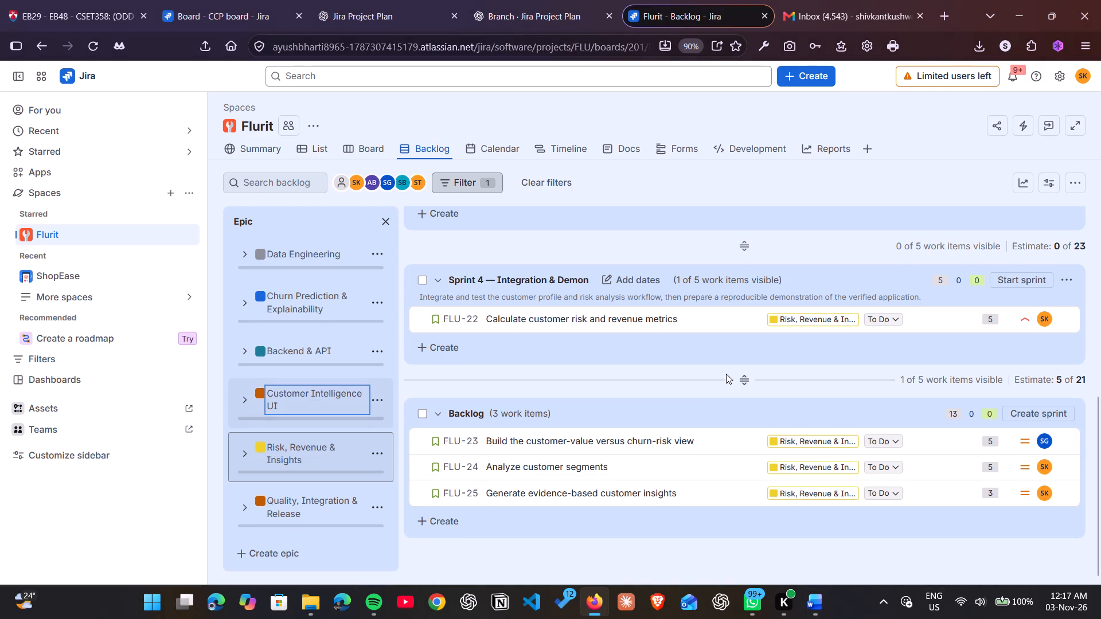
scroll(726, 374, "down", 1)
left_click(348, 500)
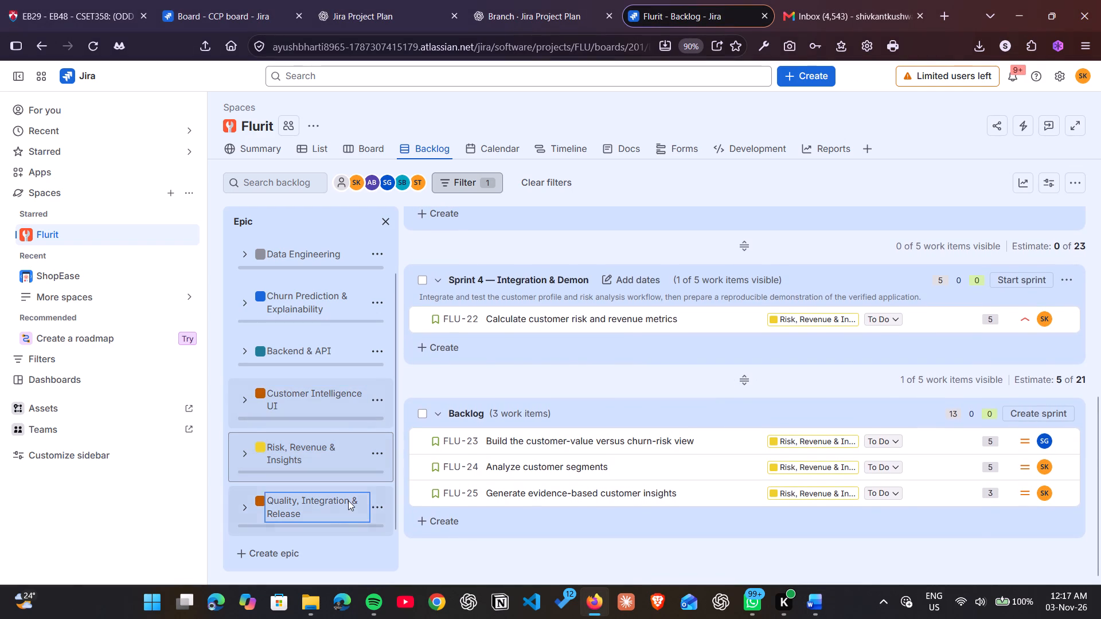
left_click(321, 456)
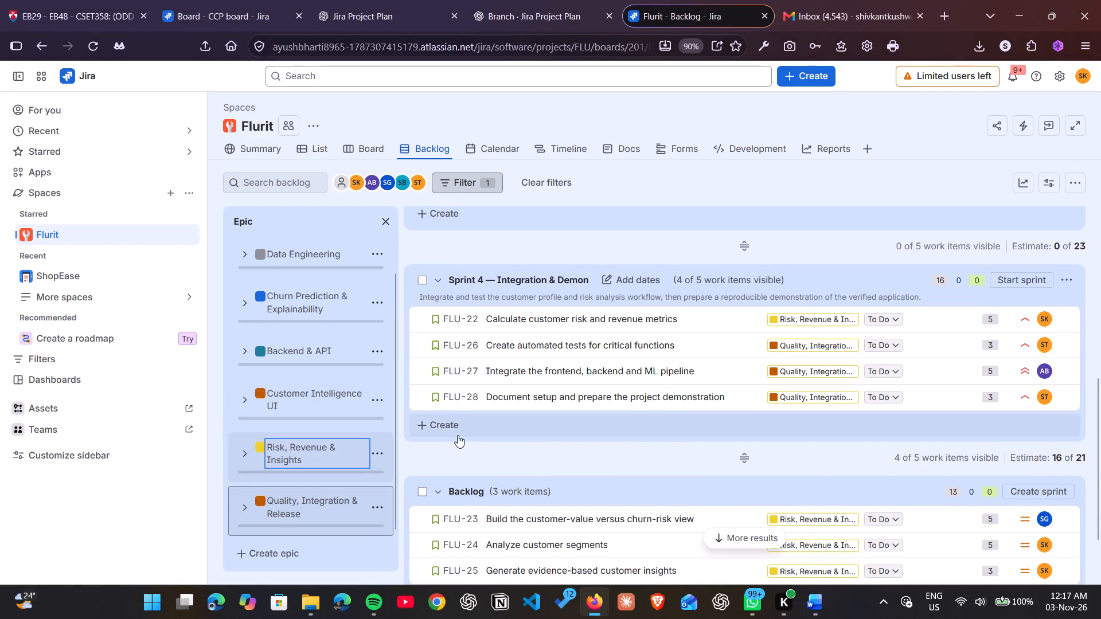
scroll(630, 439, "down", 1)
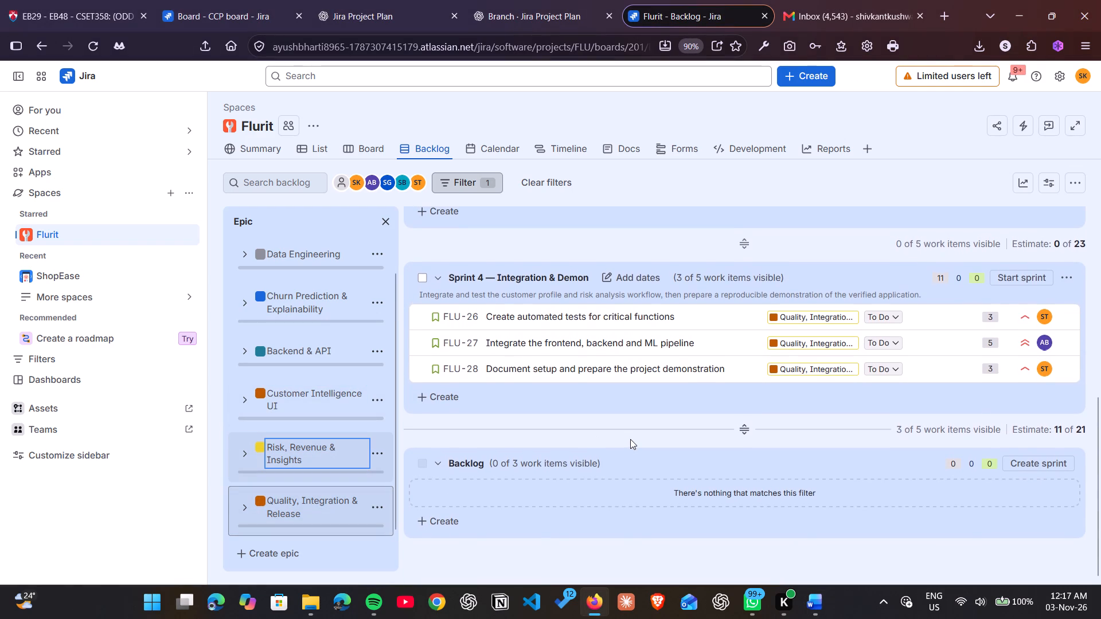
key("alt+Tab")
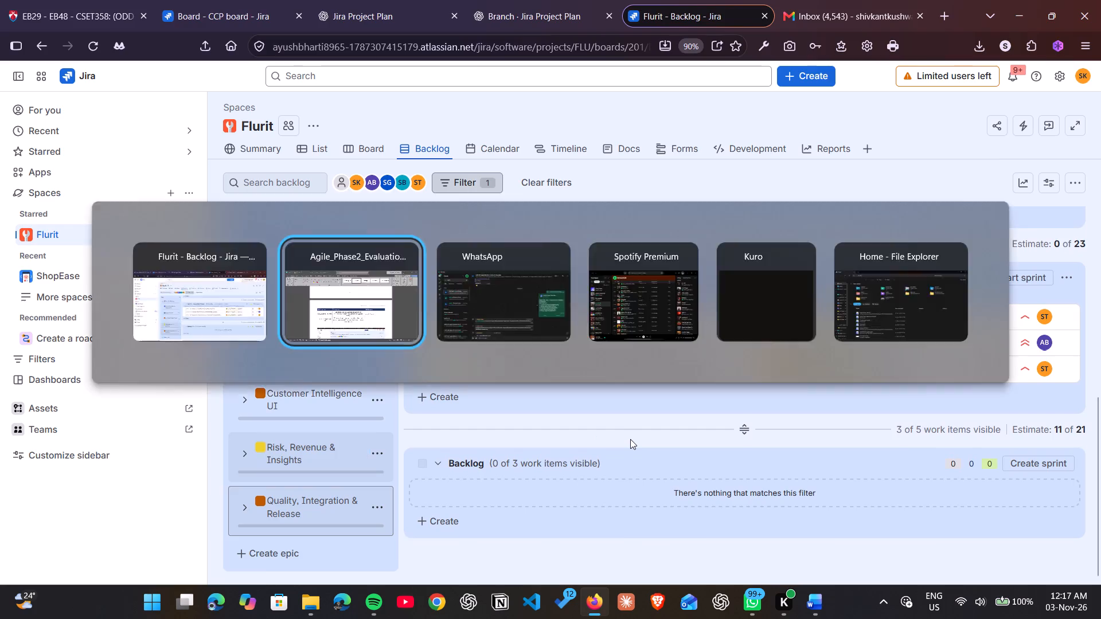
type("FLU")
key("space")
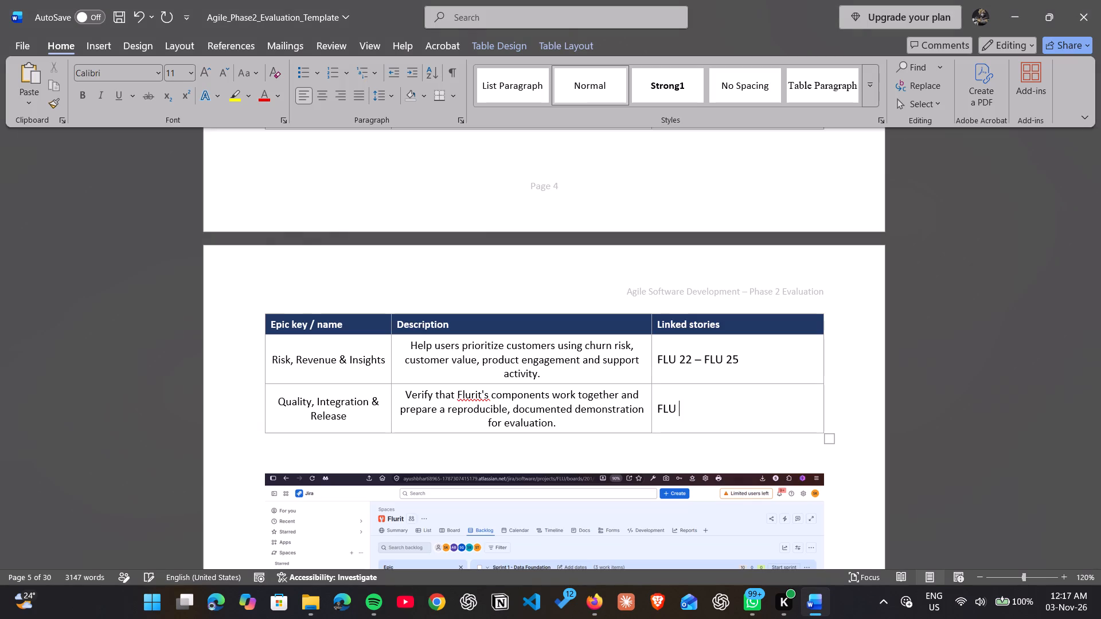
type("-")
key("space")
key("2")
type("6 -")
key("space")
key("BackSpace")
key("BackSpace")
key("BackSpace")
key("BackSpace")
key("BackSpace")
key("BackSpace")
key("BackSpace")
type("26 - FLU 28")
Go to section 2, Product Backlog, and place the cursor in the first empty JIRA ID cell of its table.
scroll(630, 439, "right", 1)
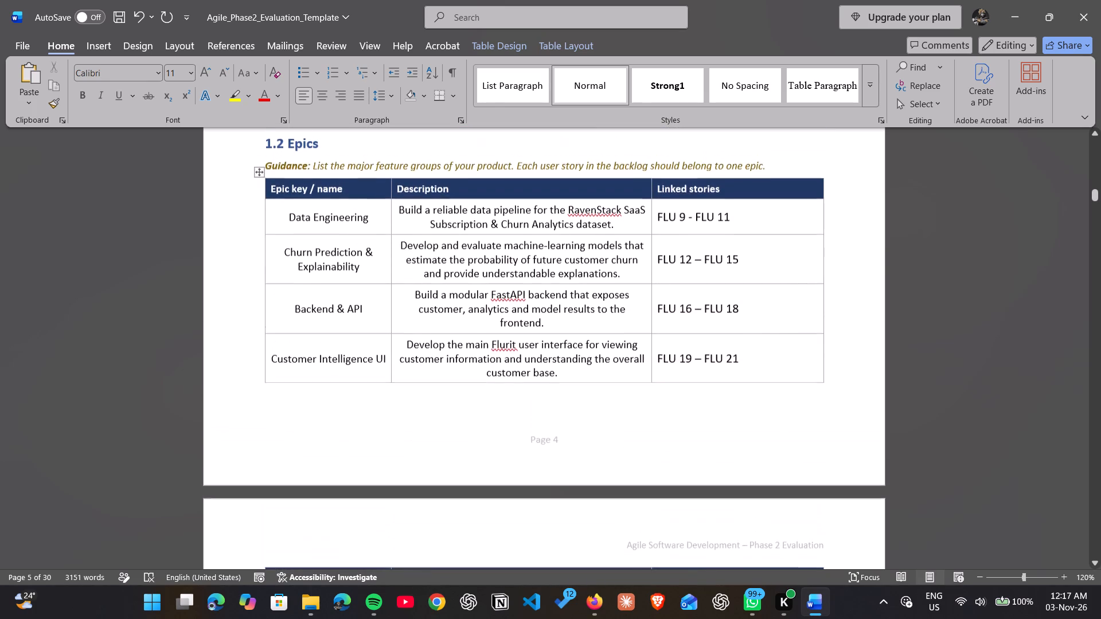
scroll(630, 439, "right", 1)
scroll(630, 439, "down", 2)
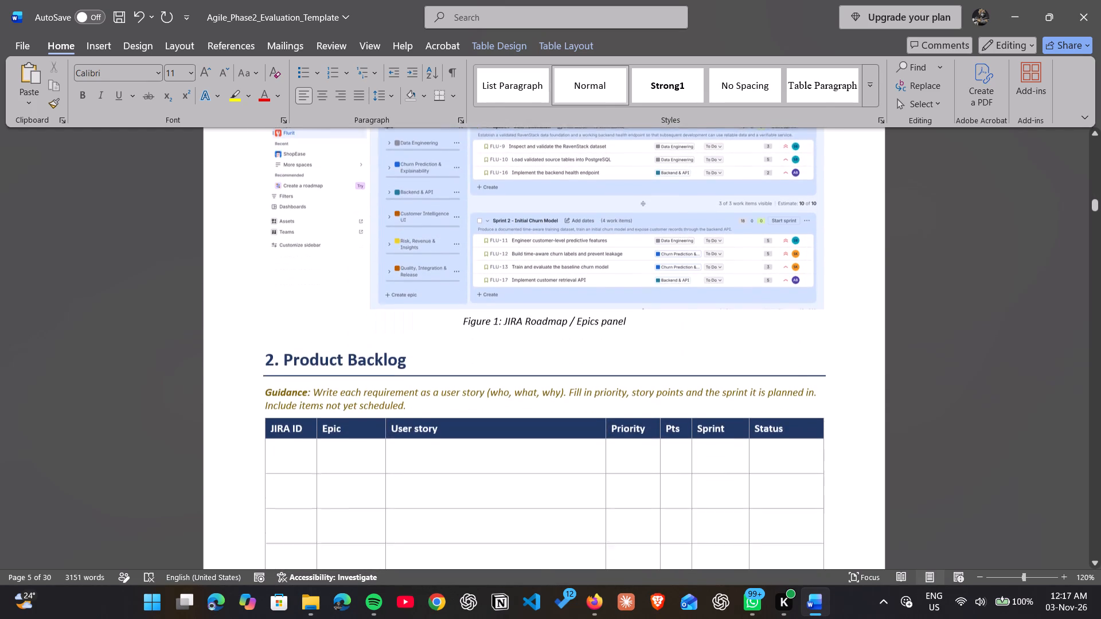
scroll(630, 439, "down", 3)
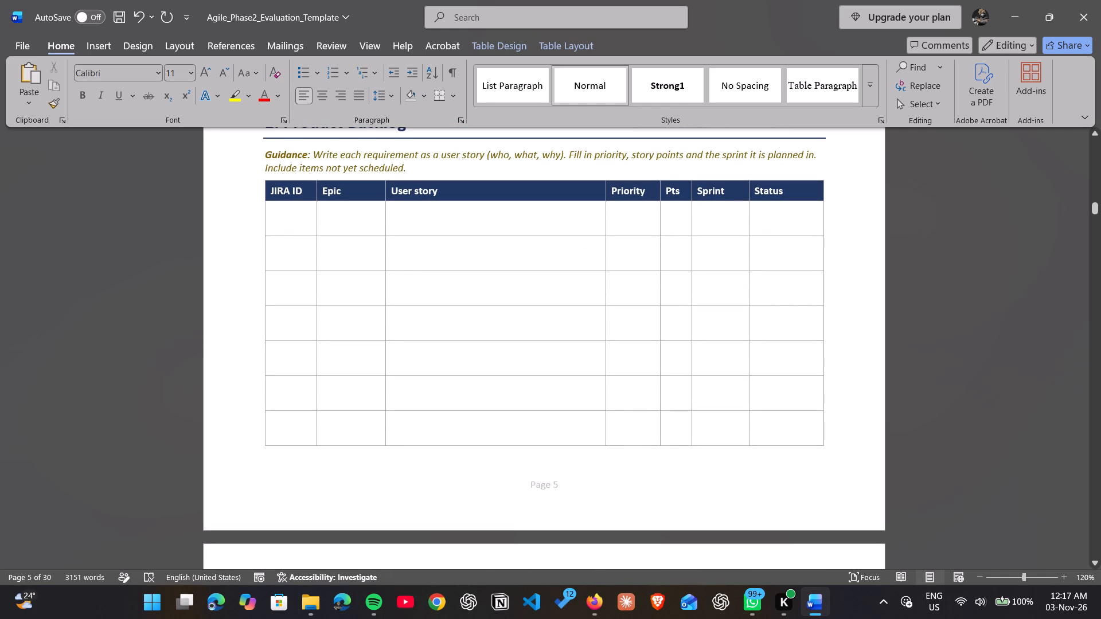
scroll(490, 473, "up", 1)
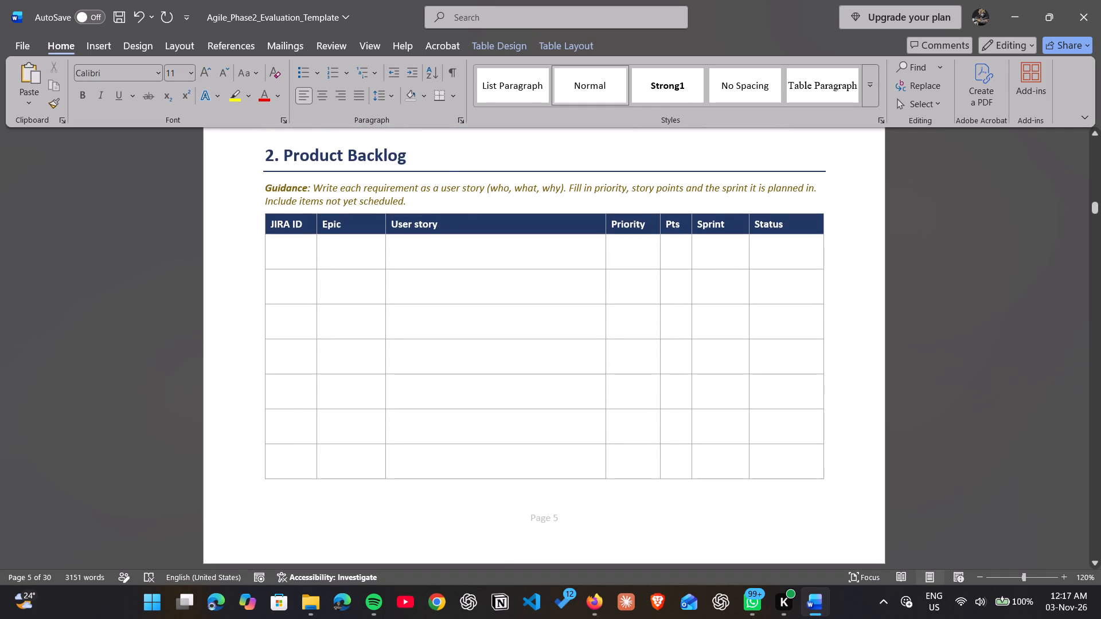
scroll(490, 473, "up", 1)
left_click(290, 270)
Switch to Jira and remove the Quality, Integration & Release epic filter from the Flurit backlog.
key("alt+Tab")
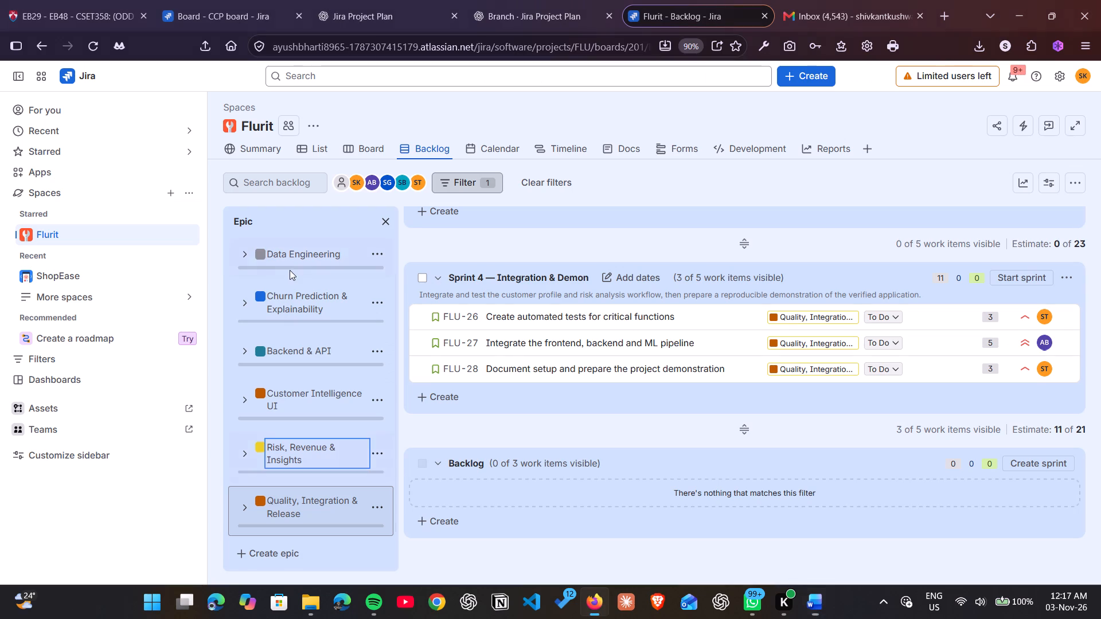
scroll(494, 296, "up", 6)
key("alt+Tab")
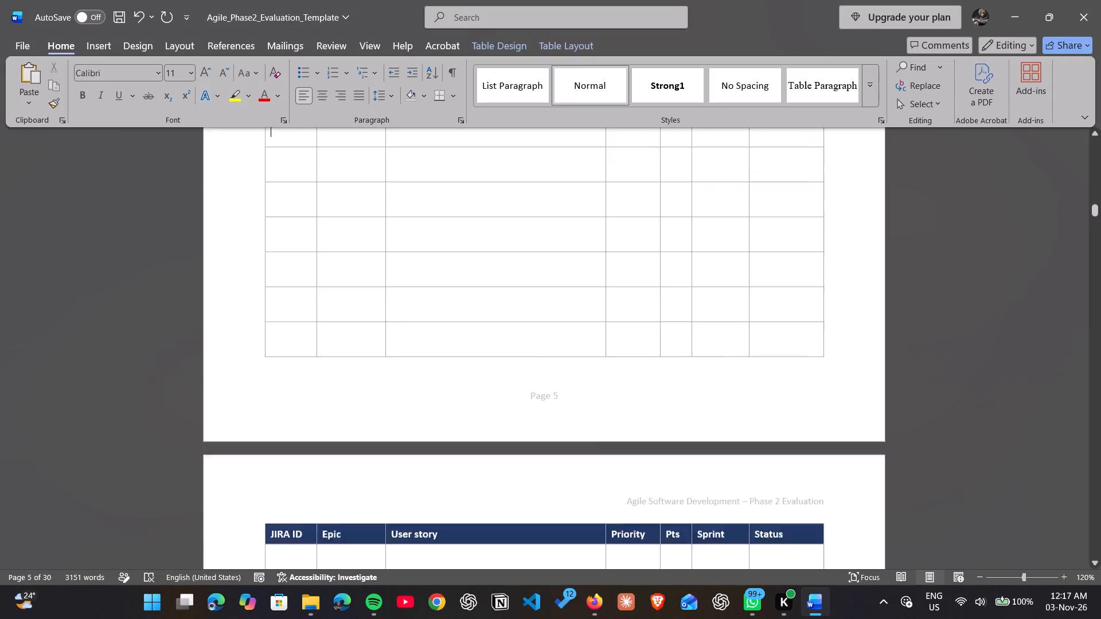
key("alt+Tab")
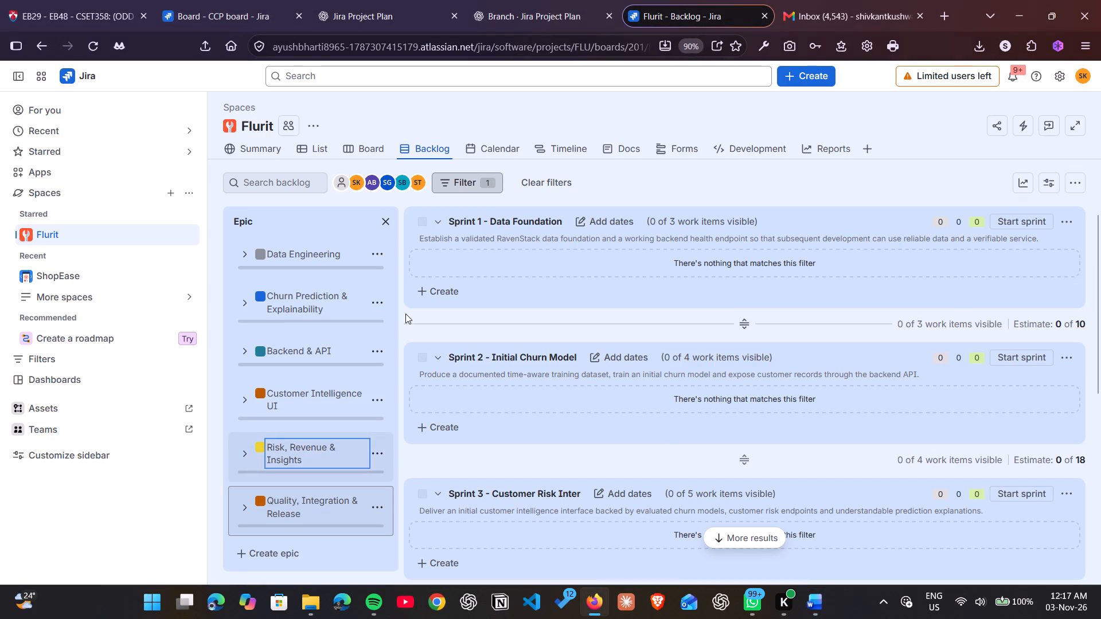
key("alt+Tab")
key("alt+Tab")
left_click(457, 178)
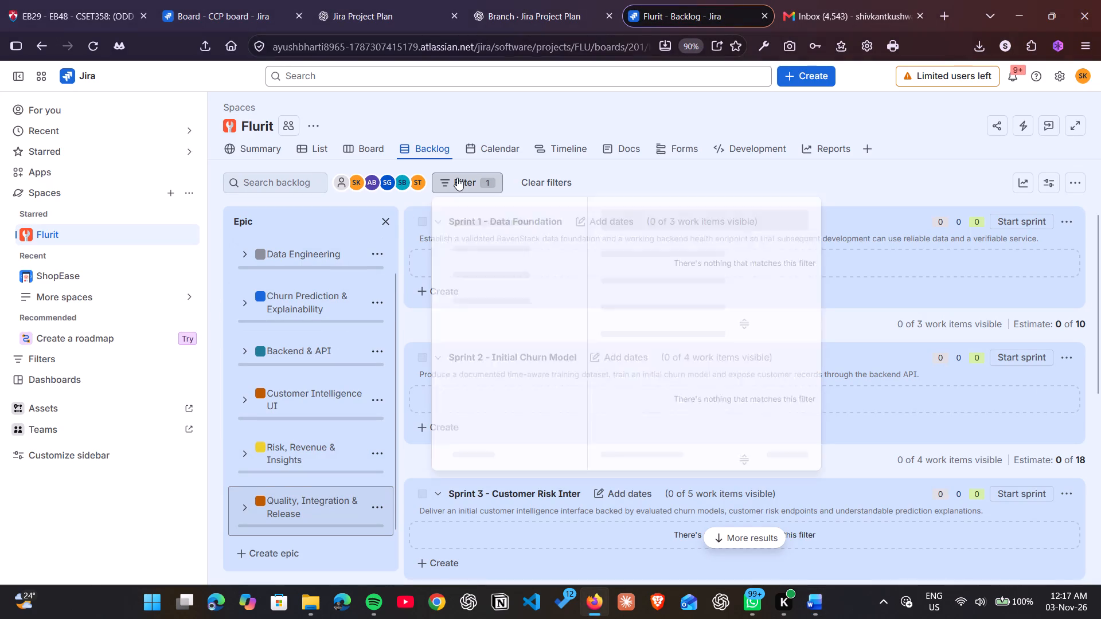
left_click(340, 508)
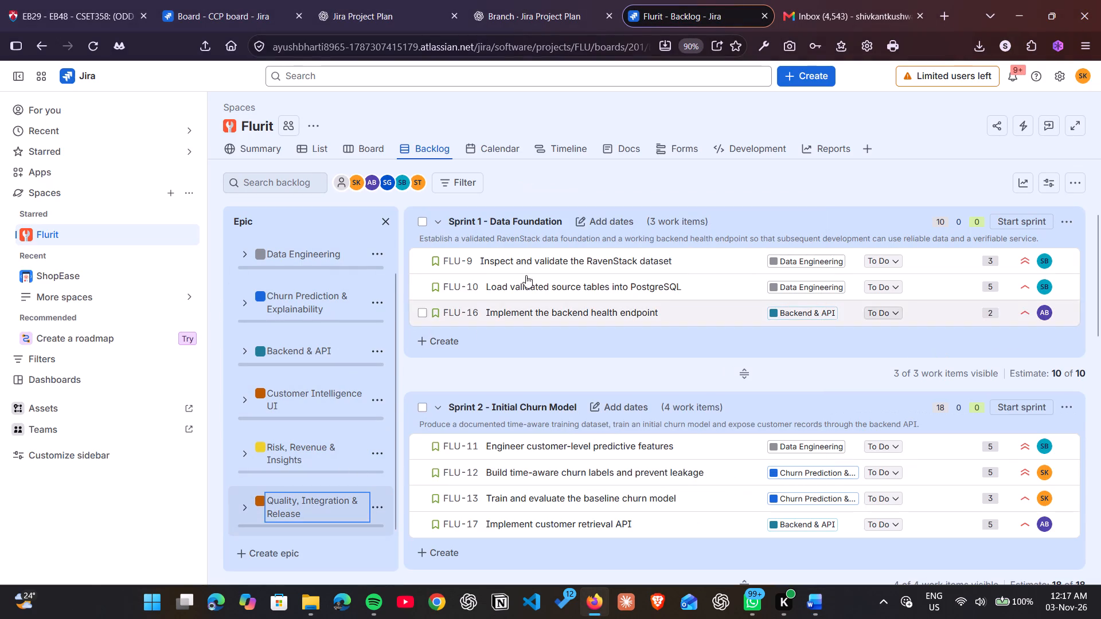
left_click(592, 186)
Compare the unfiltered Jira backlog with the Word report's epics table, backlog screenshot and Product Backlog table columns.
key("alt+Tab")
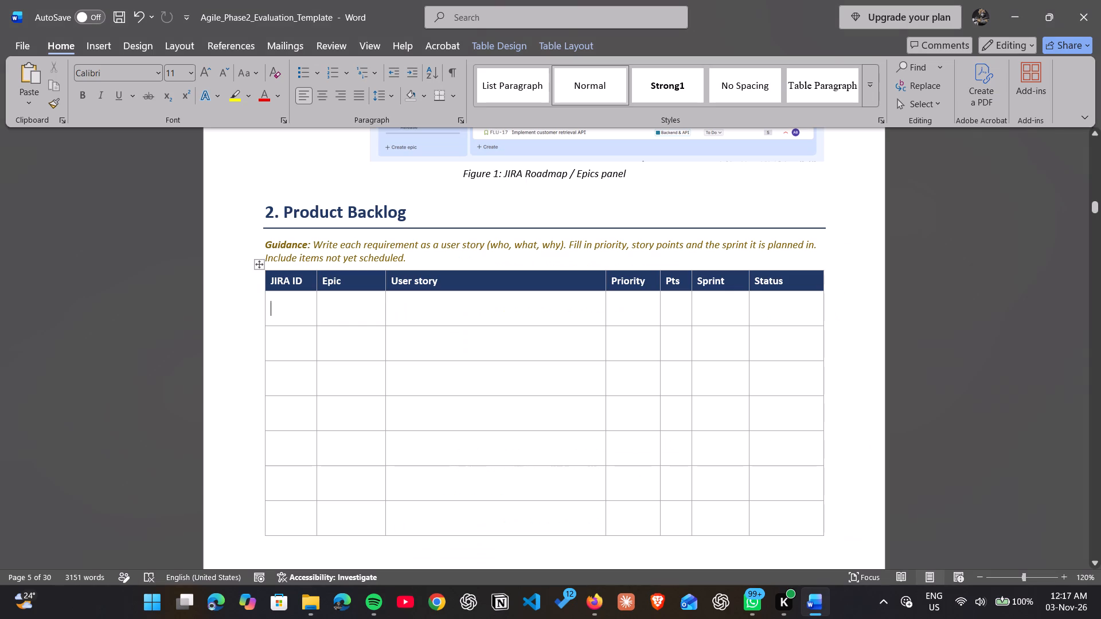
key("alt+Tab")
scroll(409, 363, "up", 1)
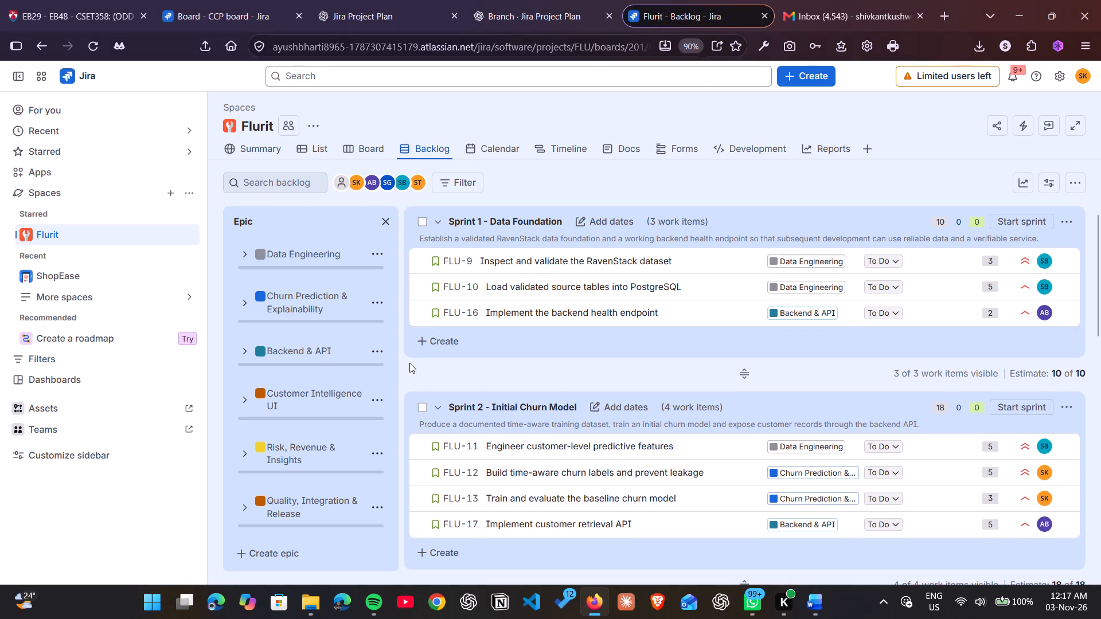
scroll(409, 363, "up", 2)
key("alt+Tab")
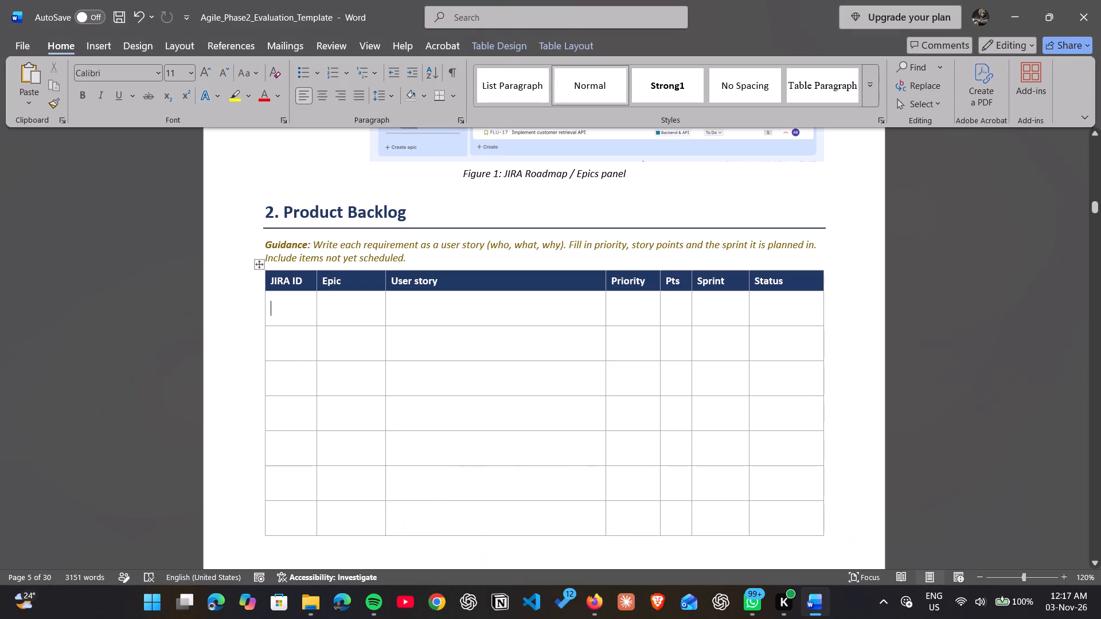
key("alt+Tab")
scroll(356, 314, "up", 7)
key("alt+Tab")
scroll(356, 314, "up", 1)
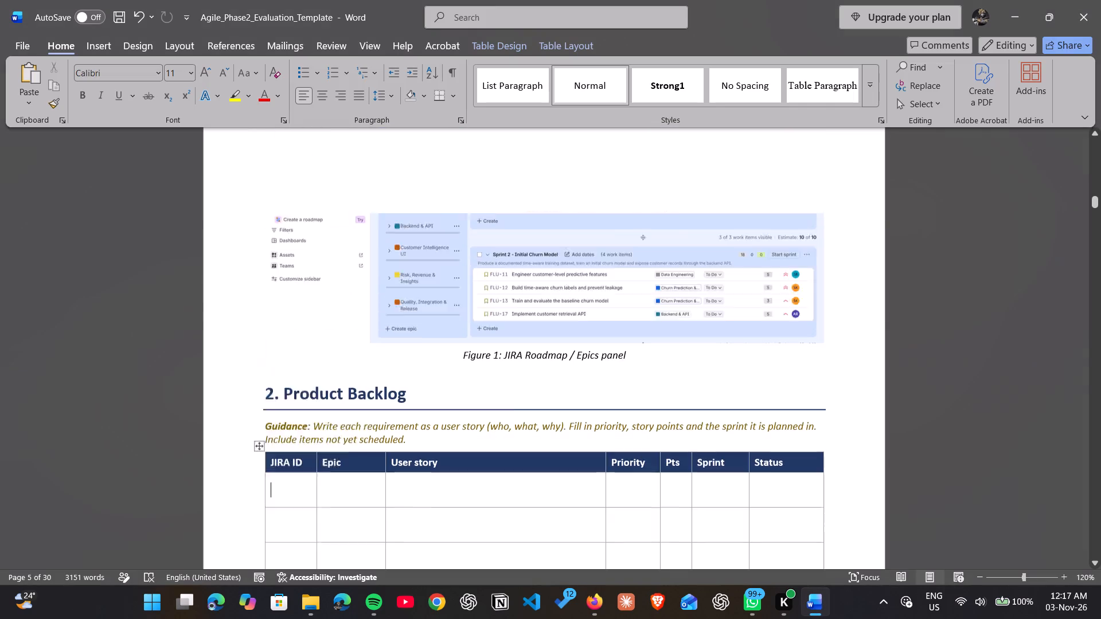
scroll(356, 314, "up", 2)
scroll(356, 314, "down", 1)
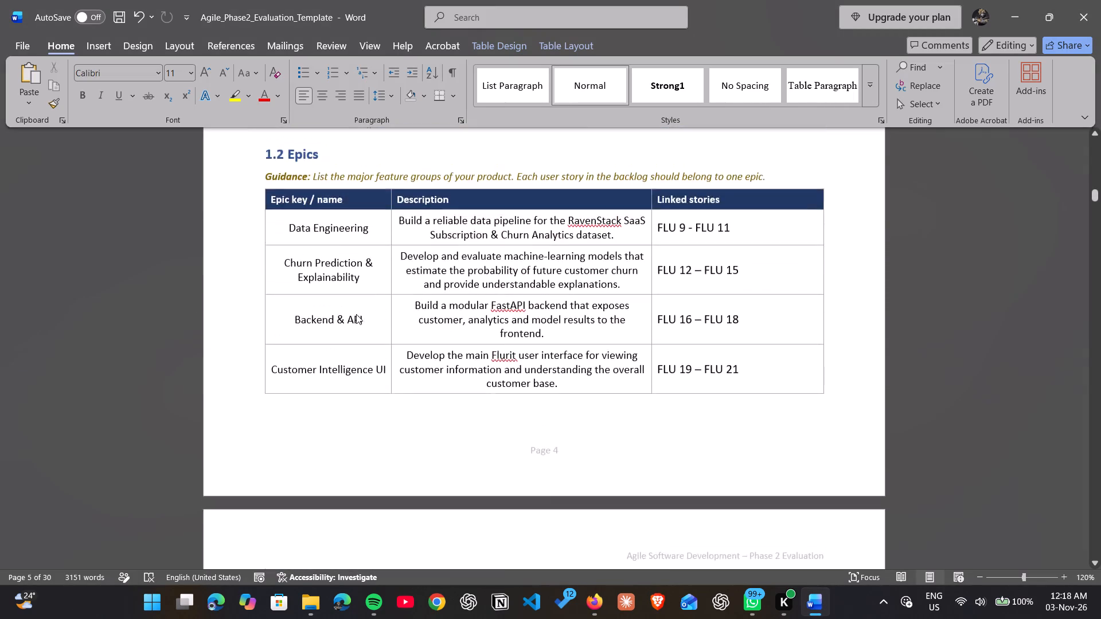
scroll(356, 314, "down", 1)
key("alt+Tab")
key("alt+Tab")
scroll(452, 305, "up", 2)
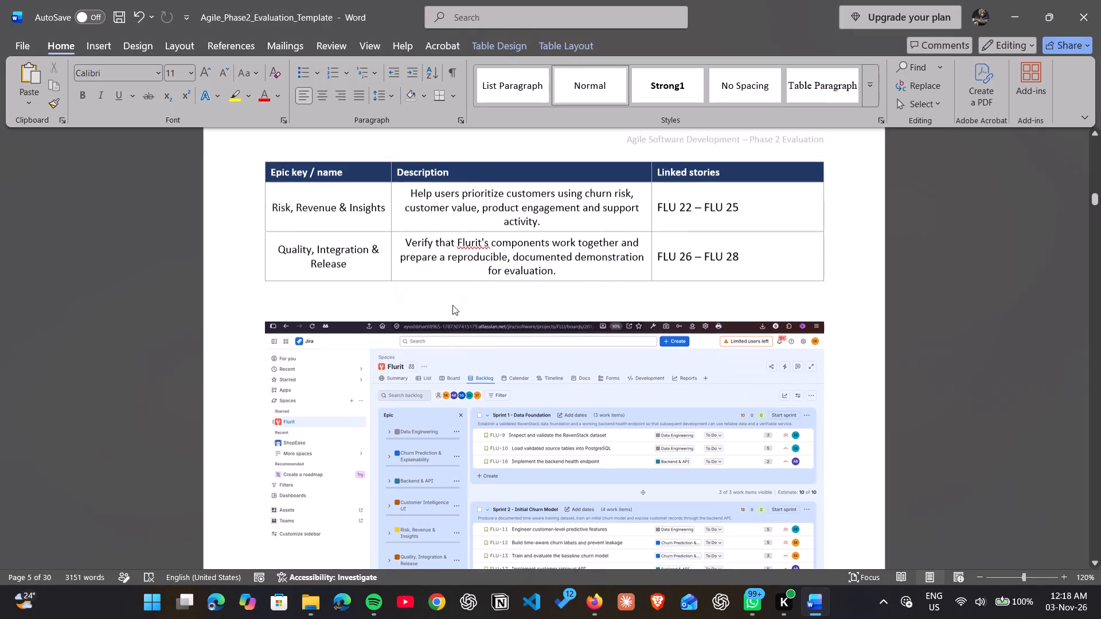
scroll(452, 305, "up", 3)
scroll(452, 305, "down", 1)
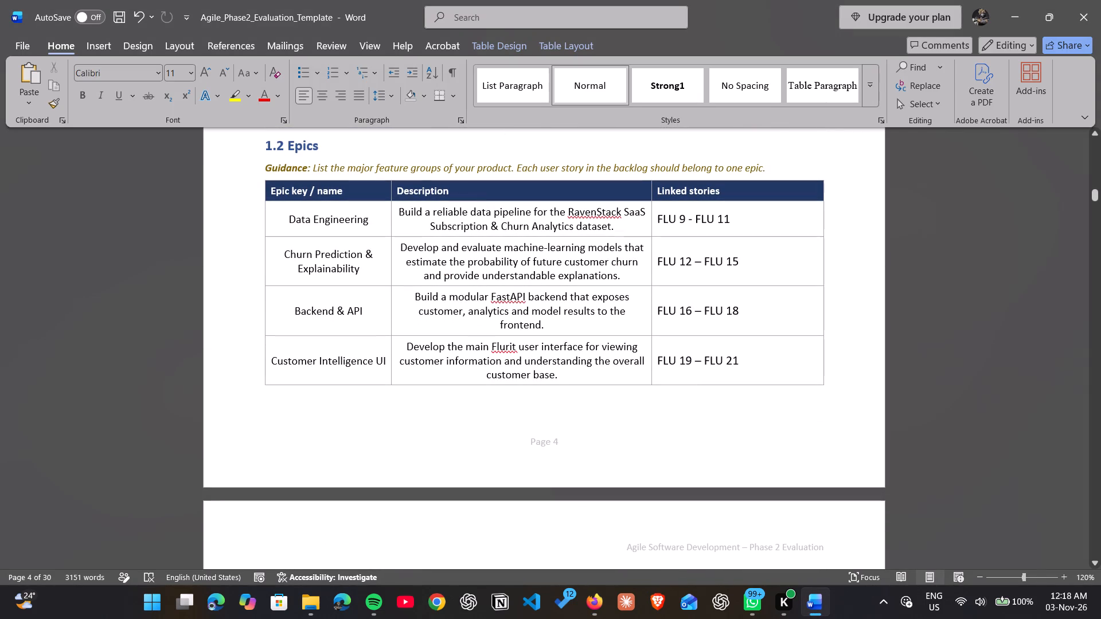
scroll(358, 272, "down", 2)
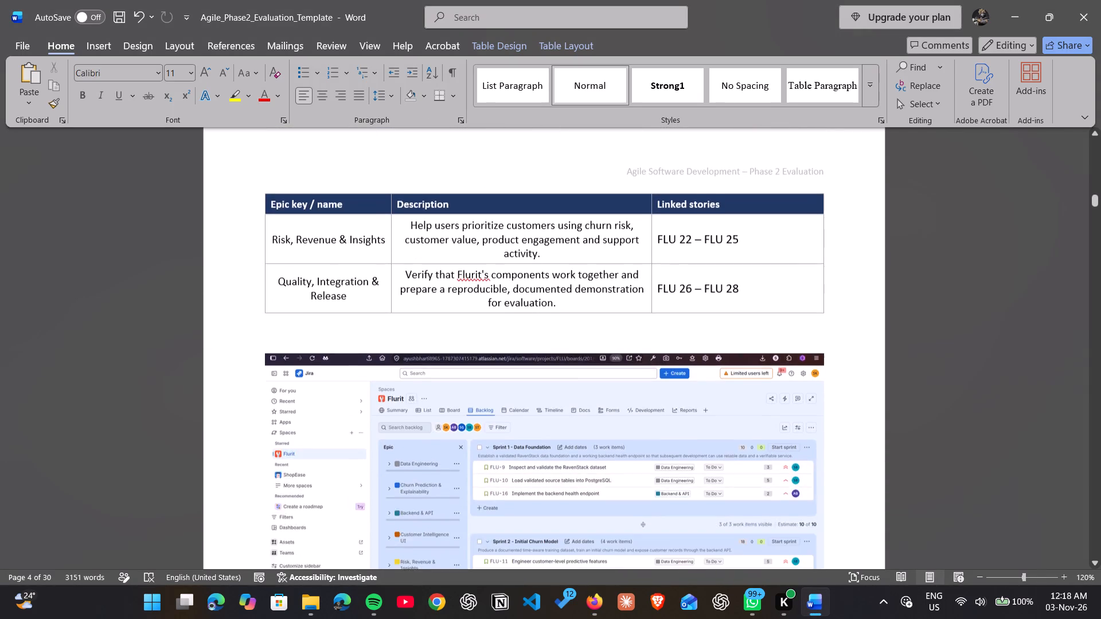
scroll(358, 272, "down", 1)
key("alt+Tab")
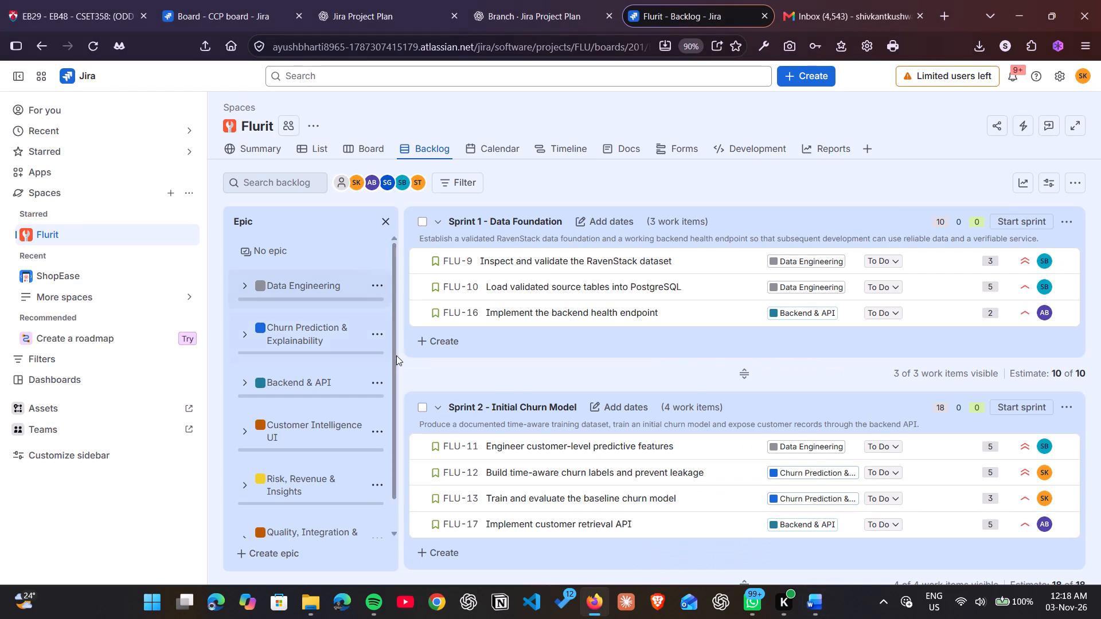
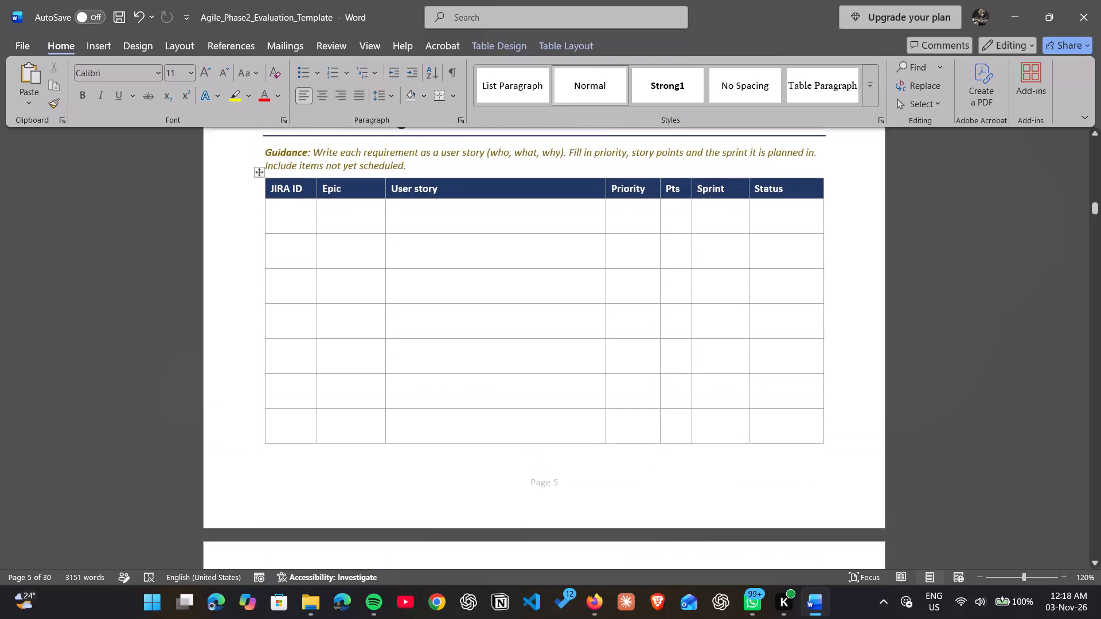
Place the cursor in the first empty User story cell of the Product Backlog table.
left_click(448, 288)
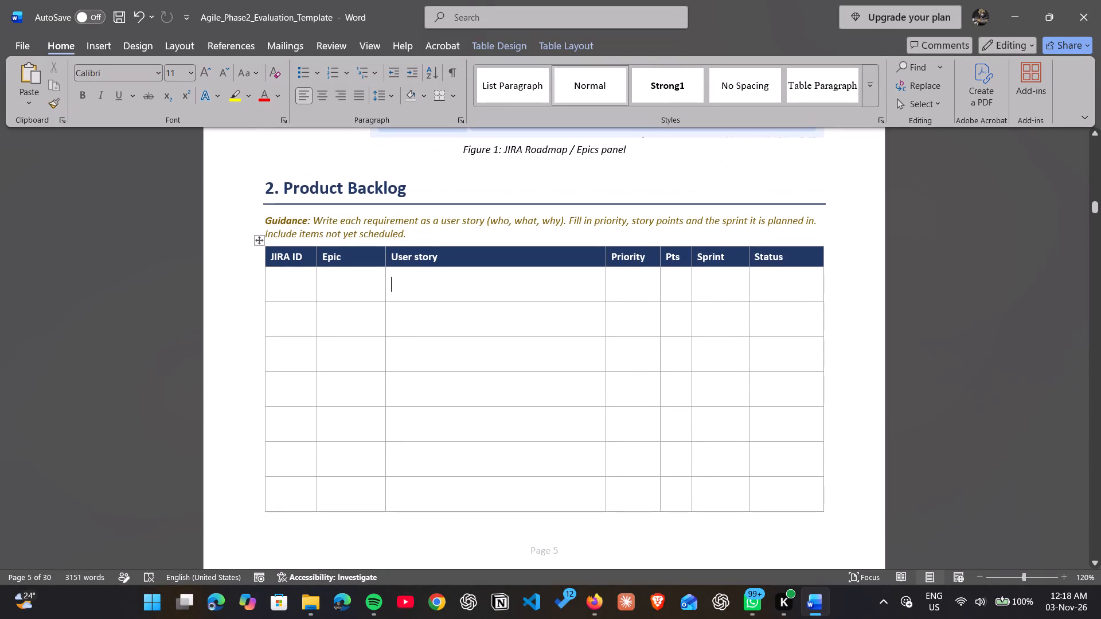
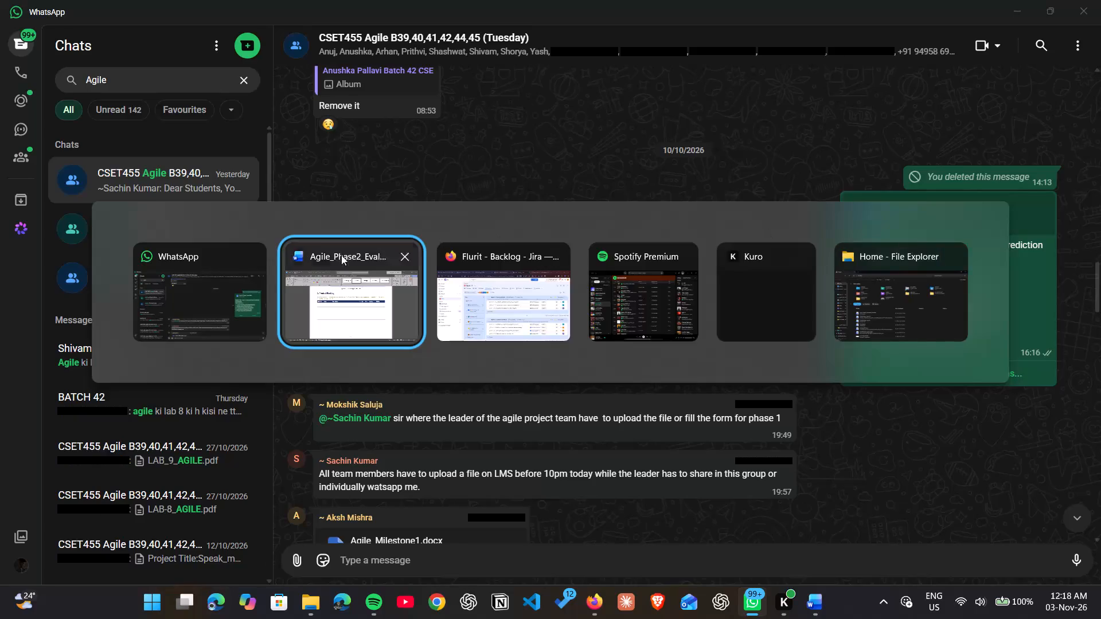
Close the open WhatsApp and File Explorer windows.
left_click(253, 247)
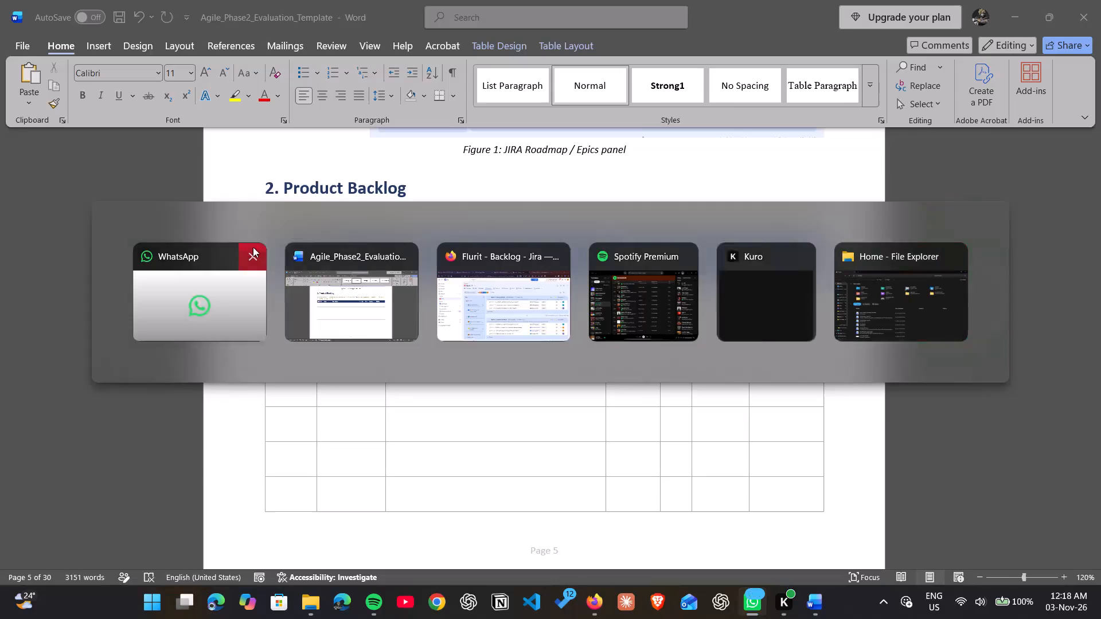
left_click(878, 249)
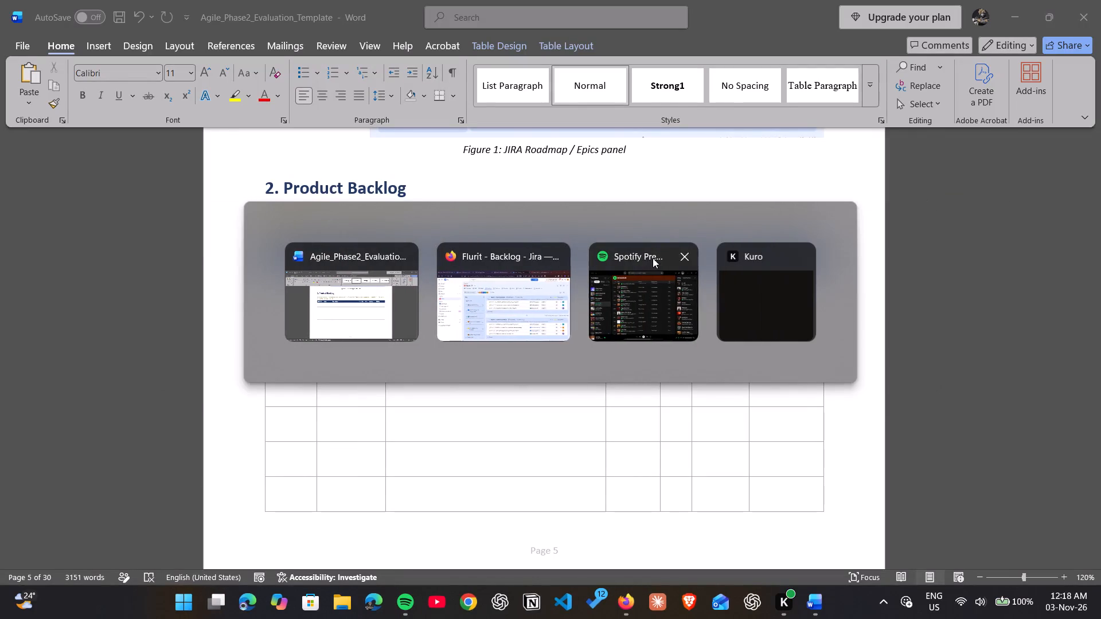
Return to the evaluation template in Word and place the cursor in the Product Backlog table's first empty JIRA ID cell.
left_click(368, 293)
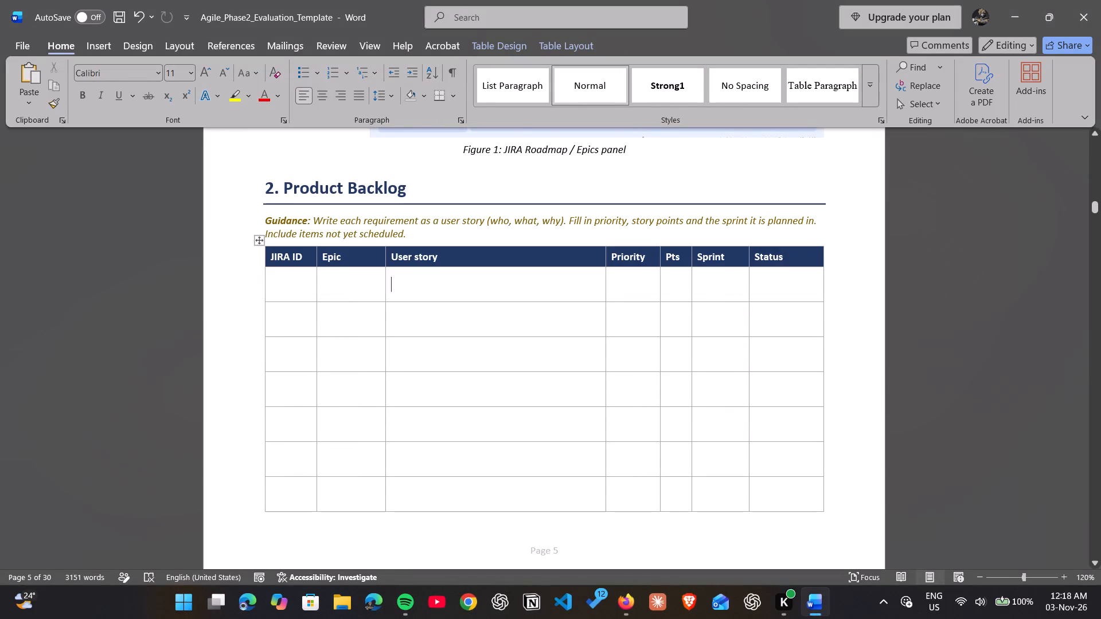
left_click(291, 281)
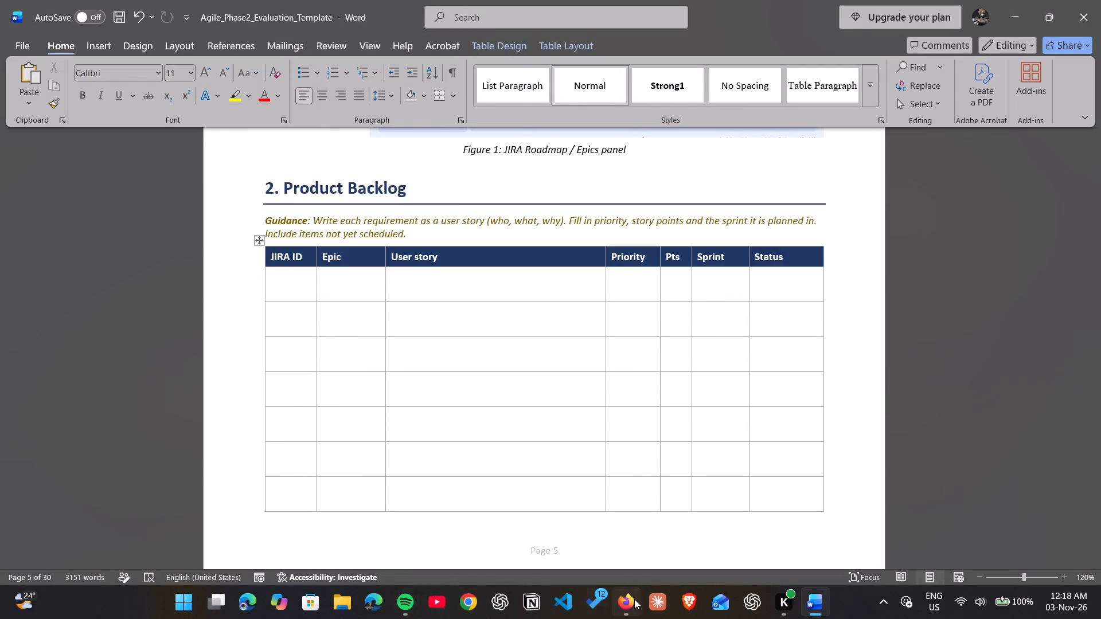
Switch to Firefox and rearrange the taskbar so that Firefox and Word sit side by side before Notion.
left_click(635, 601)
left_click_drag(635, 601, 540, 610)
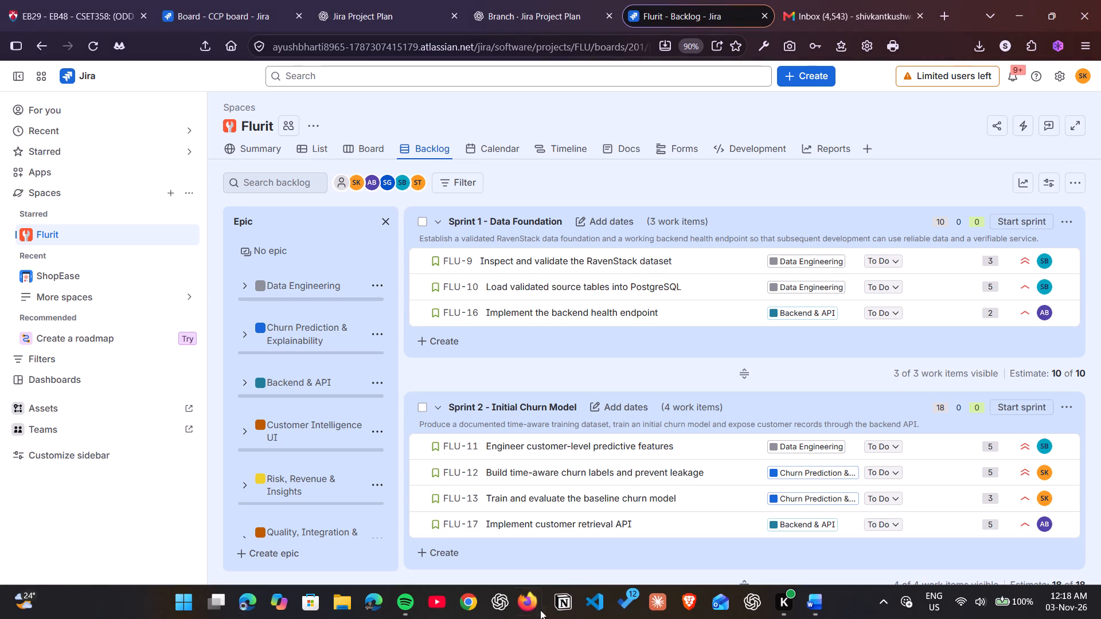
left_click_drag(817, 609, 564, 618)
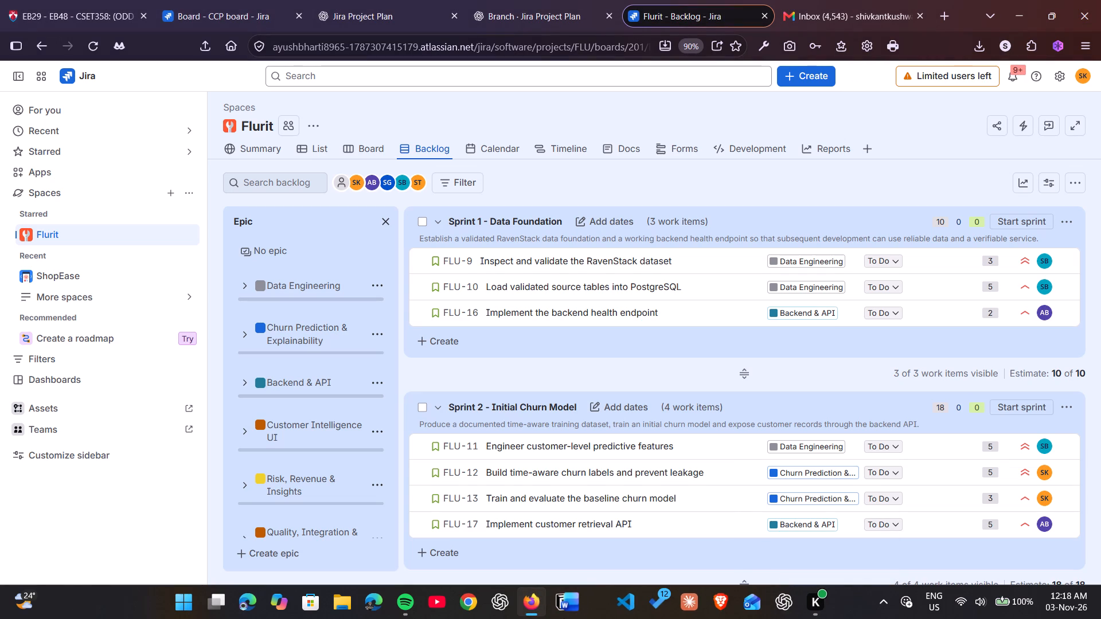
left_click_drag(564, 618, 560, 618)
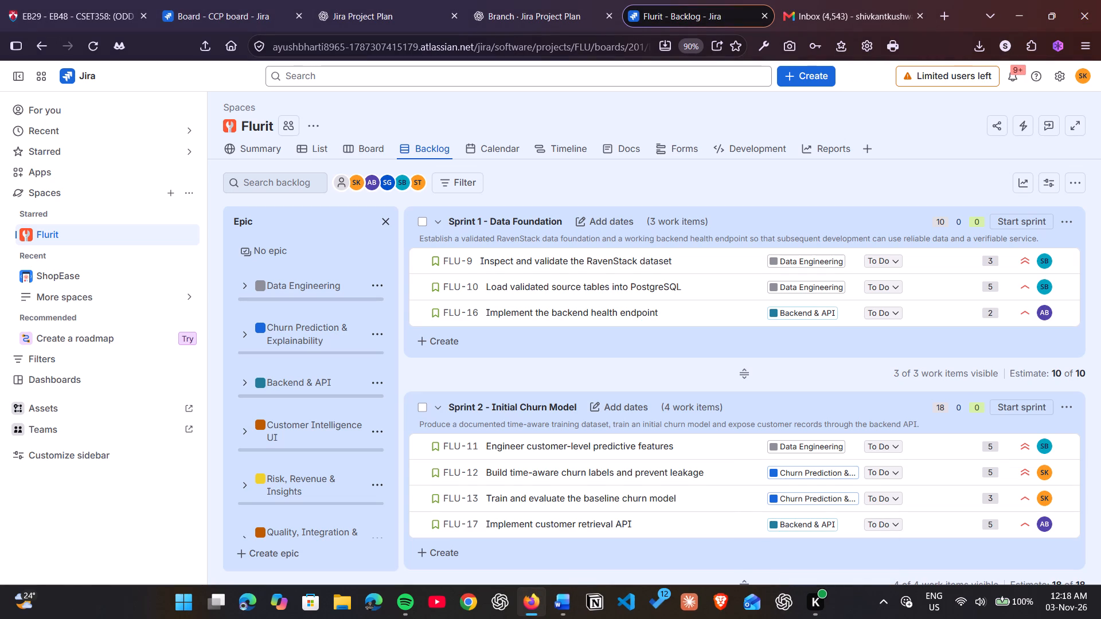
Examine the Flurit backlog's sprints, work items and priorities in Jira against the columns of the Word Product Backlog table.
scroll(649, 354, "down", 4)
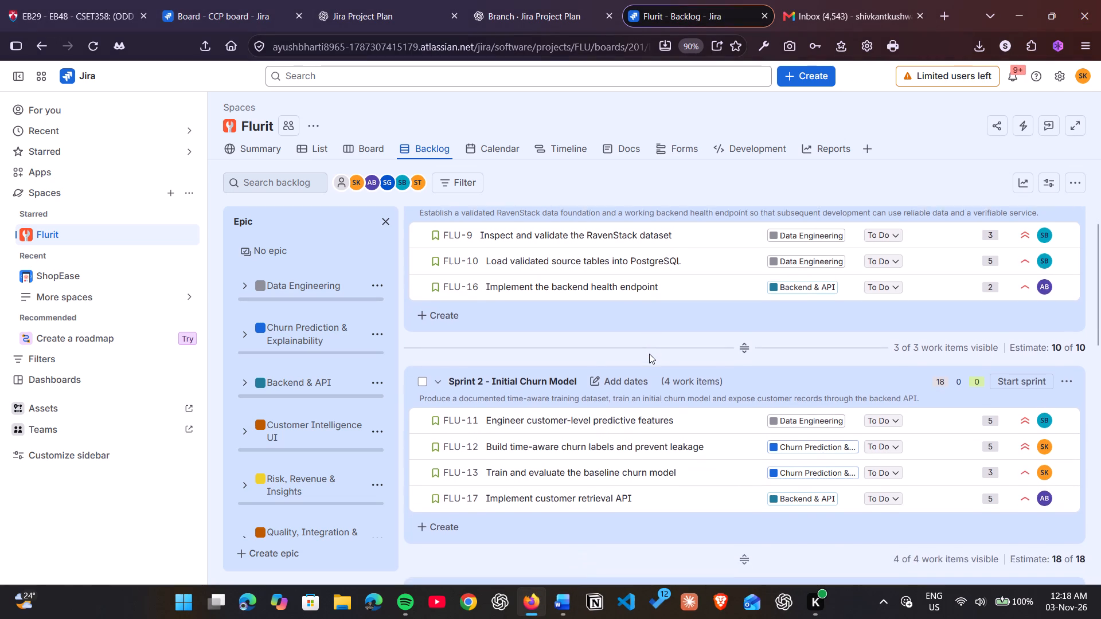
scroll(649, 354, "down", 8)
scroll(649, 354, "up", 1)
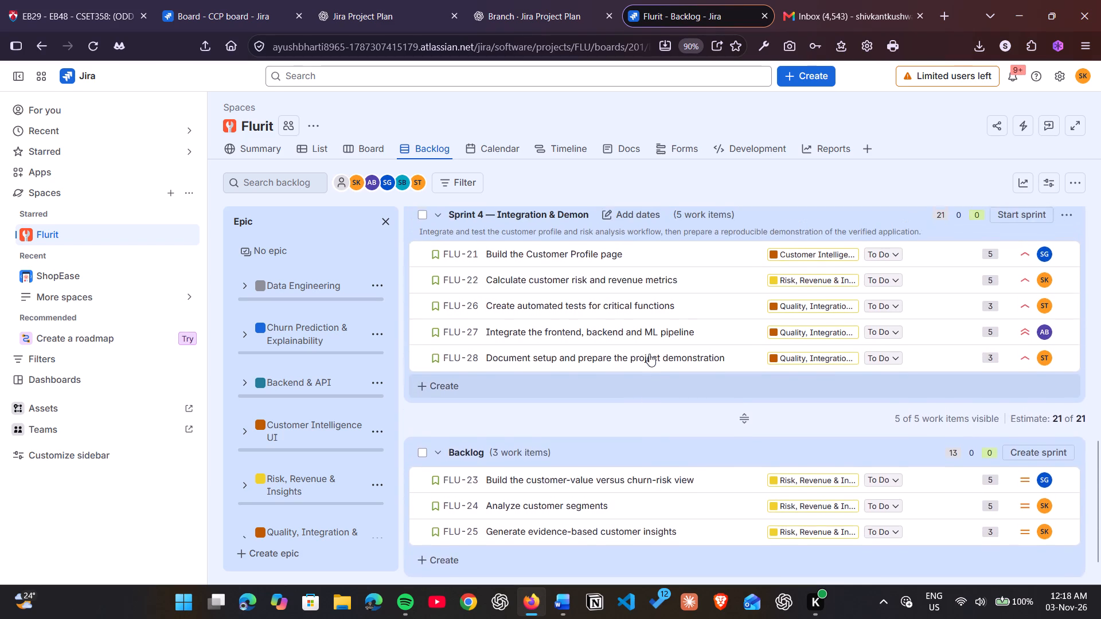
scroll(649, 354, "up", 2)
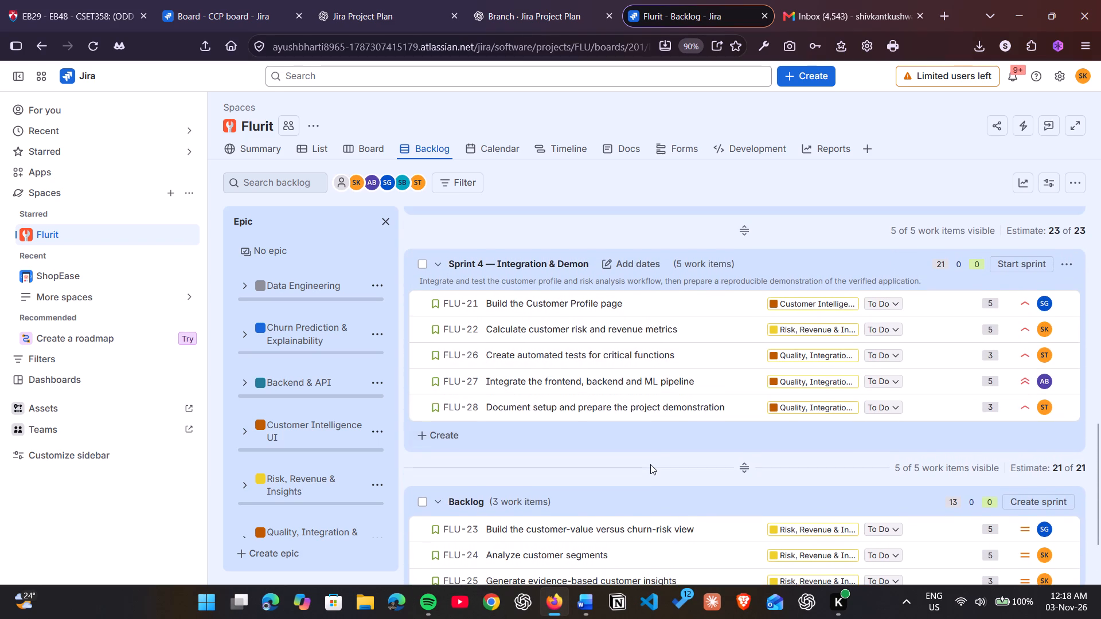
scroll(650, 464, "down", 3)
scroll(650, 464, "up", 12)
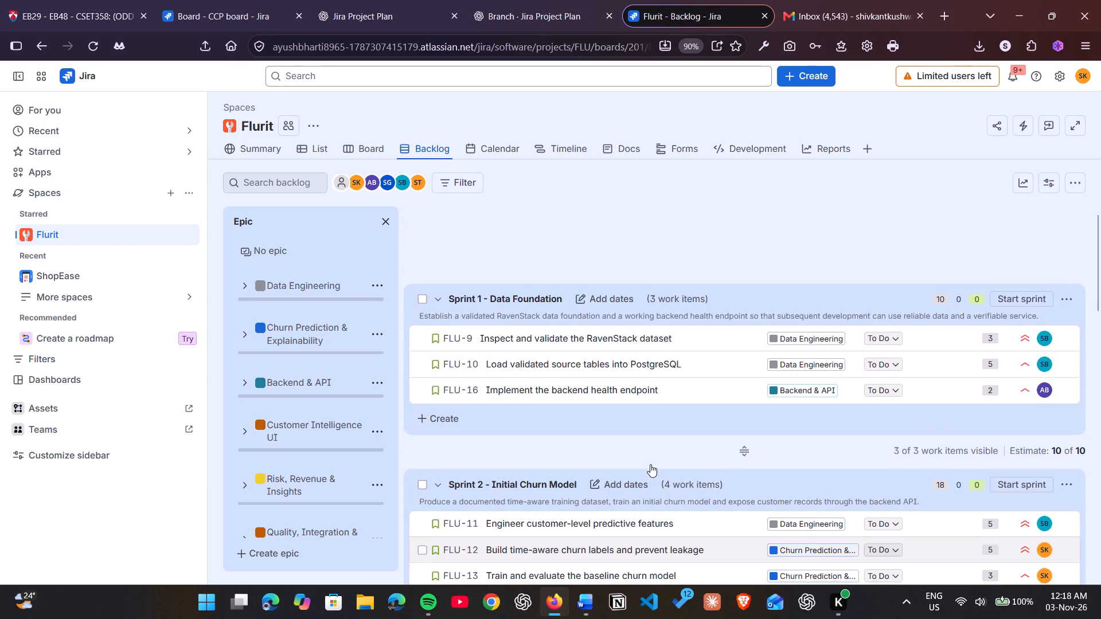
key("alt+Tab")
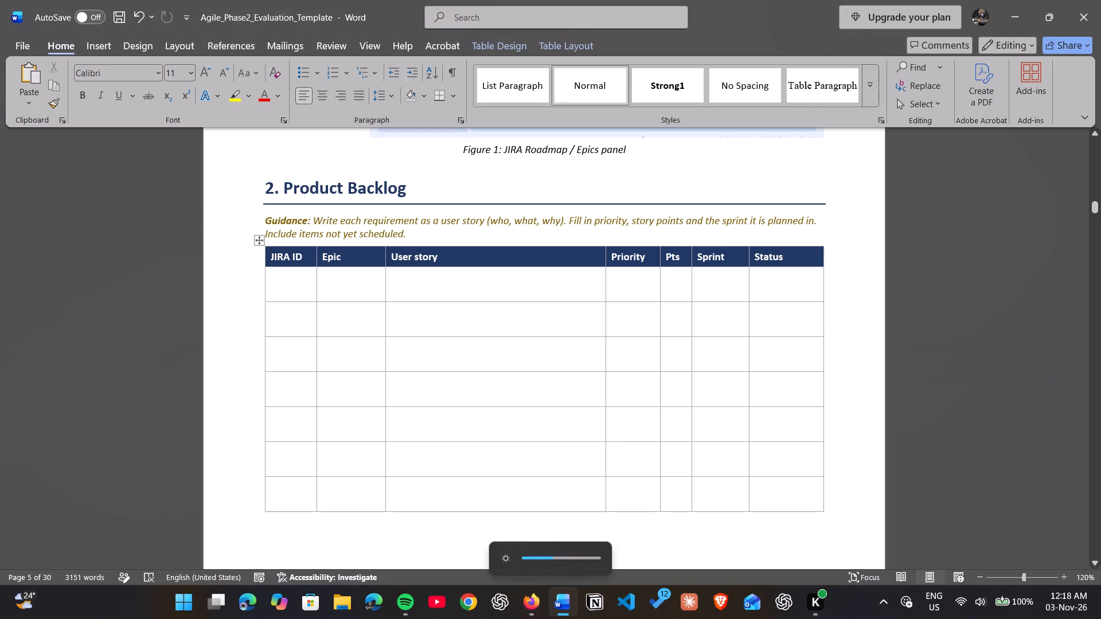
key("alt+Tab")
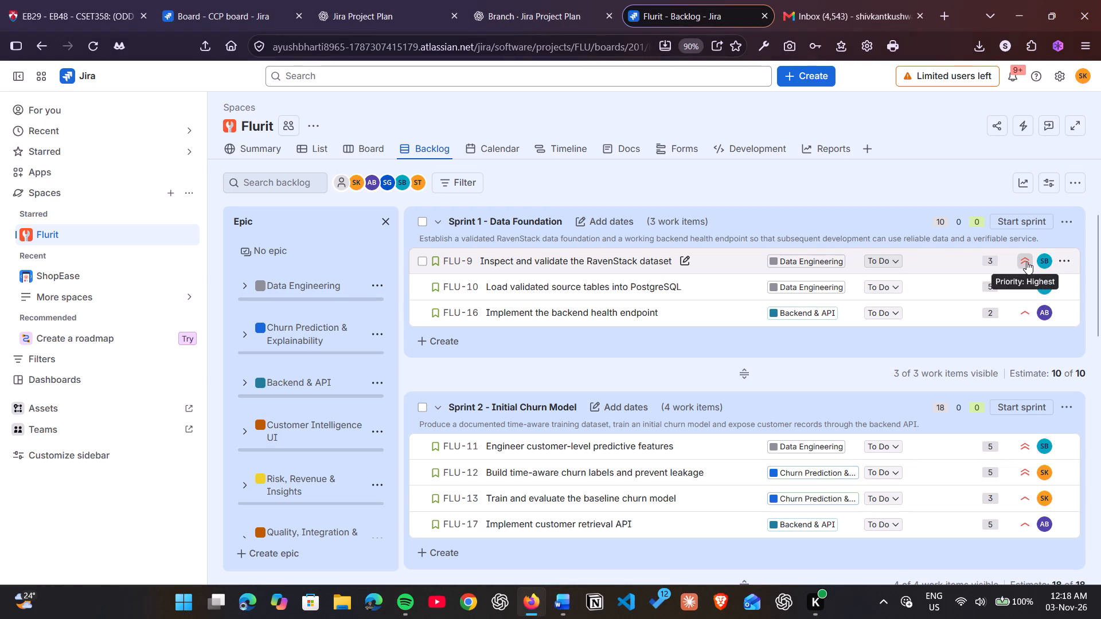
key("alt+Tab")
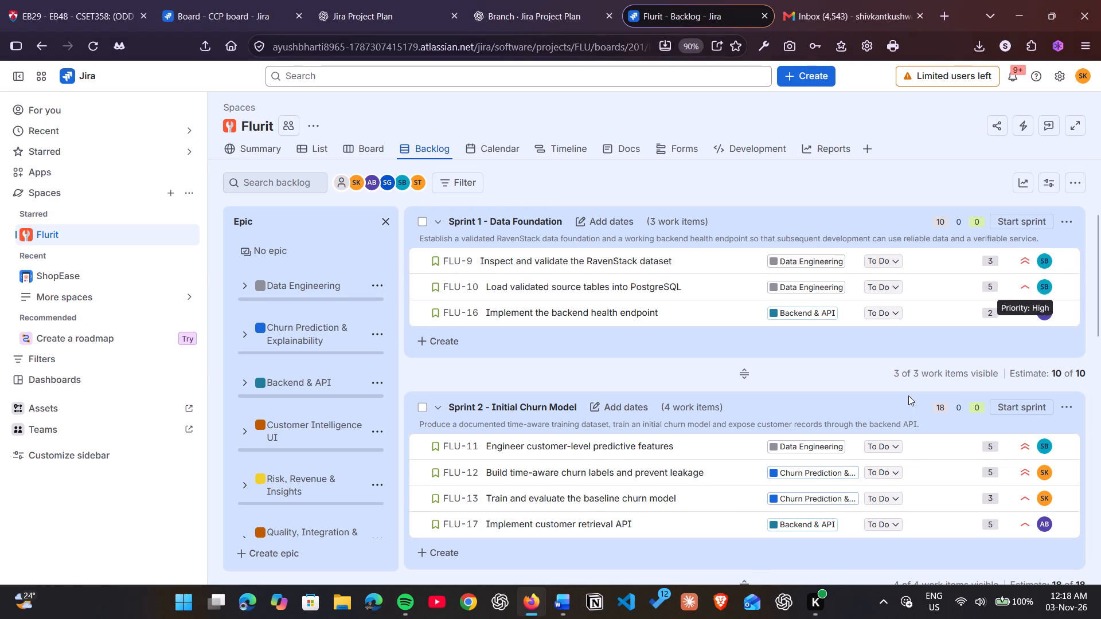
key("alt+Tab")
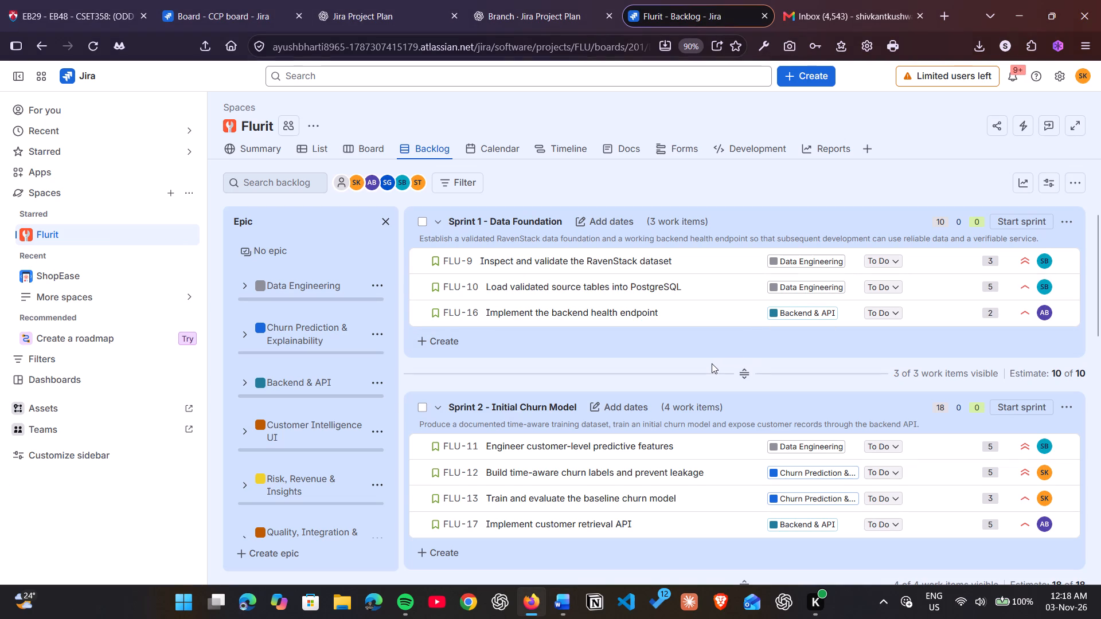
Capture and copy a full-screen screenshot of the Jira backlog showing Sprint 1 and Sprint 2.
key("Print")
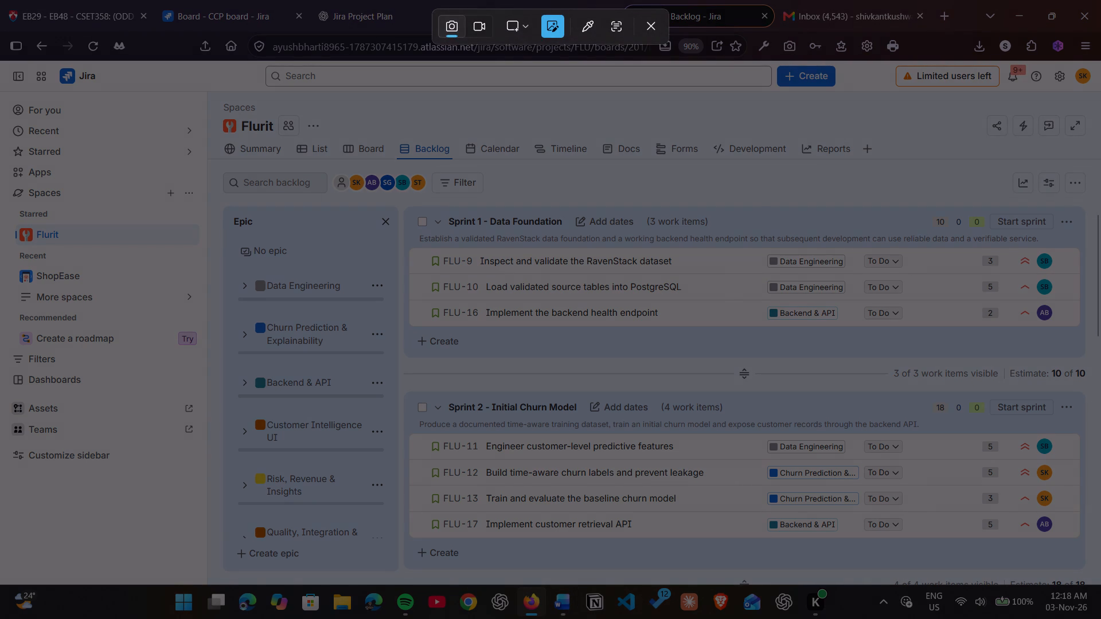
left_click_drag(0, 0, 1100, 618)
key("ctrl+c")
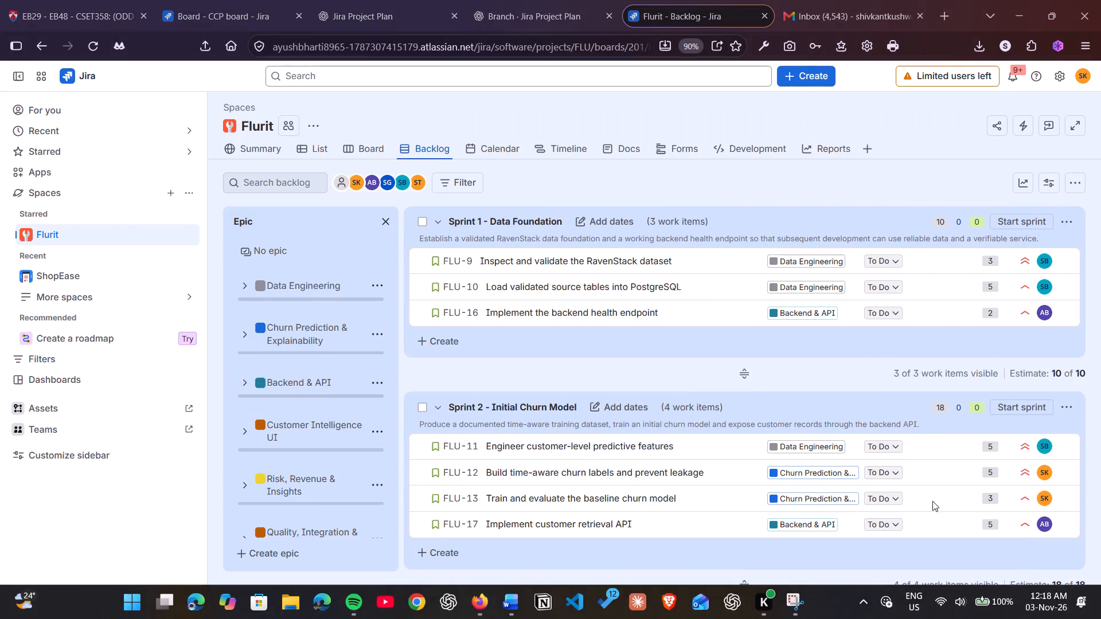
left_click(414, 7)
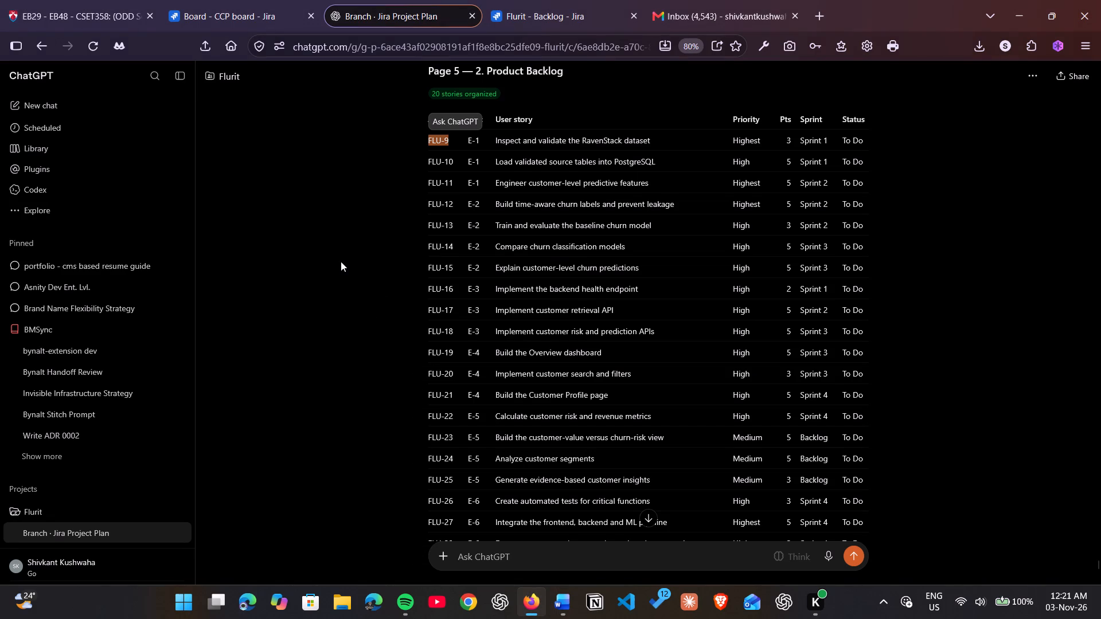
key("alt+Tab")
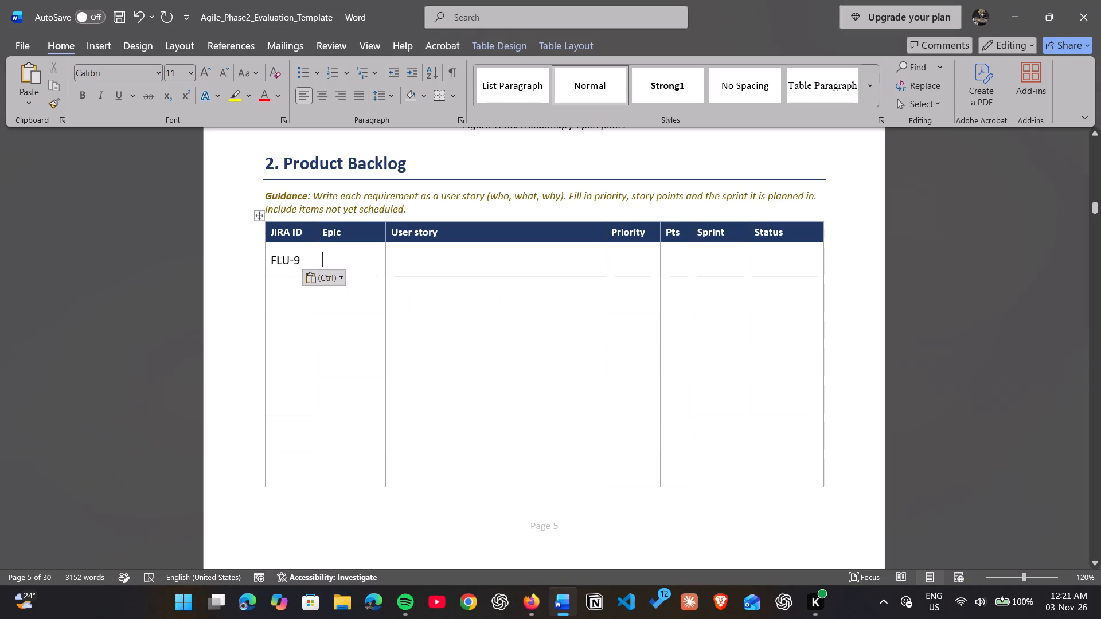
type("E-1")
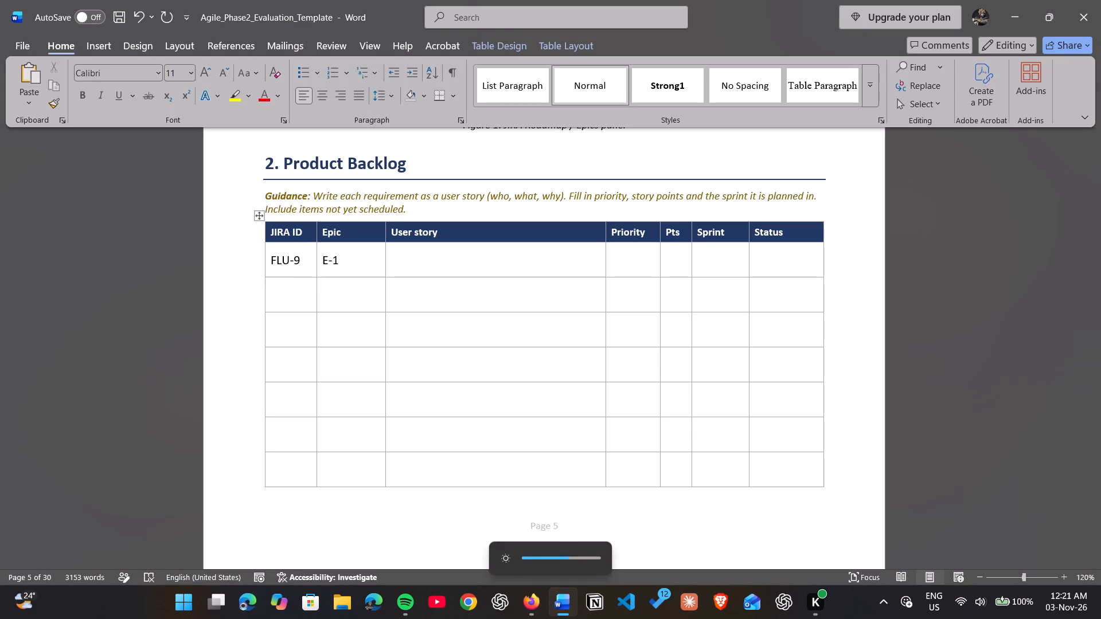
Copy the FLU-9 user story "Inspect and validate the RavenStack dataset" from ChatGPT's table into the first row's User story cell in Word.
left_click(422, 267)
key("alt+Tab")
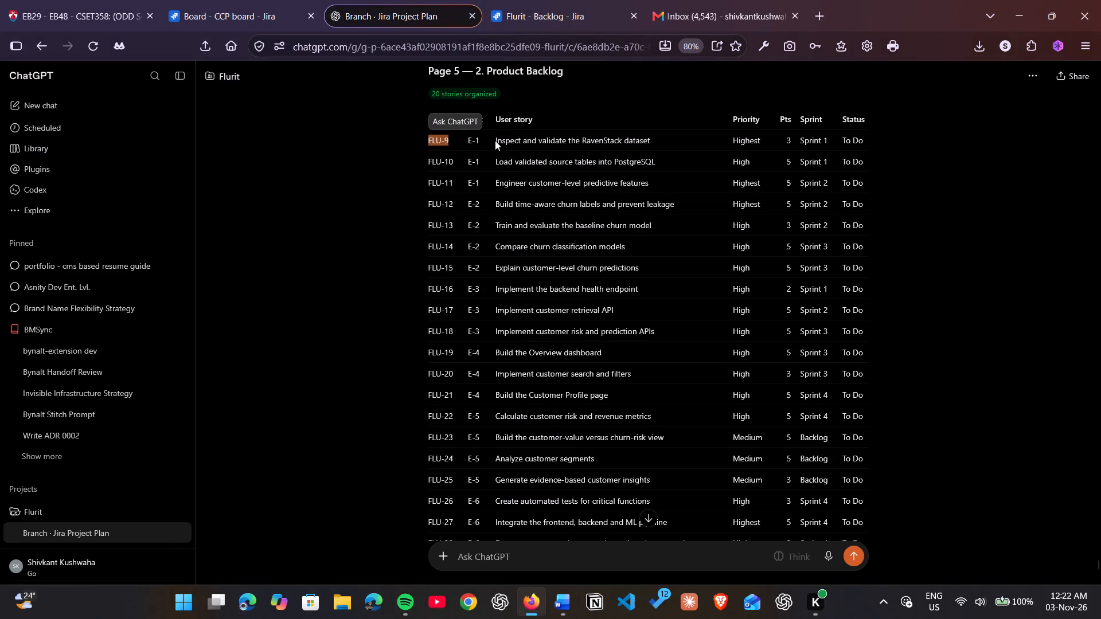
left_click_drag(495, 135, 674, 141)
key("ctrl+c")
key("alt+Tab")
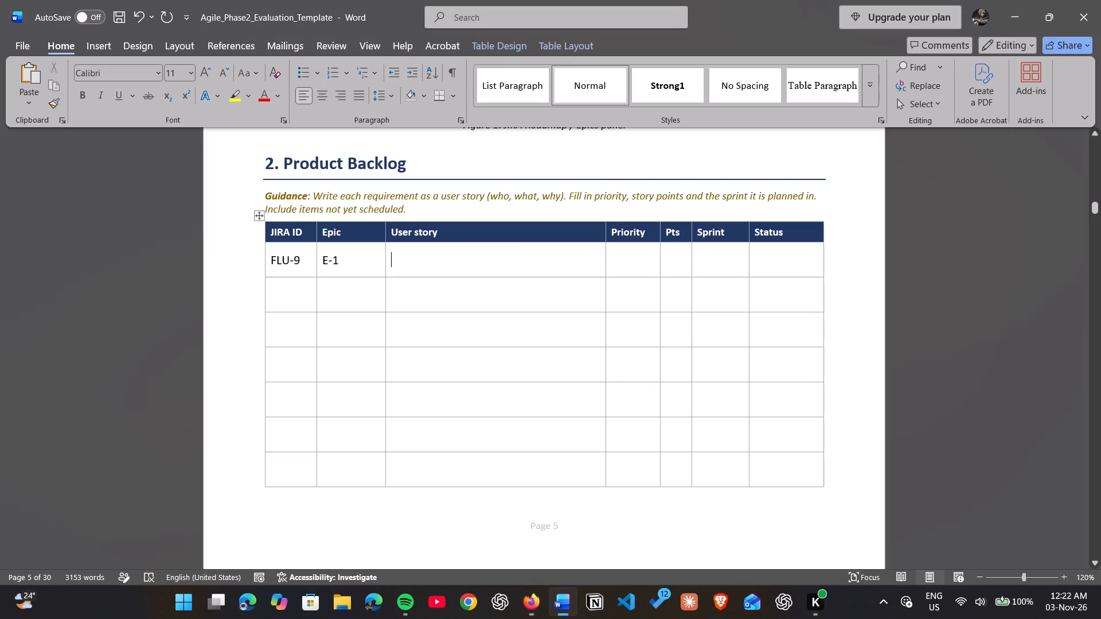
key("ctrl+v")
Check the story in the Jira backlog and enter the priority Highest from ChatGPT's table in the first Word row.
key("alt+Tab")
left_click(580, 5)
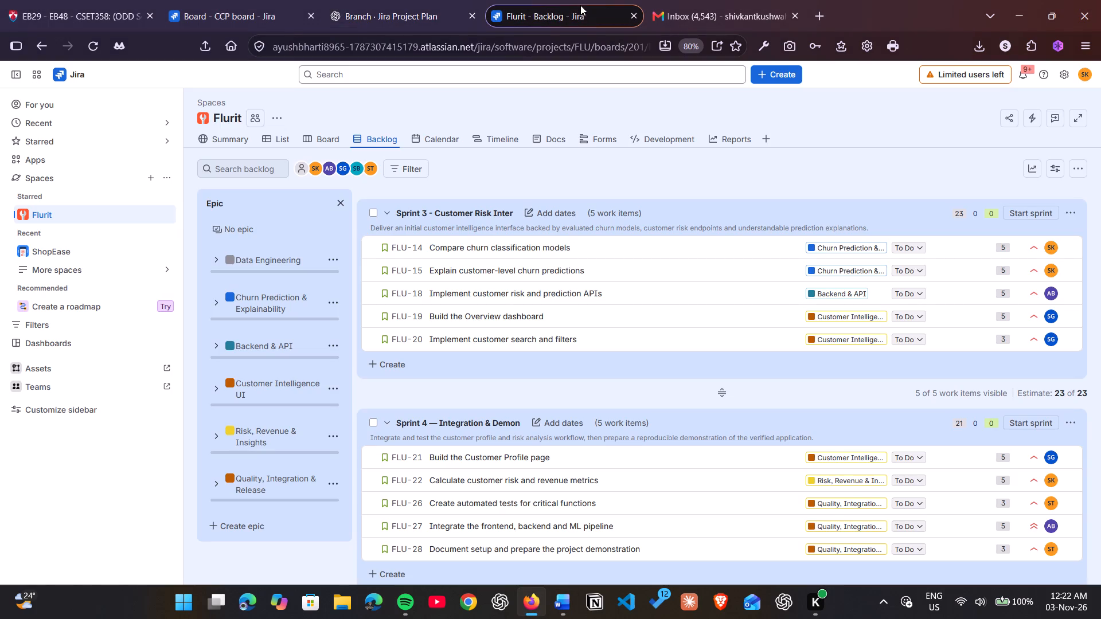
scroll(516, 275, "up", 8)
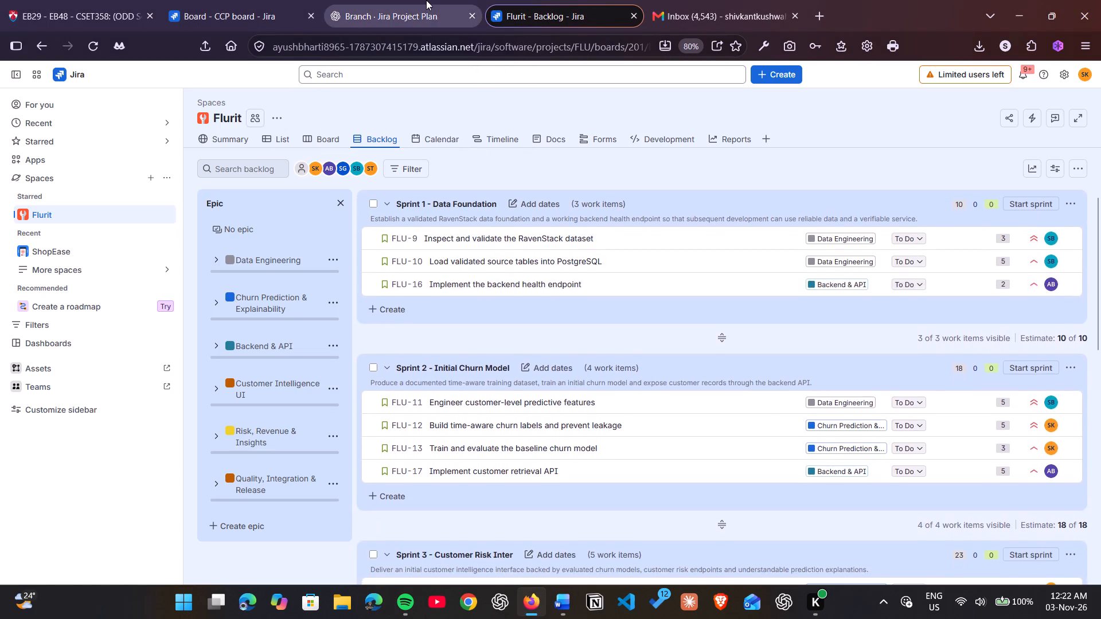
left_click(426, 0)
double_click(740, 138)
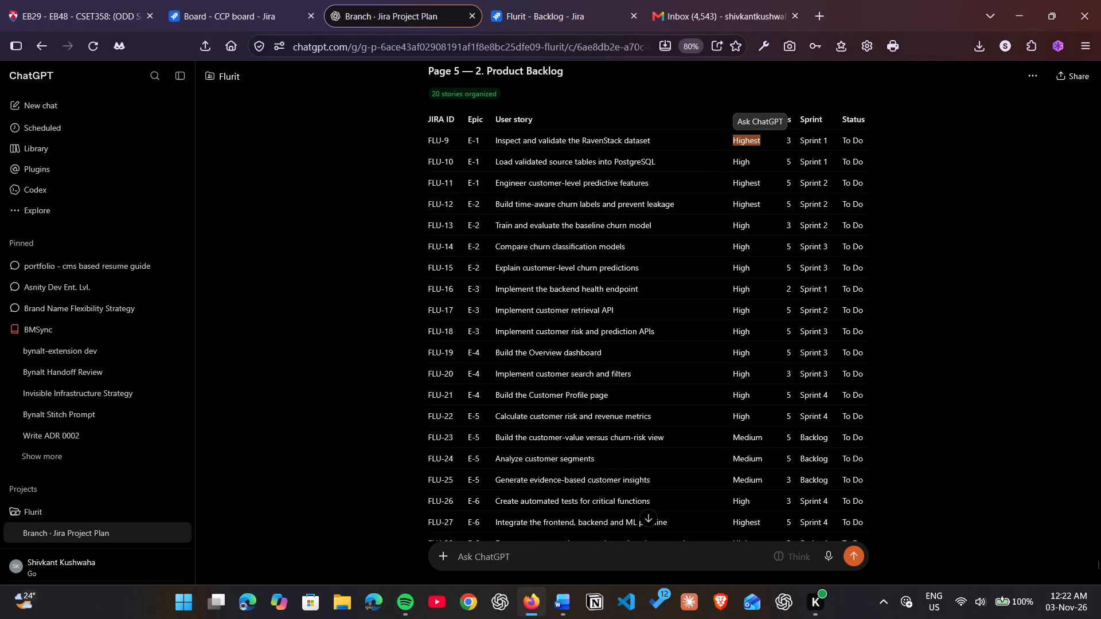
key("ctrl+c")
key("alt+Tab")
left_click(639, 257, "ctrl")
key("ctrl+v")
key("alt+Tab")
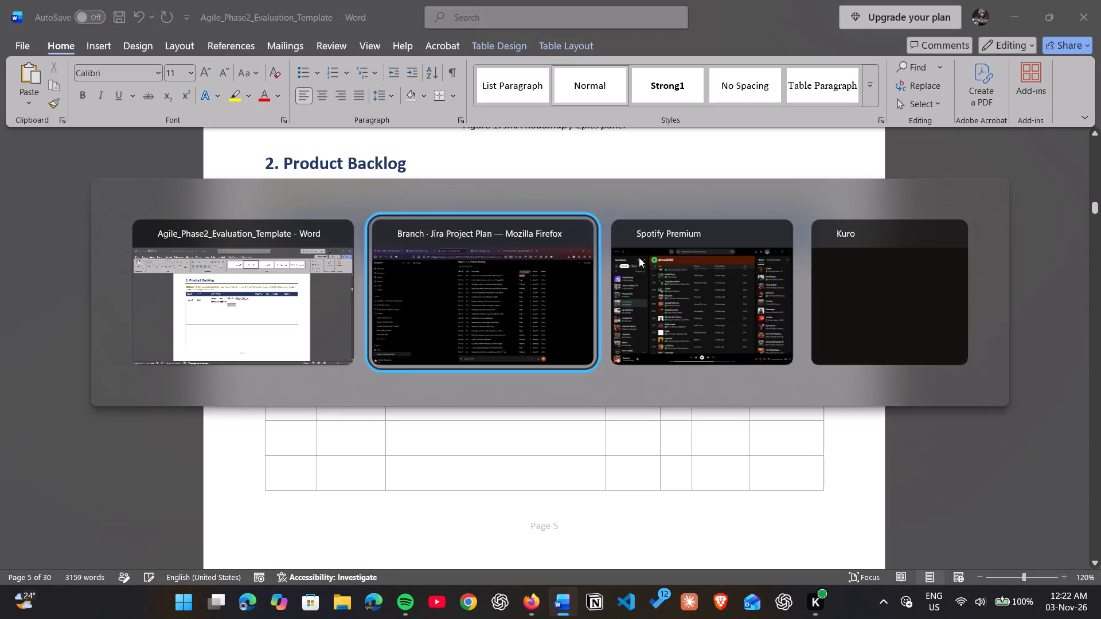
key("alt+Tab")
key("ctrl+z")
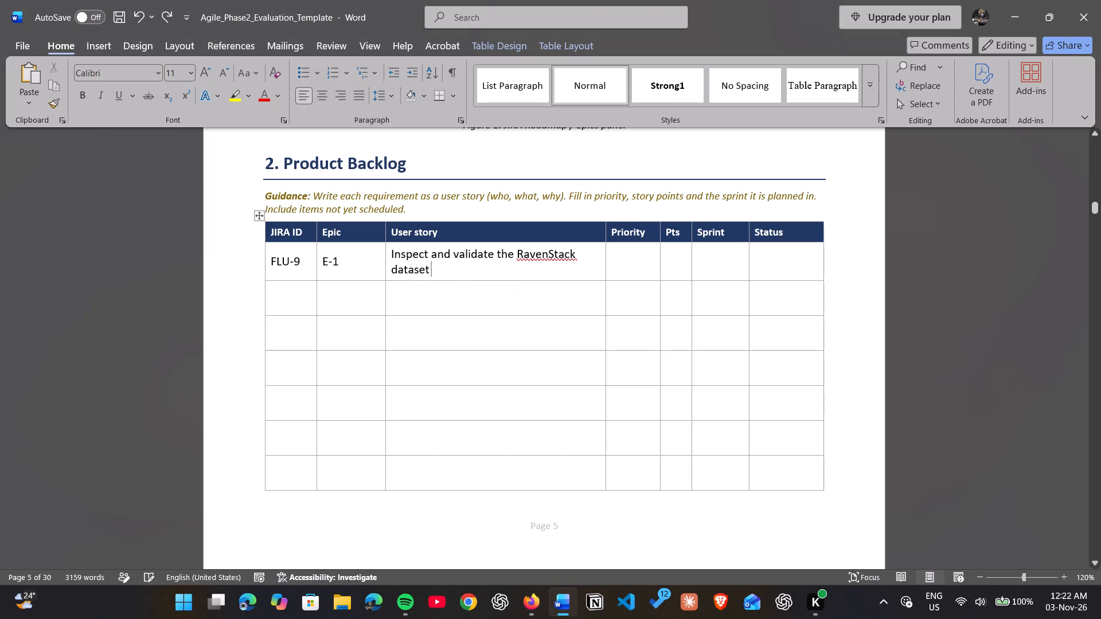
left_click(639, 257)
key("ctrl+c")
key("ctrl+v")
Enter 3 story points and sprint 1 for FLU-9 in the first row of the Word table.
key("alt+Tab")
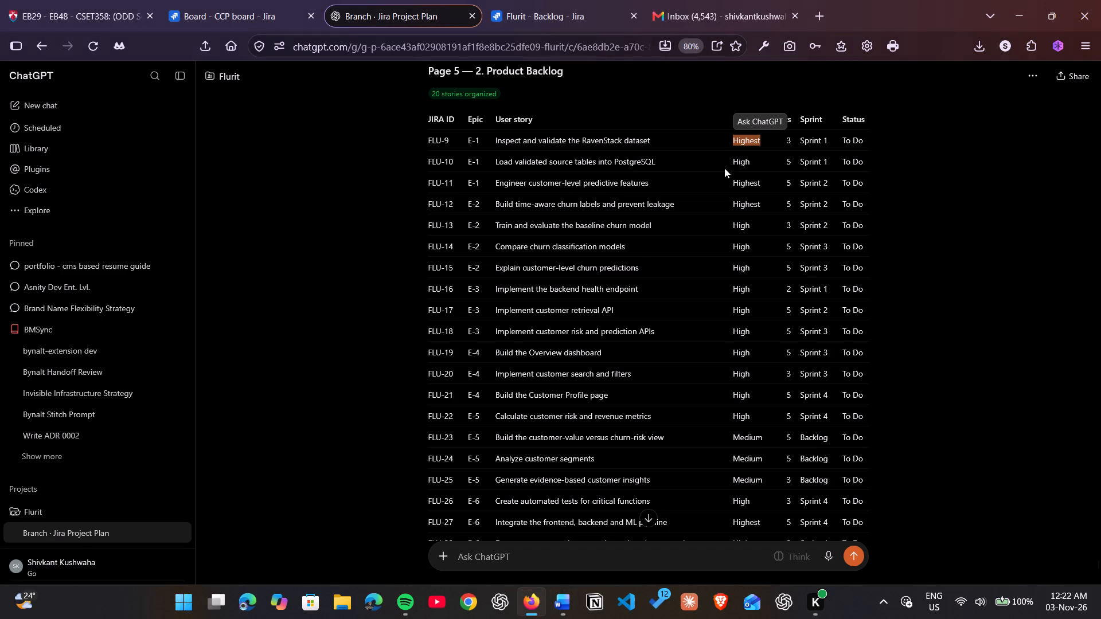
double_click(790, 140)
key("ctrl+c")
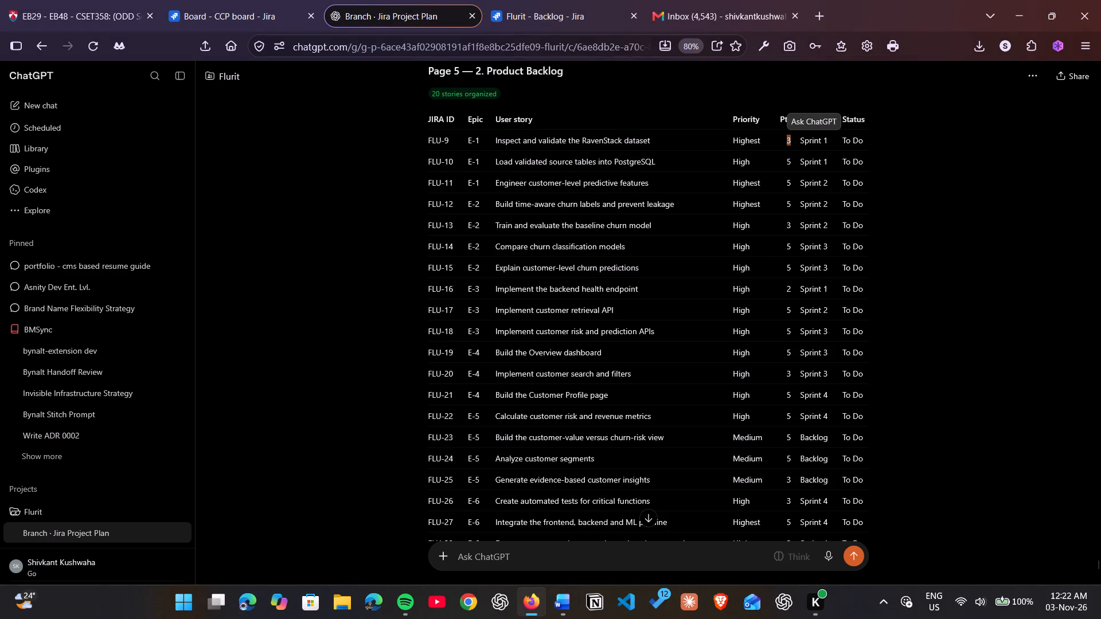
key("alt+Tab")
left_click(676, 263)
key("ctrl+v")
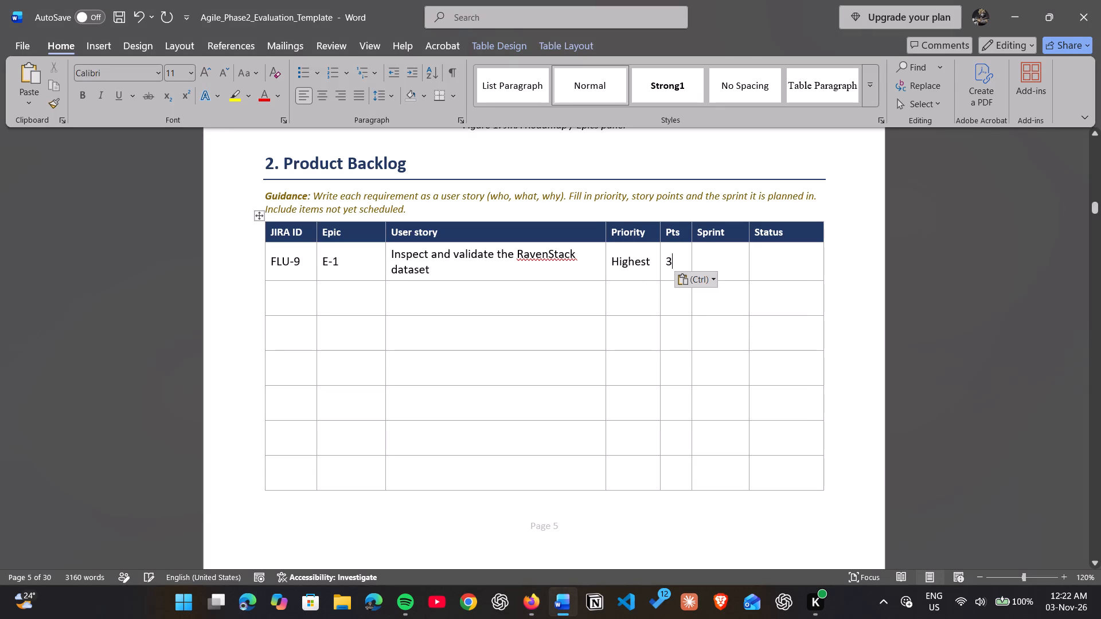
left_click(721, 262)
key("alt+Tab")
key("alt+Tab")
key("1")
Copy the status To Do from ChatGPT's table into the FLU-9 row's Status cell in Word.
key("alt+Tab")
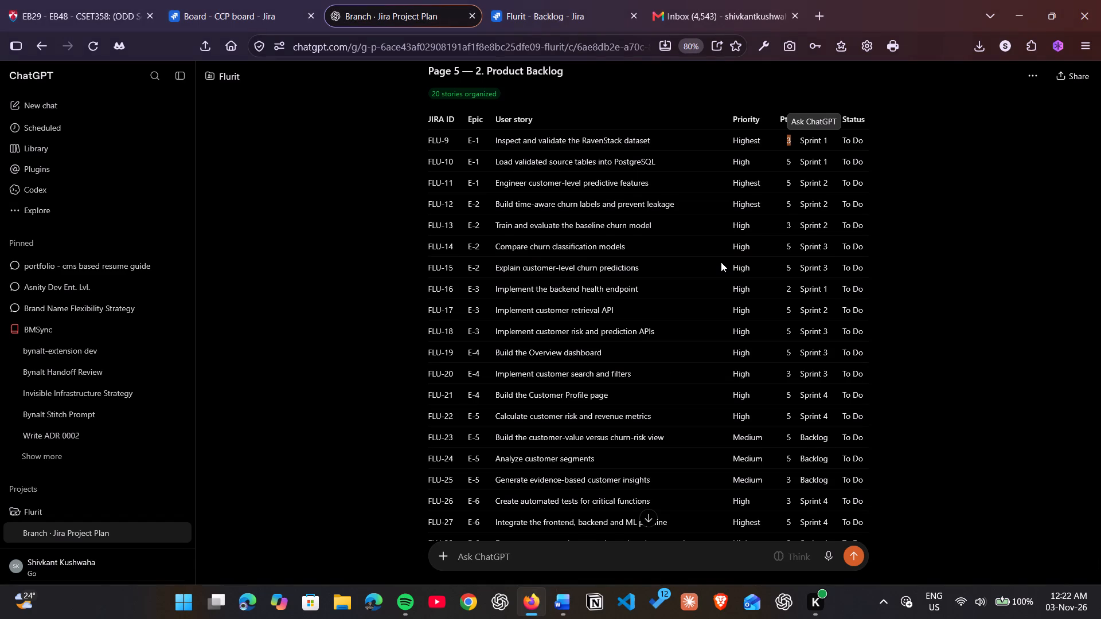
triple_click(849, 141)
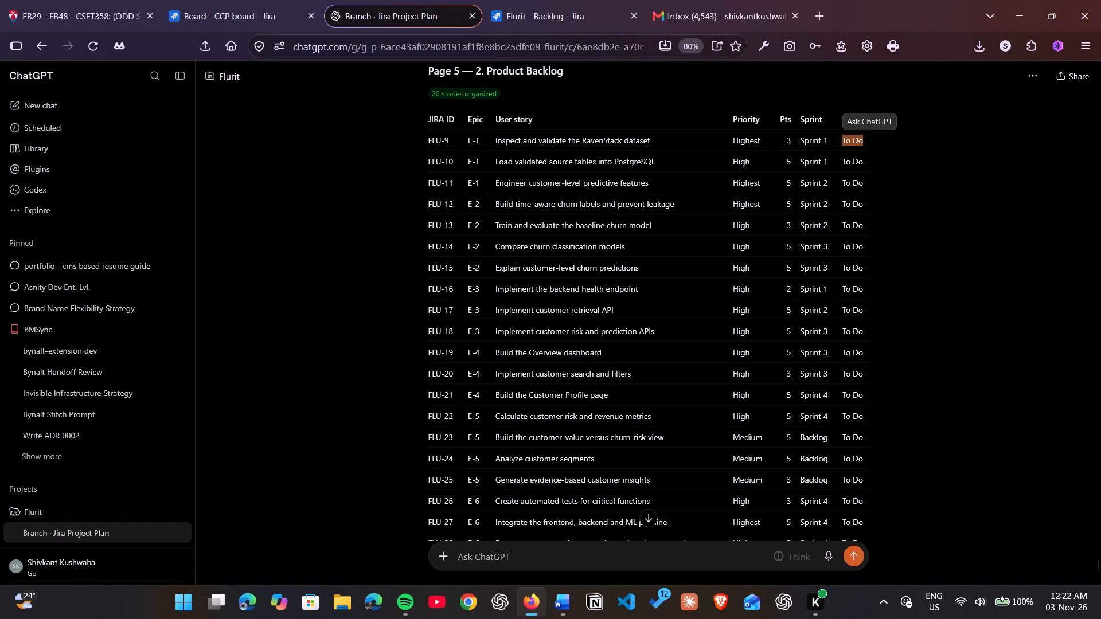
key("ctrl+c")
key("alt+Tab")
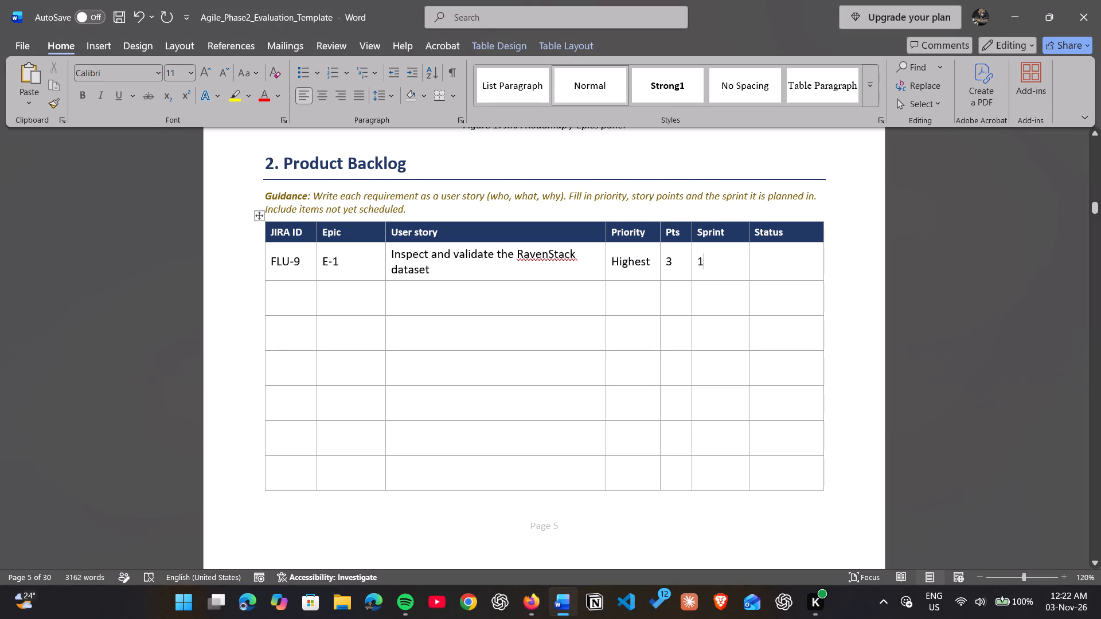
left_click(786, 267)
key("ctrl+v")
Check the stories in ChatGPT's table, and copy the ID FLU-9 from the first Word row into the second row's JIRA ID cell.
left_click(296, 301)
key("alt+Tab")
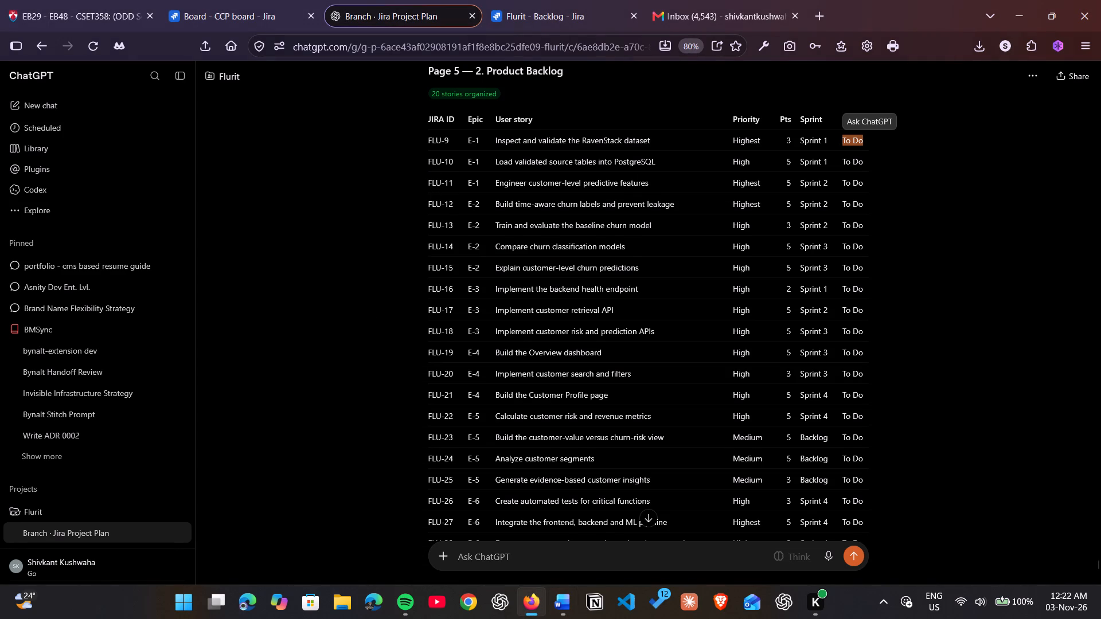
scroll(437, 222, "down", 1)
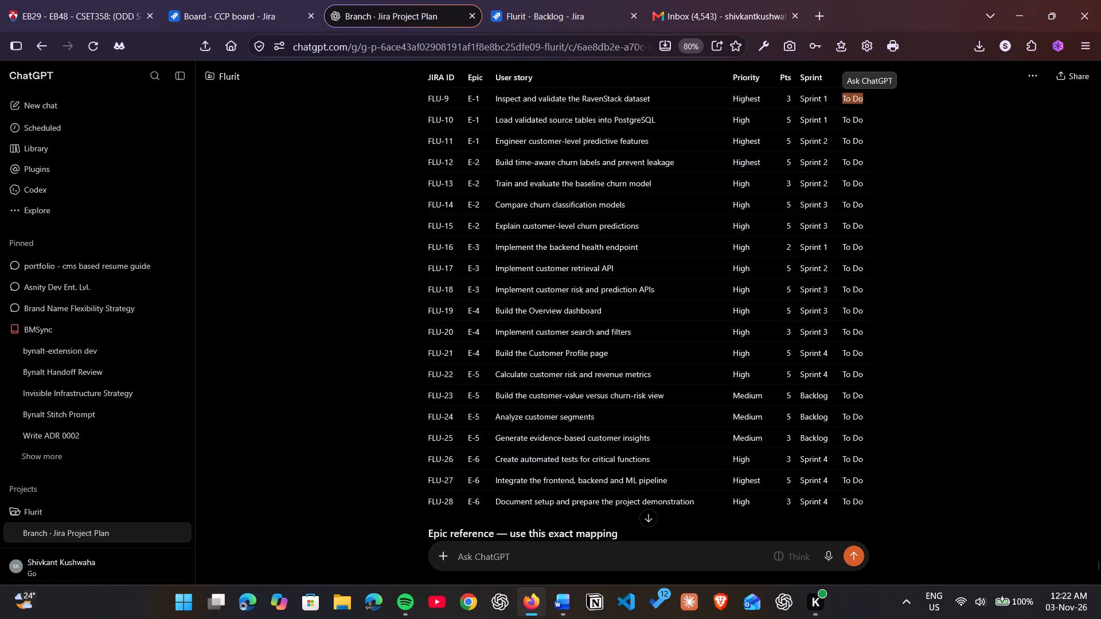
scroll(437, 222, "down", 1)
key("alt+Tab")
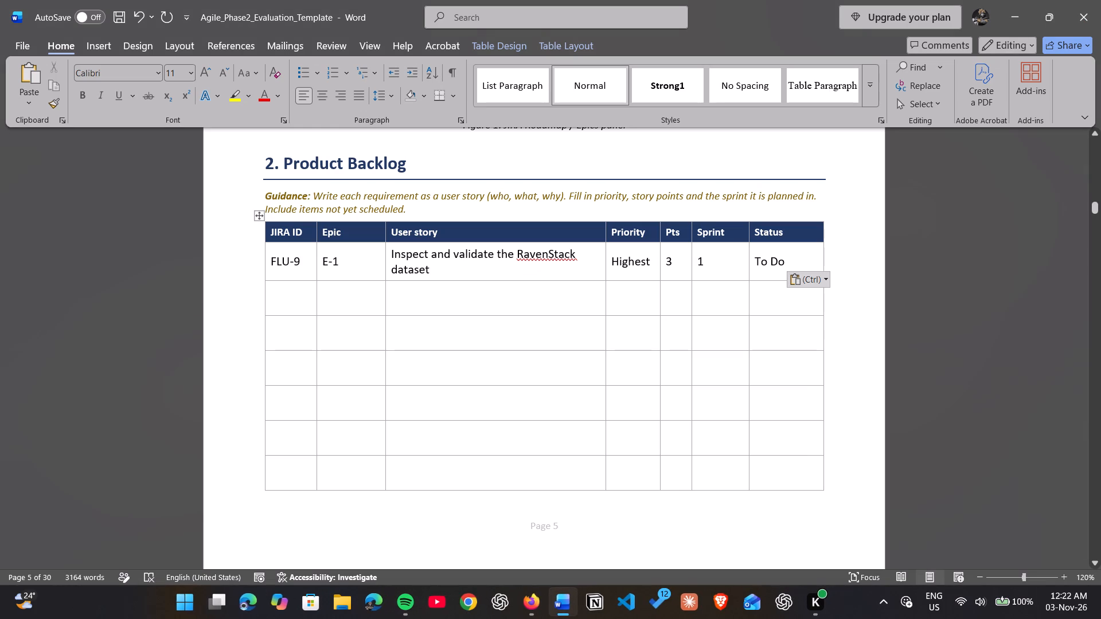
left_click(270, 260)
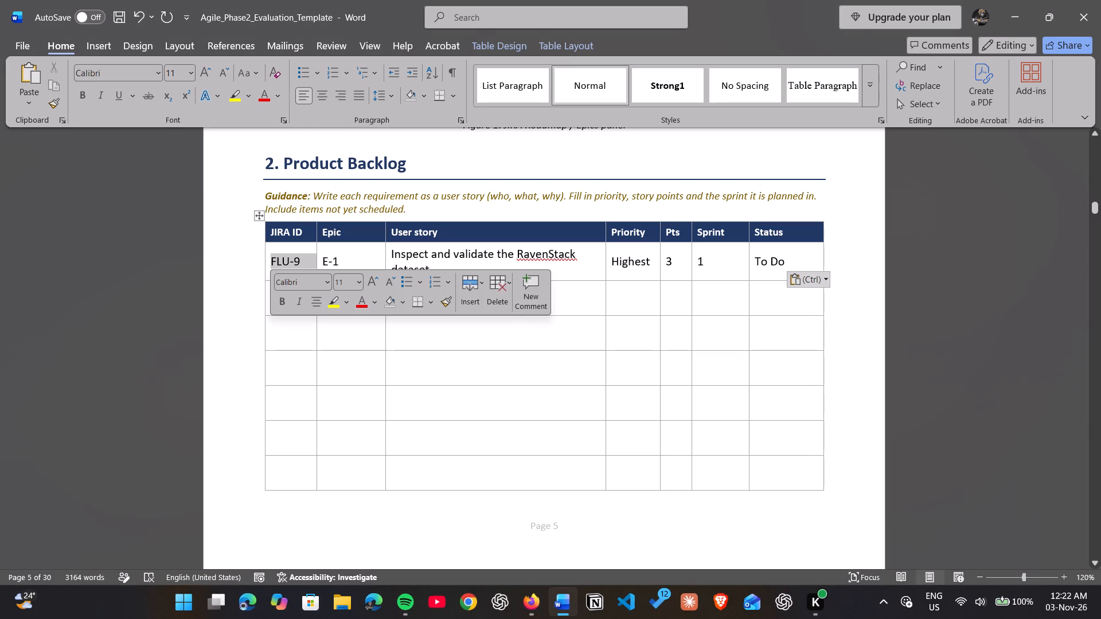
key("ctrl+c")
left_click(278, 288)
key("ctrl+v")
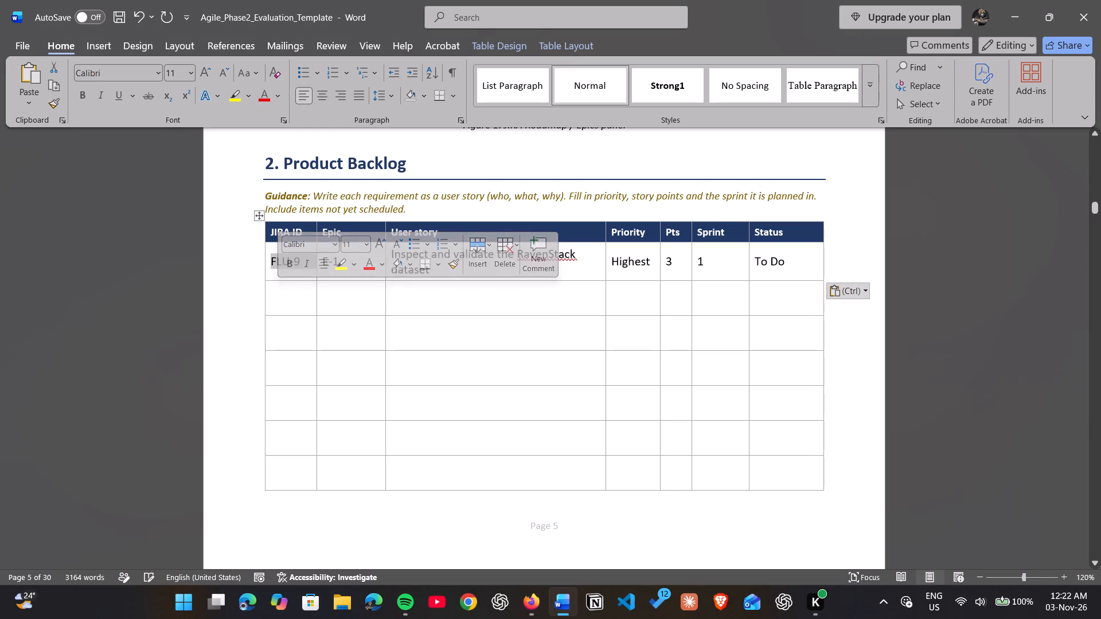
left_click(279, 303)
key("ctrl+v")
Paste FLU-9 as a placeholder into the JIRA ID cells of the third to seventh backlog rows on page 5.
left_click(293, 327)
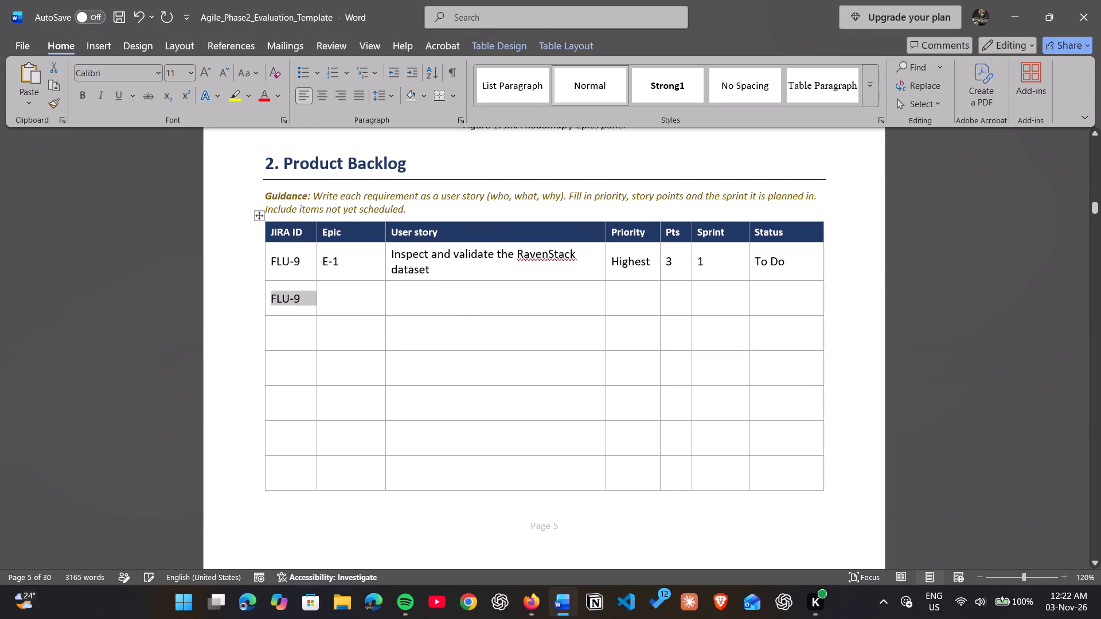
key("ctrl+v")
left_click(296, 330)
left_click(280, 328)
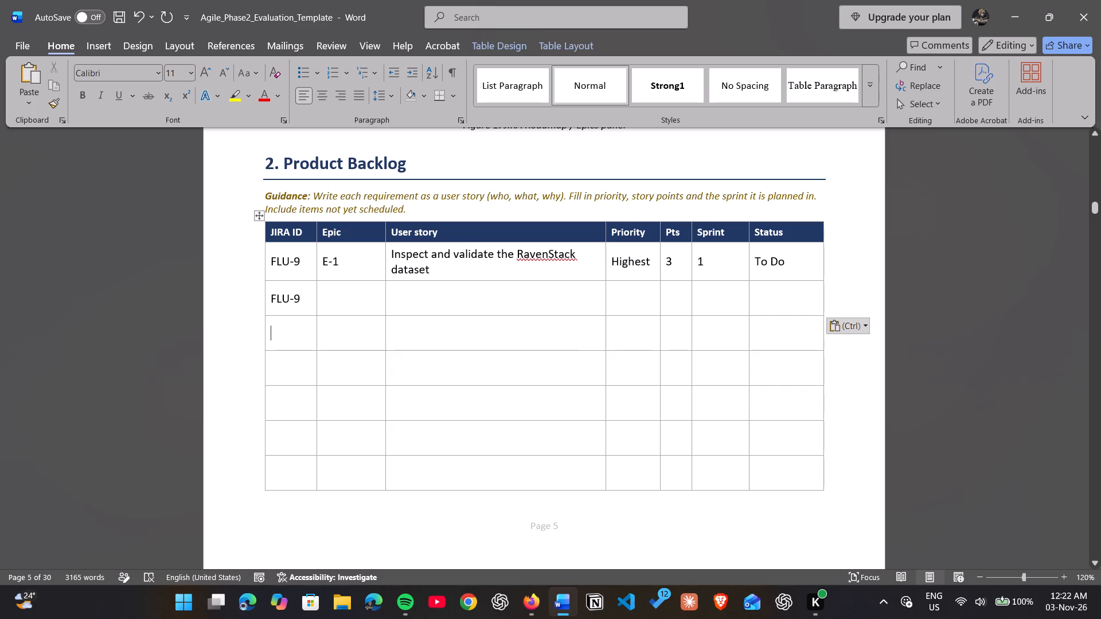
key("ctrl+v")
left_click(287, 358)
key("ctrl+v")
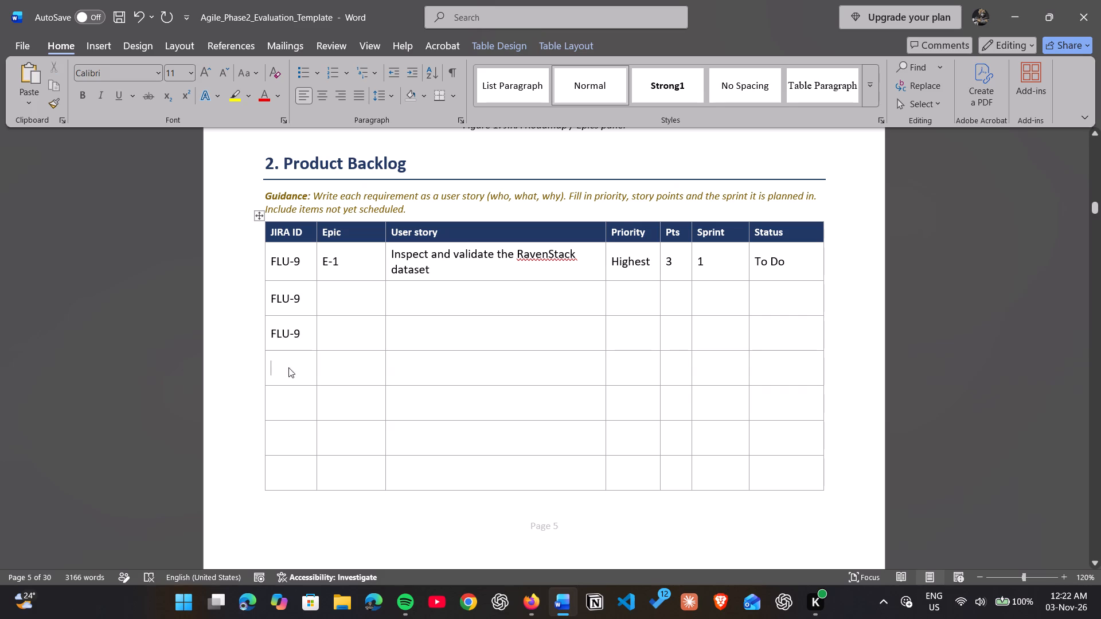
left_click(291, 412)
key("ctrl+v")
left_click(291, 449)
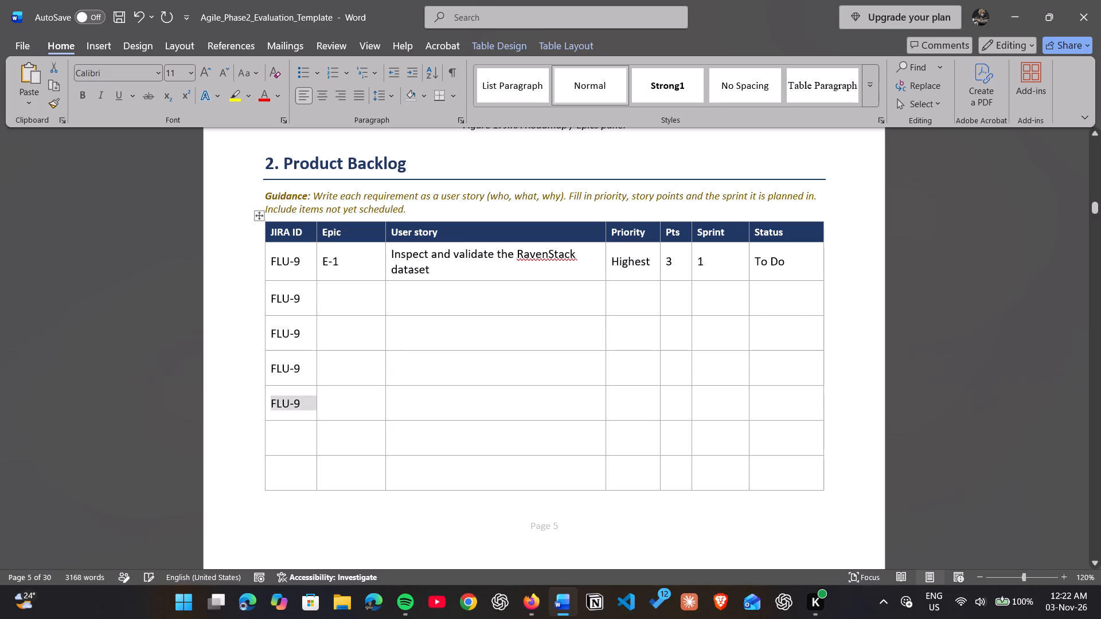
key("ctrl+v")
left_click(292, 475)
key("ctrl+v")
Paste FLU-9 into the JIRA ID cells of the first four backlog rows on page 6.
scroll(292, 475, "down", 2)
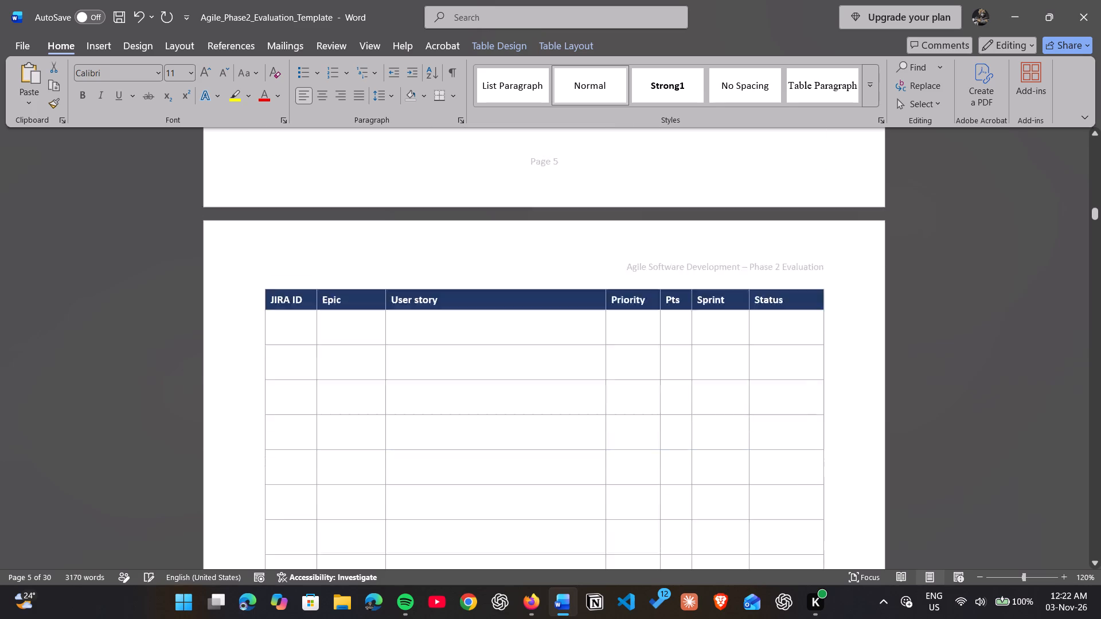
scroll(292, 475, "down", 1)
left_click(288, 222)
key("ctrl+v")
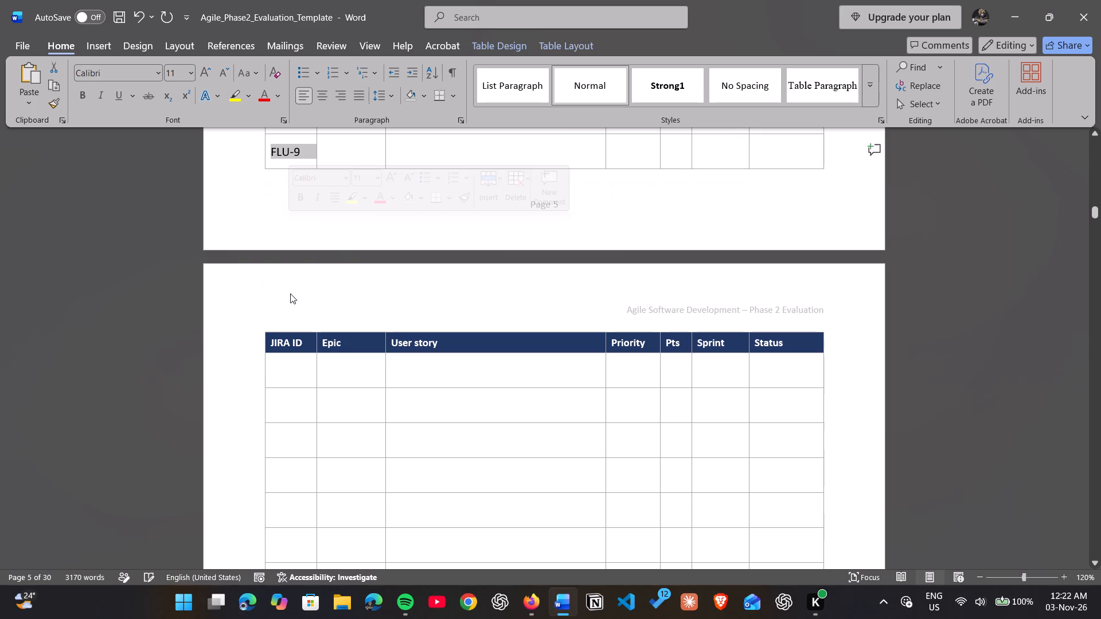
left_click(290, 385)
key("ctrl+v")
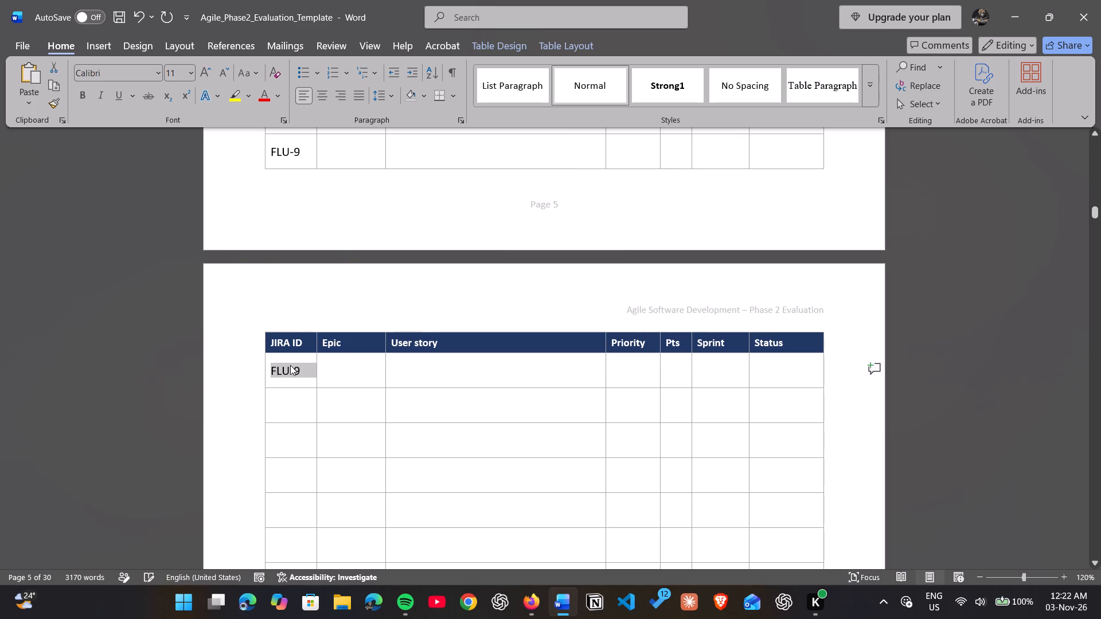
left_click(290, 397)
key("ctrl+v")
left_click(294, 449)
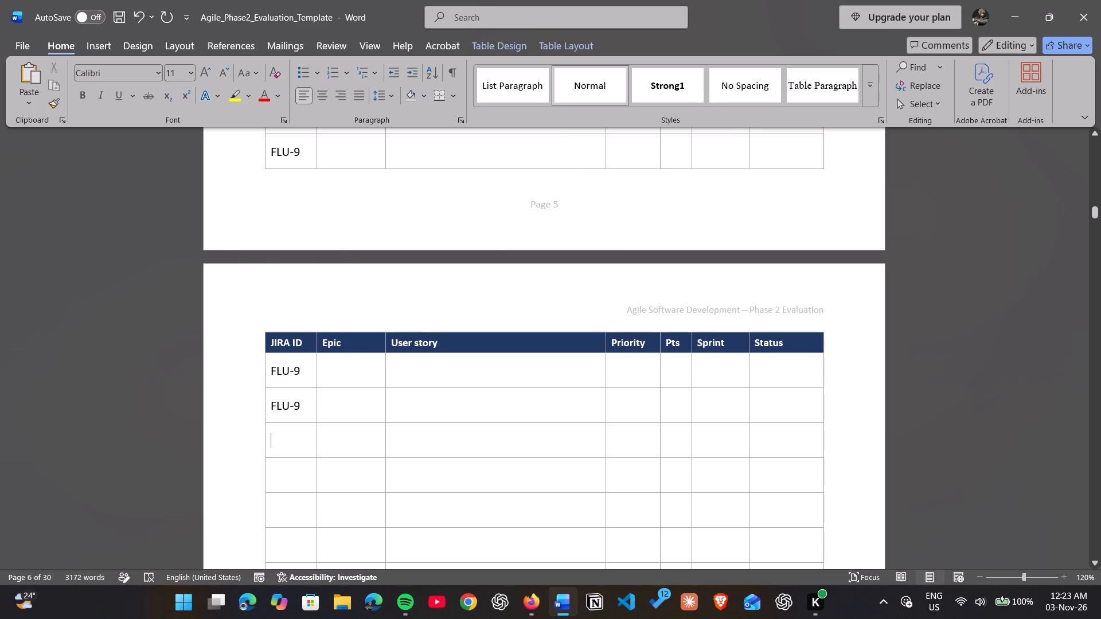
key("ctrl+v")
left_click(293, 463)
key("ctrl+v")
Paste FLU-9 into the JIRA ID cells of the last four backlog rows on page 6.
scroll(291, 470, "down", 1)
left_click(294, 430)
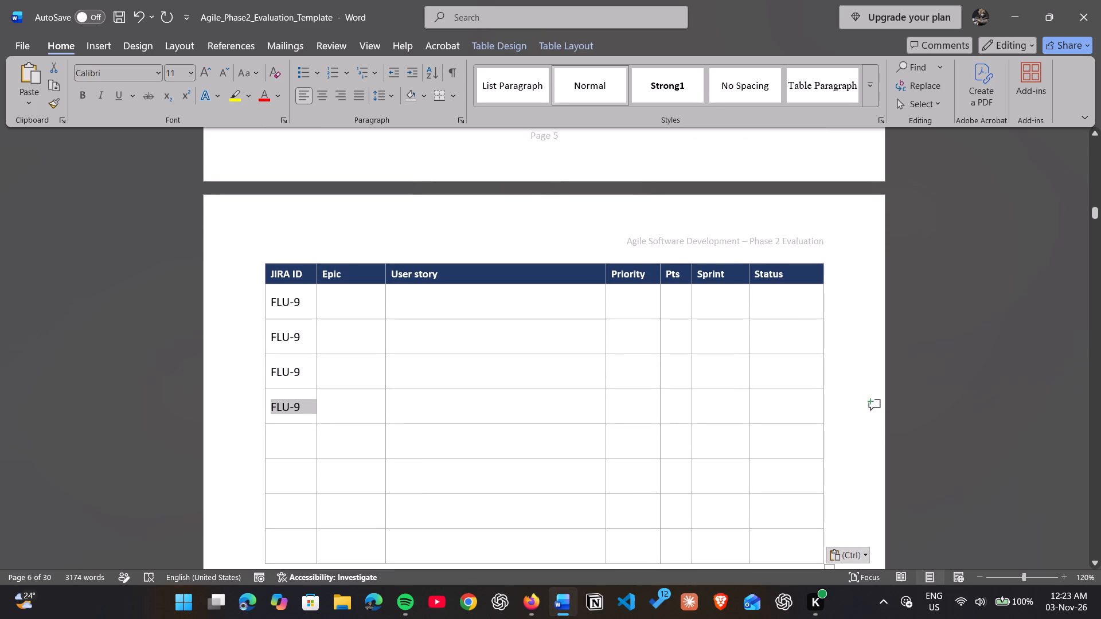
key("ctrl+v")
left_click(291, 477)
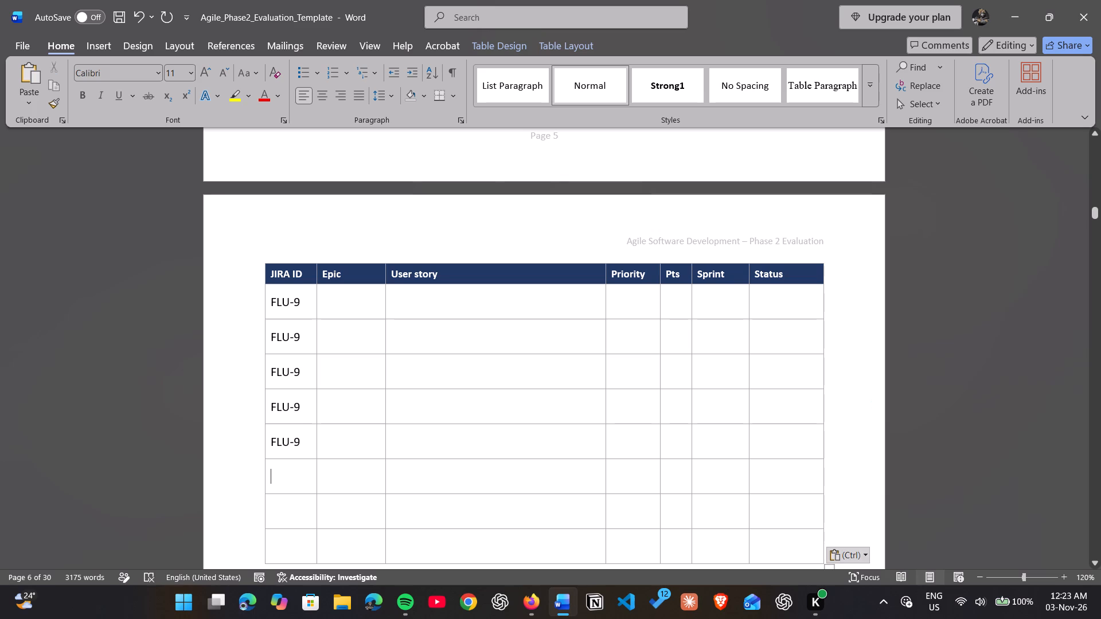
key("ctrl+v")
scroll(291, 477, "down", 1)
left_click(290, 476)
key("ctrl+v")
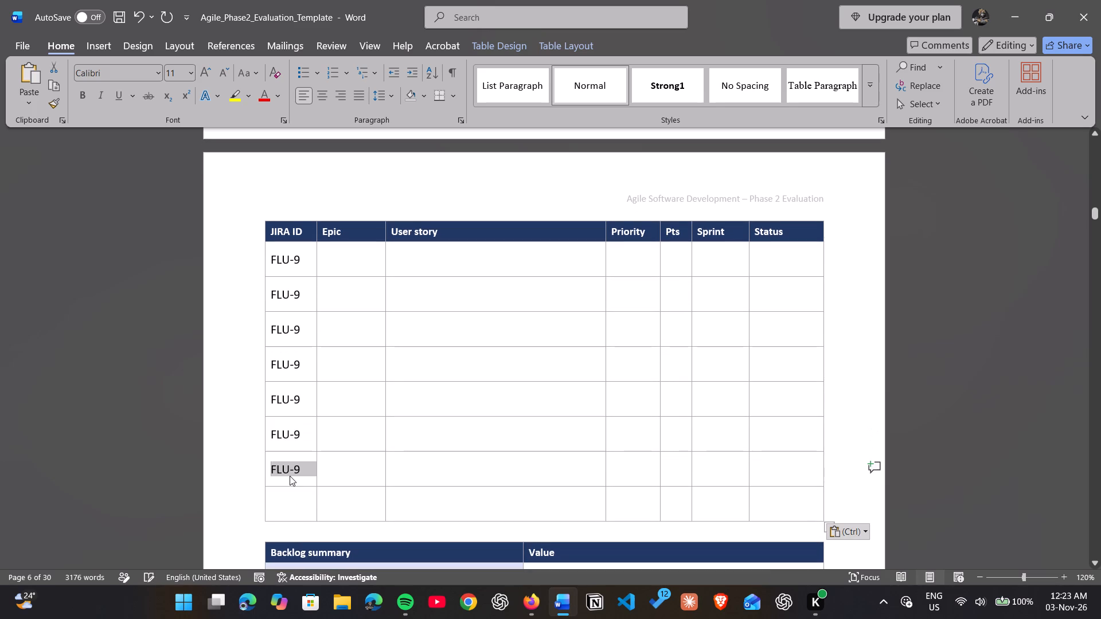
left_click(287, 510)
key("ctrl+v")
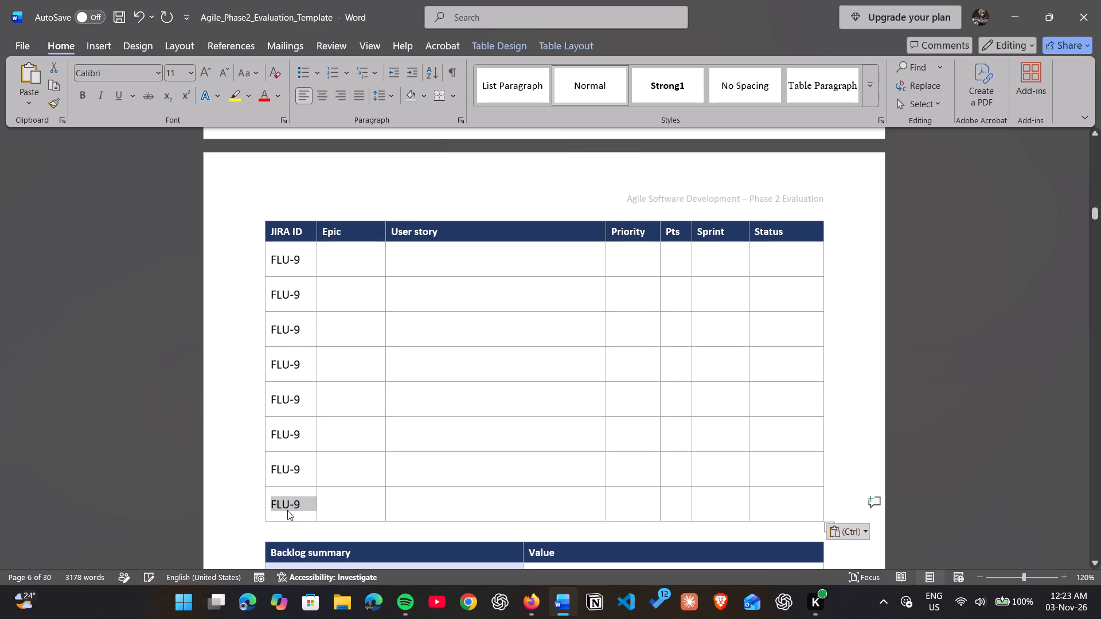
Insert additional empty rows at the bottom of the Product Backlog table.
triple_click(260, 524)
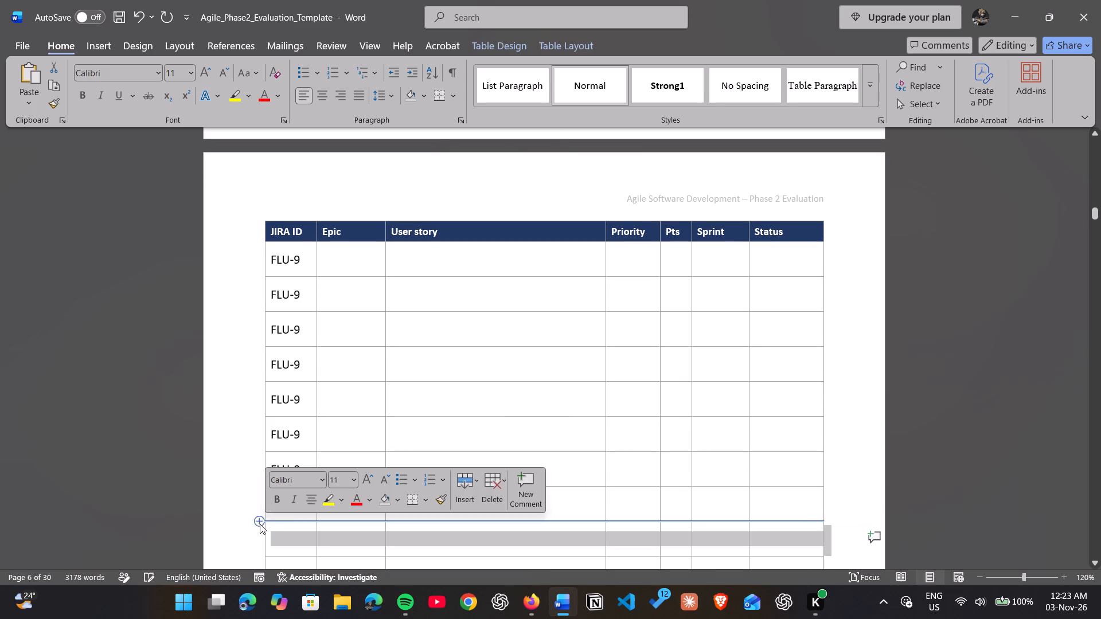
Renumber the JIRA IDs in the second to fourth backlog rows on page 5 as FLU-10, FLU-11 and FLU-12.
scroll(257, 449, "up", 3)
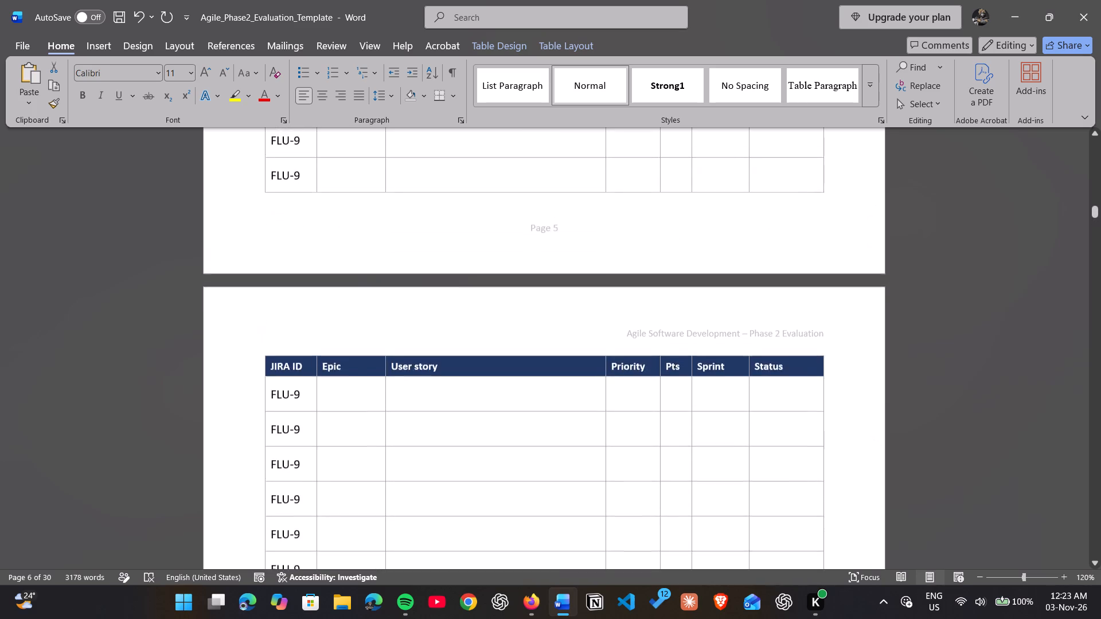
scroll(257, 449, "up", 2)
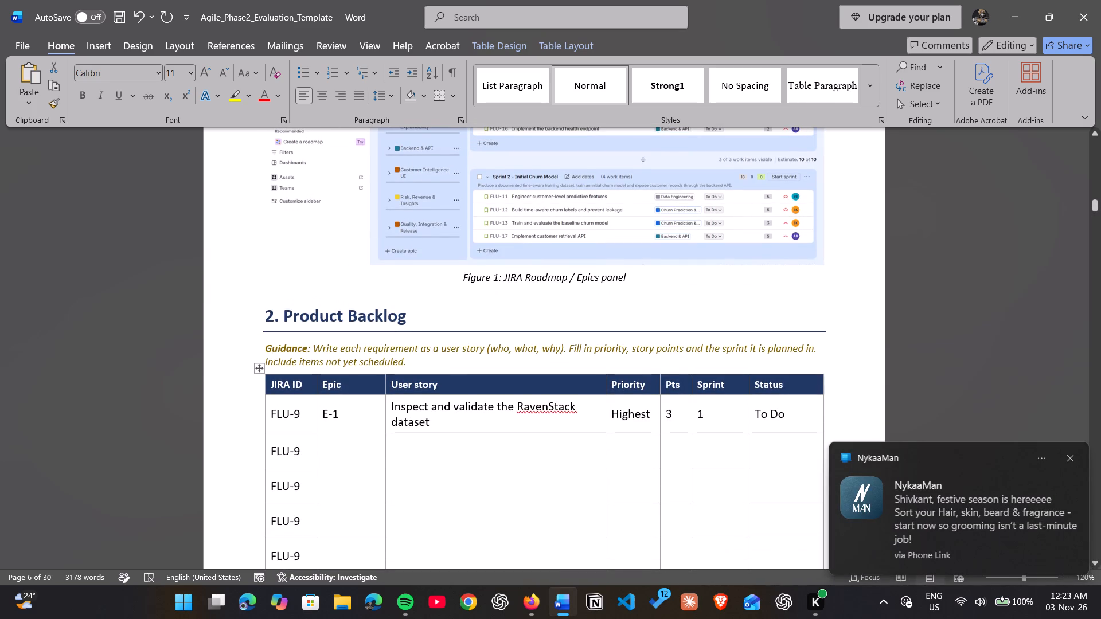
left_click(304, 450)
key("BackSpace")
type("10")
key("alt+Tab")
scroll(376, 217, "up", 1)
key("alt+Tab")
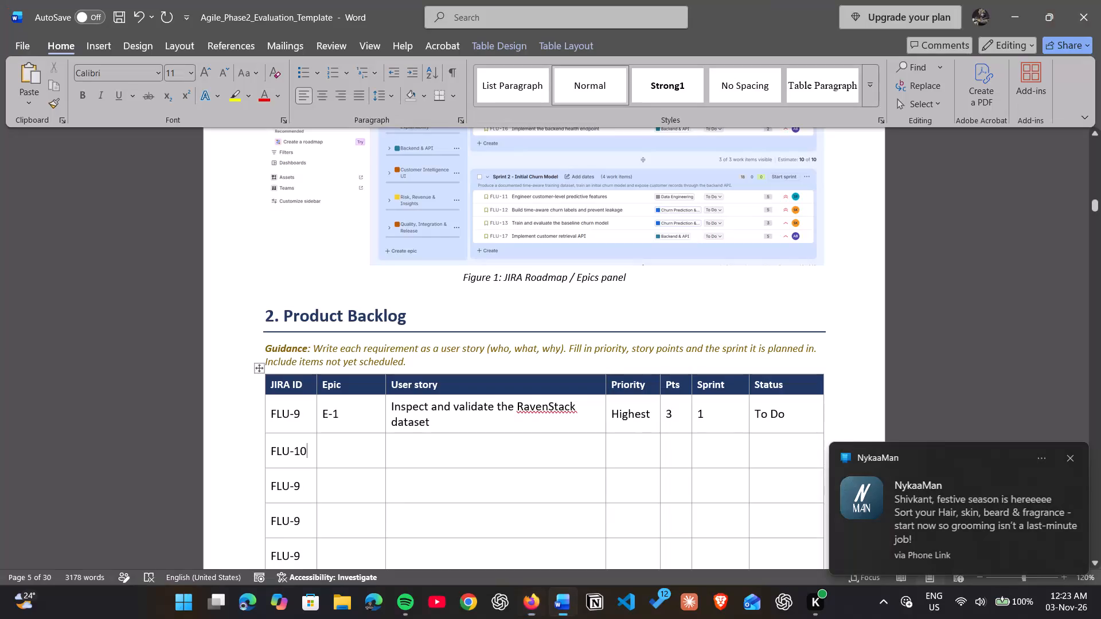
key("Down")
key("BackSpace")
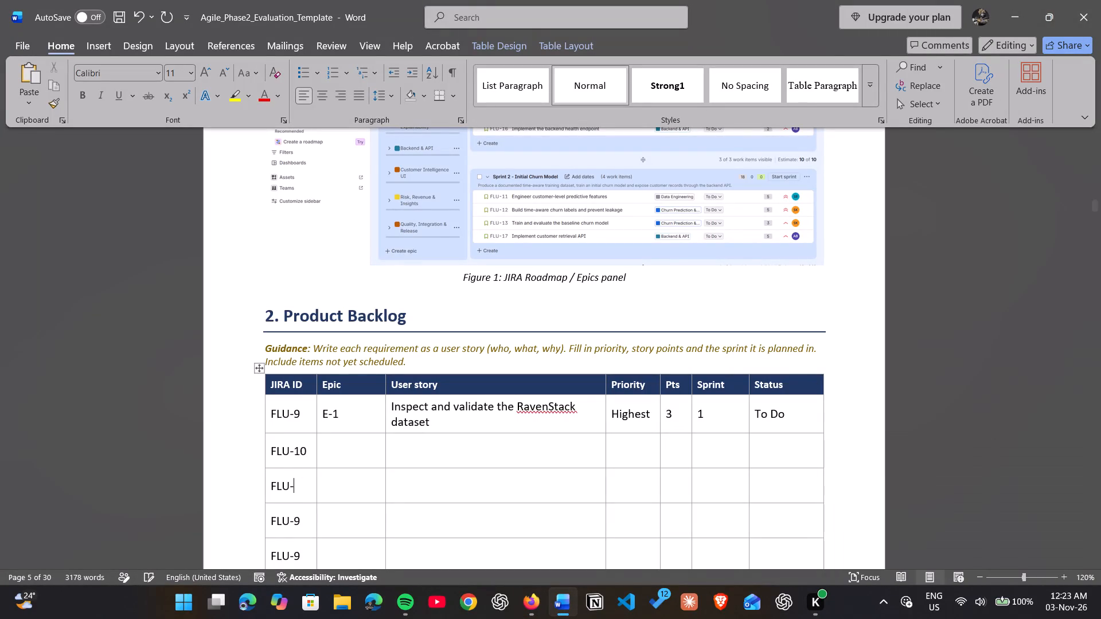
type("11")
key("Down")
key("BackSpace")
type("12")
Renumber the JIRA IDs in the last three backlog rows on page 5 as FLU-13, FLU-14 and FLU-15.
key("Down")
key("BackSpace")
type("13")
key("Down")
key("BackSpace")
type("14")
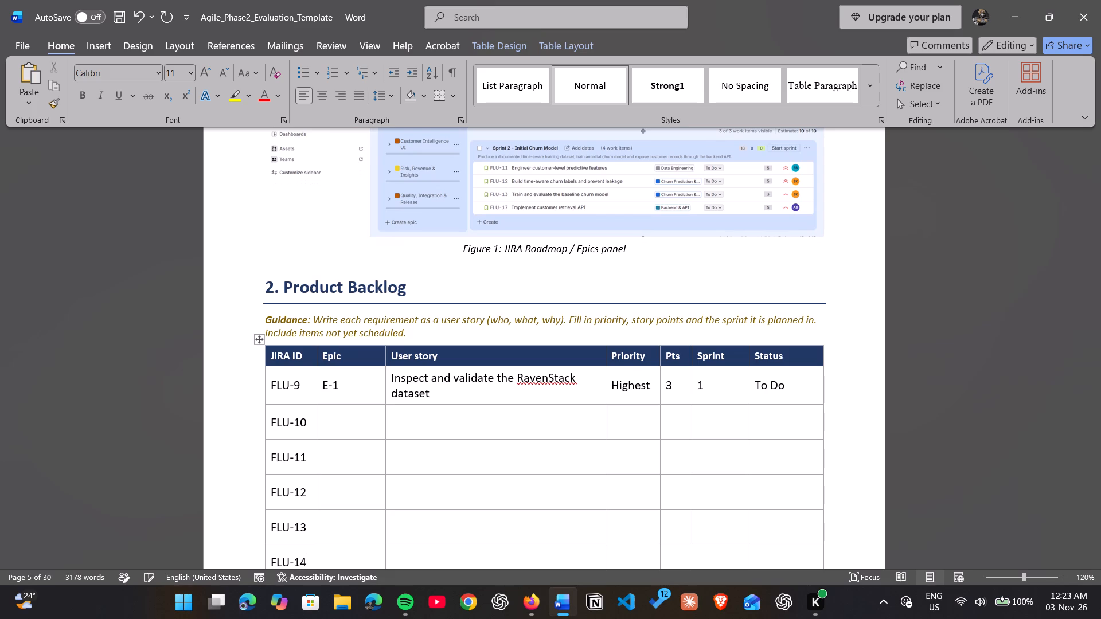
scroll(298, 486, "down", 2)
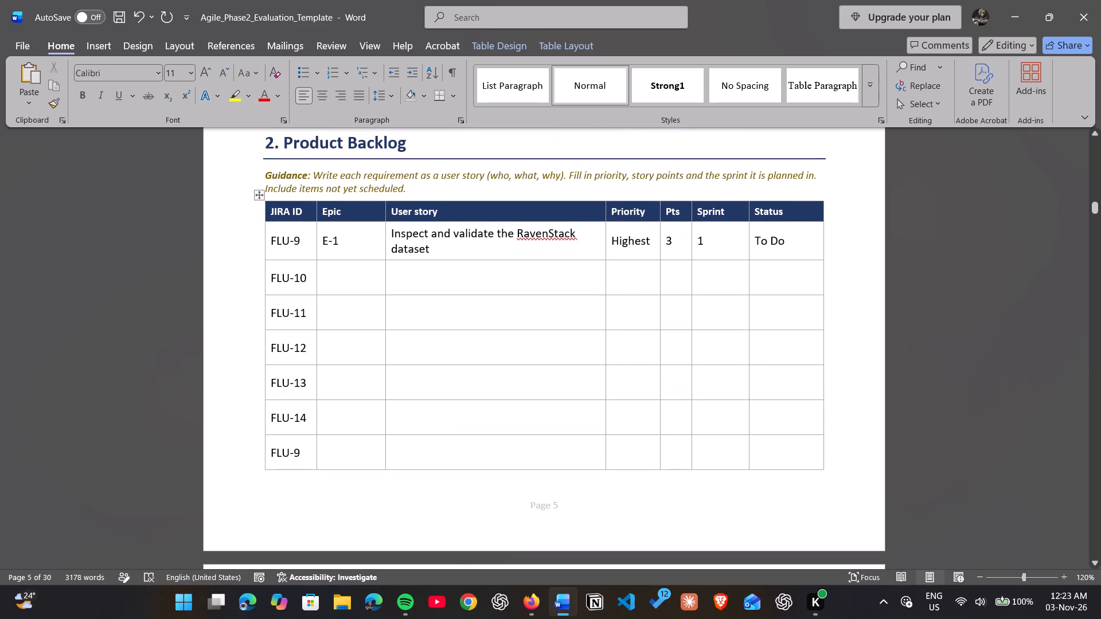
key("Down")
key("BackSpace")
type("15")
Renumber the JIRA IDs in the first four backlog rows on page 6 as FLU-16, FLU-17, FLU-18 and FLU-19.
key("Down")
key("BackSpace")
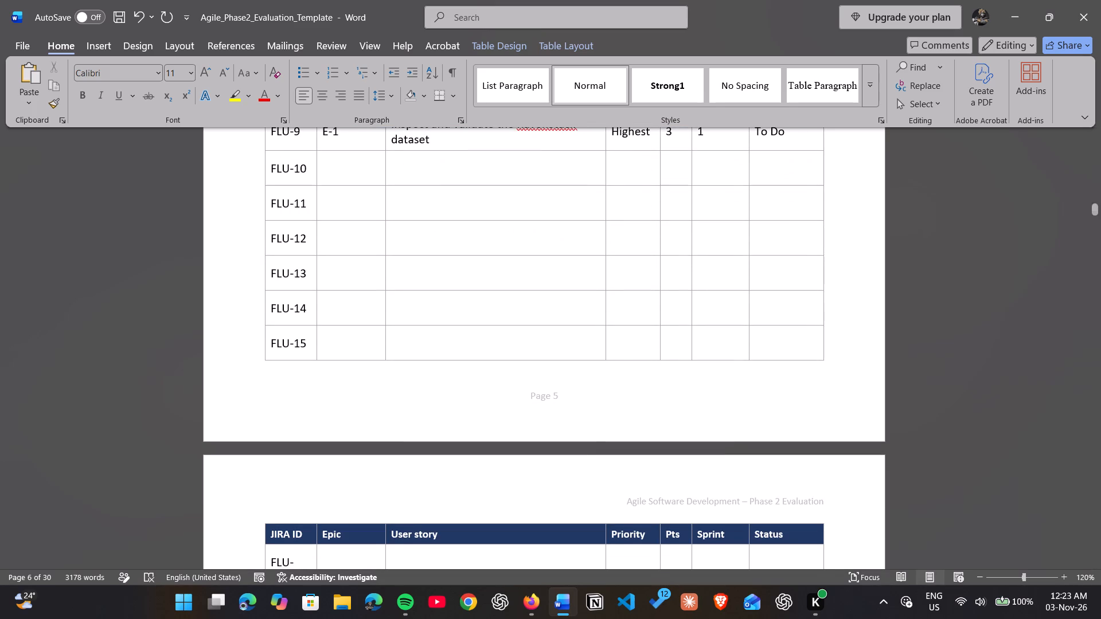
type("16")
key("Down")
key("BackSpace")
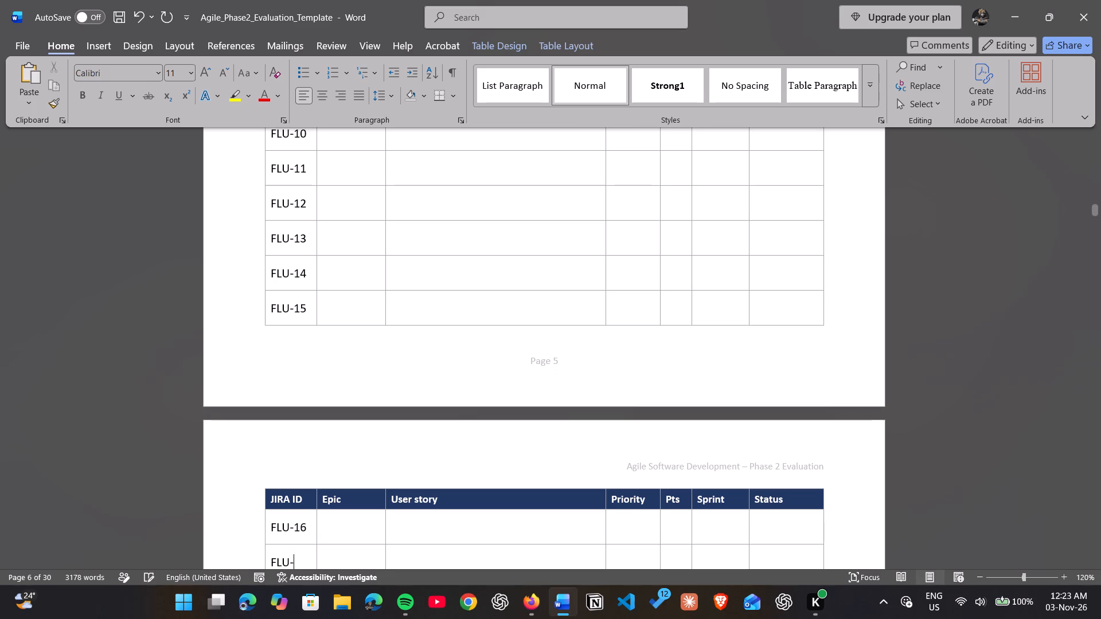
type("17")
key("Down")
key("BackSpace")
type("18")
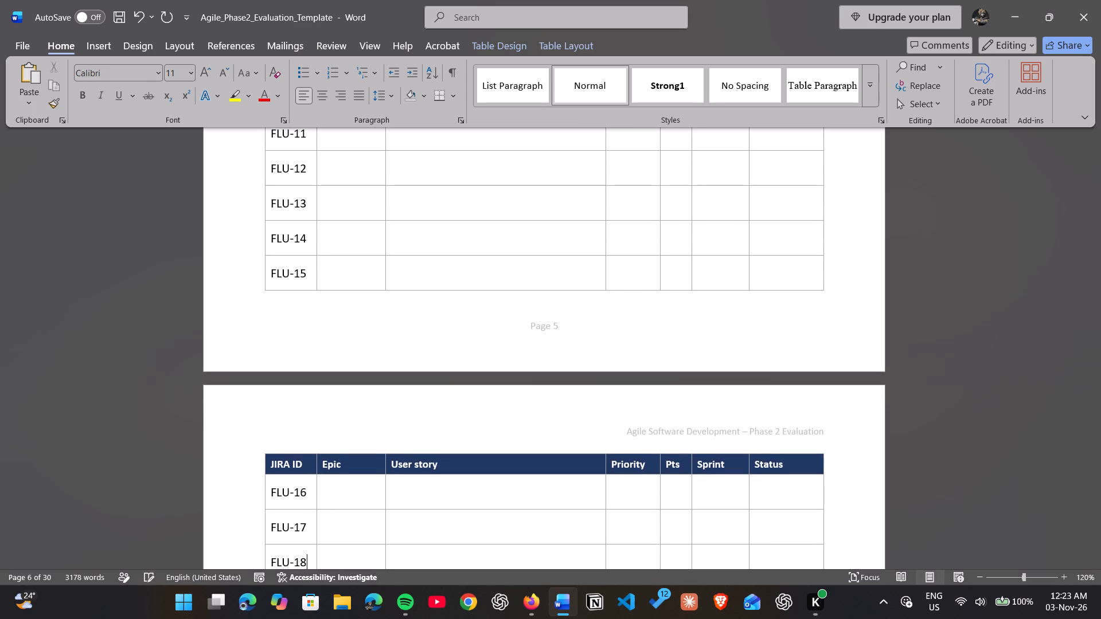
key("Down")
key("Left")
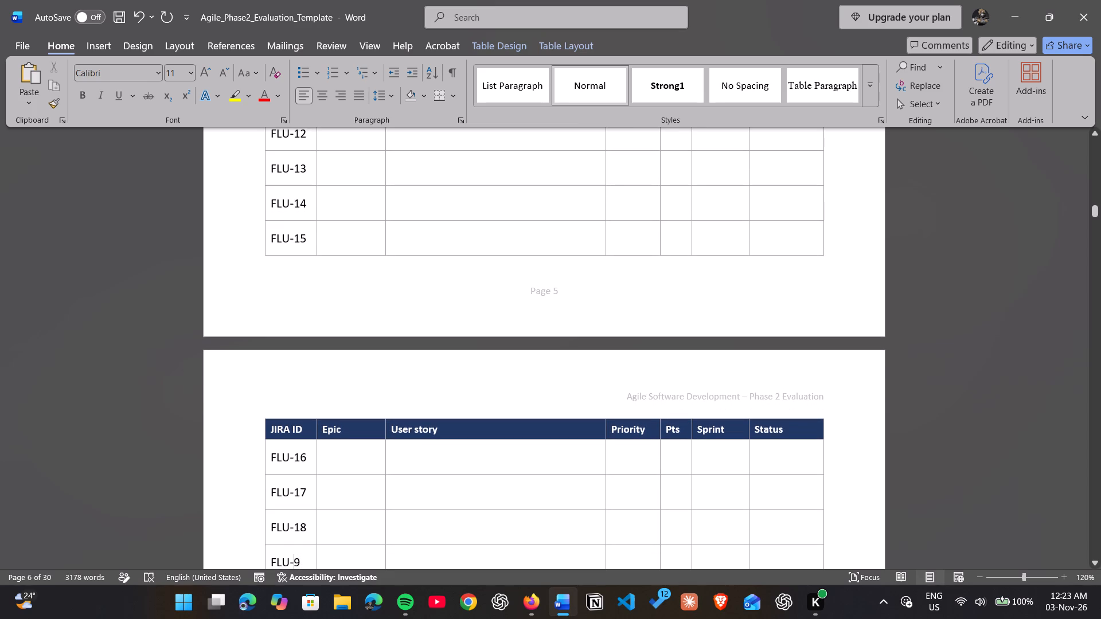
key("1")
Renumber the JIRA IDs in the fifth to seventh backlog rows on page 6 as FLU-20, FLU-21 and FLU-22.
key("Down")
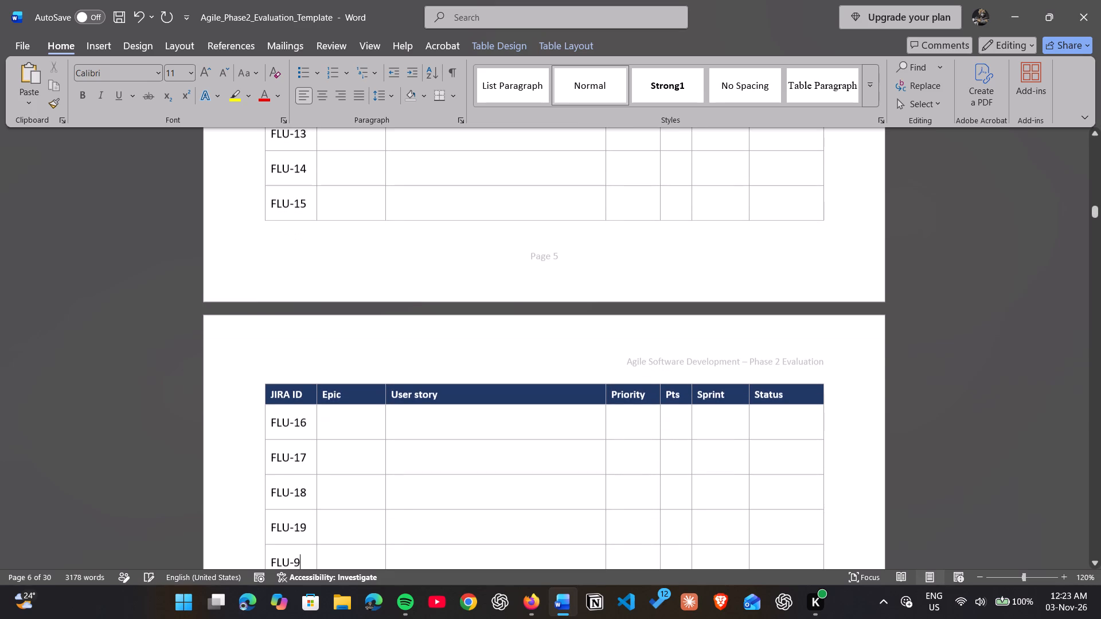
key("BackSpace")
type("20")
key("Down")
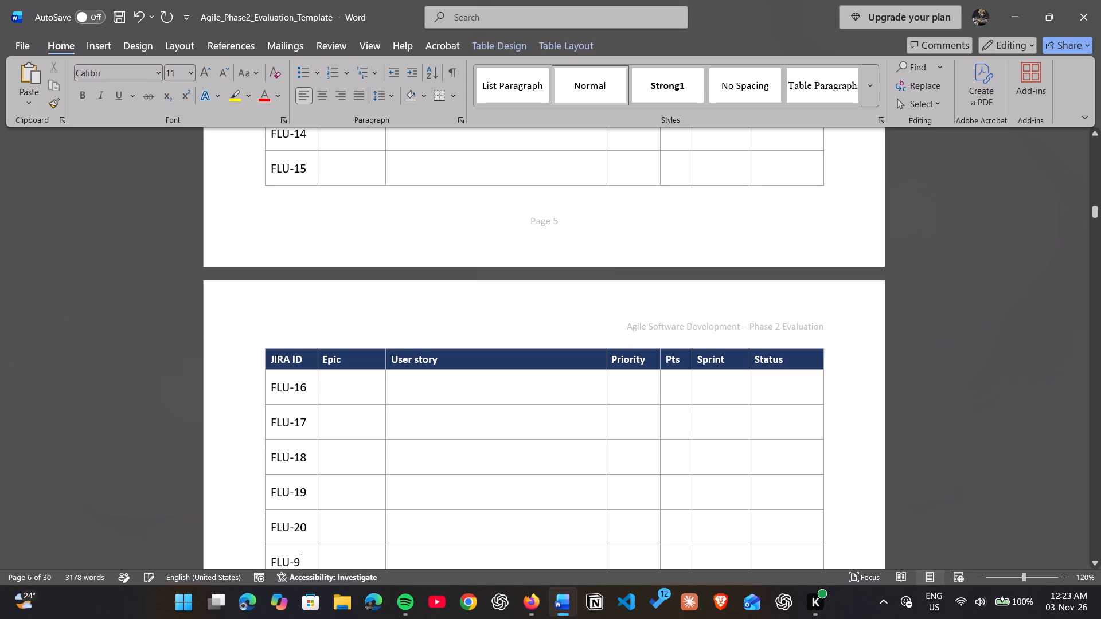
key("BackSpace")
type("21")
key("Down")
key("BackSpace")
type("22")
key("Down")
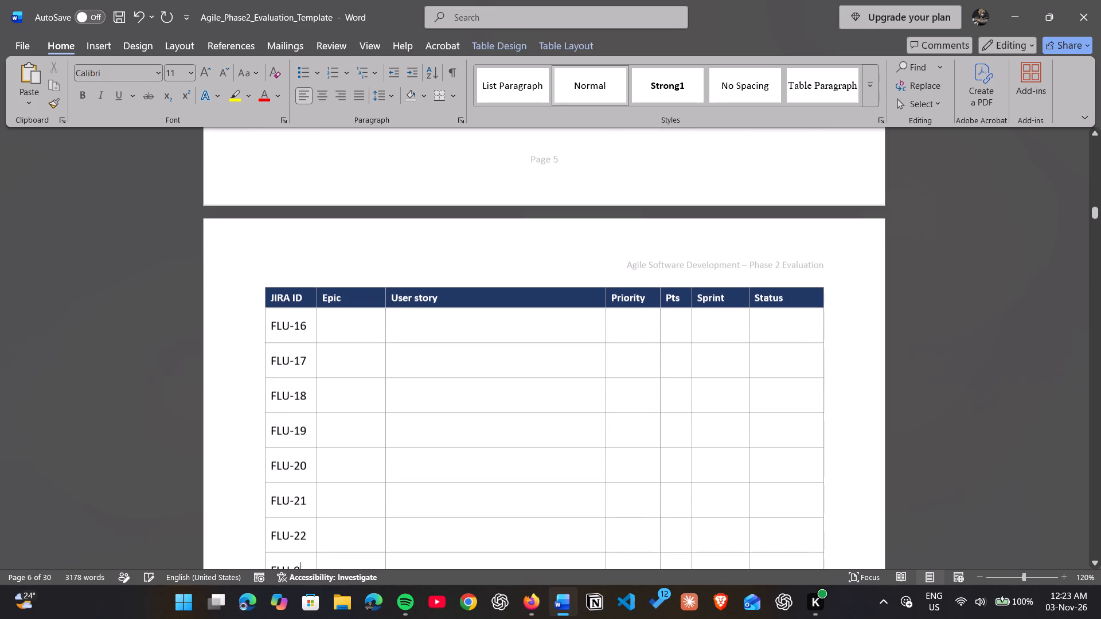
Renumber the JIRA ID in the eighth backlog row on page 6 as FLU-23.
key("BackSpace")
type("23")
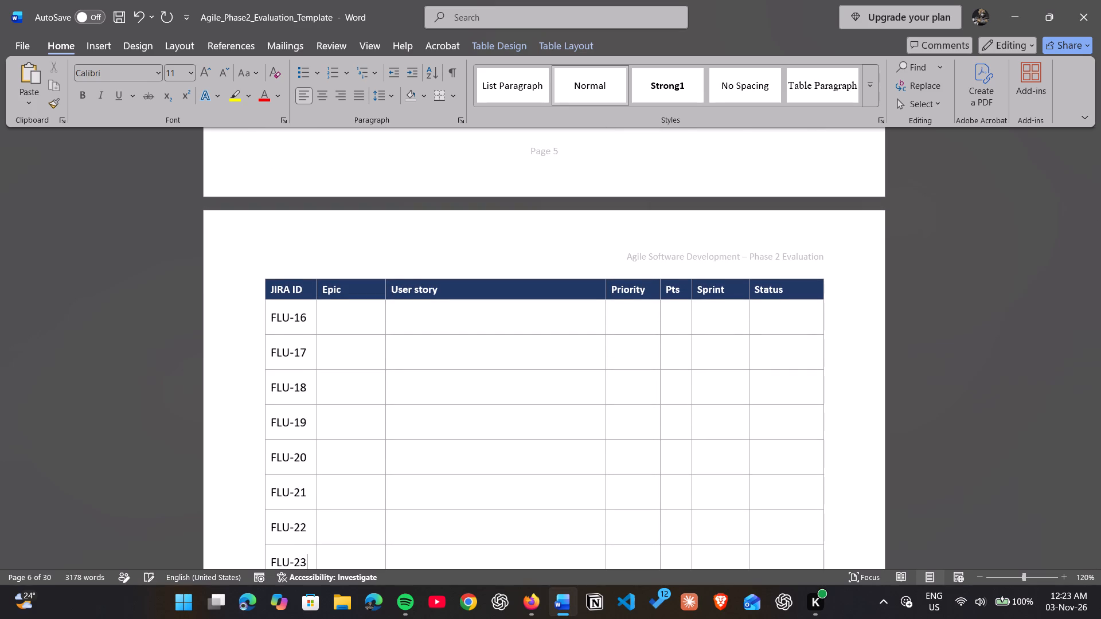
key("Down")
Look through the backlog summary and the Sprint 1 sections that follow the Product Backlog table.
scroll(298, 486, "down", 1)
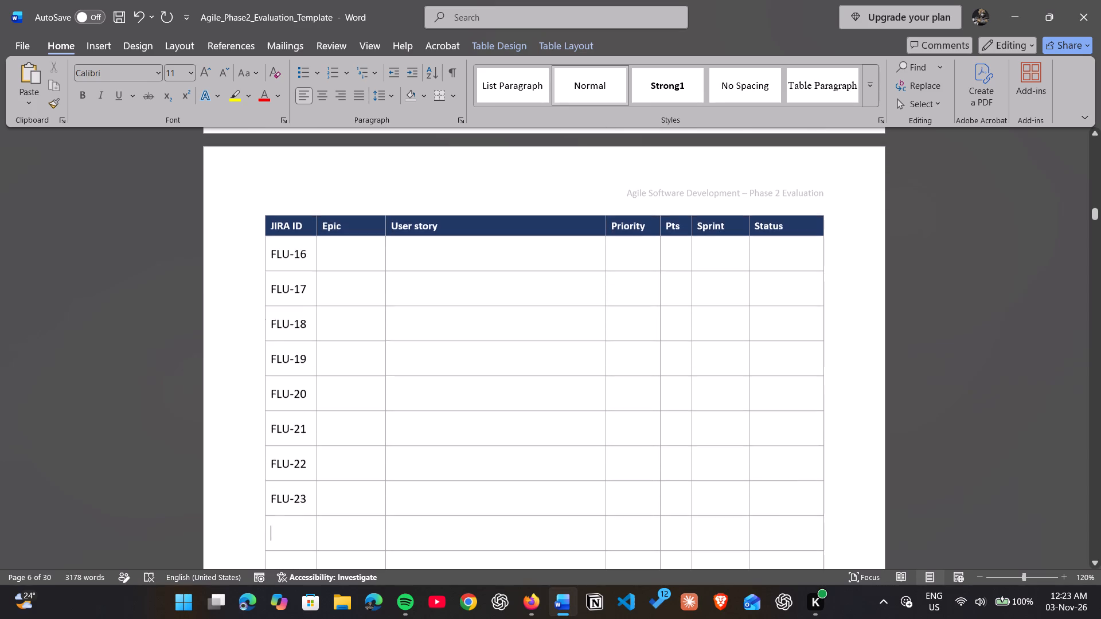
scroll(298, 486, "down", 1)
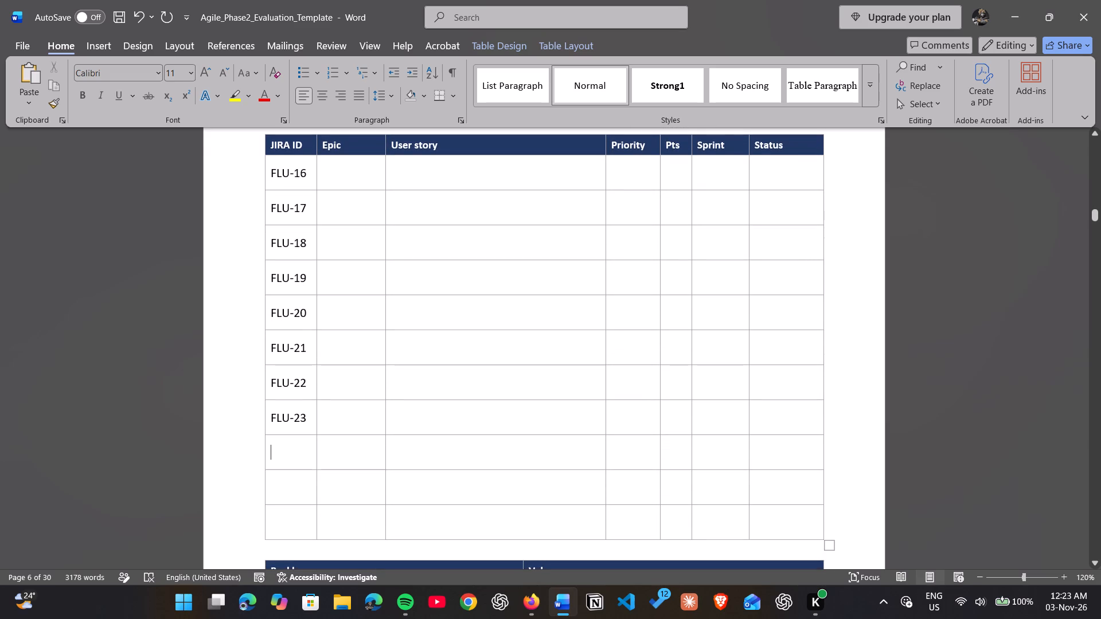
scroll(298, 486, "down", 6)
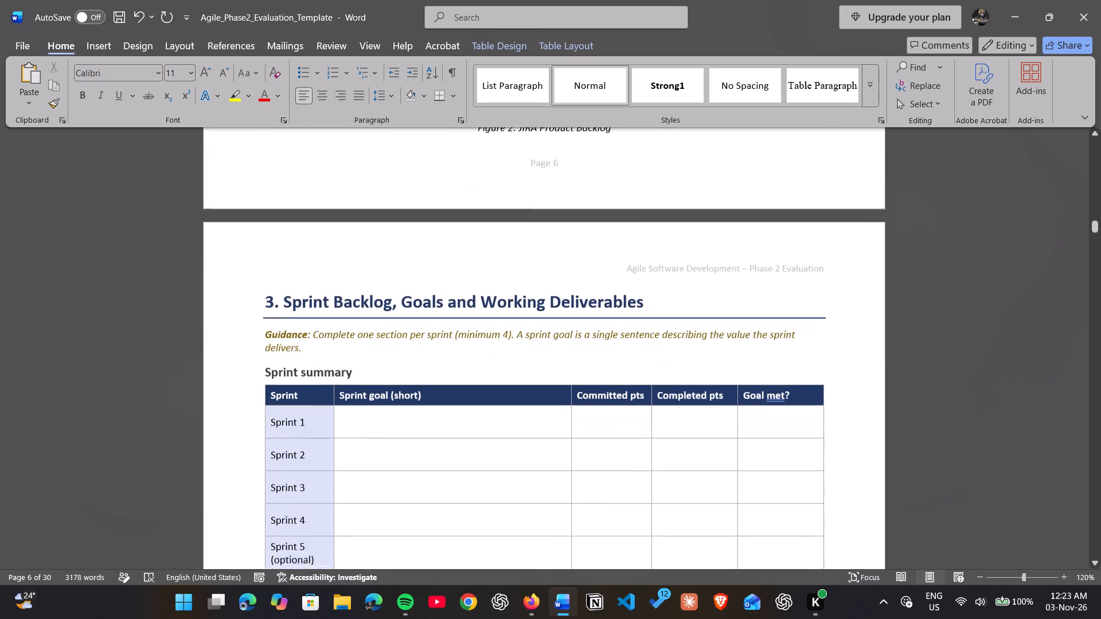
scroll(298, 486, "down", 1)
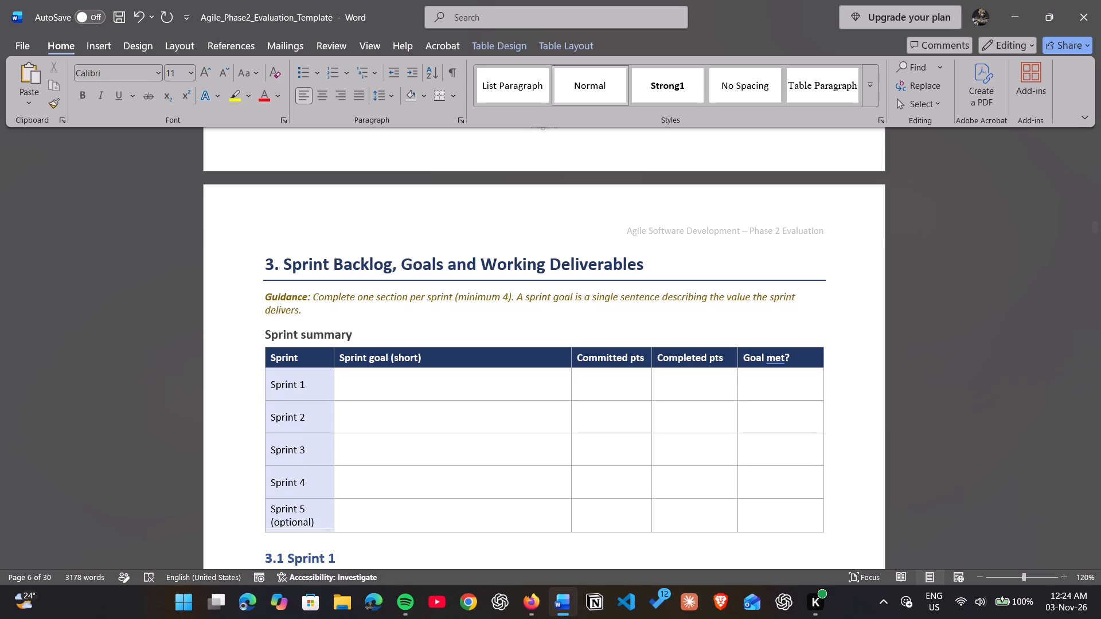
scroll(298, 486, "down", 1)
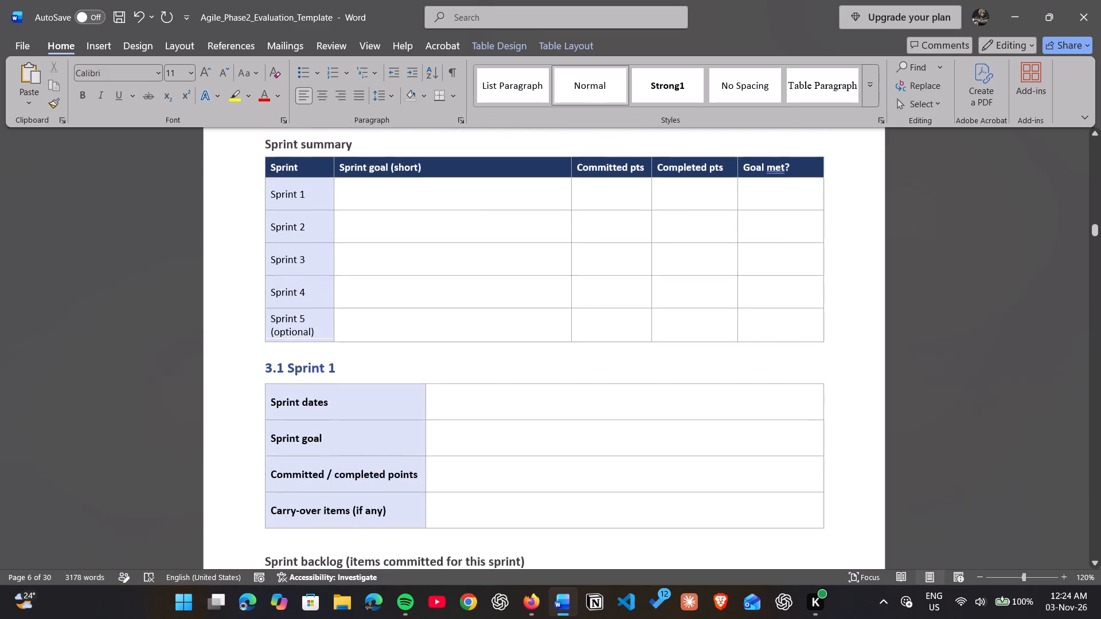
scroll(298, 486, "down", 6)
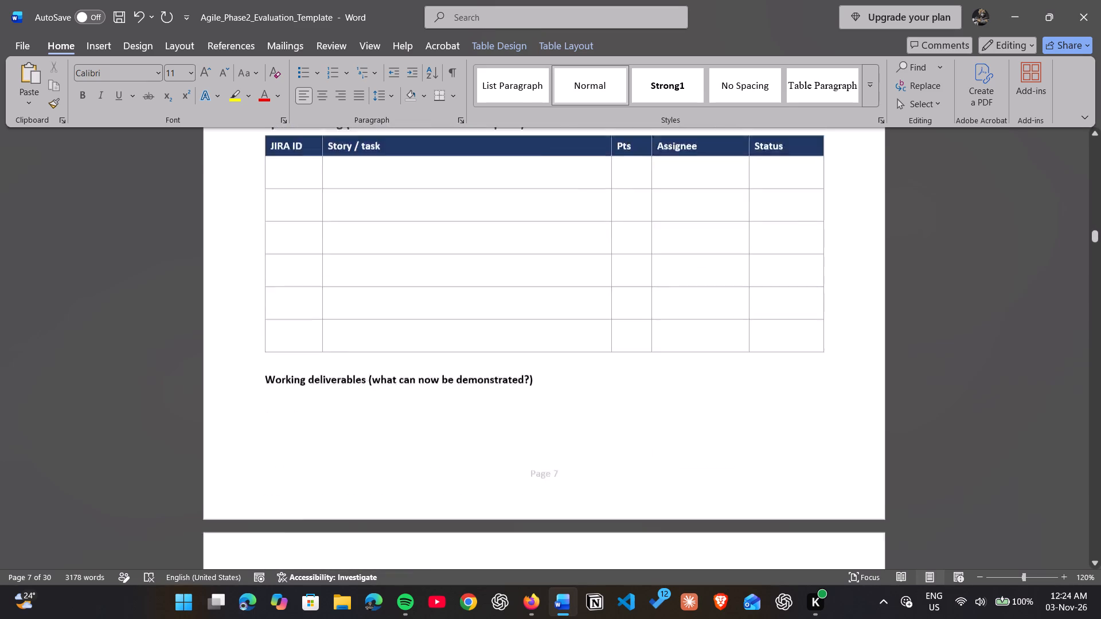
scroll(298, 486, "down", 2)
scroll(298, 486, "up", 1)
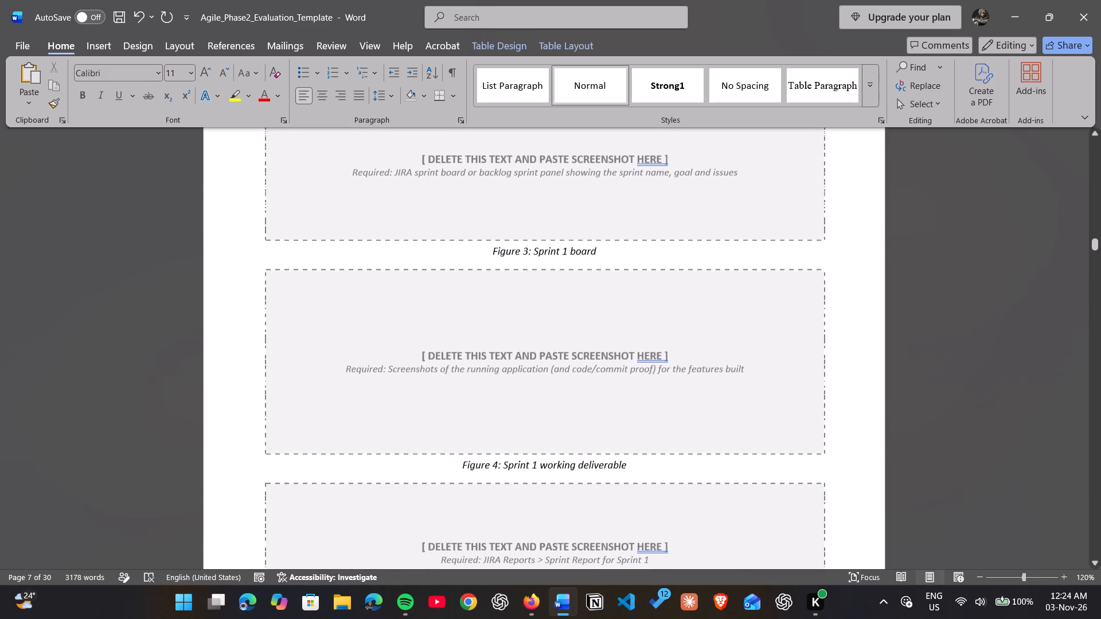
scroll(298, 486, "up", 4)
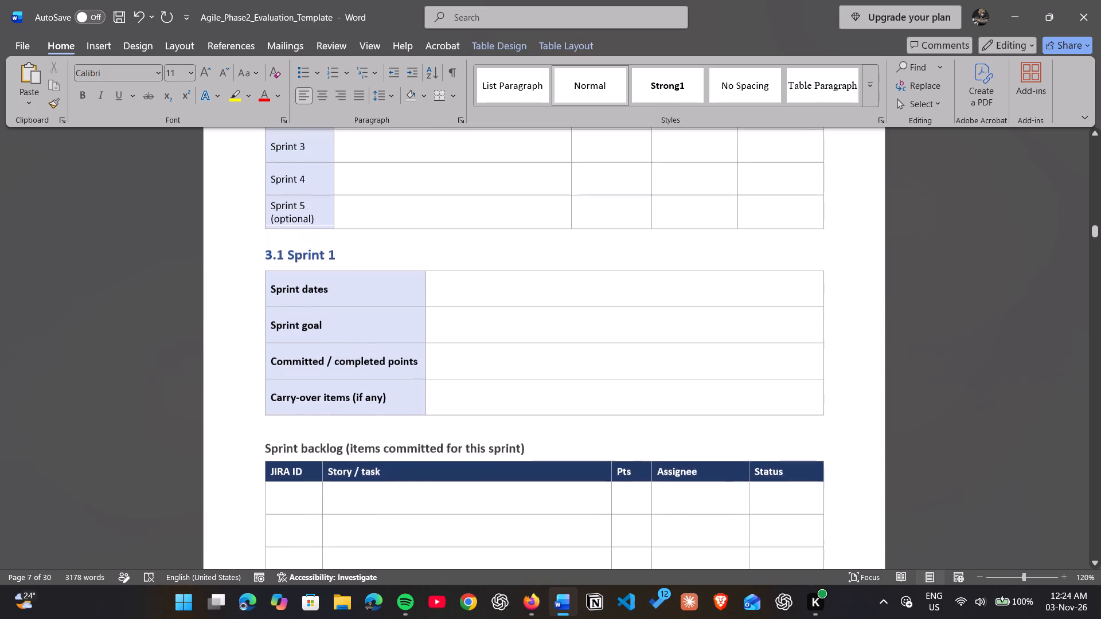
scroll(298, 486, "up", 7)
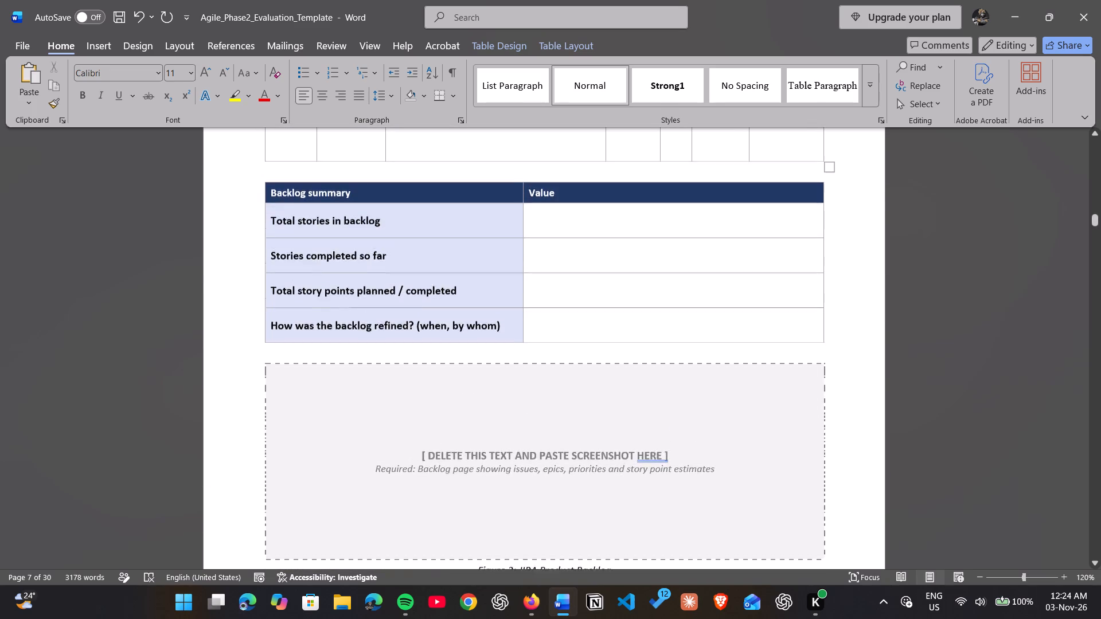
scroll(298, 486, "up", 1)
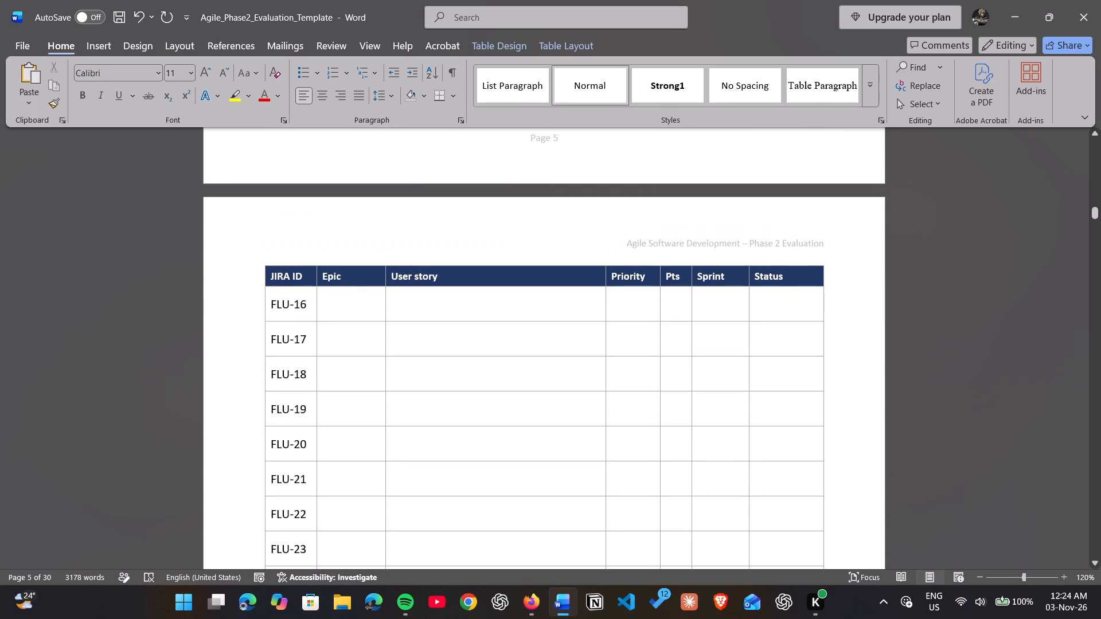
scroll(298, 486, "up", 1, "ctrl")
scroll(139, 555, "down", 2)
scroll(247, 412, "up", 1)
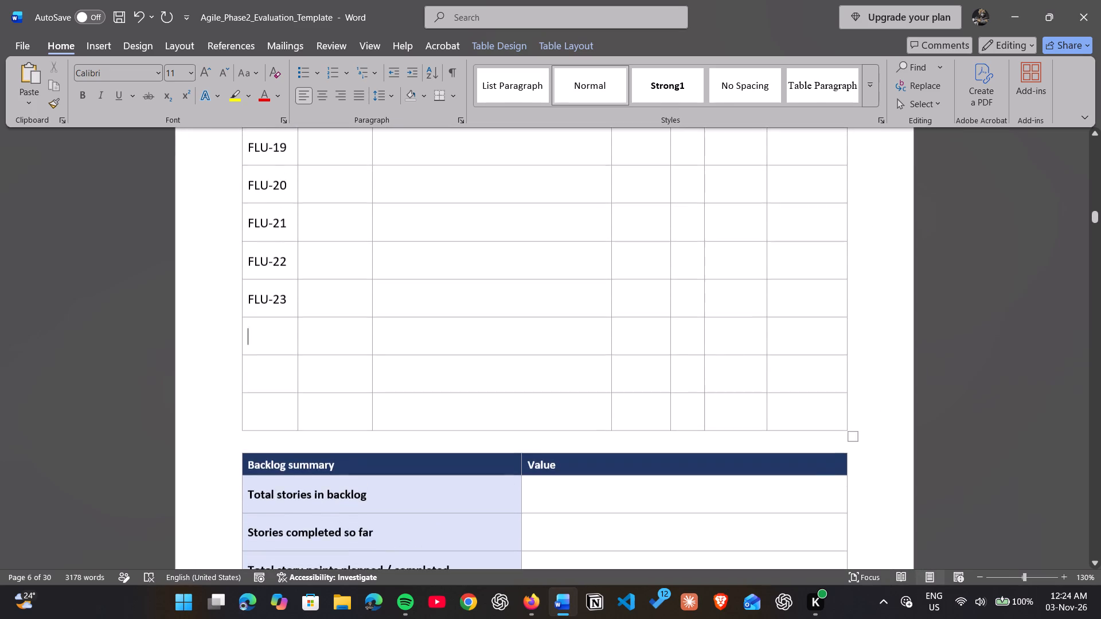
Enter the JIRA ID FLU-24 in the empty backlog row below FLU-23.
key("ctrl+v")
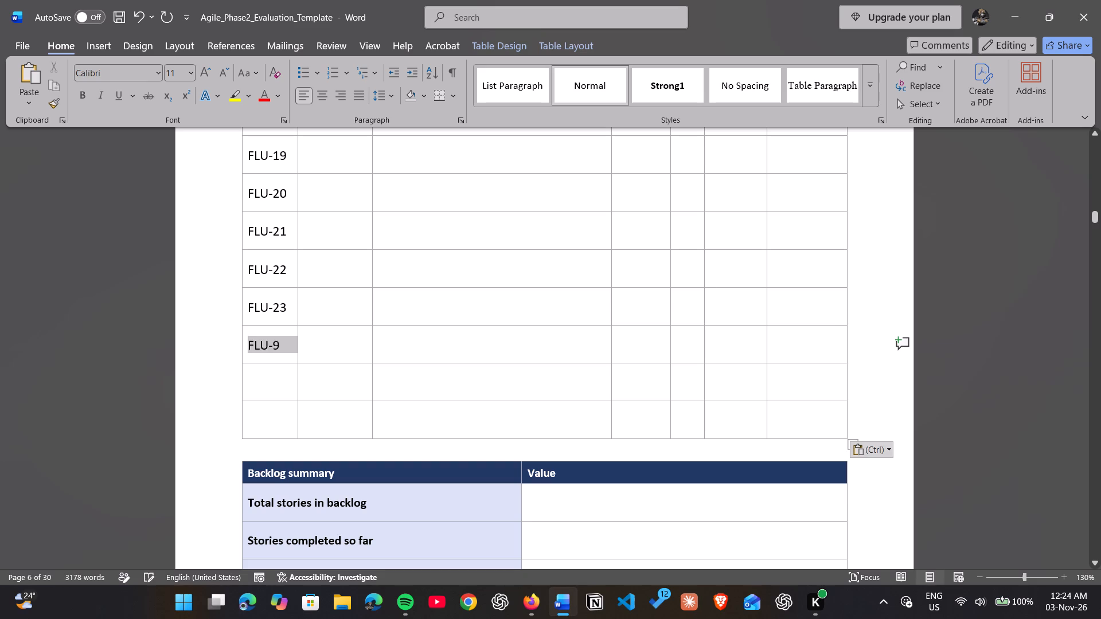
key("equal")
key("BackSpace")
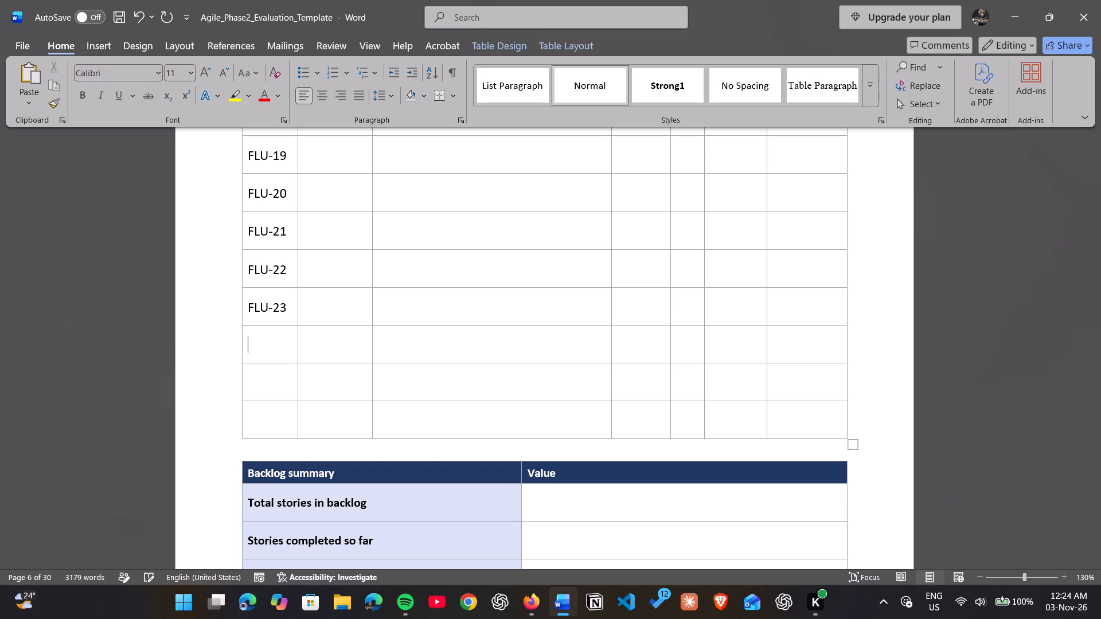
key("ctrl+v")
key("Right")
key("Left")
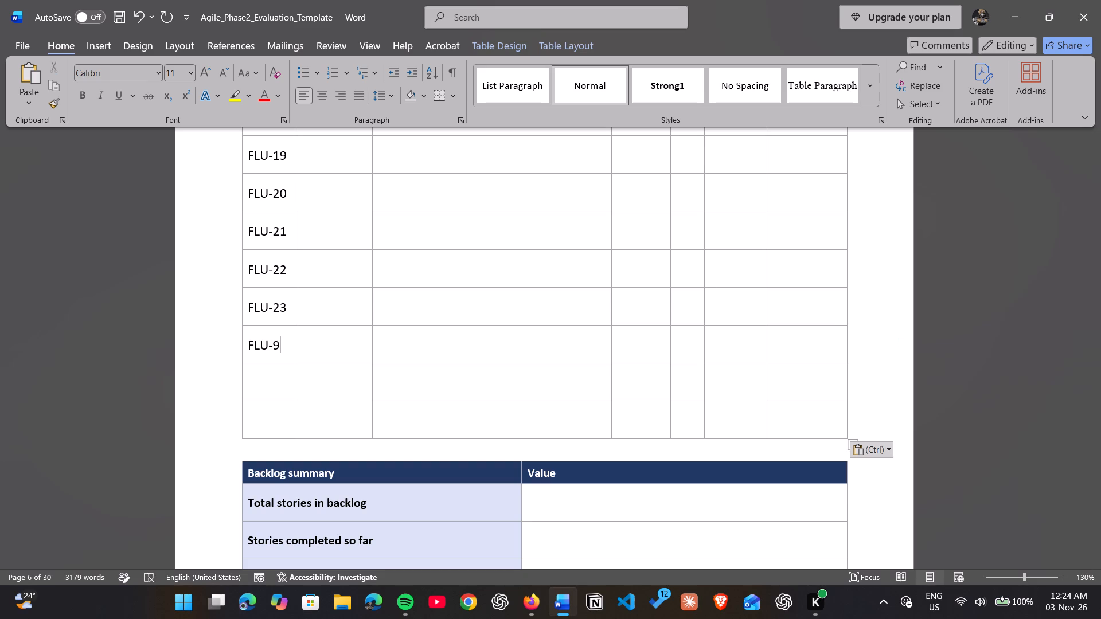
key("BackSpace")
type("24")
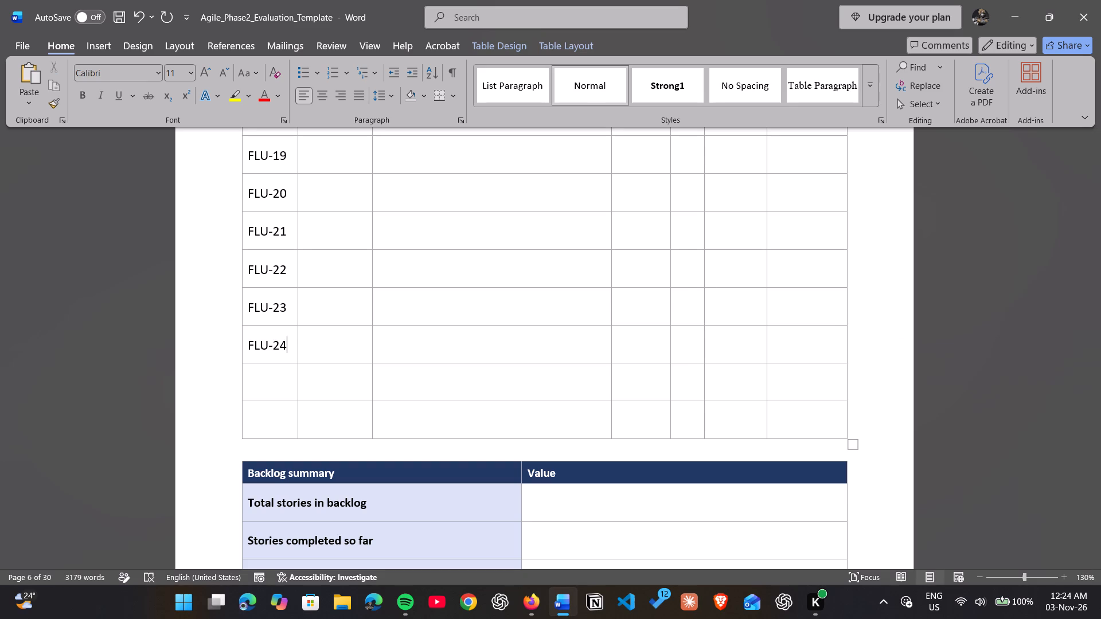
Enter the JIRA IDs FLU-25 and FLU-26 in the last two empty backlog rows on page 6.
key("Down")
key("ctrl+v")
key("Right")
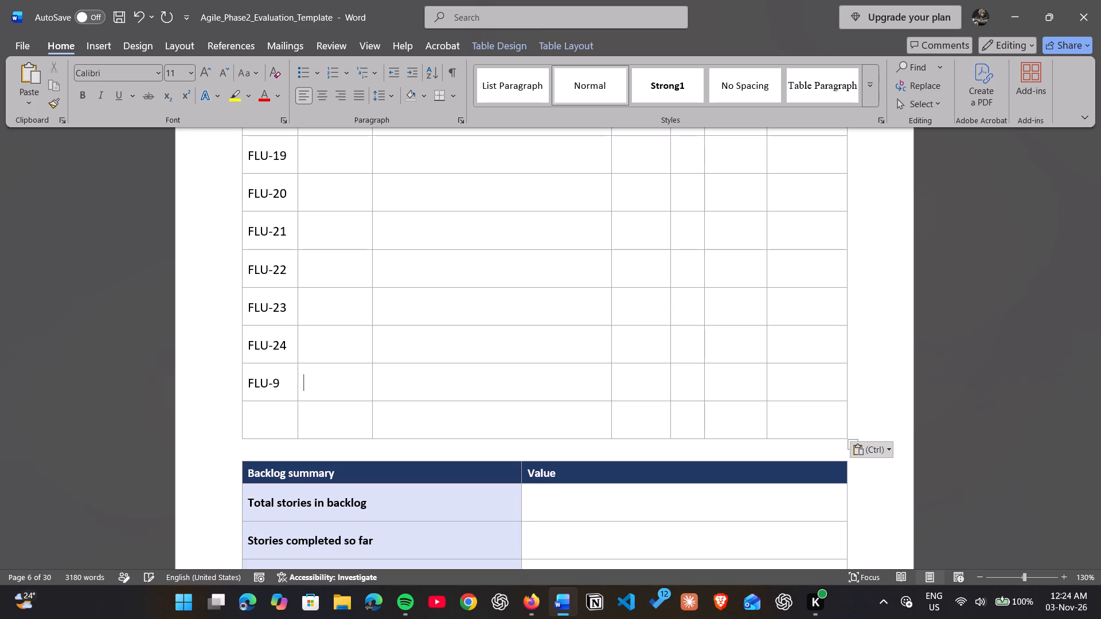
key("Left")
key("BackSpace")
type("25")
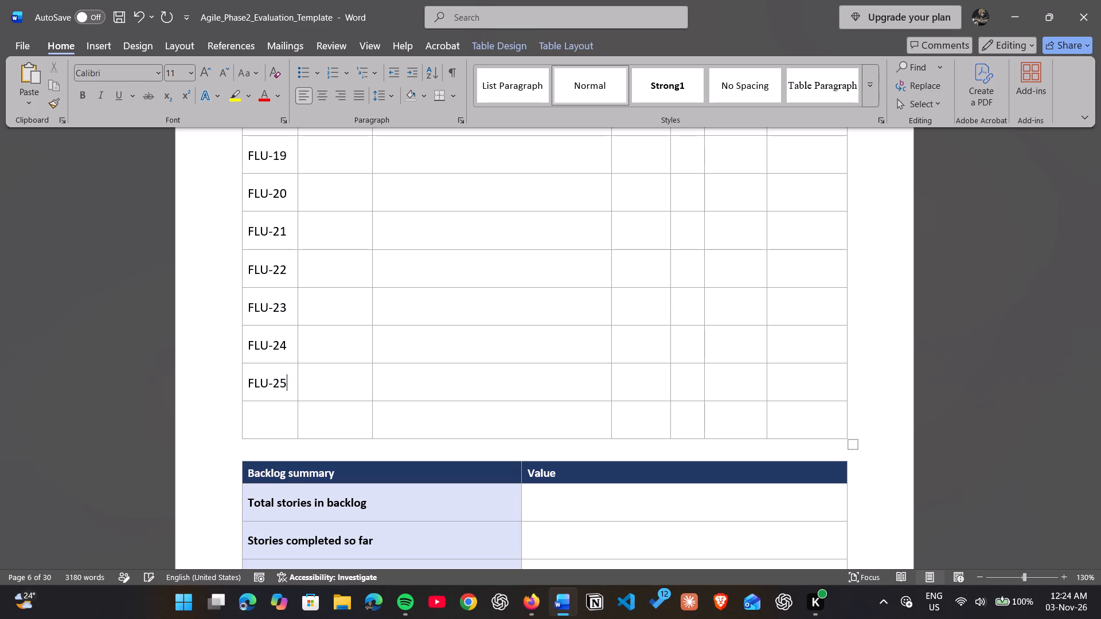
left_click(275, 409)
key("ctrl+v")
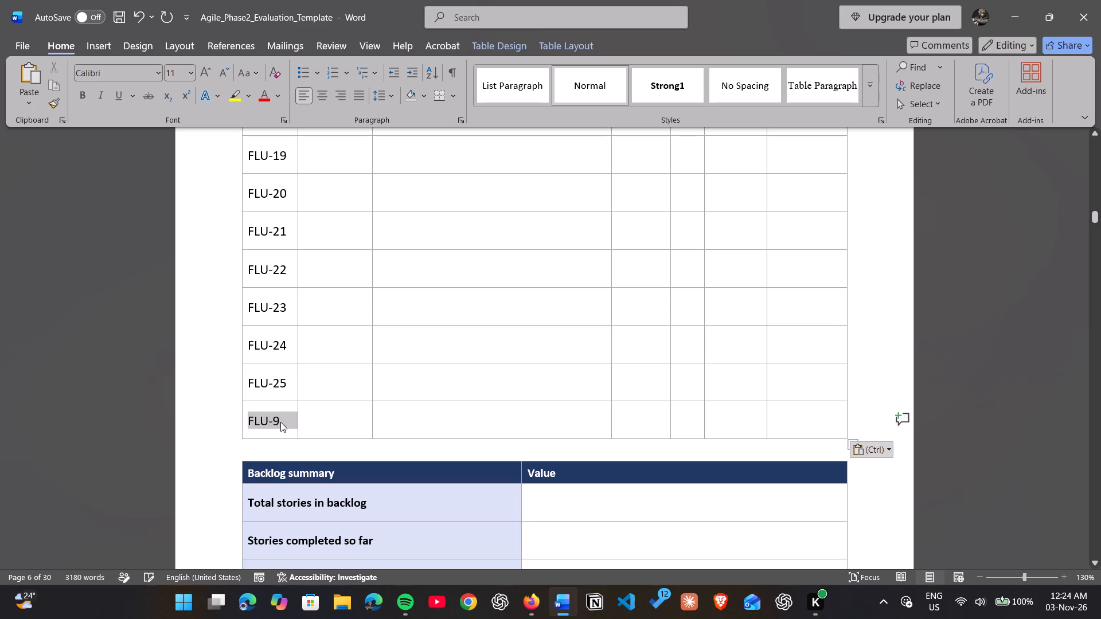
left_click(276, 422)
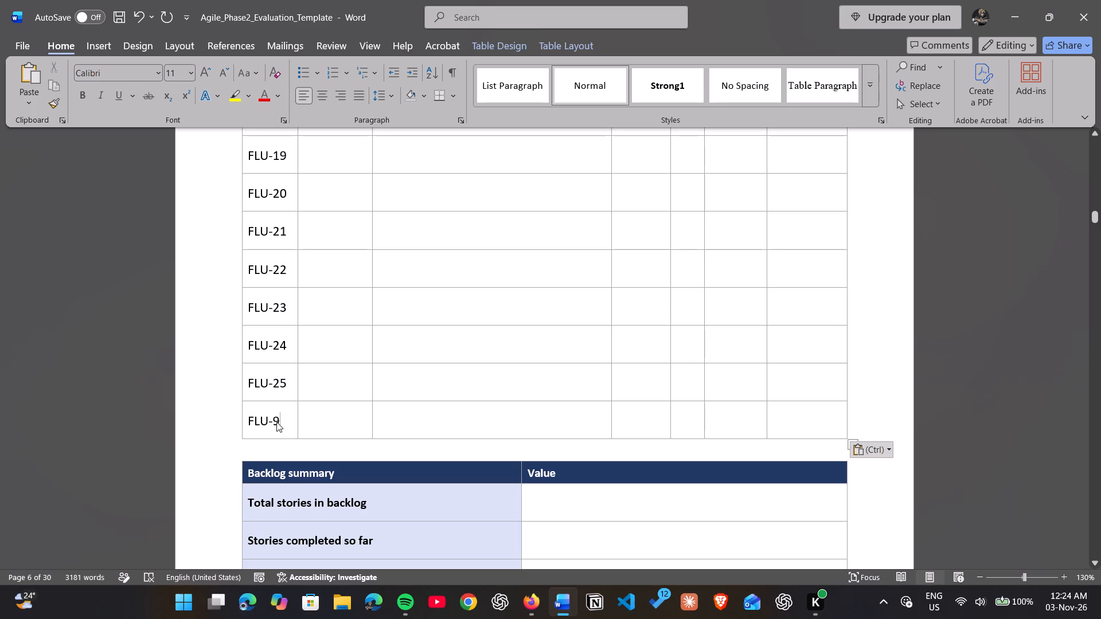
key("BackSpace")
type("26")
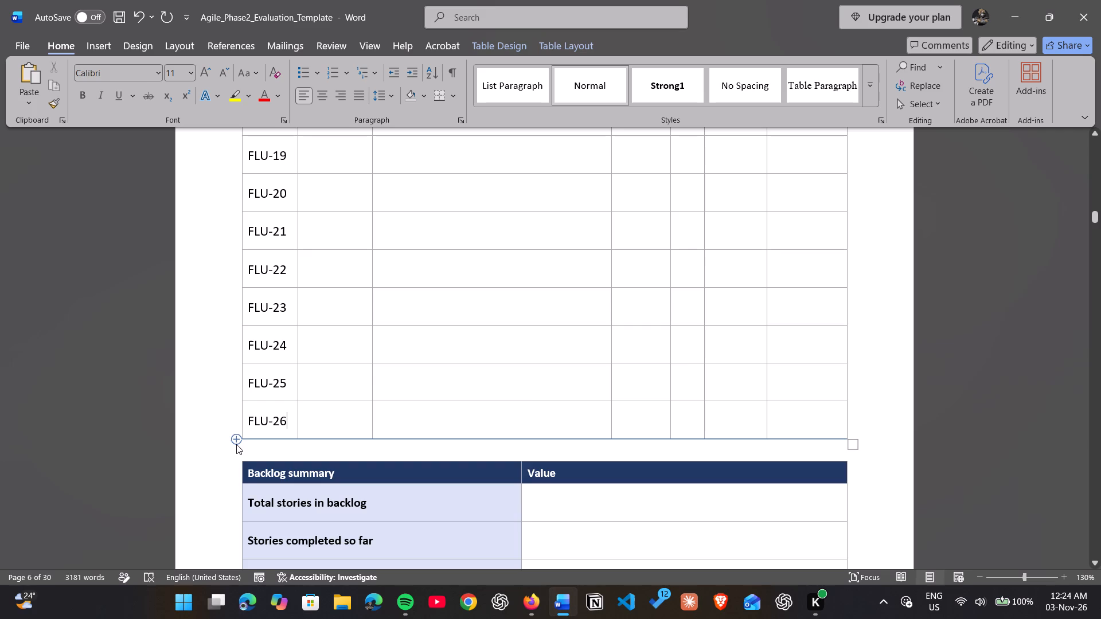
Add two rows at the end of the Product Backlog table, pasting the copied ID FLU-9 into the first.
left_click(236, 444)
left_click(264, 456)
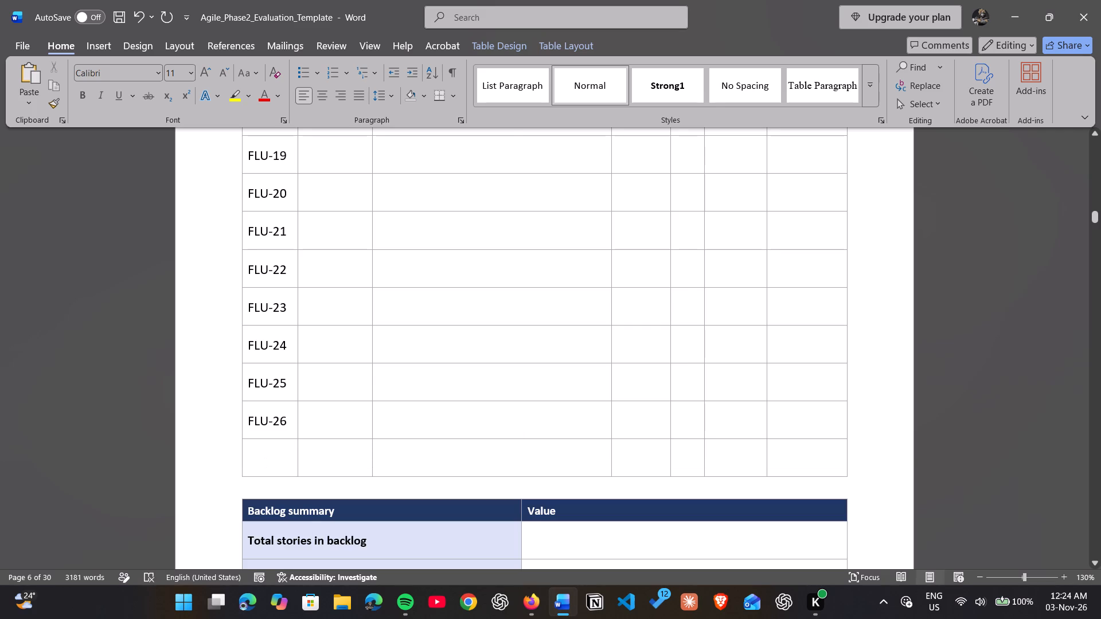
key("ctrl+v")
left_click(239, 475)
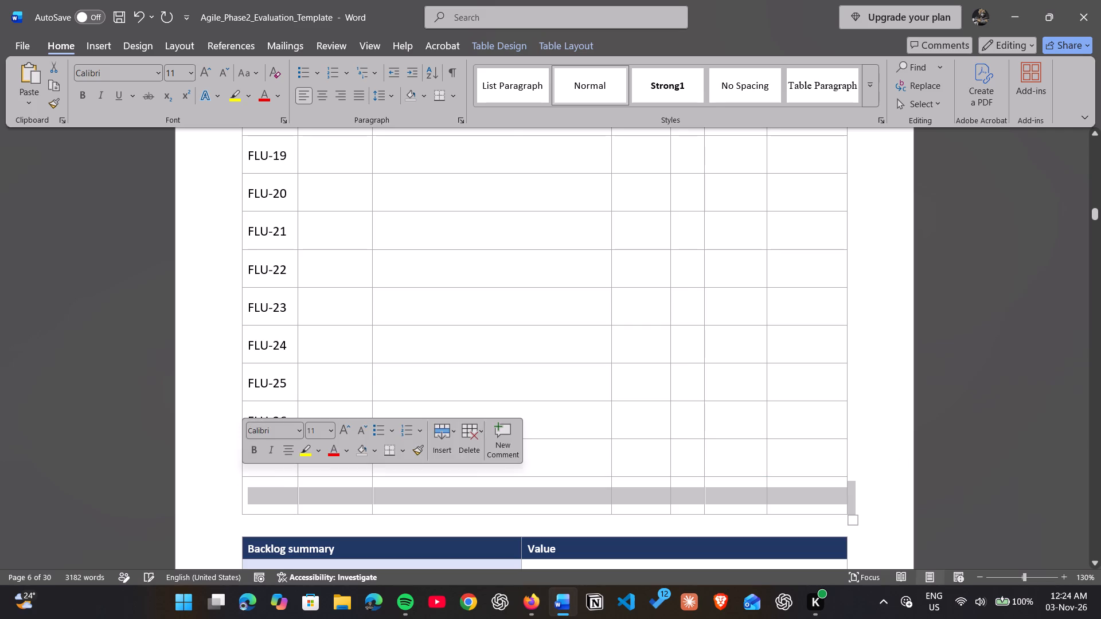
left_click(280, 487)
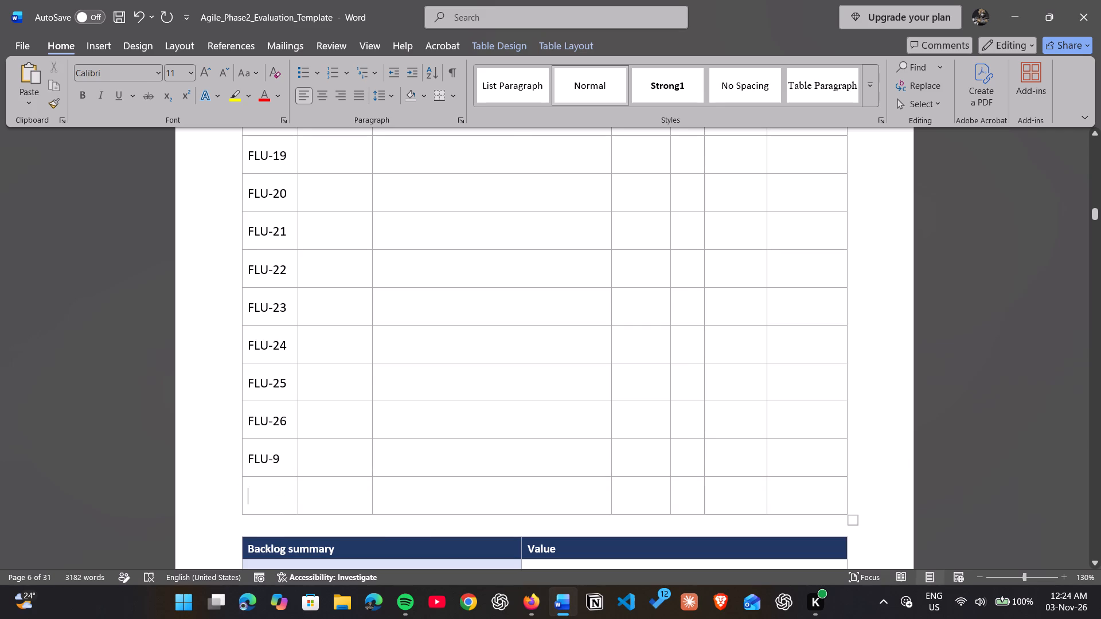
Number the two added backlog rows FLU-27 and FLU-28 in the JIRA ID column.
key("alt+Tab")
scroll(368, 375, "down", 1)
key("alt+Tab")
key("ctrl+v")
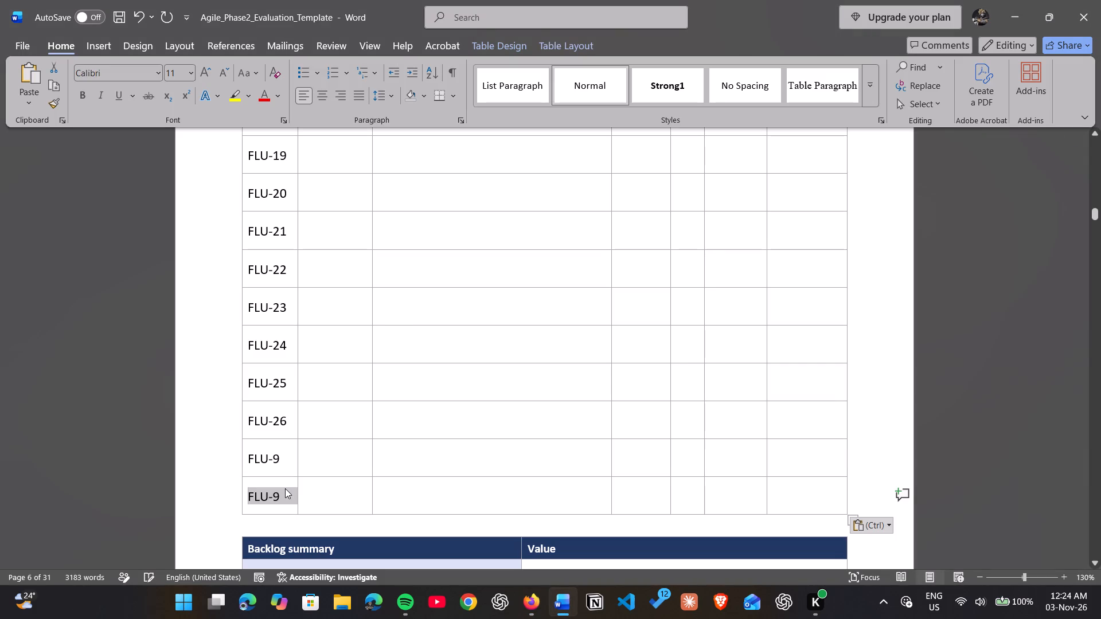
key("Right")
key("Left")
key("BackSpace")
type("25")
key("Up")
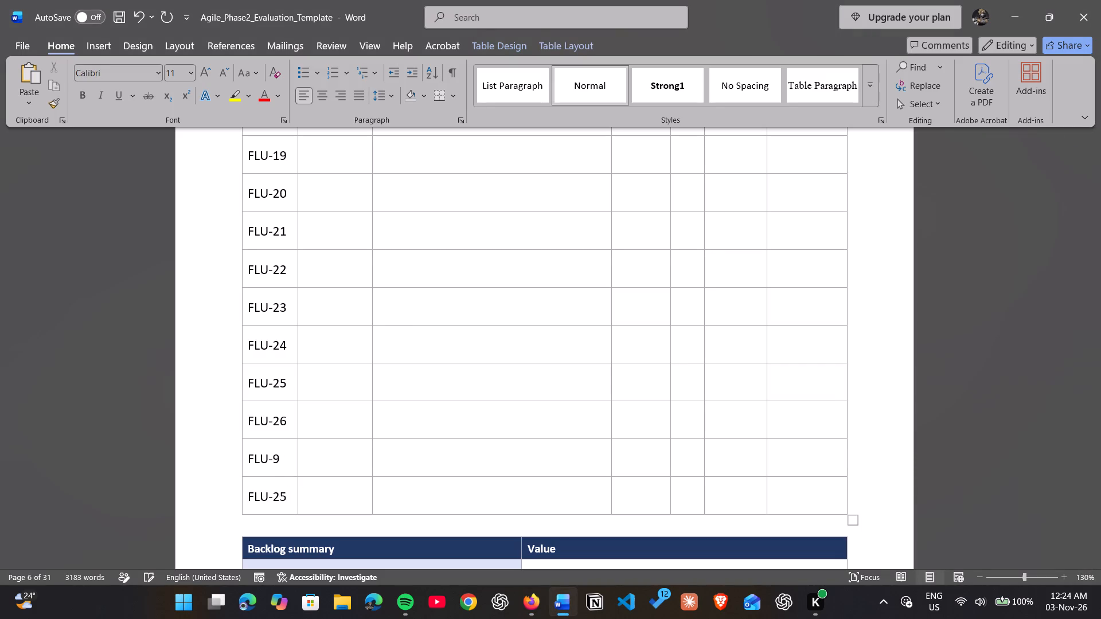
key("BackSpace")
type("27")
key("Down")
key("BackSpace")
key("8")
Copy the epic E-1 from the FLU-9 row into the Epic cells of FLU-10 and FLU-11.
scroll(285, 488, "up", 3)
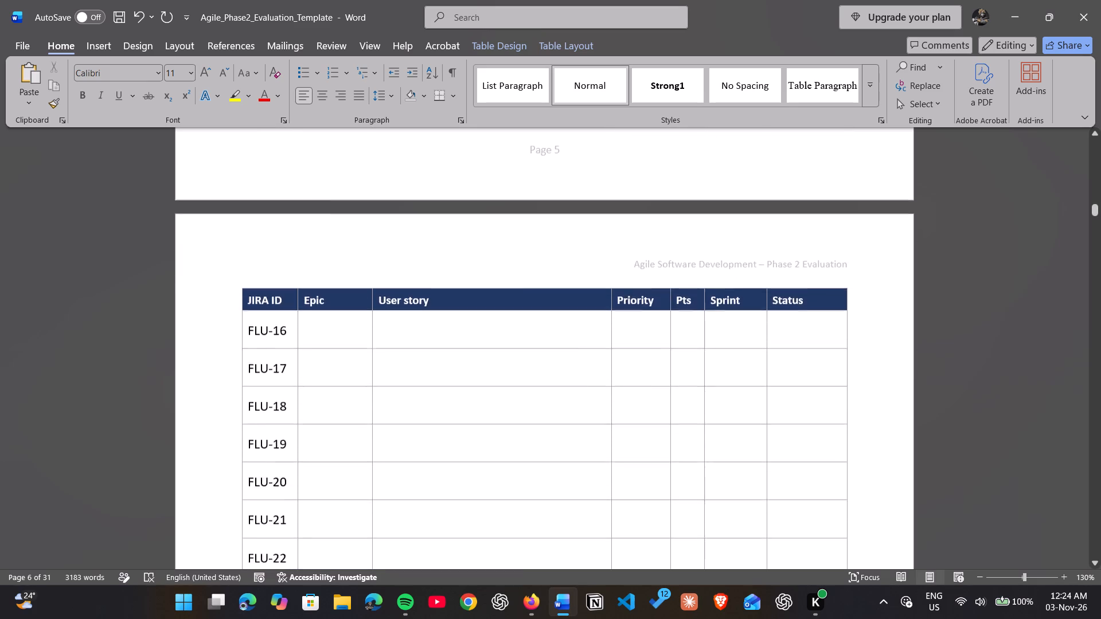
scroll(285, 488, "up", 2)
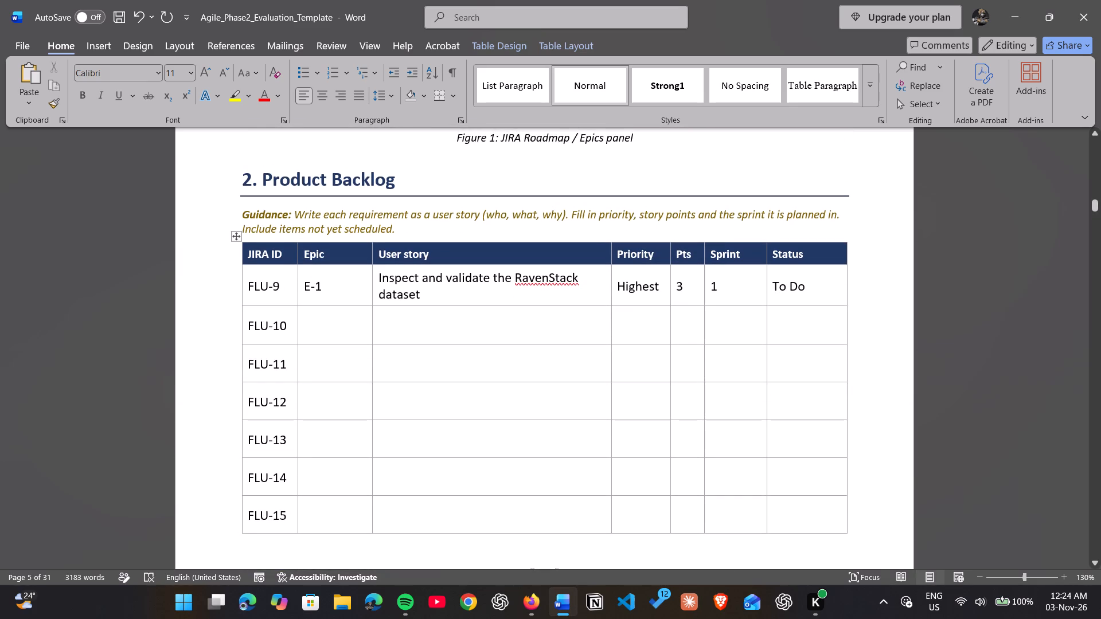
left_click(321, 318)
triple_click(311, 289)
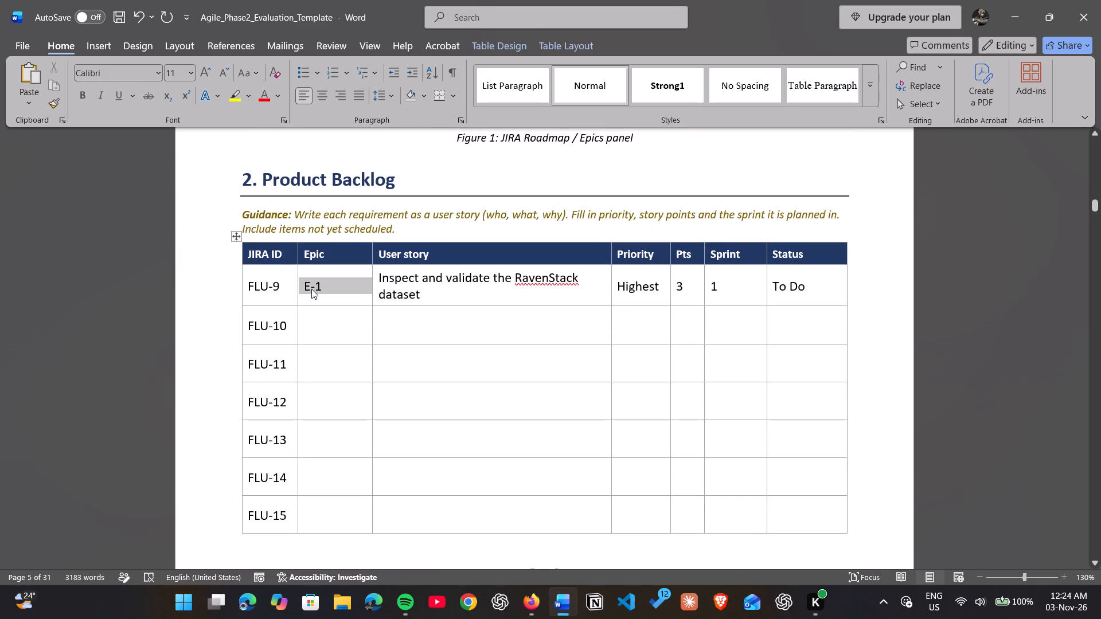
key("ctrl+c")
left_click(318, 316)
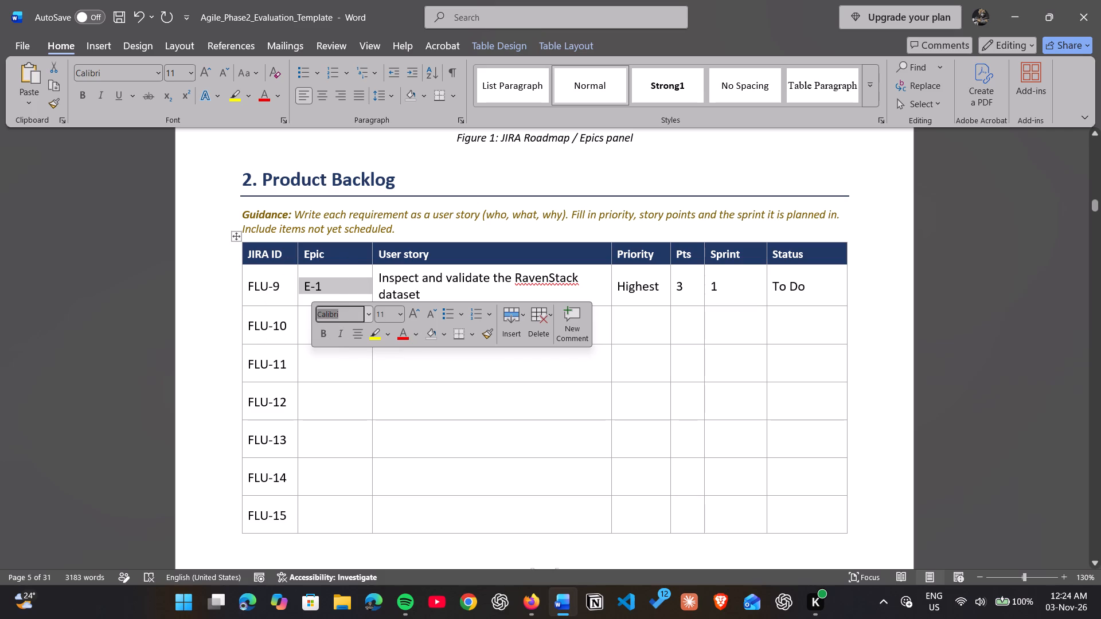
left_click(307, 323)
key("ctrl+v")
key("Down")
key("ctrl+v")
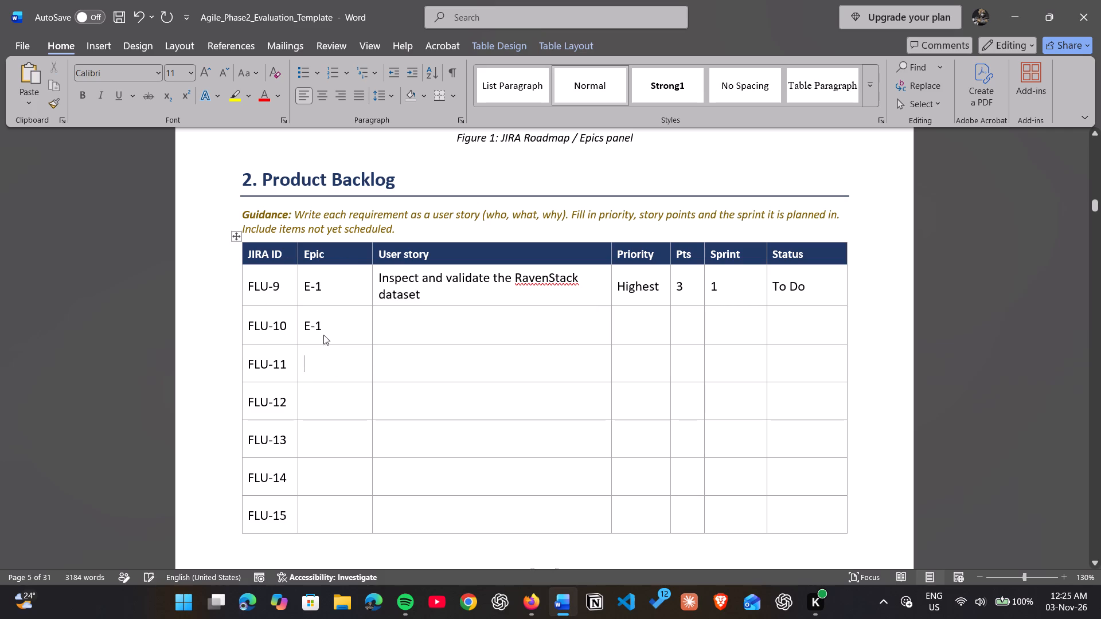
Fill the Epic cells of rows FLU-12, FLU-13, FLU-14 and FLU-15 with the copied E-1.
key("Down")
key("ctrl+v")
key("Down")
key("ctrl+v")
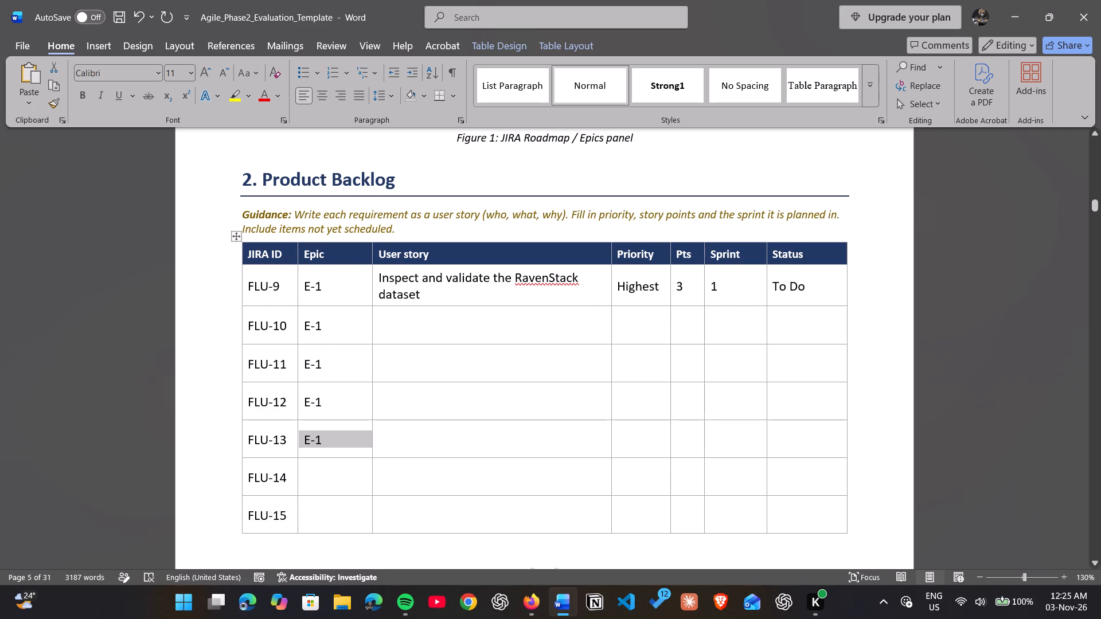
key("Down")
key("ctrl+v")
key("Down")
key("ctrl+v")
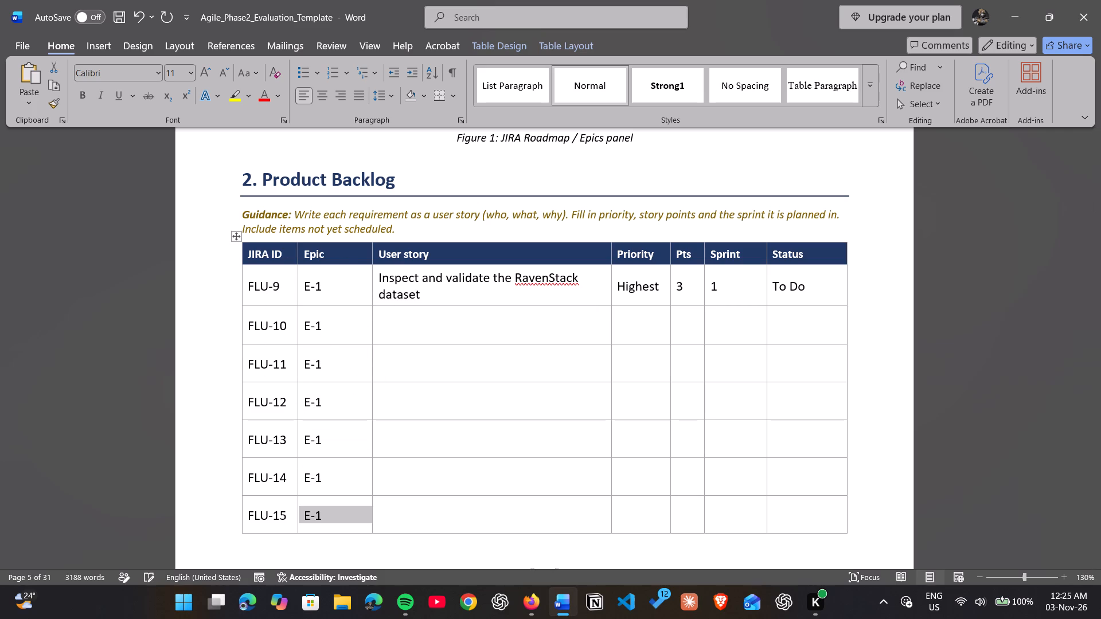
Copy the E-1 entries from the Epic column of rows FLU-9 to FLU-15 into the Epic cells of FLU-16 through FLU-21.
left_click_drag(304, 286, 308, 312)
left_click_drag(308, 312, 331, 507)
key("ctrl+c")
scroll(331, 507, "down", 2)
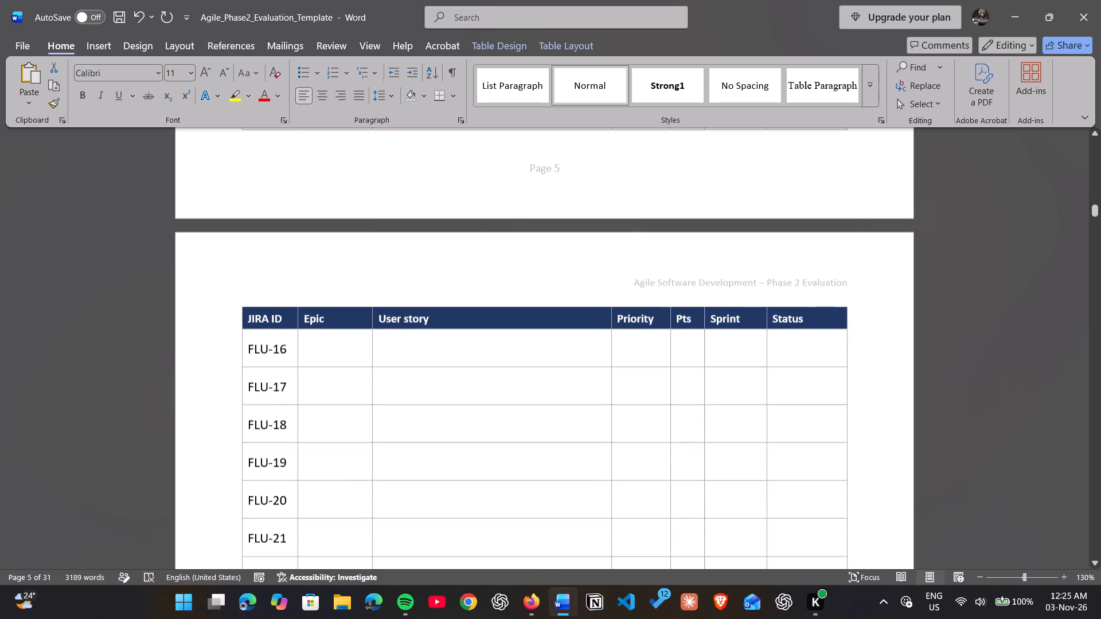
left_click_drag(335, 339, 341, 521)
key("ctrl+v")
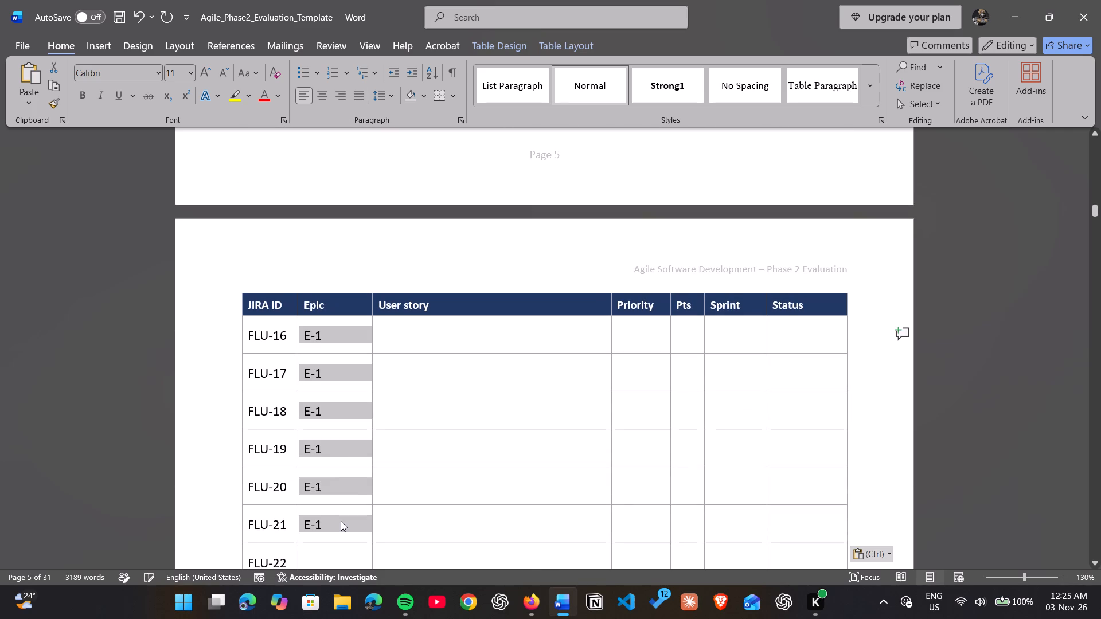
Fill the Epic cells of rows FLU-22 through FLU-28 with the copied E-1 entries.
scroll(341, 521, "down", 1)
left_click_drag(326, 373, 329, 546)
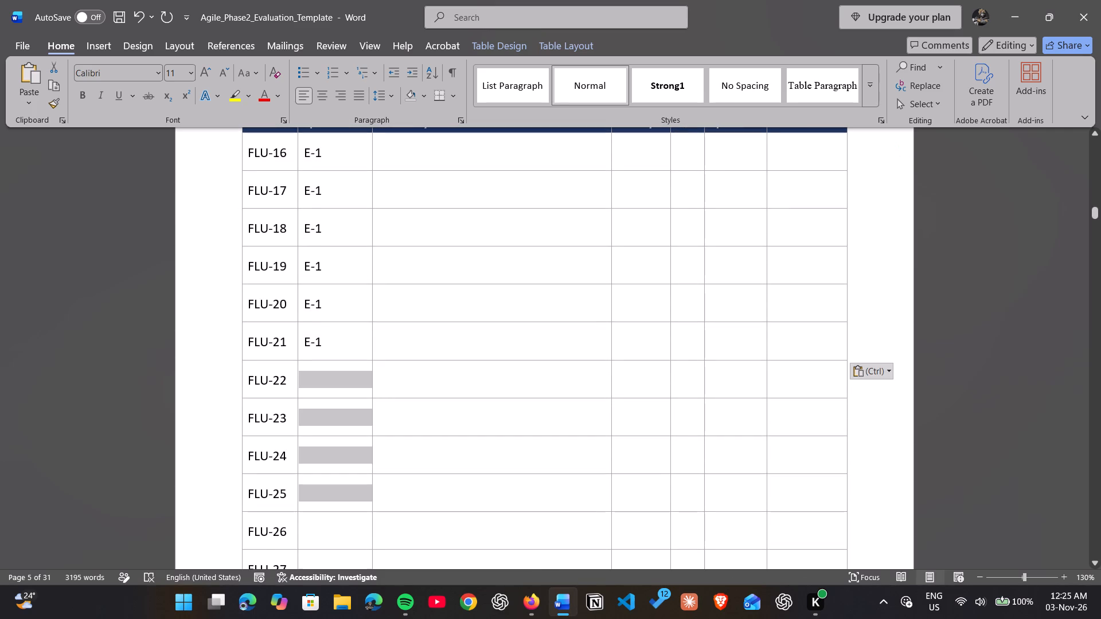
left_click_drag(329, 546, 341, 502)
key("ctrl+v")
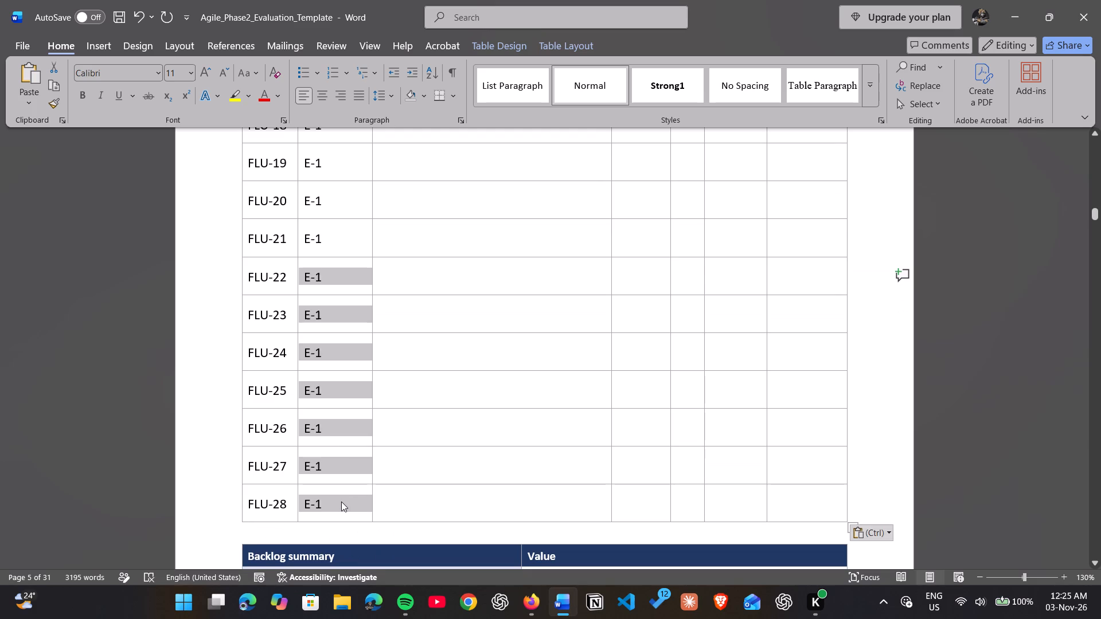
left_click(342, 506)
Copy "Load validated source tables into PostgreSQL" from ChatGPT's story table into the FLU-10 User story cell in Word.
scroll(384, 434, "up", 4)
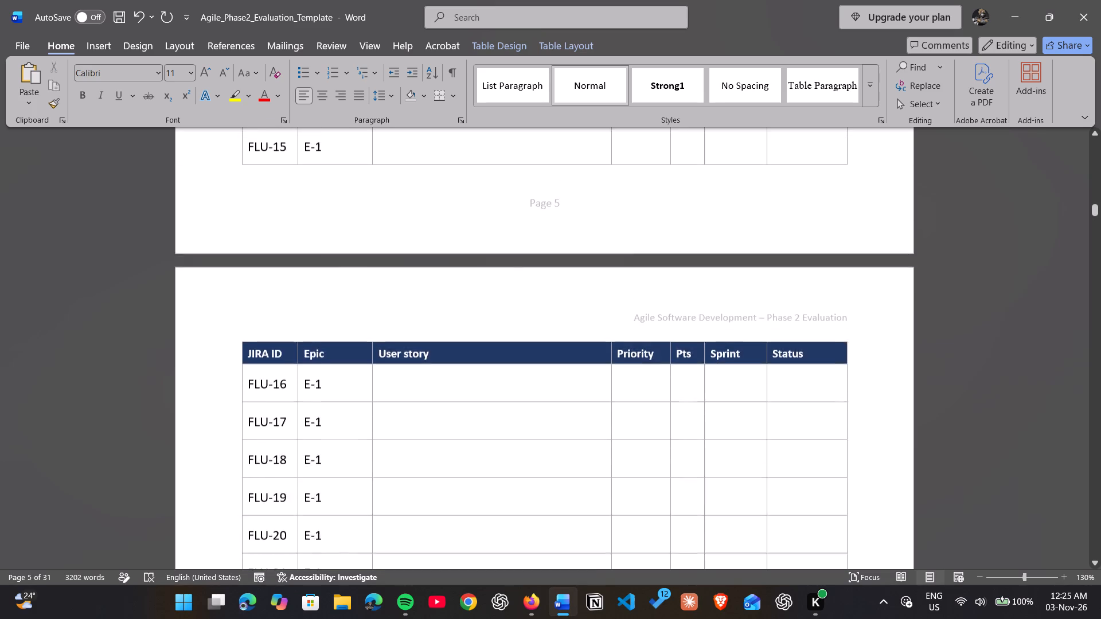
scroll(384, 434, "up", 2)
key("alt+Tab")
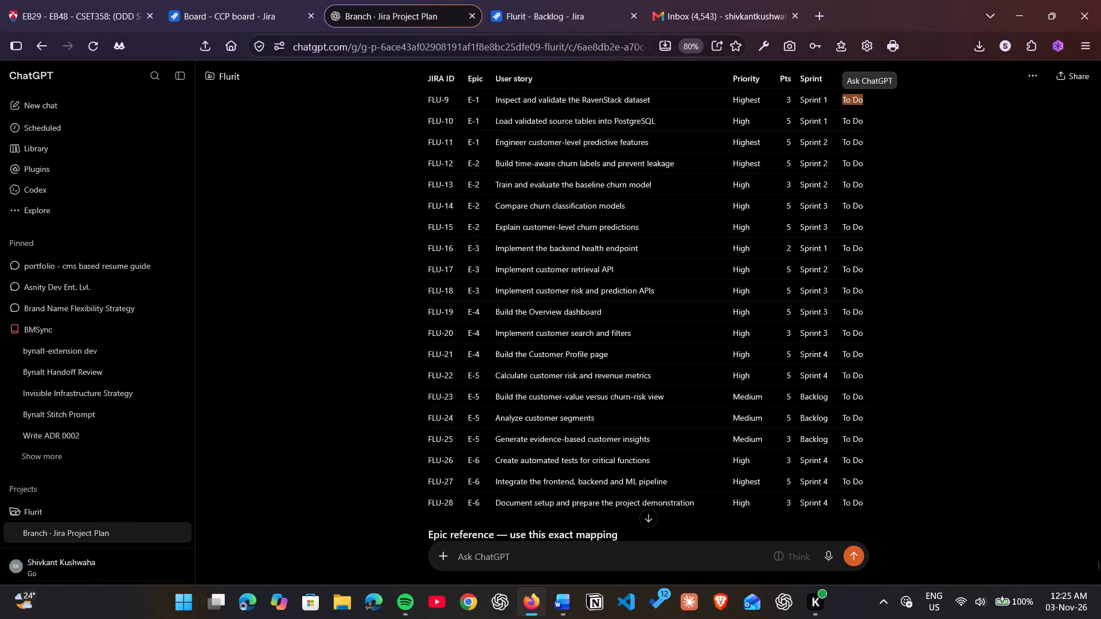
scroll(487, 170, "up", 1)
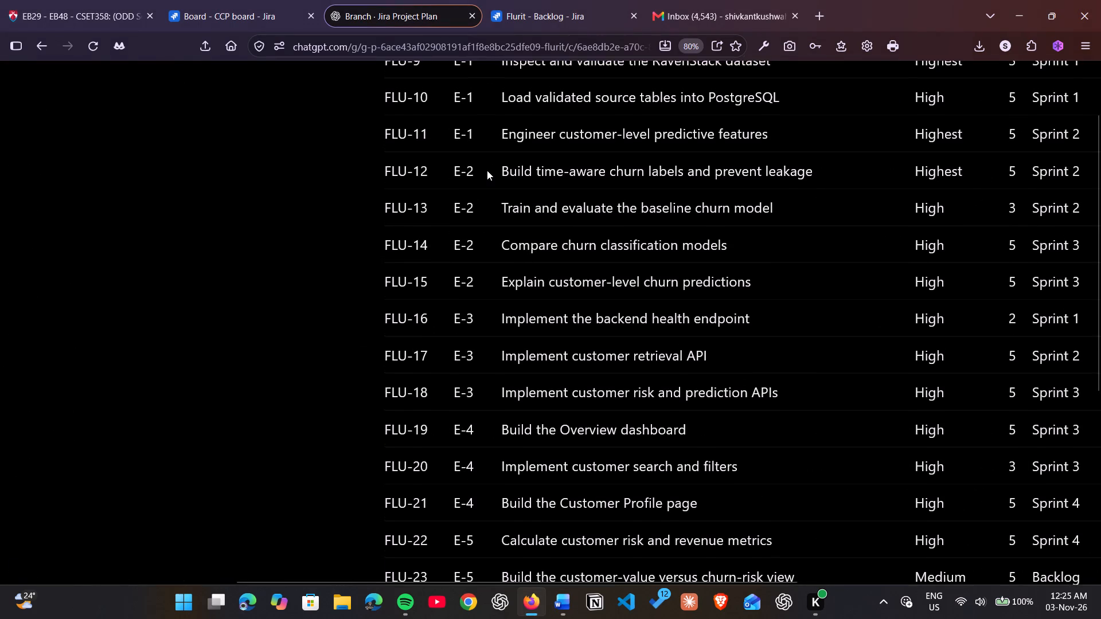
scroll(487, 170, "up", 1)
scroll(487, 170, "down", 4)
scroll(487, 170, "up", 1)
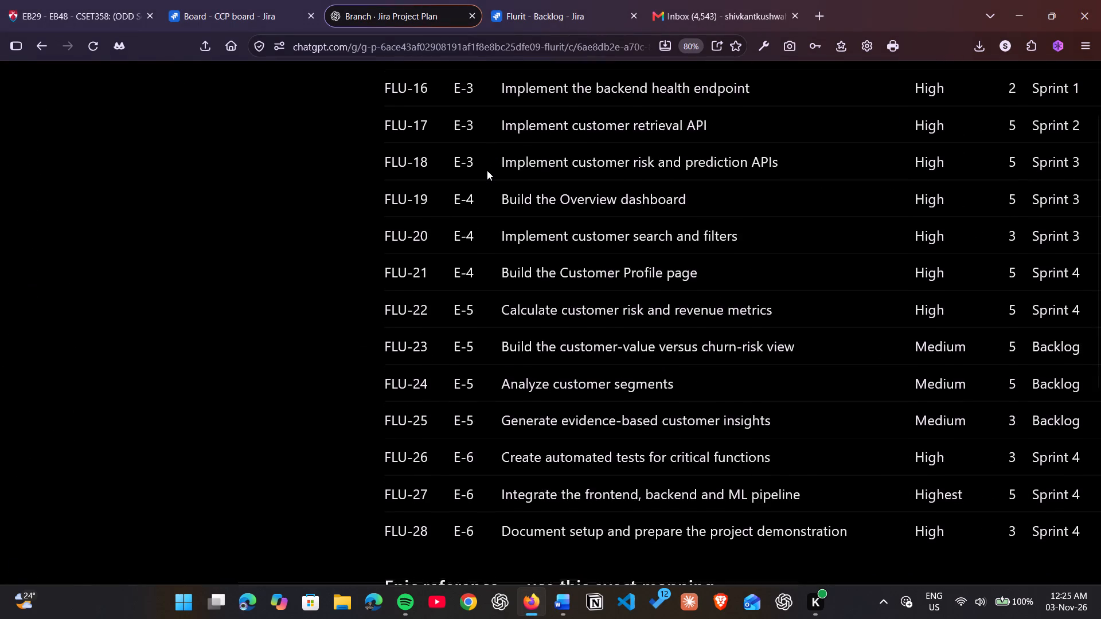
scroll(487, 170, "up", 1)
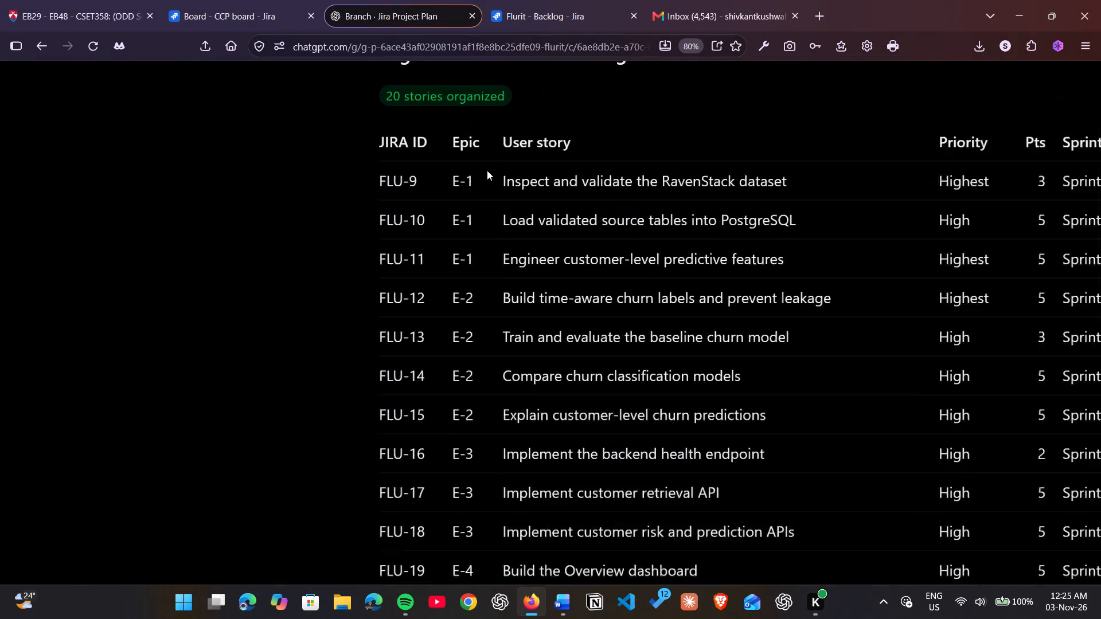
scroll(487, 170, "left", 1)
left_click_drag(433, 234, 712, 246)
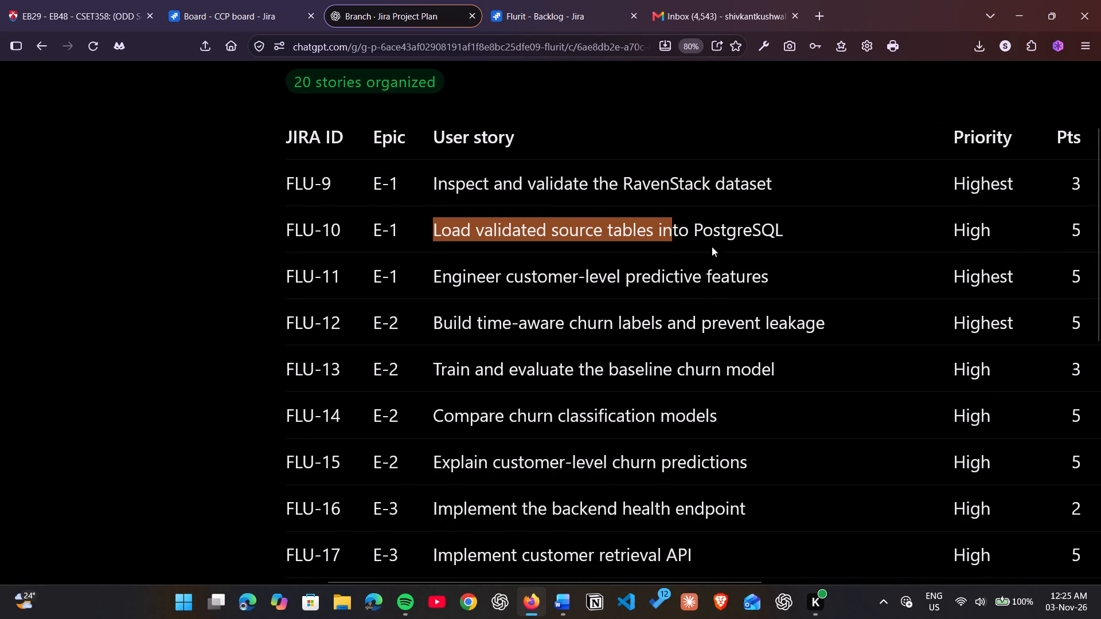
left_click_drag(712, 246, 792, 246)
key("ctrl+c")
key("alt+Tab")
scroll(459, 315, "down", 1)
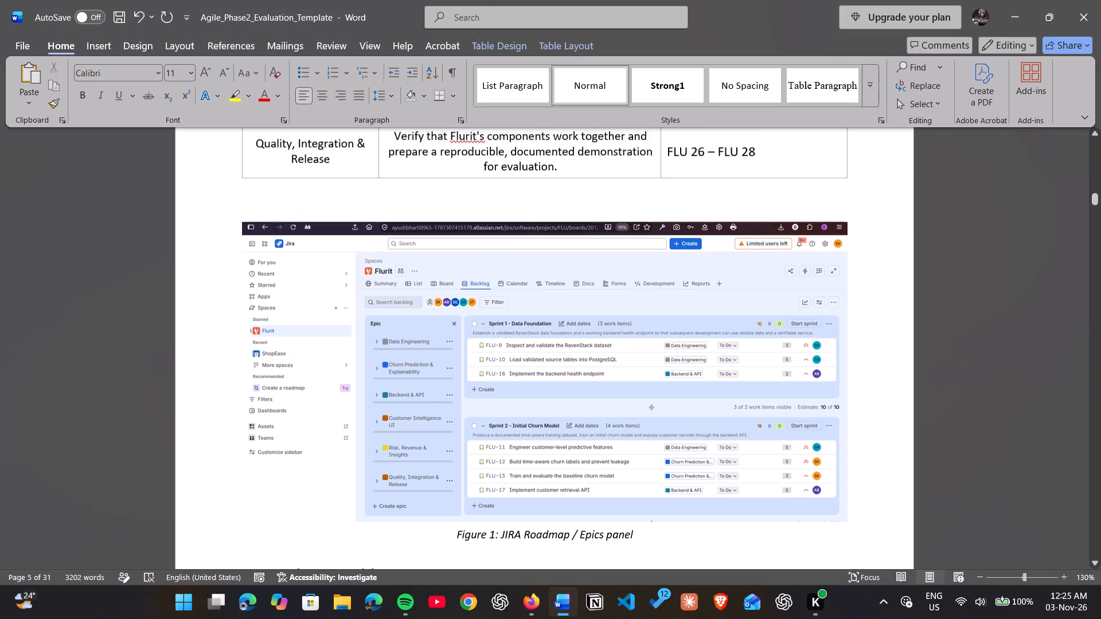
scroll(459, 315, "down", 1)
left_click(446, 245)
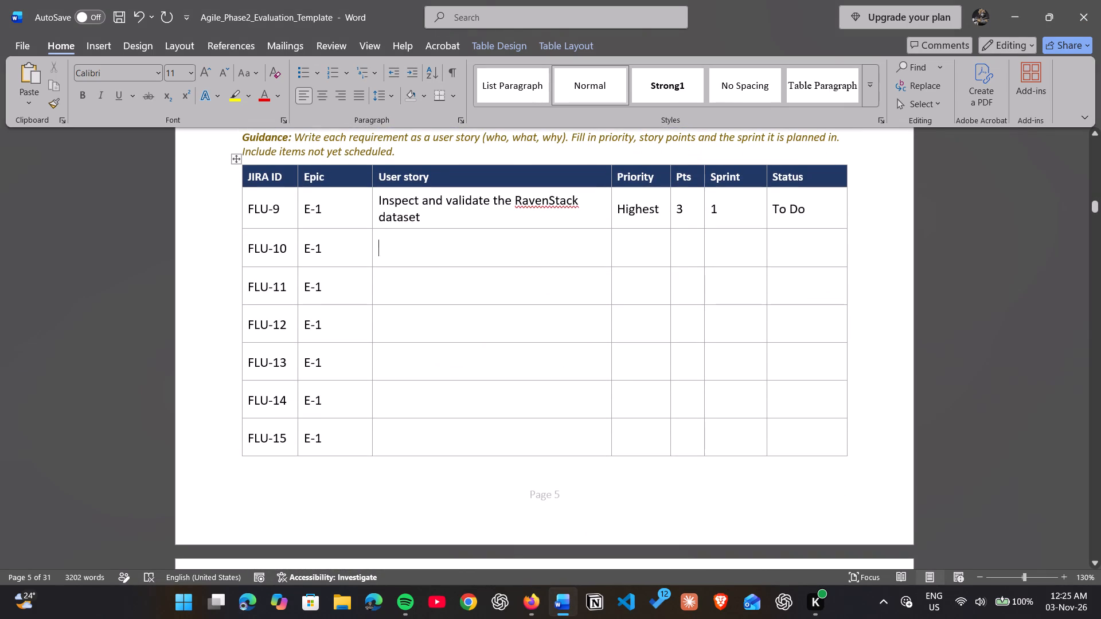
key("ctrl+v")
Copy the story "Engineer customer-level predictive features" from ChatGPT into the FLU-11 User story cell in Word.
left_click(426, 284)
key("alt+Tab")
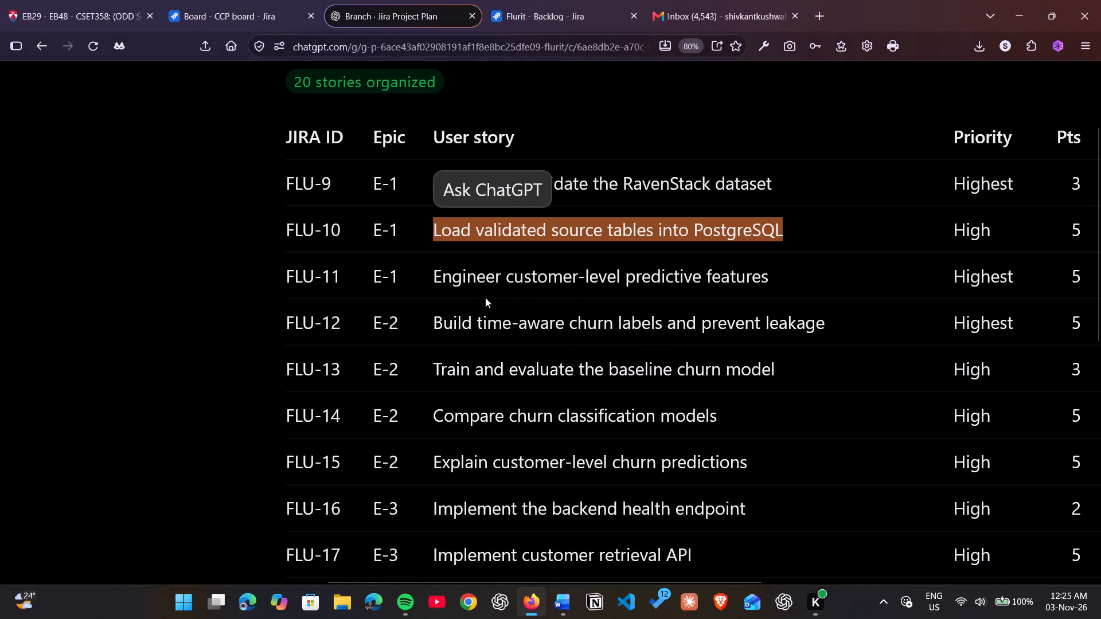
left_click_drag(435, 279, 791, 287)
key("ctrl+c")
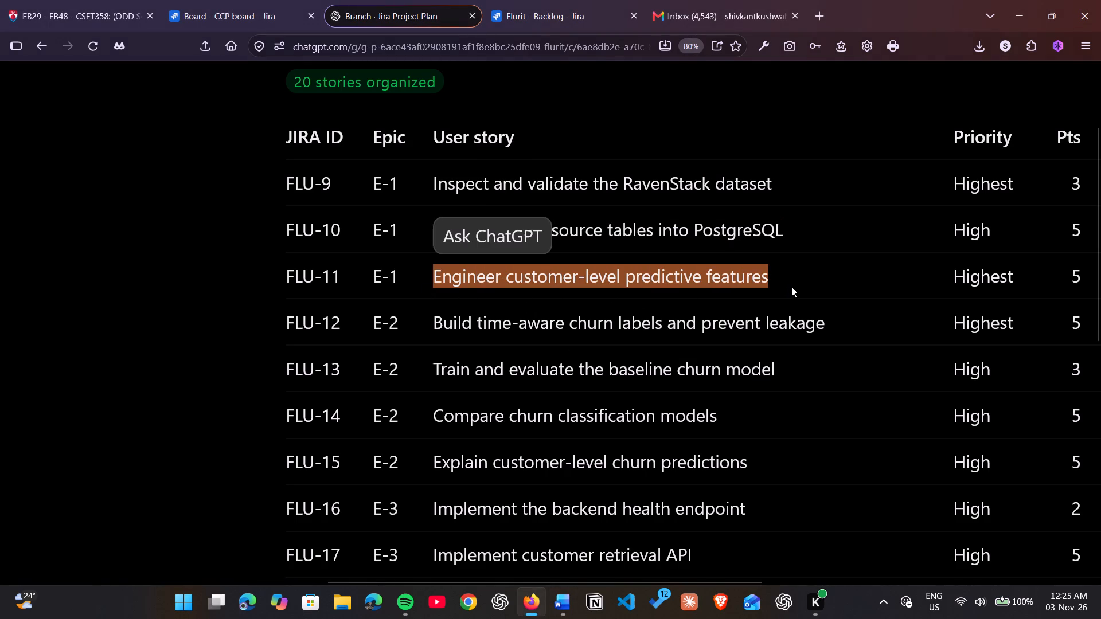
key("ctrl+c")
key("alt+Tab")
key("ctrl+v")
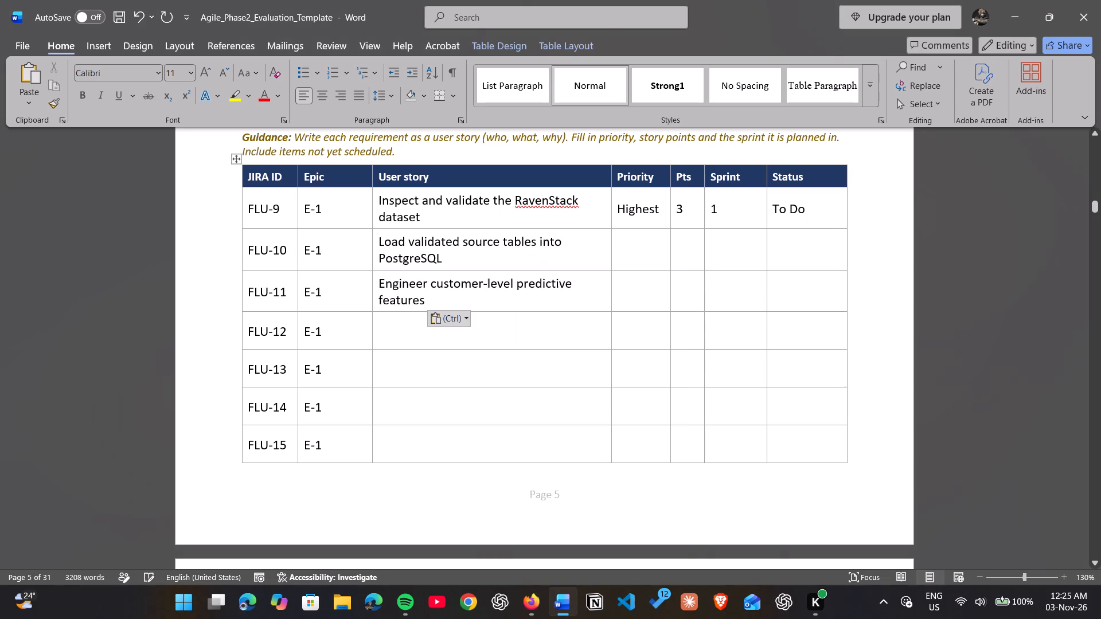
Copy the story "Build time-aware churn labels and prevent leakage" from ChatGPT into the FLU-12 User story cell in Word.
left_click(404, 335)
key("alt+Tab")
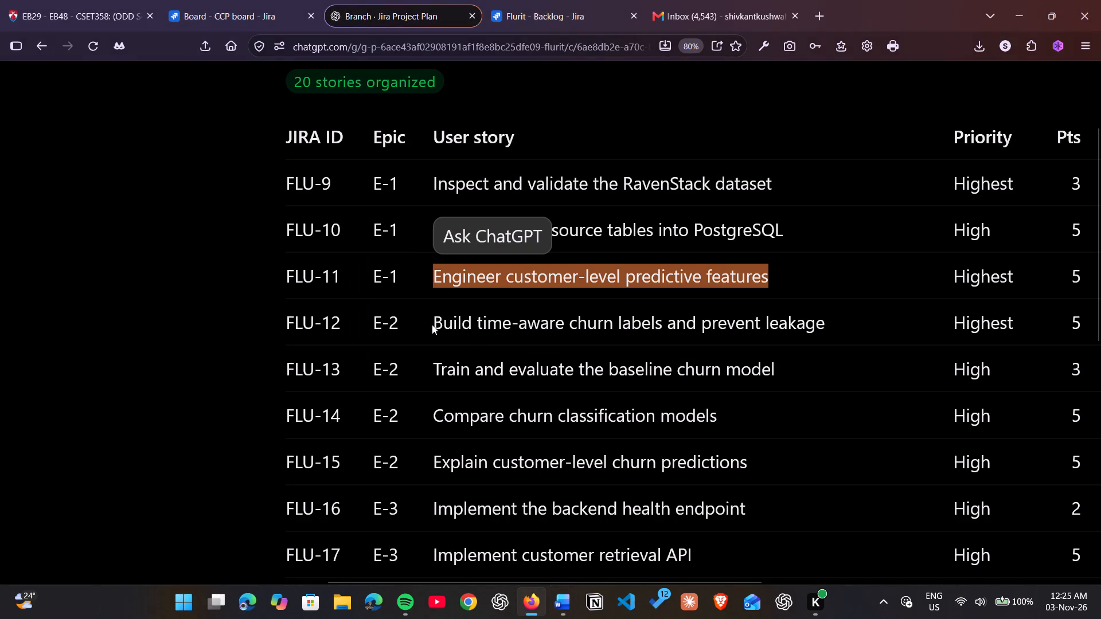
left_click_drag(431, 324, 844, 324)
key("ctrl+c")
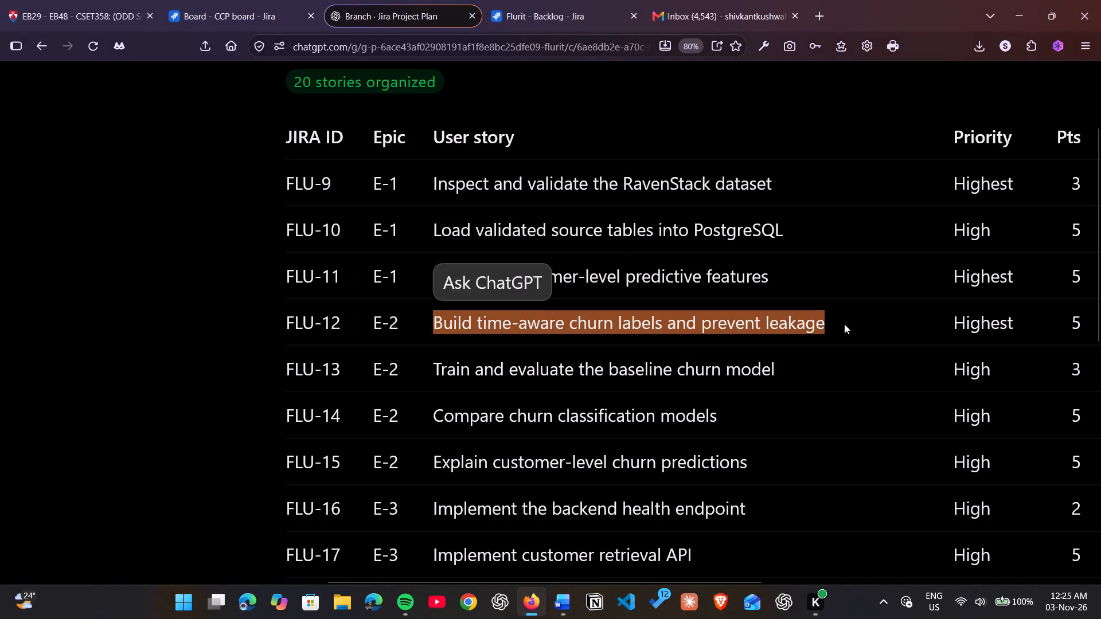
key("alt+Tab")
key("ctrl+v")
Copy "Train and evaluate the baseline churn model" from ChatGPT into Word's FLU-13 User story cell and remove the extra blank line.
key("alt+Tab")
left_click(436, 372)
left_click_drag(436, 372, 766, 391)
key("ctrl+c")
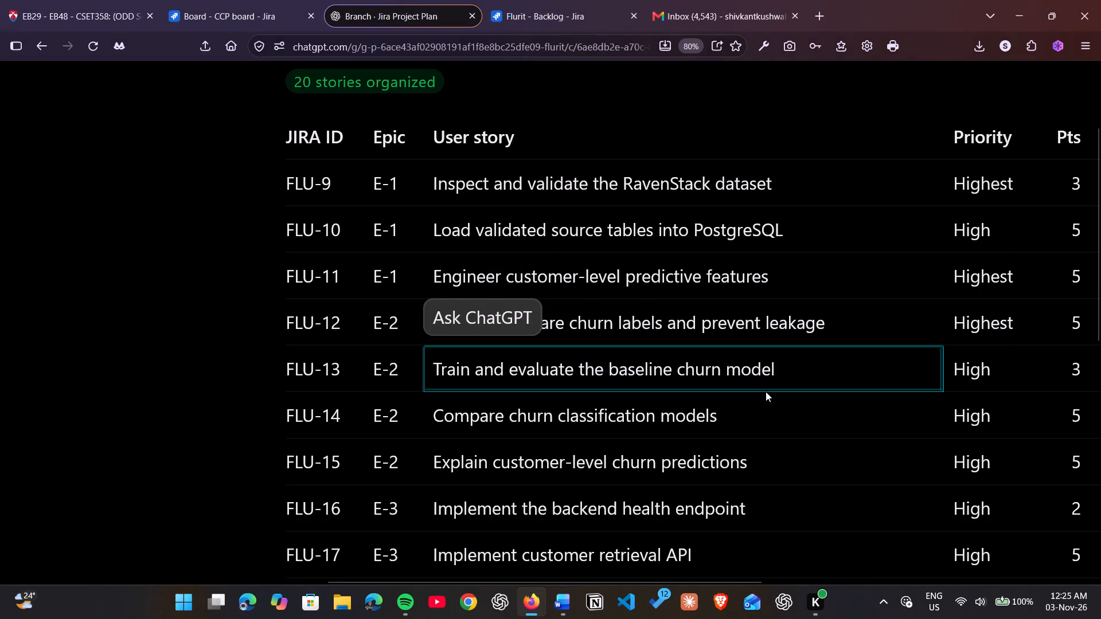
key("alt+Tab")
left_click(456, 382, "ctrl")
key("ctrl+v")
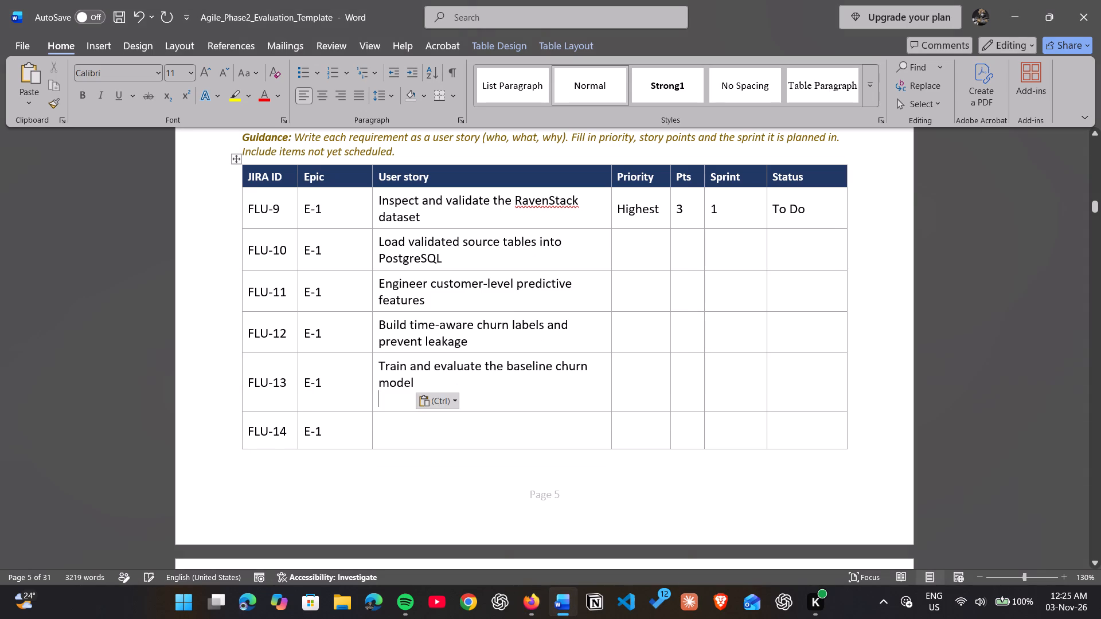
key("BackSpace")
Copy the story "Compare churn classification models" from ChatGPT into the FLU-14 User story cell in Word.
key("alt+Tab")
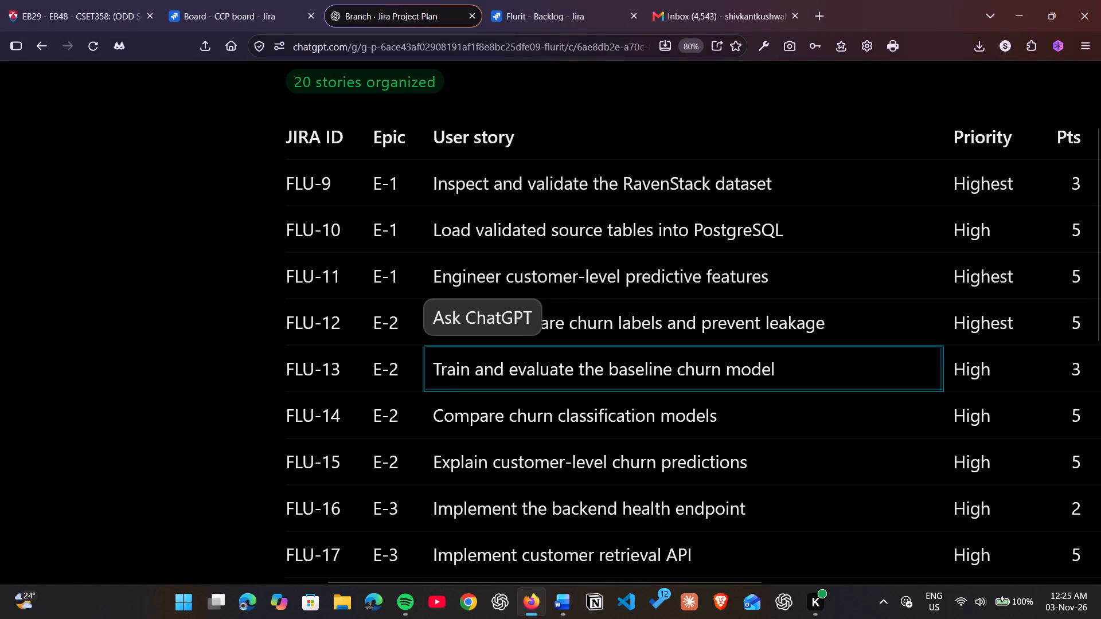
left_click_drag(439, 418, 709, 429)
left_click(477, 434)
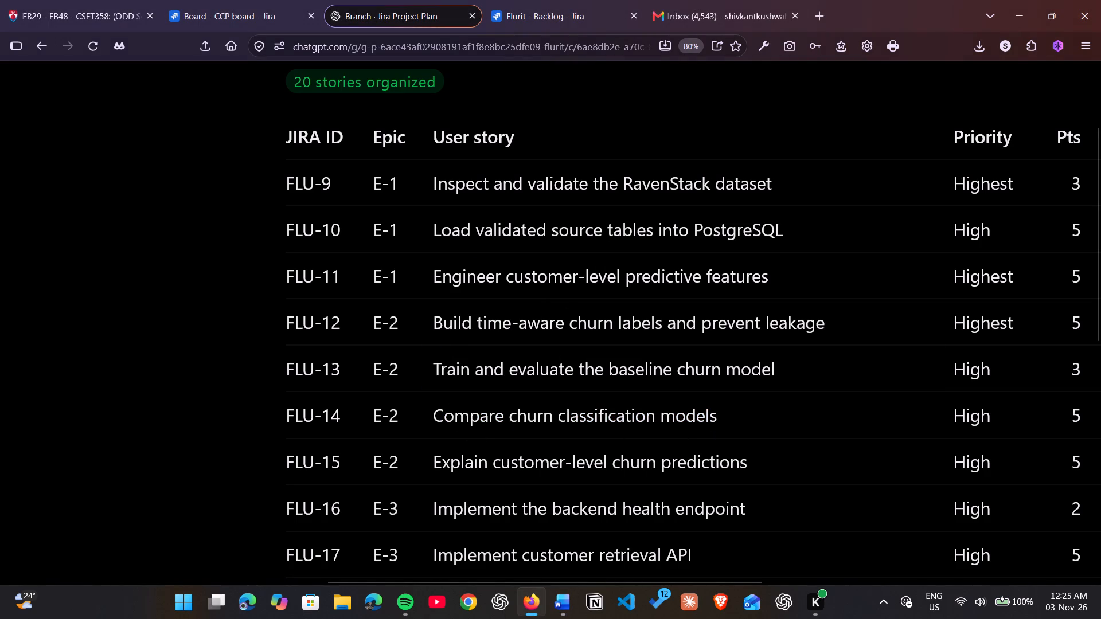
left_click_drag(435, 414, 743, 437)
key("ctrl+c")
key("alt+Tab")
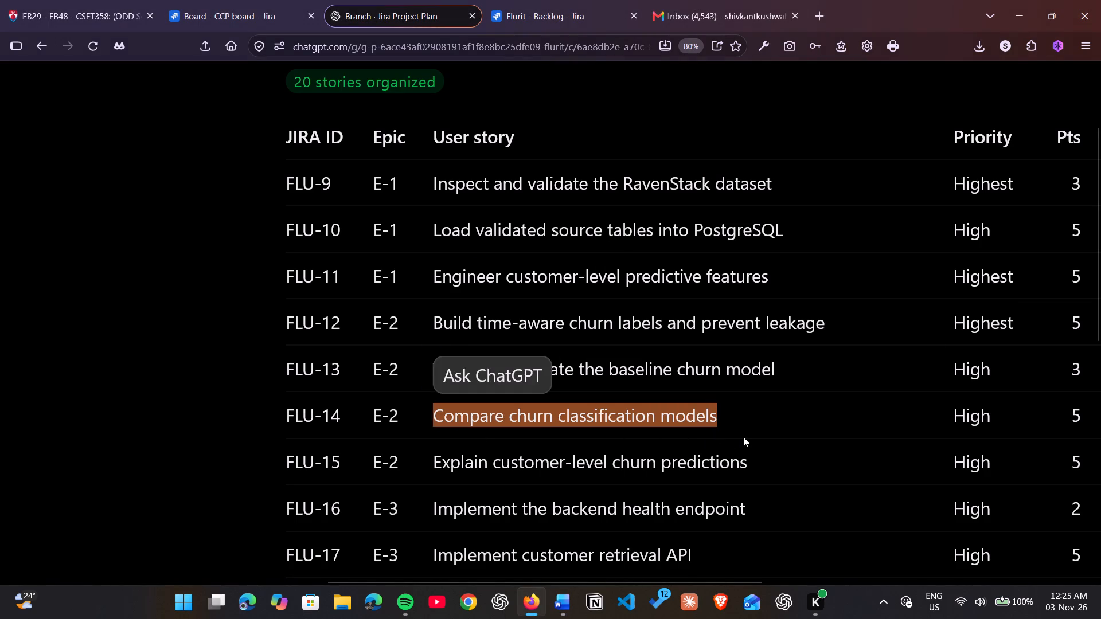
left_click(457, 401)
key("ctrl+v")
Copy the story "Explain customer-level churn predictions" from ChatGPT into the FLU-15 User story cell in Word.
scroll(457, 401, "down", 1)
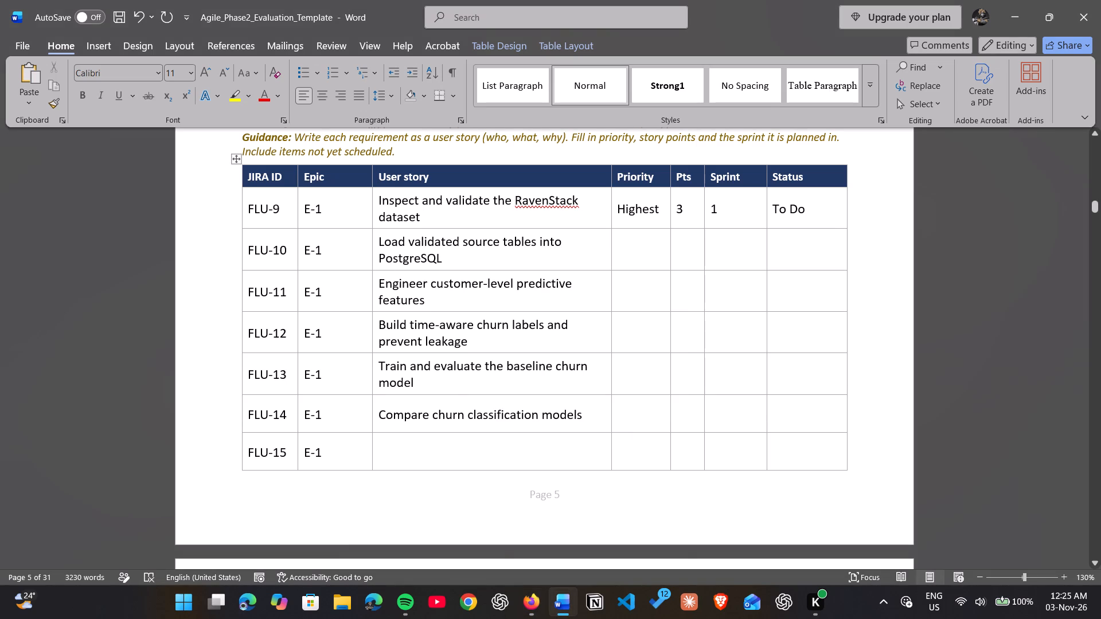
scroll(457, 401, "down", 1)
key("alt+Tab")
key("alt+Tab")
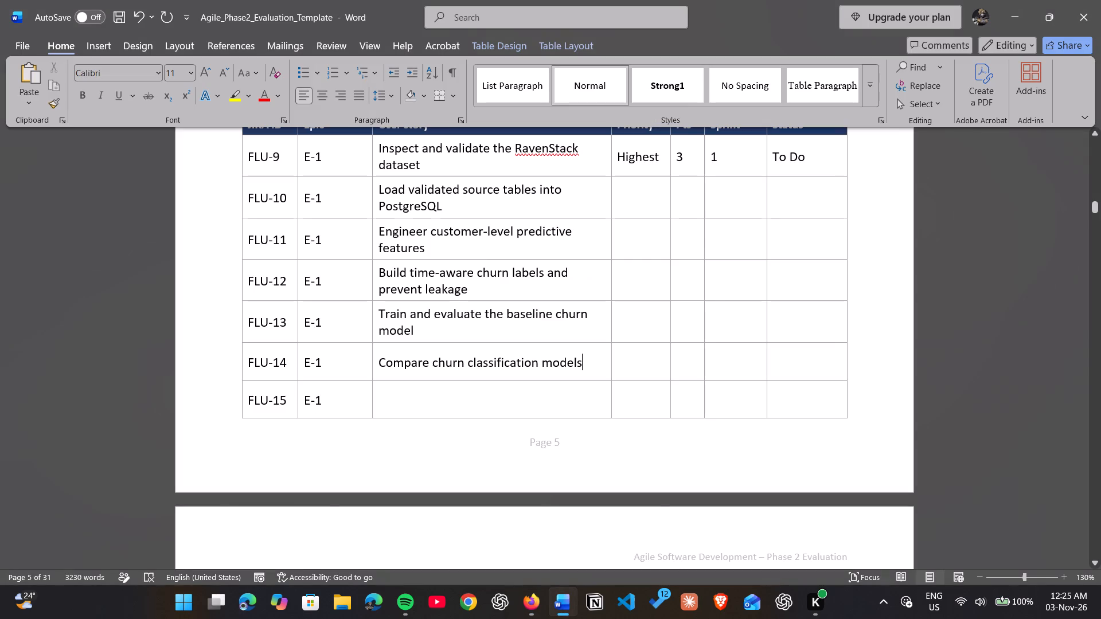
key("alt+Tab")
scroll(457, 401, "down", 1)
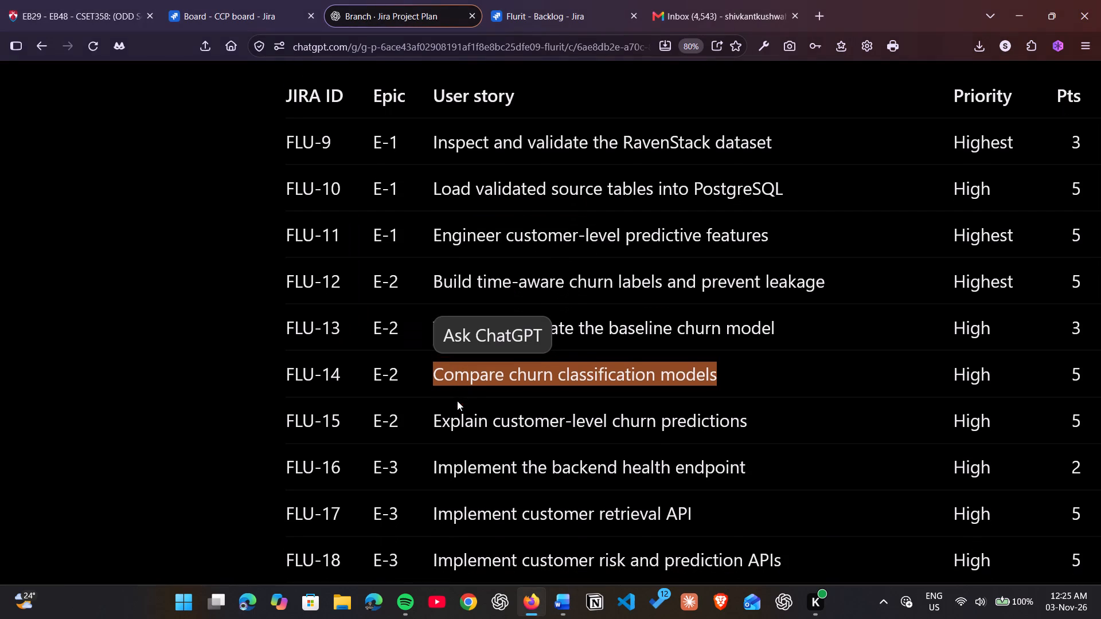
scroll(457, 401, "down", 1)
left_click_drag(436, 425, 749, 424)
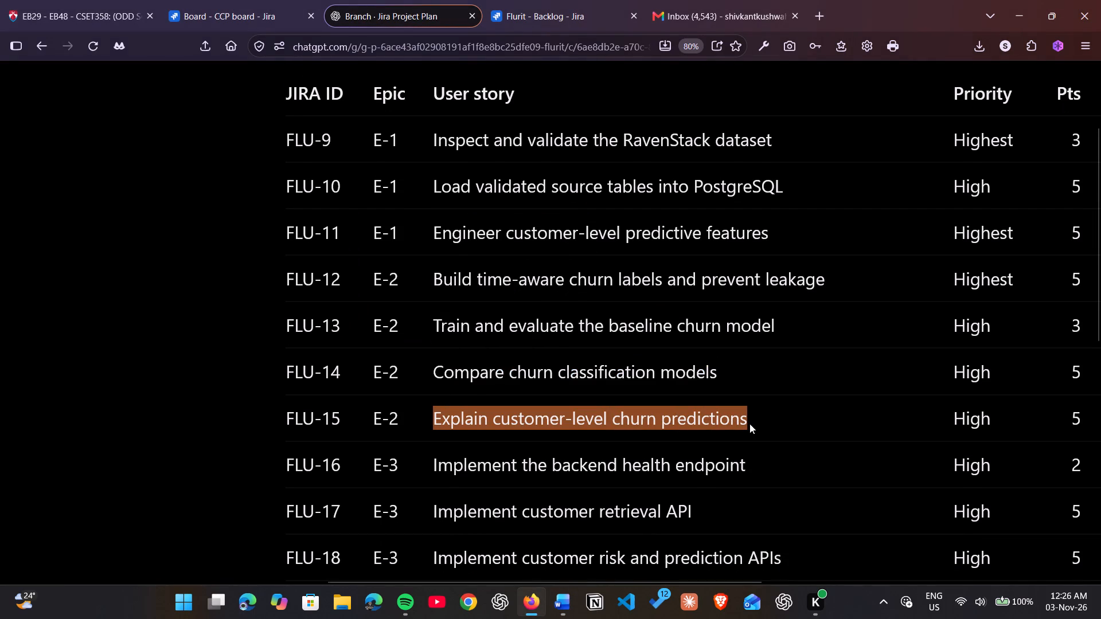
left_click_drag(749, 424, 750, 424)
key("ctrl+c")
key("alt+Tab")
left_click(447, 388)
key("ctrl+v")
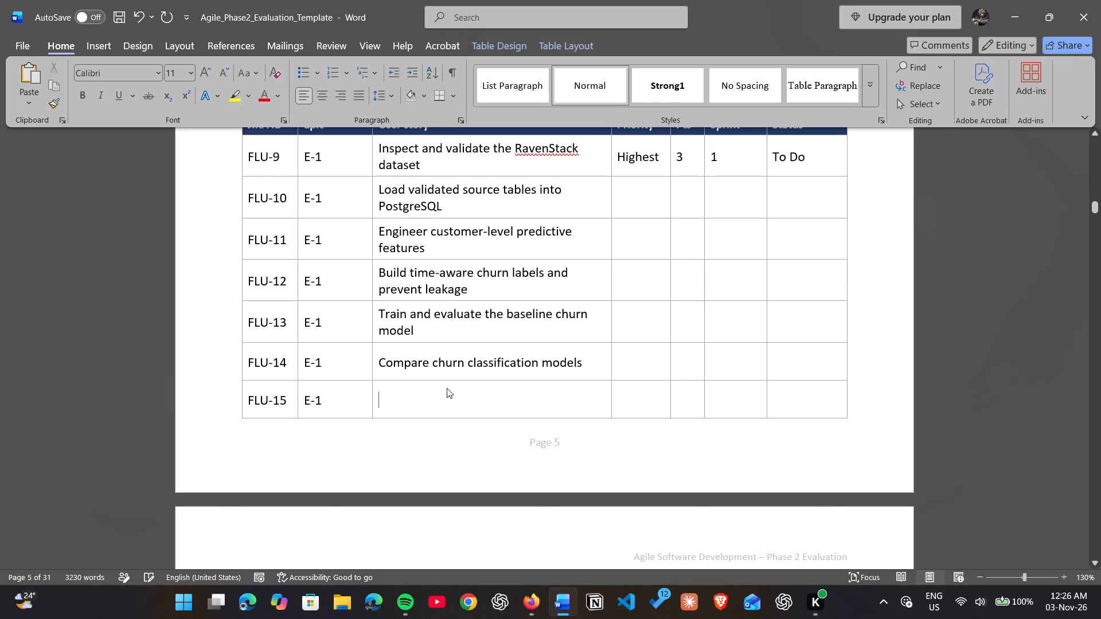
Copy the story "Implement the backend health endpoint" from ChatGPT into the FLU-16 User story cell in Word.
scroll(466, 448, "down", 1)
key("alt+Tab")
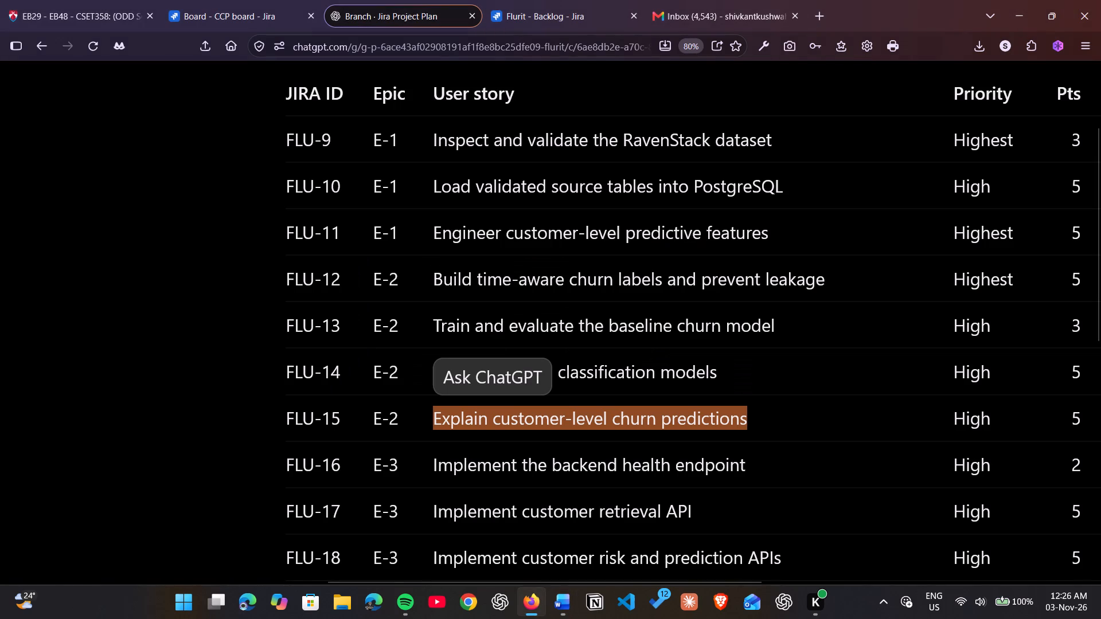
left_click_drag(434, 467, 753, 459)
key("ctrl+c")
key("alt+Tab")
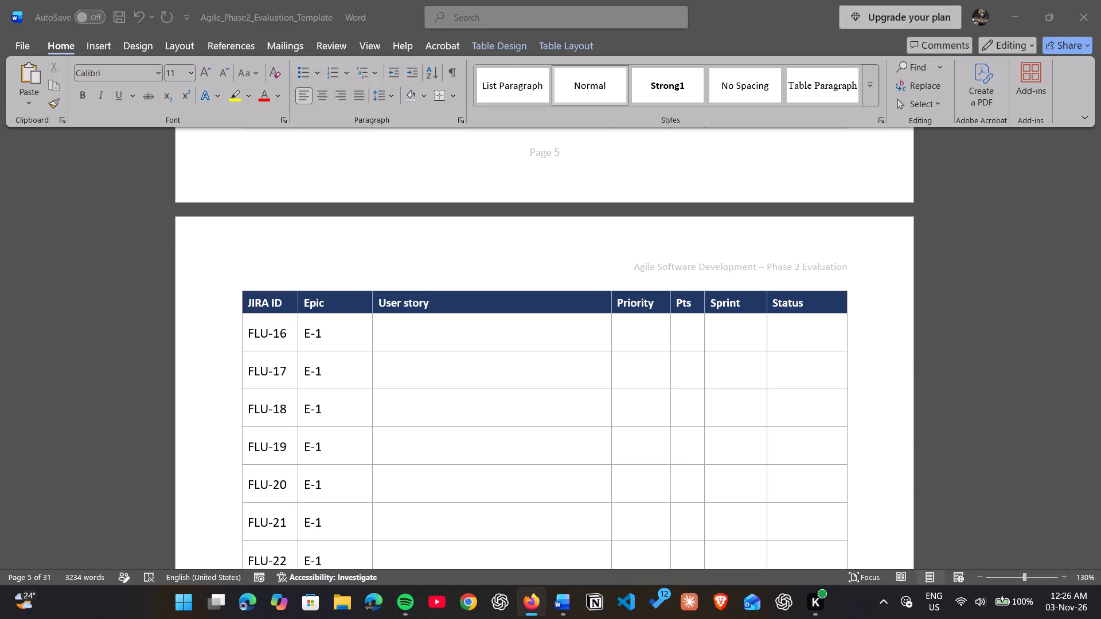
left_click(423, 334)
key("ctrl+v")
Copy "Implement customer retrieval API" from ChatGPT into Word's FLU-17 User story cell and remove the extra blank line.
left_click(453, 363)
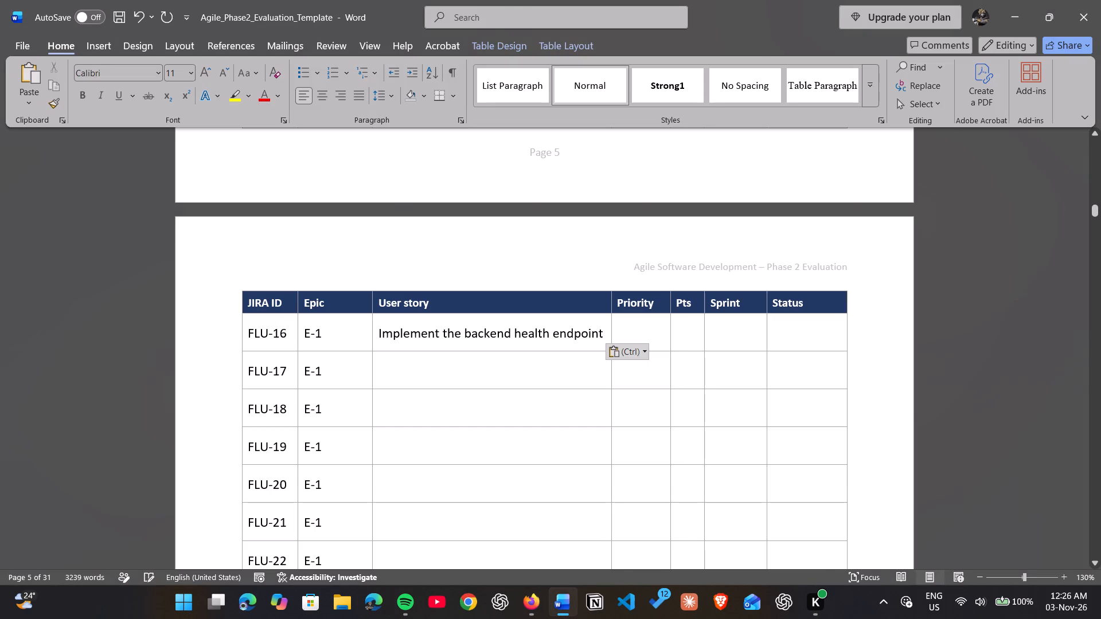
key("alt+Tab")
left_click_drag(430, 512, 455, 514)
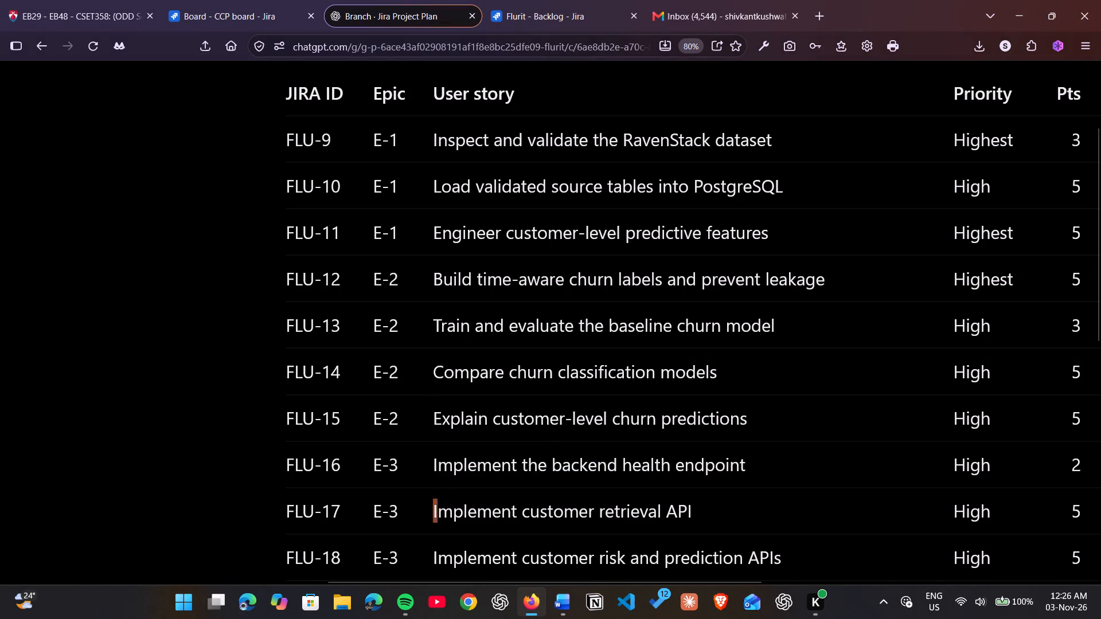
left_click_drag(455, 514, 700, 507)
key("ctrl+c")
key("alt+Tab")
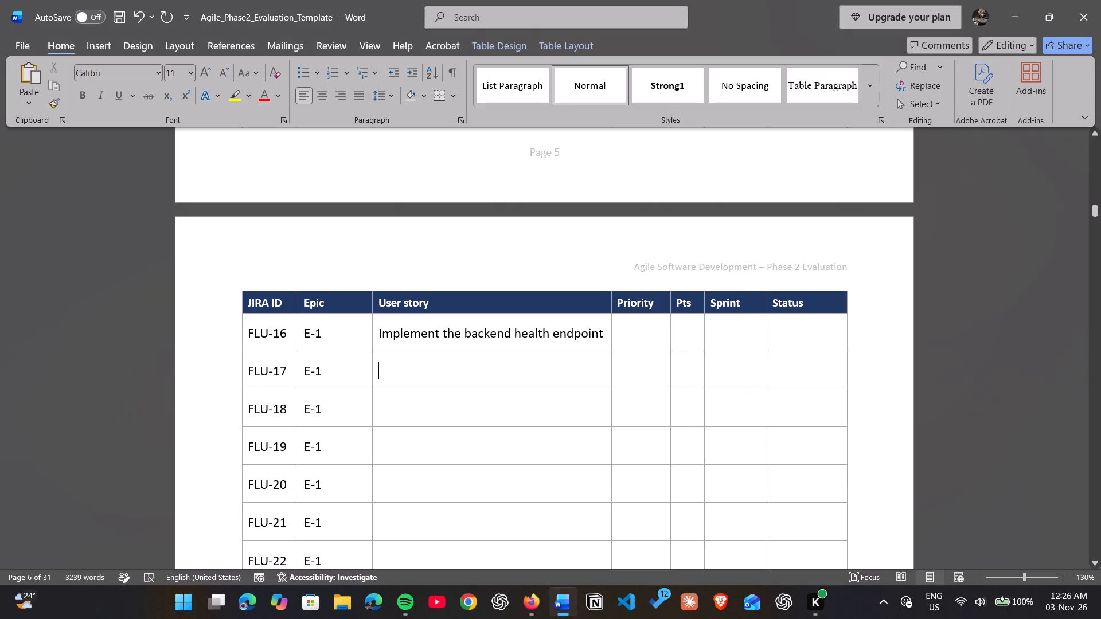
key("ctrl+v")
key("alt+Tab")
key("alt+Tab")
key("BackSpace")
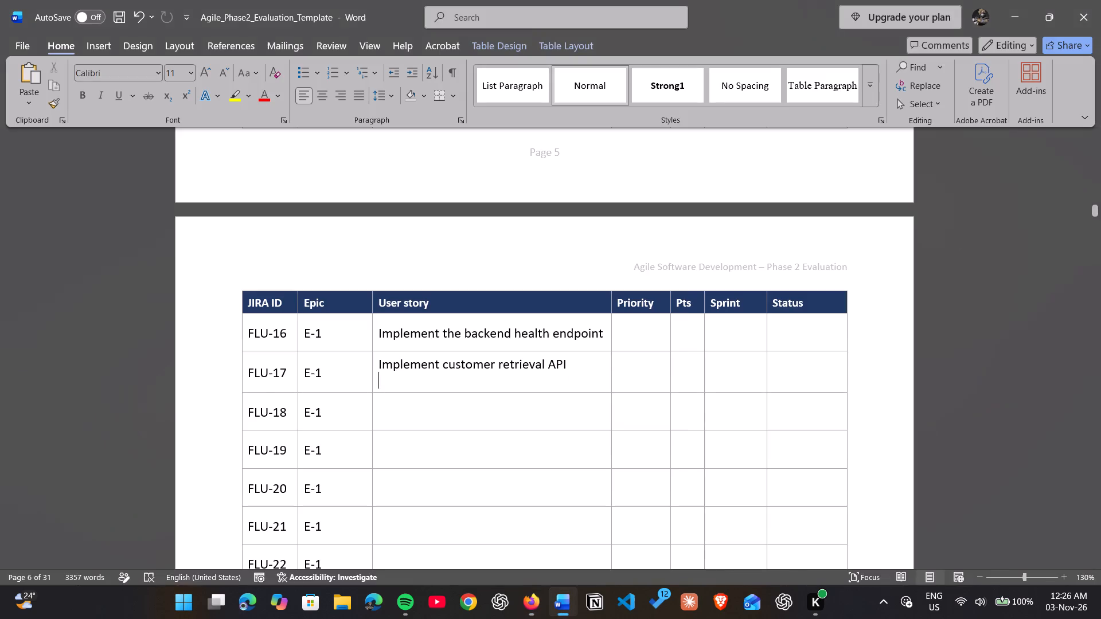
Copy "Implement customer risk and prediction APIs" from ChatGPT into Word's FLU-18 User story cell and remove the extra blank line.
key("alt+Tab")
scroll(518, 458, "down", 1)
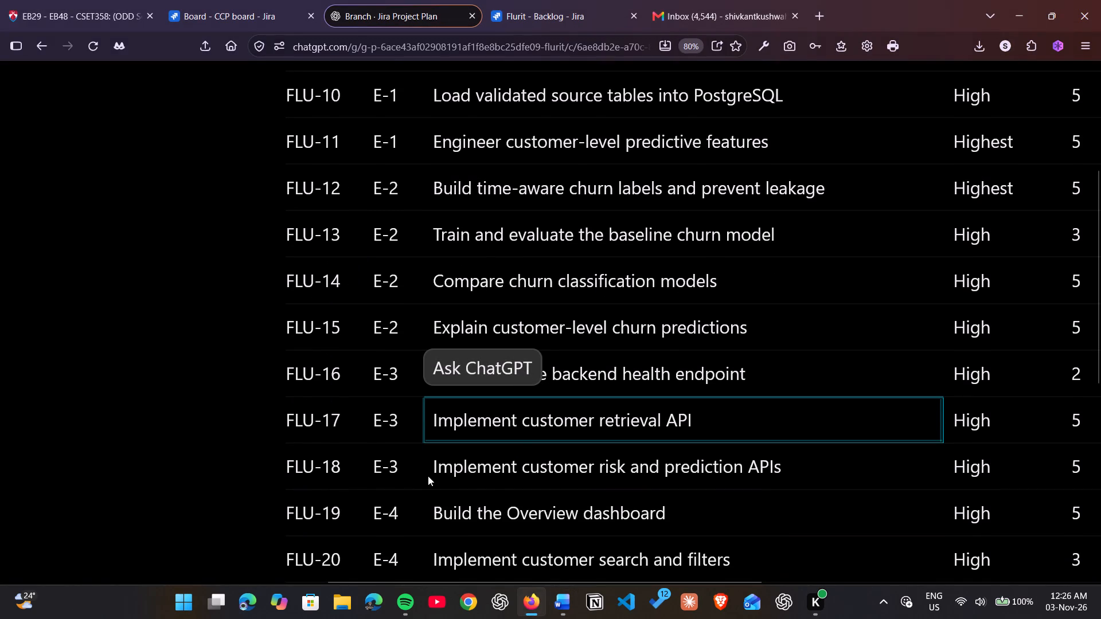
left_click_drag(428, 467, 779, 476)
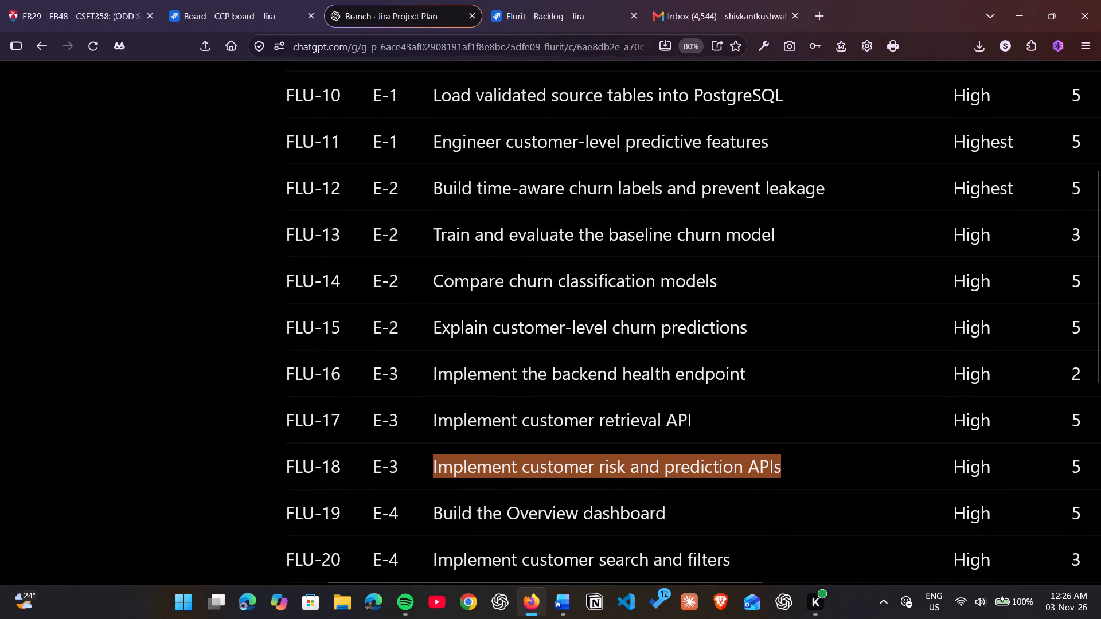
left_click_drag(779, 476, 780, 473)
key("ctrl+c")
key("alt+Tab")
left_click(473, 409)
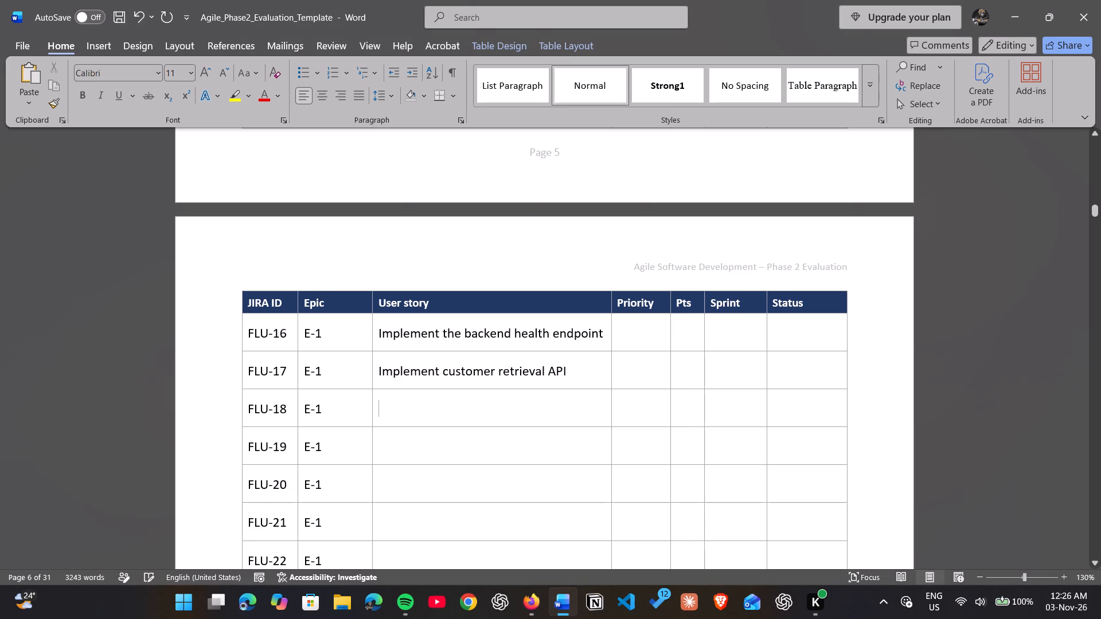
key("ctrl+v")
scroll(473, 409, "down", 1)
key("BackSpace")
Copy the story "Build the Overview dashboard" from ChatGPT into the FLU-19 User story cell in Word.
key("alt+Tab")
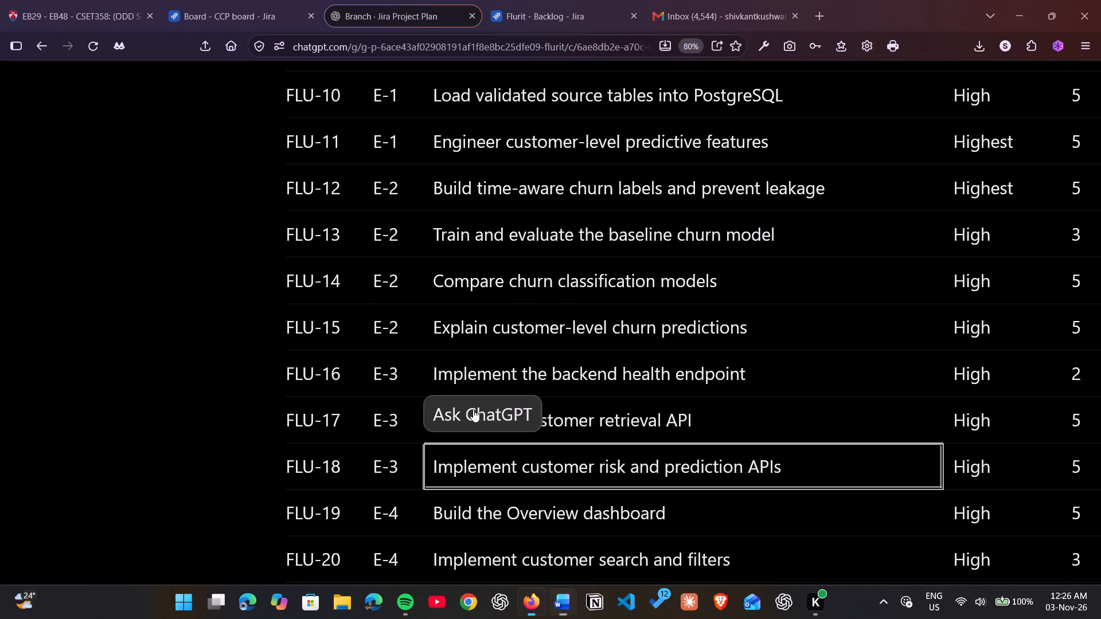
scroll(473, 409, "down", 1)
left_click_drag(436, 467, 650, 476)
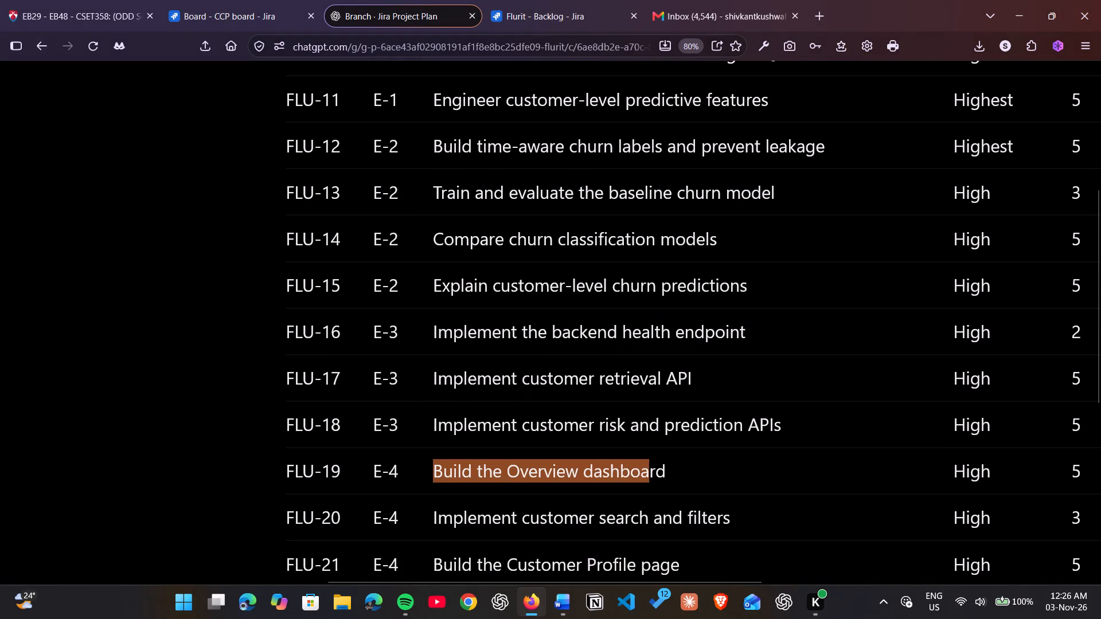
left_click_drag(650, 476, 669, 476)
key("ctrl+c")
key("alt+Tab")
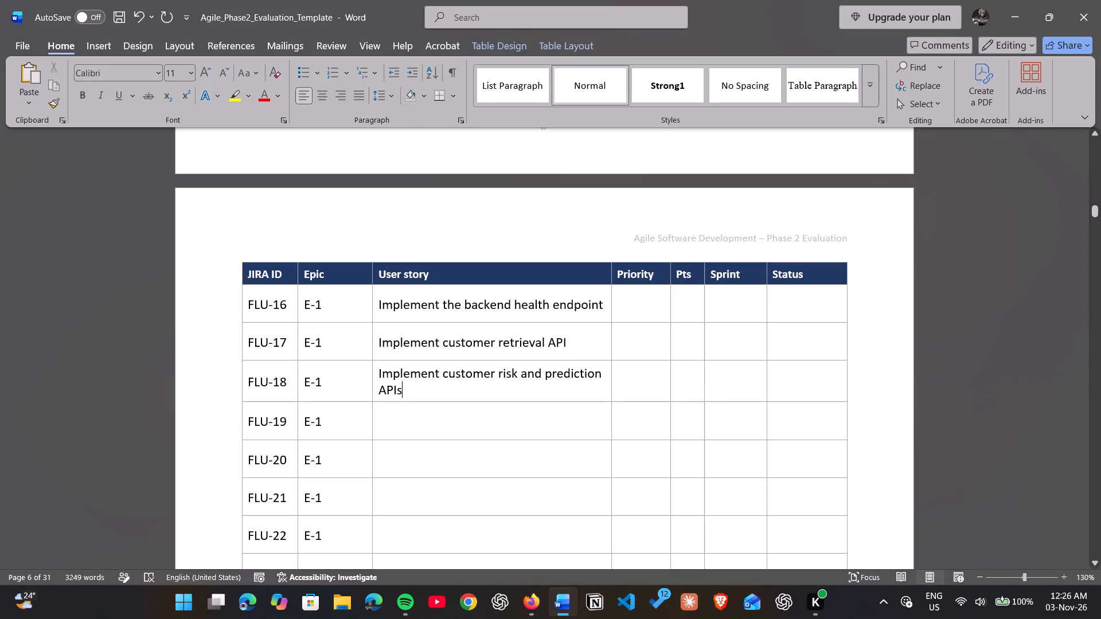
left_click(431, 418, "ctrl")
key("ctrl+v")
Copy the story "Implement customer search and filters" from ChatGPT into the FLU-20 User story cell in Word.
scroll(431, 418, "down", 1)
key("alt+Tab")
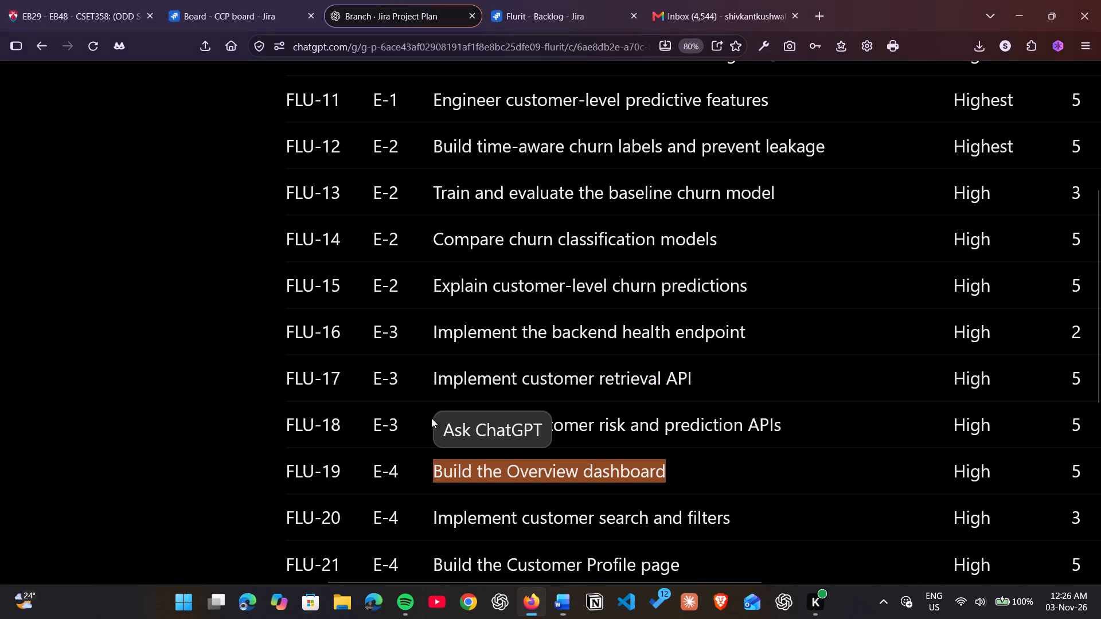
left_click_drag(433, 518, 737, 527)
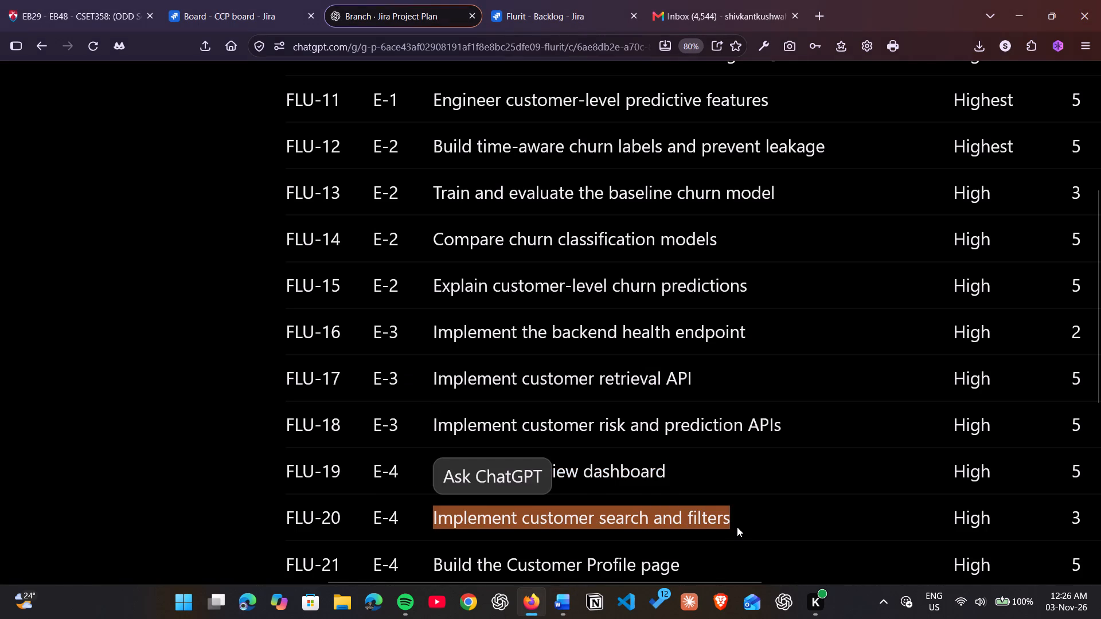
key("ctrl+c")
key("alt+Tab")
left_click(480, 278)
key("ctrl+v")
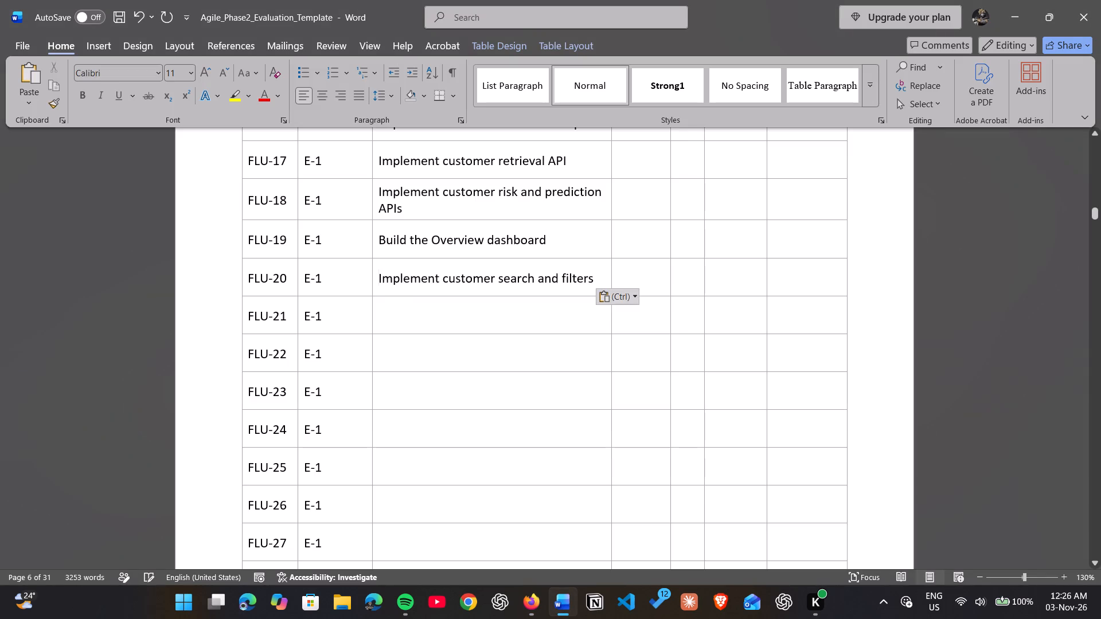
Copy the story "Build the Customer Profile page" from ChatGPT into the FLU-21 User story cell in Word.
scroll(480, 278, "down", 1)
key("alt+Tab")
scroll(733, 426, "down", 2)
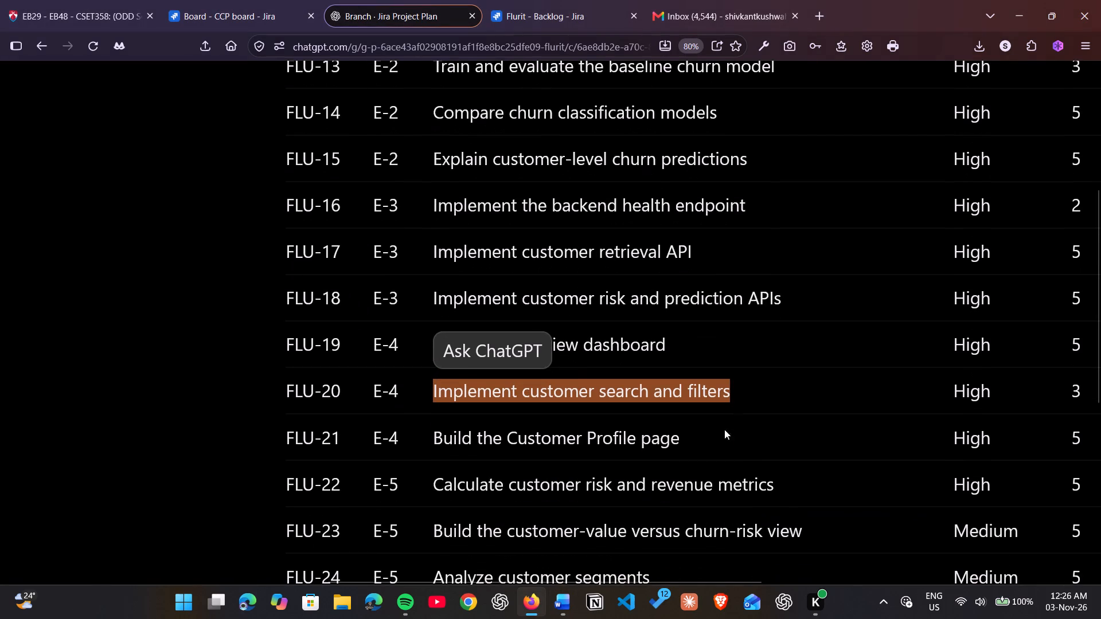
left_click_drag(434, 440, 699, 447)
key("ctrl+c")
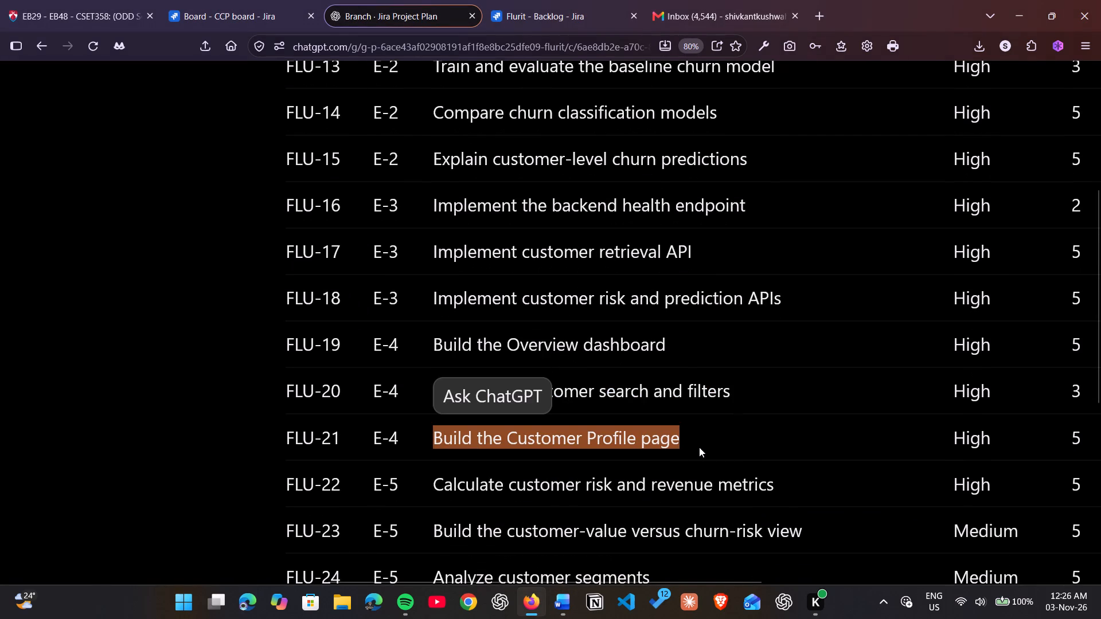
key("alt+Tab")
left_click(464, 273)
key("ctrl+v")
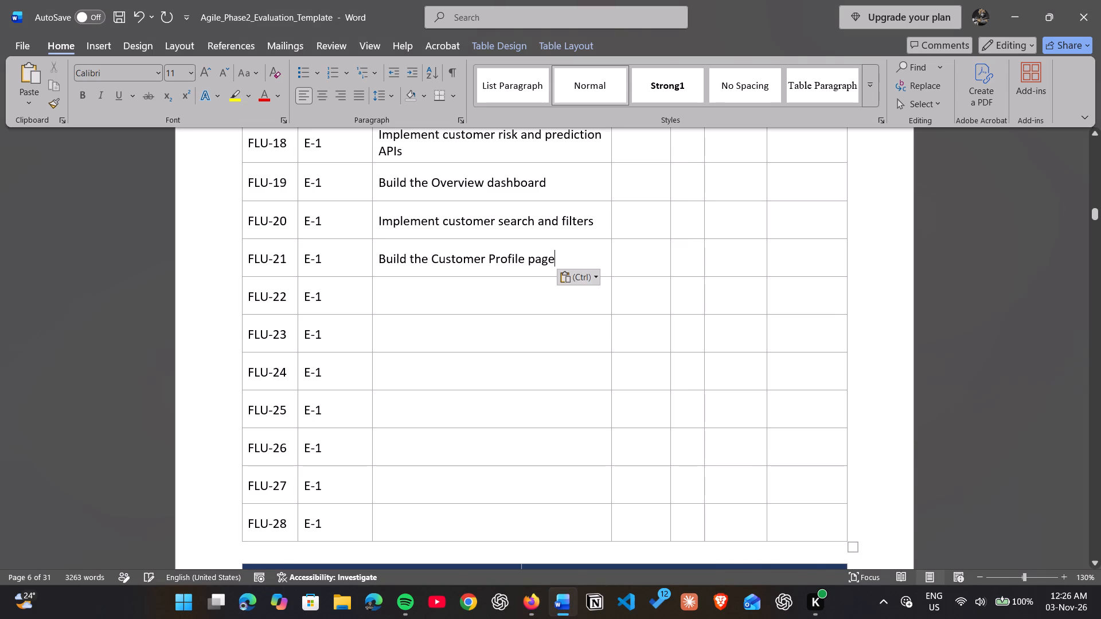
Copy the story "Calculate customer risk and revenue metrics" from ChatGPT into the FLU-22 User story cell in Word.
key("alt+Tab")
left_click_drag(435, 480, 783, 485)
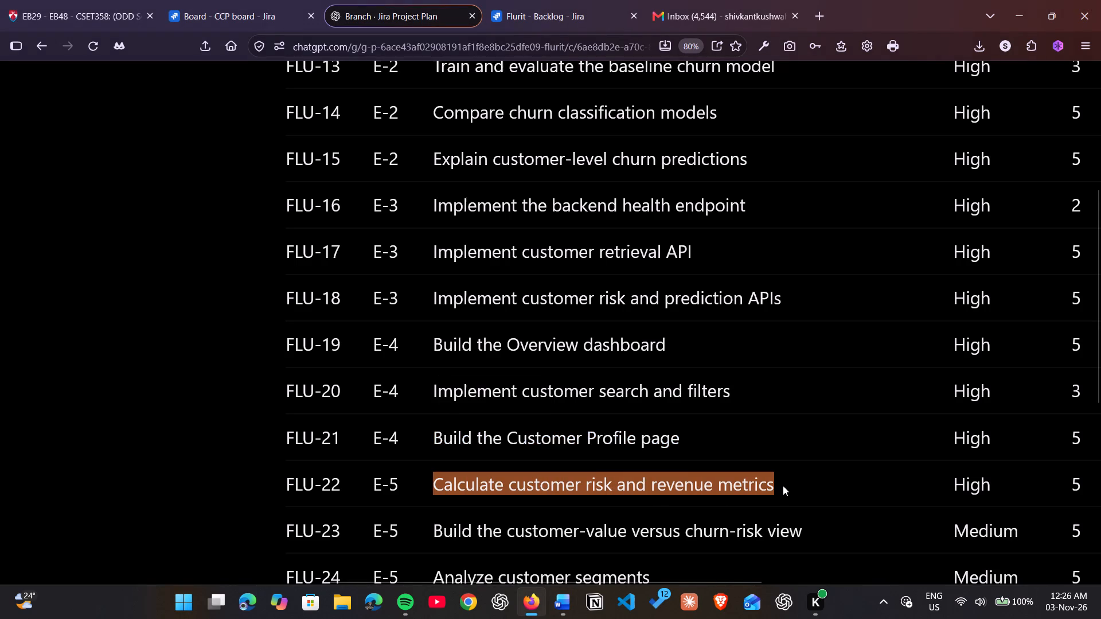
left_click_drag(783, 485, 786, 485)
key("ctrl+c")
key("alt+Tab")
left_click(553, 309)
key("ctrl+v")
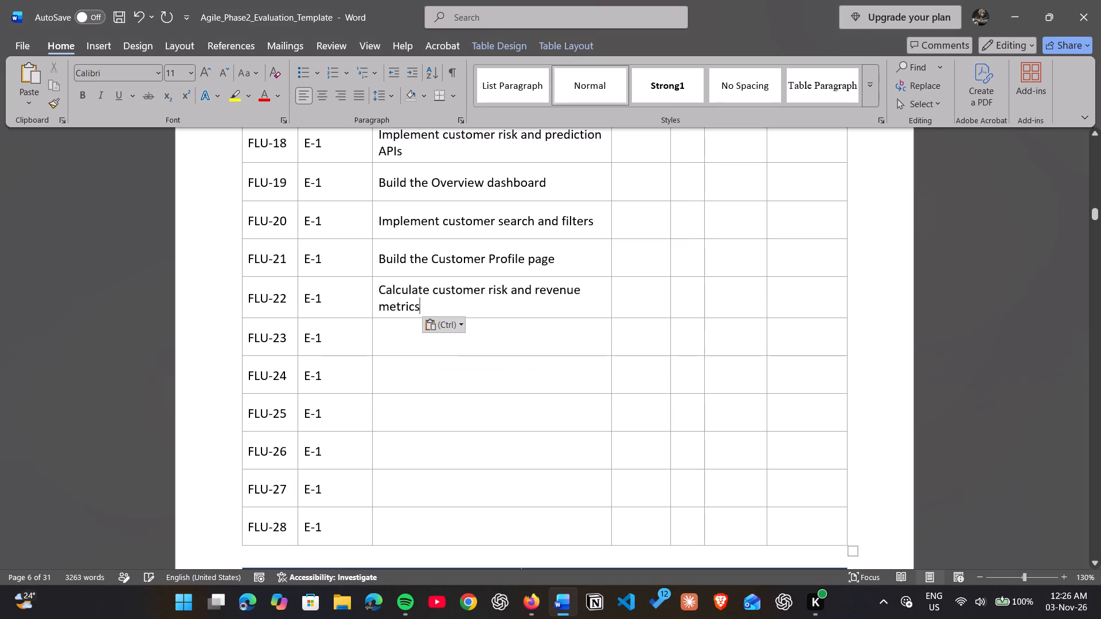
Copy the story "Build the customer-value versus churn-risk view" from ChatGPT into the FLU-23 User story cell in Word.
key("alt+Tab")
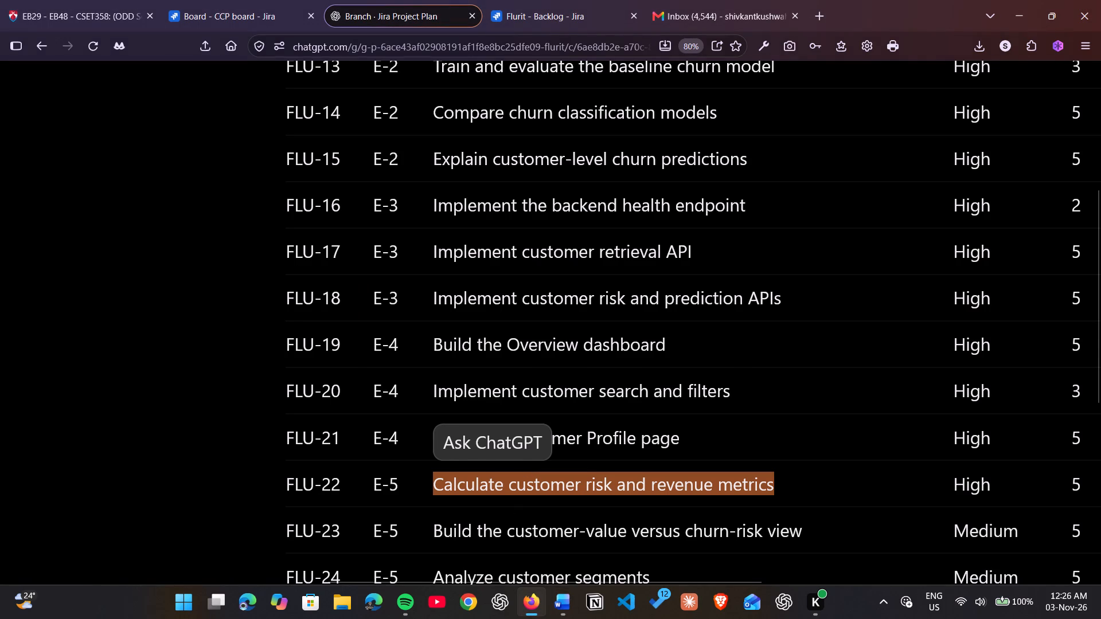
left_click_drag(436, 529, 801, 539)
key("ctrl+c")
key("alt+Tab")
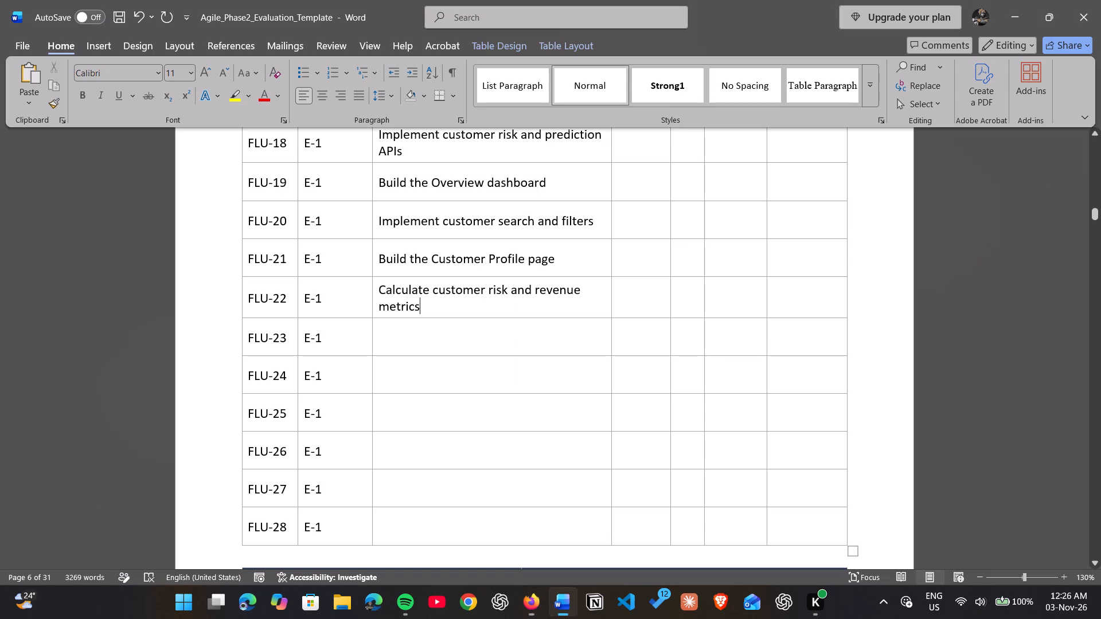
left_click(544, 326)
key("ctrl+v")
Copy the story "Analyze customer segments" from ChatGPT into the FLU-24 User story cell in Word.
scroll(544, 326, "down", 1)
key("alt+Tab")
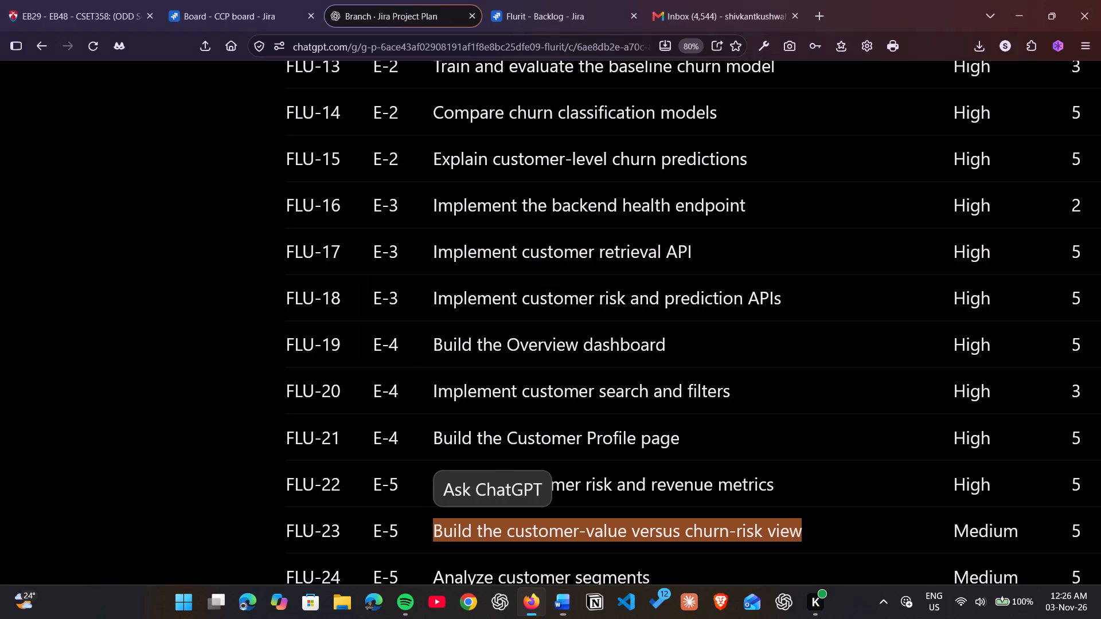
scroll(472, 516, "down", 2)
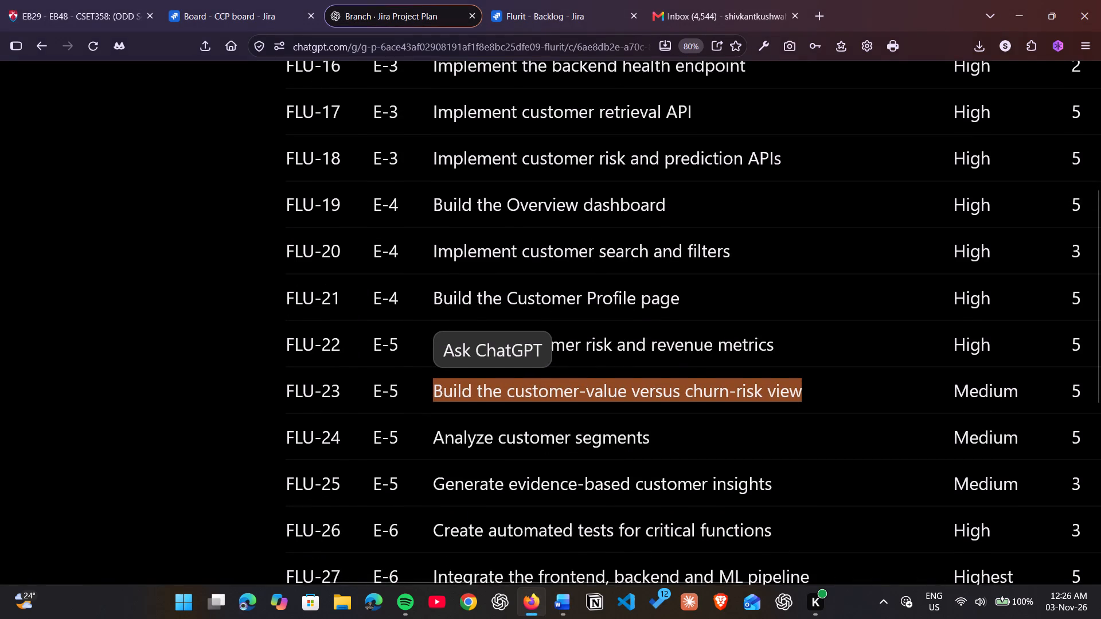
left_click_drag(435, 428, 653, 446)
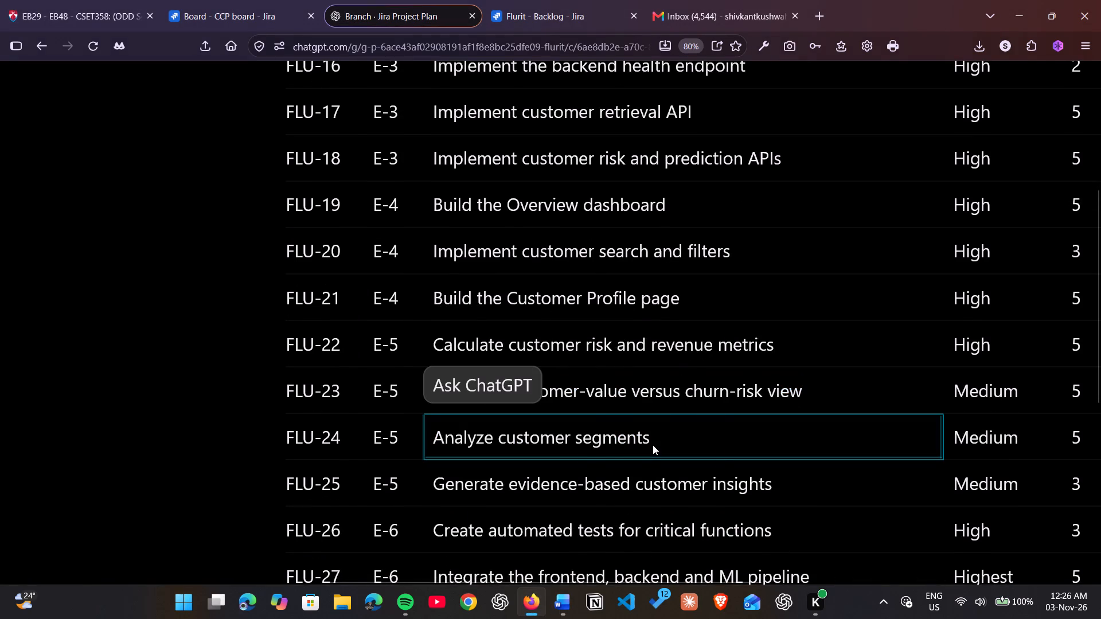
left_click_drag(651, 442, 502, 440)
key("ctrl+c")
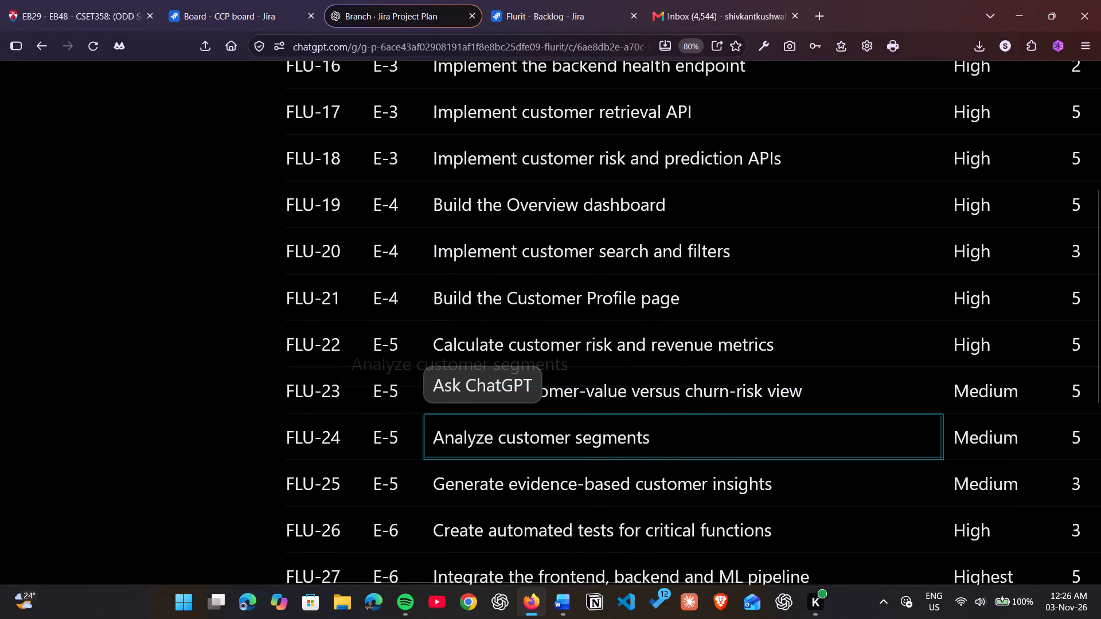
left_click(445, 516)
left_click_drag(433, 439, 663, 434)
key("ctrl+c")
key("alt+Tab")
left_click(438, 221)
key("ctrl+v")
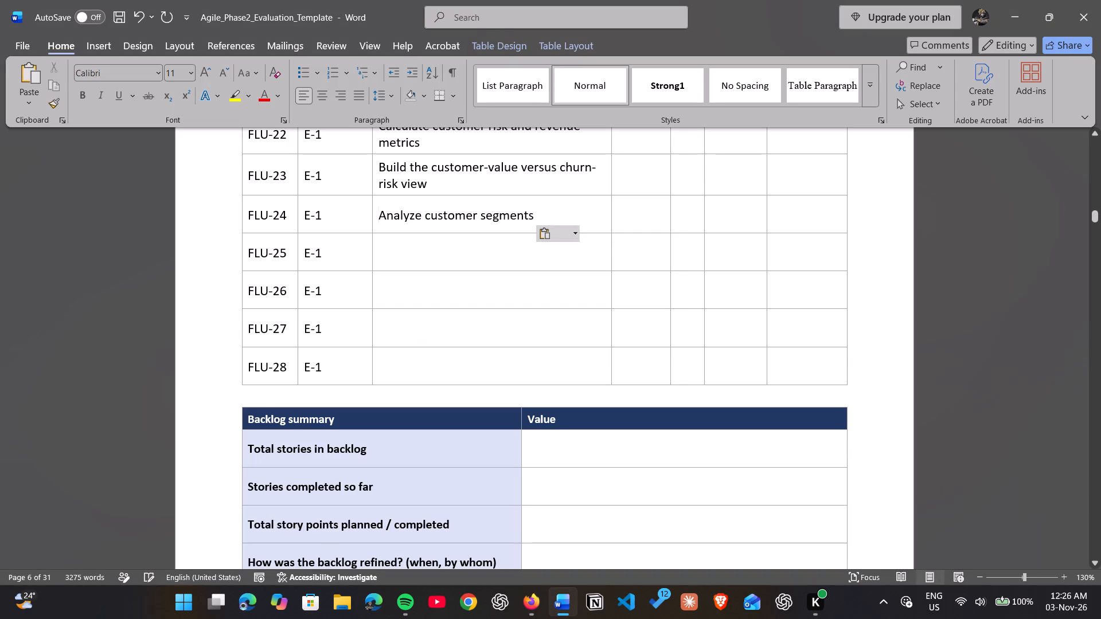
Copy the story "Generate evidence-based customer insights" from ChatGPT into the FLU-25 User story cell in Word.
left_click(438, 249)
key("alt+Tab")
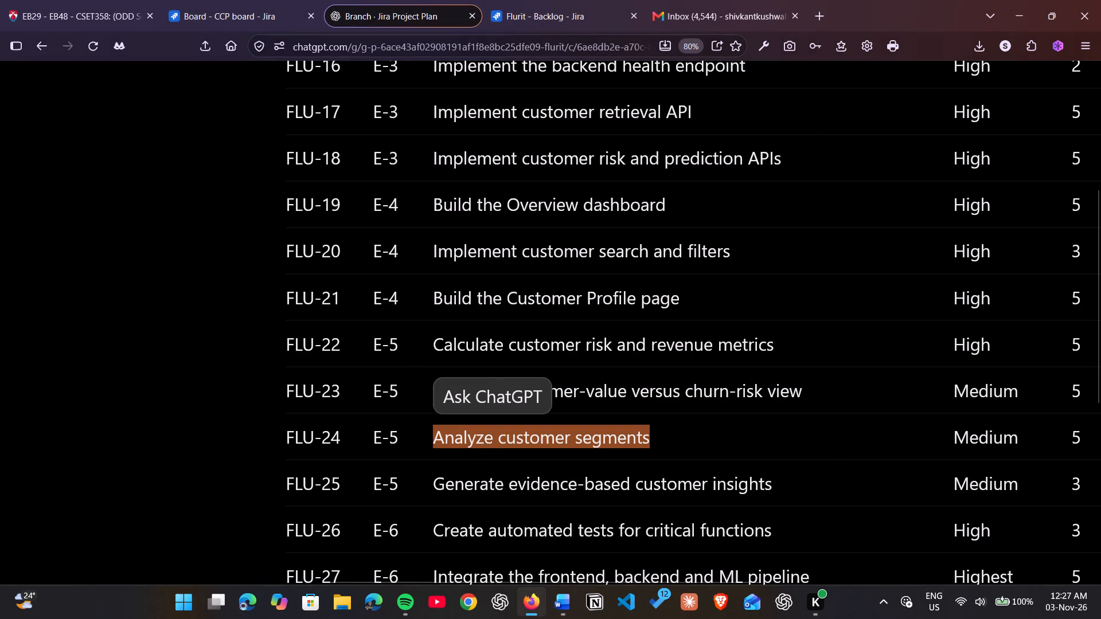
left_click_drag(428, 485, 722, 499)
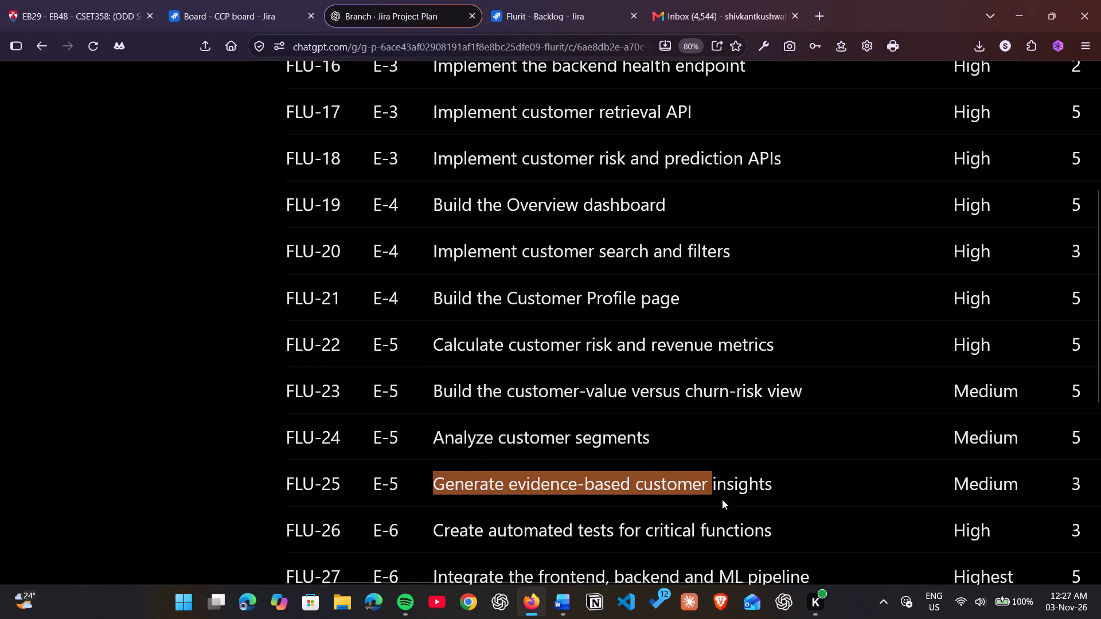
left_click_drag(722, 499, 776, 483)
key("ctrl+c")
key("alt+Tab")
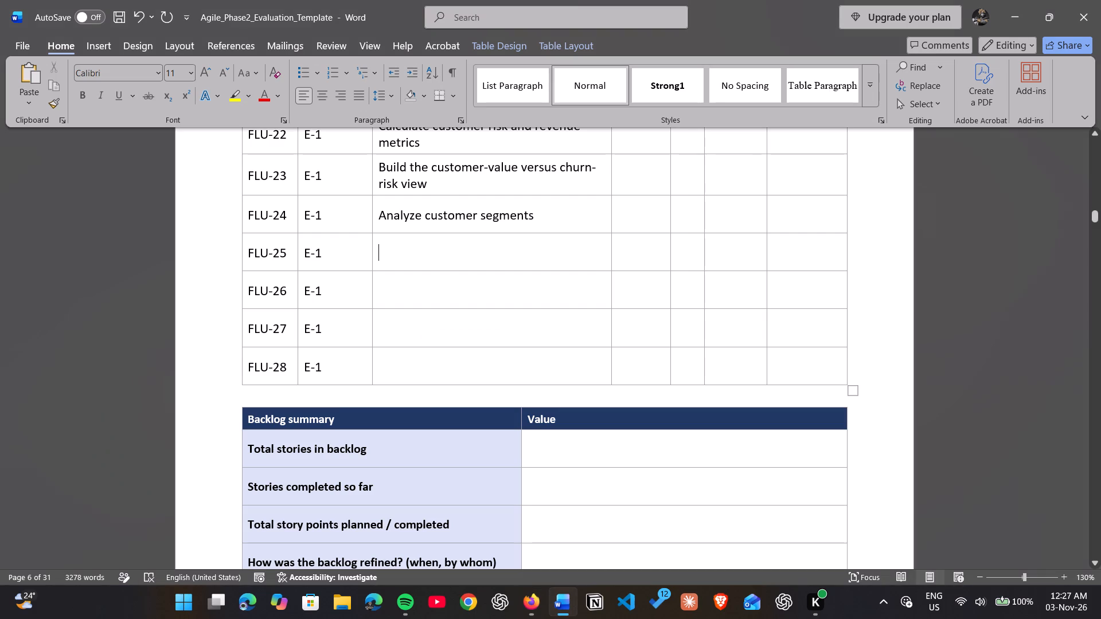
key("ctrl+v")
Copy the story "Create automated tests for critical functions" from ChatGPT into the FLU-26 User story cell in Word.
key("alt+Tab")
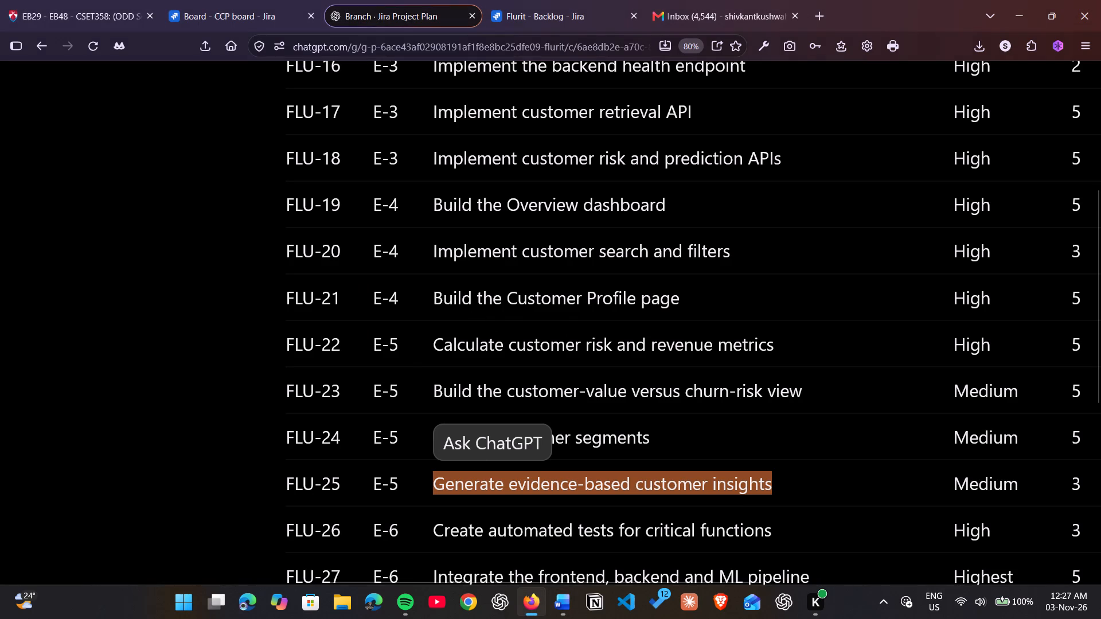
left_click_drag(435, 531, 783, 524)
key("ctrl+c")
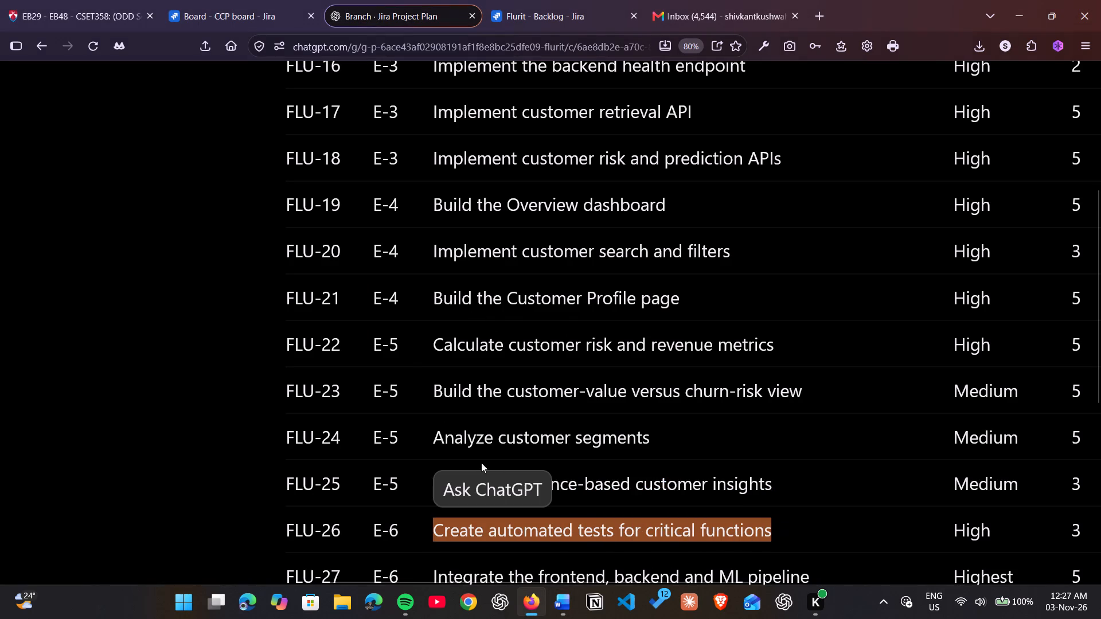
key("alt+Tab")
left_click(443, 293)
key("ctrl+v")
Copy the story "Integrate the frontend, backend and ML pipeline" from ChatGPT into the FLU-27 User story cell in Word.
scroll(526, 399, "down", 1)
key("alt+Tab")
scroll(510, 523, "down", 3)
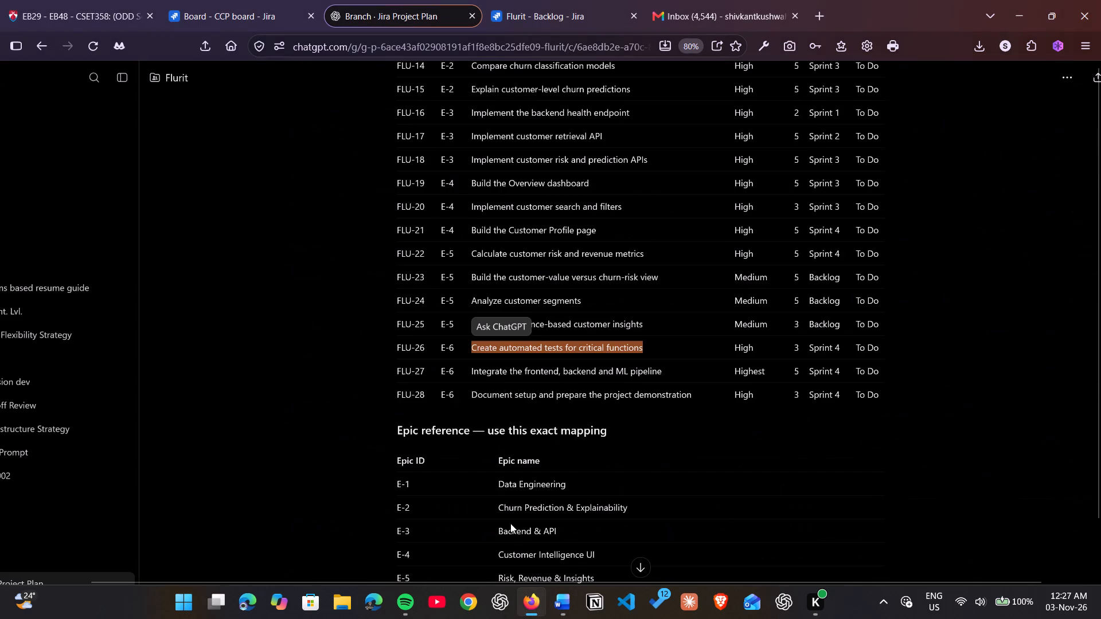
left_click_drag(471, 371, 607, 383)
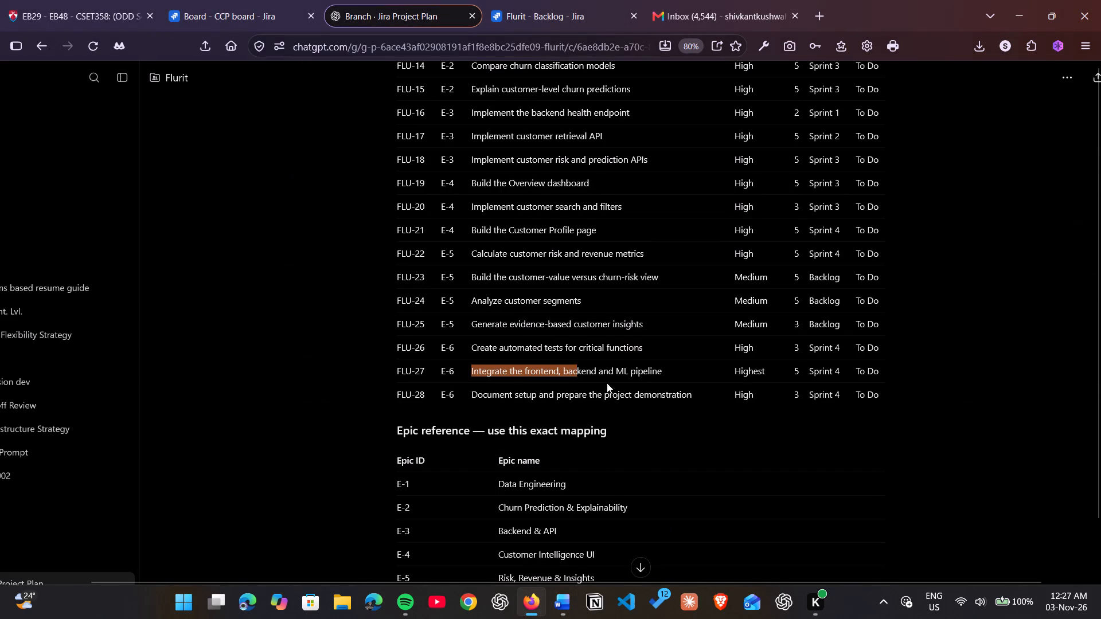
left_click_drag(607, 383, 669, 376)
key("ctrl+c")
key("alt+Tab")
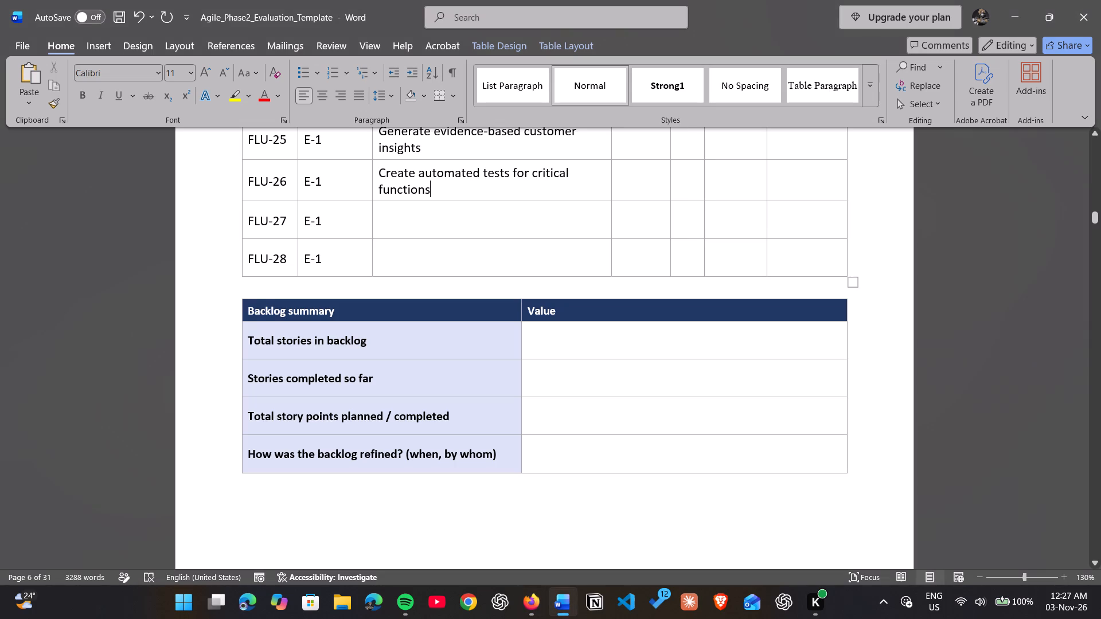
left_click(439, 216)
key("ctrl+v")
Copy the story "Document setup and prepare the project demonstration" from ChatGPT into the FLU-28 User story cell in Word.
key("alt+Tab")
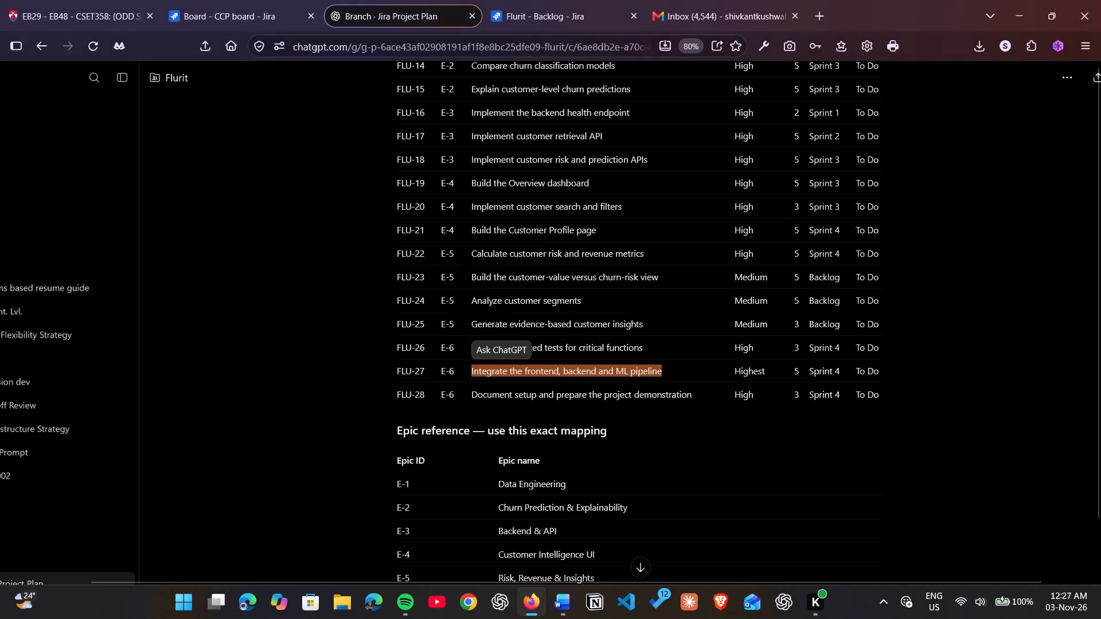
left_click_drag(473, 397, 706, 403)
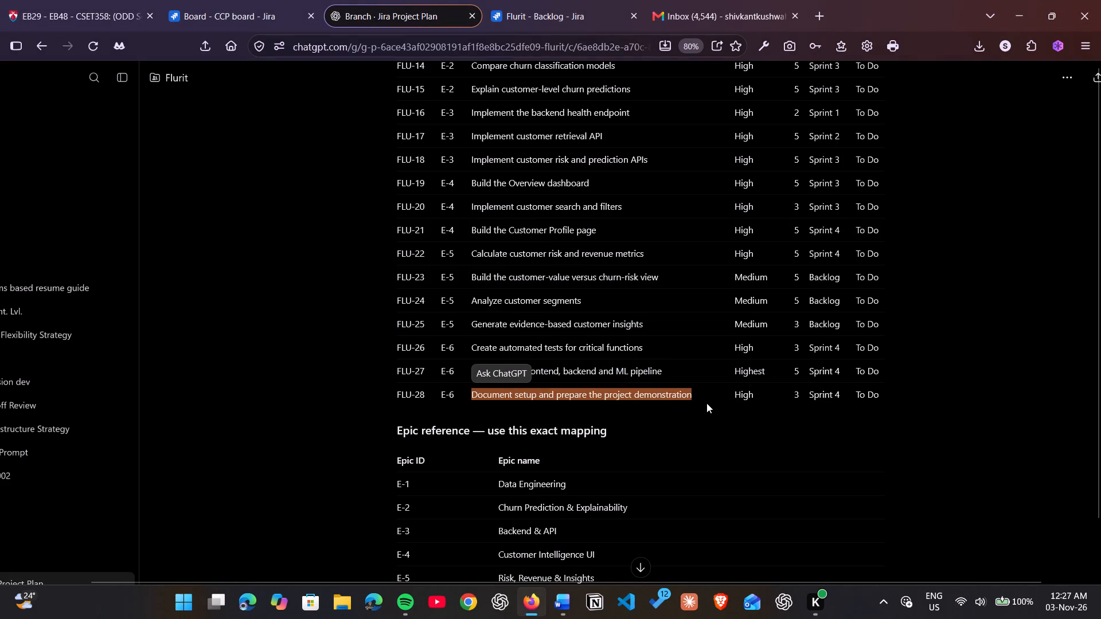
key("ctrl+c")
key("alt+Tab")
left_click(442, 263)
key("ctrl+v")
Set the Epic cells of FLU-12 and FLU-13 in Word's Product Backlog table to E-2, following ChatGPT's story table.
scroll(442, 263, "up", 1)
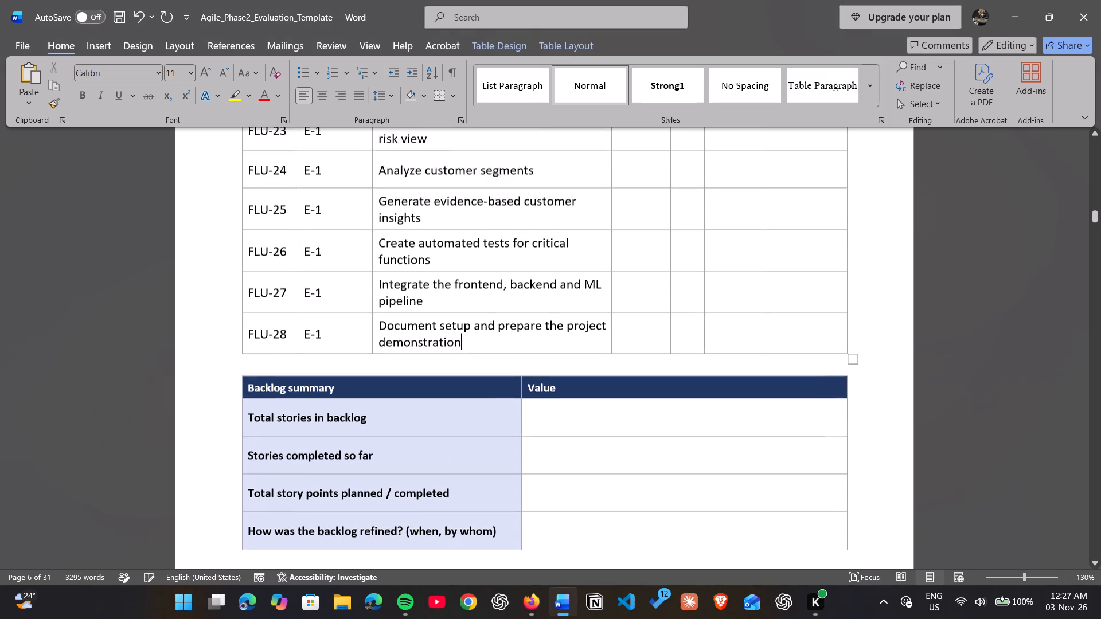
scroll(442, 263, "up", 3)
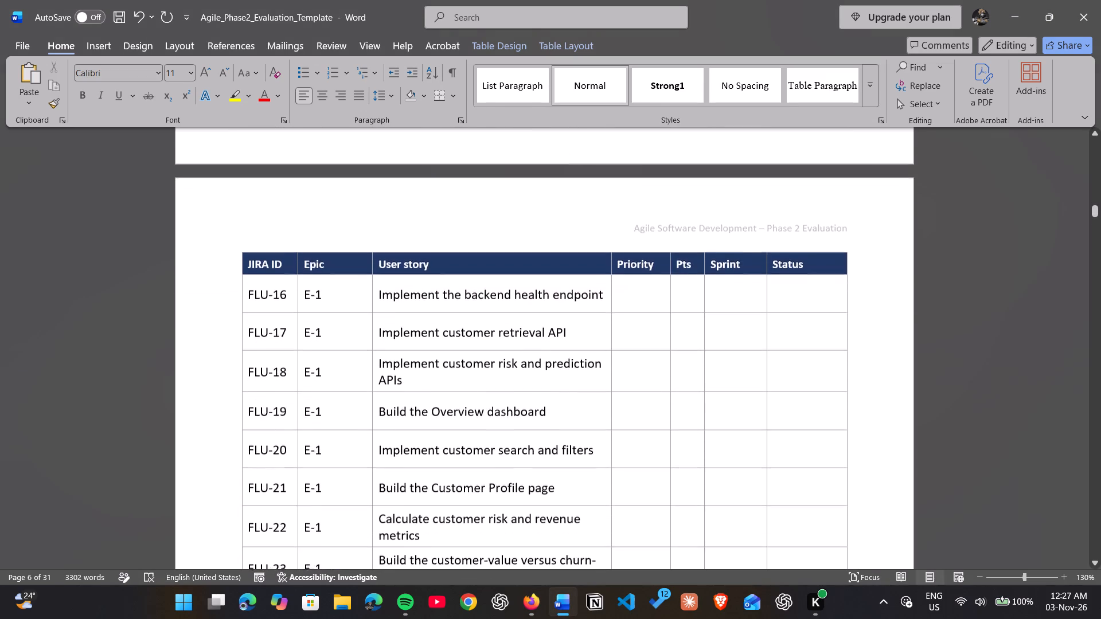
scroll(442, 263, "up", 2)
key("alt+Tab")
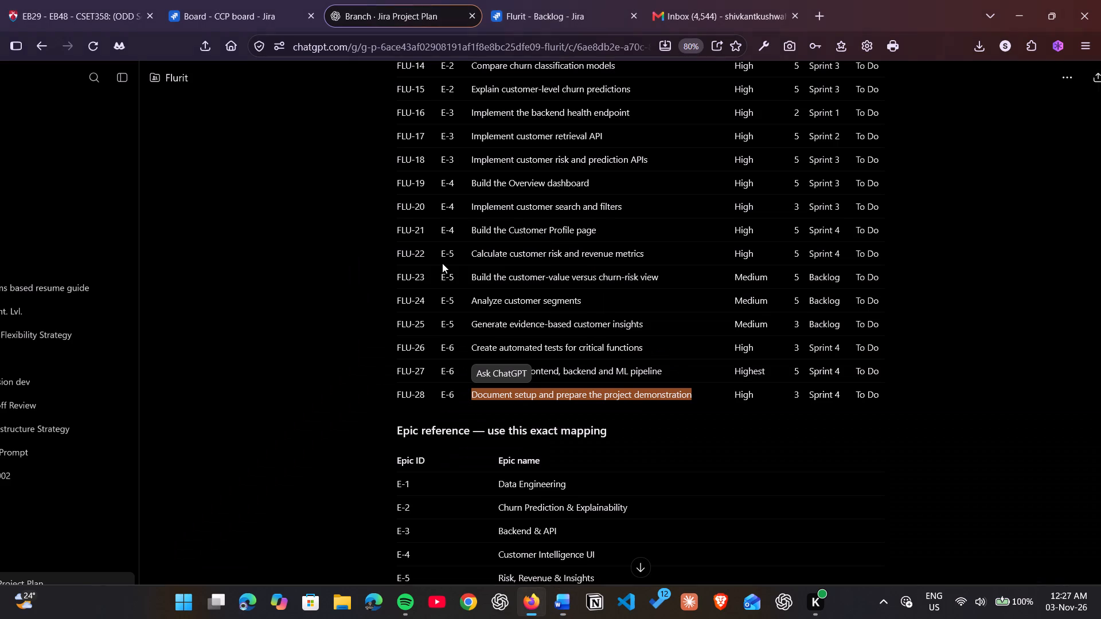
scroll(475, 294, "up", 4)
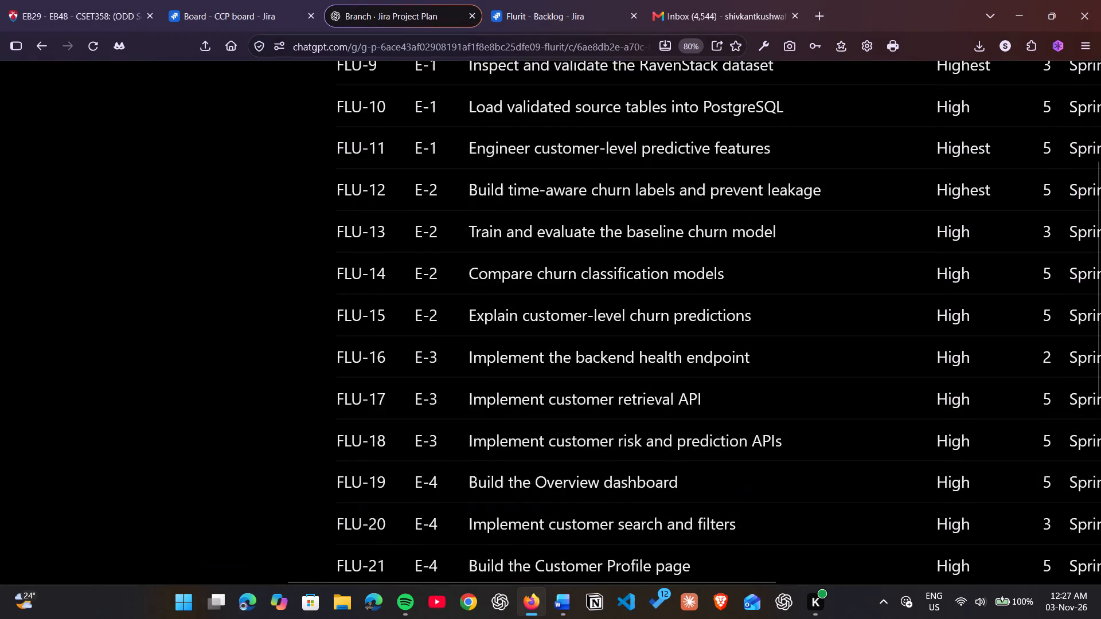
scroll(475, 294, "up", 4)
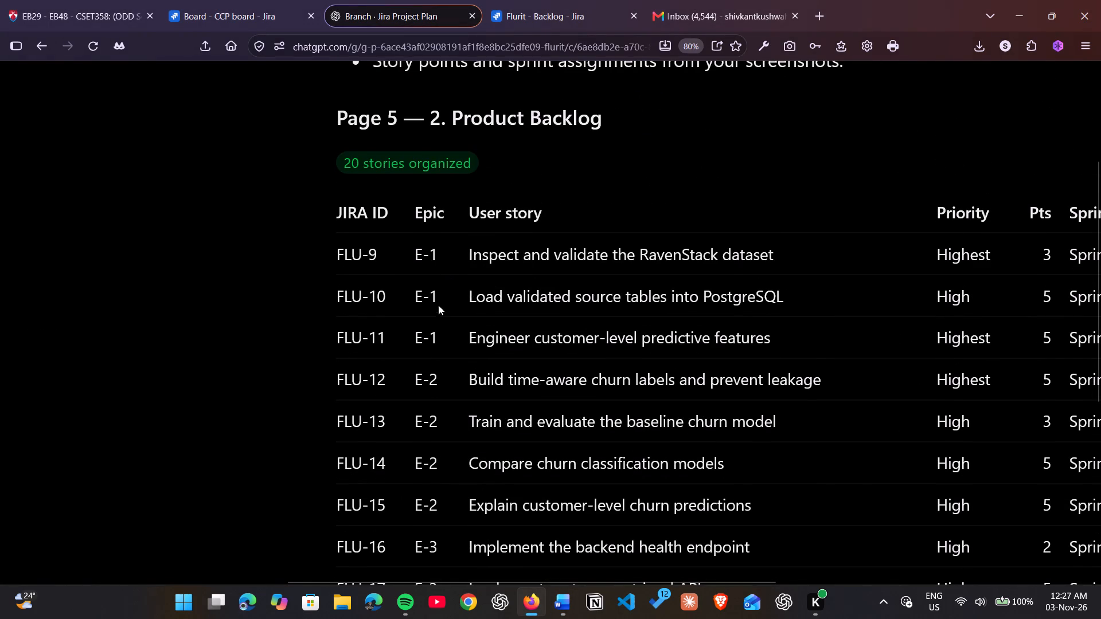
key("alt+Tab")
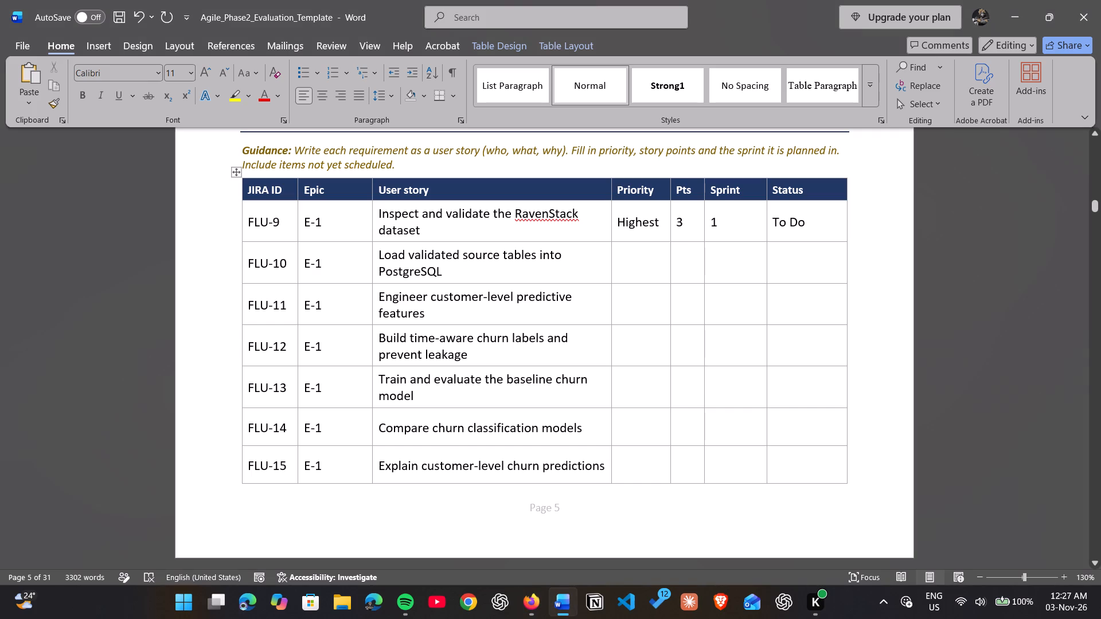
left_click(331, 338)
key("alt+Tab")
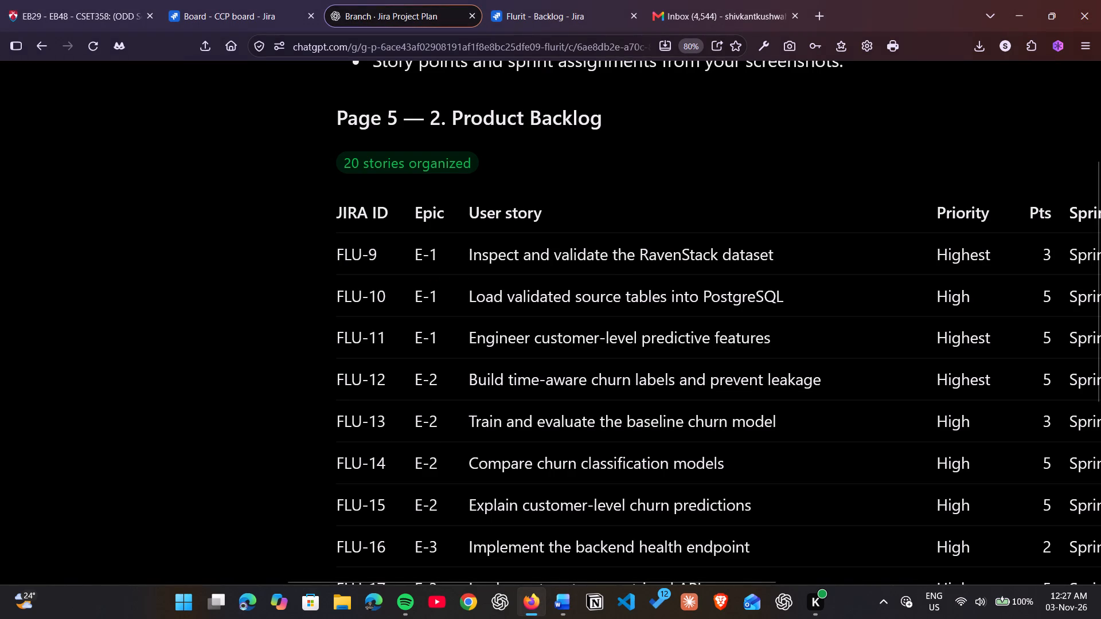
key("alt+Tab")
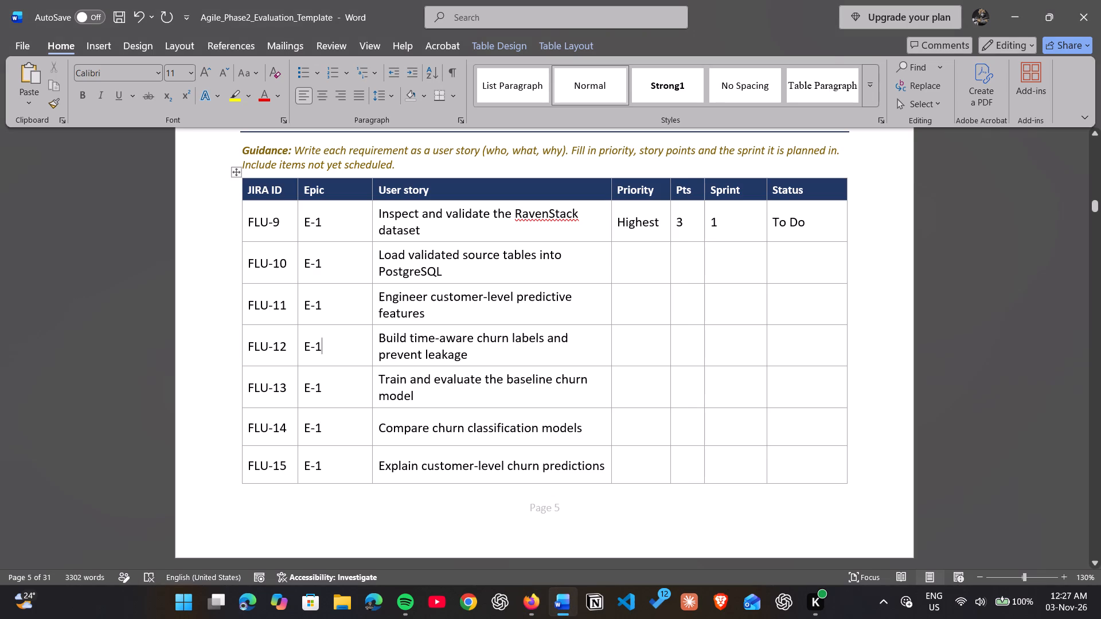
key("BackSpace")
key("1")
key("Down")
key("BackSpace")
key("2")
key("Up")
key("BackSpace")
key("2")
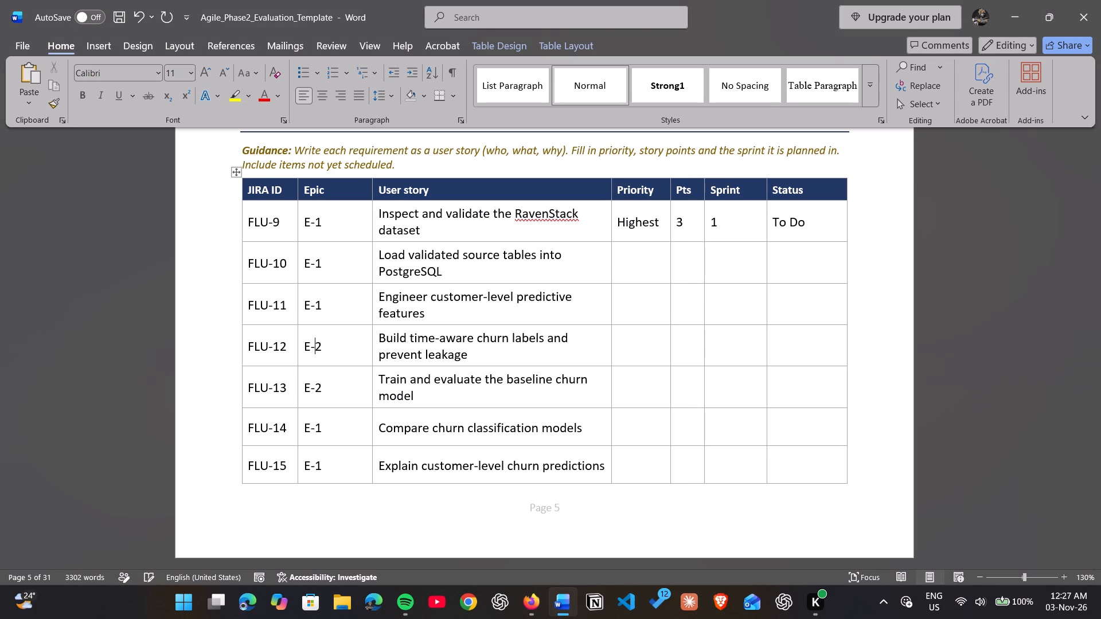
Check ChatGPT's story table and set the Epic cells of FLU-14 and FLU-15 in Word to E-2.
key("alt+Tab")
key("alt+Tab")
key("Down")
key("Down")
key("BackSpace")
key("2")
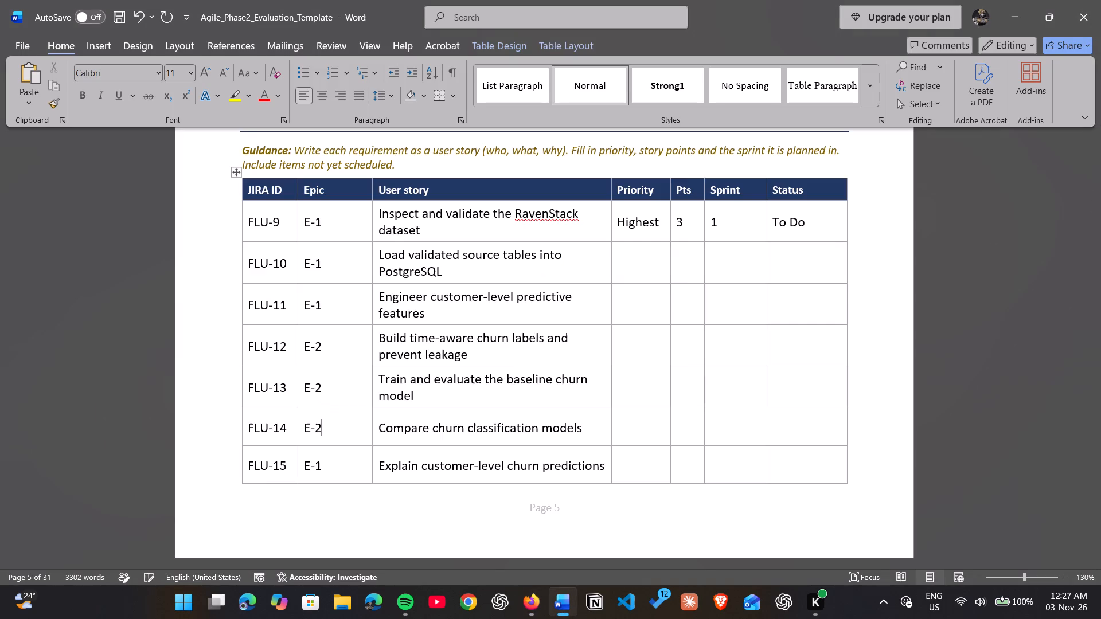
key("Down")
key("BackSpace")
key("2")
Look up the next epics in ChatGPT's table and set the Epic cells of FLU-16, FLU-17 and FLU-18 in Word to E-3.
scroll(321, 408, "down", 3)
key("alt+Tab")
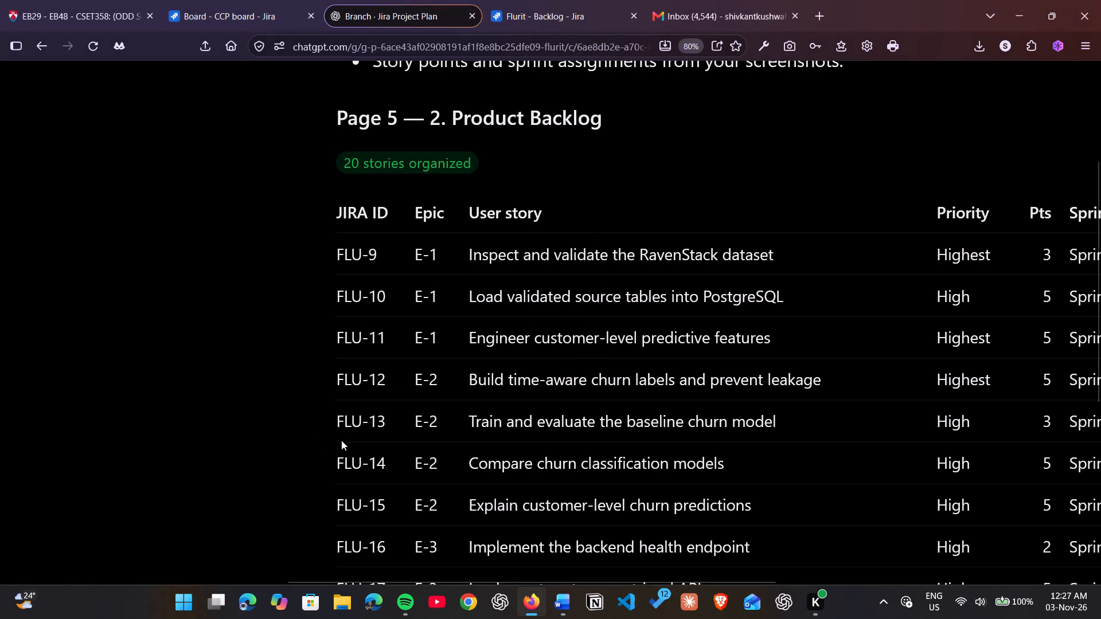
scroll(385, 467, "down", 4)
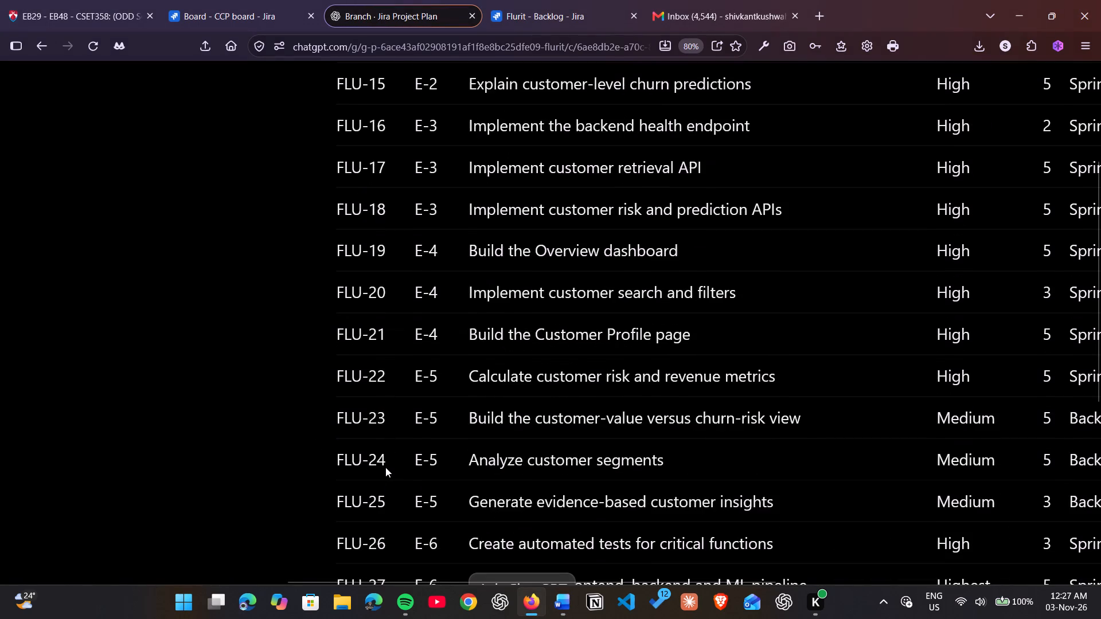
scroll(385, 467, "down", 3)
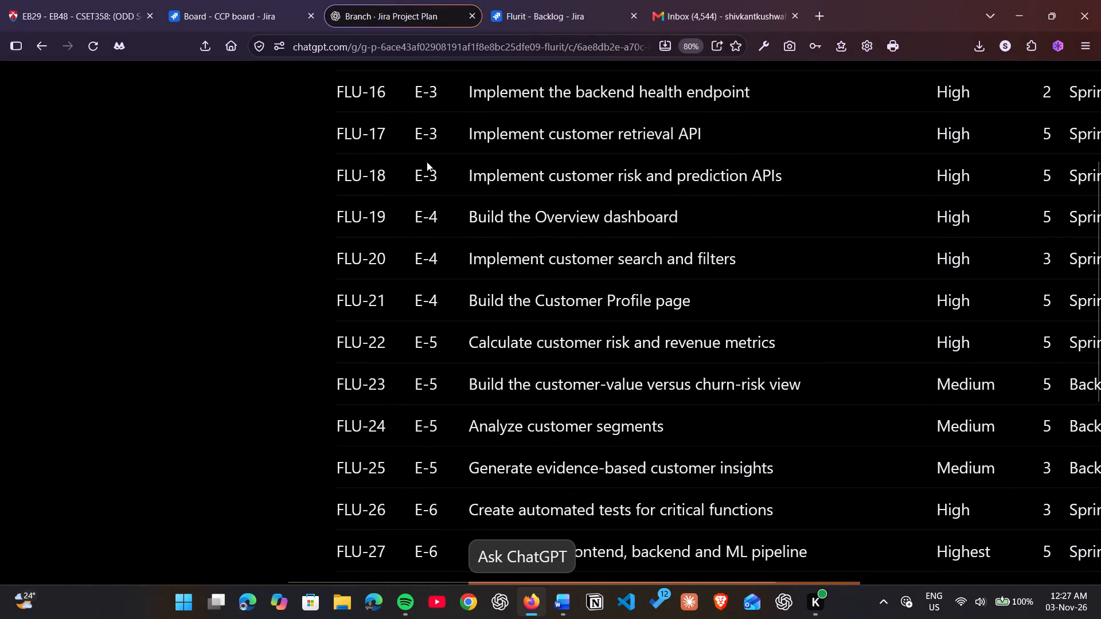
key("alt+Tab")
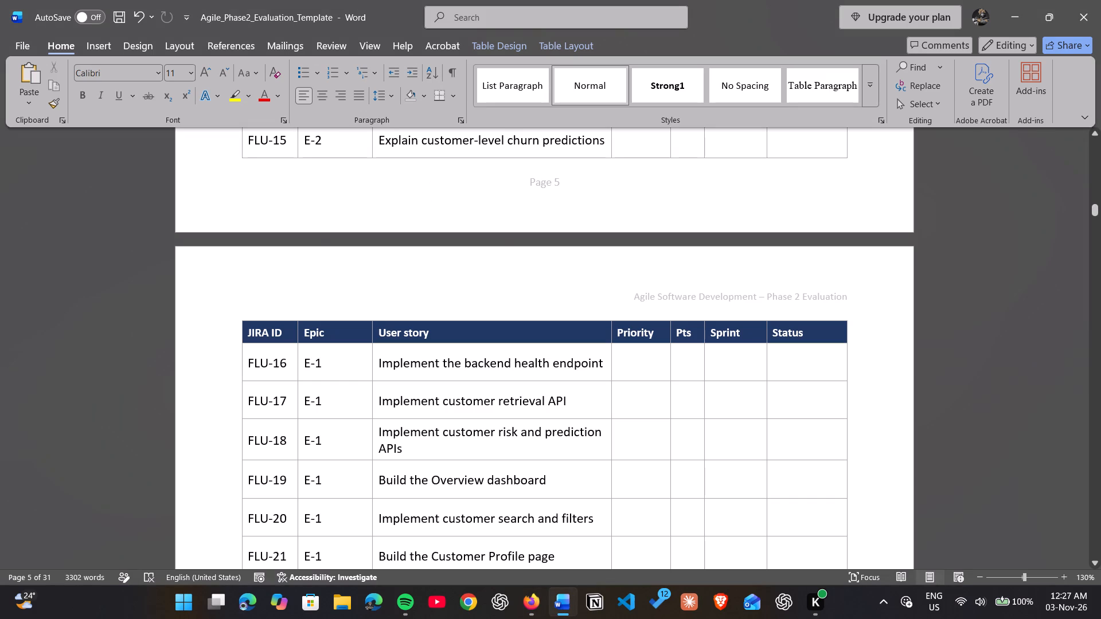
left_click(334, 358)
key("BackSpace")
key("Page_Down")
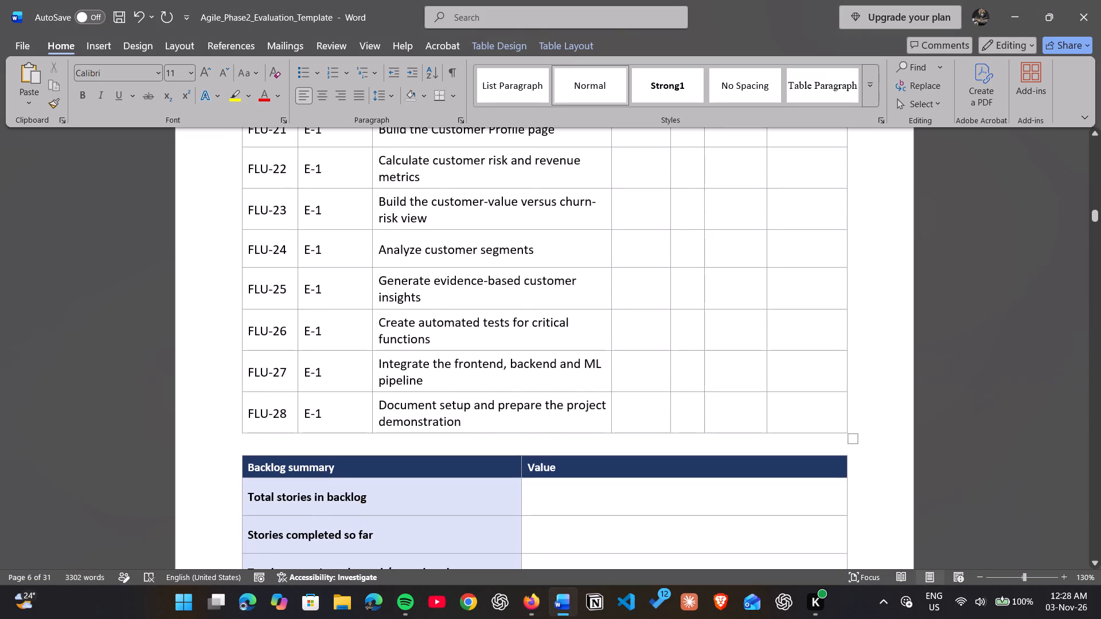
scroll(334, 358, "up", 2)
left_click(333, 244)
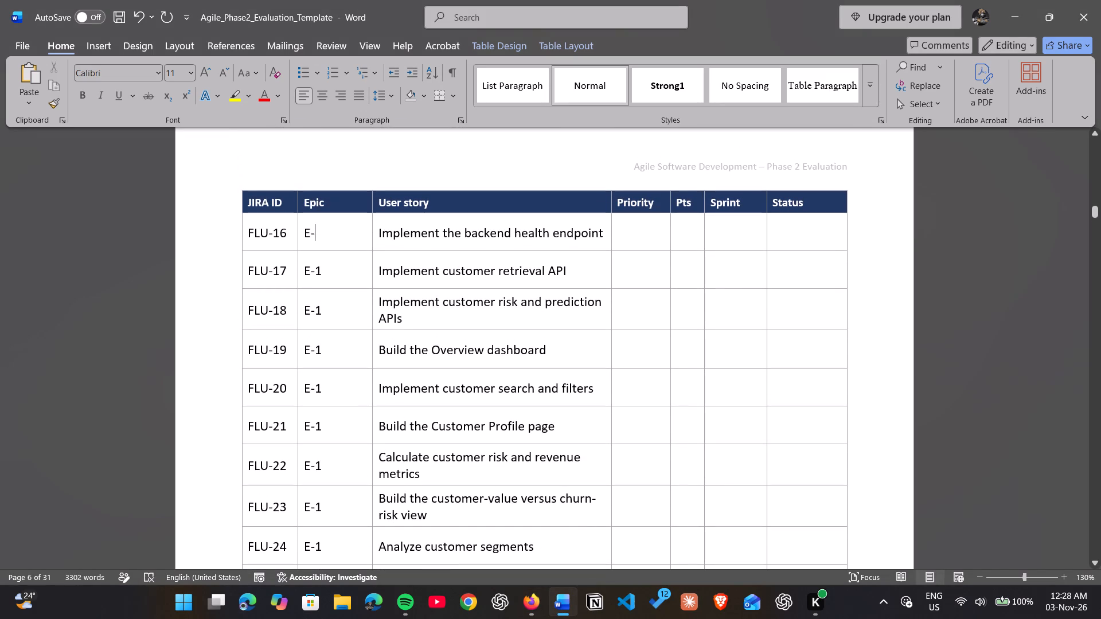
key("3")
key("Down")
key("BackSpace")
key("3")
key("Down")
key("BackSpace")
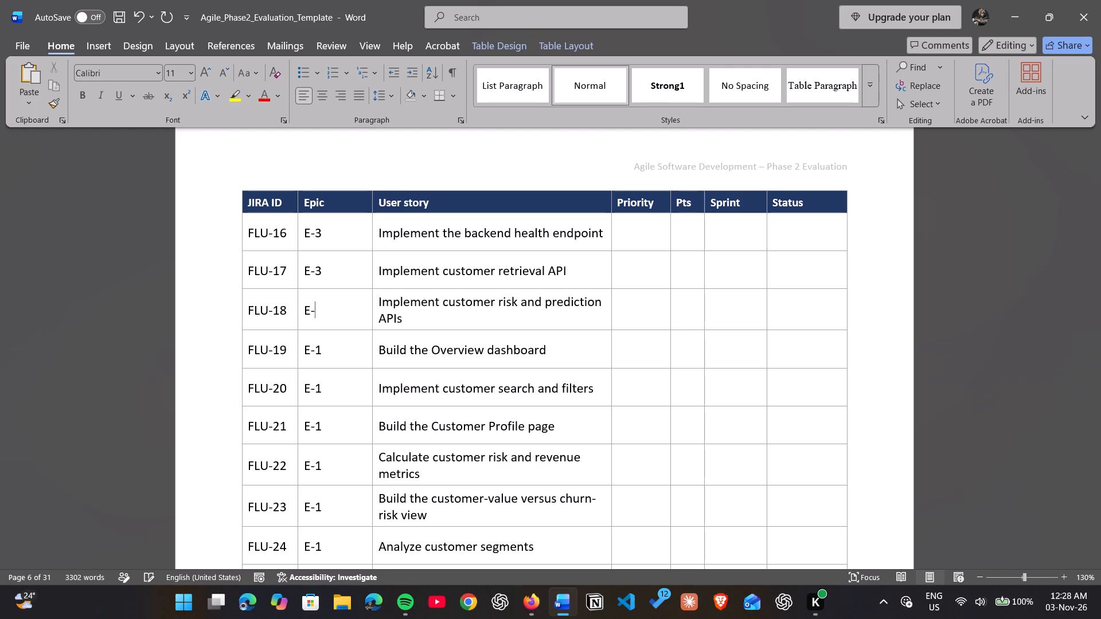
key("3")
Set the Epic cells of FLU-19, FLU-20 and FLU-21 in Word to E-4, checking them against ChatGPT's story table.
left_click(334, 359)
key("alt+Tab")
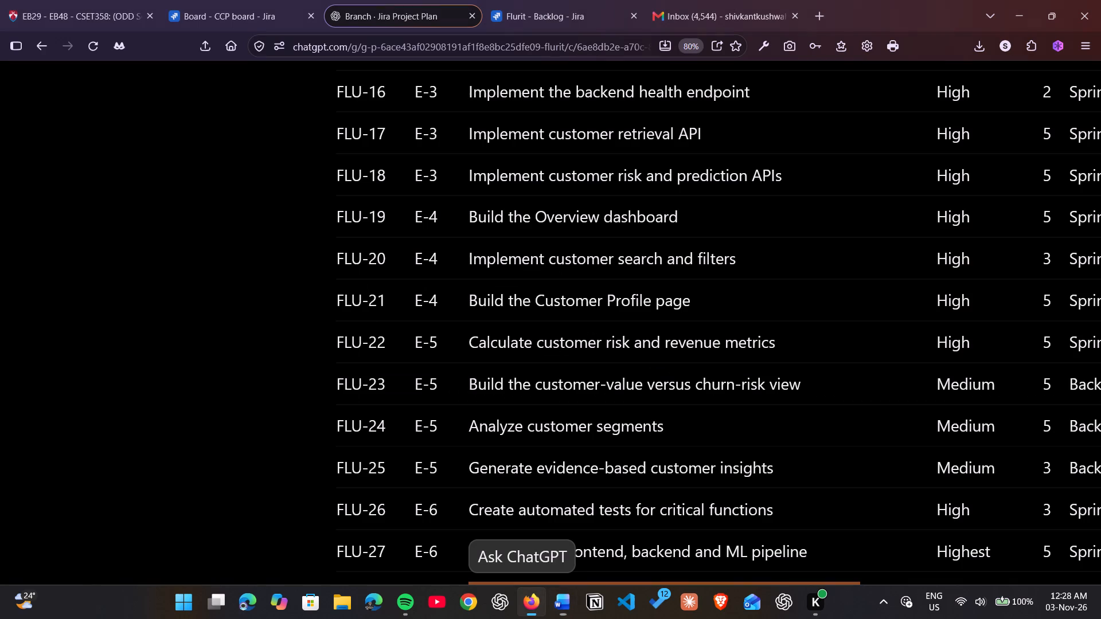
scroll(422, 355, "down", 1)
key("alt+Tab")
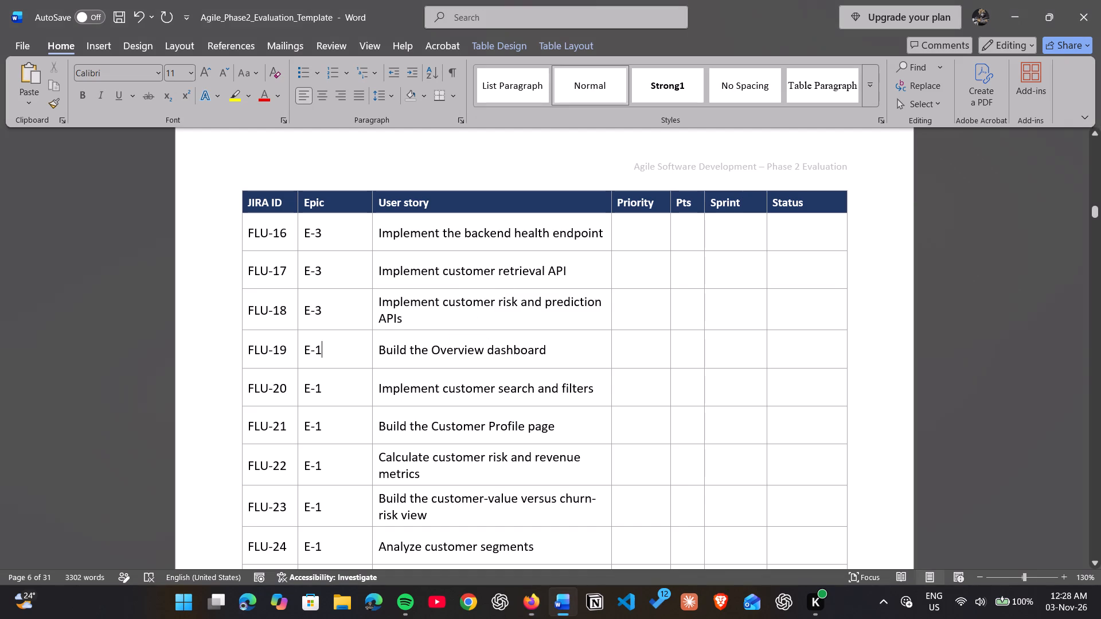
key("BackSpace")
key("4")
key("Down")
key("alt+Tab")
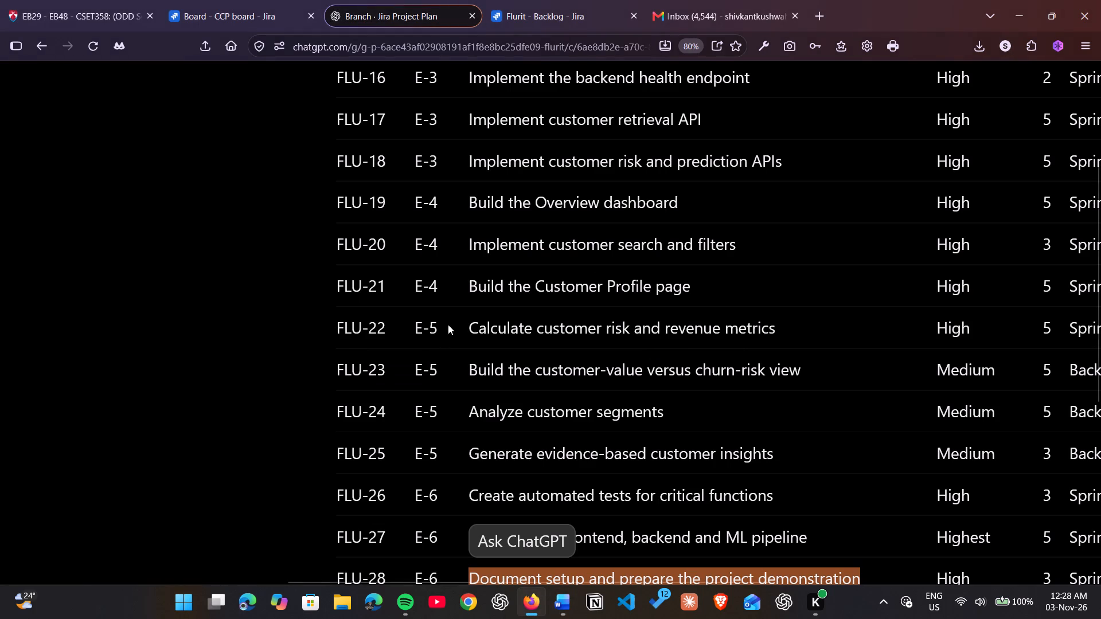
key("alt+Tab")
key("BackSpace")
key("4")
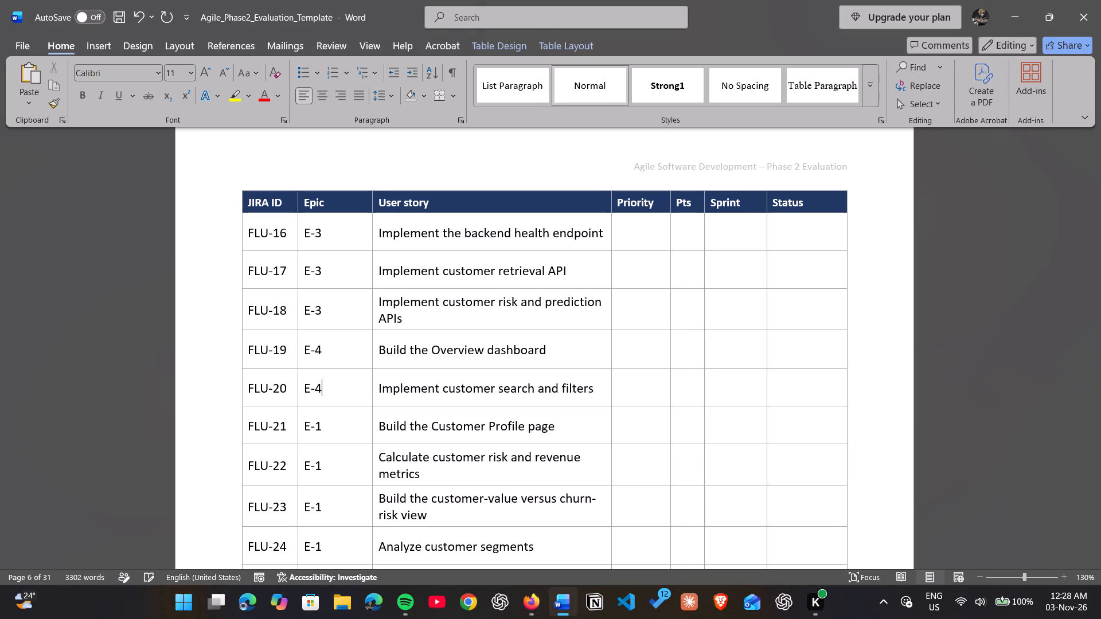
key("Down")
key("BackSpace")
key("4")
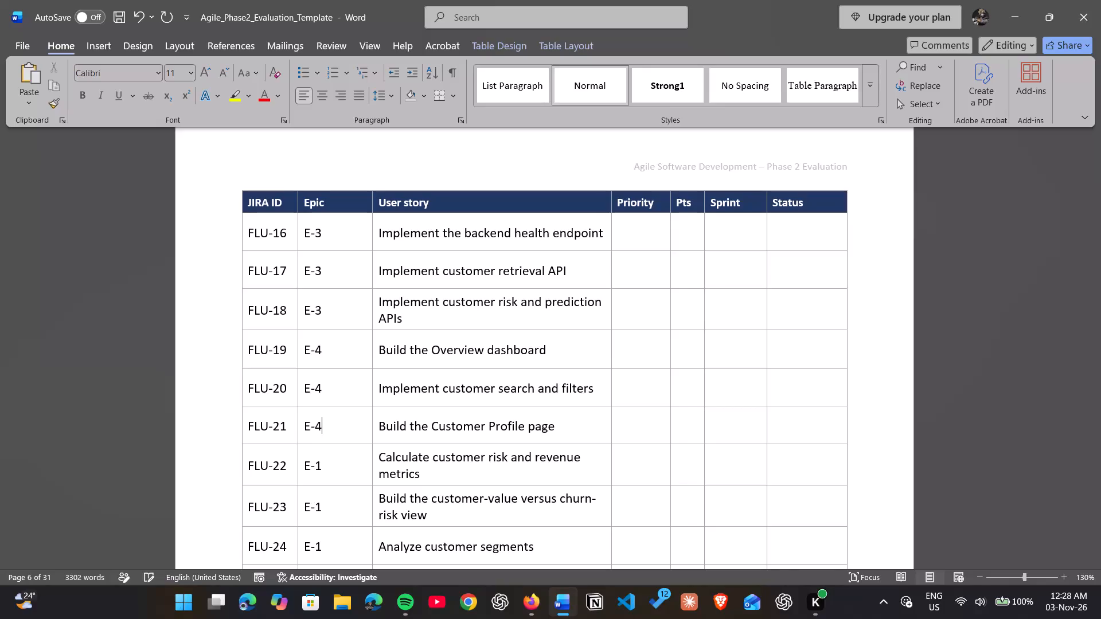
Look up the epic of FLU-22 in ChatGPT's story table and set its Epic cell in Word to E-5.
key("alt+Tab")
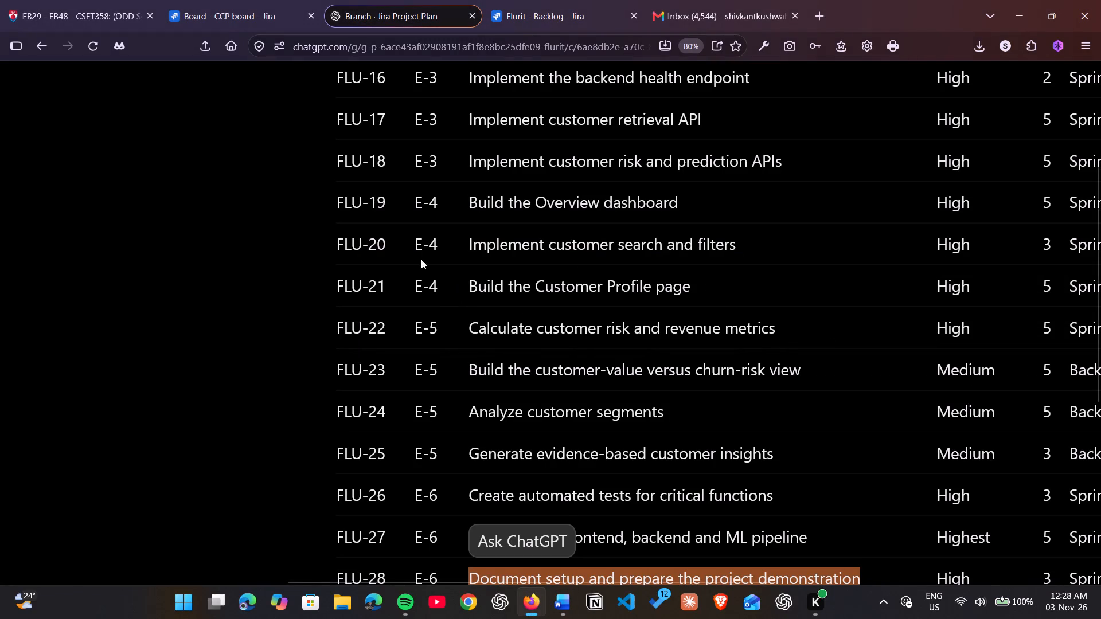
key("alt+Tab")
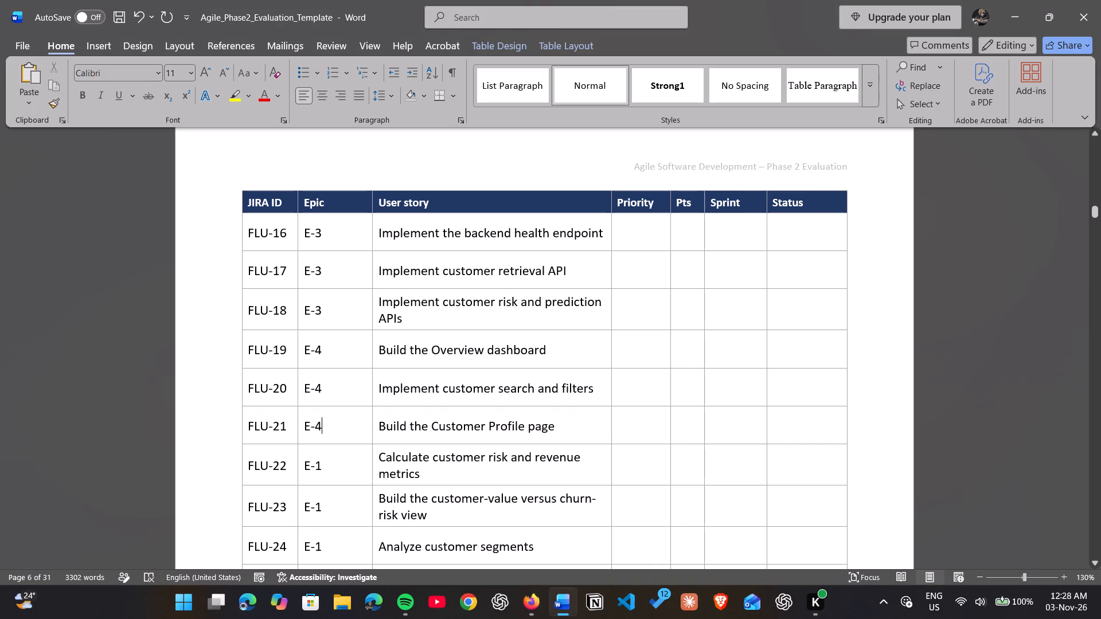
left_click_drag(333, 424, 252, 359)
key("alt+Tab")
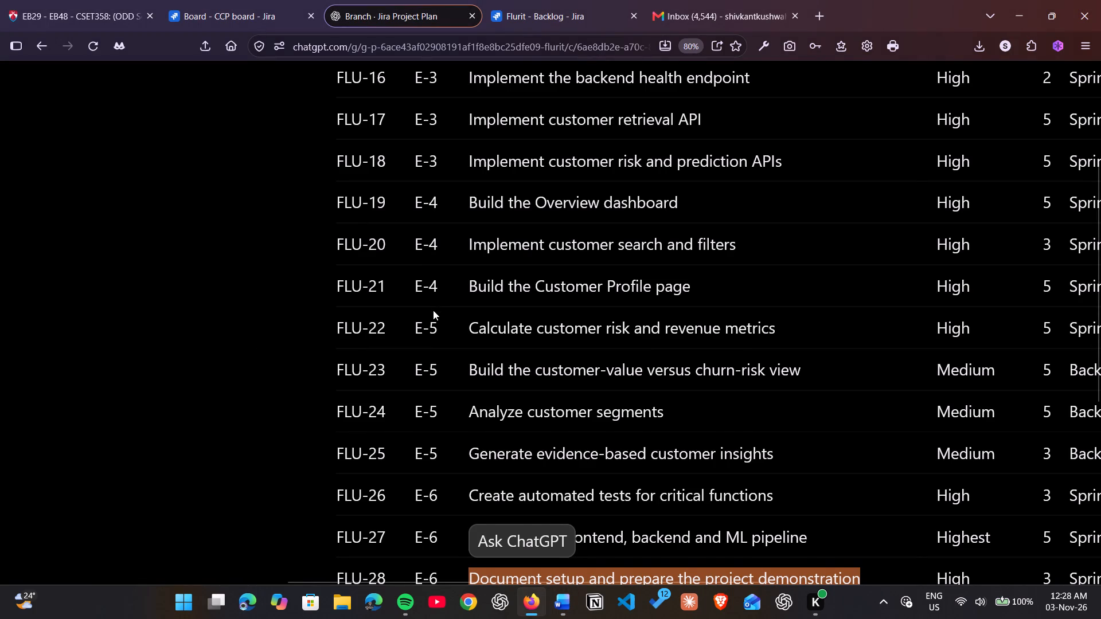
scroll(433, 310, "down", 2)
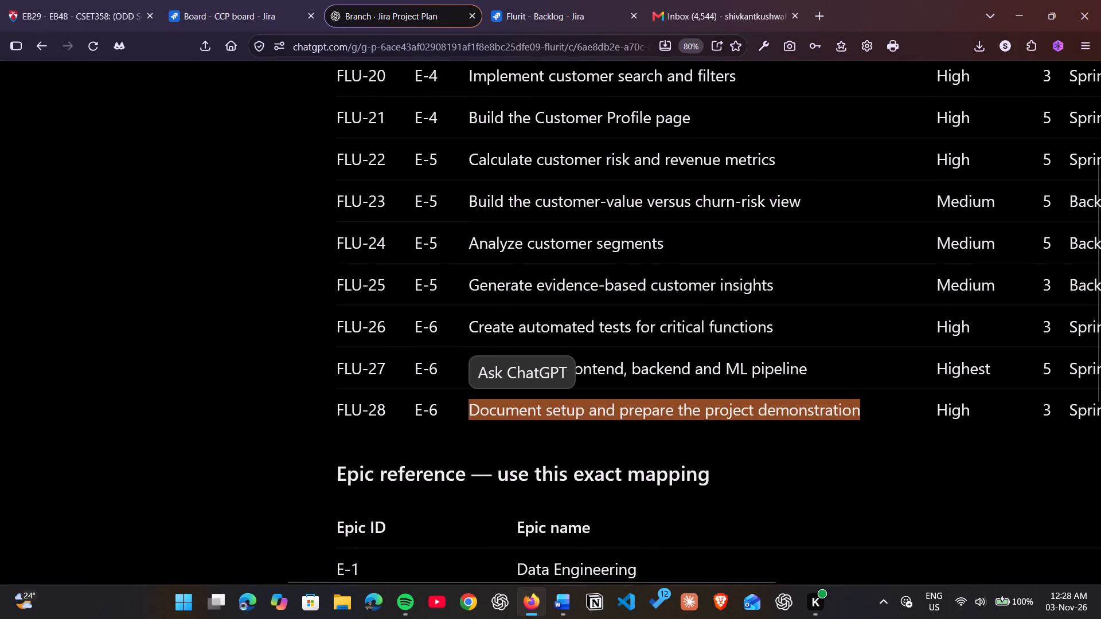
scroll(433, 310, "down", 2)
key("alt+Tab")
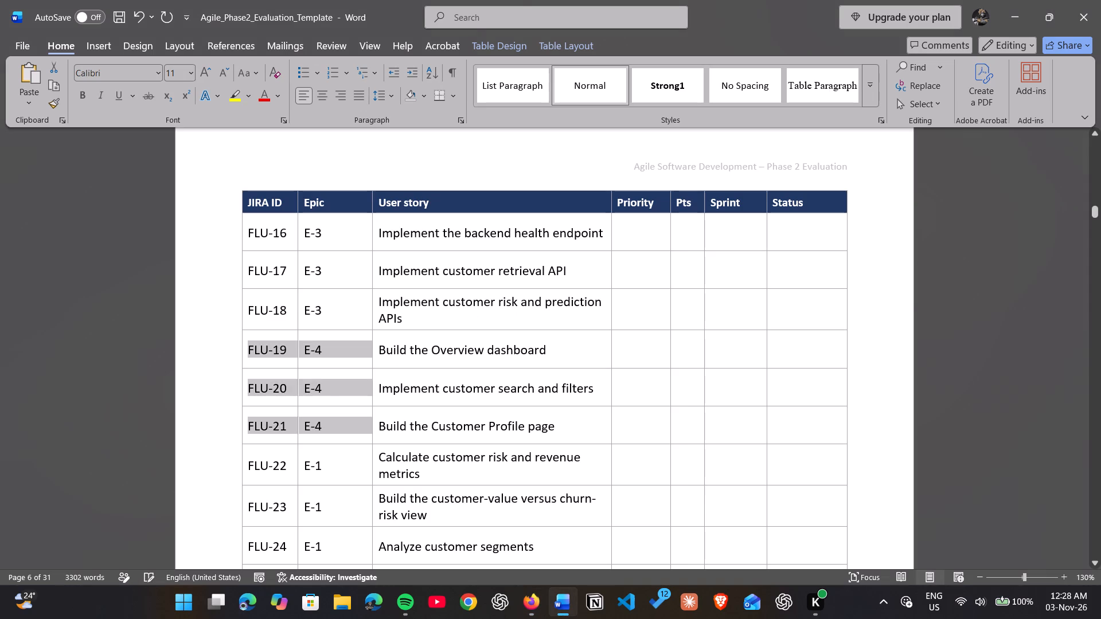
scroll(386, 386, "down", 1)
left_click(346, 387)
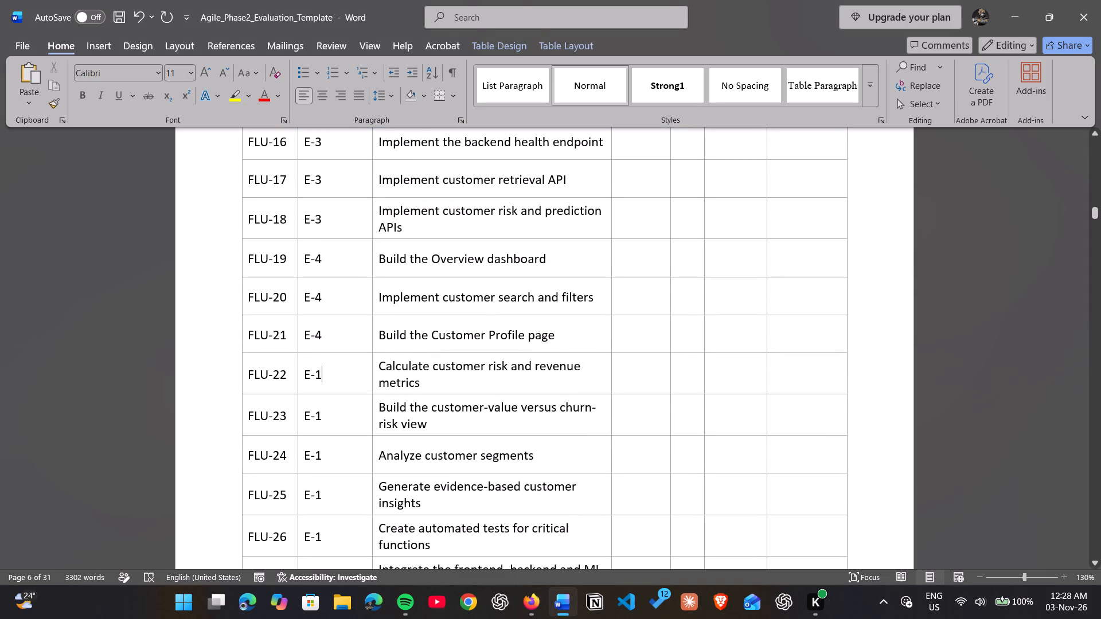
key("BackSpace")
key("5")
Set the Epic cells of FLU-23, FLU-24 and FLU-25 in Word to E-5, following ChatGPT's story table.
key("alt+Tab")
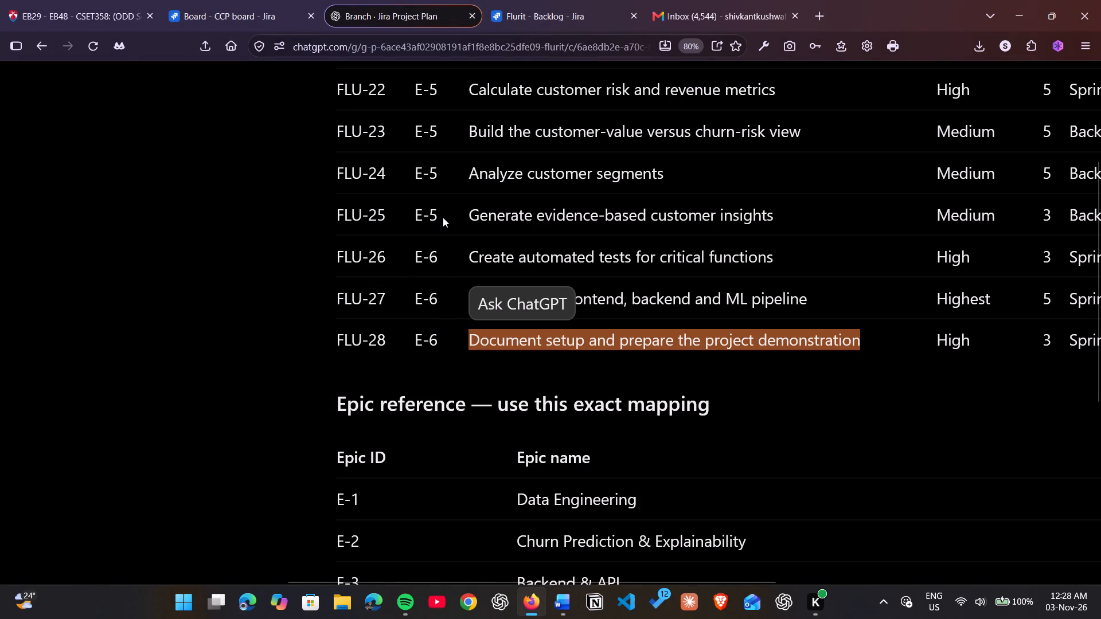
key("alt+Tab")
left_click(329, 416)
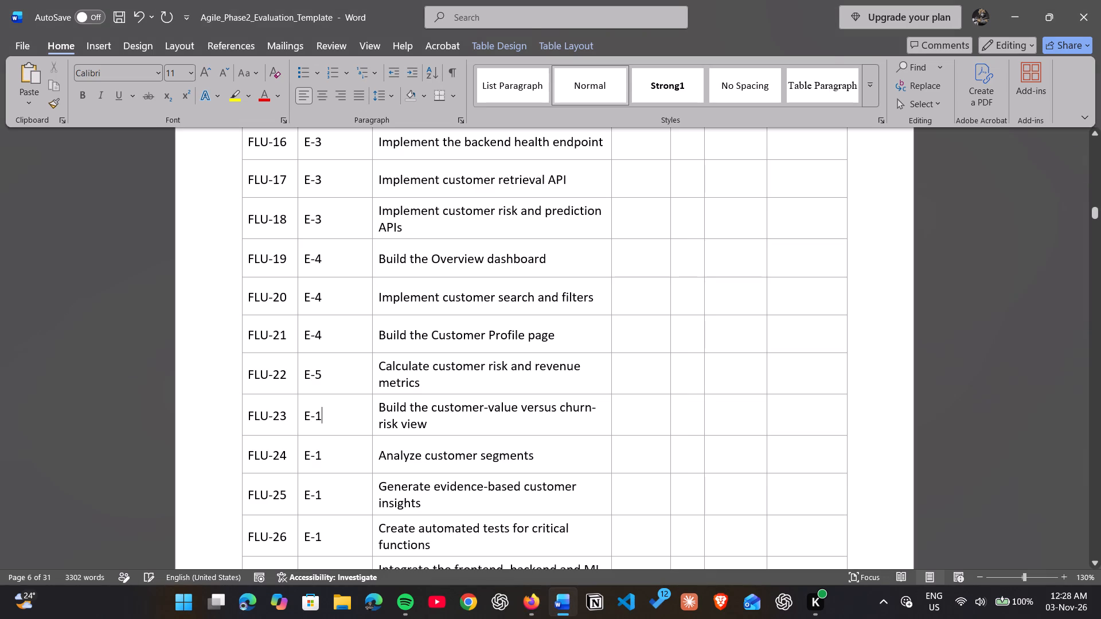
key("BackSpace")
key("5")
key("Down")
key("BackSpace")
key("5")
key("BackSpace")
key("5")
key("Down")
key("BackSpace")
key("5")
Check ChatGPT's story table and set the Epic cells of FLU-26, FLU-27 and FLU-28 in Word to E-6.
key("alt+Tab")
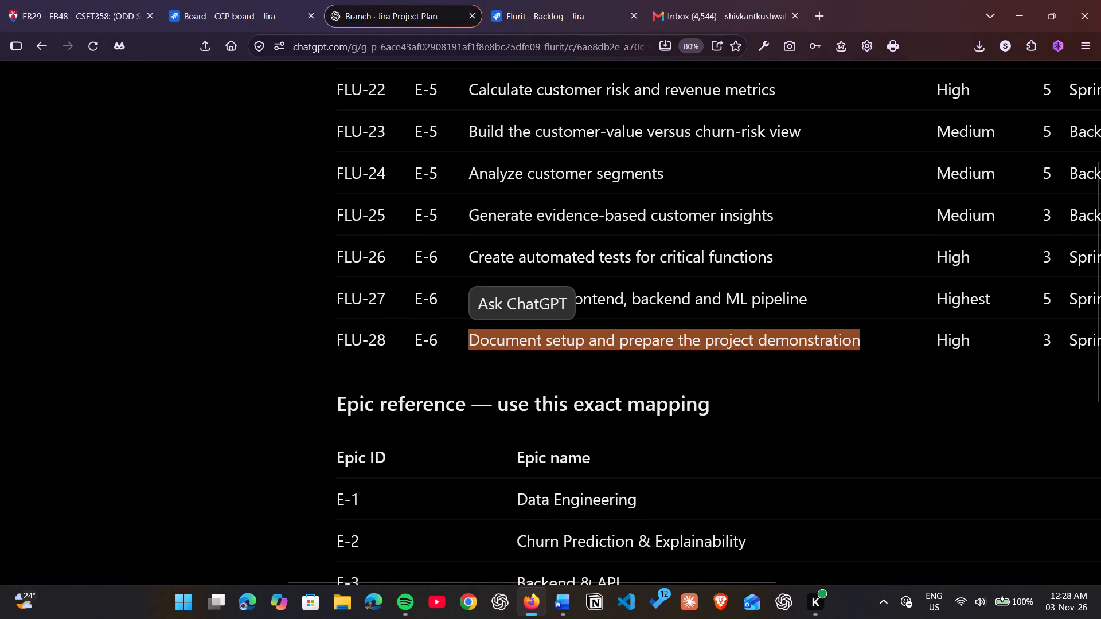
scroll(419, 265, "down", 1)
key("alt+Tab")
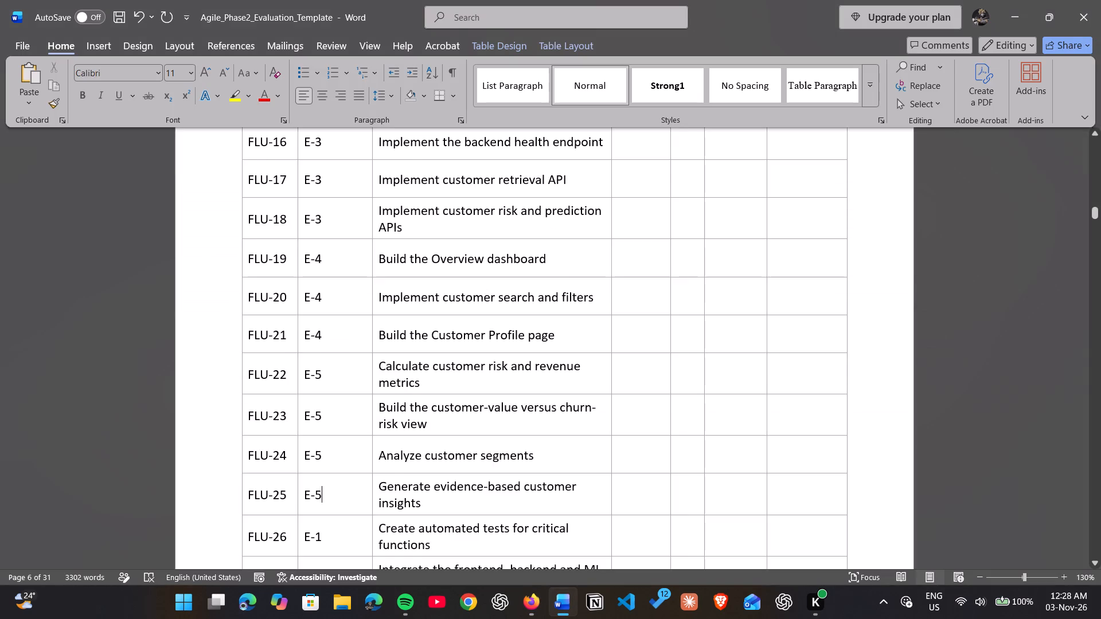
scroll(411, 318, "down", 1)
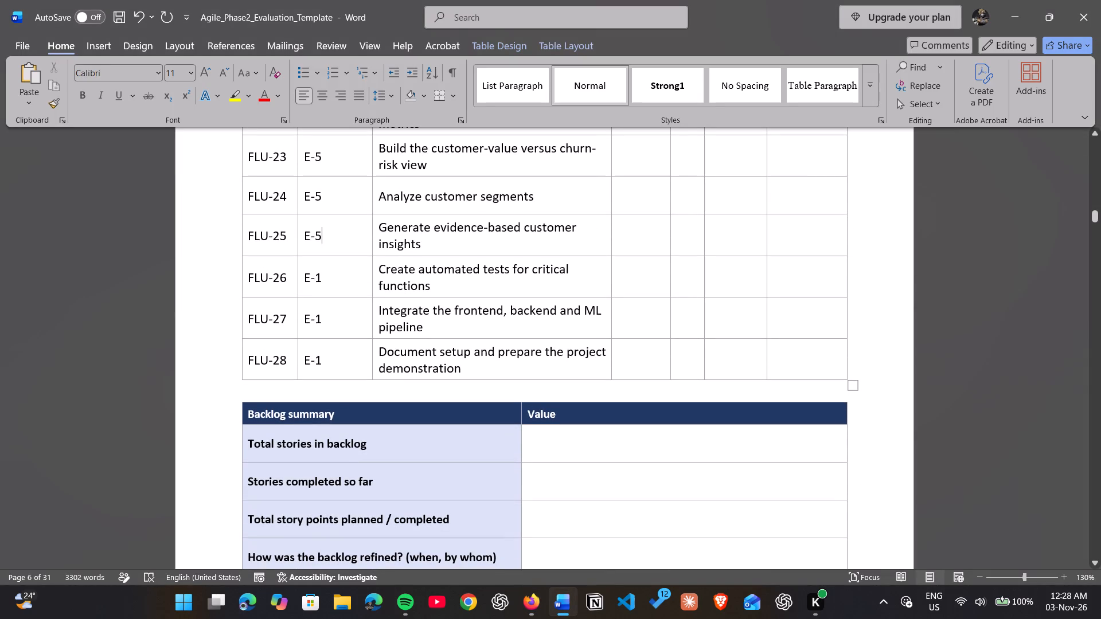
left_click(341, 264)
key("BackSpace")
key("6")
key("Down")
key("BackSpace")
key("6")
key("Down")
key("BackSpace")
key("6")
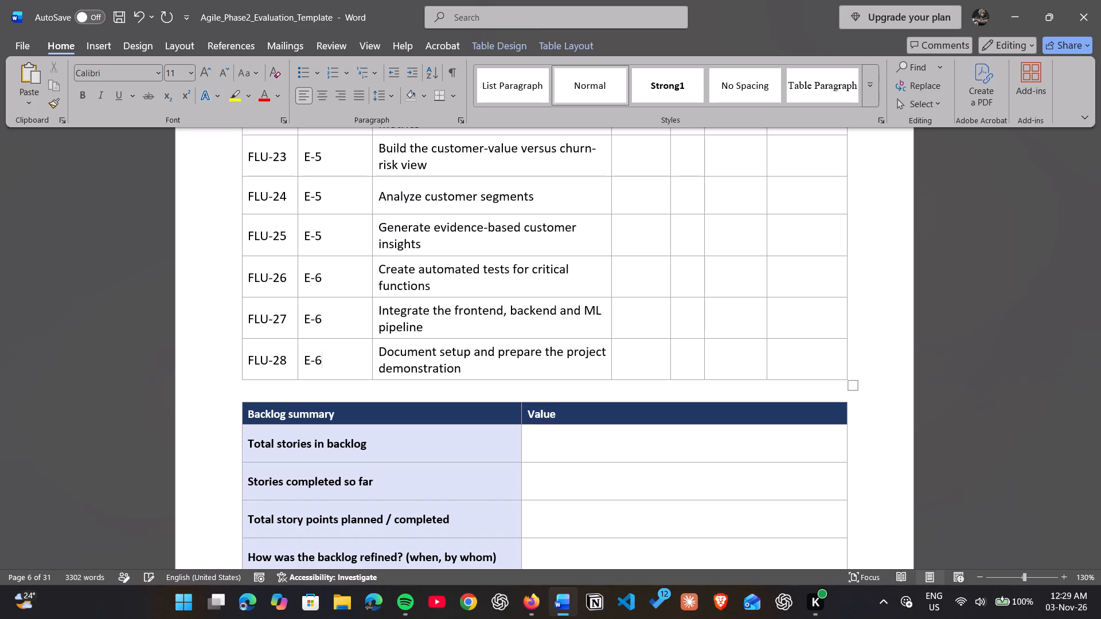
Copy FLU-10's priority, High, from ChatGPT's story table into its Priority cell in Word's Product Backlog table.
scroll(479, 319, "up", 1)
scroll(479, 319, "down", 1, "ctrl")
scroll(479, 319, "up", 1, "ctrl")
scroll(479, 319, "down", 1, "ctrl")
scroll(479, 319, "up", 1, "ctrl")
scroll(479, 319, "down", 1, "ctrl")
scroll(479, 319, "up", 1, "ctrl")
scroll(479, 319, "up", 3)
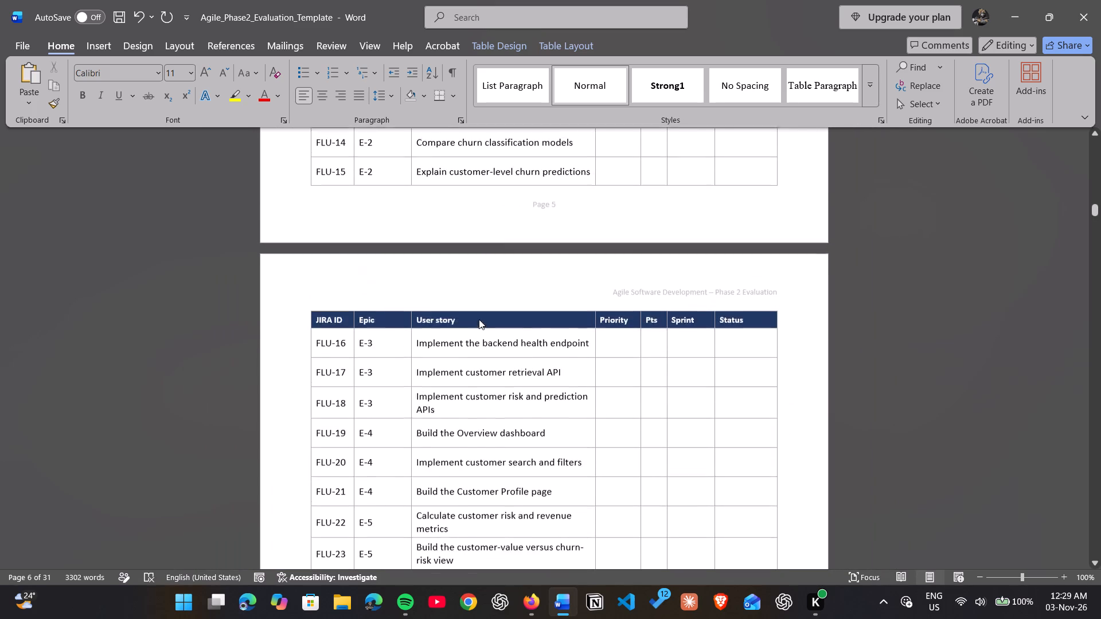
scroll(479, 319, "up", 3)
key("alt+Tab")
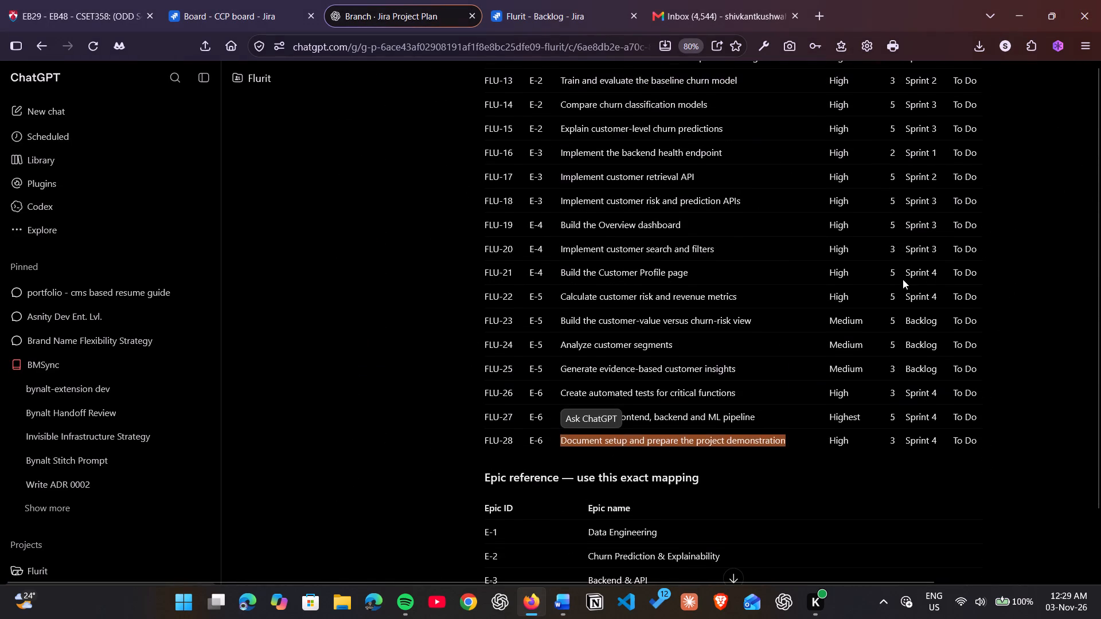
scroll(903, 279, "up", 3)
key("alt+Tab")
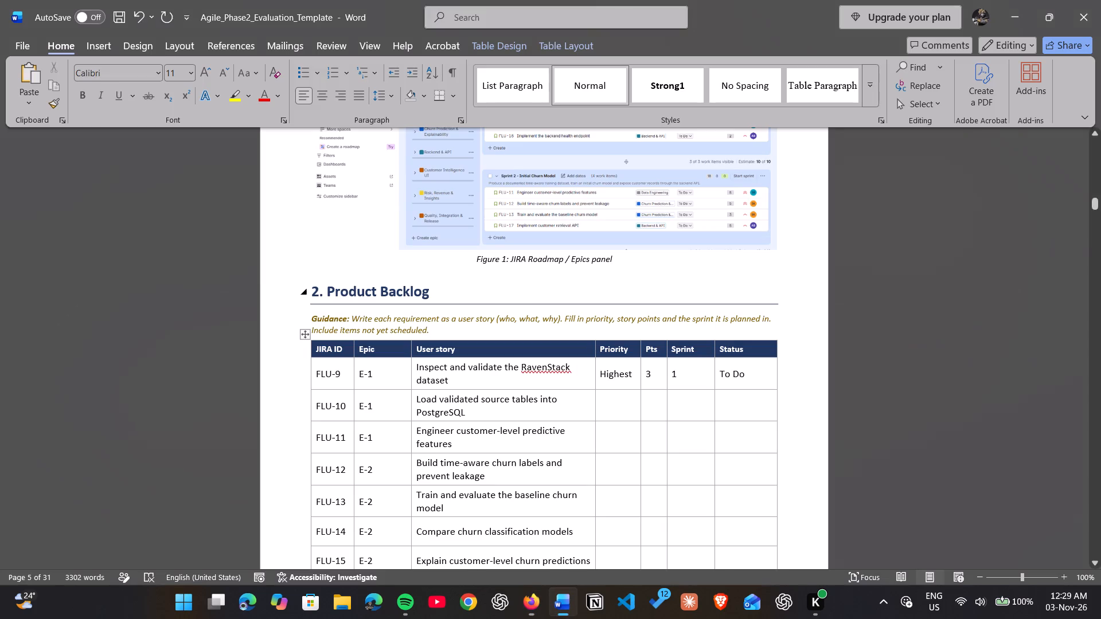
key("alt+Tab")
double_click(803, 203)
key("alt+Tab")
key("alt+Tab")
key("ctrl+c")
key("alt+Tab")
left_click(622, 407)
key("ctrl+v")
Copy the priority Highest for FLU-11 and FLU-12 from ChatGPT's story table into their Priority cells in Word.
key("alt+Tab")
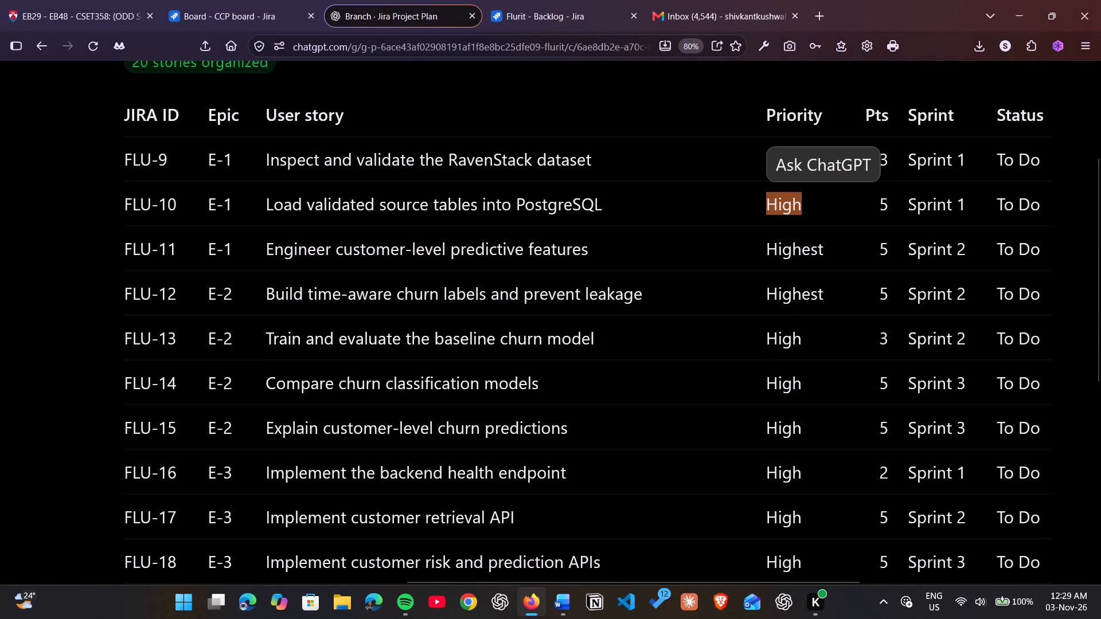
double_click(794, 251)
key("ctrl+c")
key("alt+Tab")
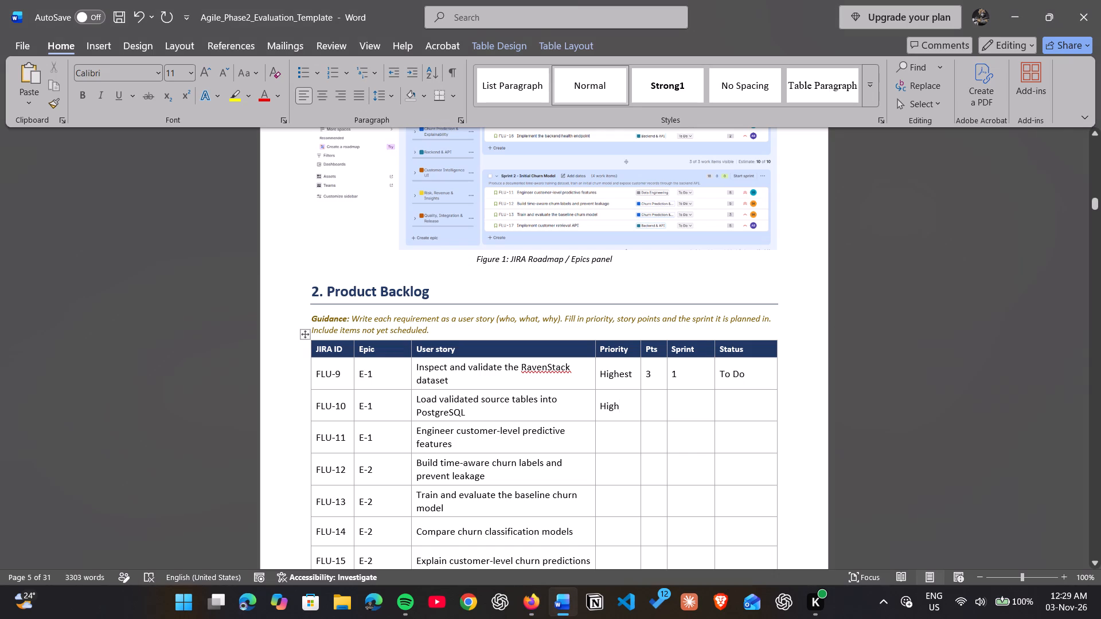
left_click(616, 432)
key("ctrl+v")
key("alt+Tab")
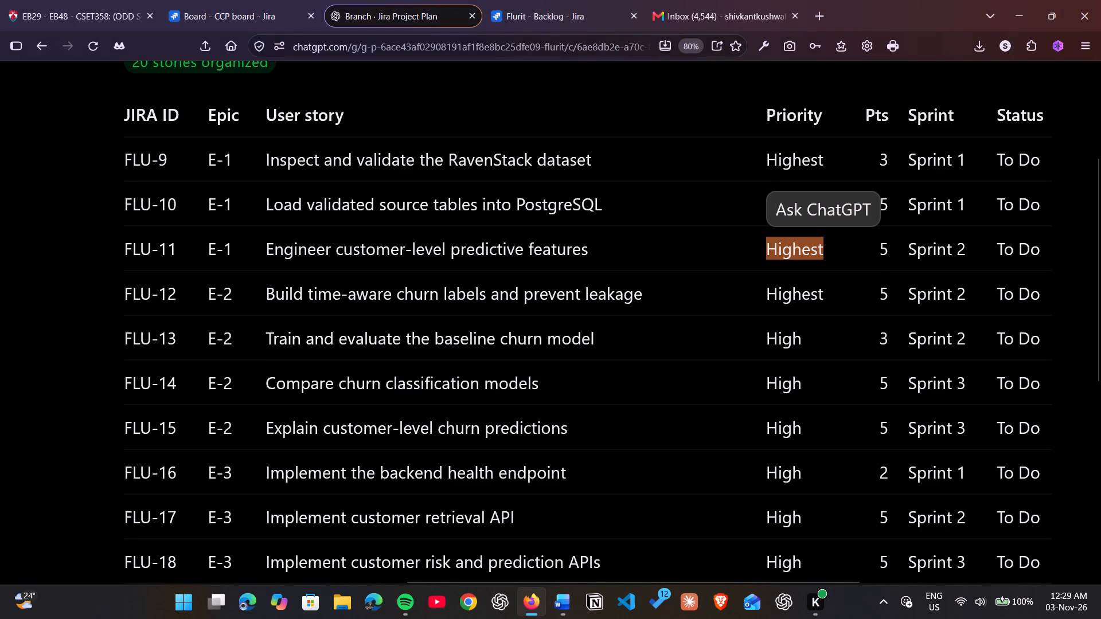
double_click(787, 303)
key("ctrl+c")
key("alt+Tab")
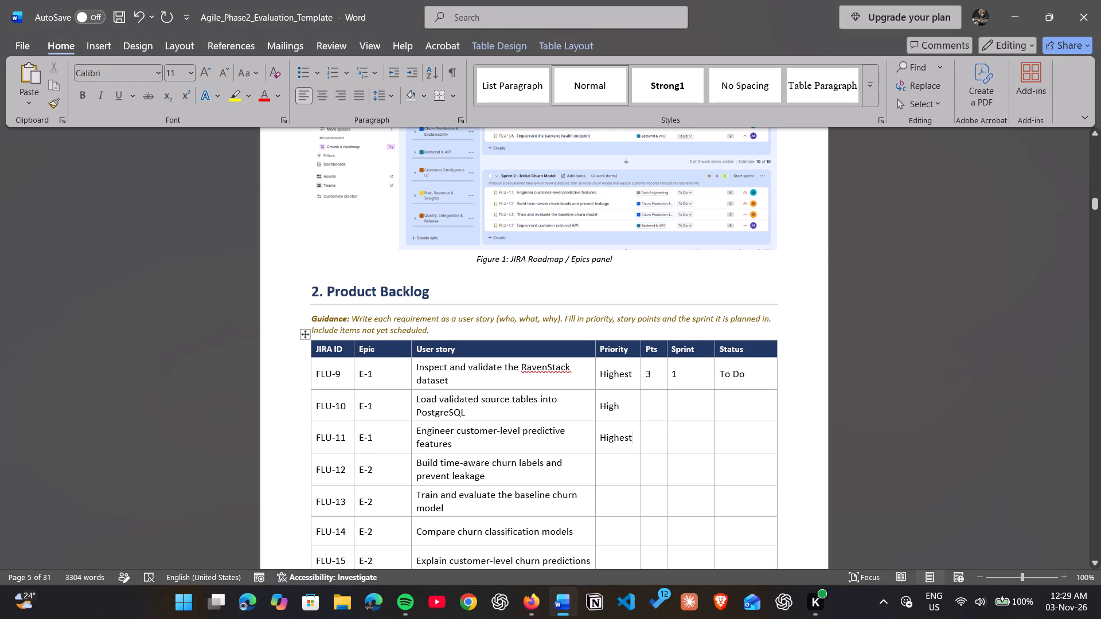
left_click(620, 471)
key("ctrl+v")
Copy the priority High for FLU-13 and FLU-14 from ChatGPT's story table into their Priority cells in Word.
scroll(620, 471, "down", 1)
key("alt+Tab")
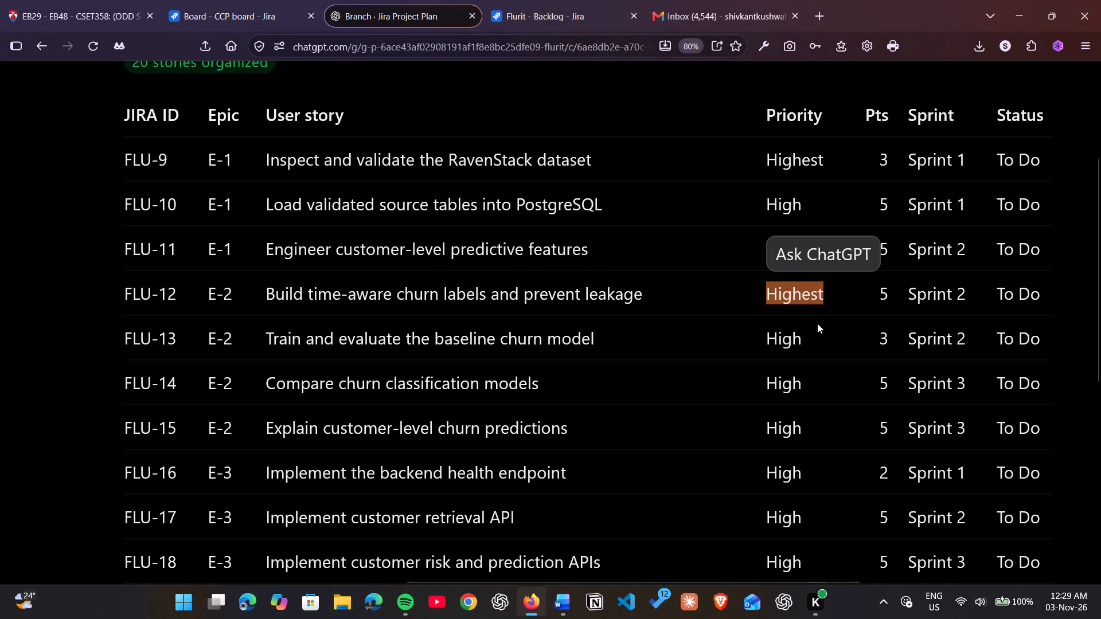
double_click(784, 343)
key("ctrl+c")
key("alt+Tab")
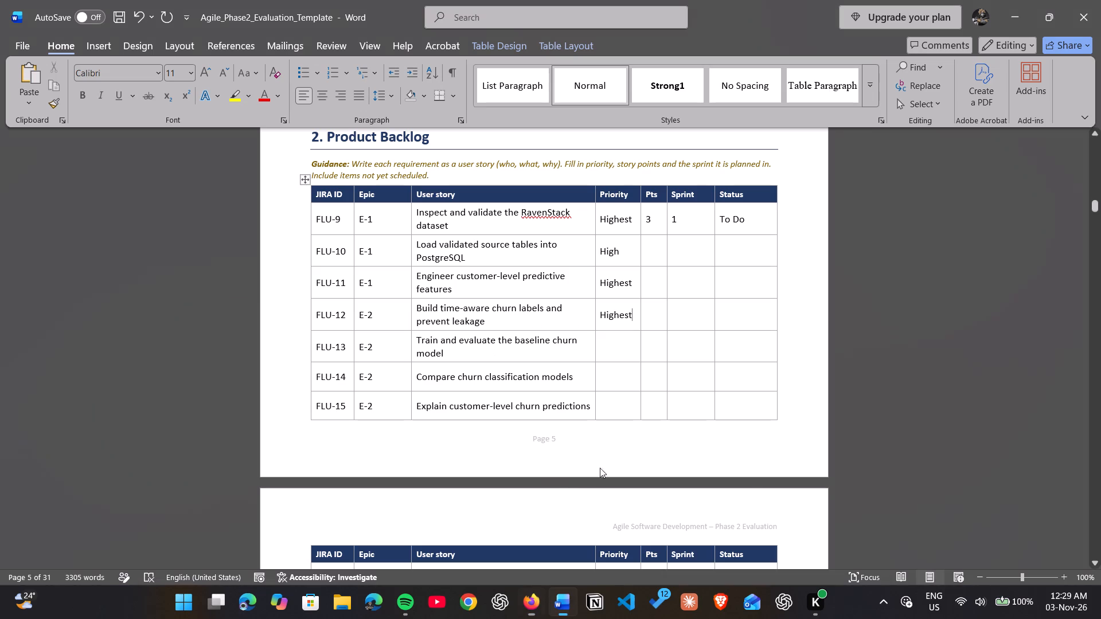
left_click(623, 349)
key("ctrl+v")
key("alt+Tab")
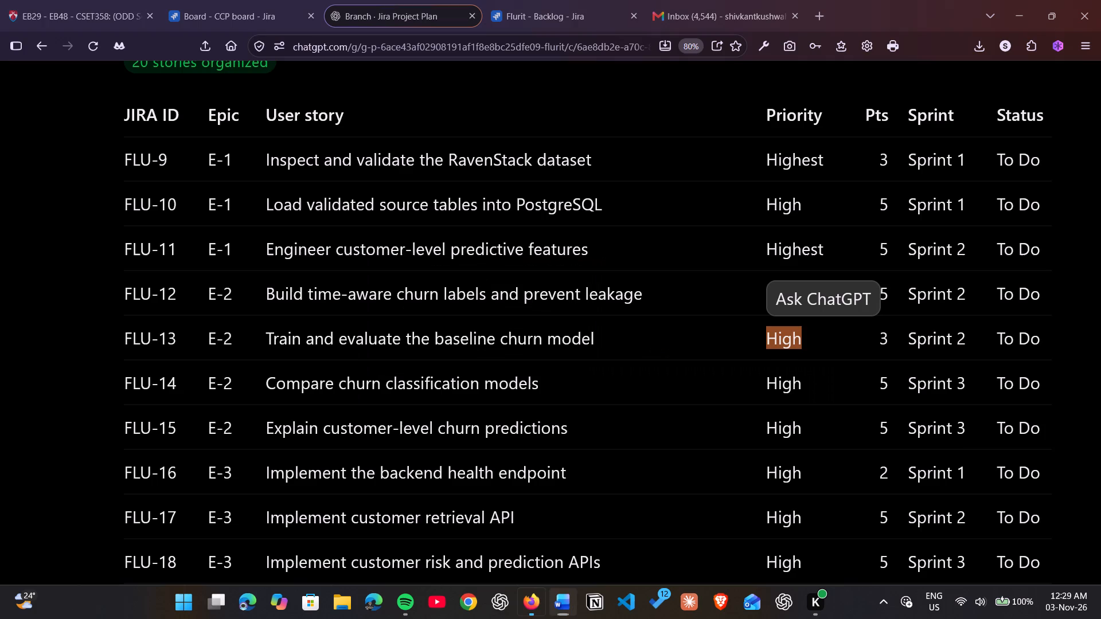
double_click(777, 383)
key("ctrl+c")
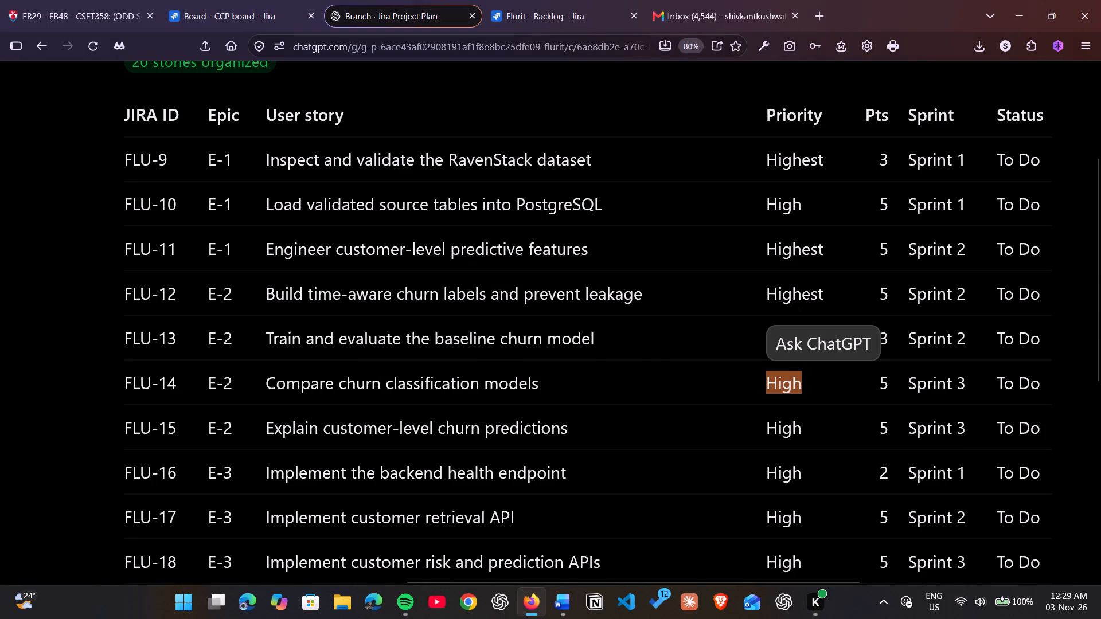
key("alt+Tab")
left_click(628, 379)
key("ctrl+v")
Copy FLU-15's priority, High, from ChatGPT's story table into its Priority cell in Word.
key("alt+Tab")
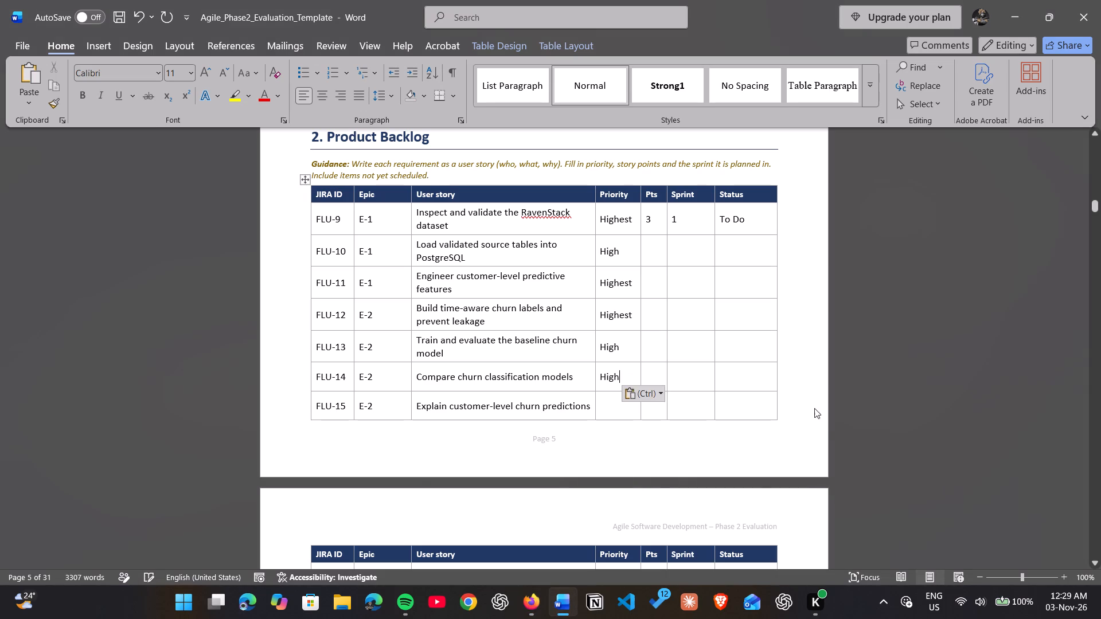
scroll(818, 425, "down", 1)
double_click(780, 367)
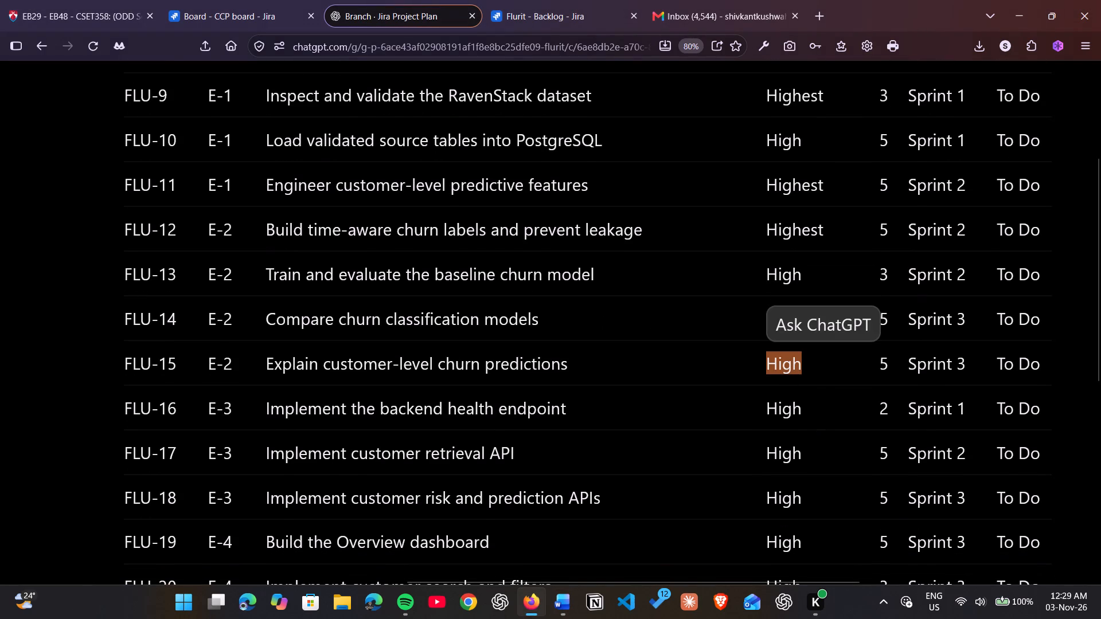
key("ctrl+c")
key("alt+Tab")
left_click(623, 409)
key("ctrl+v")
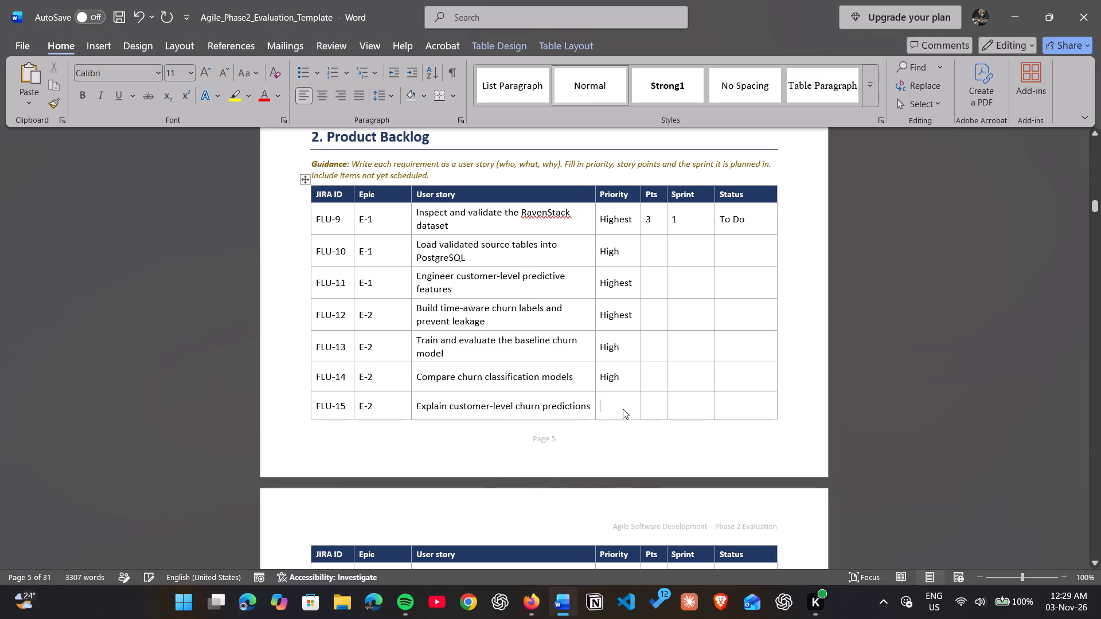
Copy FLU-16's priority, High, from ChatGPT's story table into its Priority cell in Word's Product Backlog table.
scroll(623, 409, "down", 1)
key("alt+Tab")
double_click(786, 417)
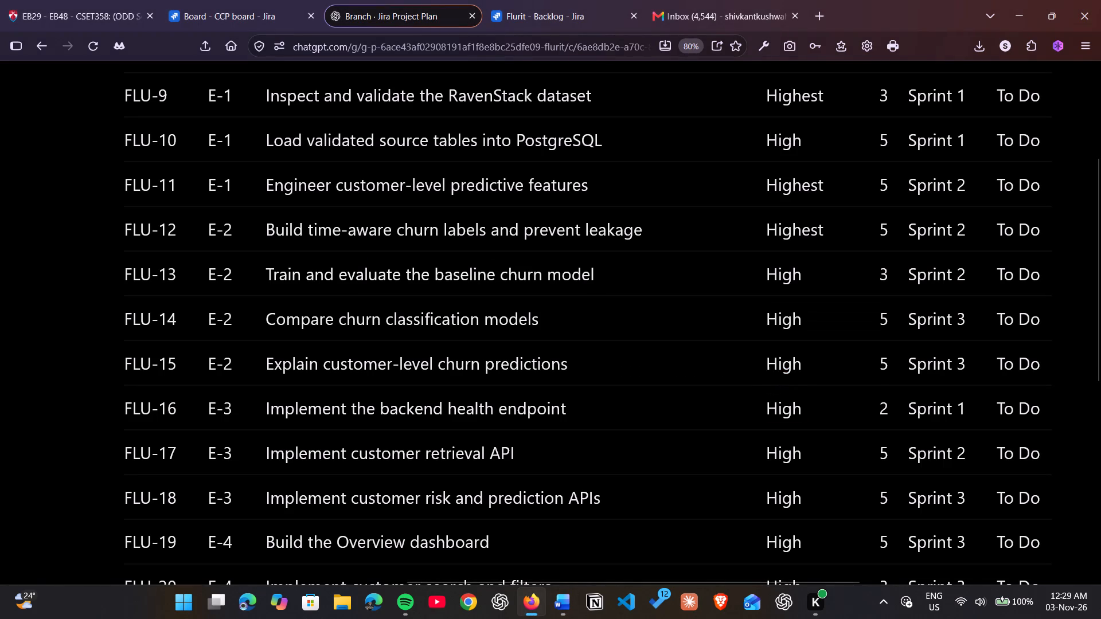
key("ctrl+c")
key("alt+Tab")
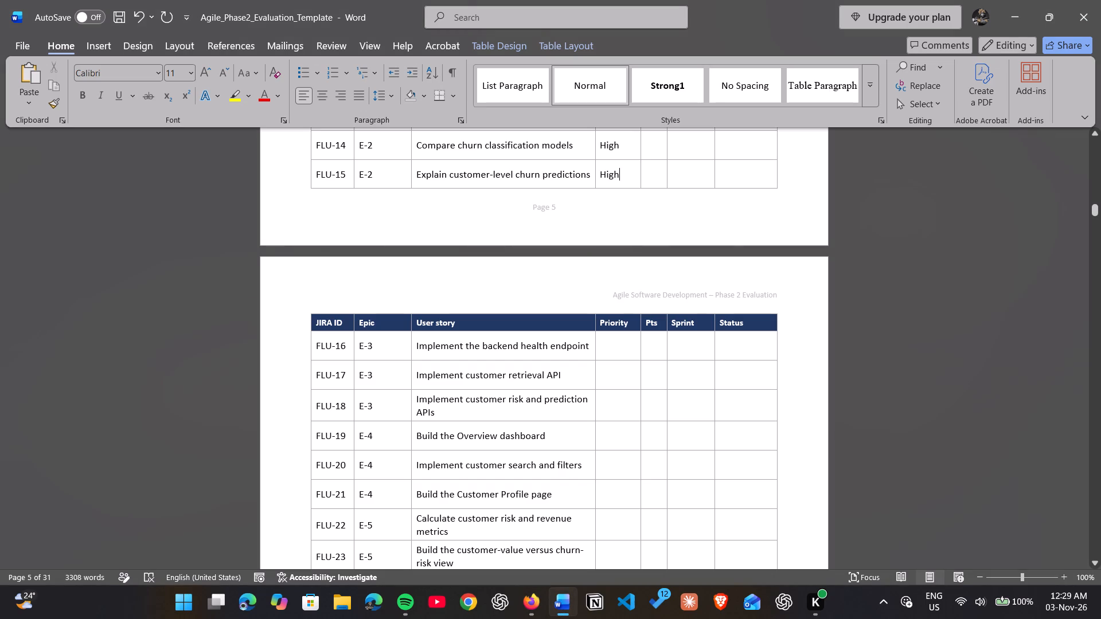
left_click(615, 353)
key("ctrl+c")
key("ctrl+v")
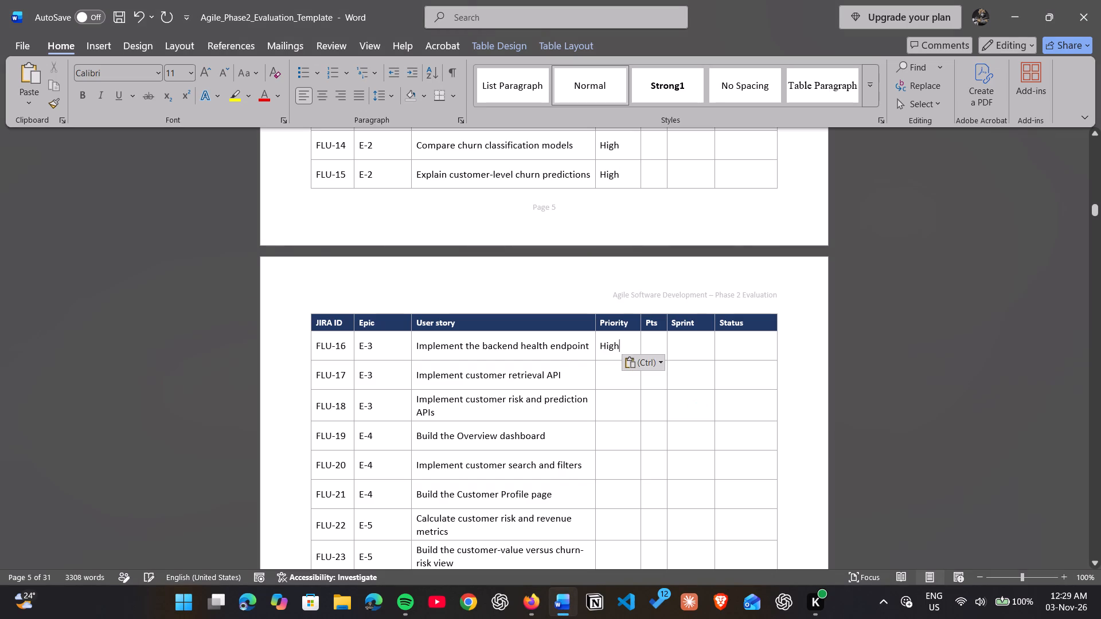
Copy FLU-17's priority, High, from ChatGPT's story table into its Priority cell in Word.
key("alt+Tab")
scroll(740, 375, "down", 1)
double_click(780, 406)
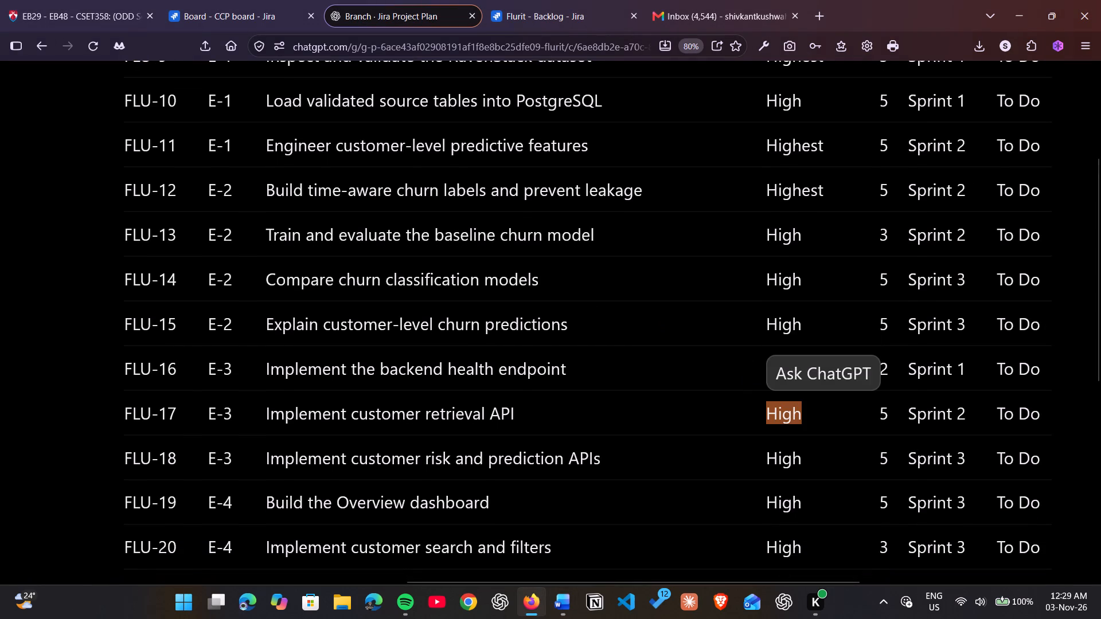
key("ctrl+c")
key("alt+Tab")
left_click(610, 366)
key("ctrl+v")
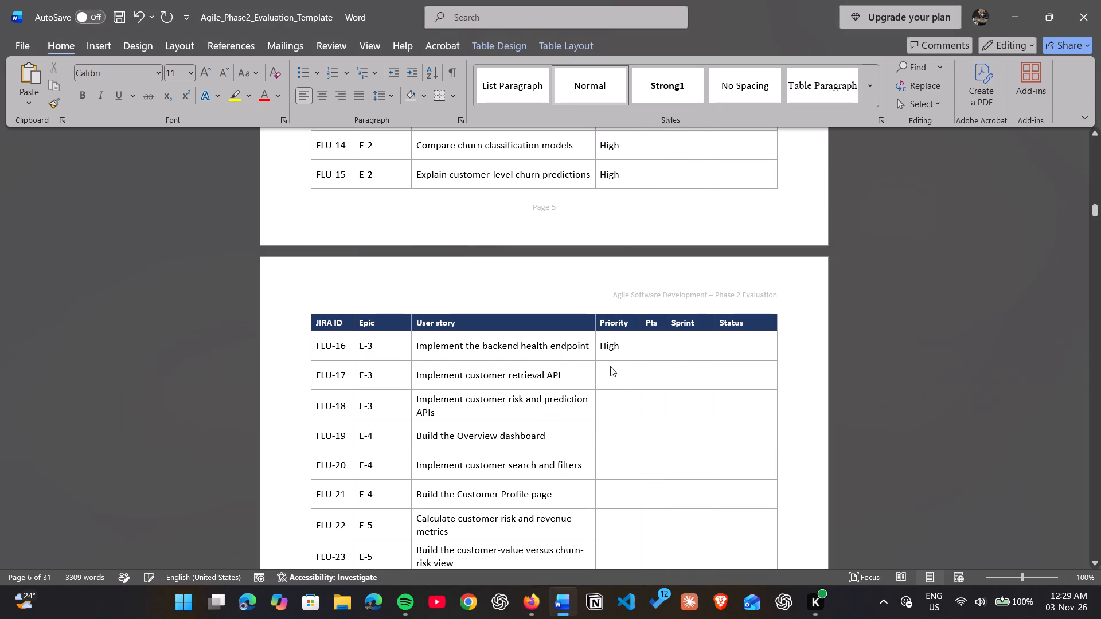
Copy FLU-18's priority, High, from ChatGPT's story table into its Priority cell in Word, keeping FLU-17's cell as a single High.
key("alt+Tab")
double_click(792, 460)
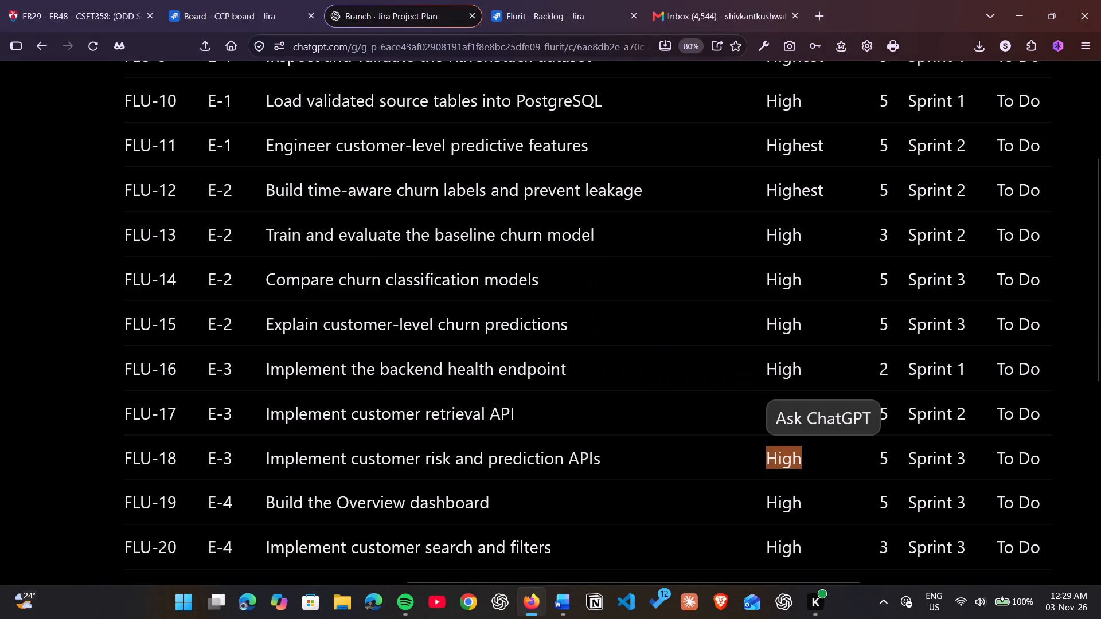
key("ctrl+c")
key("alt+Tab")
key("ctrl+v")
scroll(792, 460, "down", 1)
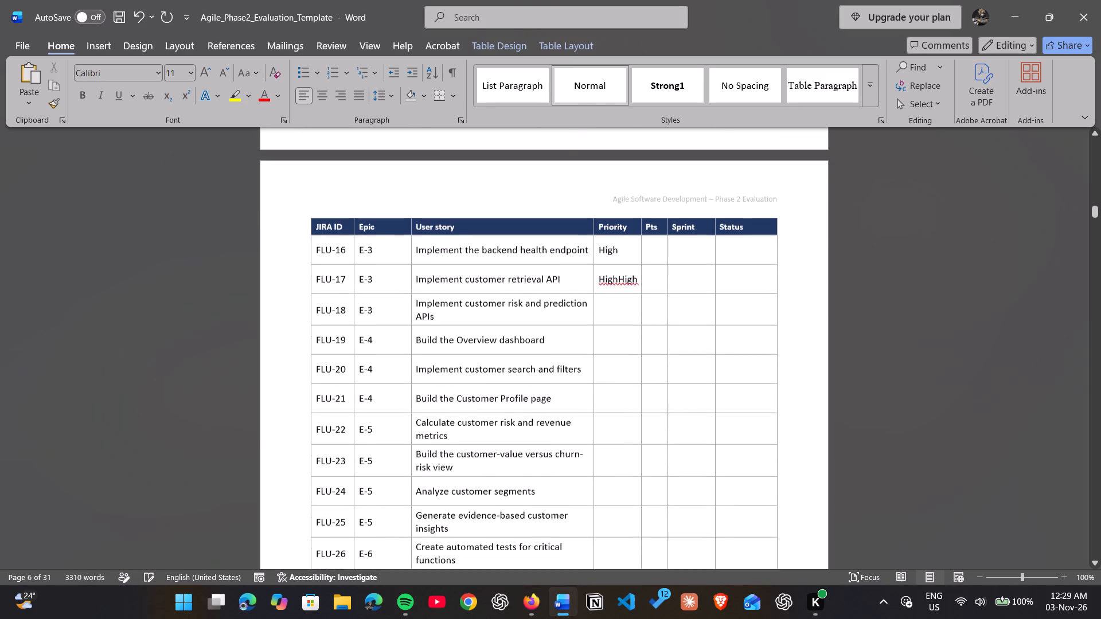
scroll(792, 460, "down", 1)
key("ctrl+z")
left_click(628, 303)
key("ctrl+v")
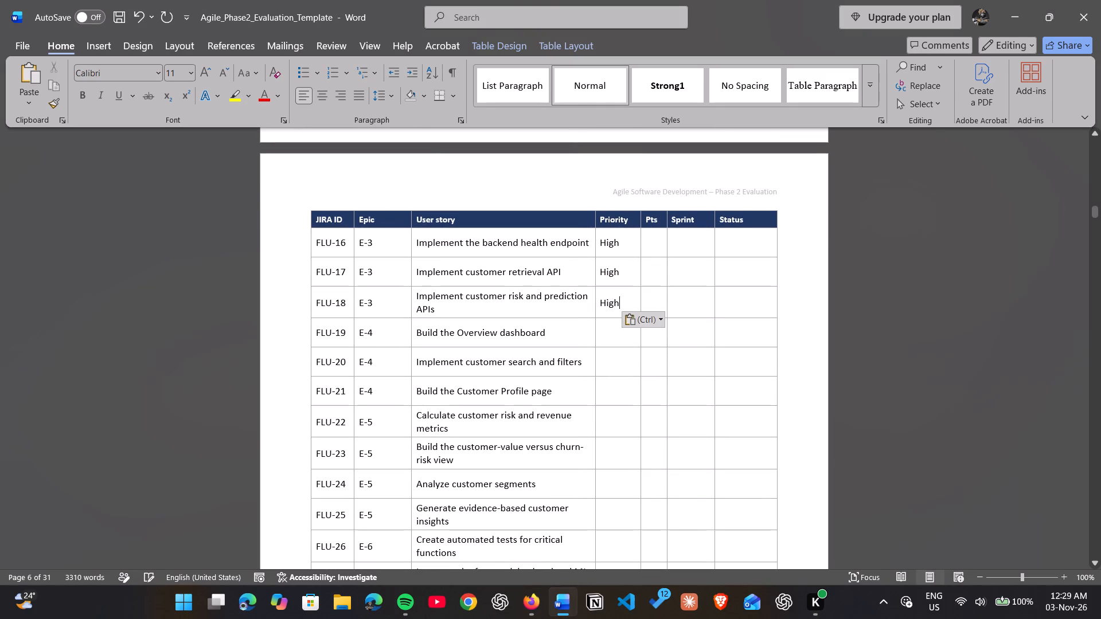
Copy FLU-19's priority, High, from ChatGPT's story table into its Priority cell in Word.
key("Down")
key("alt+Tab")
scroll(751, 436, "down", 3)
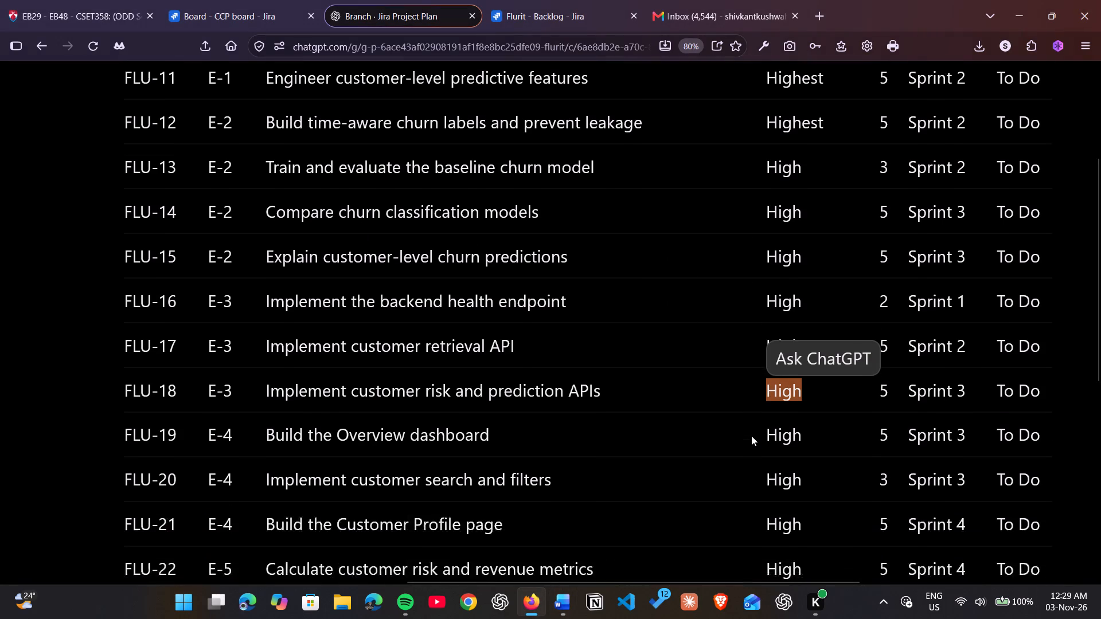
scroll(751, 436, "down", 3)
double_click(784, 180)
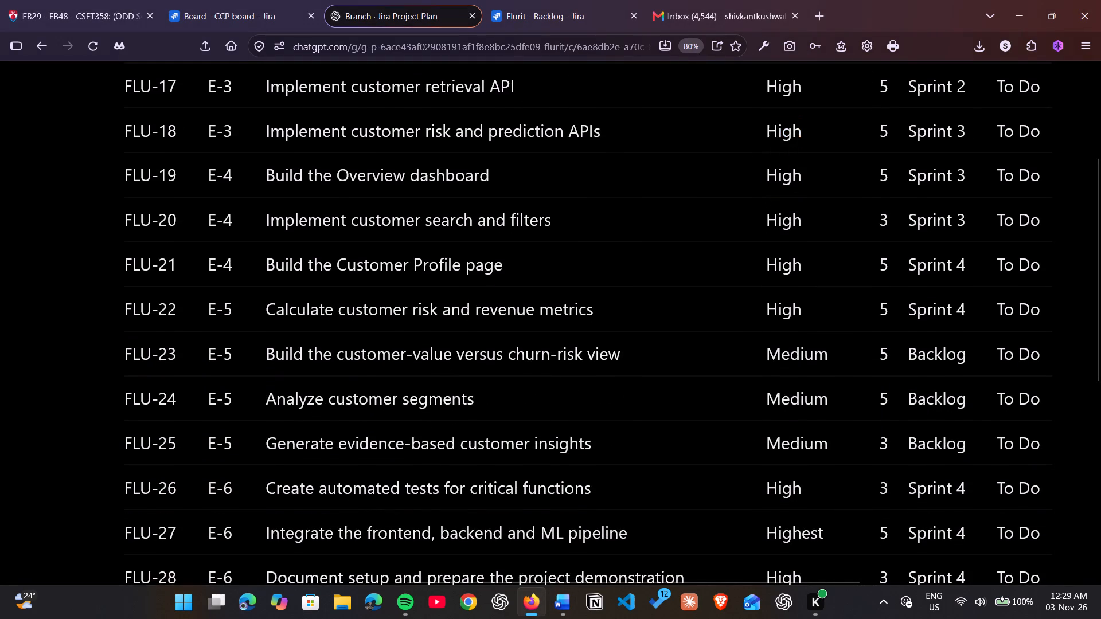
key("ctrl+c")
key("alt+Tab")
key("ctrl+v")
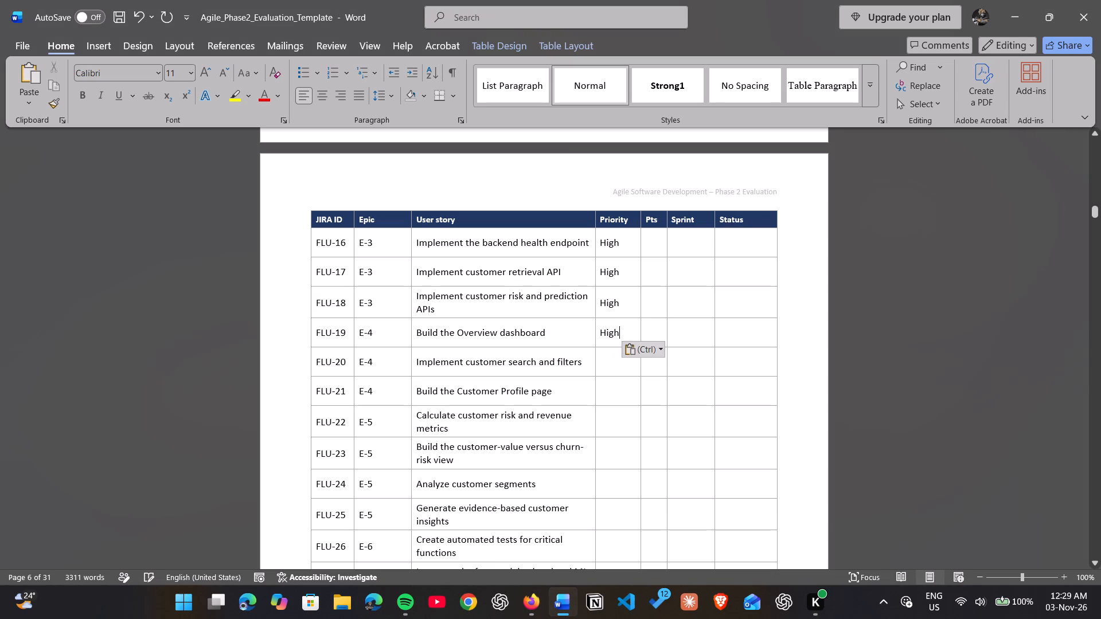
Copy the priority High for FLU-20 and FLU-21 from ChatGPT's story table into their Priority cells in Word.
left_click(619, 364)
key("alt+Tab")
double_click(789, 228)
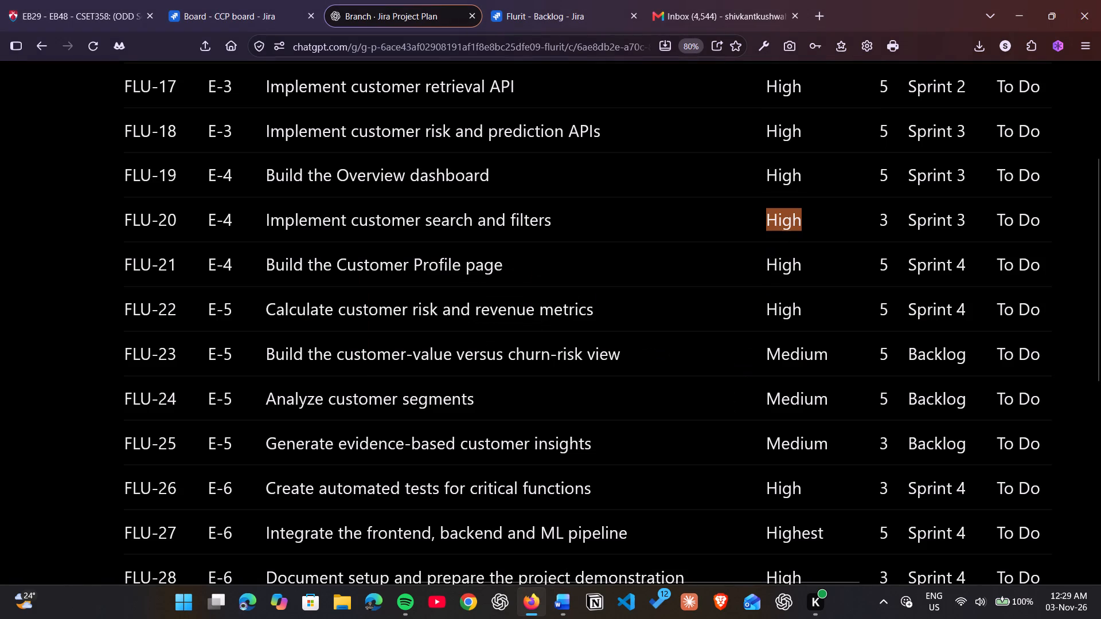
key("ctrl+c")
key("alt+Tab")
key("ctrl+v")
key("alt+Tab")
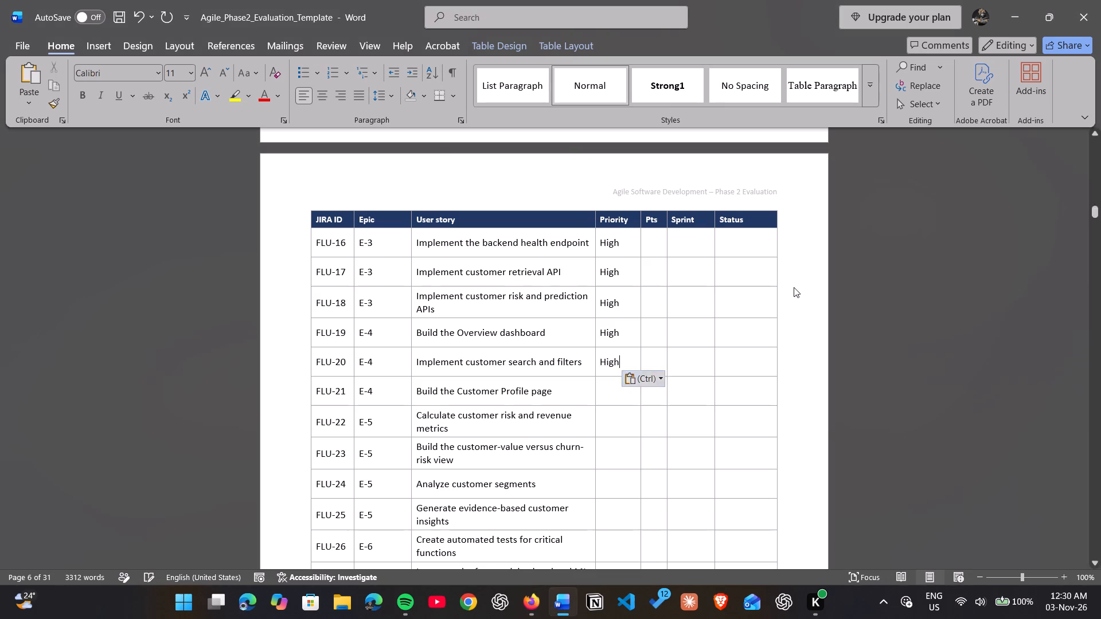
double_click(781, 263)
key("ctrl+c")
key("alt+Tab")
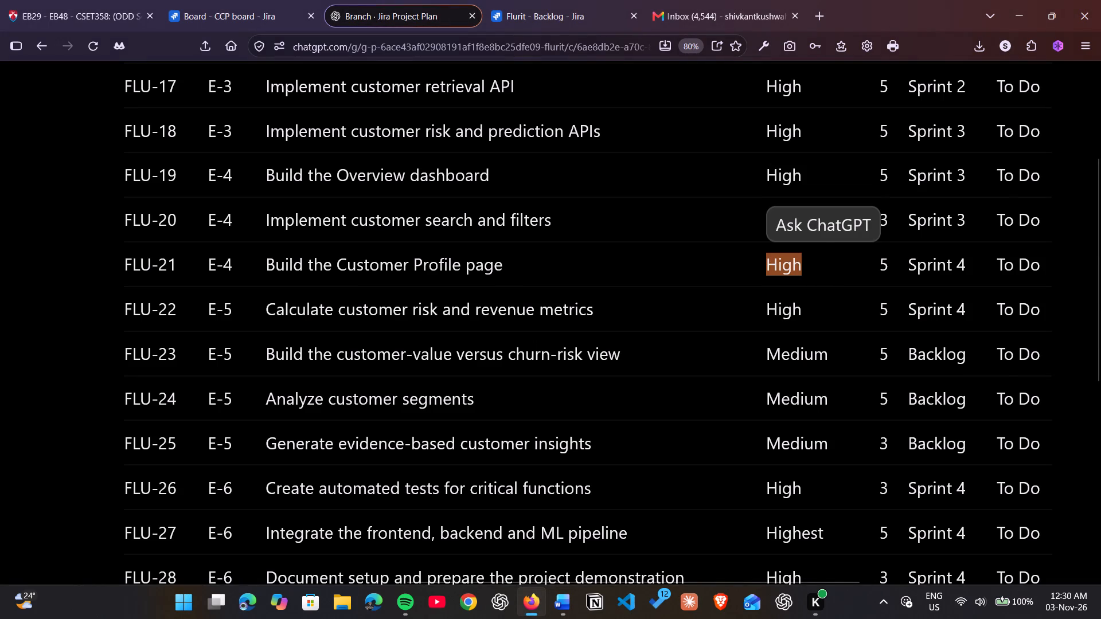
left_click(624, 395)
key("ctrl+v")
Copy FLU-22's priority, High, from ChatGPT's story table into its Priority cell in Word.
key("alt+Tab")
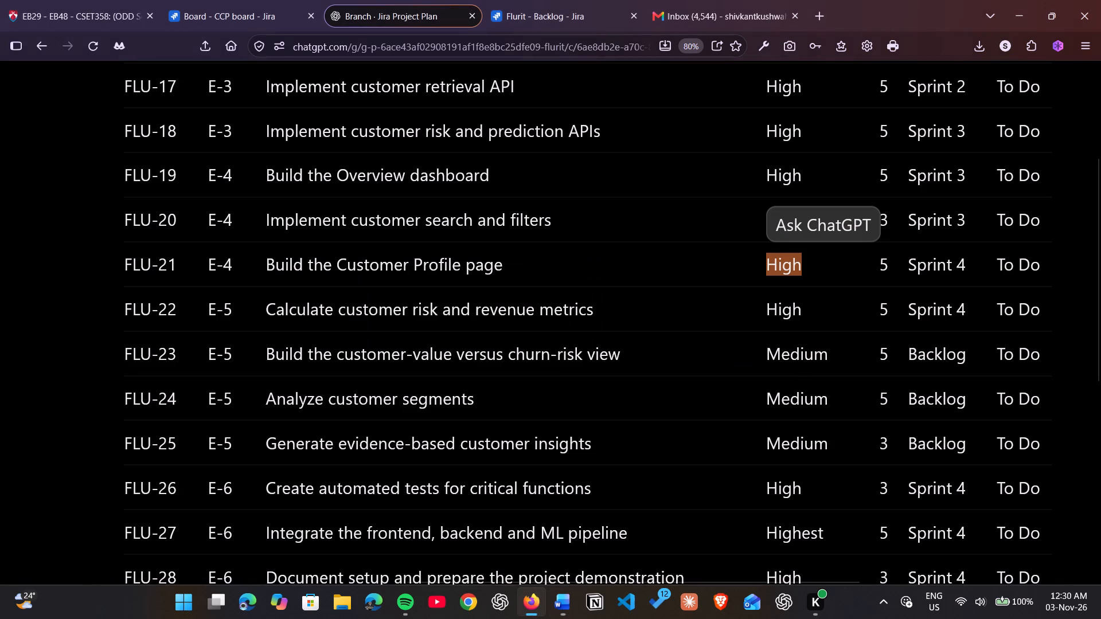
double_click(781, 313)
key("ctrl+x")
key("ctrl+c")
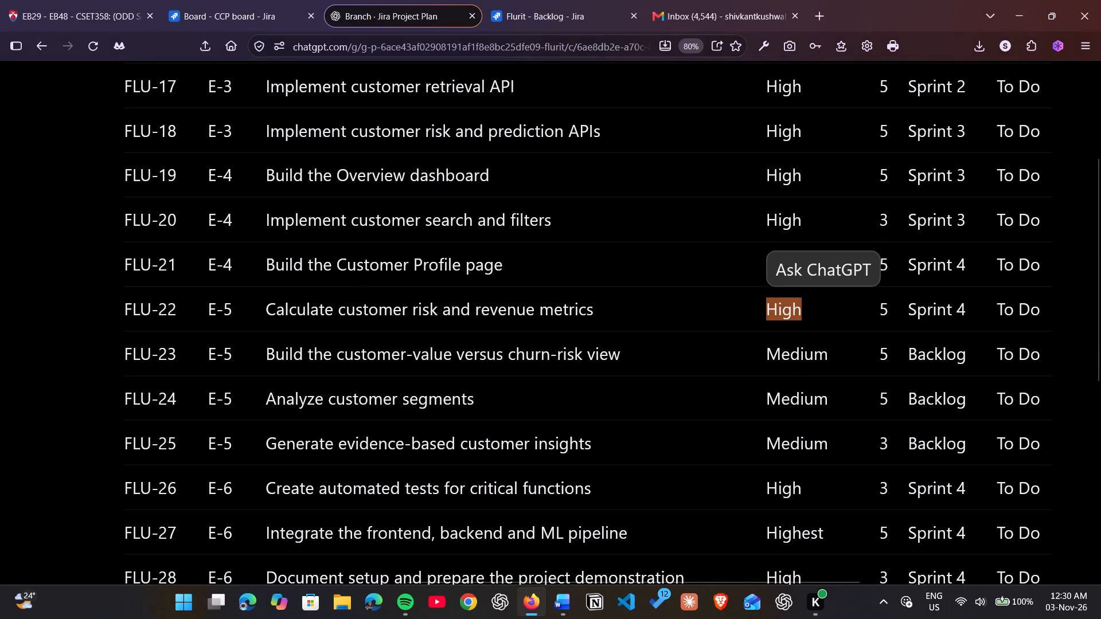
key("alt+Tab")
left_click(620, 426)
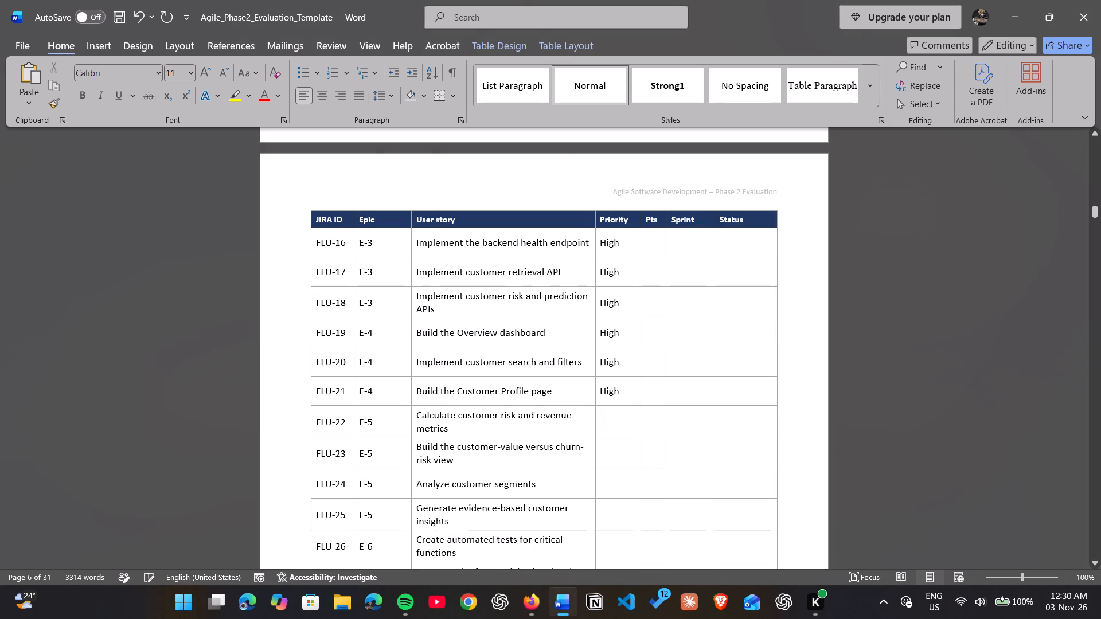
key("ctrl+v")
Copy the priority Medium for FLU-23 and FLU-24 from ChatGPT's story table into their Priority cells in Word.
key("alt+Tab")
double_click(793, 361)
key("ctrl+c")
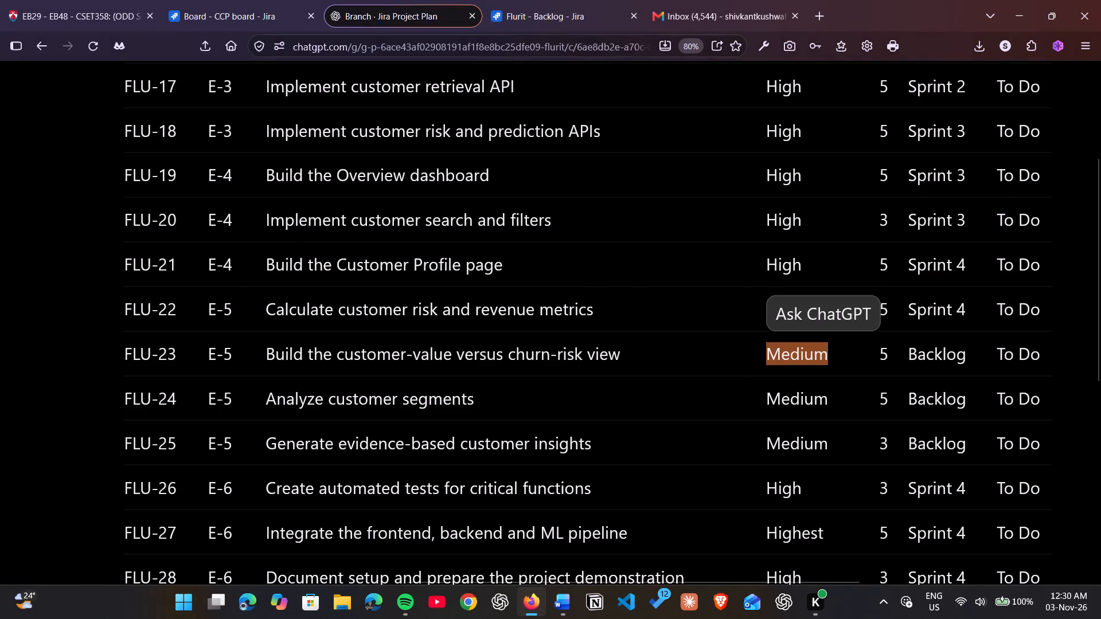
key("alt+Tab")
left_click(624, 455)
key("ctrl+v")
key("alt+Tab")
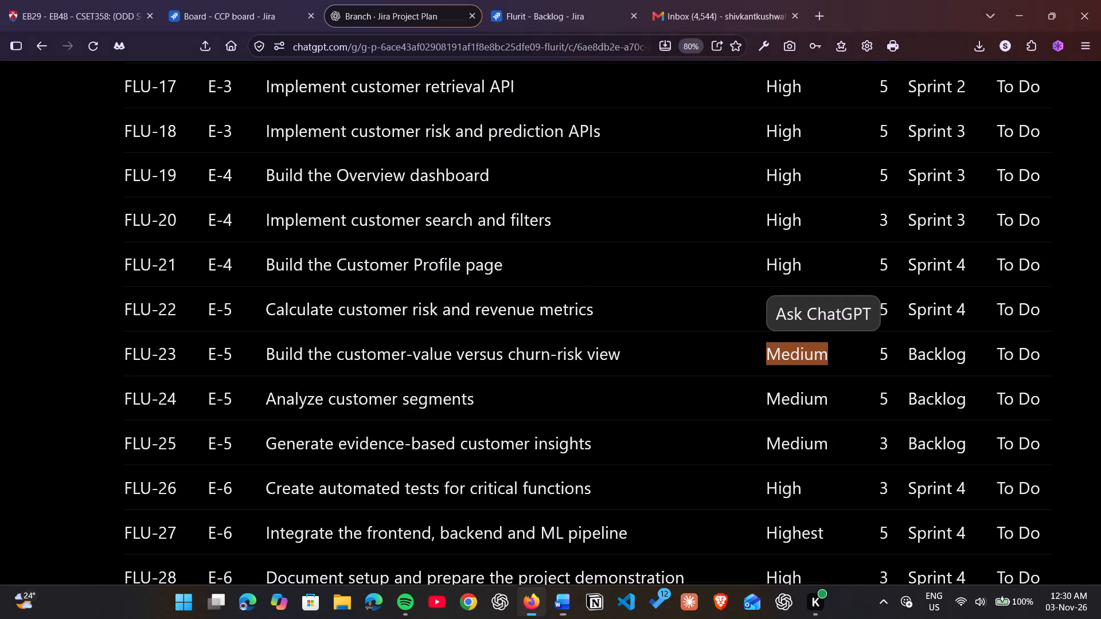
double_click(801, 396)
key("ctrl+c")
key("alt+Tab")
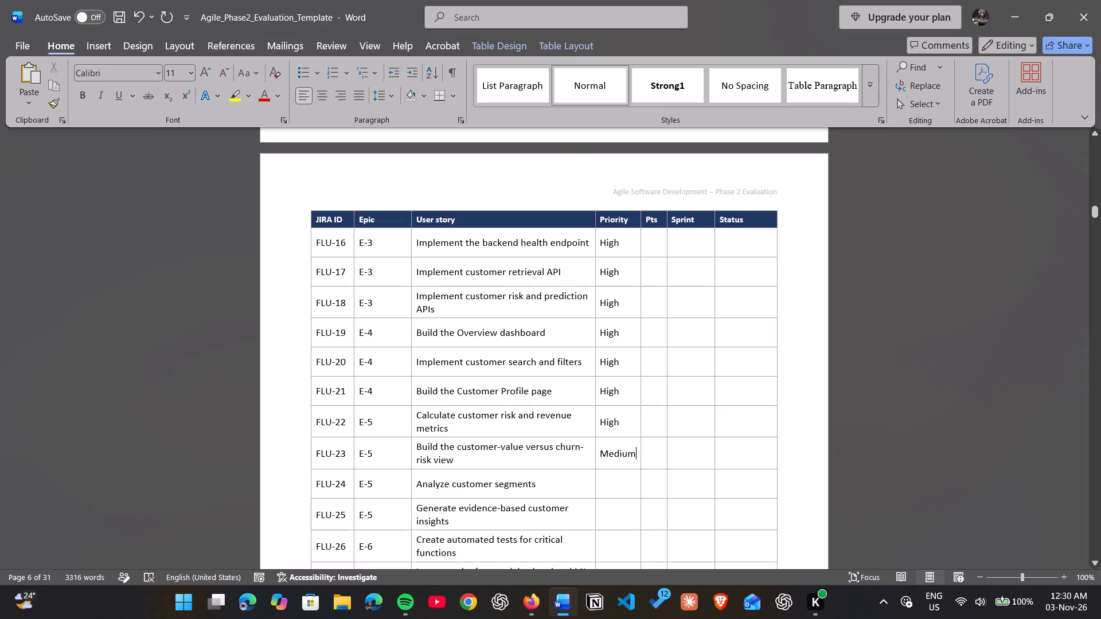
left_click(627, 475, "ctrl")
key("ctrl+v")
Copy FLU-25's priority, Medium, from ChatGPT's story table into its Priority cell in Word.
scroll(627, 475, "down", 1)
key("alt+Tab")
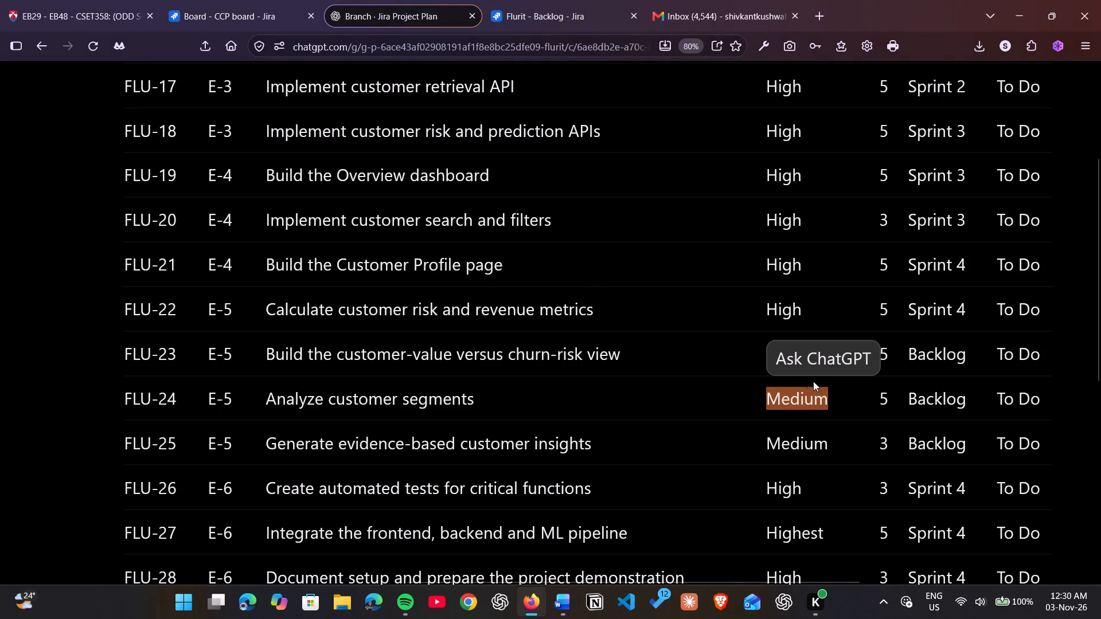
double_click(802, 441)
key("ctrl+c")
key("alt+Tab")
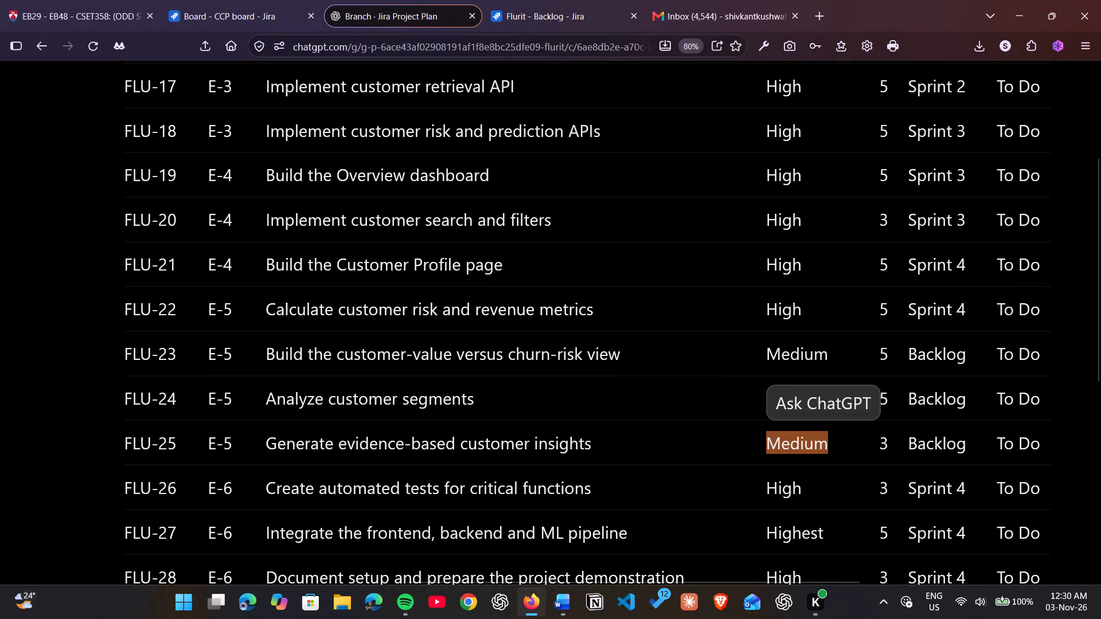
left_click(627, 350)
key("ctrl+v")
Copy FLU-26's priority, High, from ChatGPT's story table into its Priority cell in Word.
key("alt+Tab")
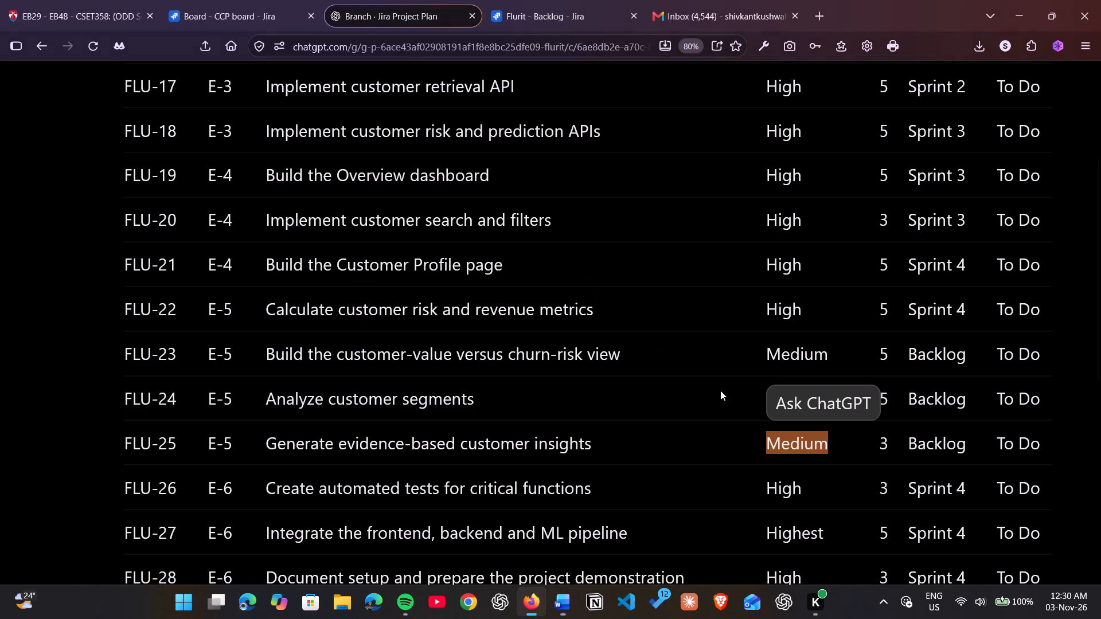
double_click(791, 490)
key("ctrl+c")
key("alt+Tab")
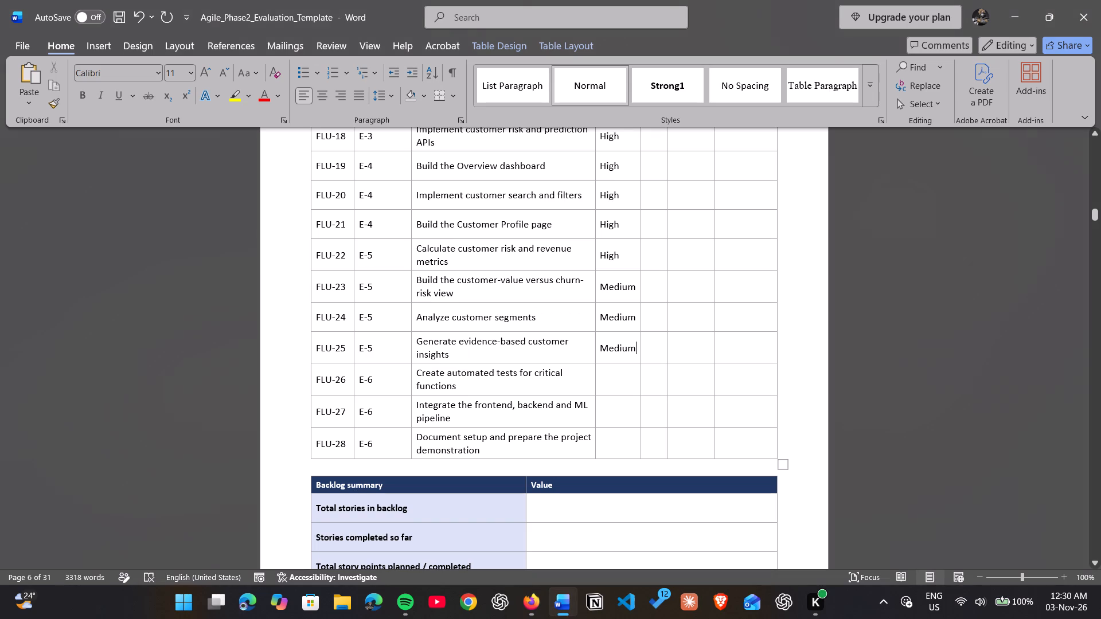
left_click(634, 379)
key("ctrl+v")
Copy FLU-27's priority, Highest, from ChatGPT's story table into its Priority cell in Word.
scroll(884, 450, "down", 1)
key("alt+Tab")
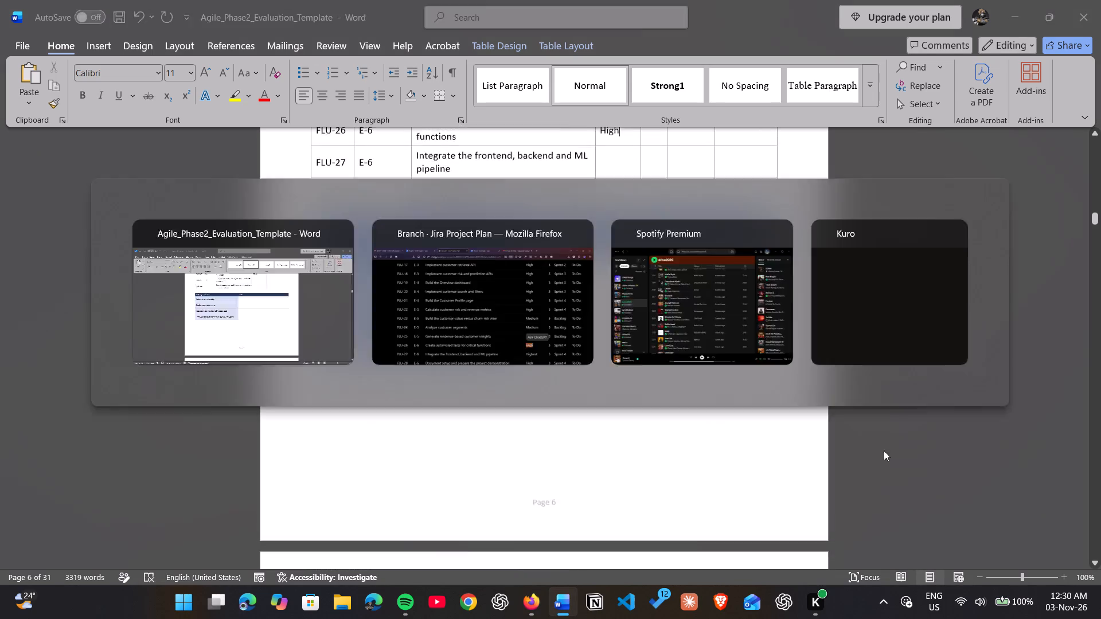
scroll(810, 508, "down", 2)
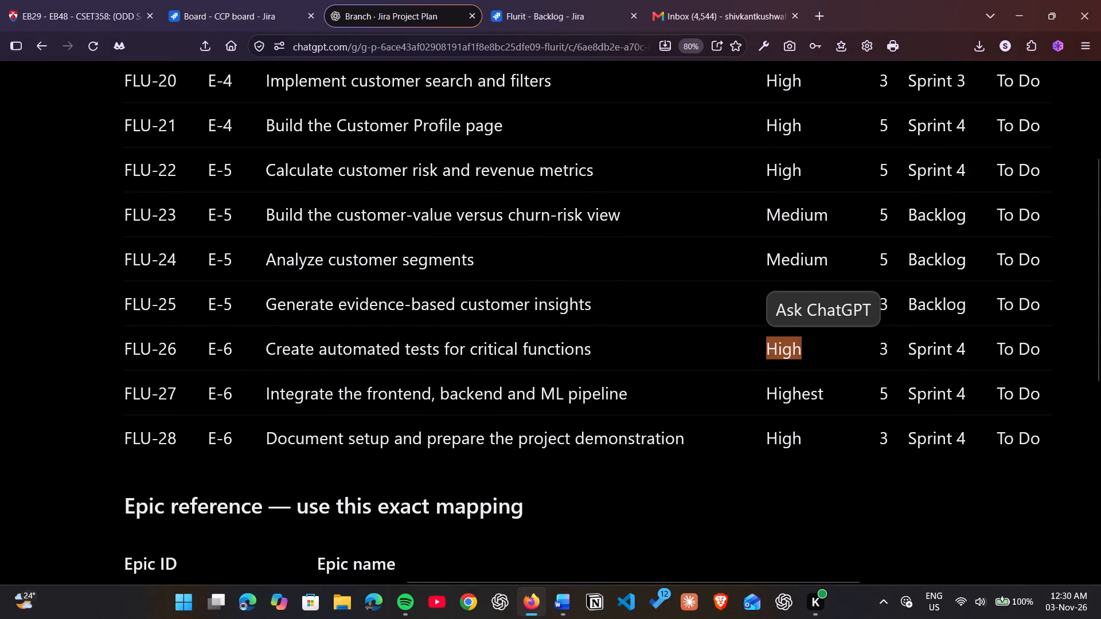
double_click(798, 403)
key("ctrl+c")
key("alt+Tab")
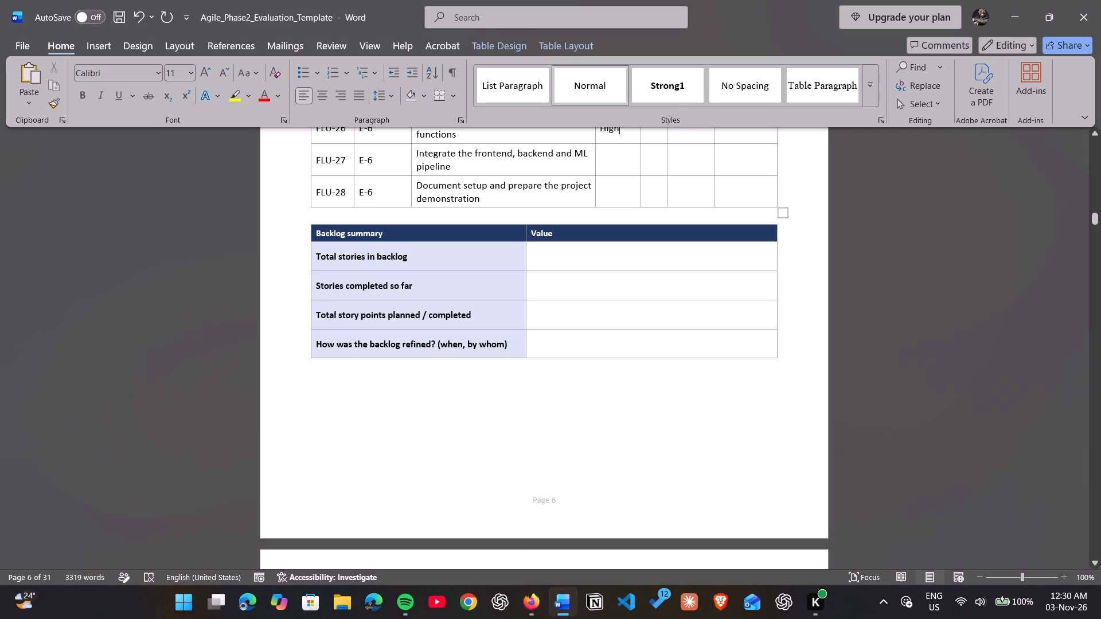
left_click(610, 165, "ctrl")
key("ctrl+v")
Copy FLU-28's priority, High, from ChatGPT's story table into its Priority cell in Word.
key("alt+Tab")
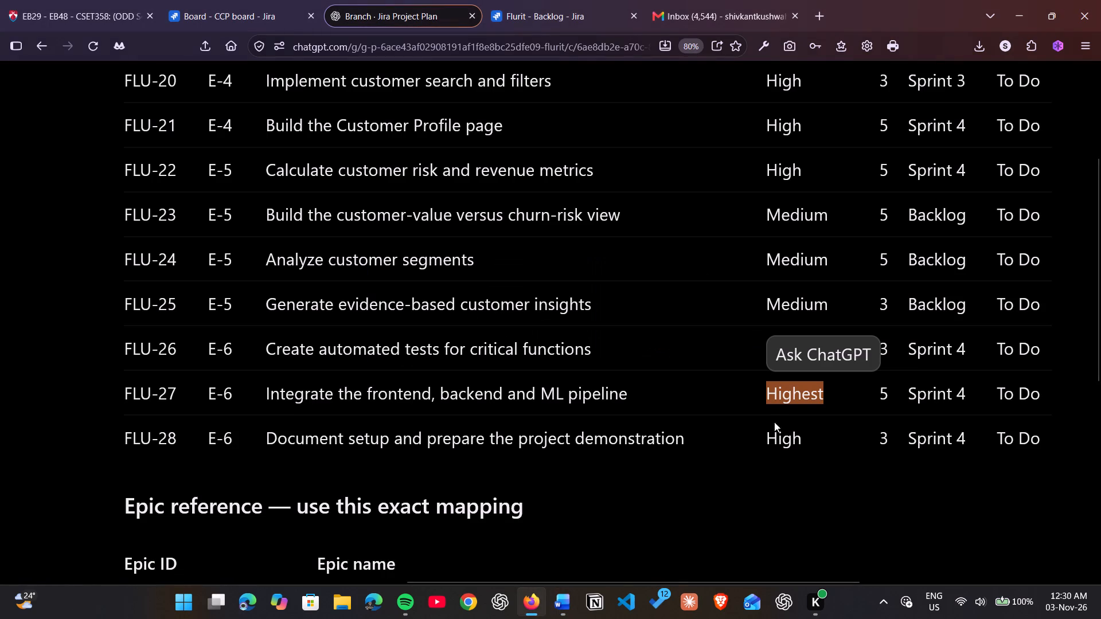
double_click(789, 446)
key("ctrl+c")
key("alt+Tab")
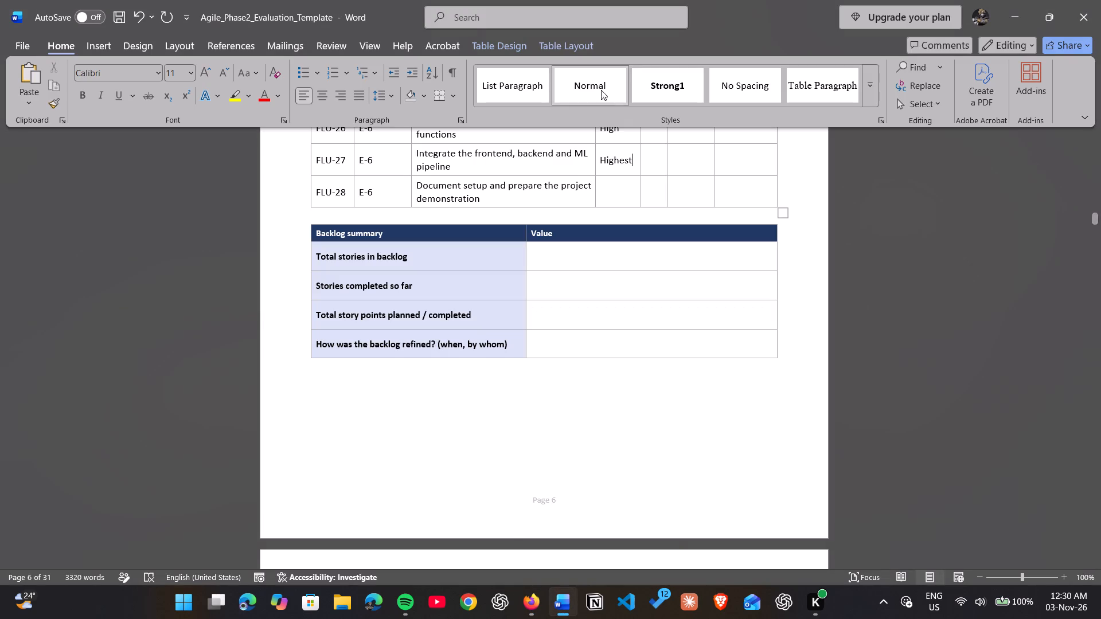
left_click(624, 190)
key("ctrl+v")
Following ChatGPT's story table, enter 5 story points each for FLU-10 and FLU-11 in the Pts column of Word's Product Backlog table.
scroll(624, 190, "up", 2)
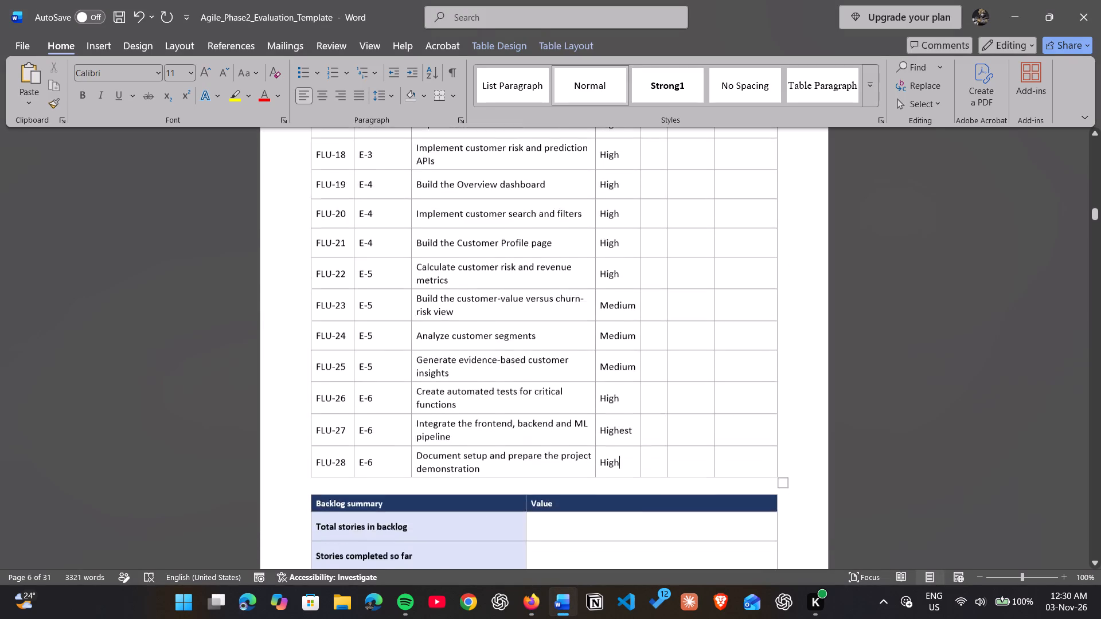
key("alt+Tab")
scroll(798, 332, "left", 1)
scroll(798, 332, "up", 3)
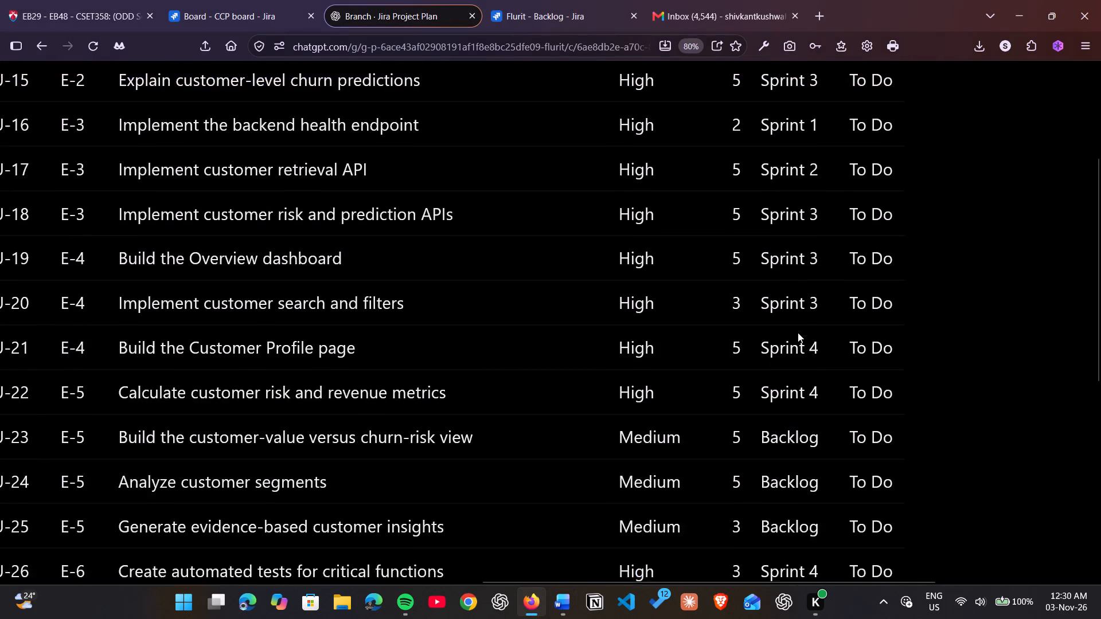
scroll(798, 332, "up", 4)
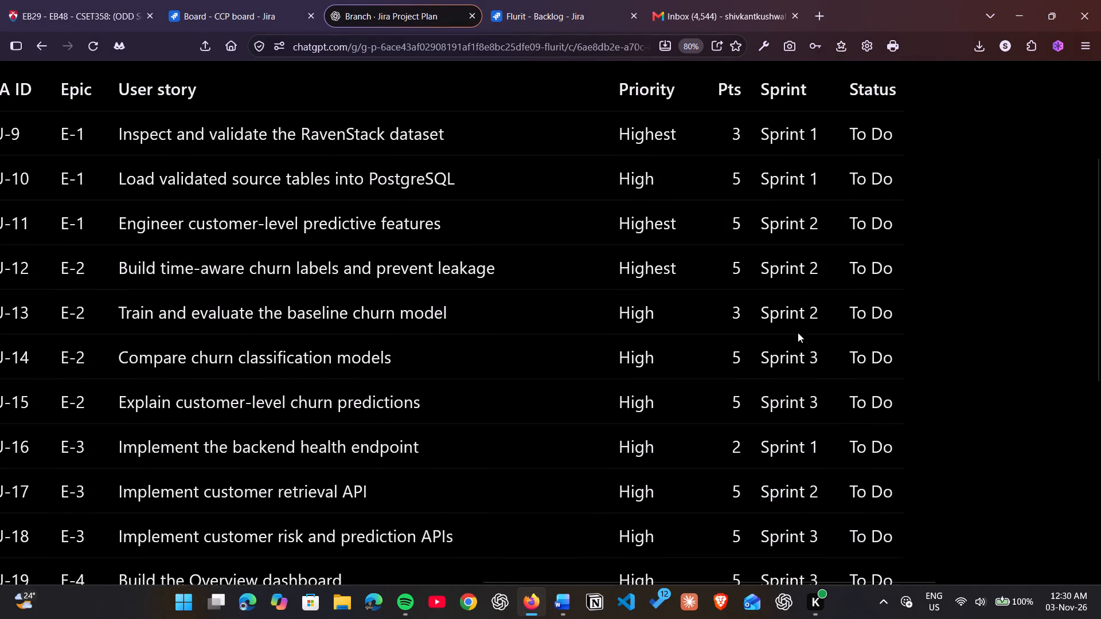
scroll(798, 332, "up", 1)
key("alt+Tab")
scroll(602, 238, "up", 2)
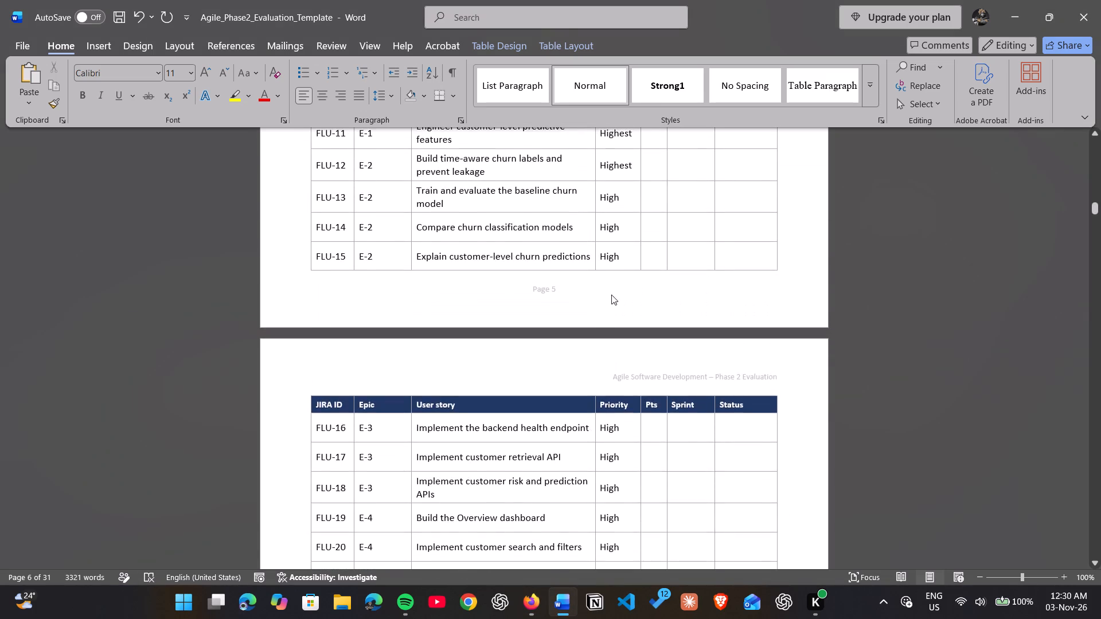
scroll(611, 295, "up", 2)
left_click(650, 311)
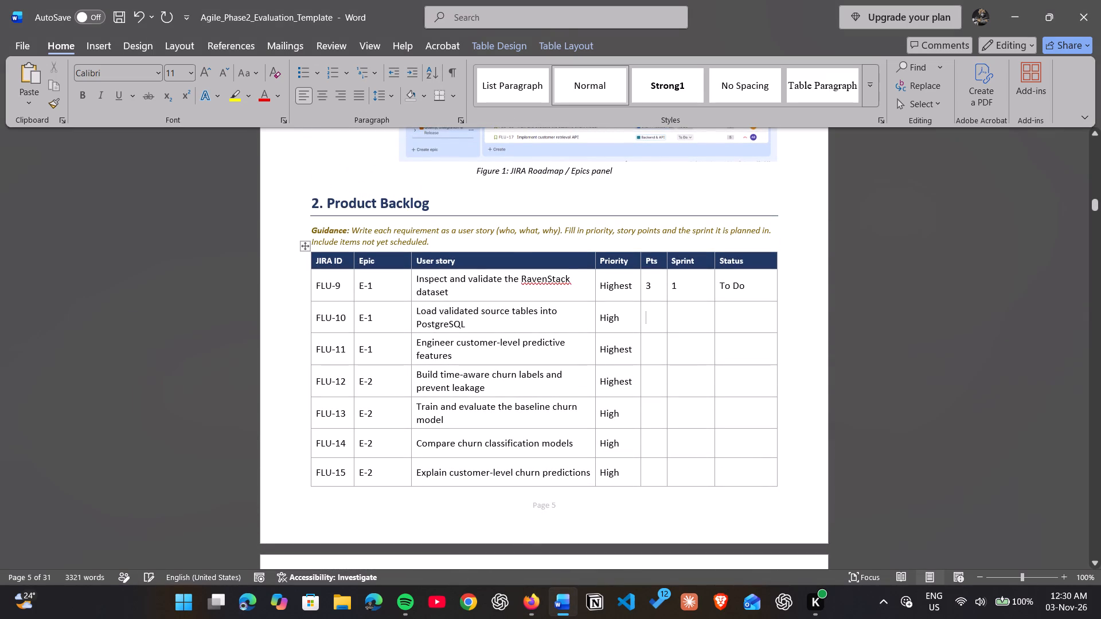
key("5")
key("Down")
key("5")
Following ChatGPT's story table, enter 5 story points for FLU-12 and 3 for FLU-13 in the Pts column of Word's Product Backlog table.
key("Down")
key("alt+Tab")
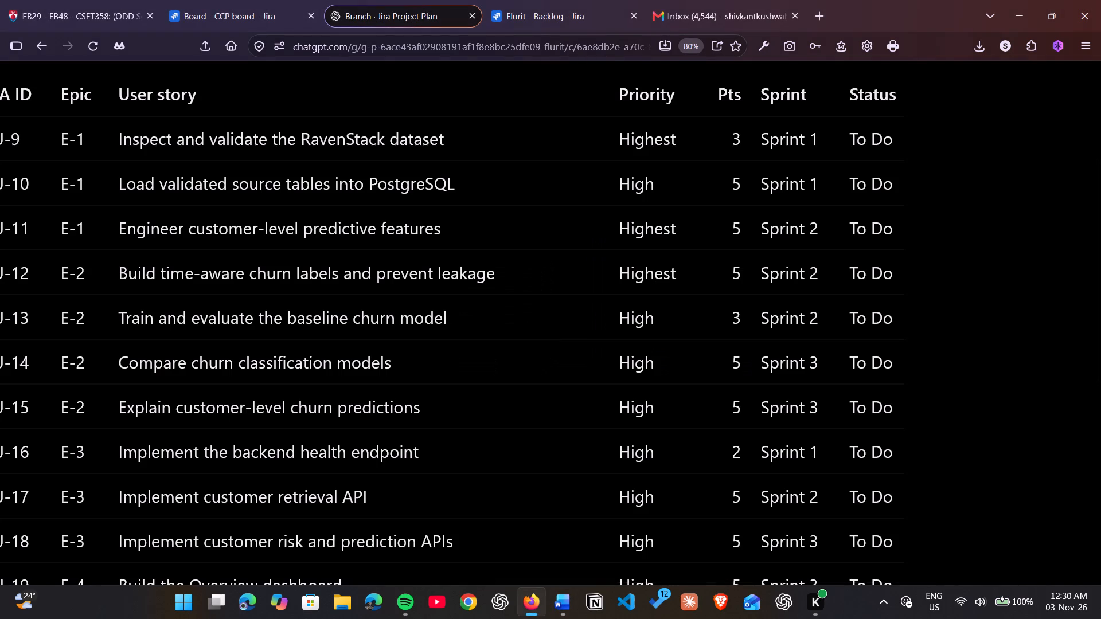
key("alt+Tab")
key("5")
key("Down")
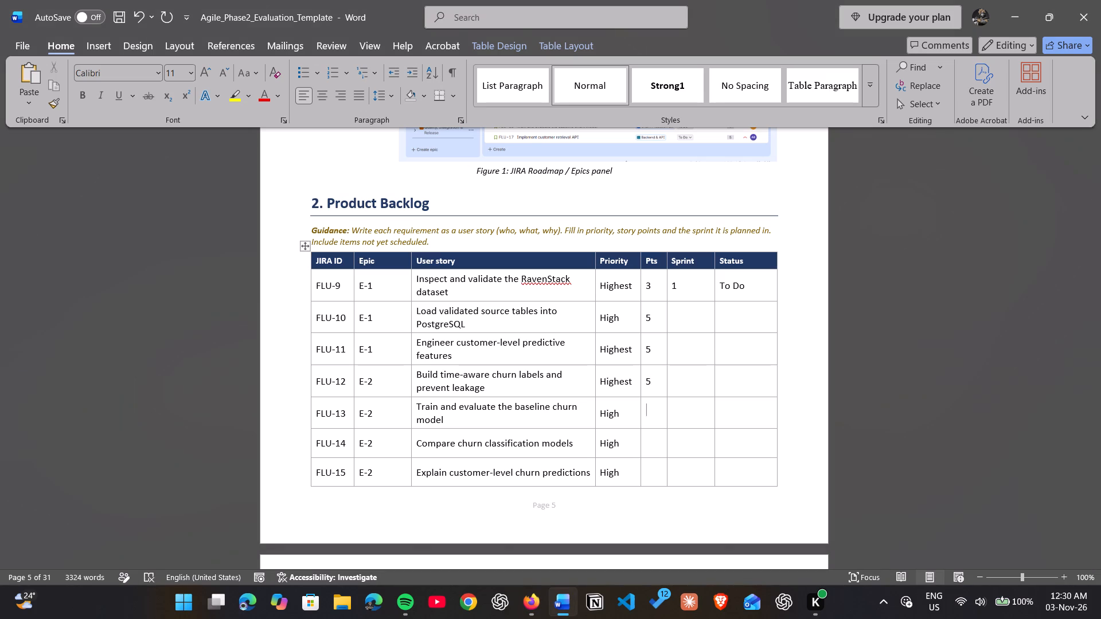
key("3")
key("Down")
Check ChatGPT's story table and enter 5 story points each for FLU-14 and FLU-15 in Word's Pts column.
key("alt+Tab")
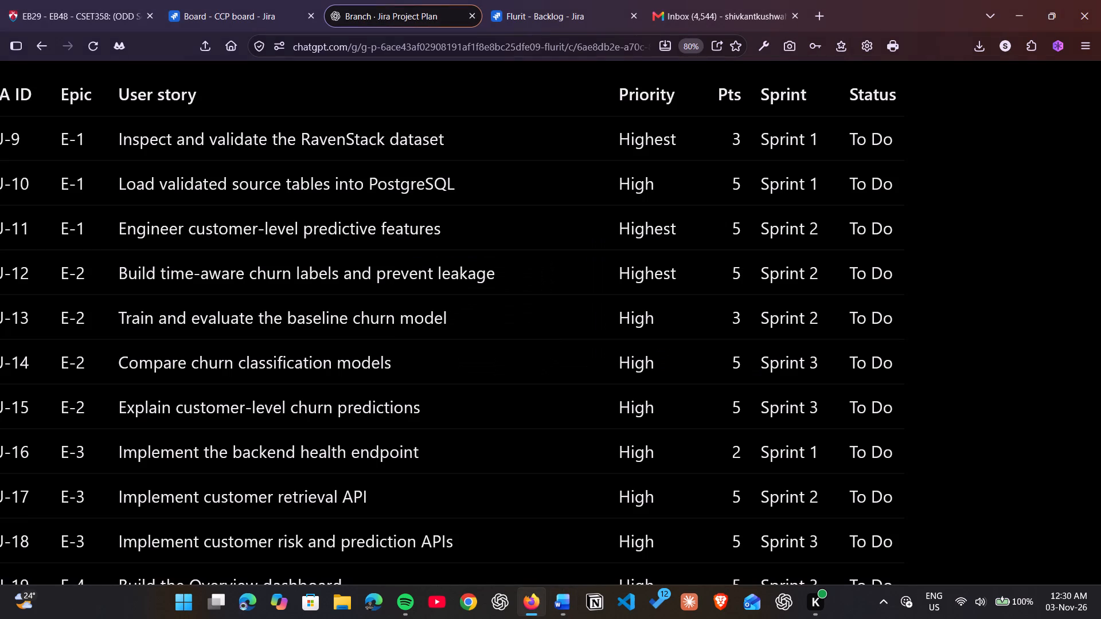
key("alt+Tab")
key("Down")
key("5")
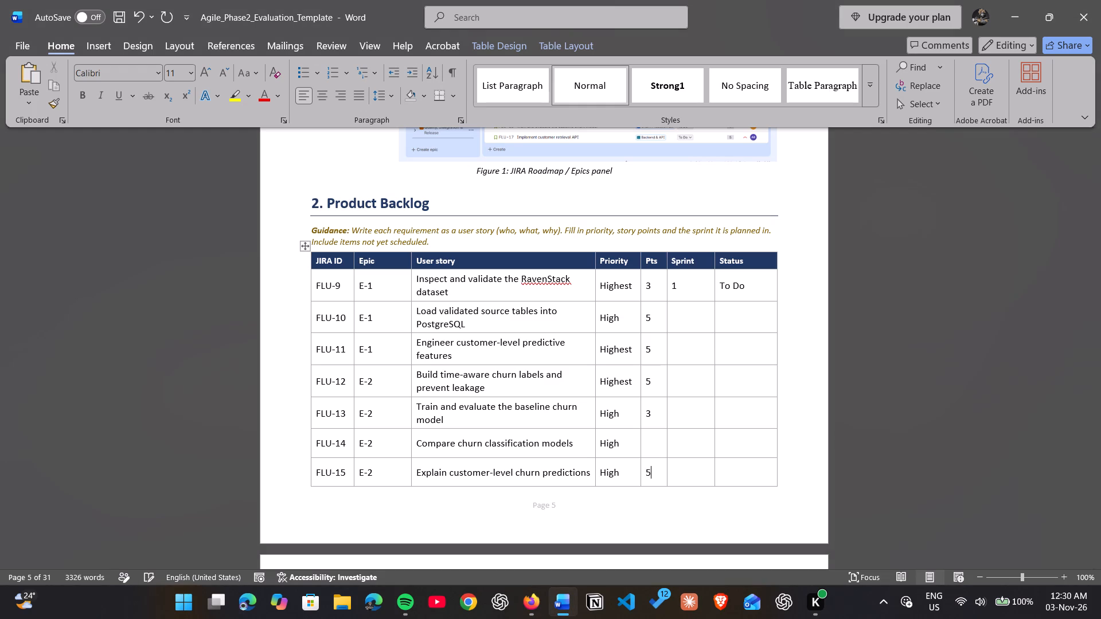
left_click(662, 444)
key("alt+Tab")
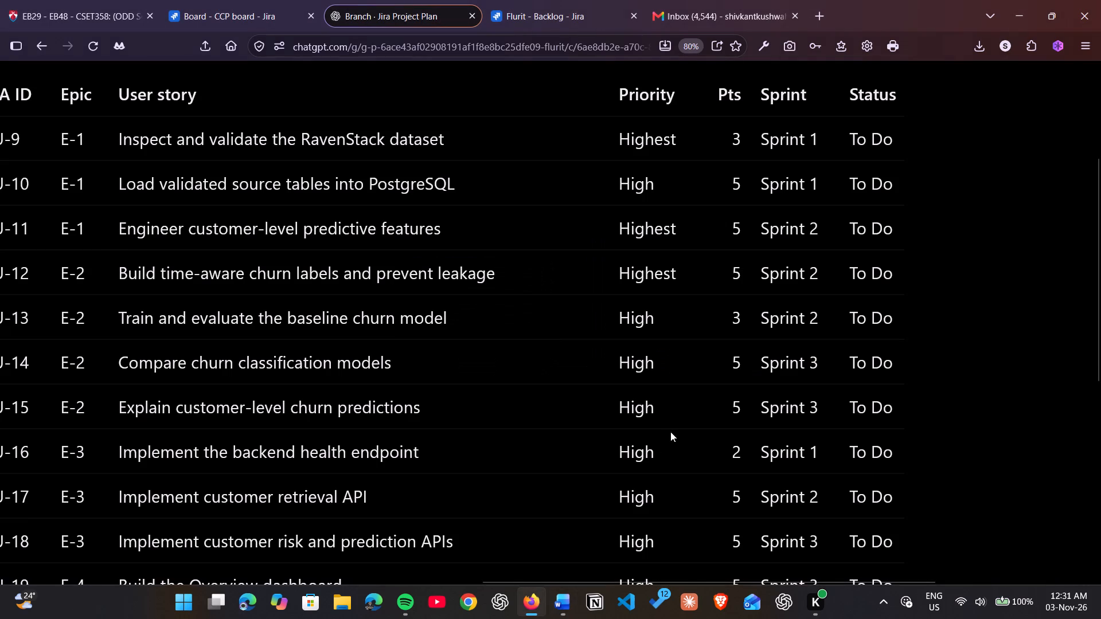
scroll(713, 390, "right", 1)
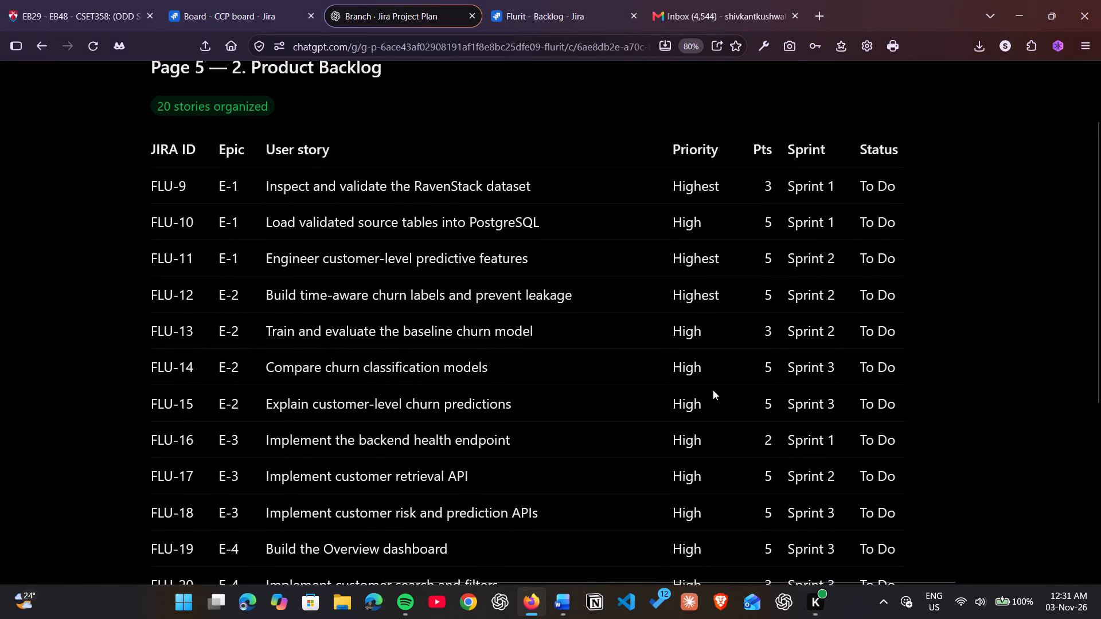
key("alt+Tab")
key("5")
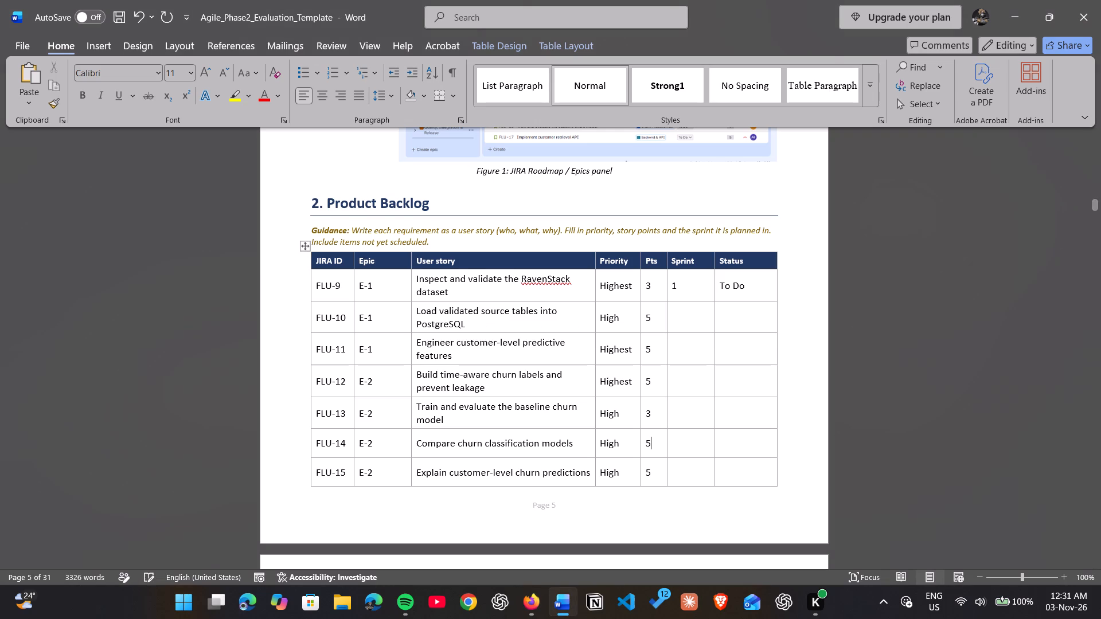
Following ChatGPT's story table, enter story points of 2 for FLU-16 and 5 each for FLU-17 and FLU-18 in Word's Pts column.
scroll(797, 381, "down", 2)
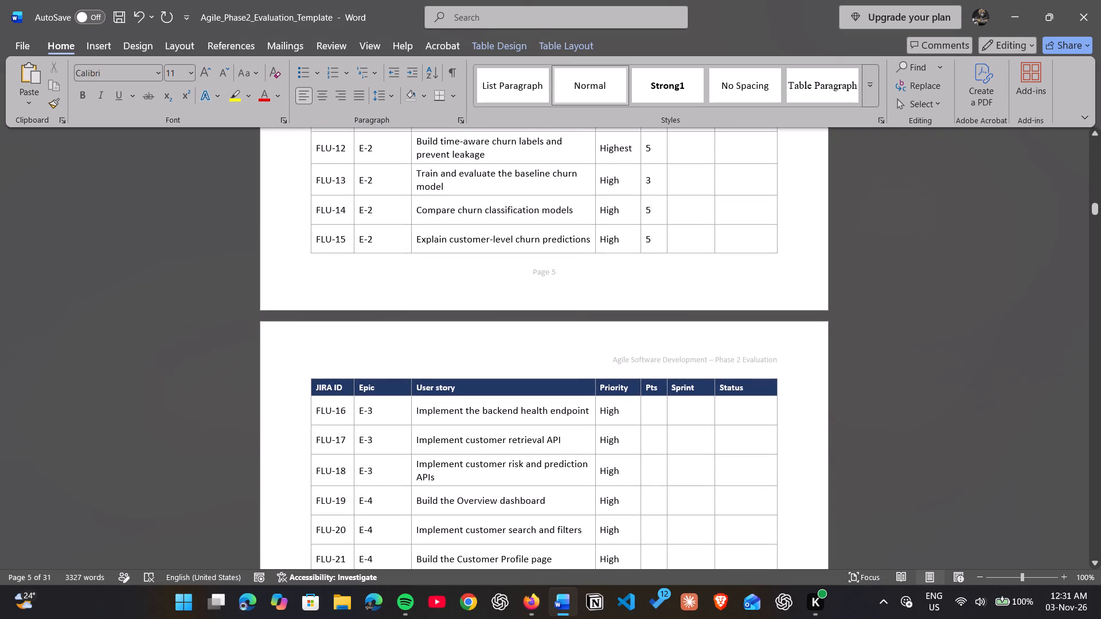
left_click(658, 410)
key("alt+Tab")
key("alt+Tab")
key("alt+Tab")
scroll(658, 410, "down", 1)
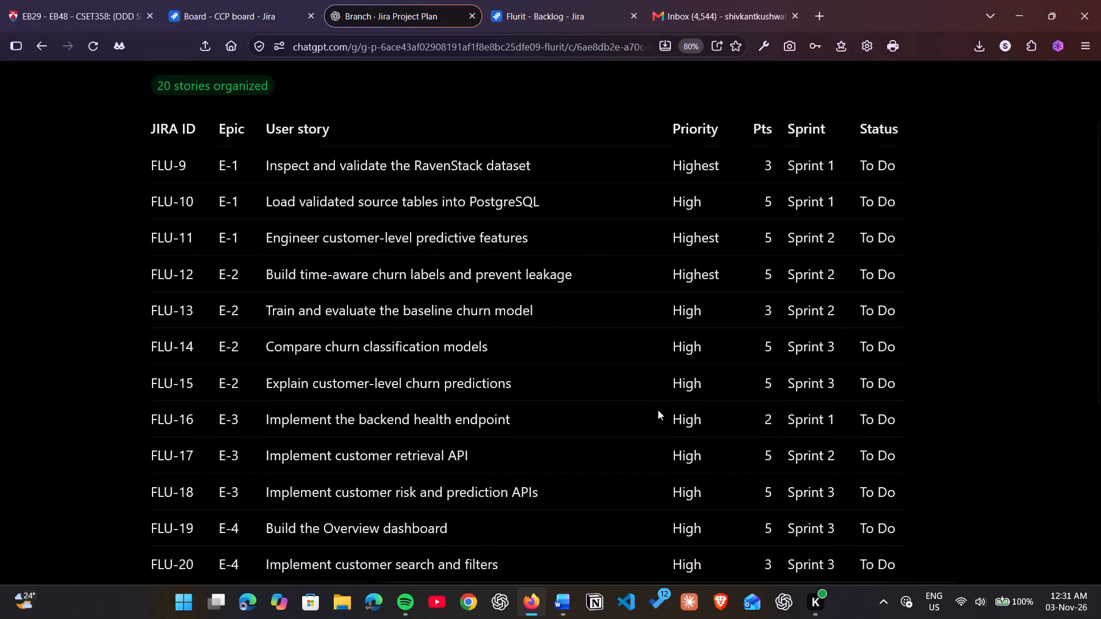
scroll(658, 410, "down", 1)
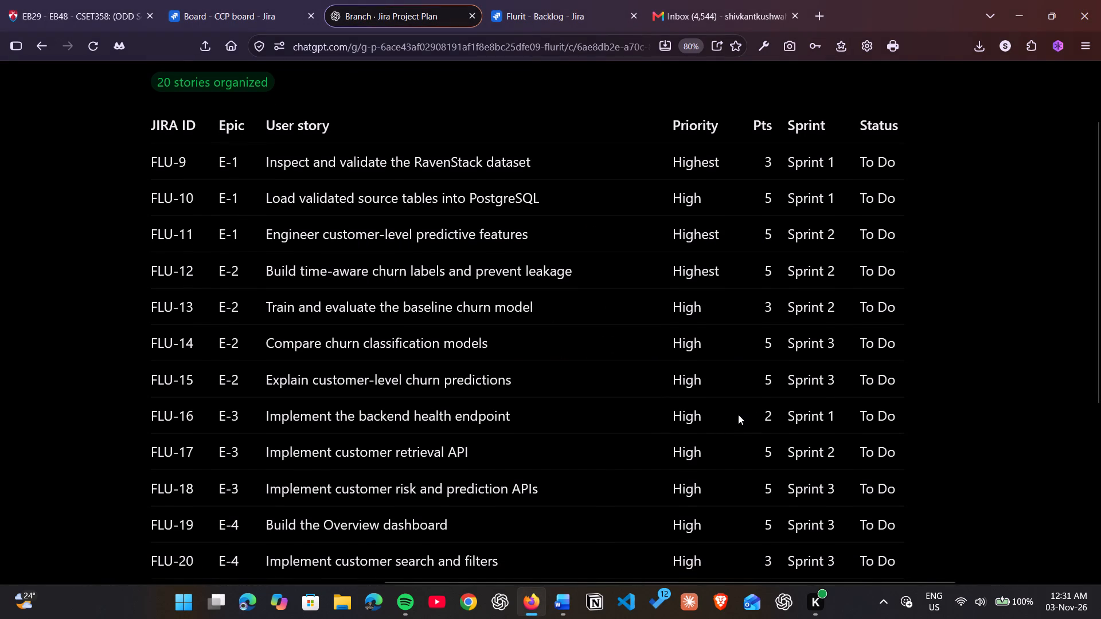
key("alt+Tab")
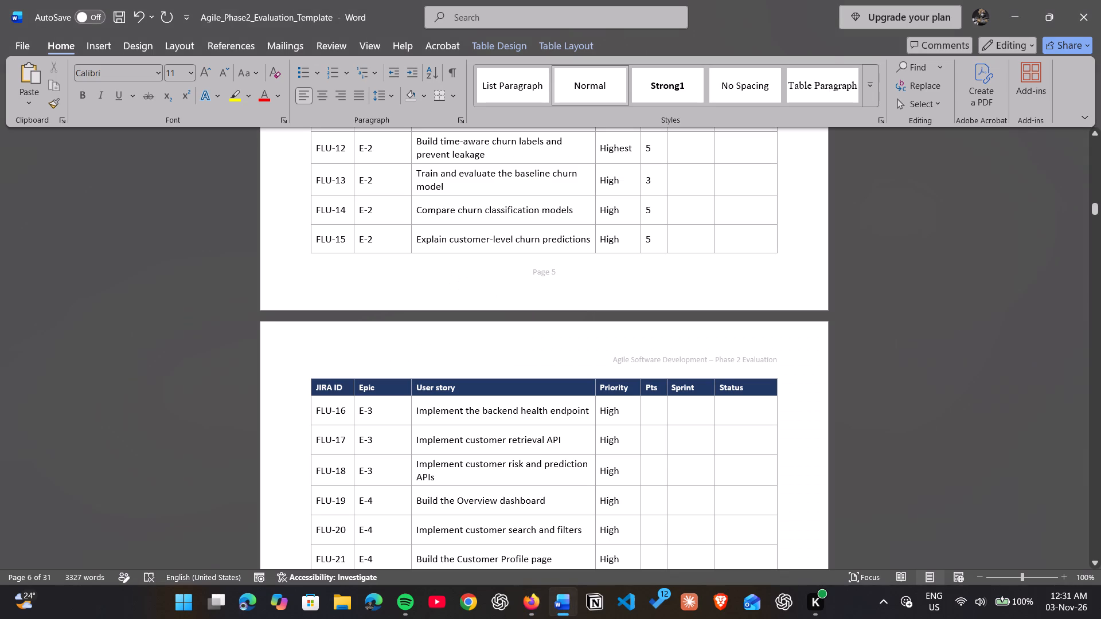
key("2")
key("Down")
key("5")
key("Down")
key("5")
key("Down")
Following ChatGPT's story table, enter 5 story points for FLU-19 and 3 for FLU-20 in Word's Pts column.
key("alt+Tab")
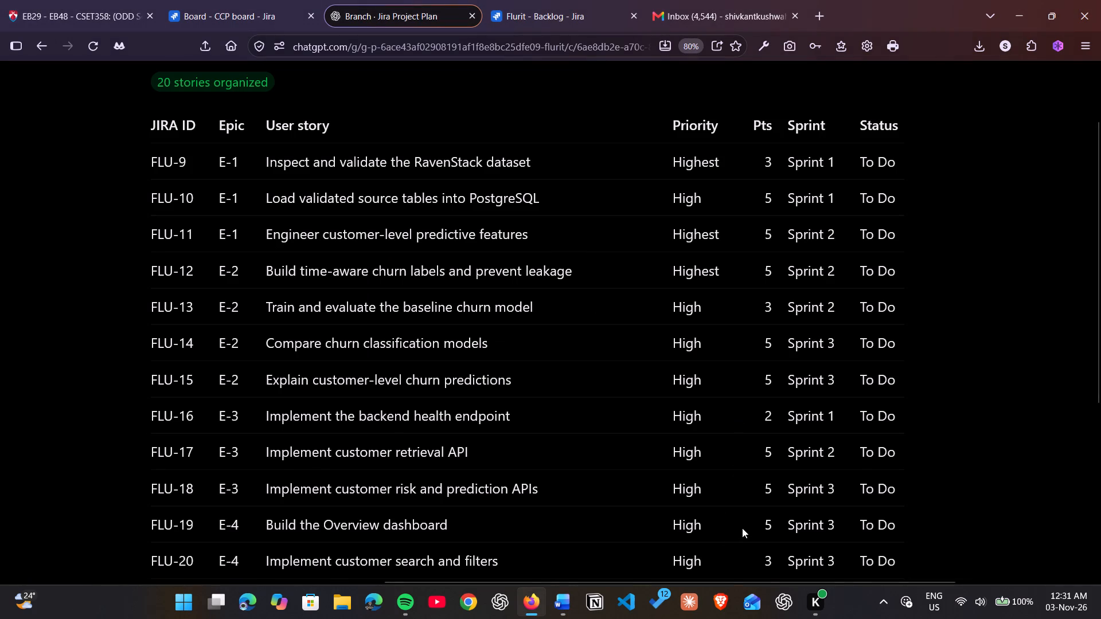
key("alt+Tab")
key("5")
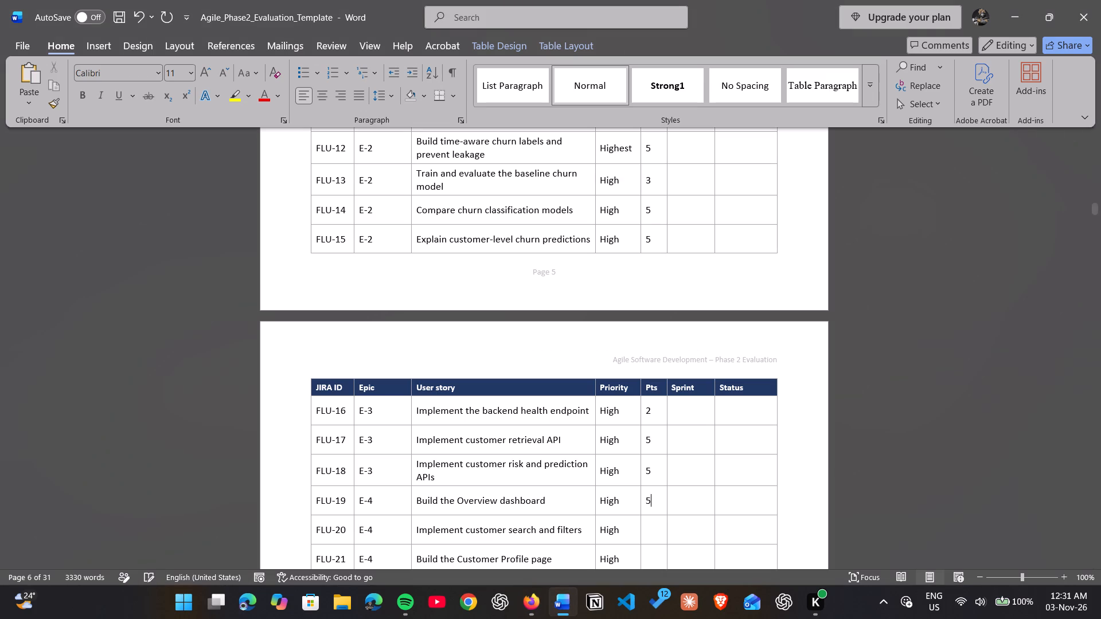
key("Down")
key("alt+Tab")
scroll(775, 530, "down", 1)
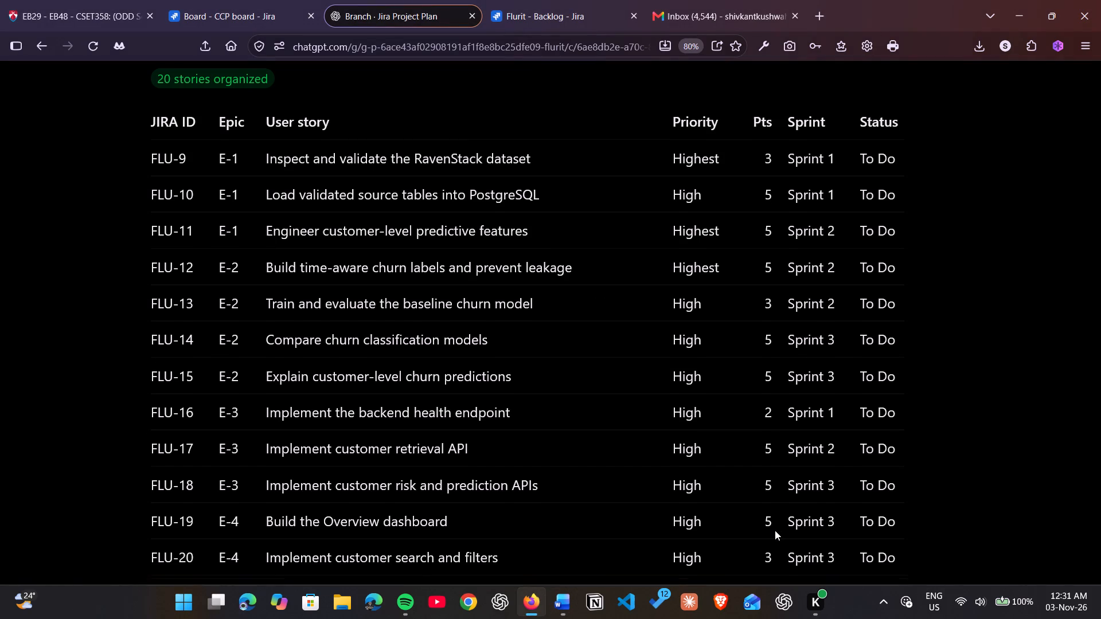
scroll(775, 530, "down", 1)
key("alt+Tab")
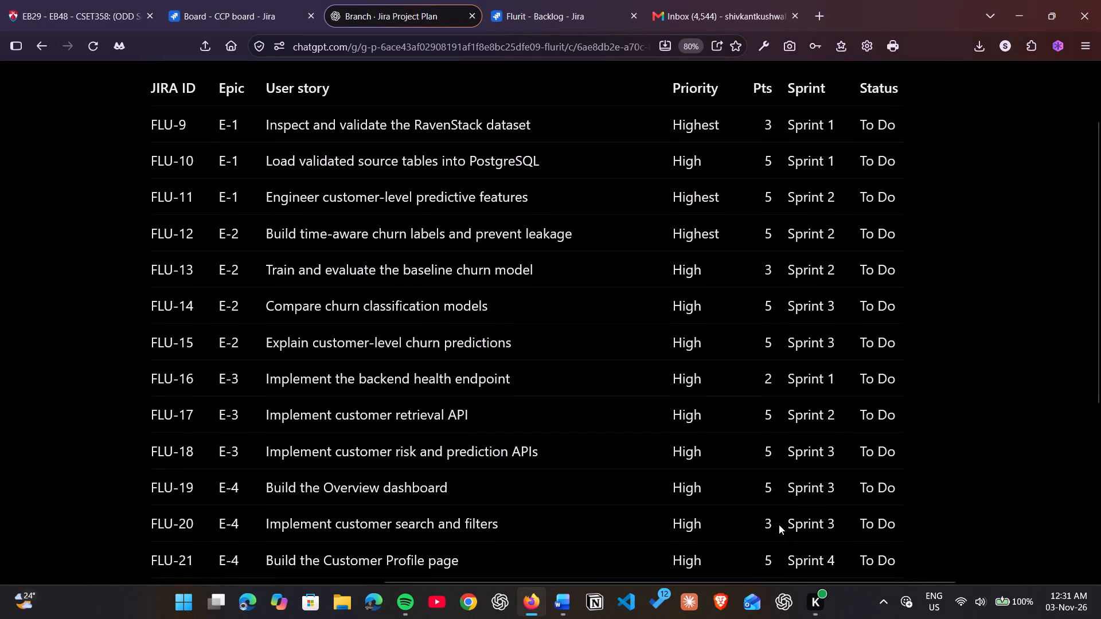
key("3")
key("Down")
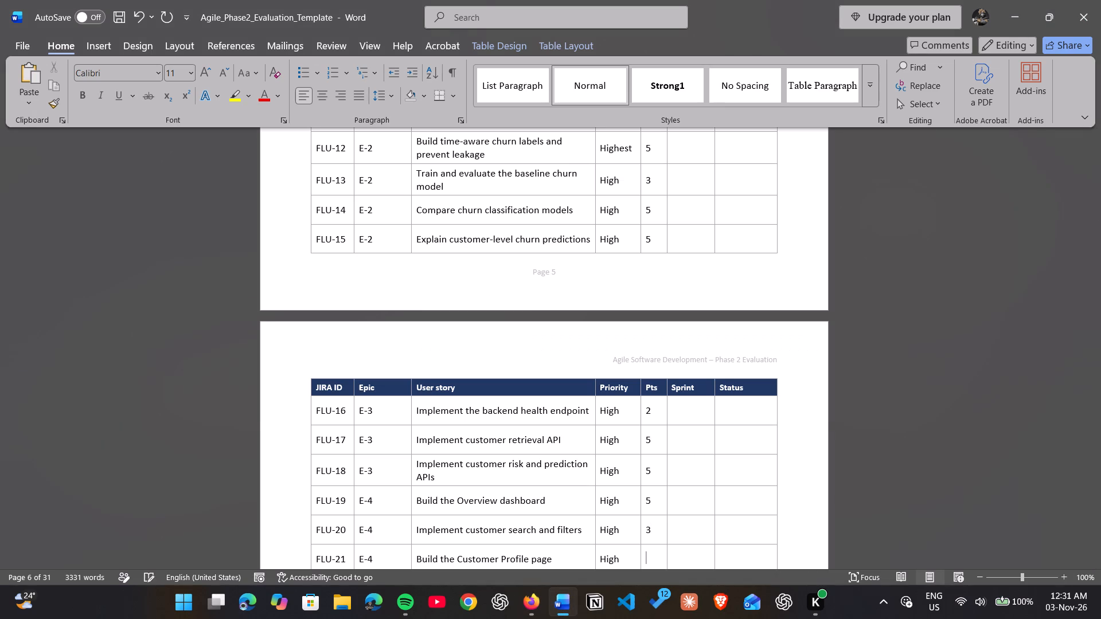
Following ChatGPT's story table, enter 5 story points each for FLU-21 and FLU-22 in Word's Pts column.
key("alt+Tab")
scroll(779, 524, "down", 1)
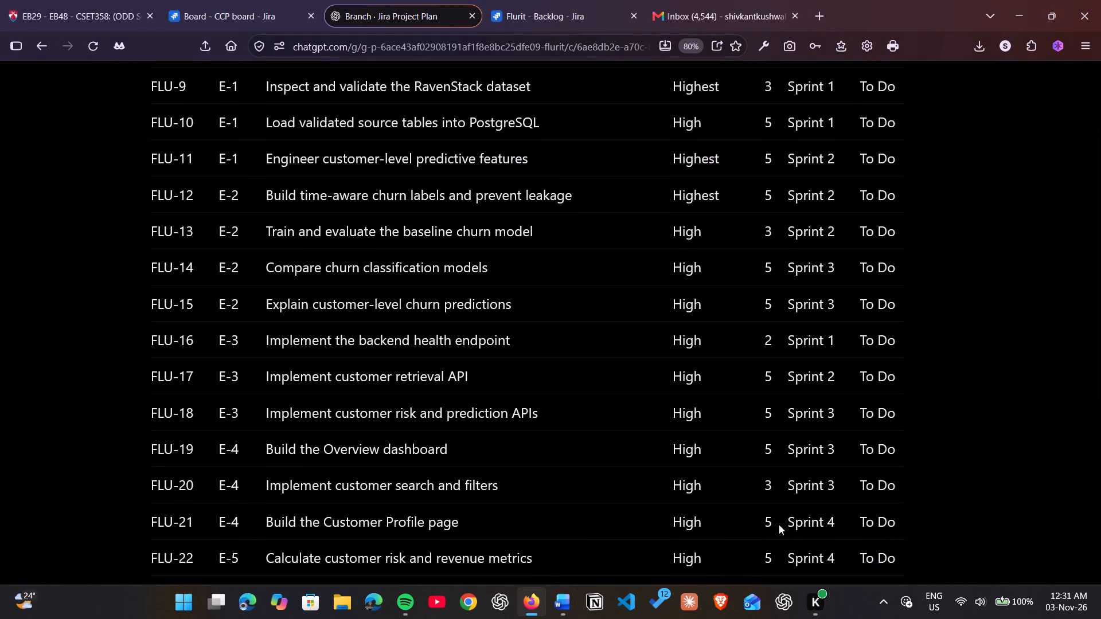
key("alt+Tab")
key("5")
key("Down")
scroll(779, 524, "down", 1)
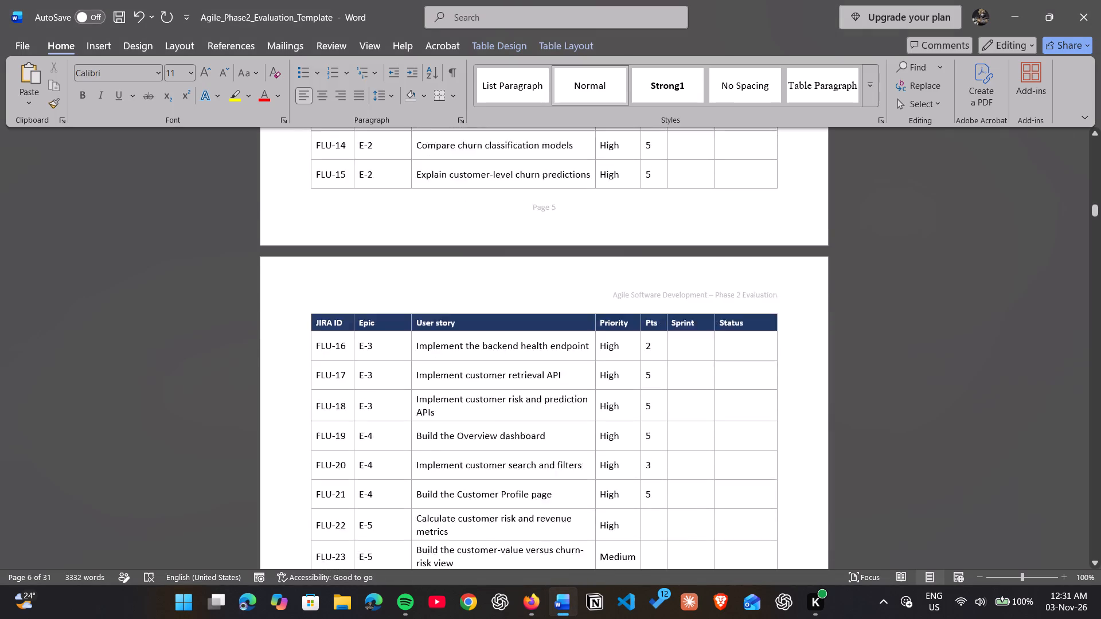
scroll(779, 524, "down", 1)
key("alt+Tab")
scroll(779, 524, "down", 1)
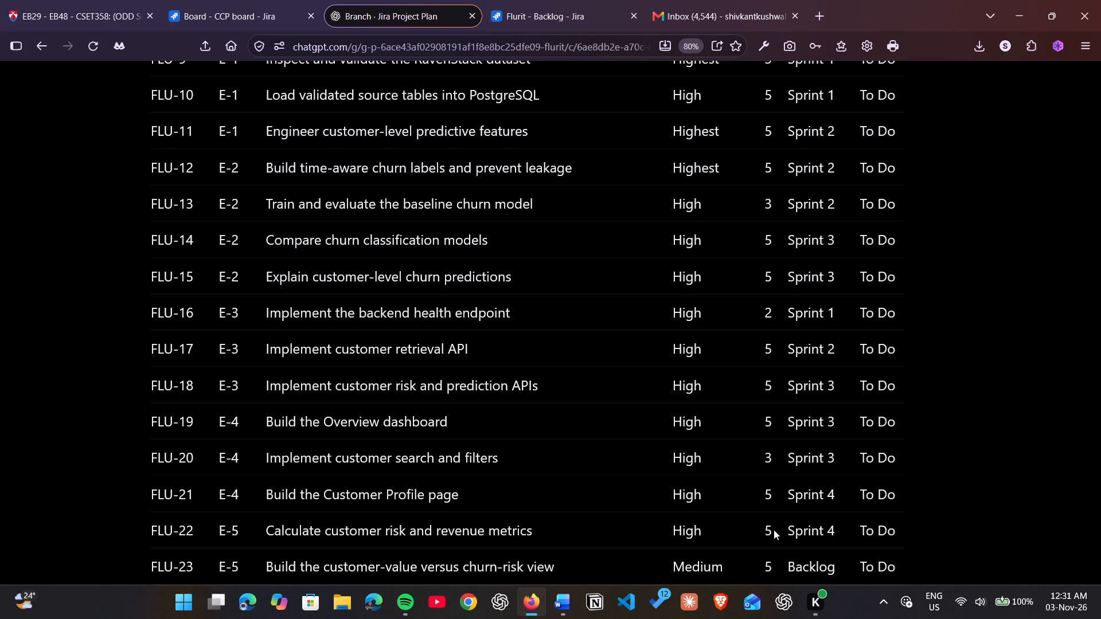
key("alt+Tab")
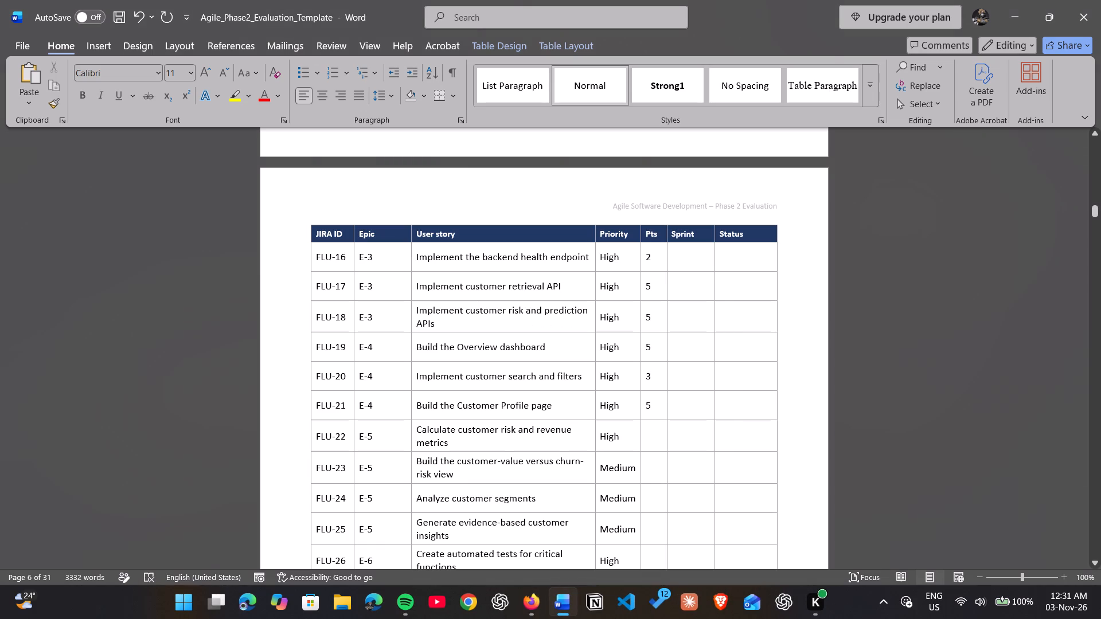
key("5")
key("Down")
Look up FLU-23 in ChatGPT's story table and enter its 5 story points in Word's Pts column.
key("alt+Tab")
scroll(774, 530, "down", 1)
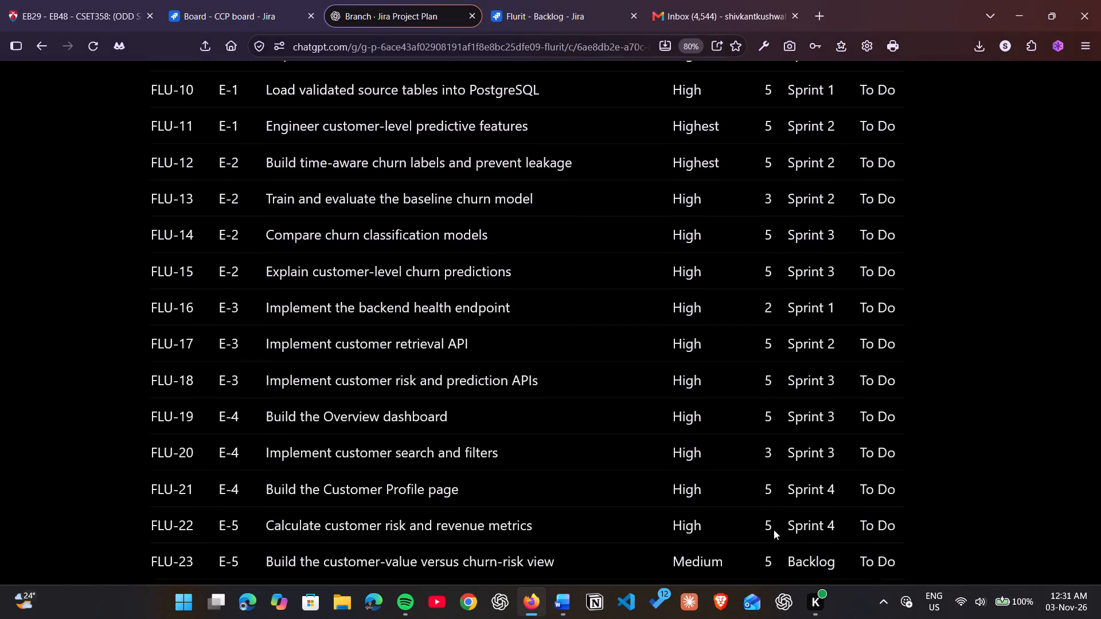
scroll(774, 530, "down", 1)
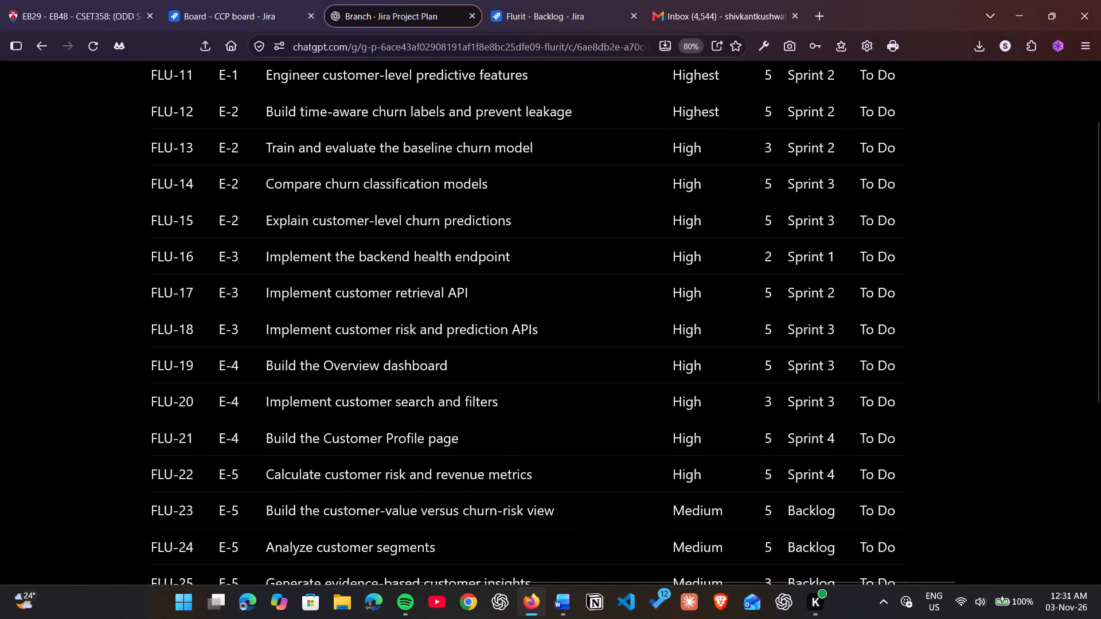
key("alt+Tab")
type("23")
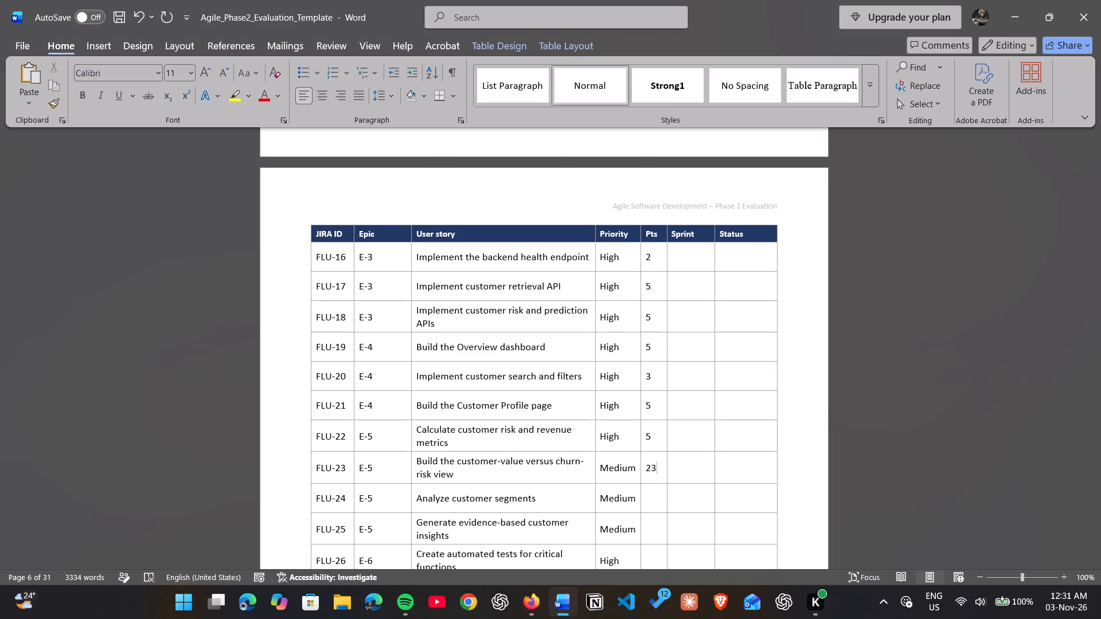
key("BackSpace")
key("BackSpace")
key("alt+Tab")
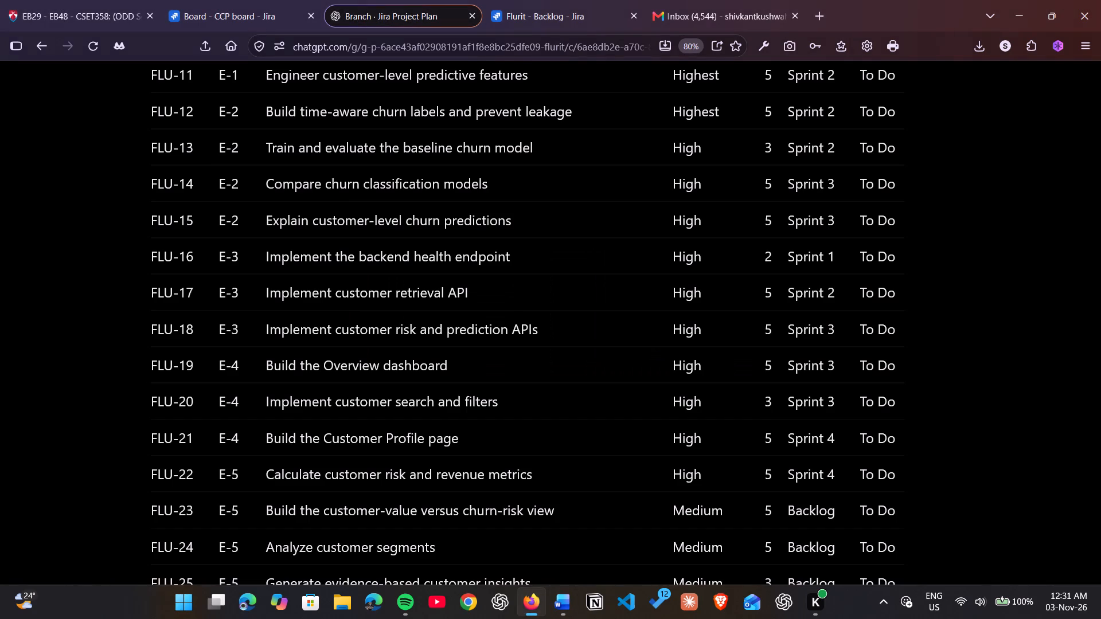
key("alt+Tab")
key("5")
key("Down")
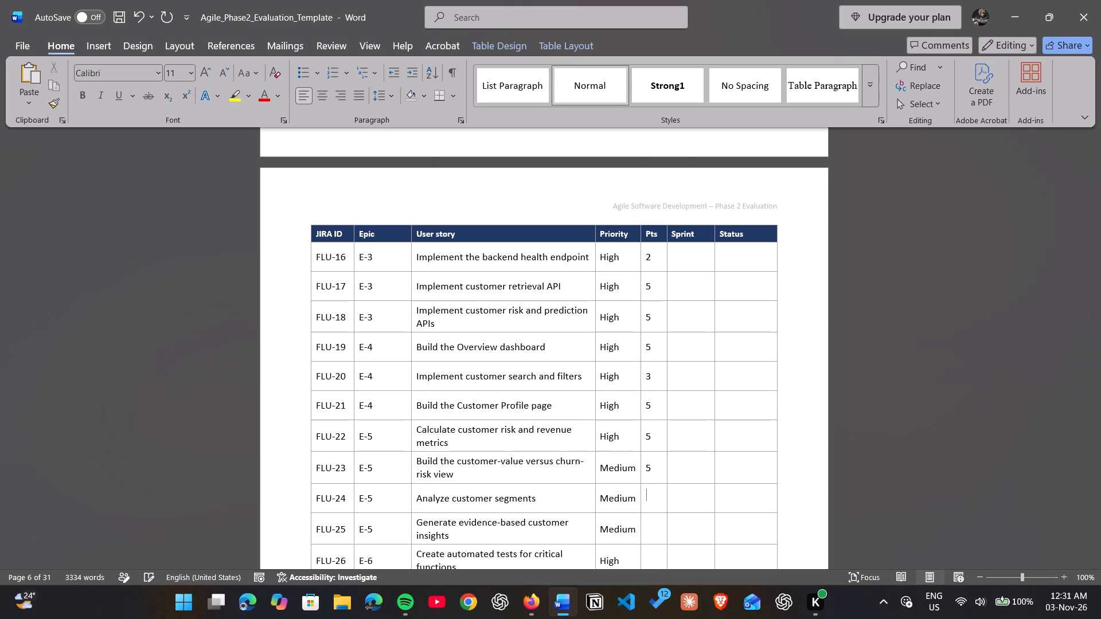
Following ChatGPT's story table, enter 5 story points for FLU-24 and 3 for FLU-25 in Word's Pts column.
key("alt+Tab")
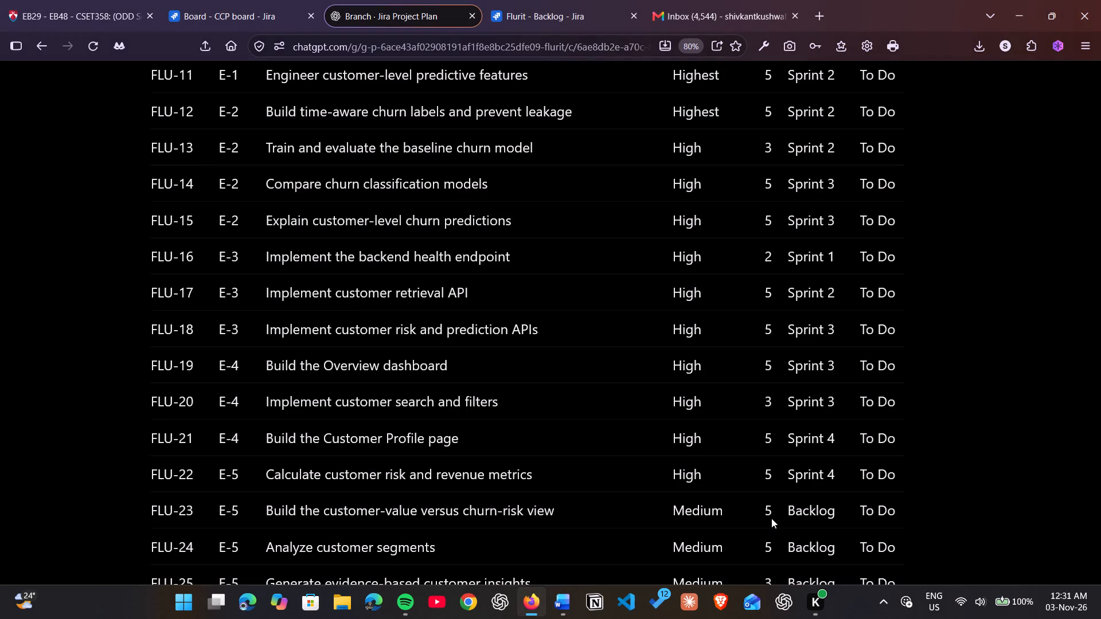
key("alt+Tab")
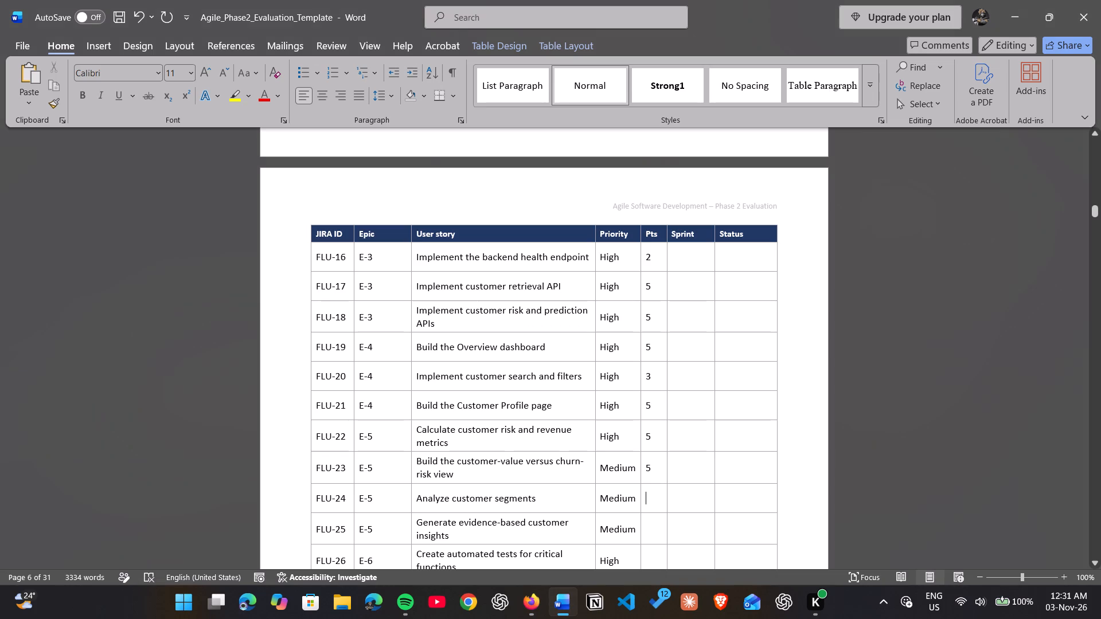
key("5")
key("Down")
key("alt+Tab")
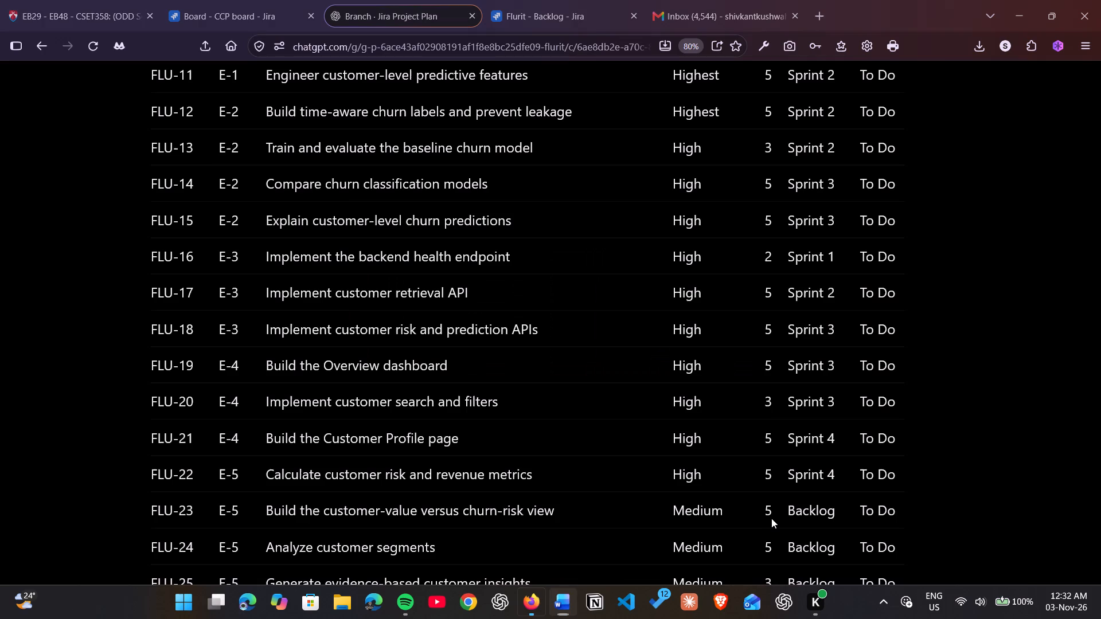
scroll(771, 518, "down", 4)
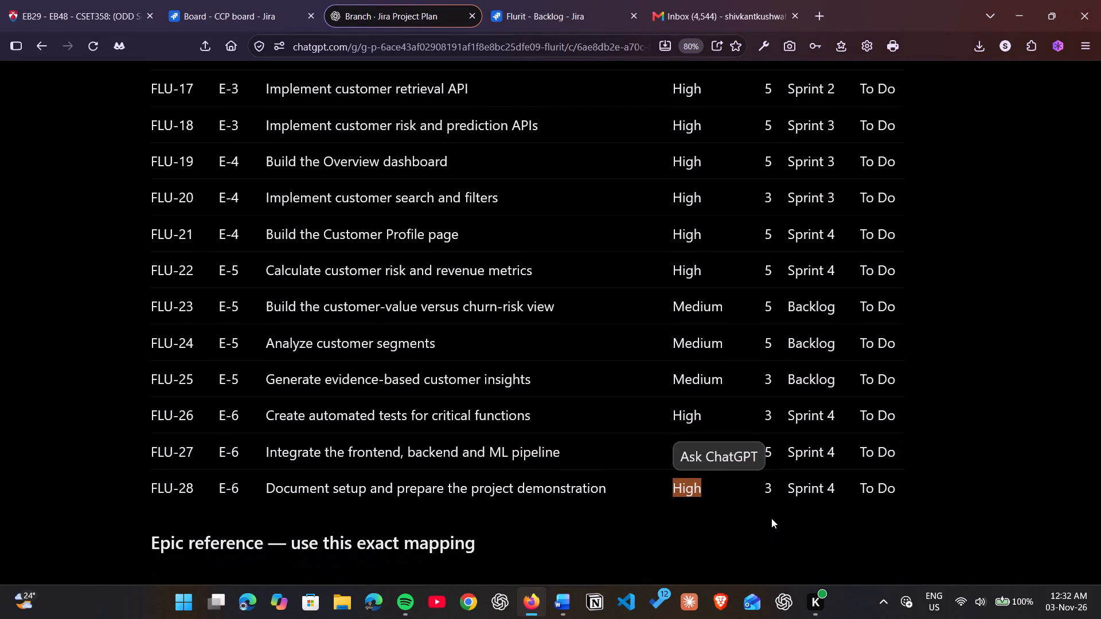
left_click(771, 518)
key("alt+Tab")
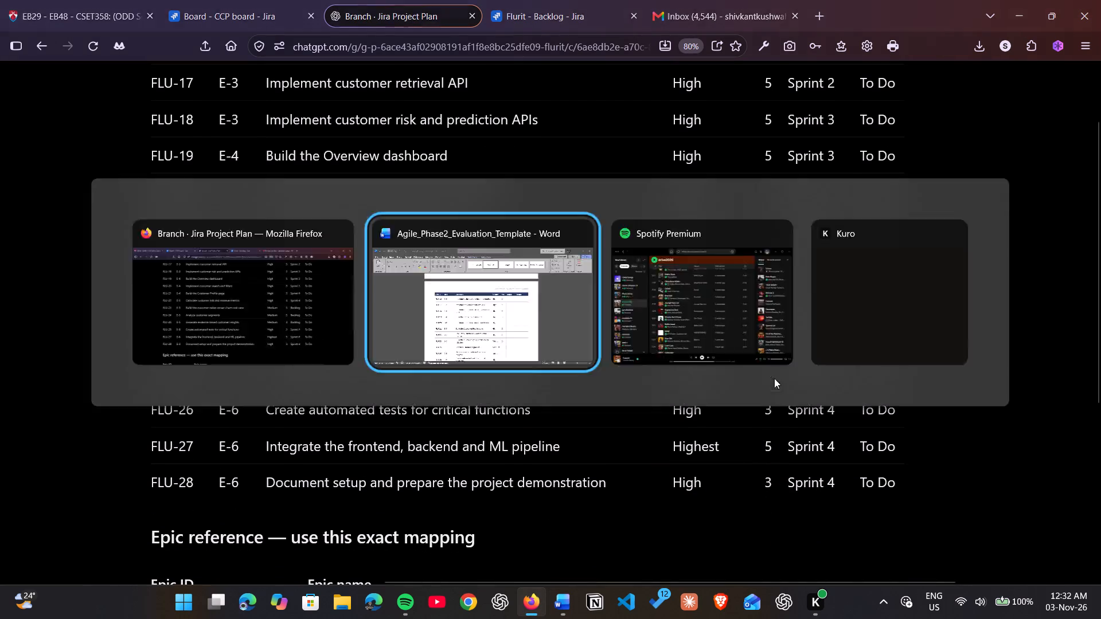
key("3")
key("Down")
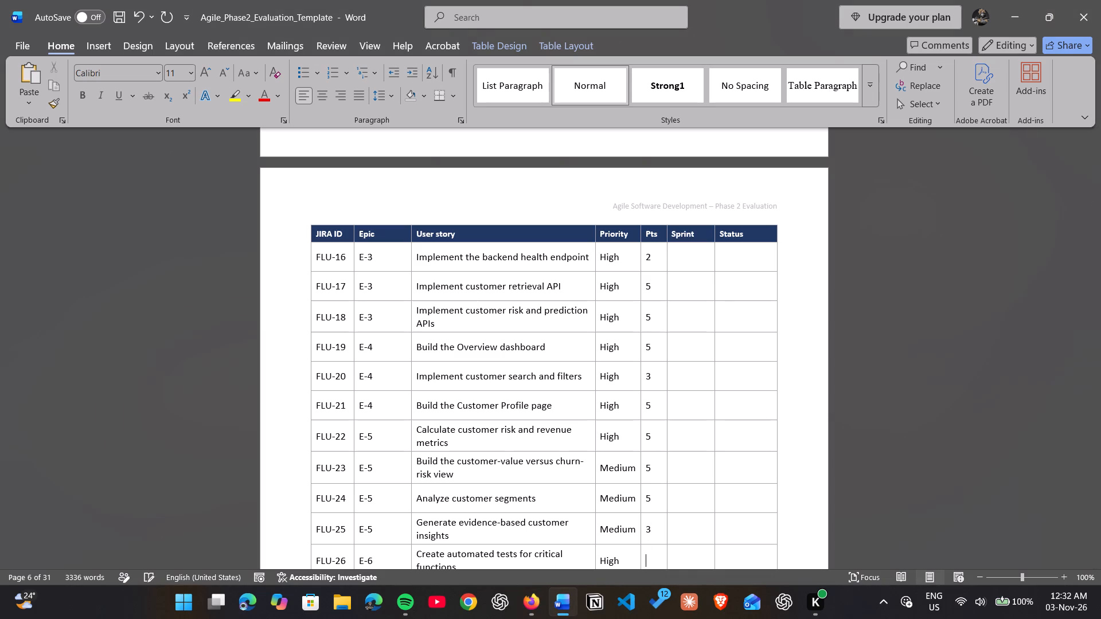
Following ChatGPT's story table, enter 3 story points for FLU-26, 5 for FLU-27 and 3 for FLU-28 in Word's Pts column.
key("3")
key("alt+Tab")
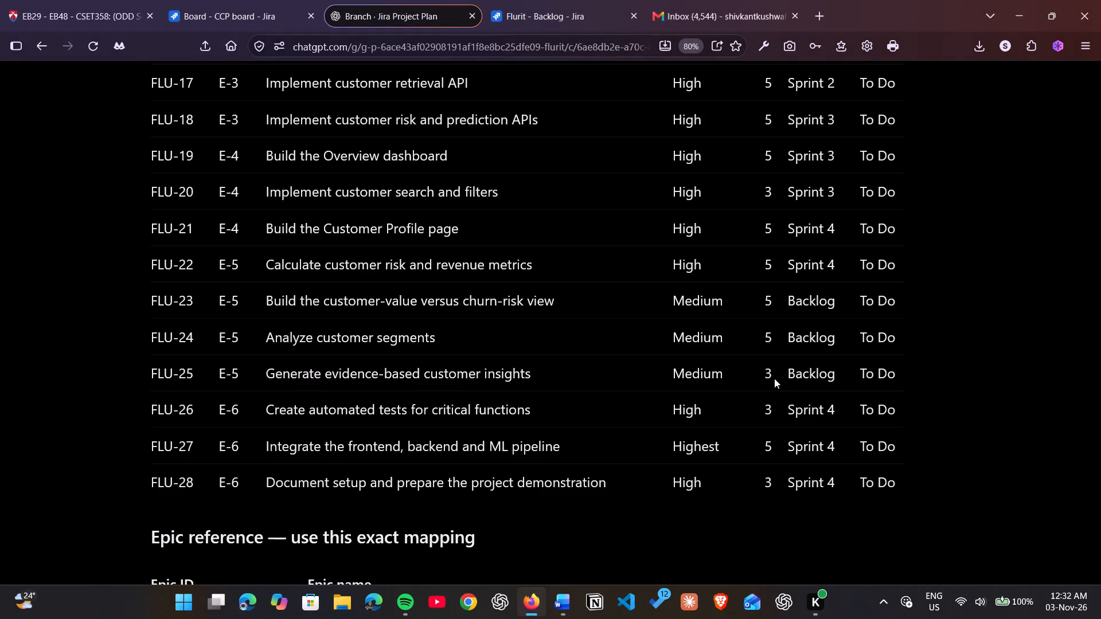
key("alt+Tab")
scroll(771, 406, "down", 1)
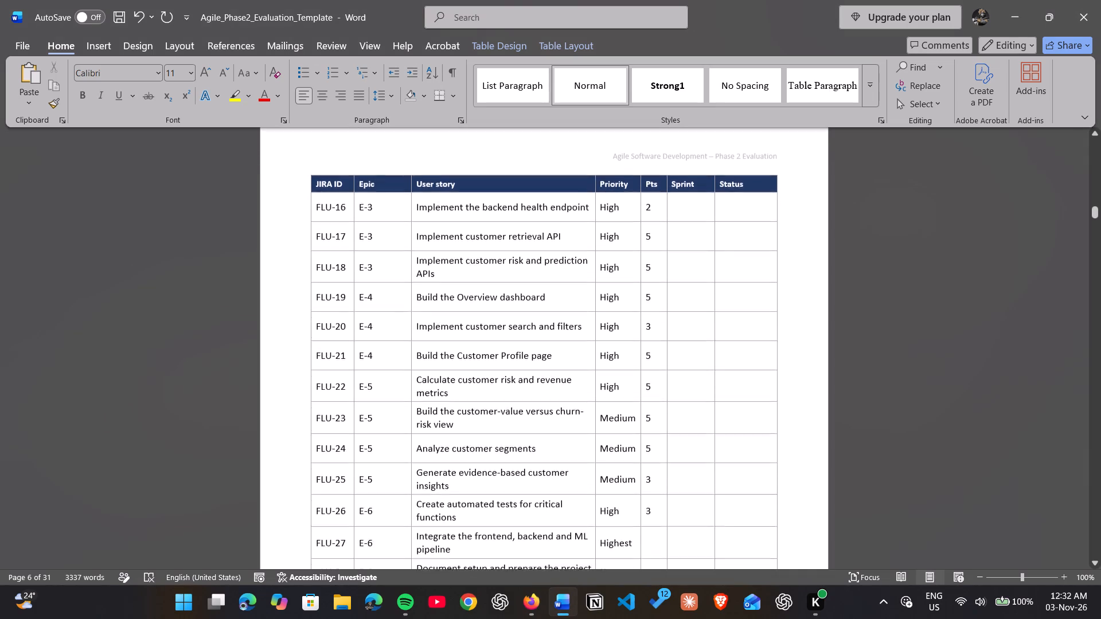
scroll(771, 406, "down", 1)
key("alt+Tab")
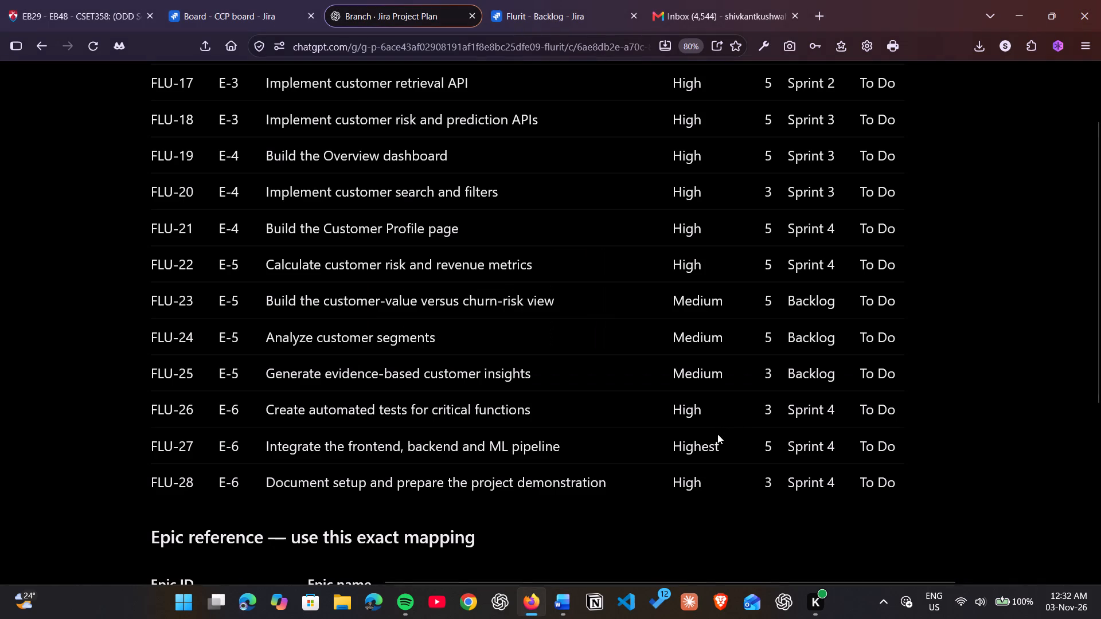
key("alt+Tab")
key("Down")
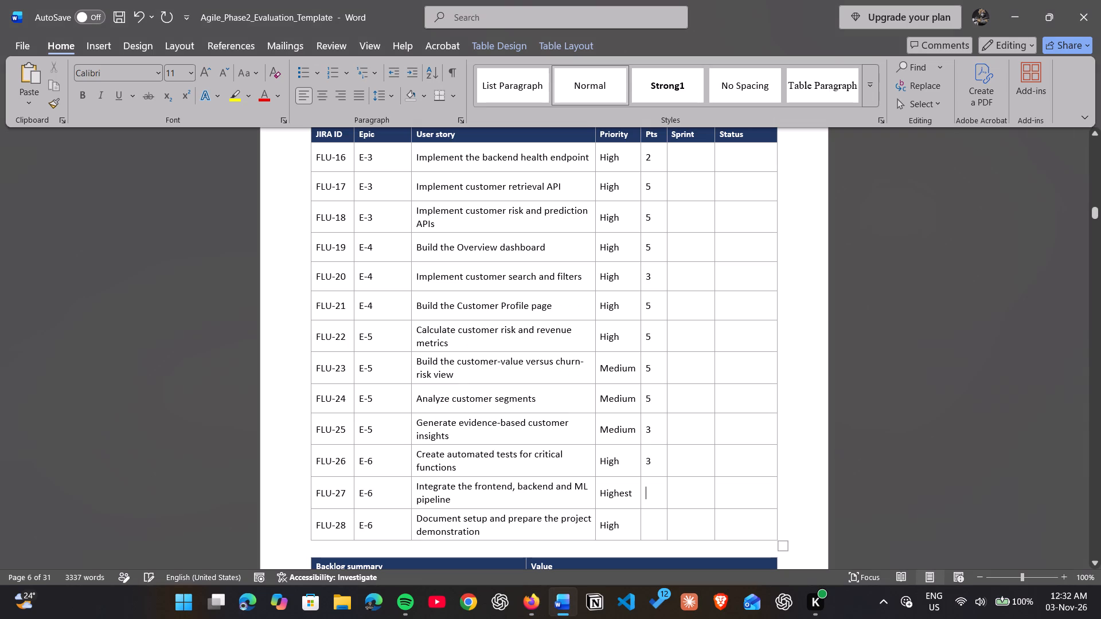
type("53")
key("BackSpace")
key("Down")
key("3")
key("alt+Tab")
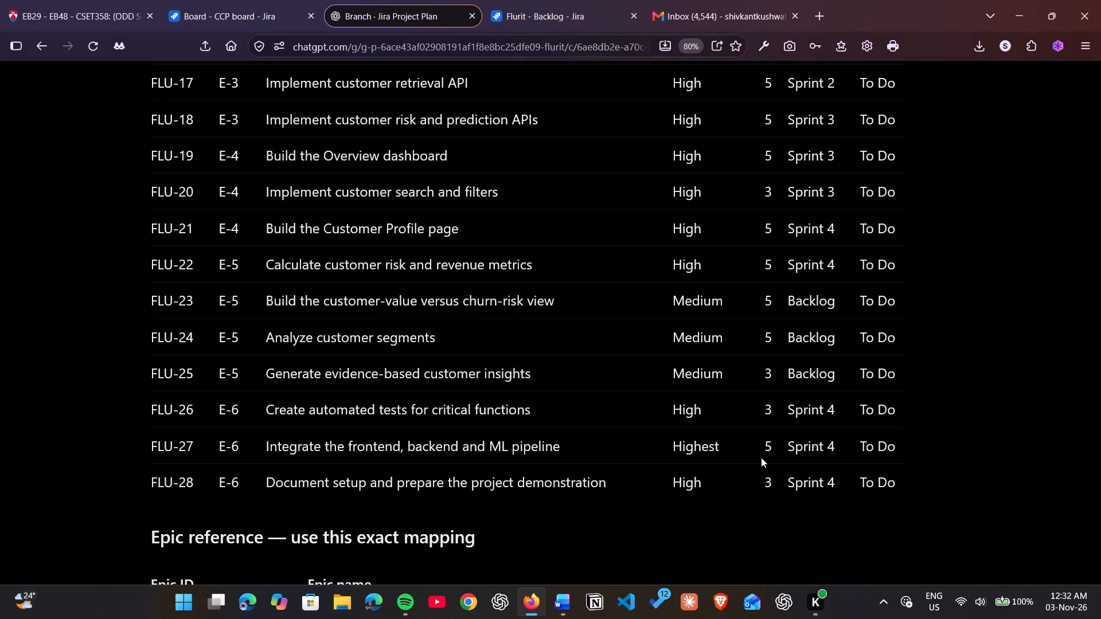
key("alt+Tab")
Look up FLU-10's sprint in ChatGPT's story table and enter 1 in Word's Sprint column.
scroll(737, 355, "up", 1)
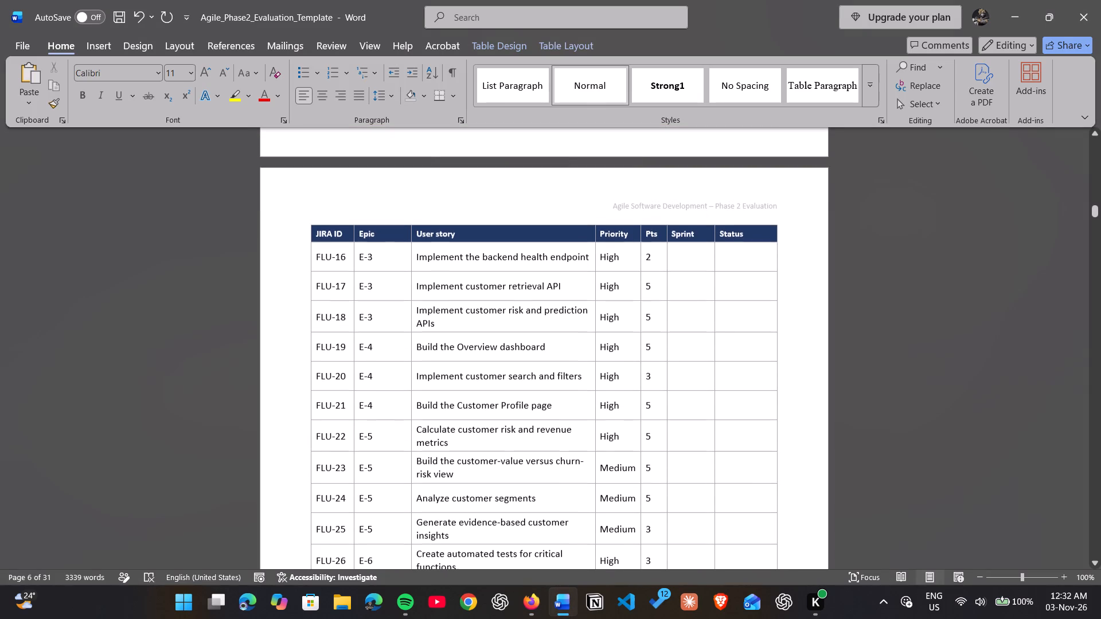
left_click(690, 253)
key("alt+Tab")
scroll(772, 284, "up", 5)
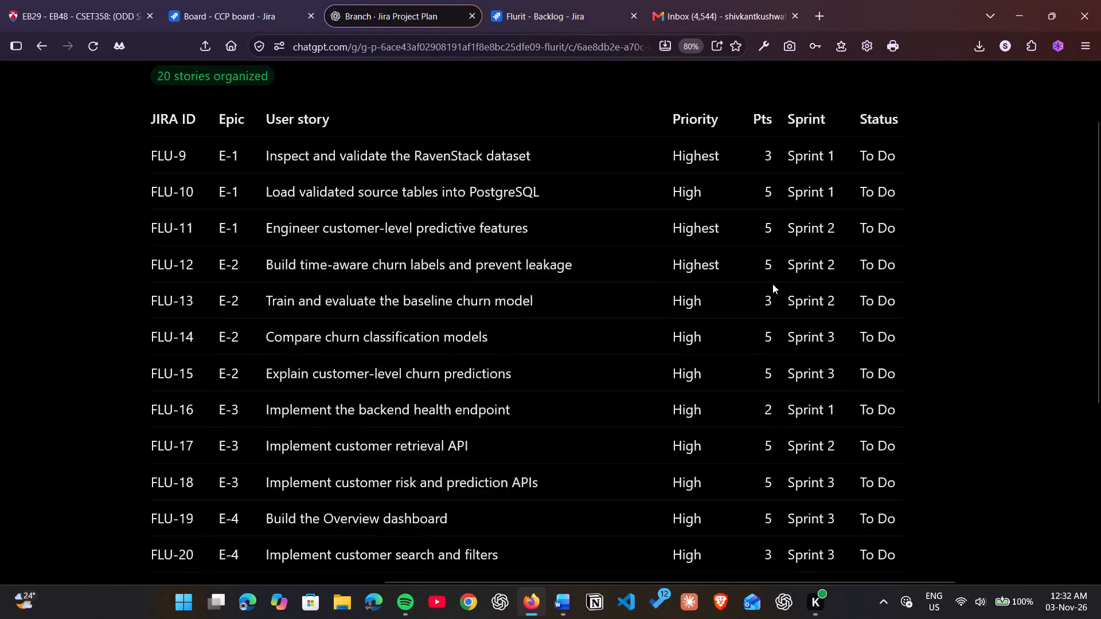
scroll(772, 284, "up", 1)
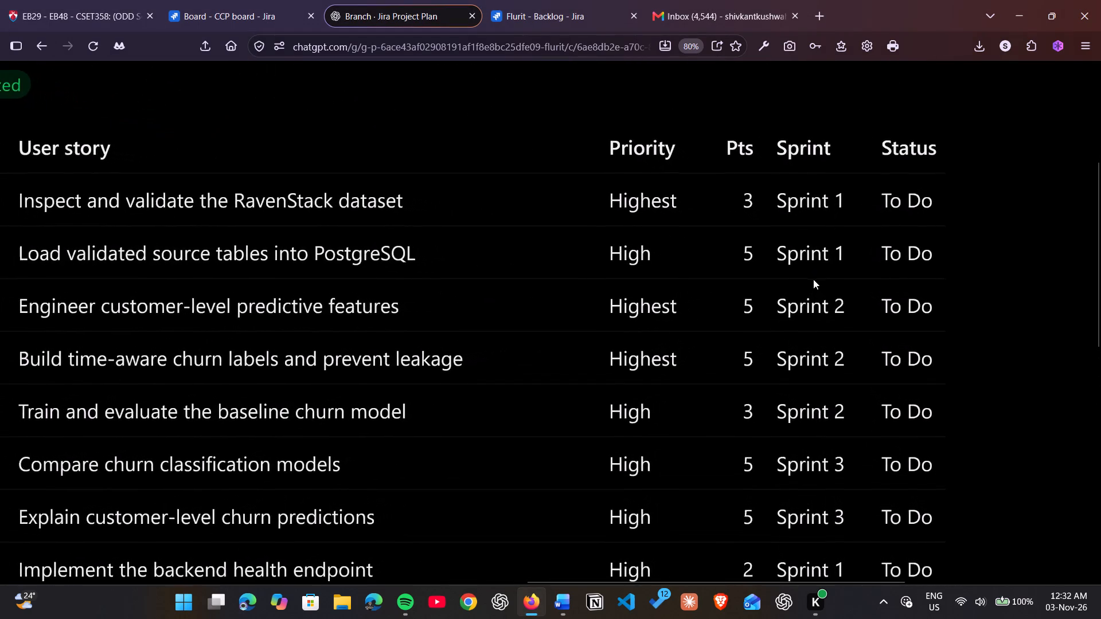
key("alt+Tab")
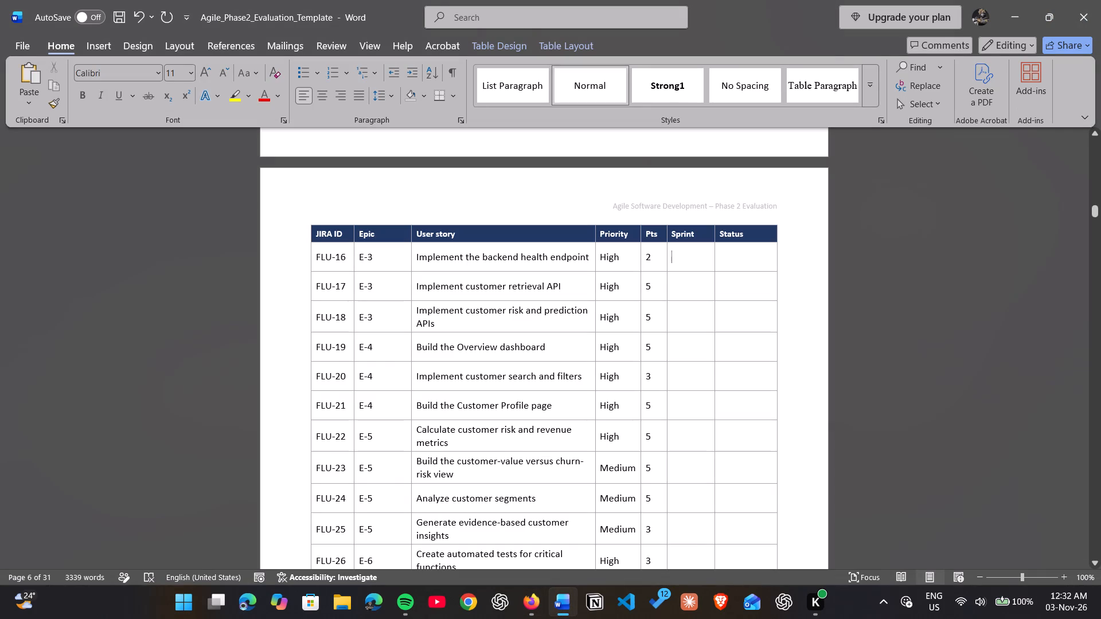
scroll(813, 279, "up", 4)
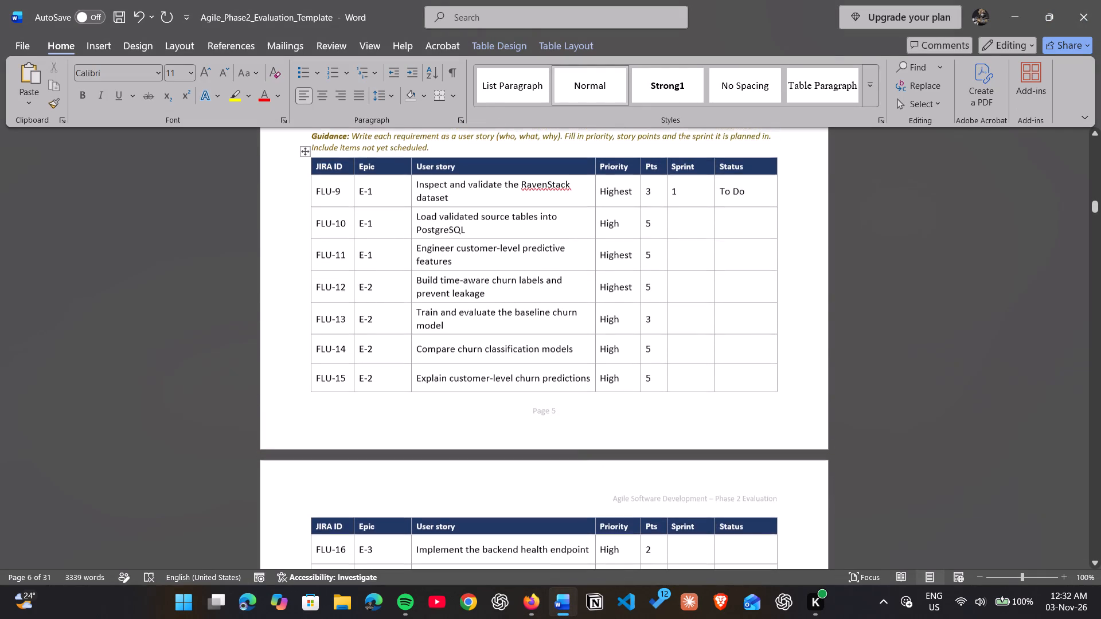
left_click(696, 222)
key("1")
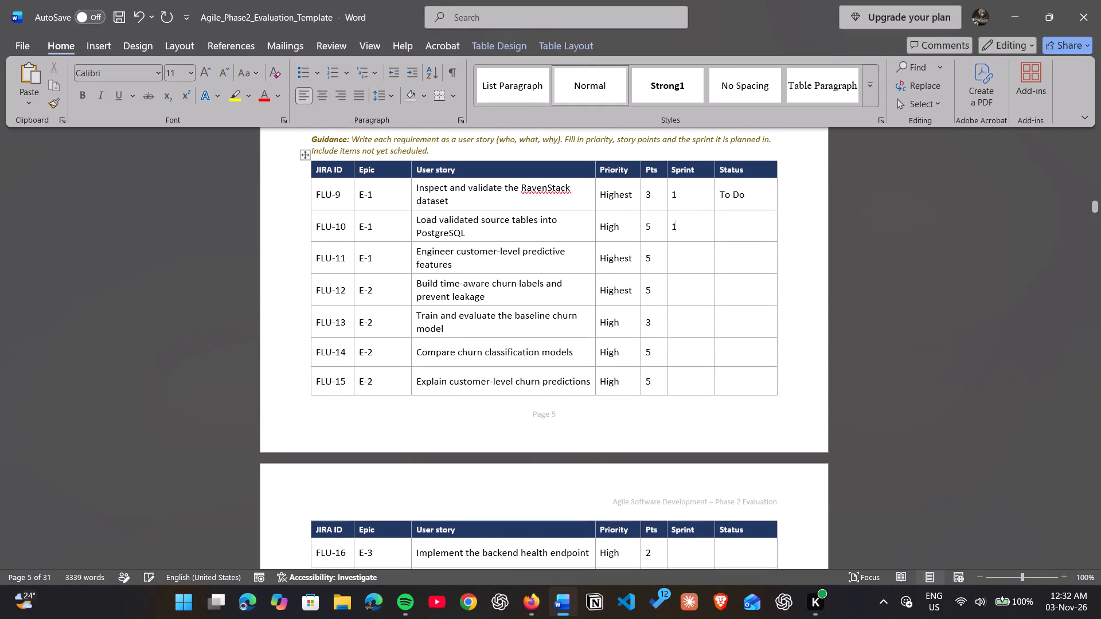
Following ChatGPT's story table, enter sprint 2 for both FLU-11 and FLU-12 in Word's Sprint column.
left_click(694, 258)
key("alt+Tab")
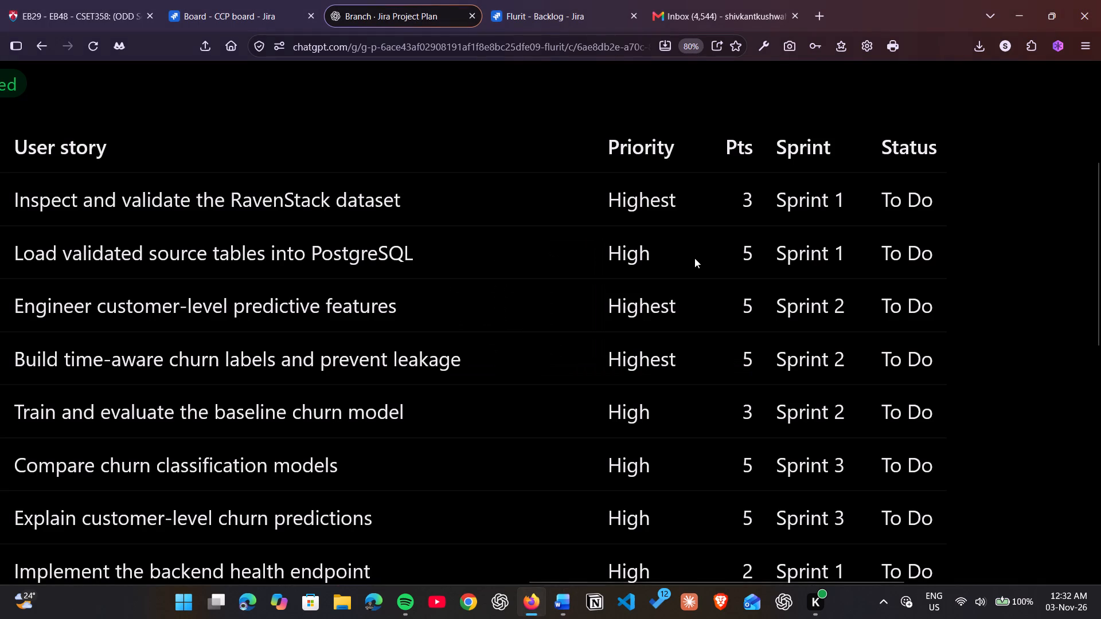
key("alt+Tab")
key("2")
key("Down")
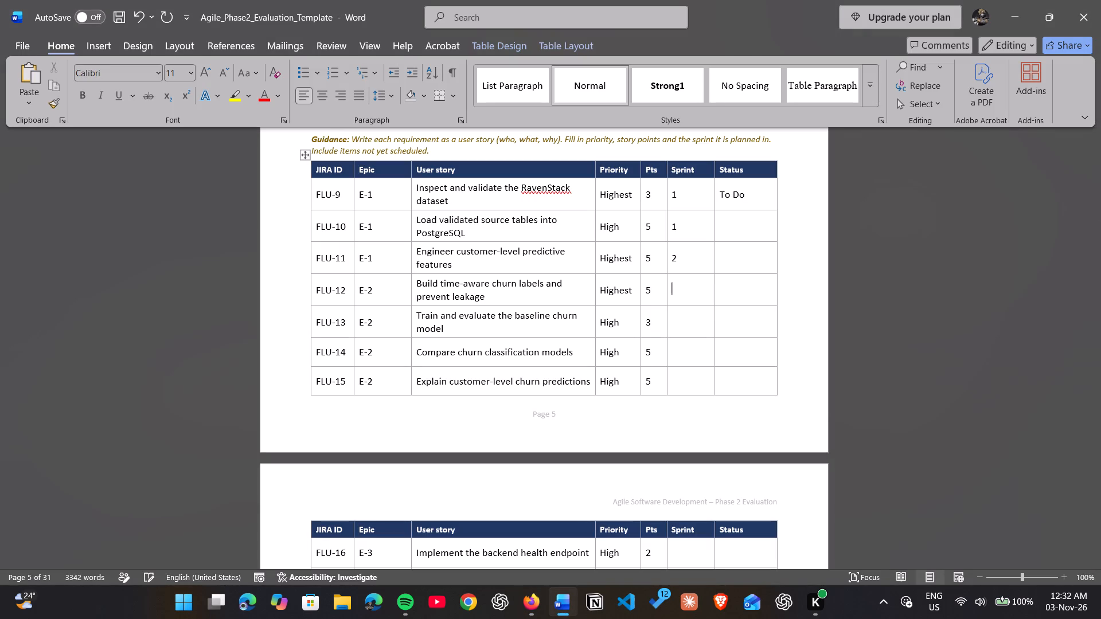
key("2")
Look up FLU-13's sprint in ChatGPT's story table and enter 2 in Word's Sprint column.
key("Down")
key("alt+Tab")
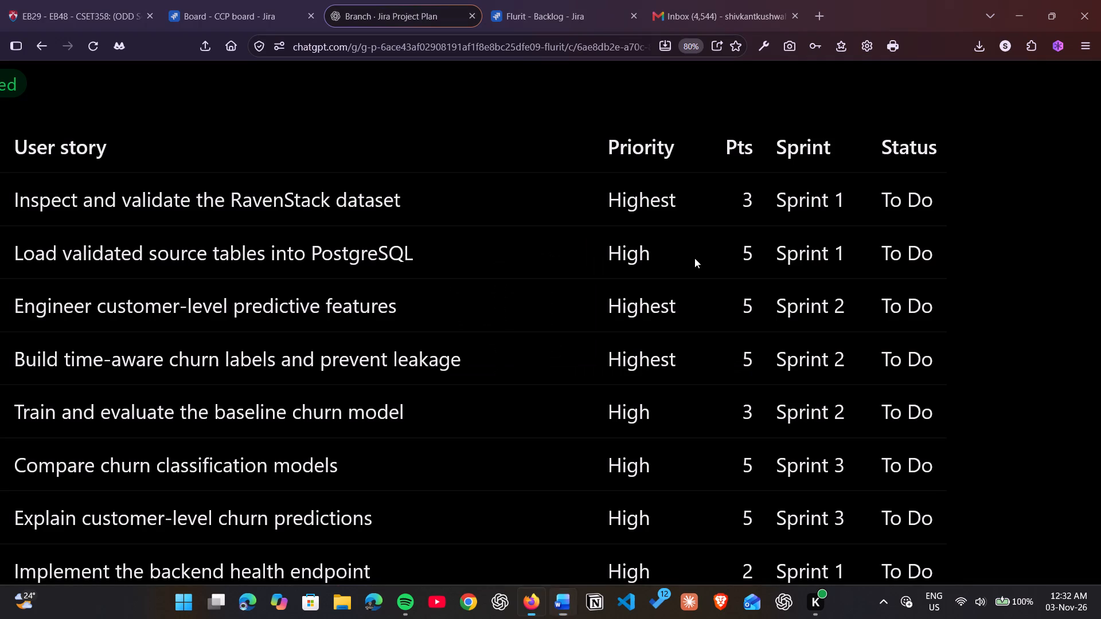
key("alt+Tab")
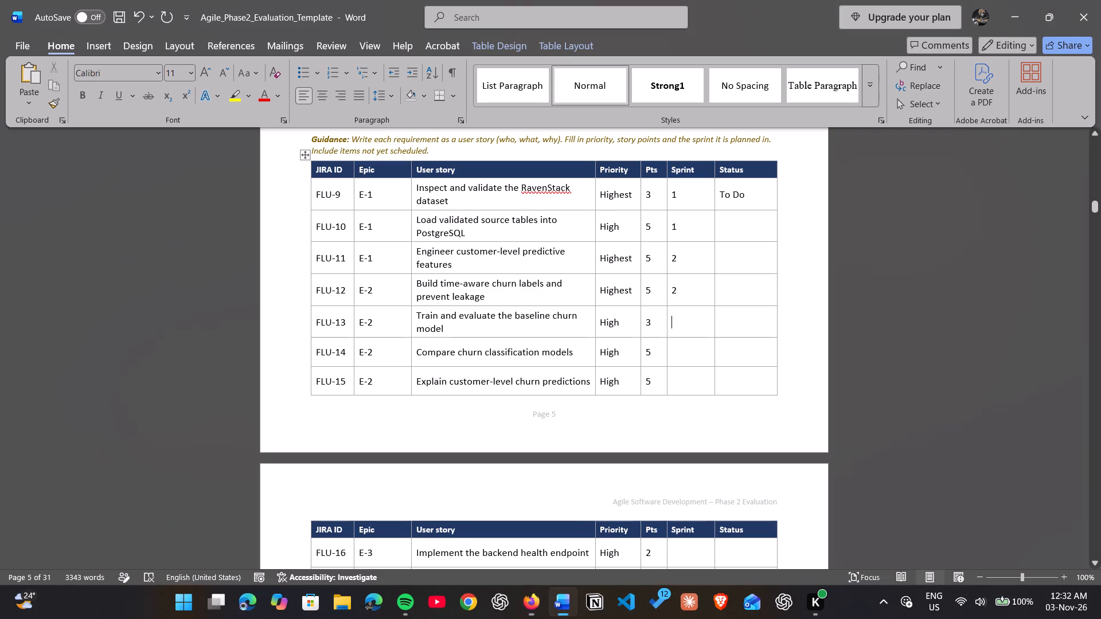
key("alt+Tab")
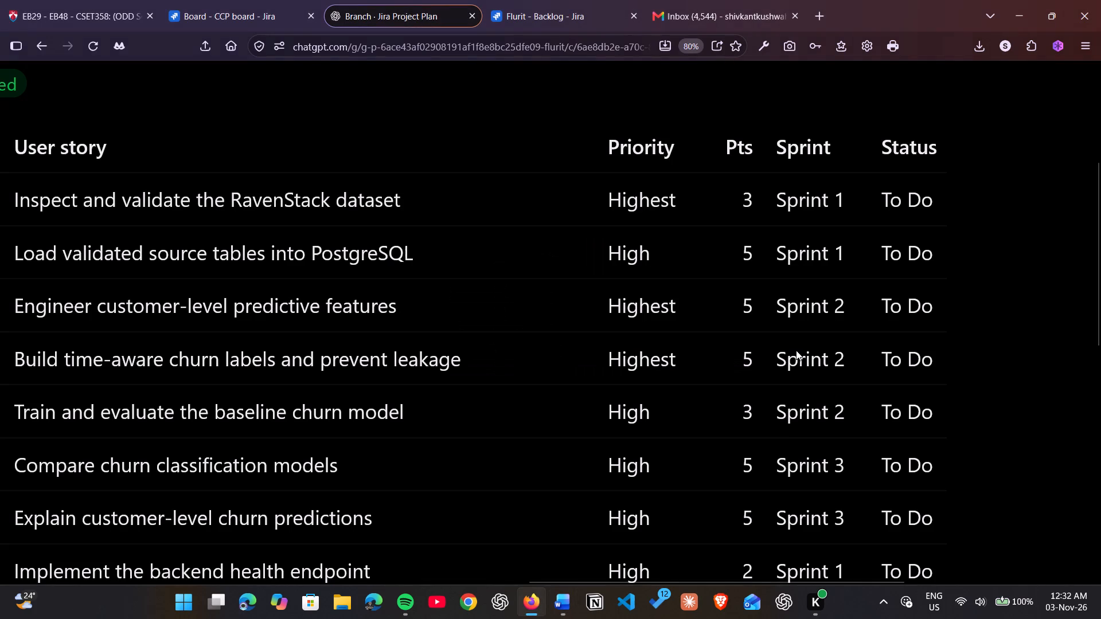
key("alt+Tab")
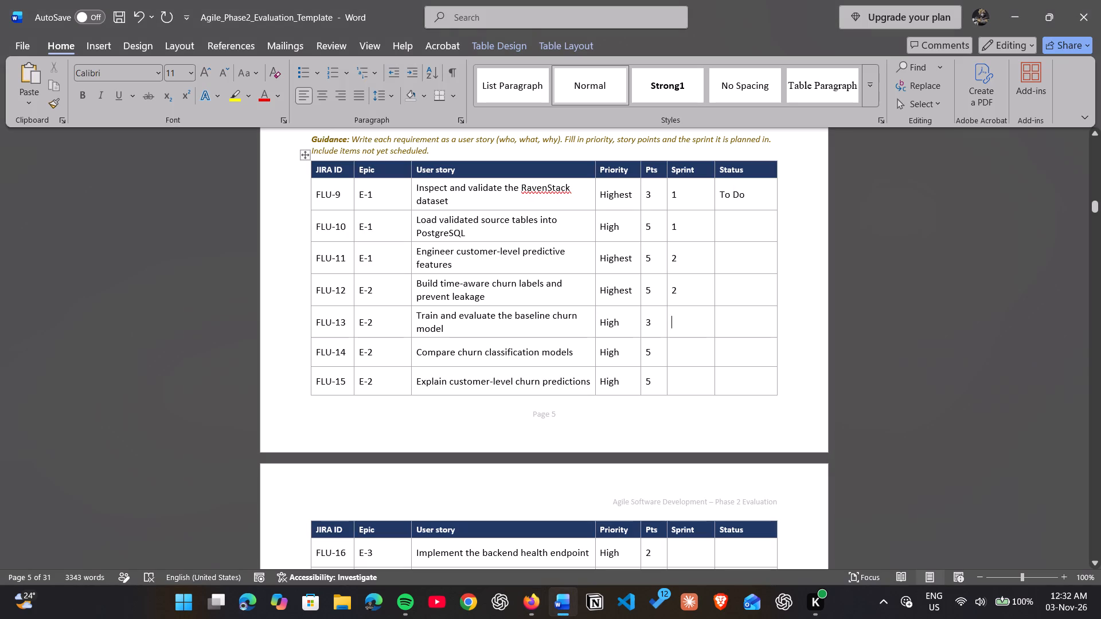
key("alt+Tab")
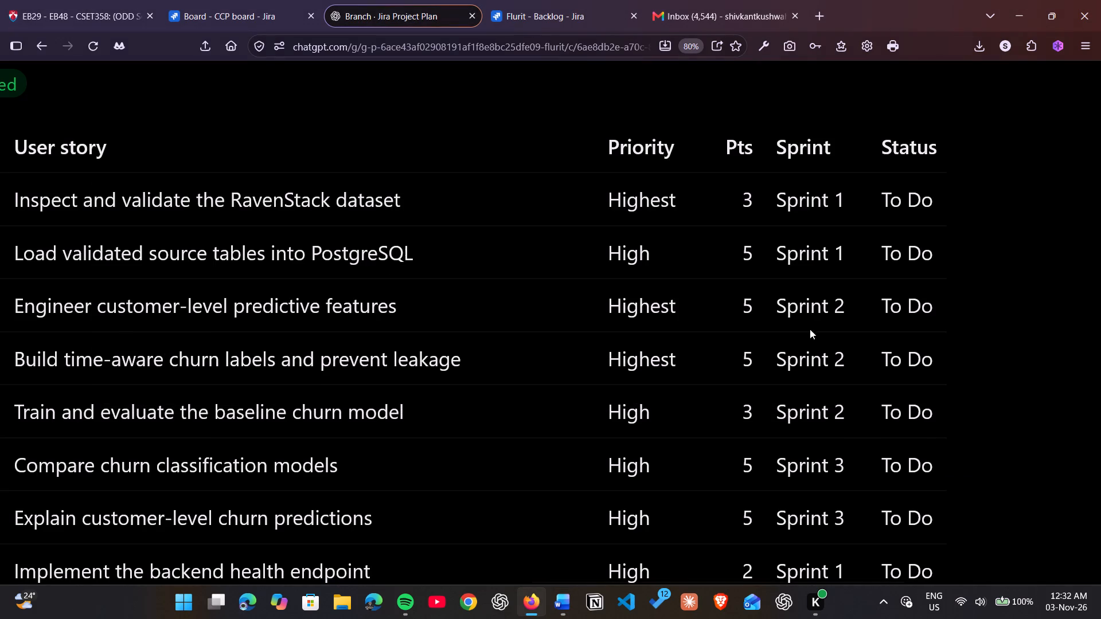
scroll(827, 357, "down", 1)
key("alt+Tab")
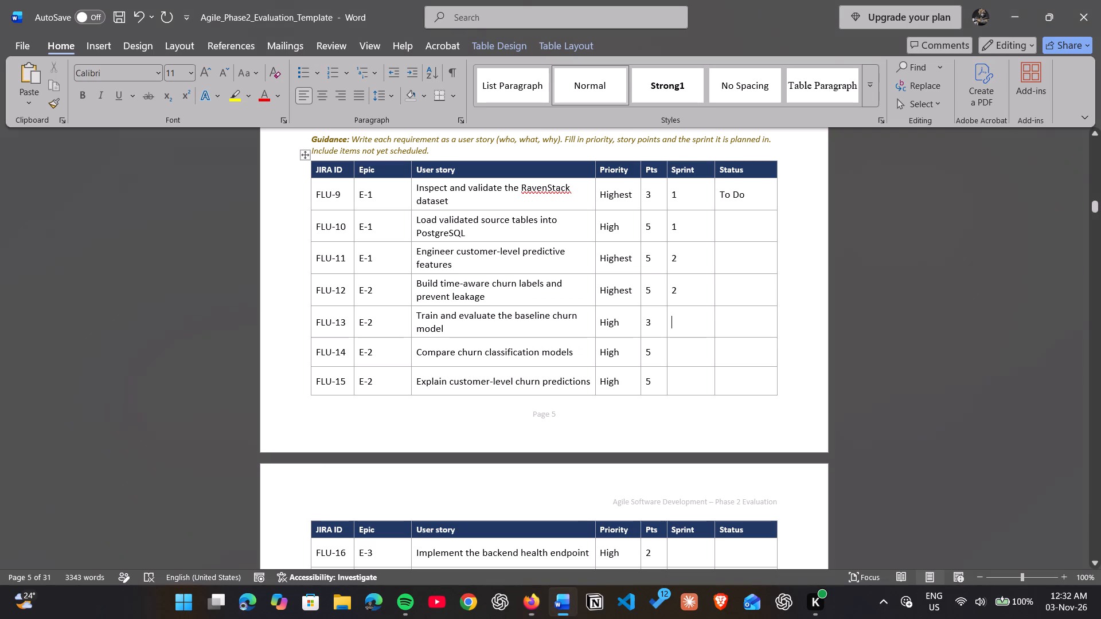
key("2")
Following ChatGPT's story table, enter sprint 3 for both FLU-14 and FLU-15 in Word's Sprint column.
key("Down")
key("alt+Tab")
scroll(827, 357, "down", 1)
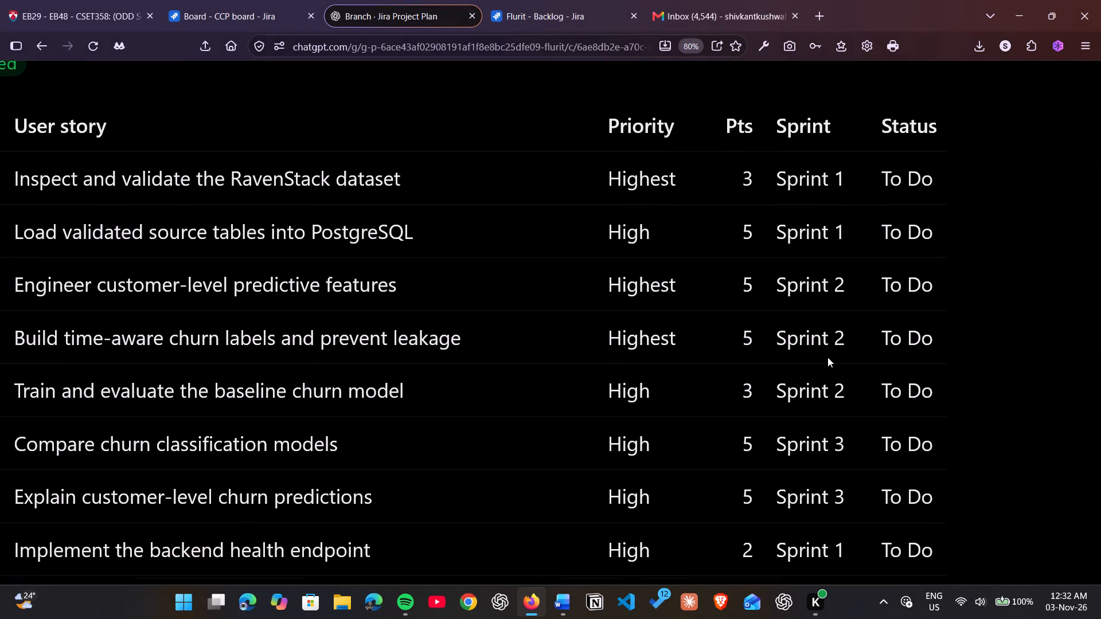
scroll(827, 357, "down", 3)
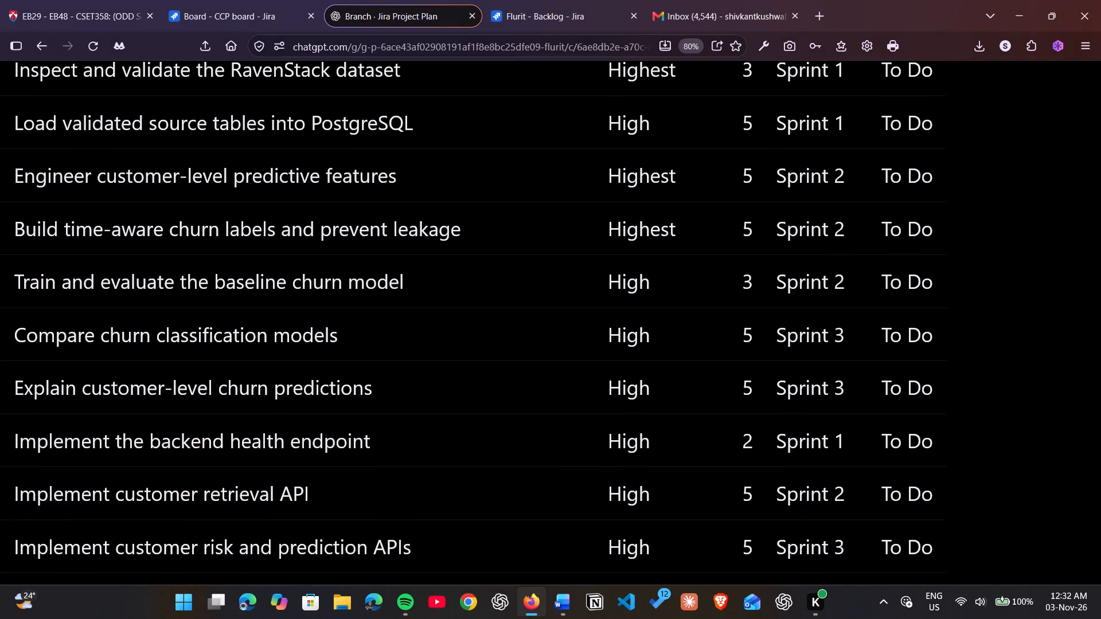
scroll(831, 343, "down", 1)
key("alt+Tab")
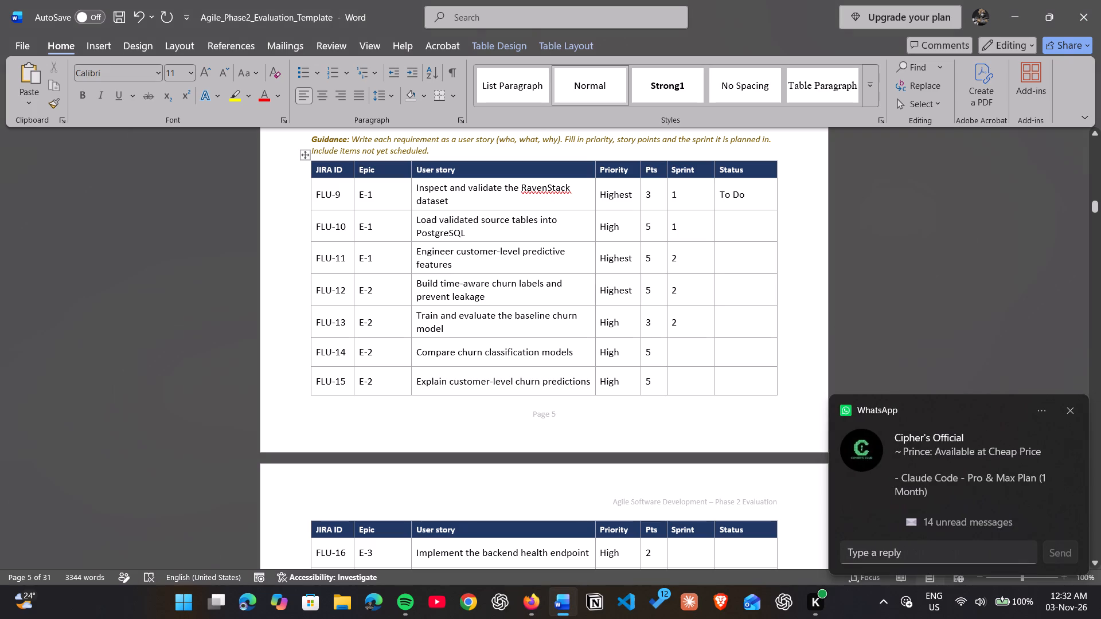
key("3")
key("Down")
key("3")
Look up FLU-16's sprint in ChatGPT's story table and enter 1 in Word's Sprint column.
key("Down")
key("alt+Tab")
scroll(831, 343, "down", 1)
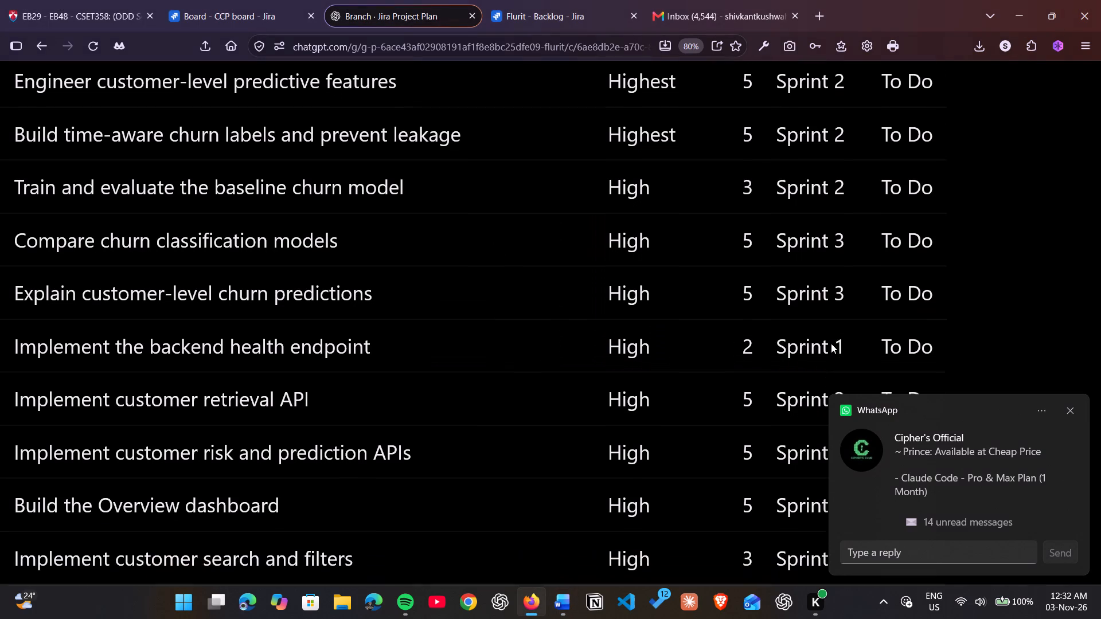
scroll(831, 343, "down", 2)
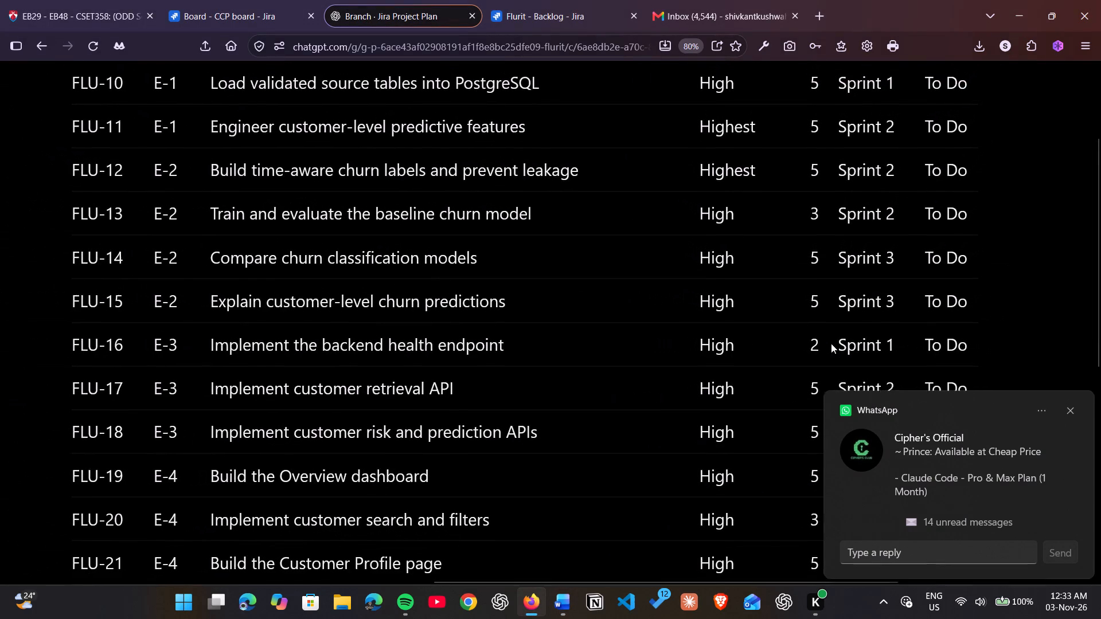
scroll(831, 343, "down", 1)
key("alt+Tab")
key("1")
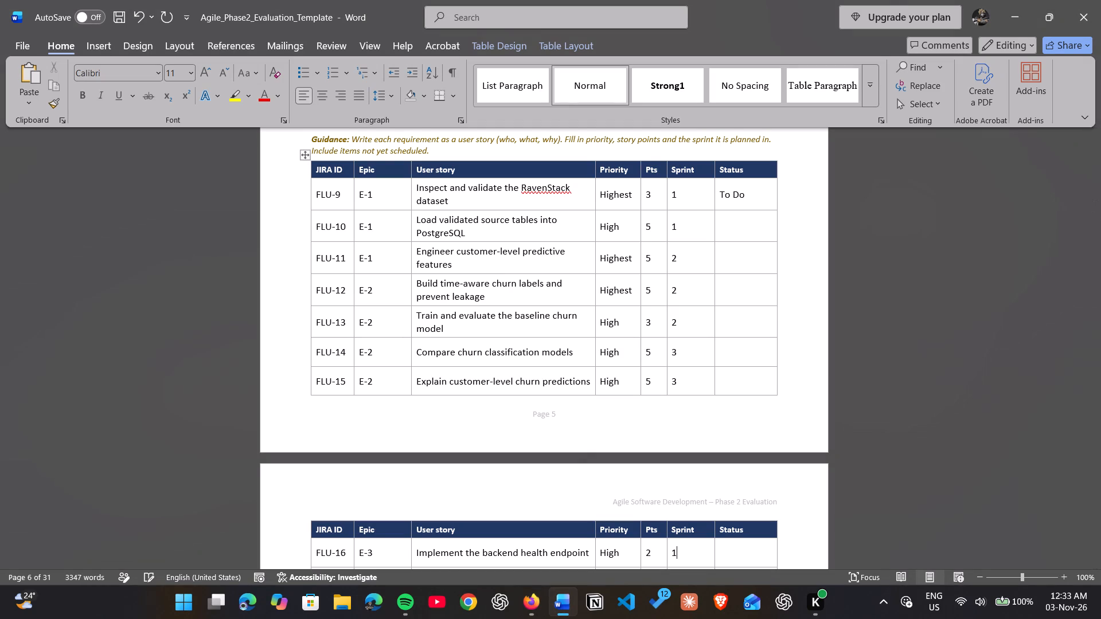
key("Right")
scroll(831, 343, "down", 1)
key("Down")
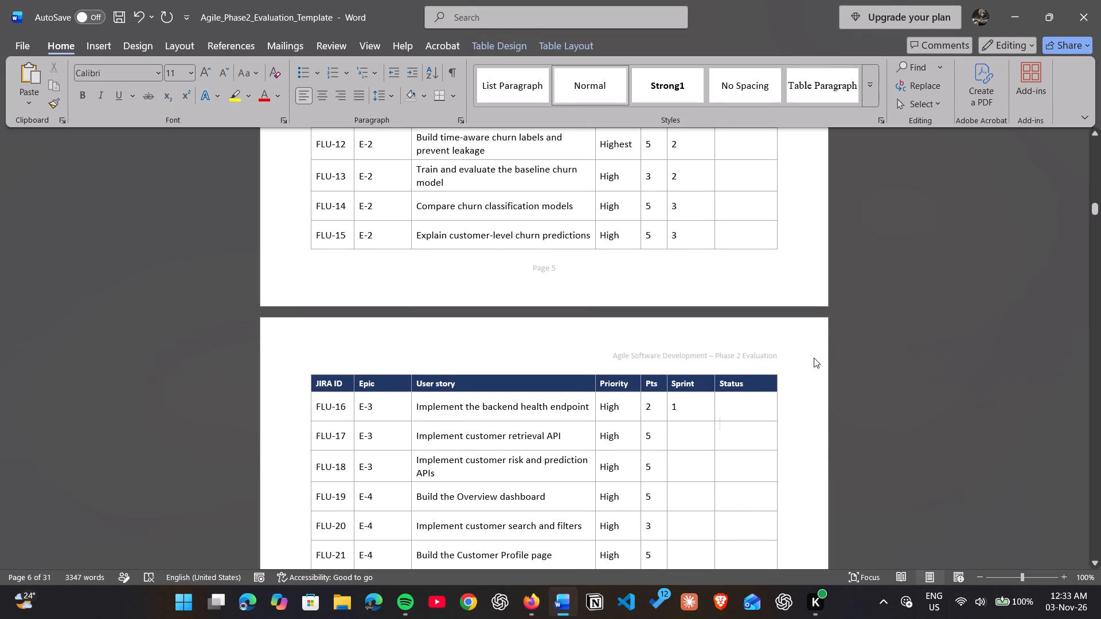
key("Up")
key("Left")
Following ChatGPT's story table, enter sprint 2 for FLU-17, 3 for FLU-18 through FLU-20, and 4 for FLU-21 in Word's Sprint column.
key("Down")
scroll(814, 358, "down", 1)
scroll(616, 409, "up", 2, "ctrl")
key("alt+Tab")
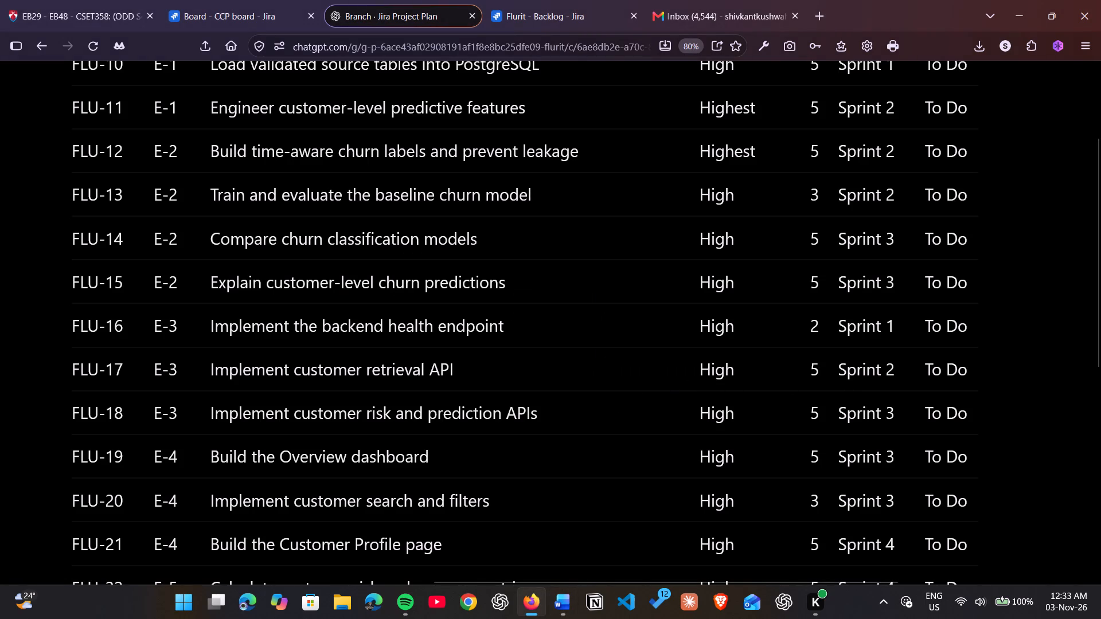
key("alt+Tab")
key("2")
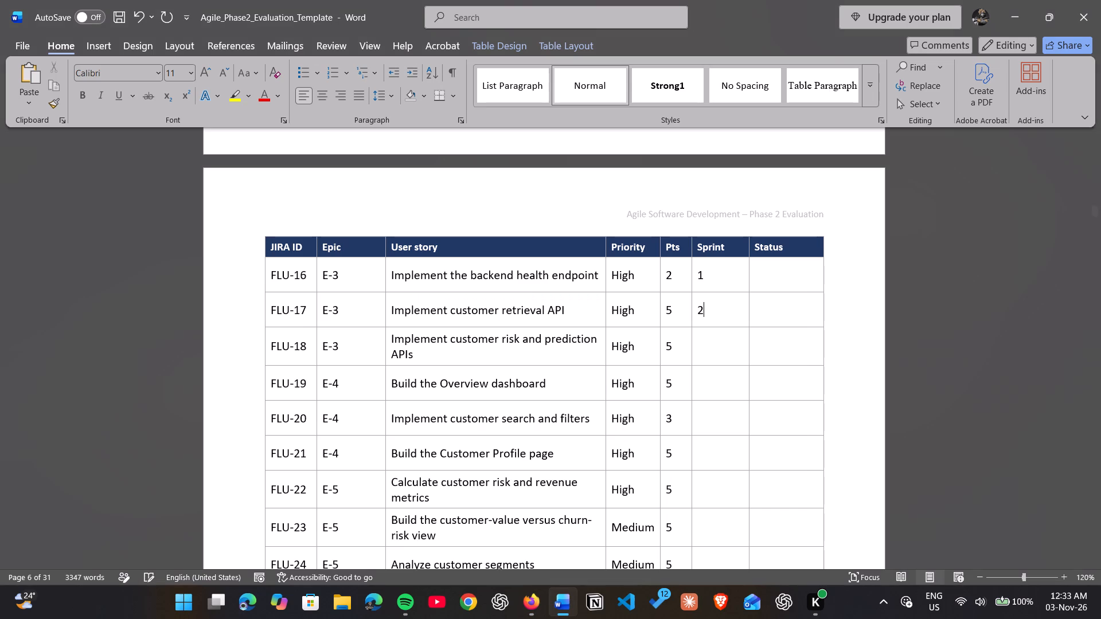
key("Down")
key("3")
key("Down")
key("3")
key("Down")
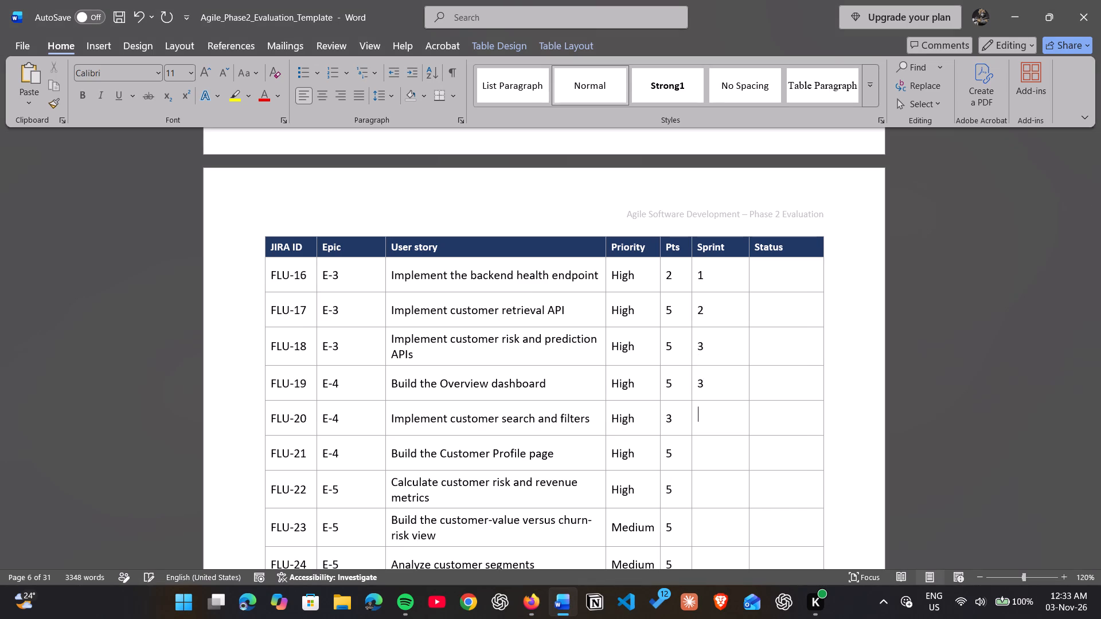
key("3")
key("Down")
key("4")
Following ChatGPT's story table, enter 4 for FLU-22 and Backlog for FLU-23 in Word's Sprint column.
key("alt+Tab")
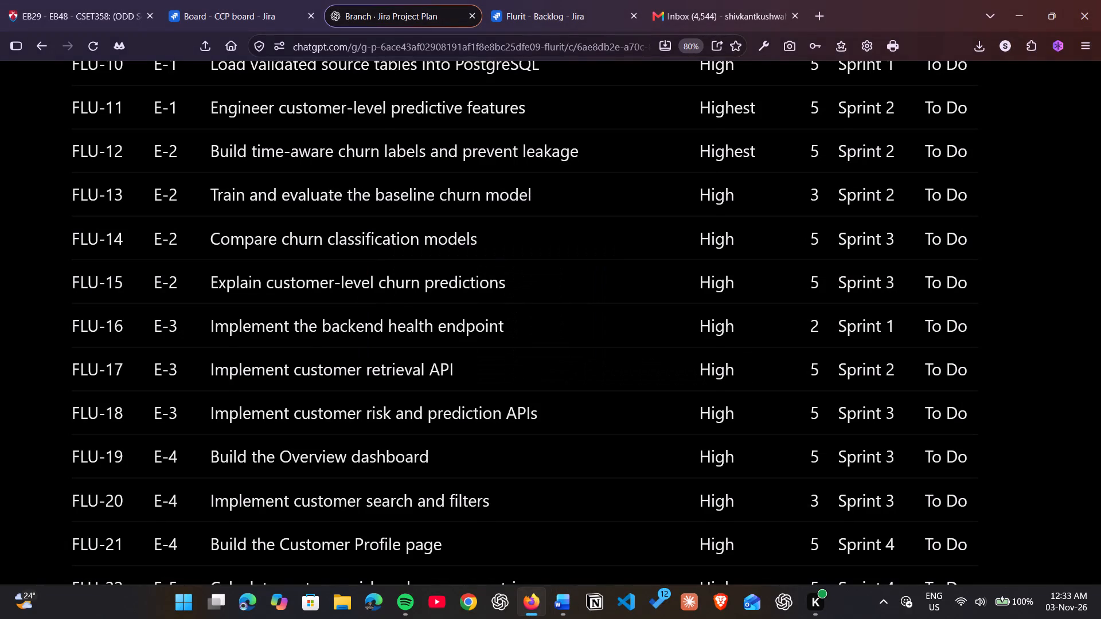
scroll(879, 375, "down", 6)
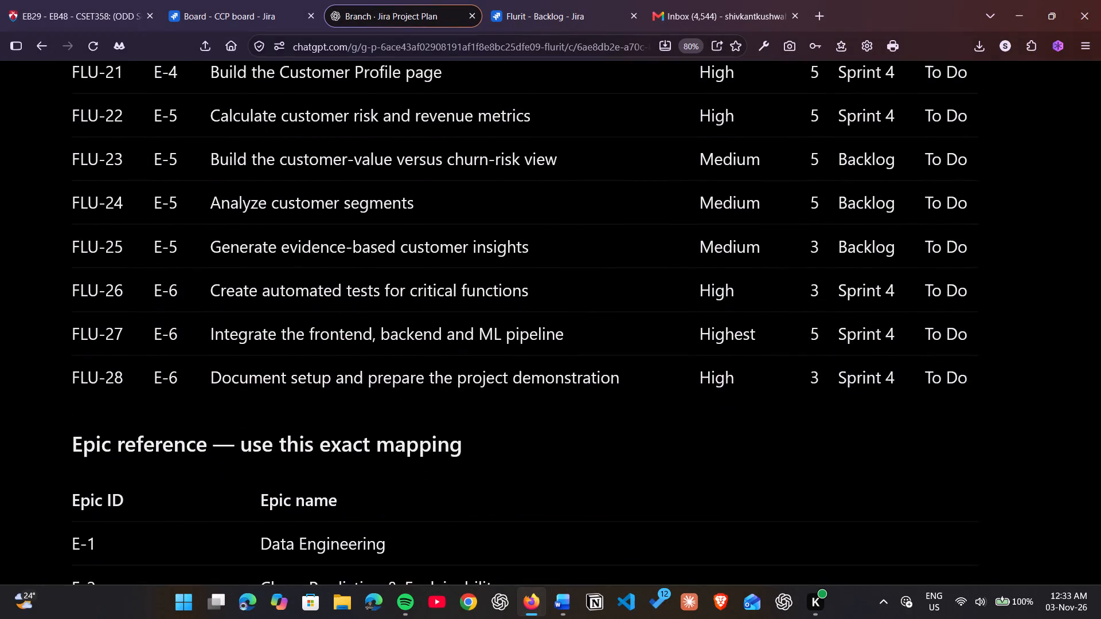
scroll(879, 375, "down", 1)
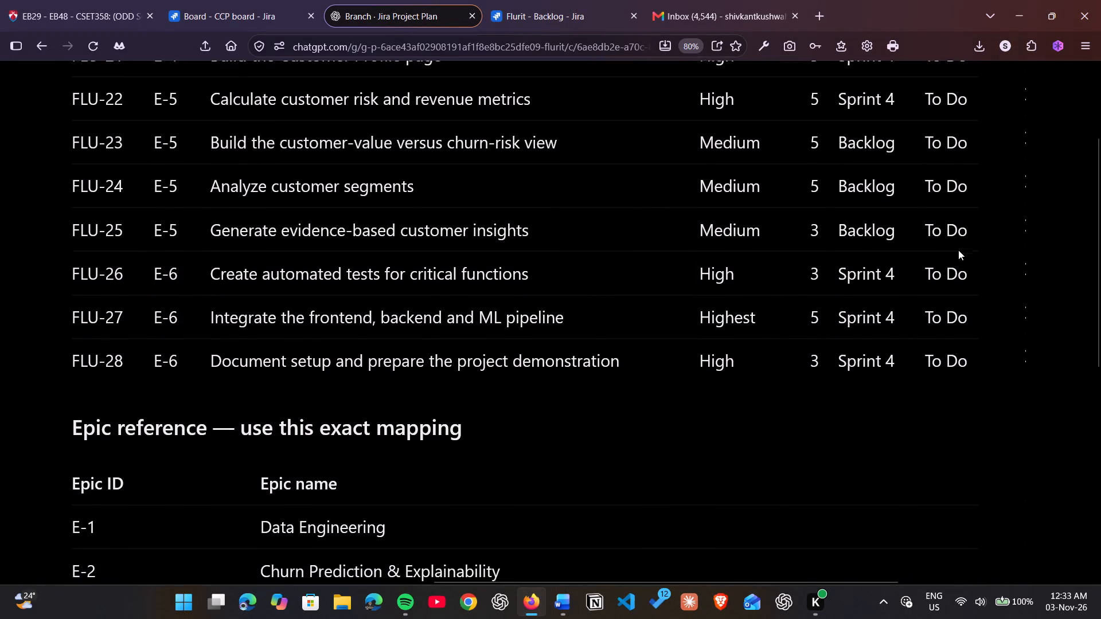
key("alt+Tab")
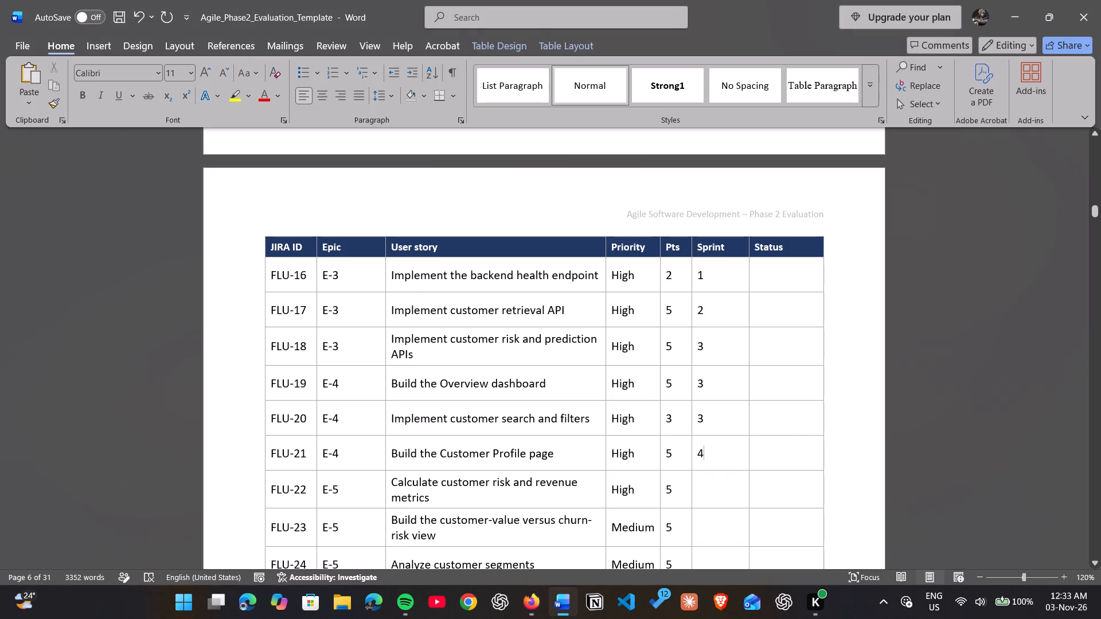
left_click(721, 498)
key("alt+Tab")
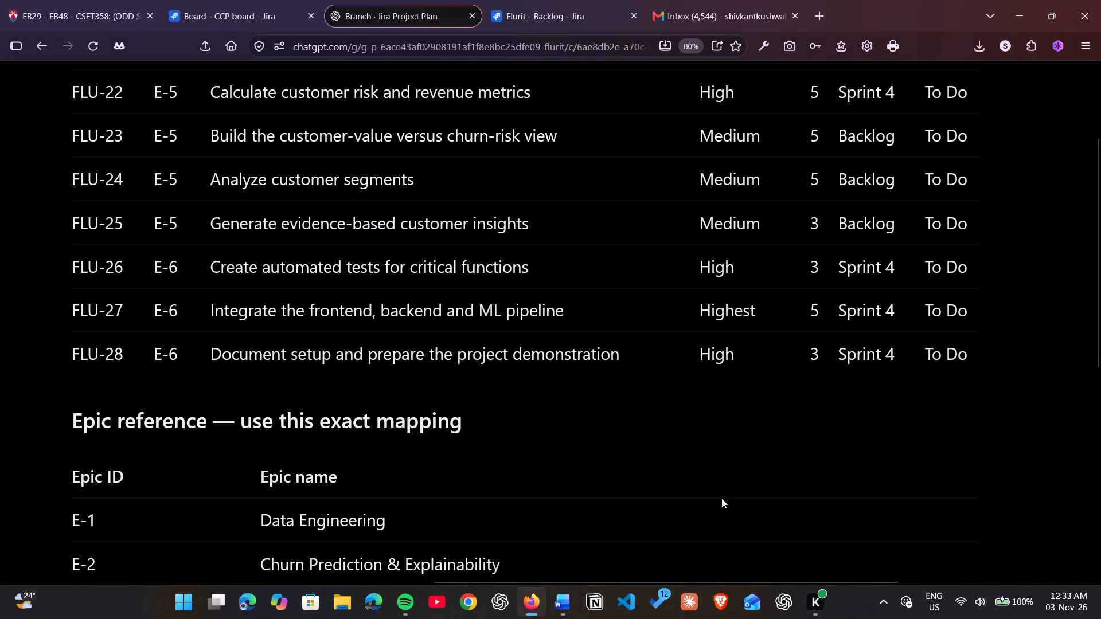
key("alt+Tab")
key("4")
key("Down")
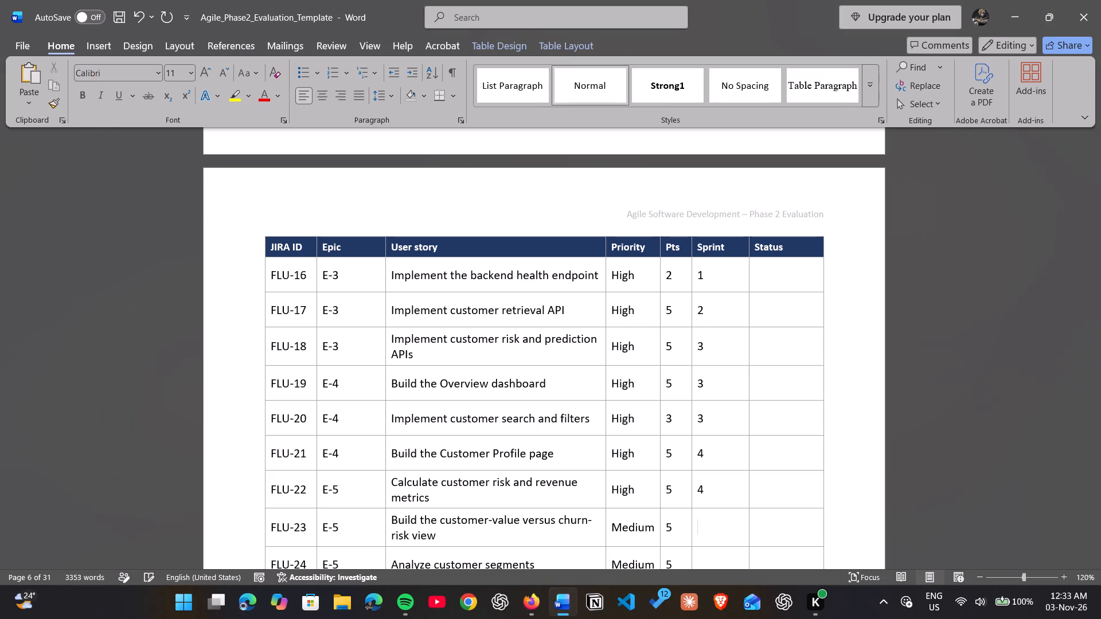
key("alt+Tab")
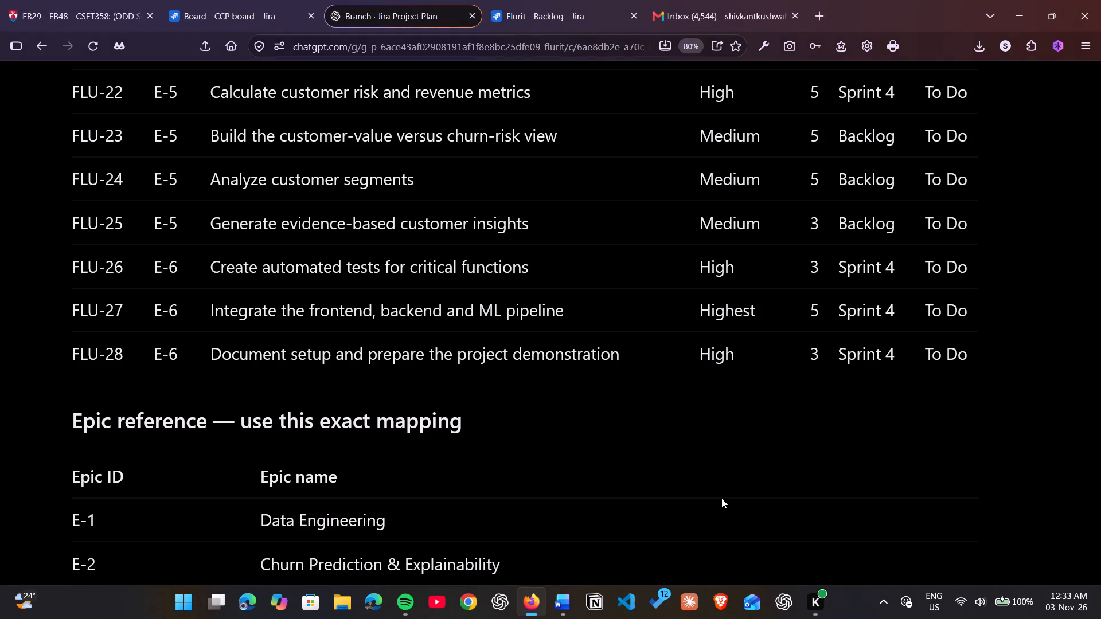
key("alt+Tab")
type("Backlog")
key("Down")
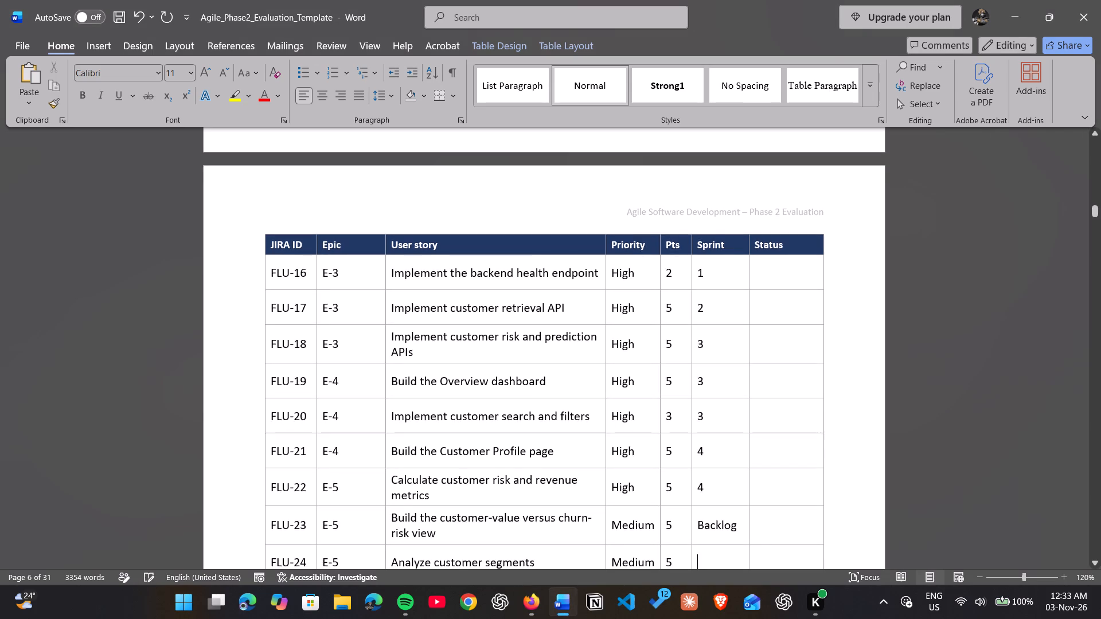
Following ChatGPT's story table, enter sprint 4 for FLU-26, FLU-27 and FLU-28 in Word's Sprint column.
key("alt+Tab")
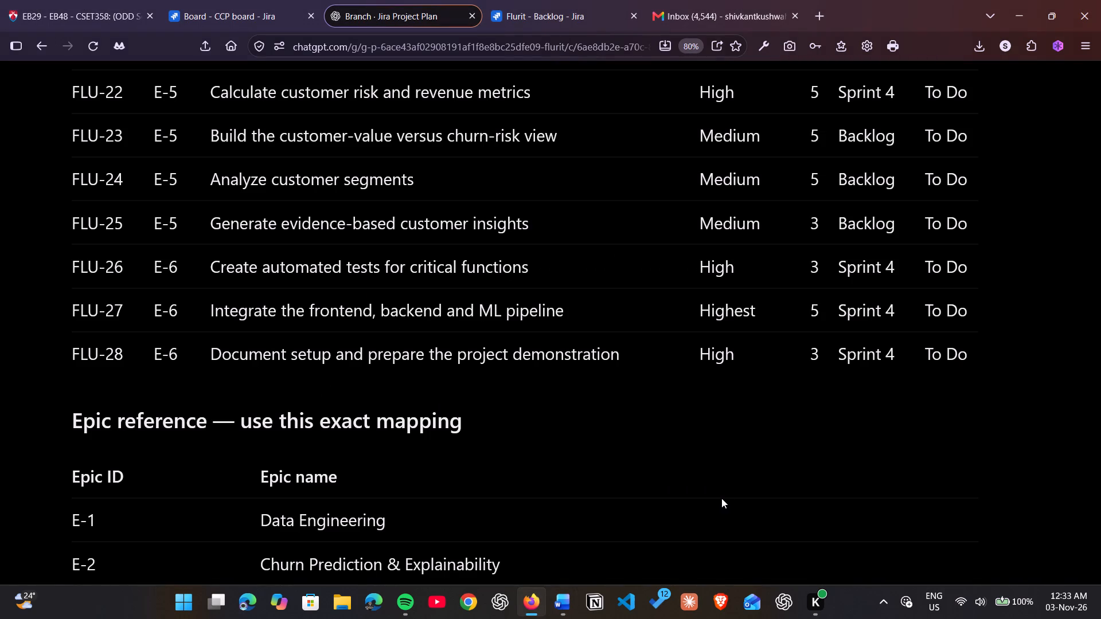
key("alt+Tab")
scroll(654, 518, "down", 1)
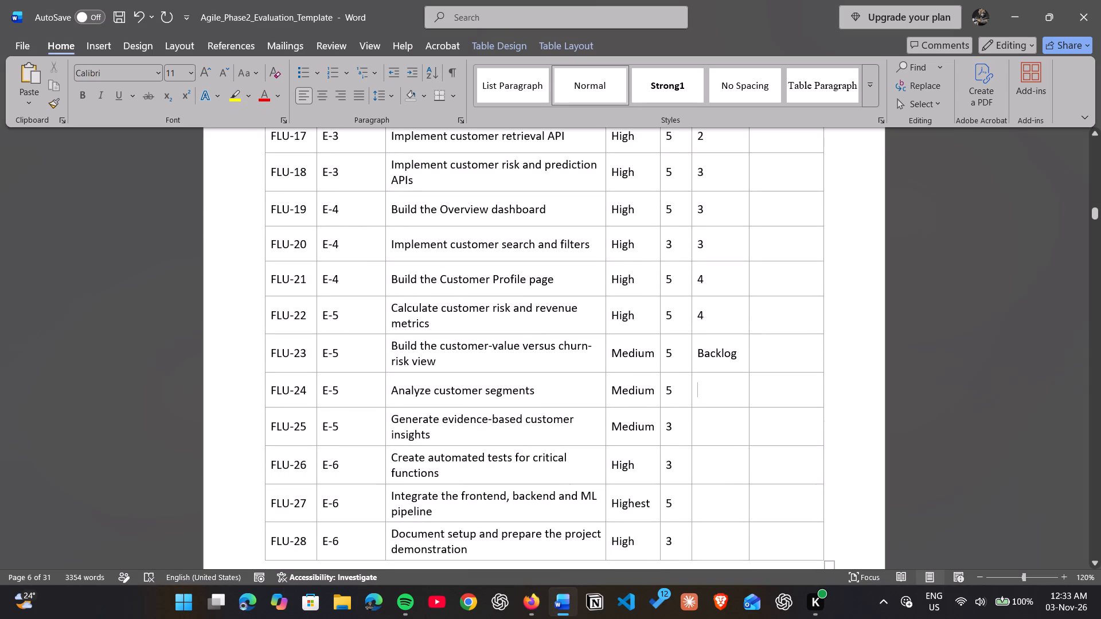
left_click(716, 470)
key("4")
key("Down")
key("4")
key("Down")
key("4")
Enter Backlog in the Sprint column for FLU-24 and FLU-25.
scroll(716, 470, "down", 1)
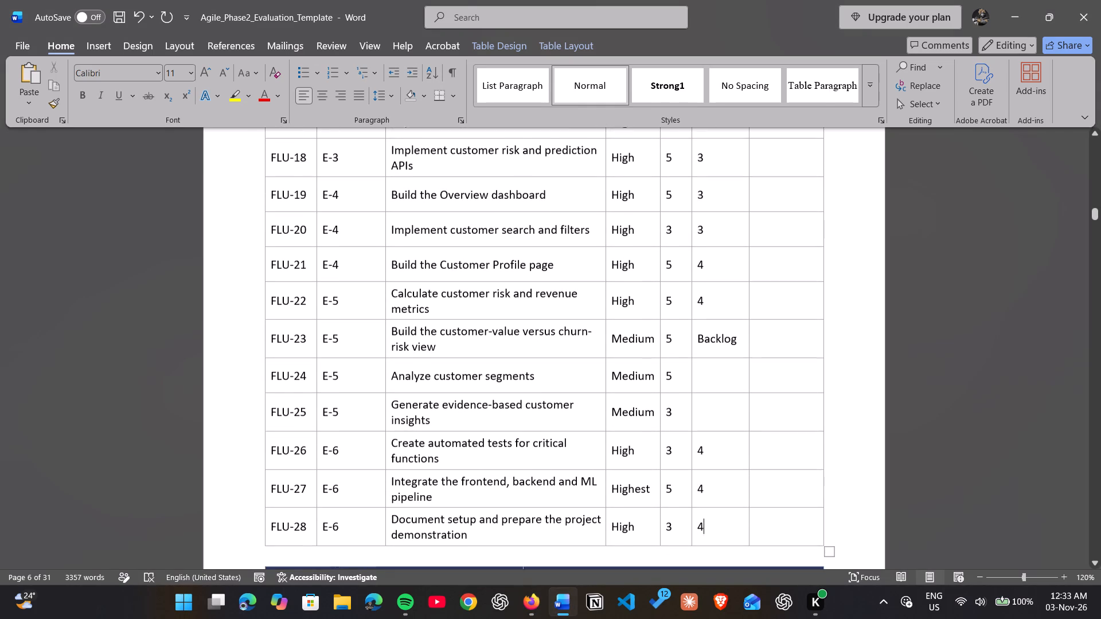
scroll(716, 470, "down", 1)
left_click(715, 341)
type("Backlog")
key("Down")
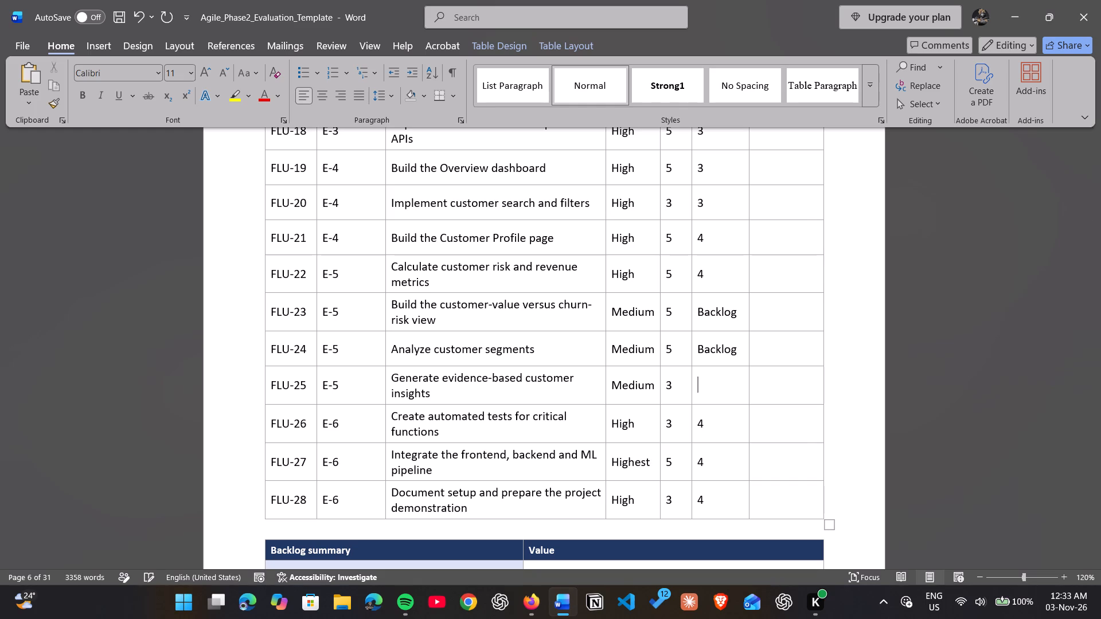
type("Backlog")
Review the Status column for all the stories in ChatGPT's Product Backlog table.
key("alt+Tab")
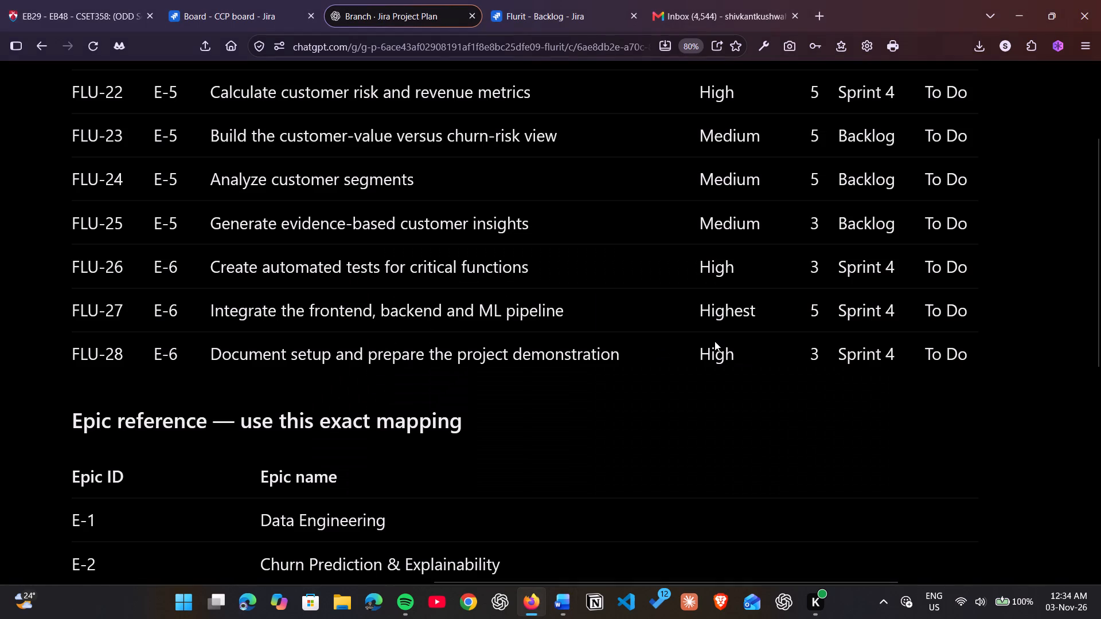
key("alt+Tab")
scroll(715, 341, "up", 1)
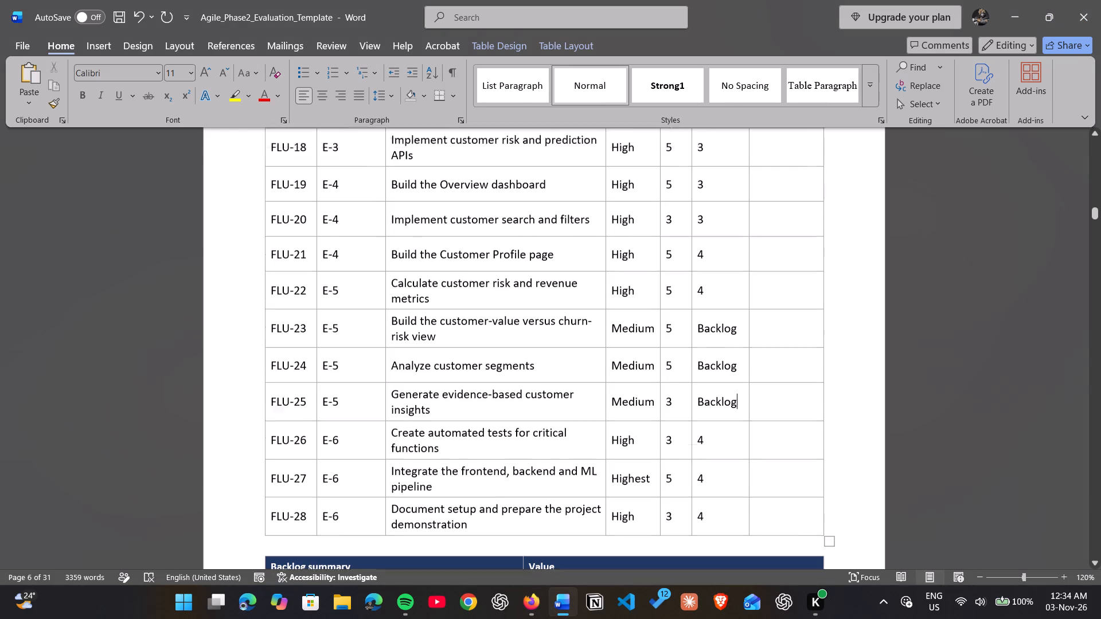
scroll(715, 341, "up", 2)
key("alt+Tab")
scroll(715, 341, "up", 4)
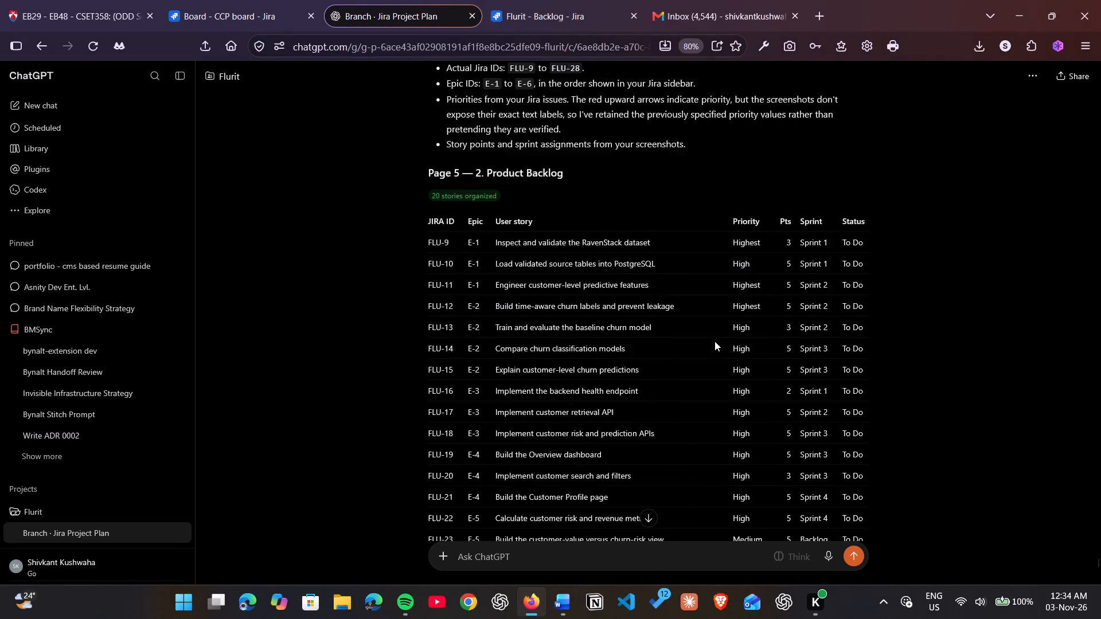
scroll(715, 341, "up", 2)
In Word, copy FLU-9's To Do status into the Status cells of FLU-10 through FLU-13.
key("alt+Tab")
scroll(741, 269, "up", 2)
scroll(741, 269, "down", 1)
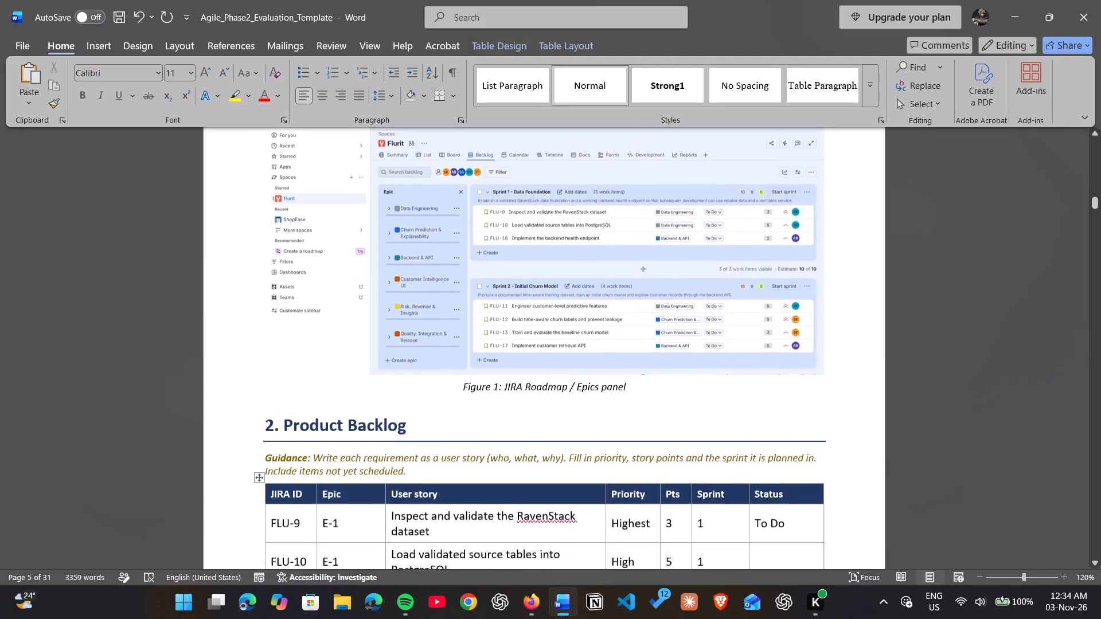
scroll(741, 269, "down", 1)
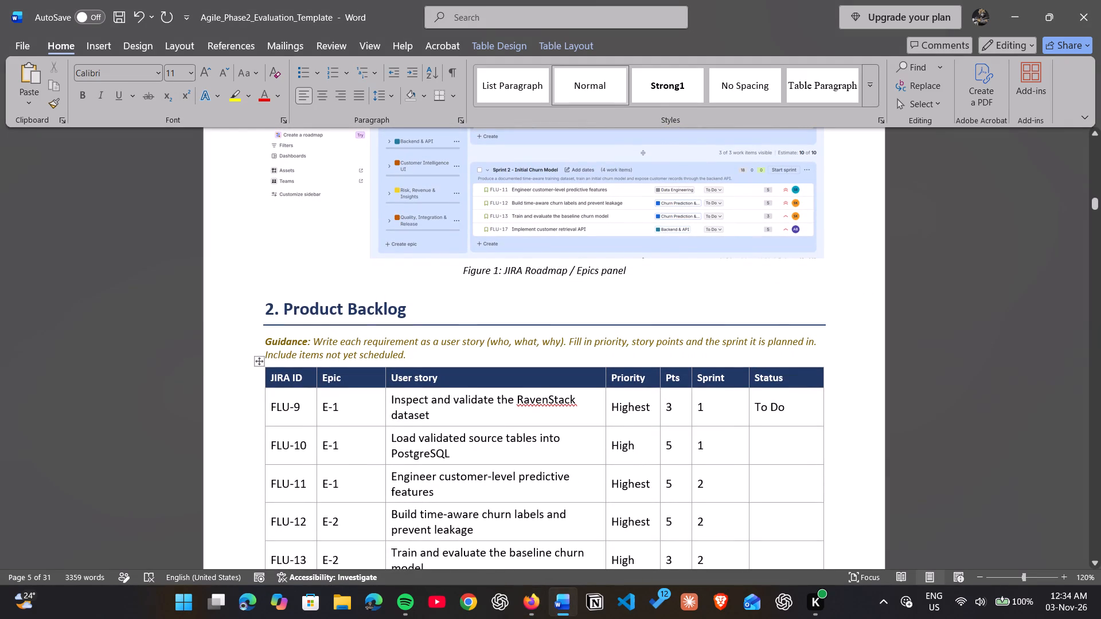
left_click_drag(758, 407, 786, 412)
left_click_drag(786, 412, 786, 413)
key("ctrl+c")
left_click(780, 449)
key("ctrl+v")
left_click(780, 449)
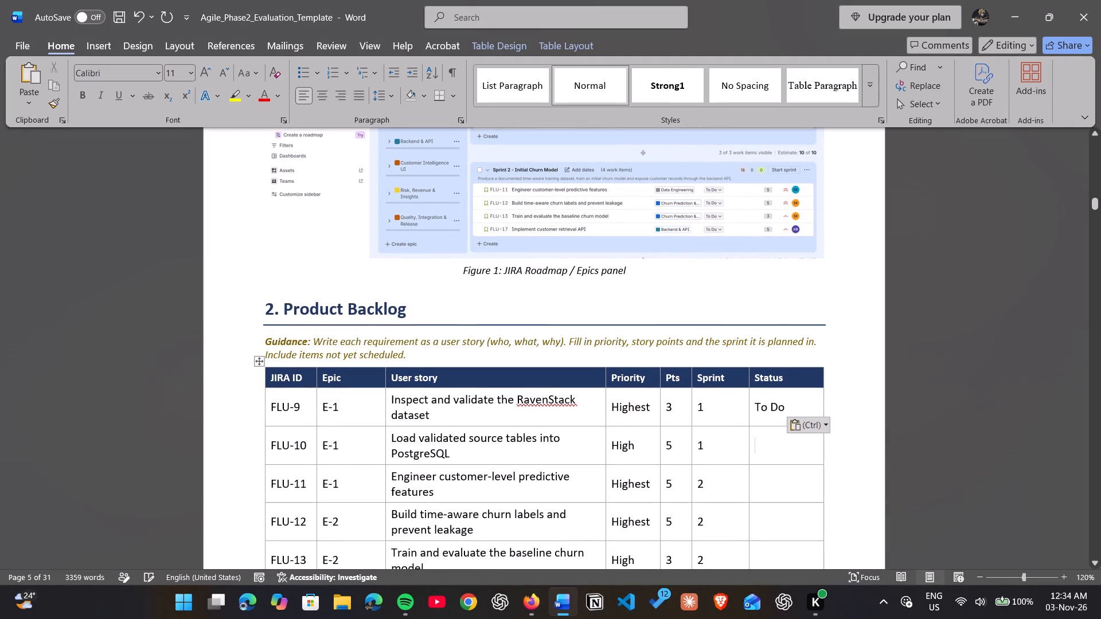
key("ctrl+v")
key("Down")
key("ctrl+v")
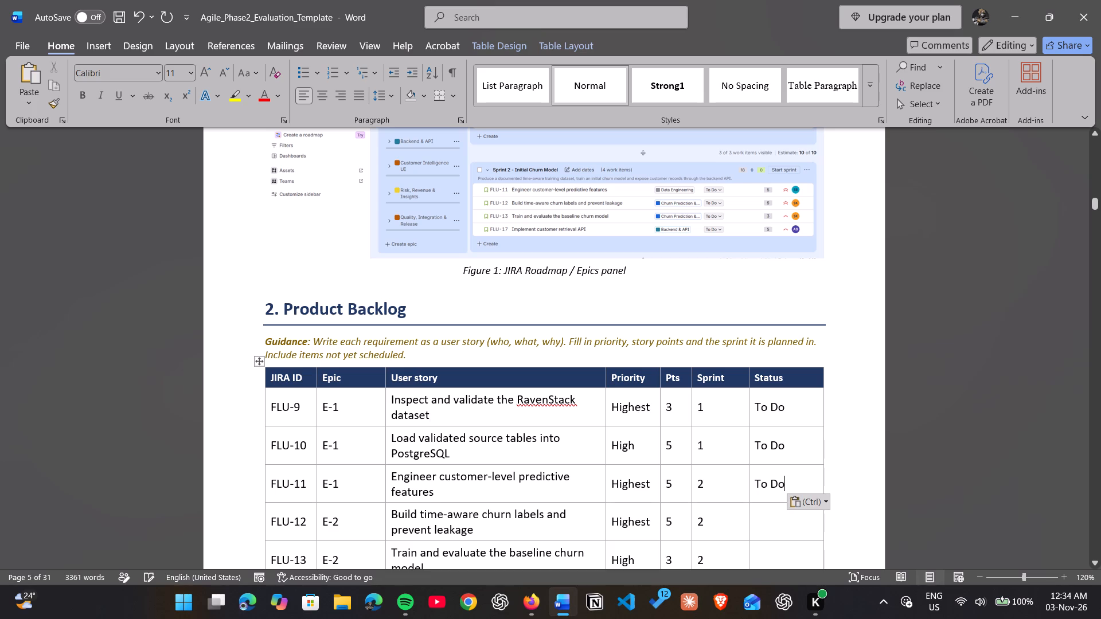
key("Down")
key("ctrl+v")
key("Down")
key("ctrl+v")
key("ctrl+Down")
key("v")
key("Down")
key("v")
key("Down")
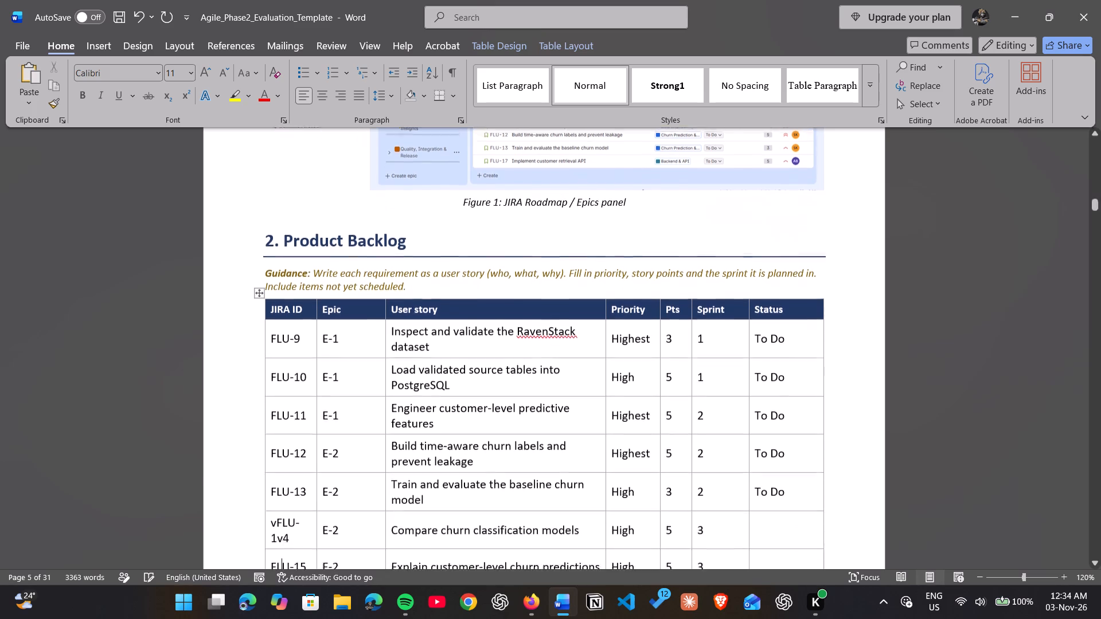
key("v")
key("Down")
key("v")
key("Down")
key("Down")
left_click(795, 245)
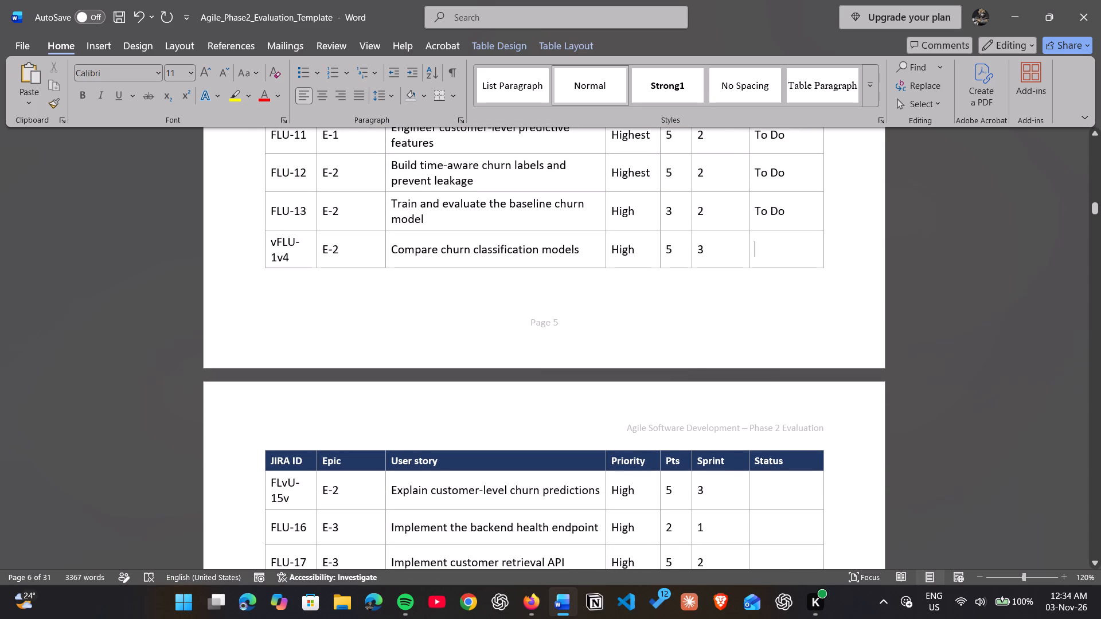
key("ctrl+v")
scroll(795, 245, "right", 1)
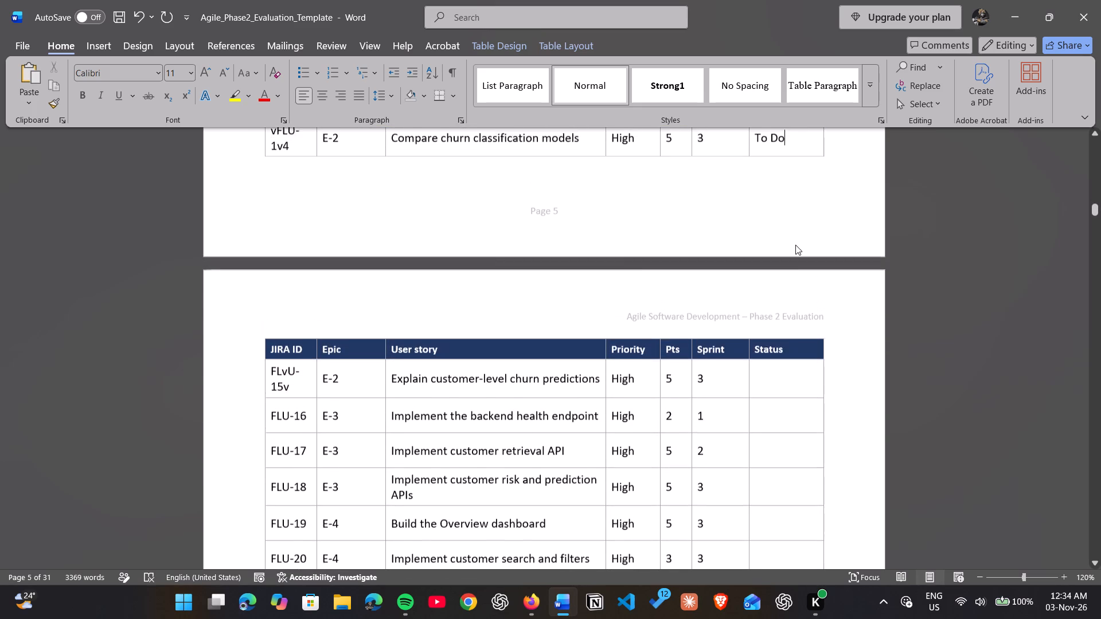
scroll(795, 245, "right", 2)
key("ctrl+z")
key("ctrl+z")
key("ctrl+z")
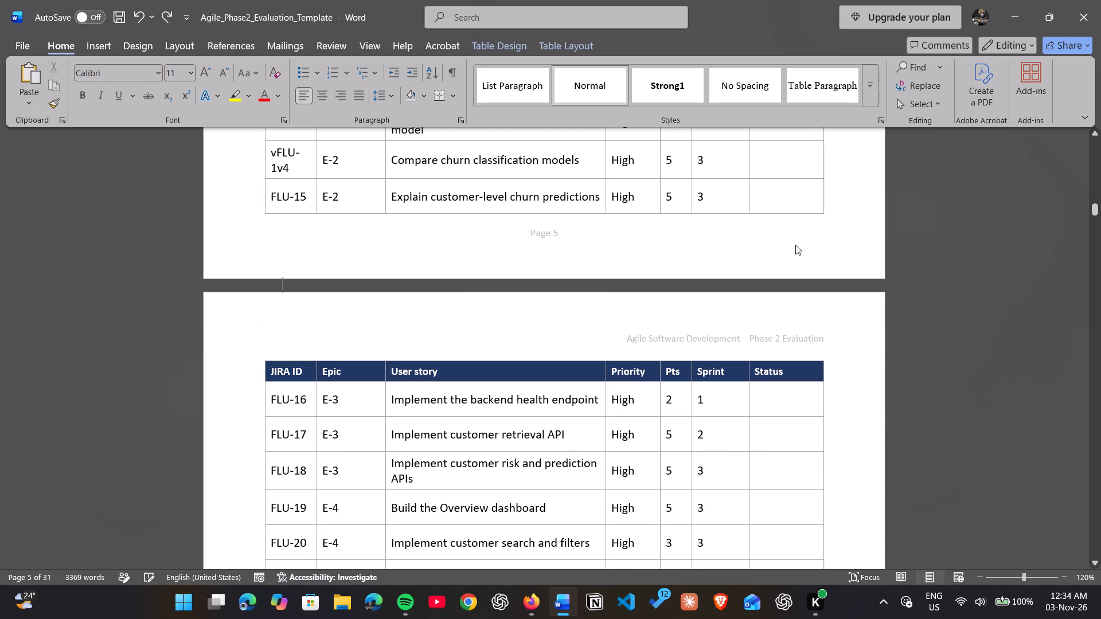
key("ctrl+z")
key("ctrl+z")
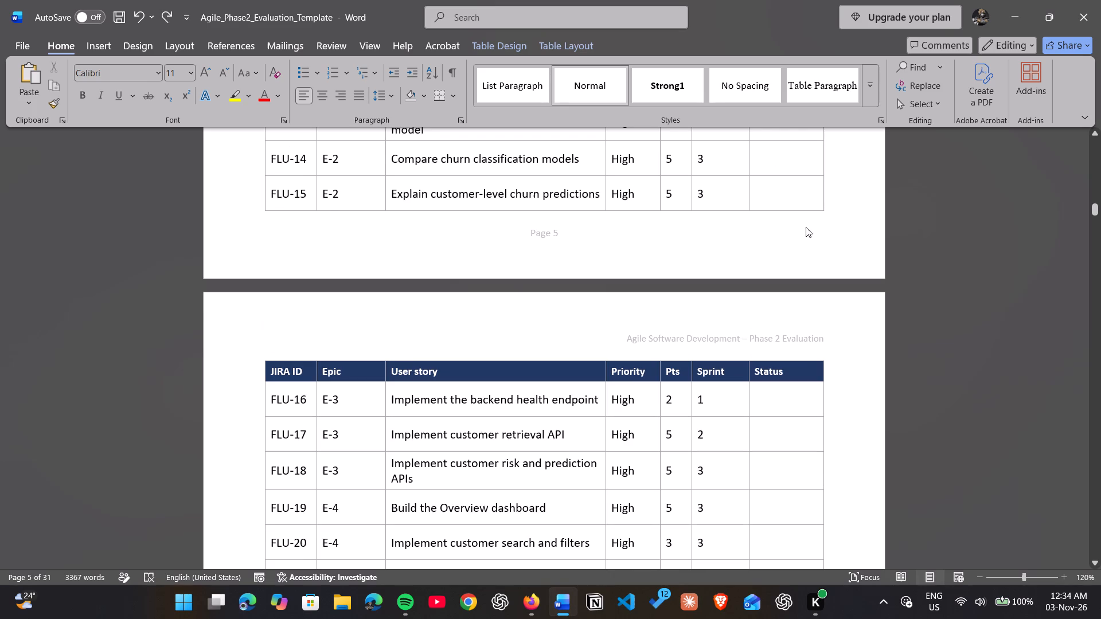
Paste the To Do status into the Status cells of FLU-14 and FLU-15.
scroll(806, 227, "up", 1)
left_click(784, 279)
key("ctrl+v")
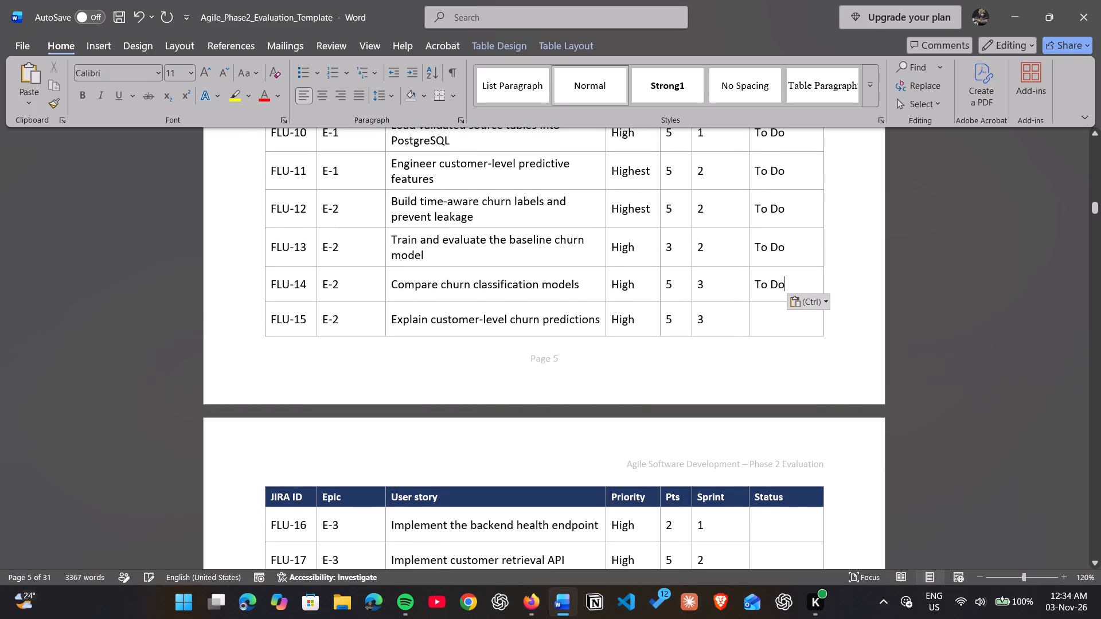
left_click(779, 315)
key("ctrl+v")
Copy the block of To Do entries from the filled Status cells into the Status cells of FLU-16 through FLU-23.
scroll(779, 315, "down", 1)
scroll(776, 375, "up", 2)
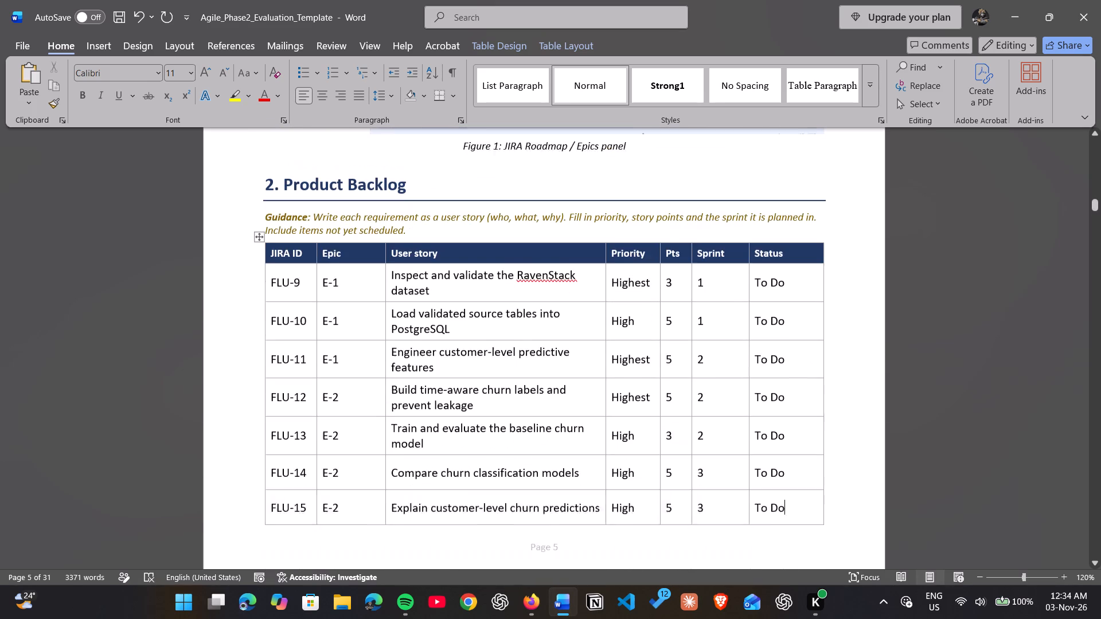
left_click_drag(756, 304, 795, 515)
key("ctrl+c")
scroll(795, 515, "down", 3)
left_click_drag(772, 363, 778, 419)
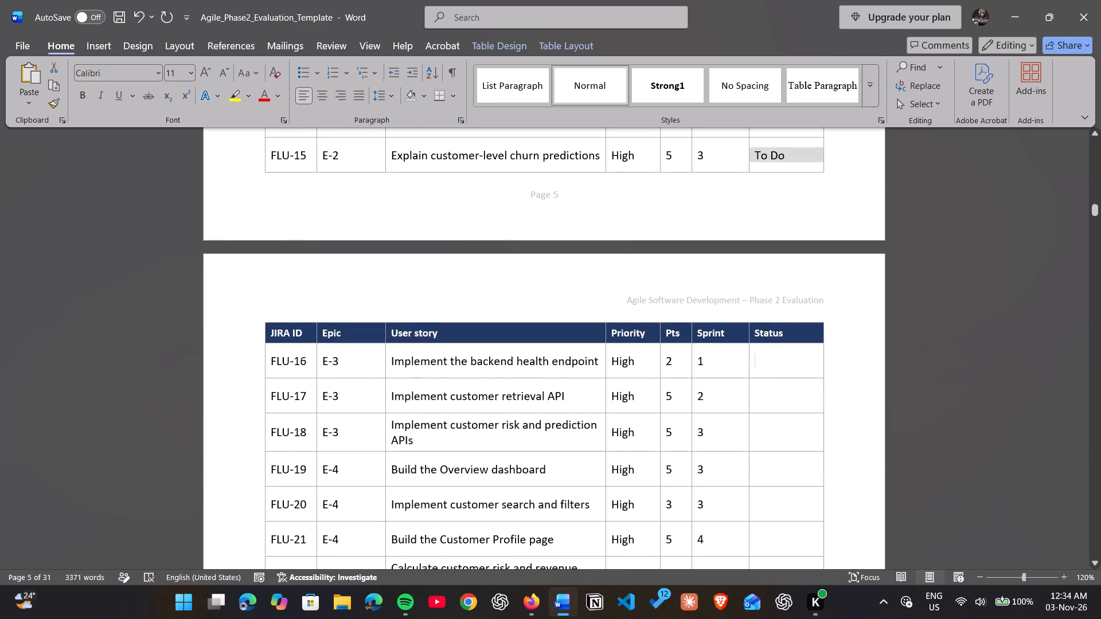
left_click_drag(778, 419, 794, 573)
key("ctrl+v")
Paste the copied To Do entries into the remaining empty Status cells, FLU-24 through FLU-28.
scroll(794, 573, "down", 2)
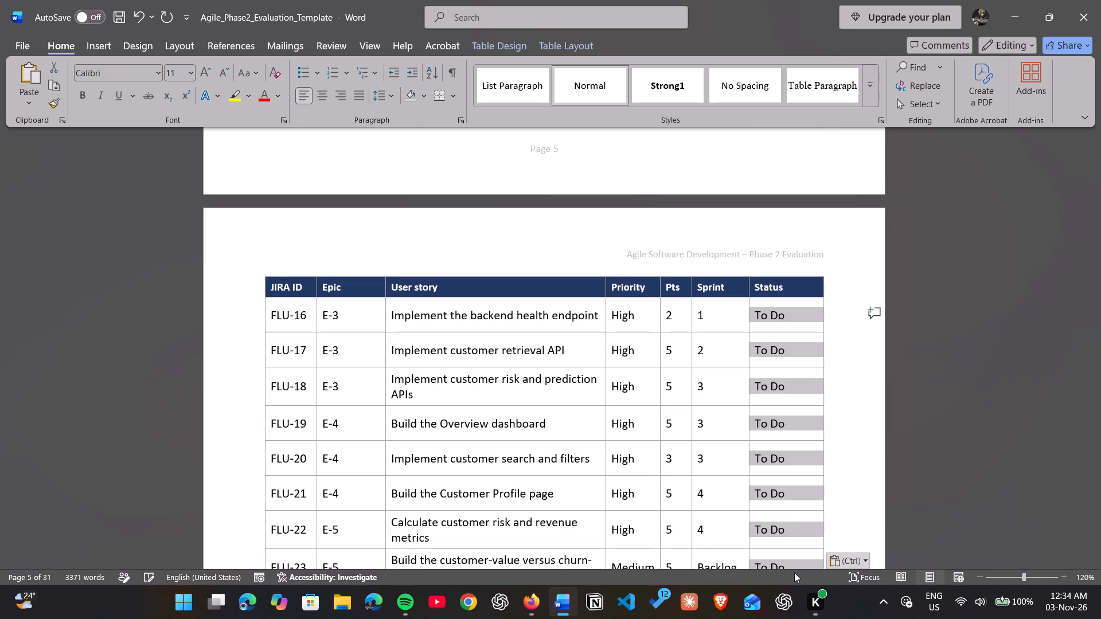
scroll(794, 573, "down", 1)
scroll(797, 405, "down", 2)
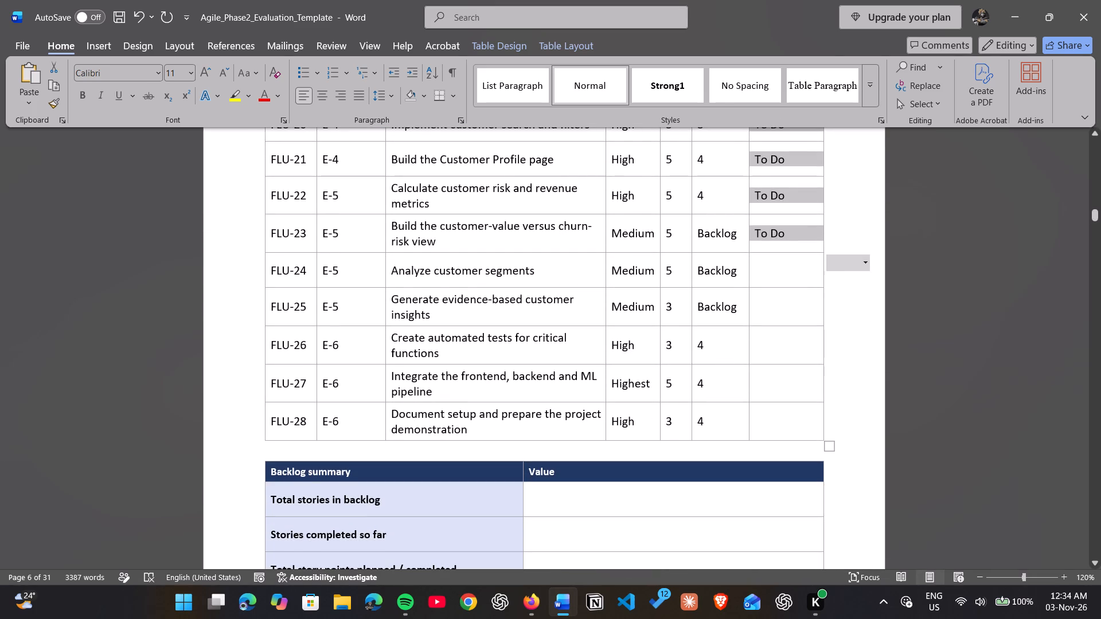
left_click_drag(766, 281, 783, 422)
key("ctrl+v")
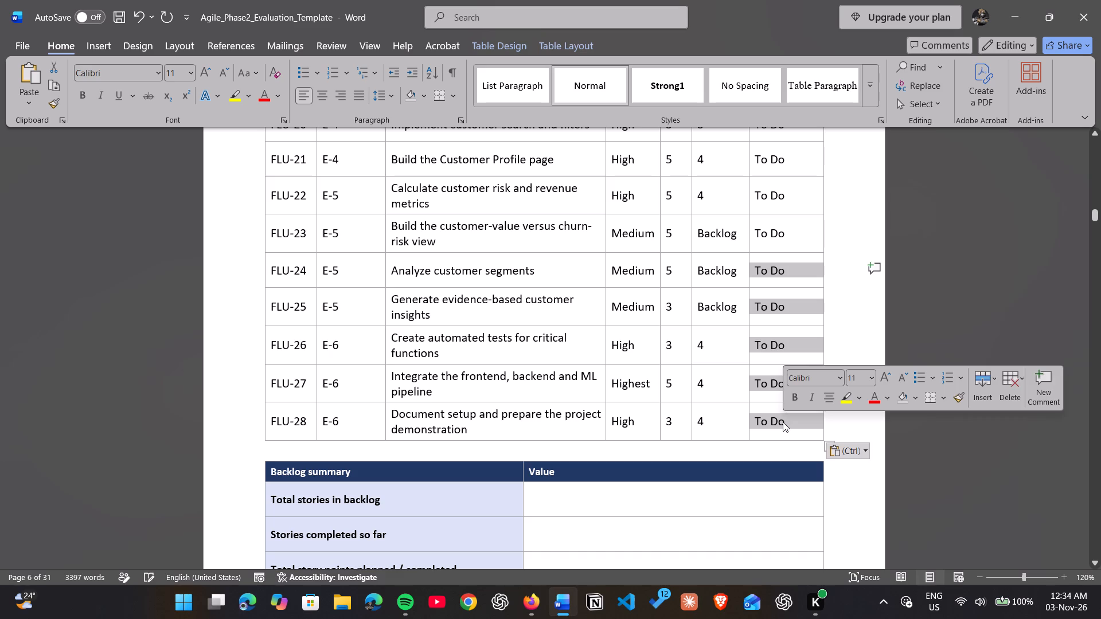
left_click(749, 432)
left_click(712, 428)
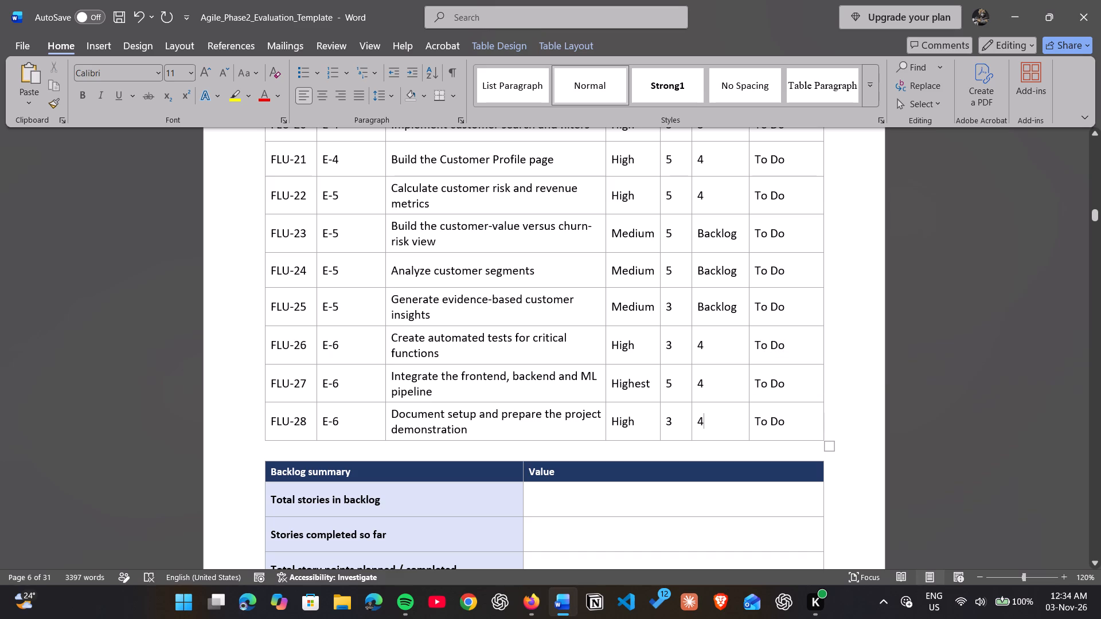
Set the Product Backlog table's rows FLU-9 through FLU-28 to font size 10.
left_click_drag(799, 428, 333, 105)
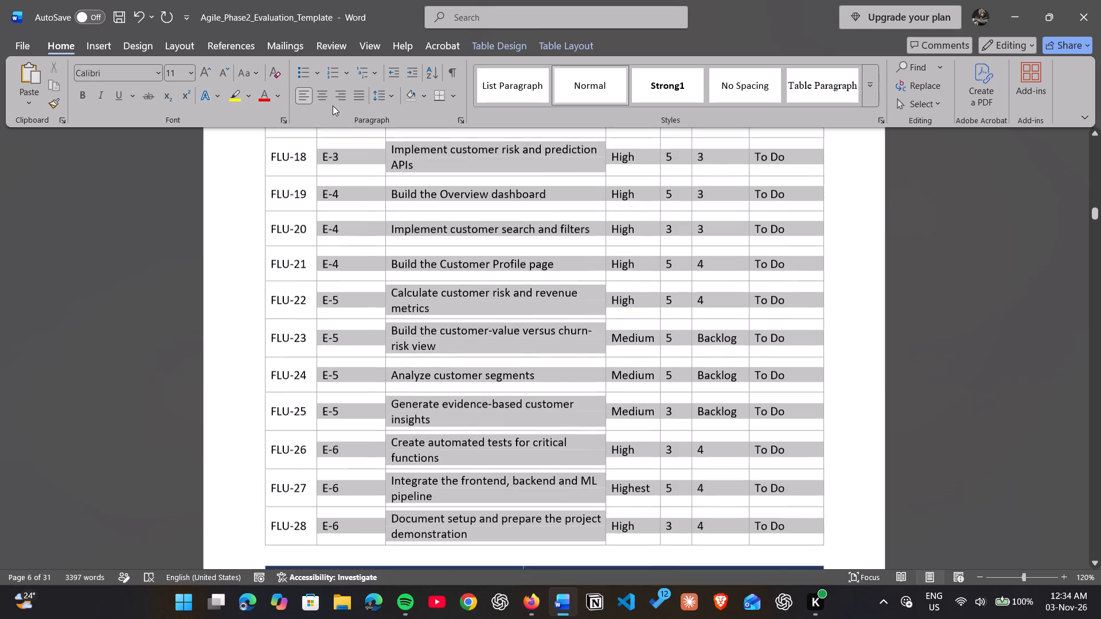
left_click_drag(333, 105, 338, 405)
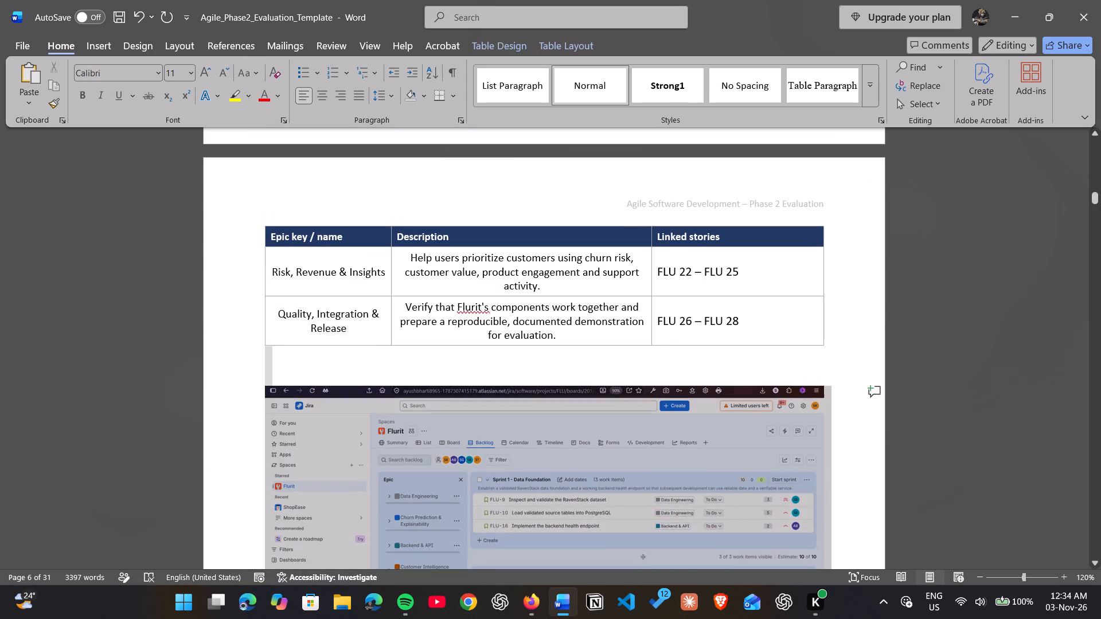
left_click_drag(338, 405, 306, 464)
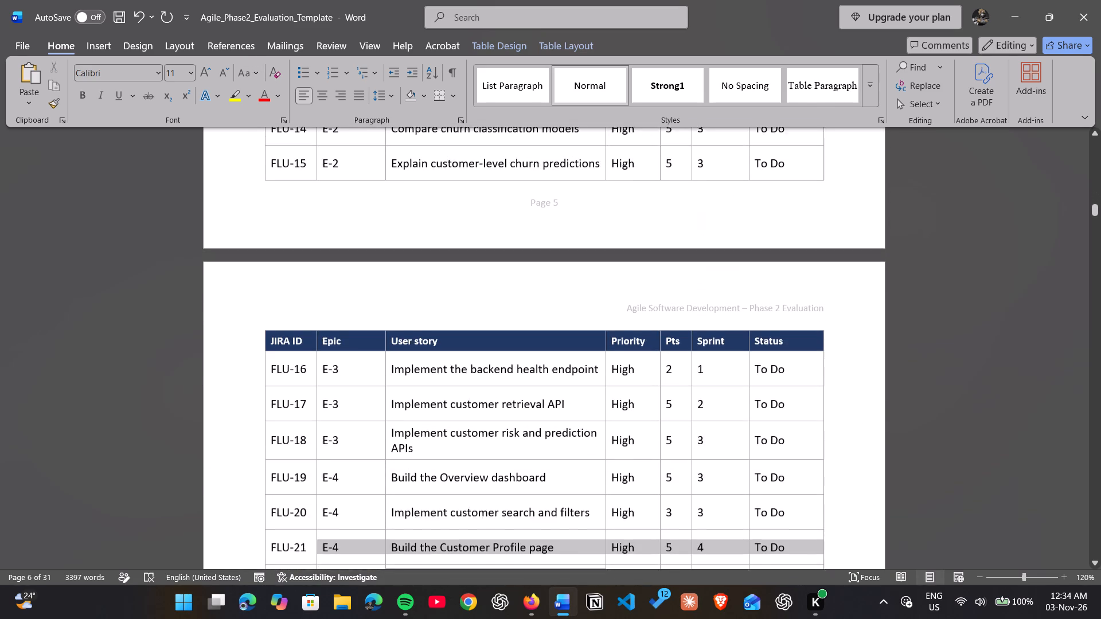
left_click_drag(306, 464, 262, 135)
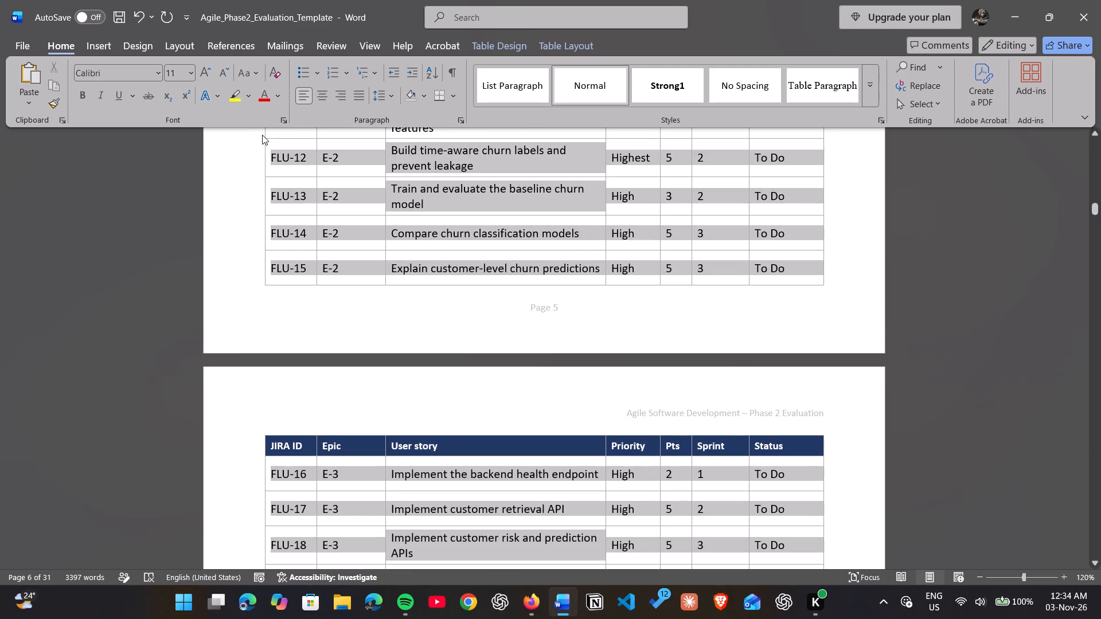
left_click_drag(262, 135, 268, 216)
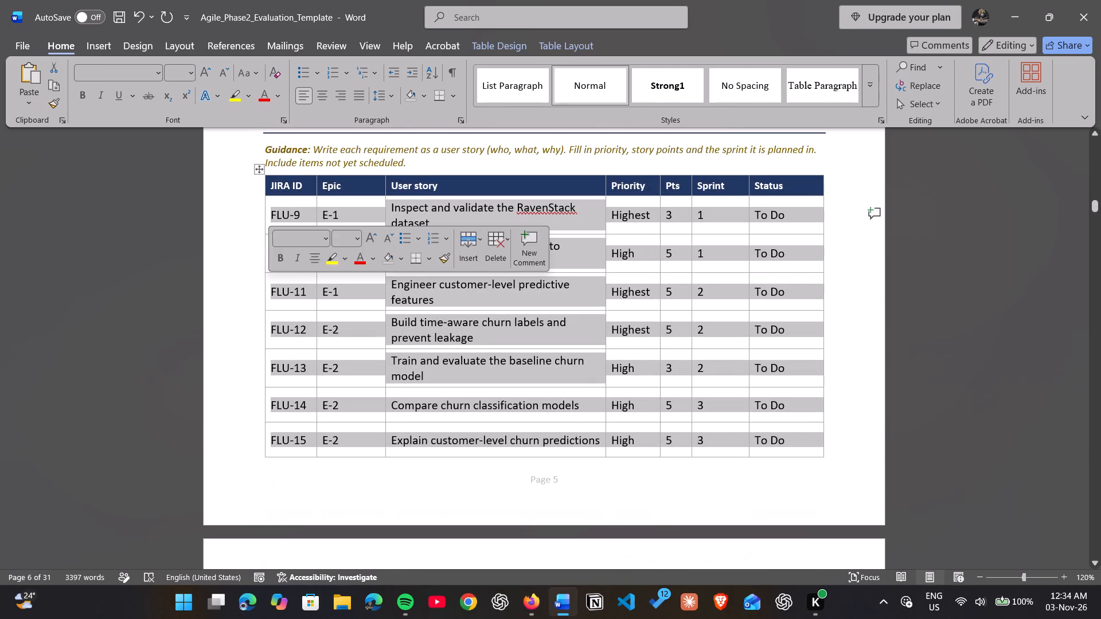
right_click(400, 216)
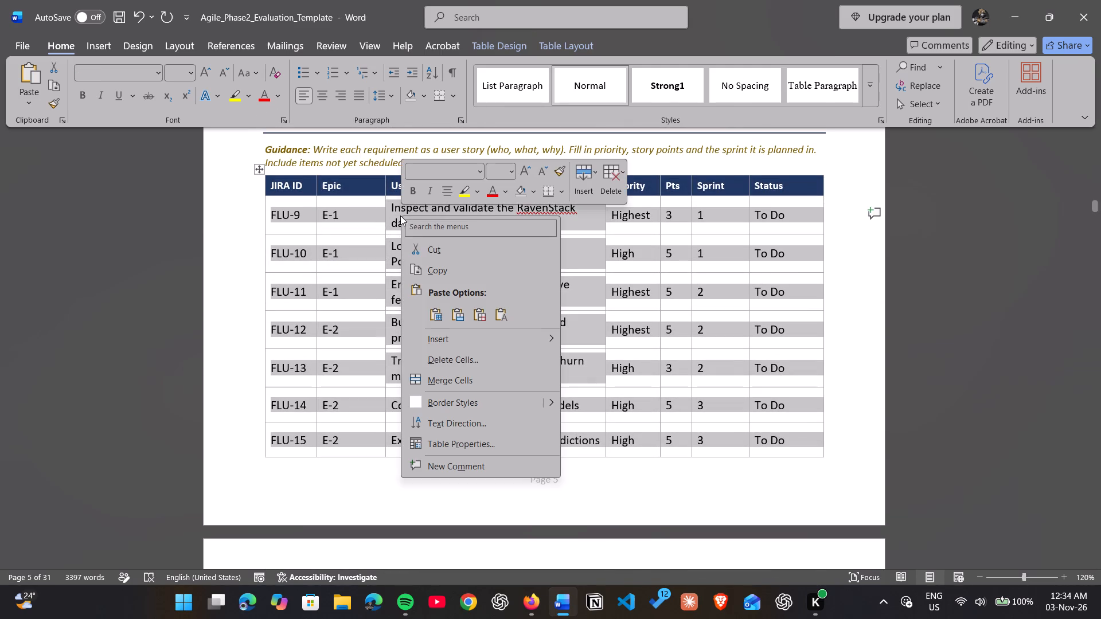
left_click(503, 167)
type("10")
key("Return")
left_click(464, 336)
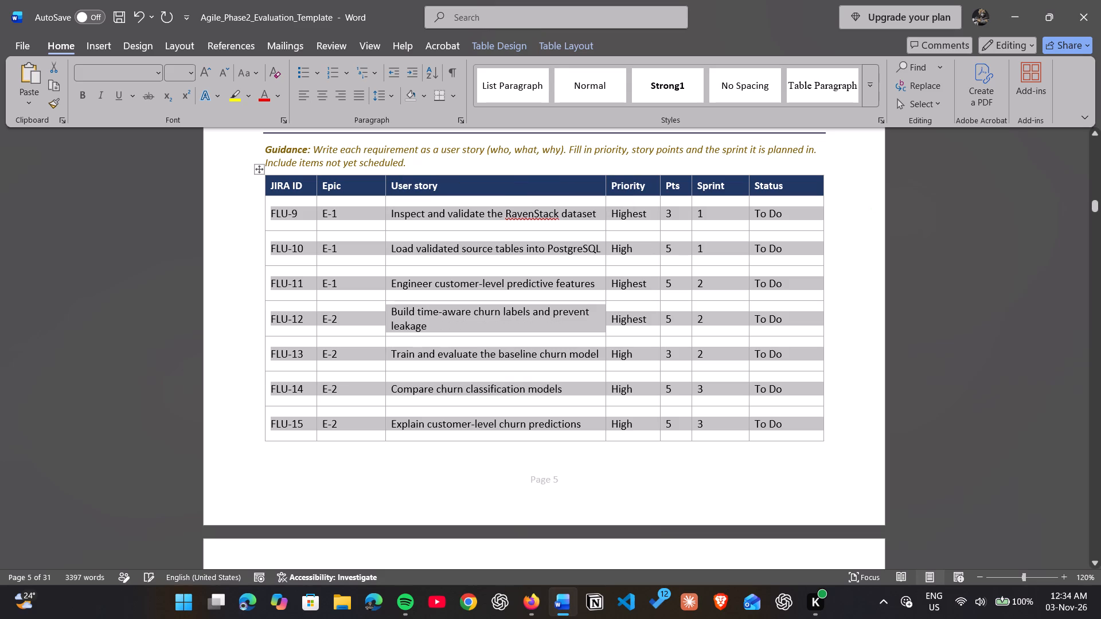
Centre the text in the selected Product Backlog rows.
right_click(479, 216)
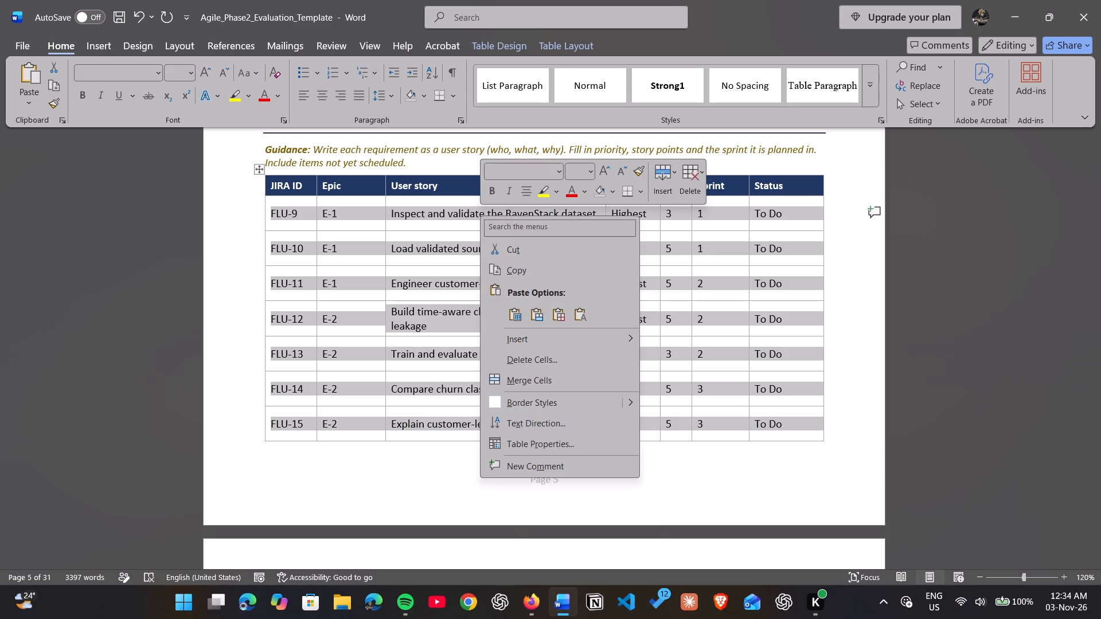
left_click(528, 194)
left_click(473, 264)
scroll(473, 264, "down", 1)
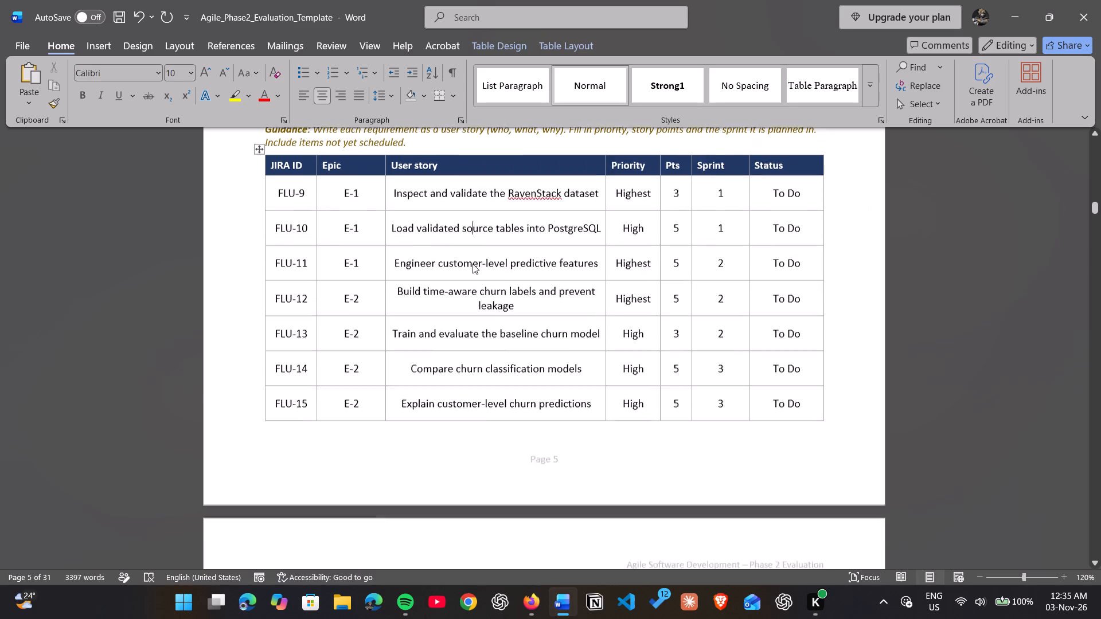
scroll(473, 264, "down", 6)
scroll(473, 264, "up", 3)
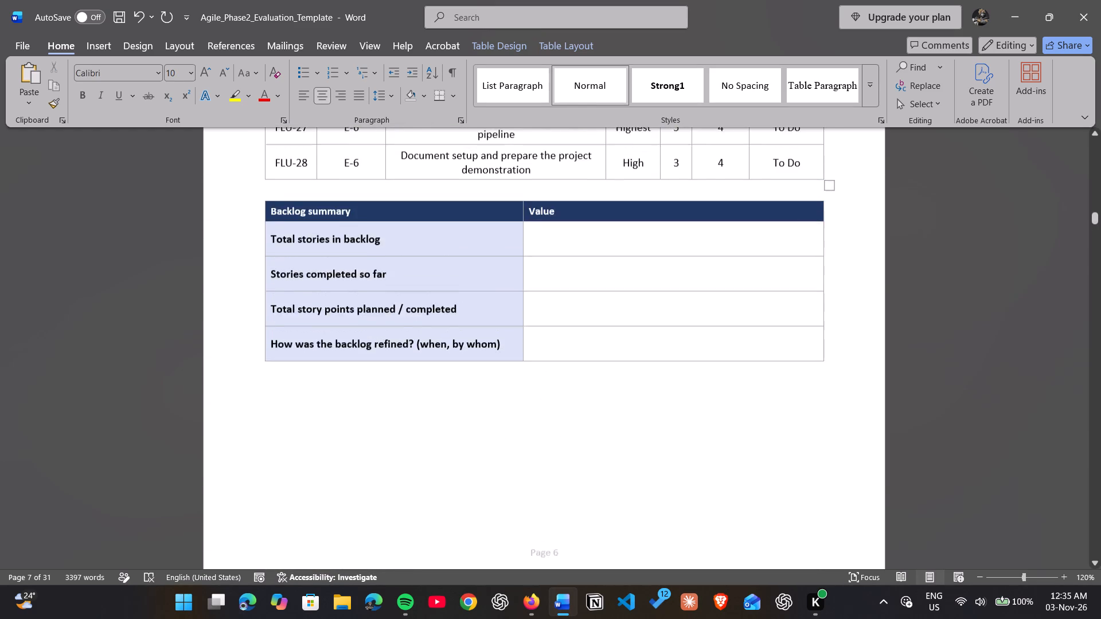
scroll(473, 264, "up", 2)
scroll(473, 264, "down", 1)
left_click(580, 299)
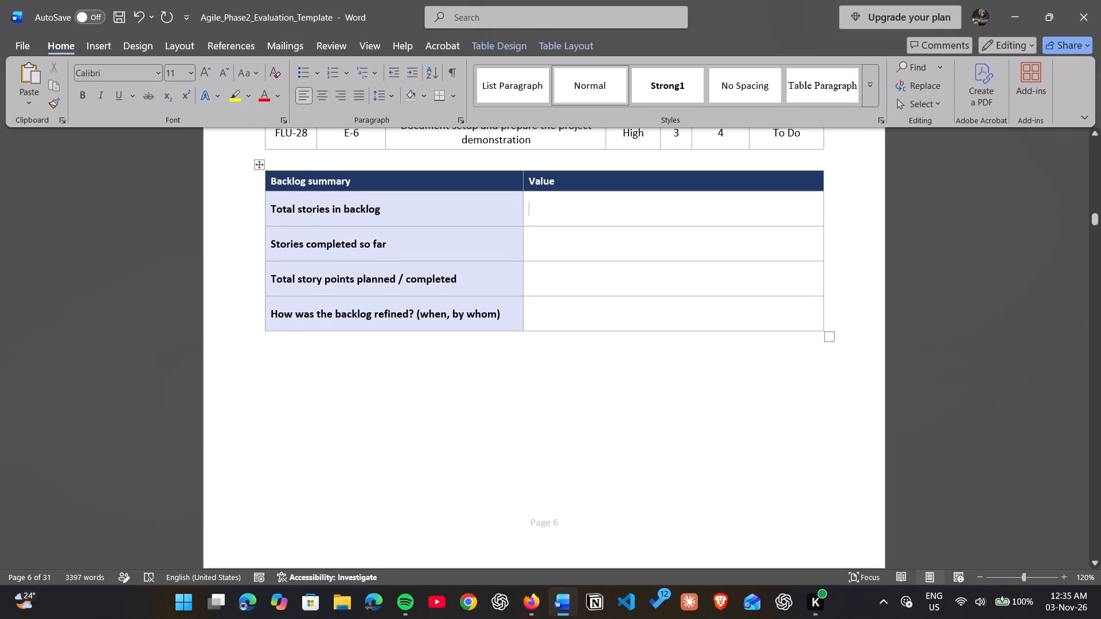
left_click(600, 242)
In the Product Backlog table, replace FLU-9's Status with Done.
scroll(557, 301, "up", 6)
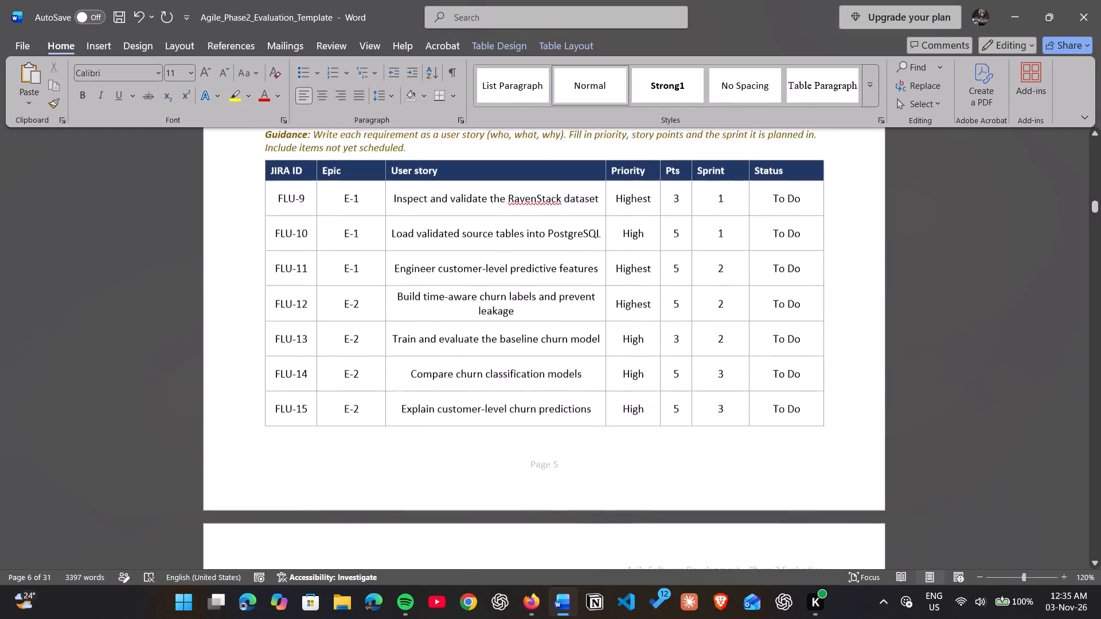
scroll(557, 301, "up", 1)
scroll(557, 301, "down", 1)
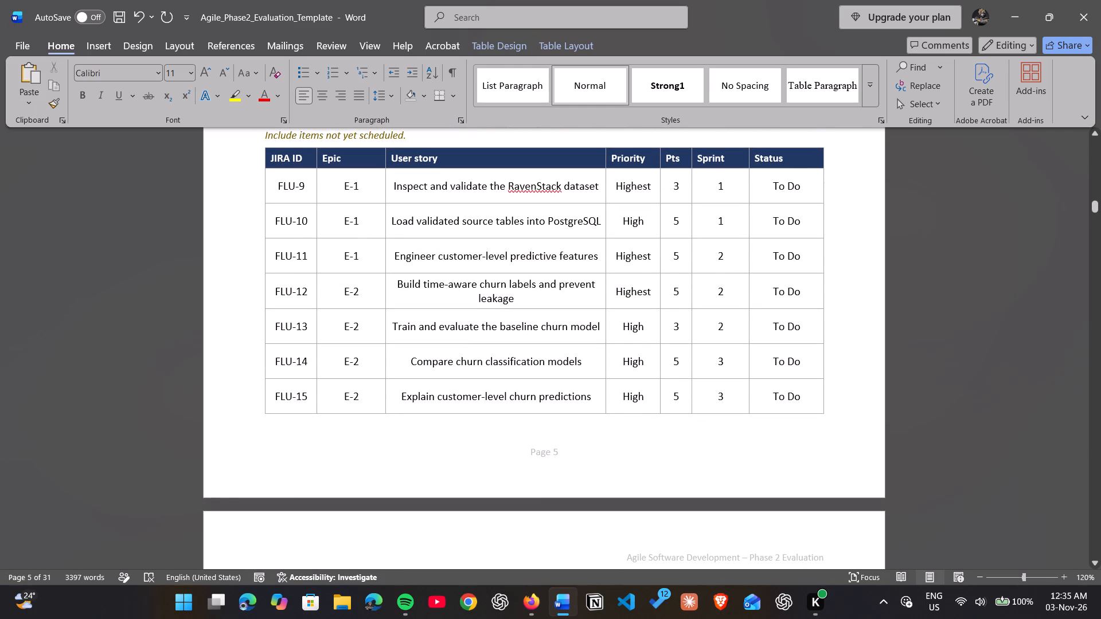
double_click(791, 187)
key("BackSpace")
key("BackSpace")
key("BackSpace")
key("BackSpace")
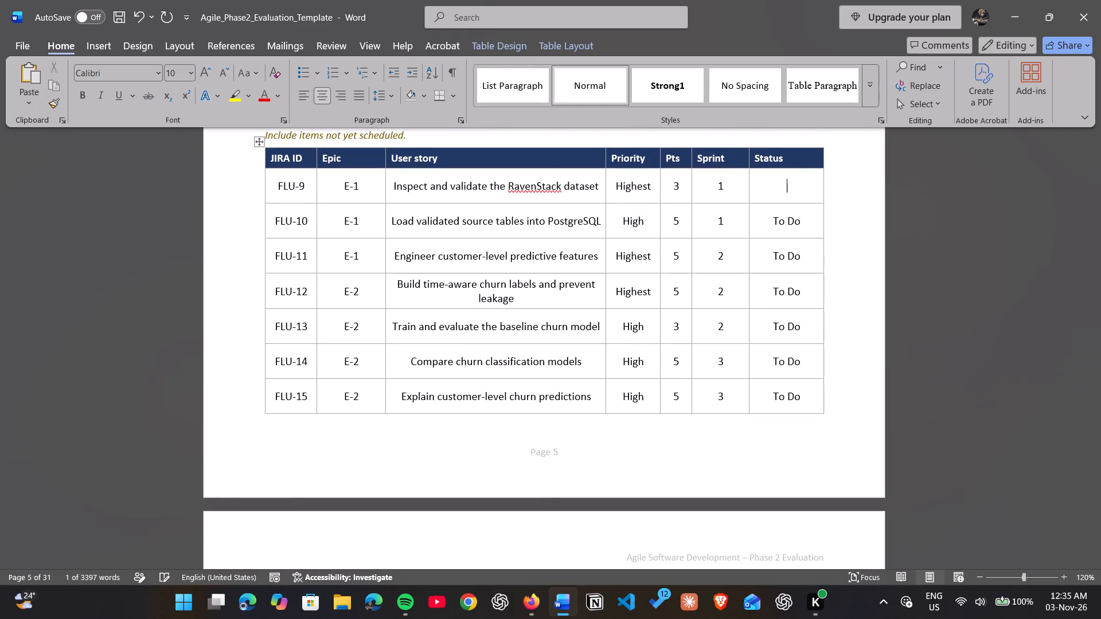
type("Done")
Check the Flurit backlog in Jira, and back in Word replace FLU-13's Status with Done.
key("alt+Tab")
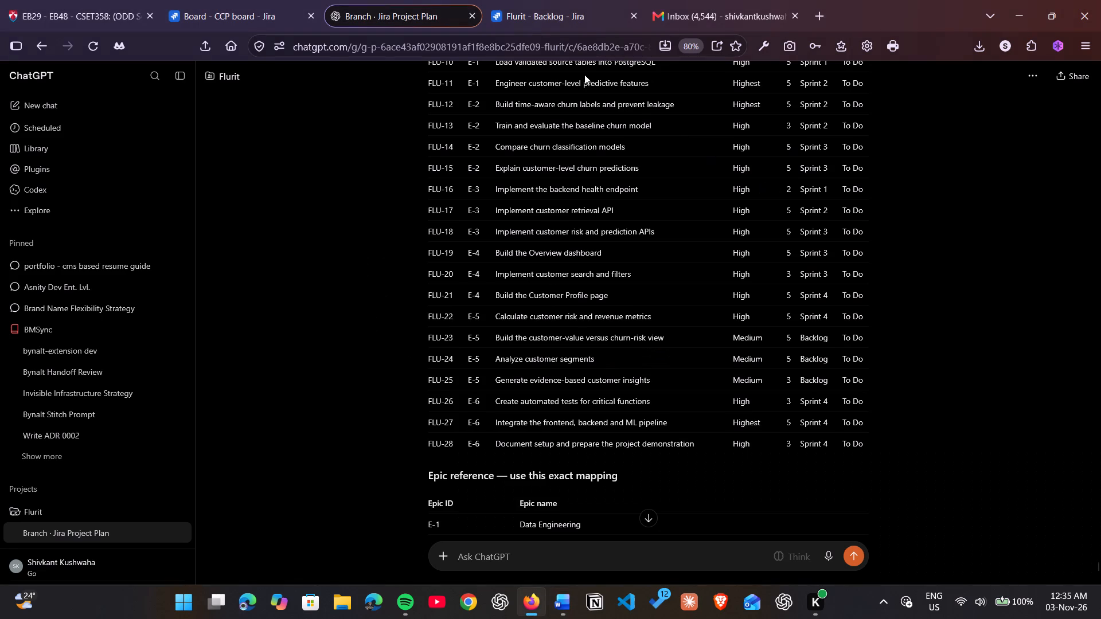
left_click(590, 28)
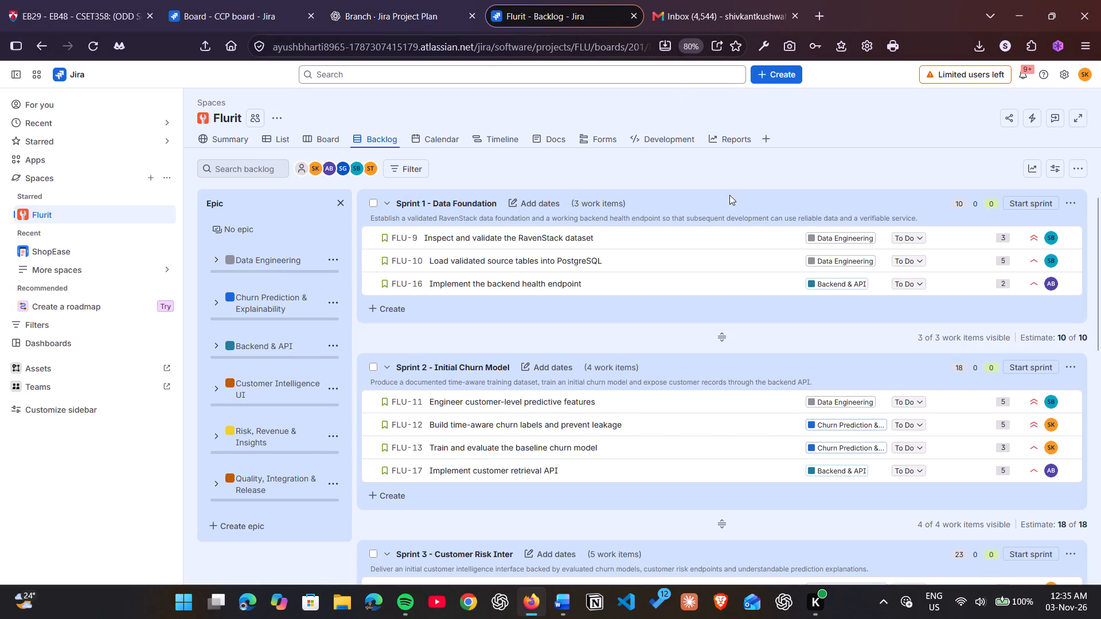
key("alt+Tab")
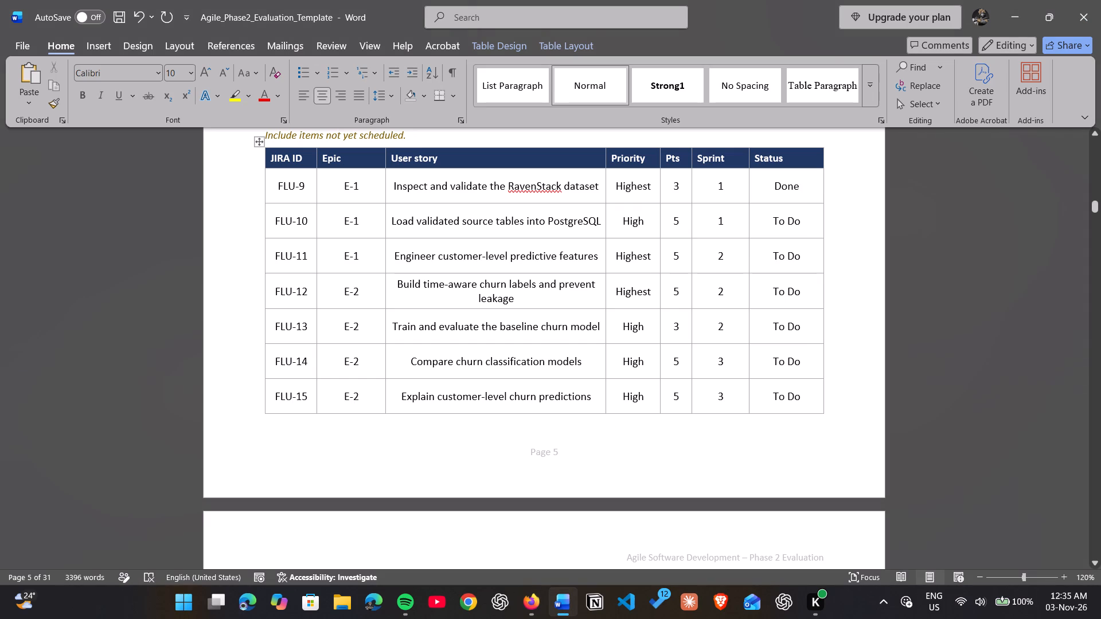
scroll(772, 239, "down", 1)
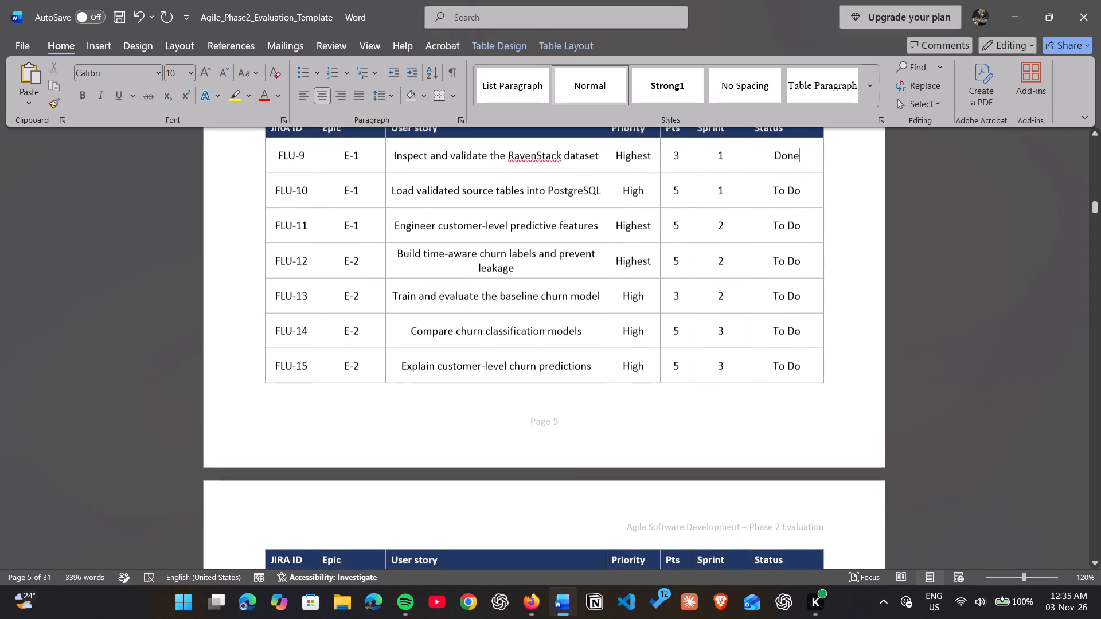
scroll(772, 239, "down", 1)
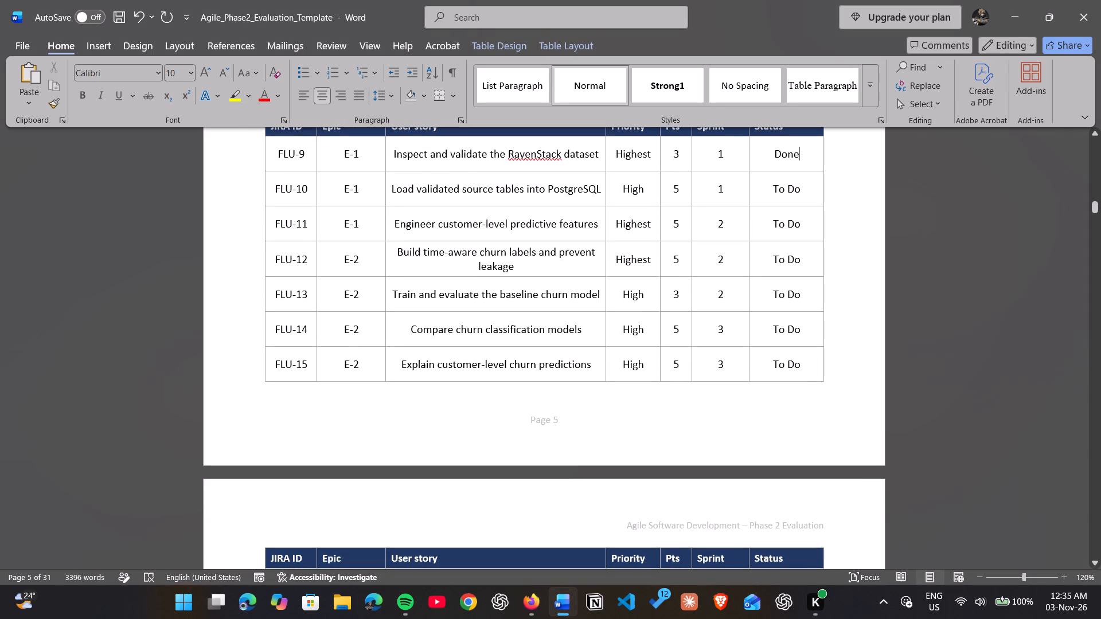
left_click_drag(774, 297, 800, 297)
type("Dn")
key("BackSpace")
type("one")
Replace FLU-14's Status with In Progress in the Product Backlog table.
scroll(800, 297, "down", 1)
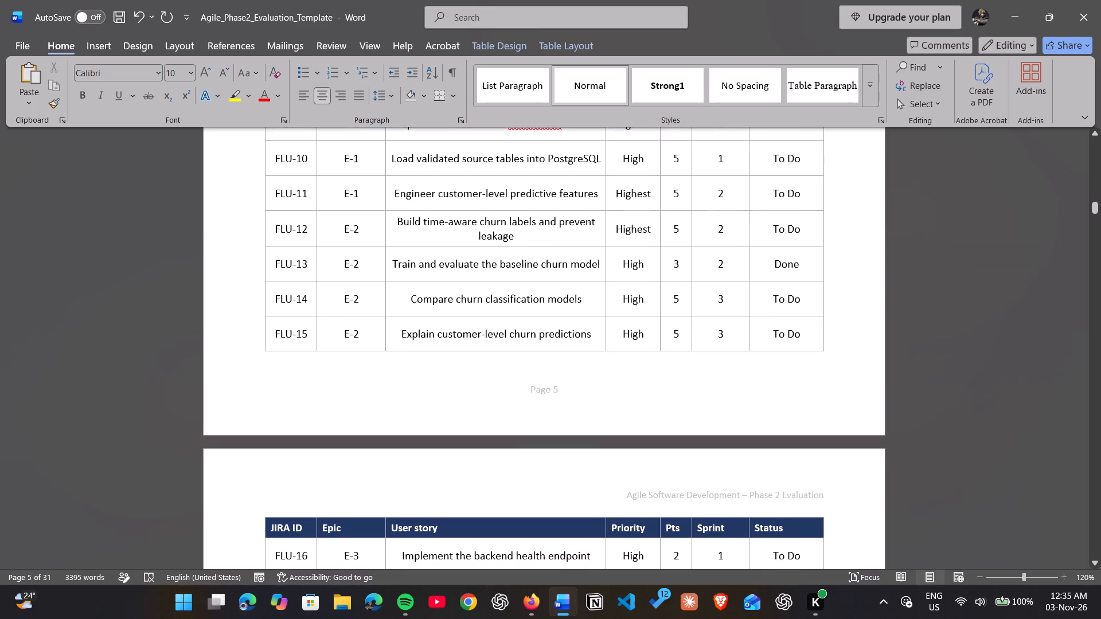
left_click_drag(773, 297, 800, 299)
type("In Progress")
In Jira's Flurit backlog, set the Sprint 3 items FLU-14 and FLU-15 to In Progress.
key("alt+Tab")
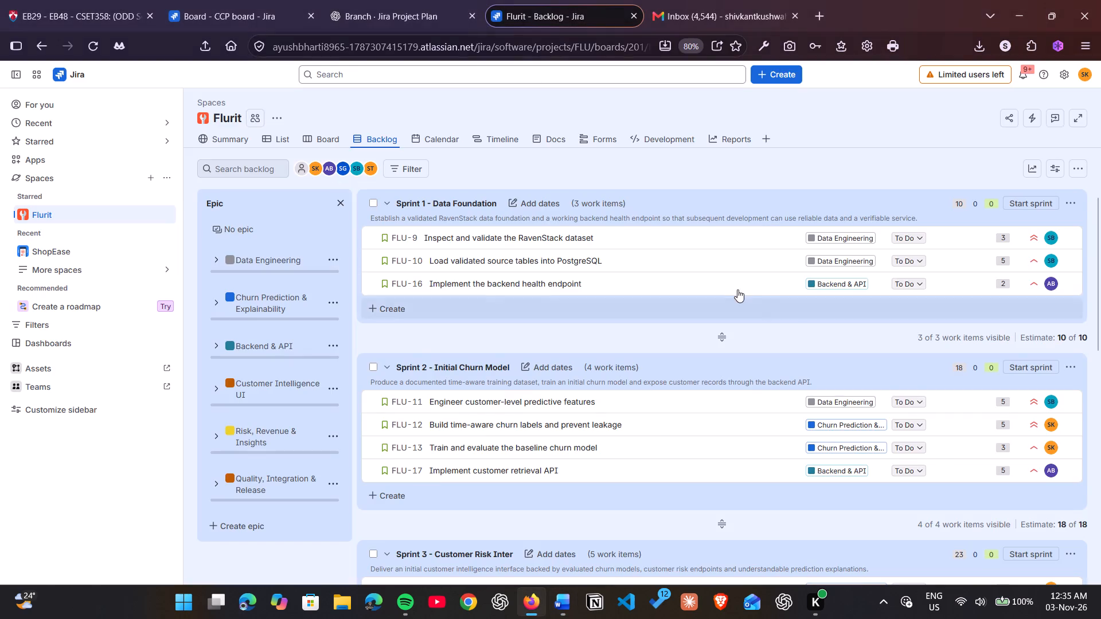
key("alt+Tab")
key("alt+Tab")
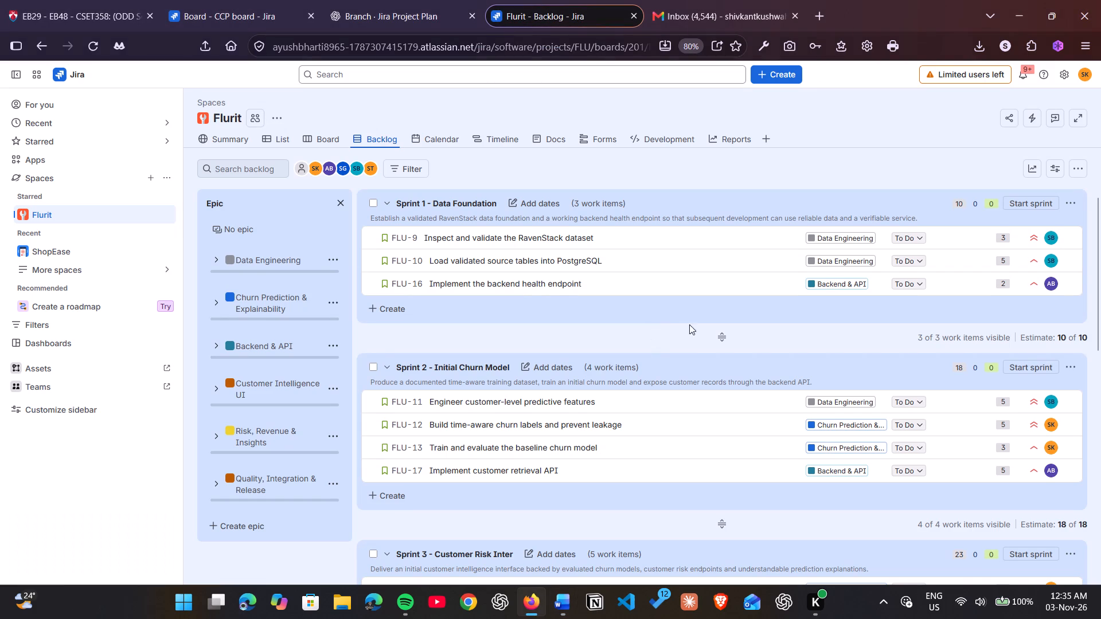
scroll(716, 347, "down", 4)
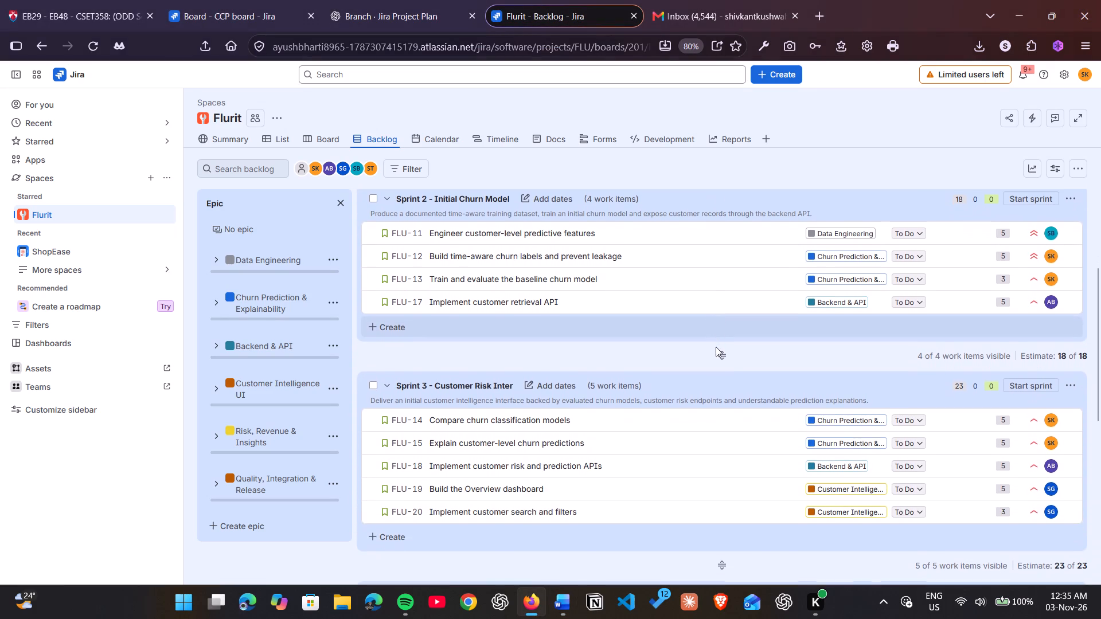
left_click(919, 421)
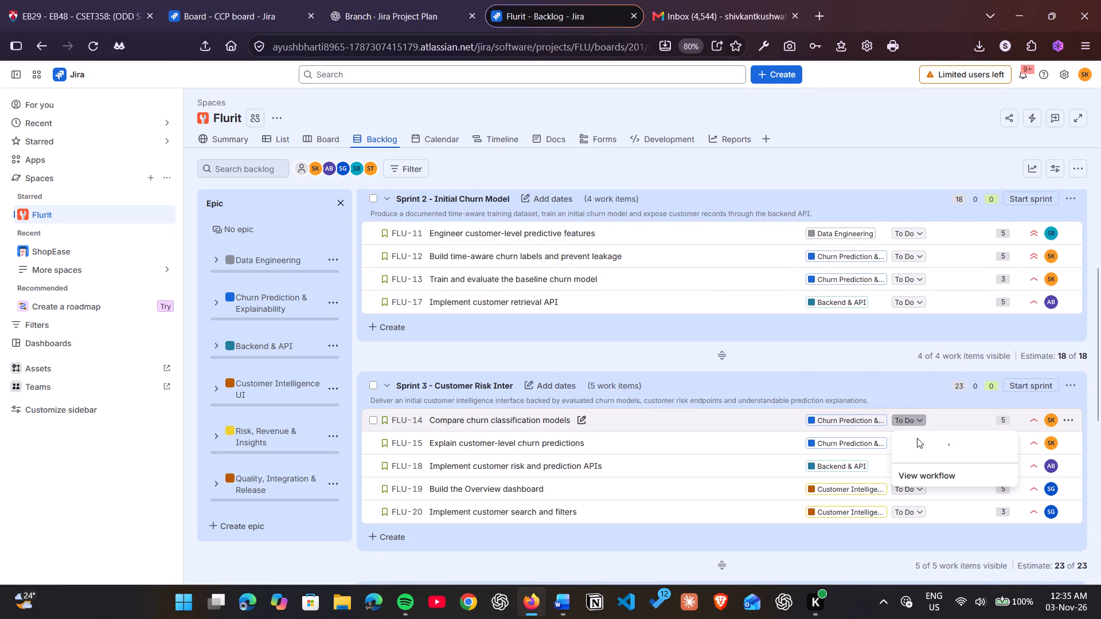
left_click(919, 448)
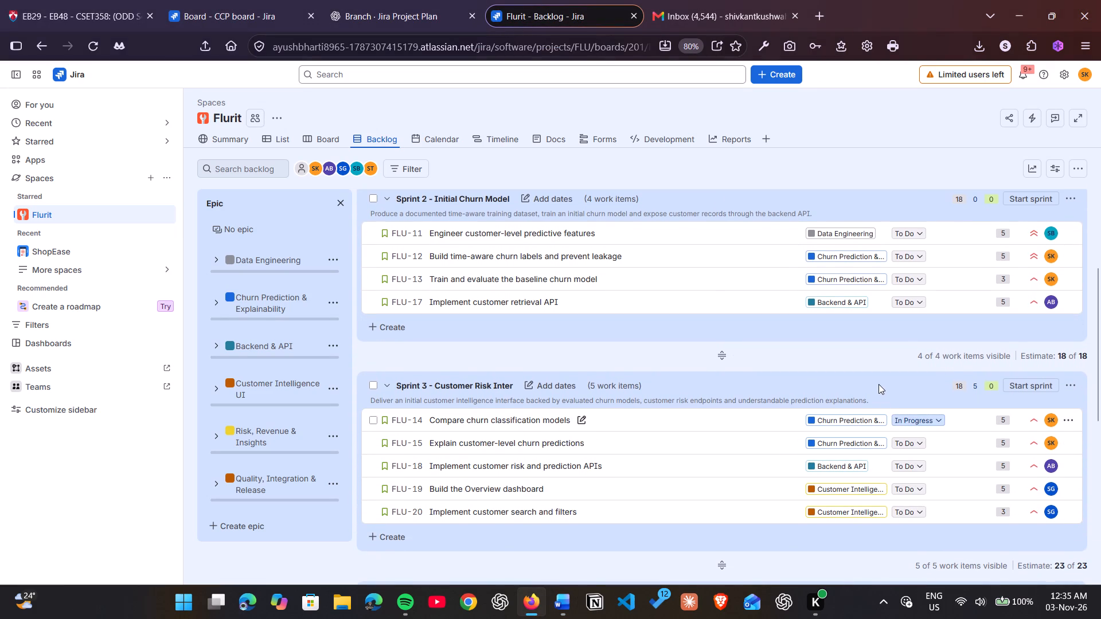
left_click(878, 382)
scroll(878, 382, "down", 1)
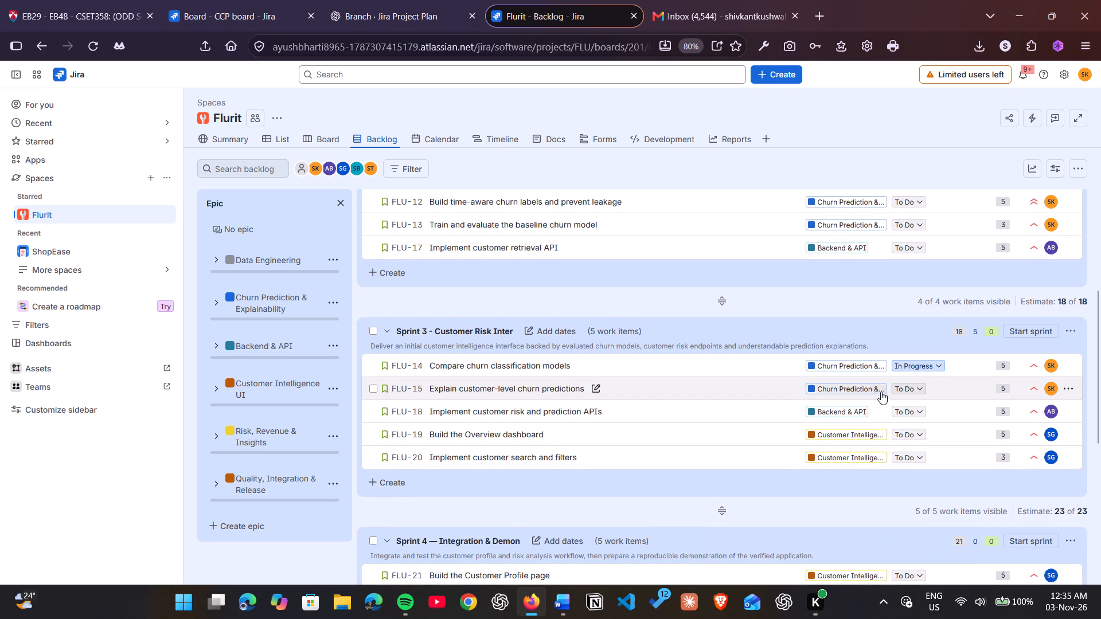
left_click(918, 389)
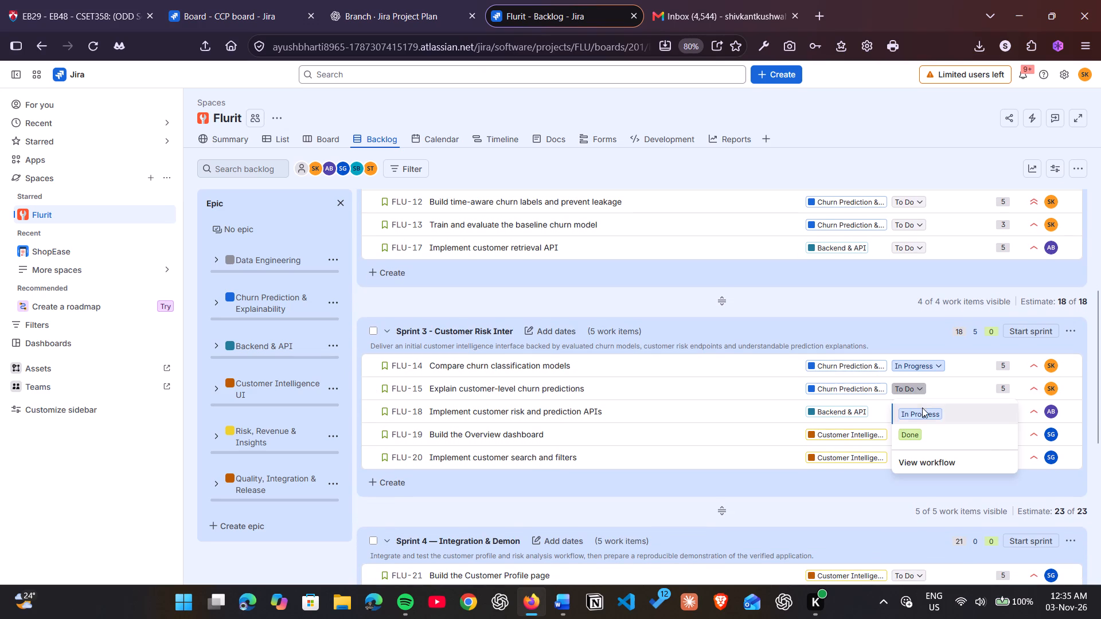
left_click(922, 408)
Back in Word, copy FLU-14's In Progress status over FLU-15's Status entry.
key("alt+Tab")
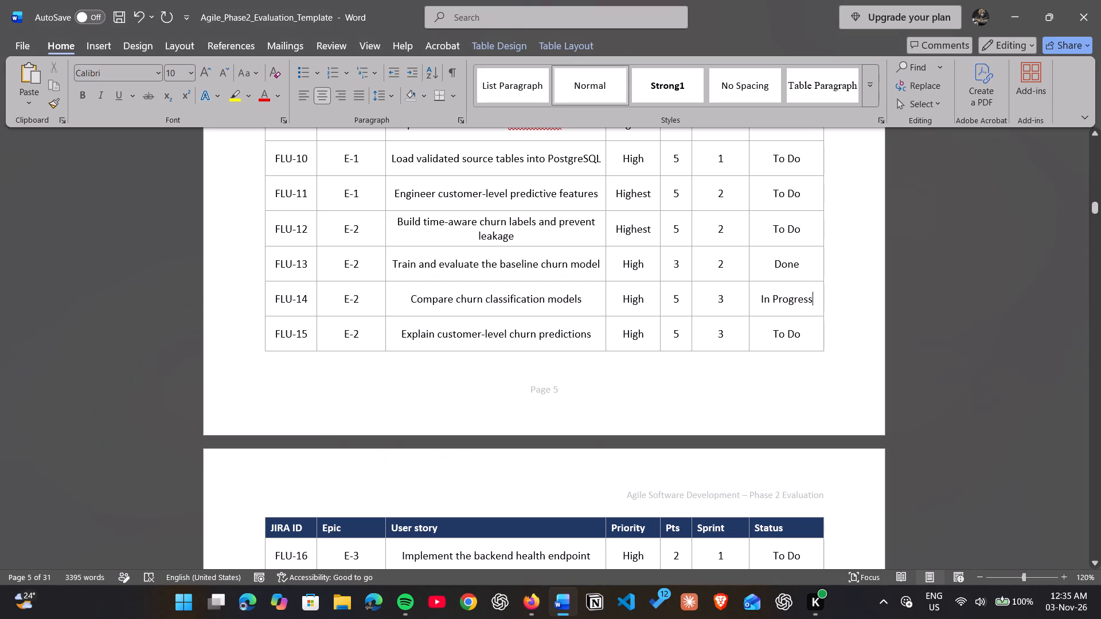
scroll(749, 299, "down", 1)
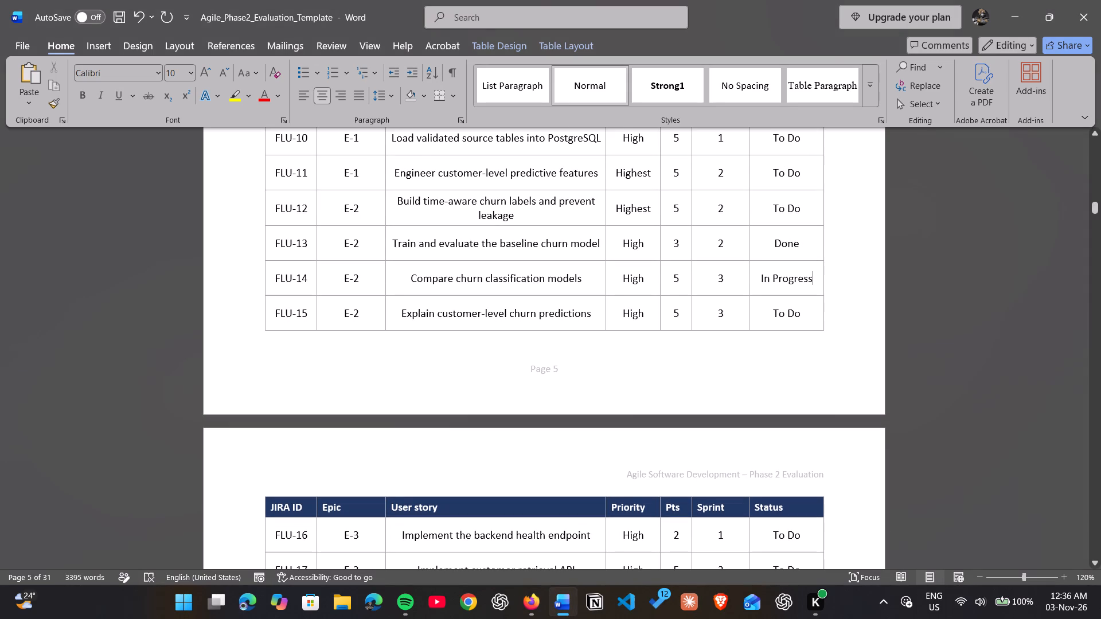
triple_click(778, 281)
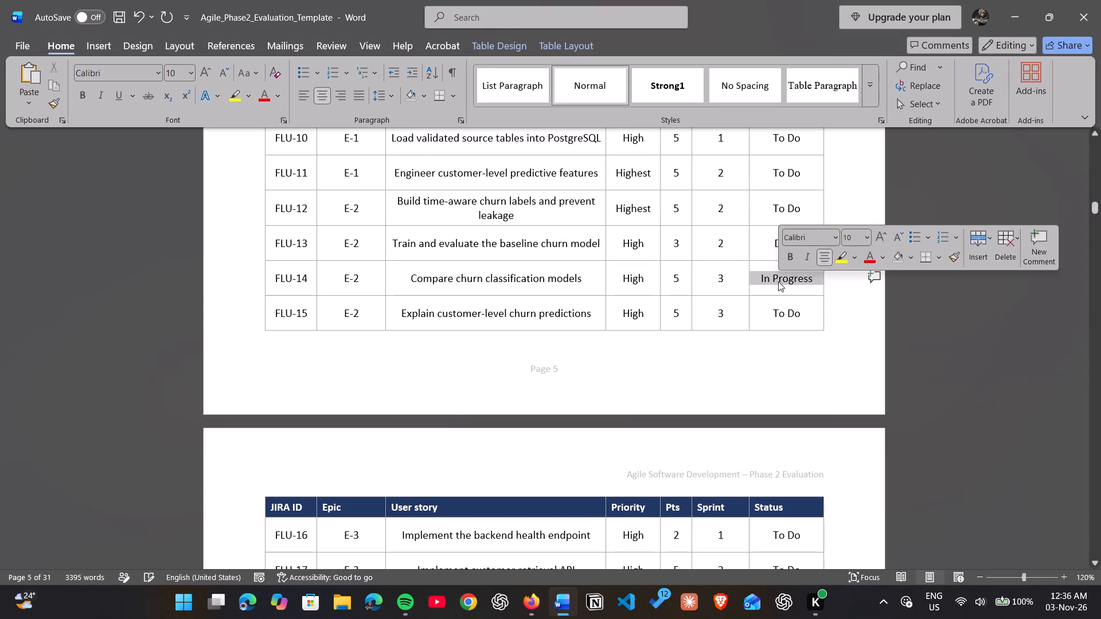
key("ctrl+c")
left_click_drag(801, 309, 766, 313)
key("ctrl+v")
scroll(766, 313, "down", 2)
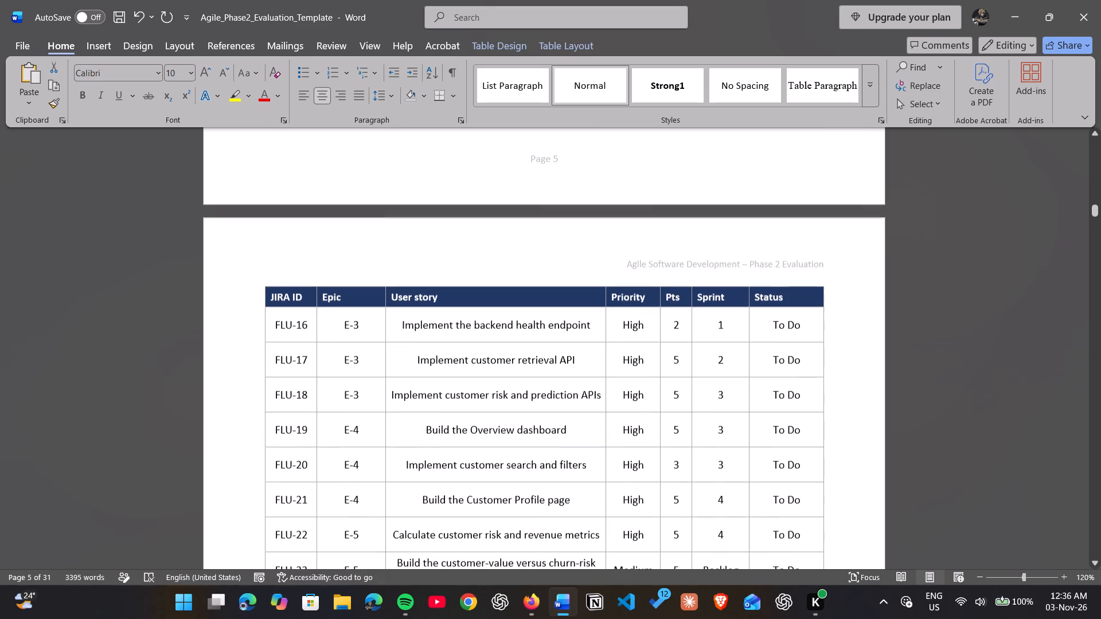
Paste the copied In Progress status over FLU-16's Status entry in the Product Backlog table.
scroll(766, 313, "down", 2)
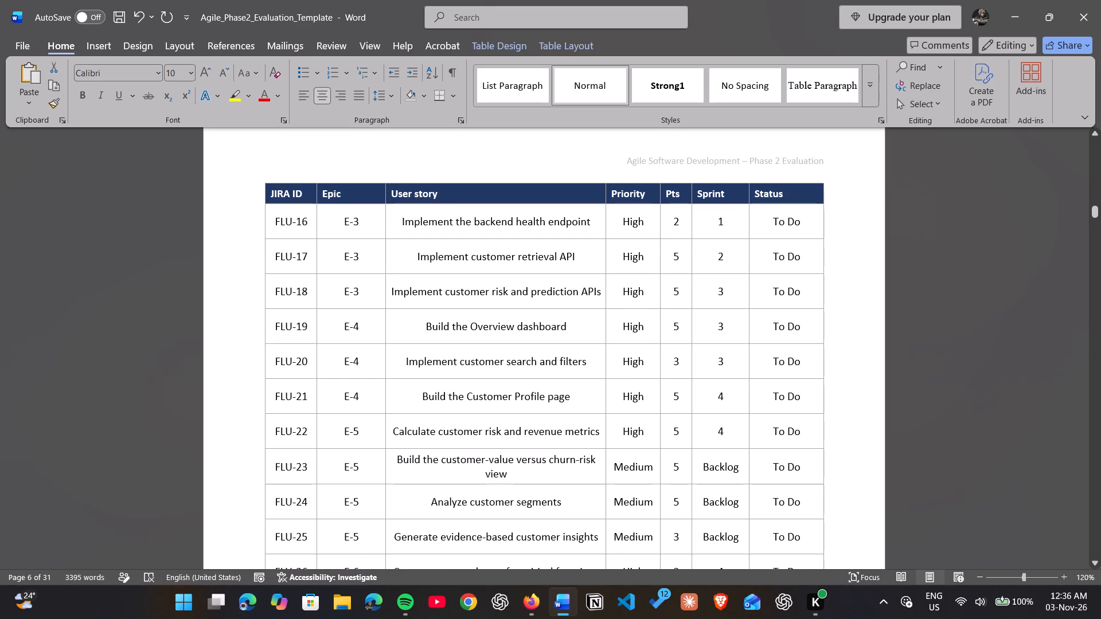
left_click_drag(774, 222, 802, 226)
key("ctrl+v")
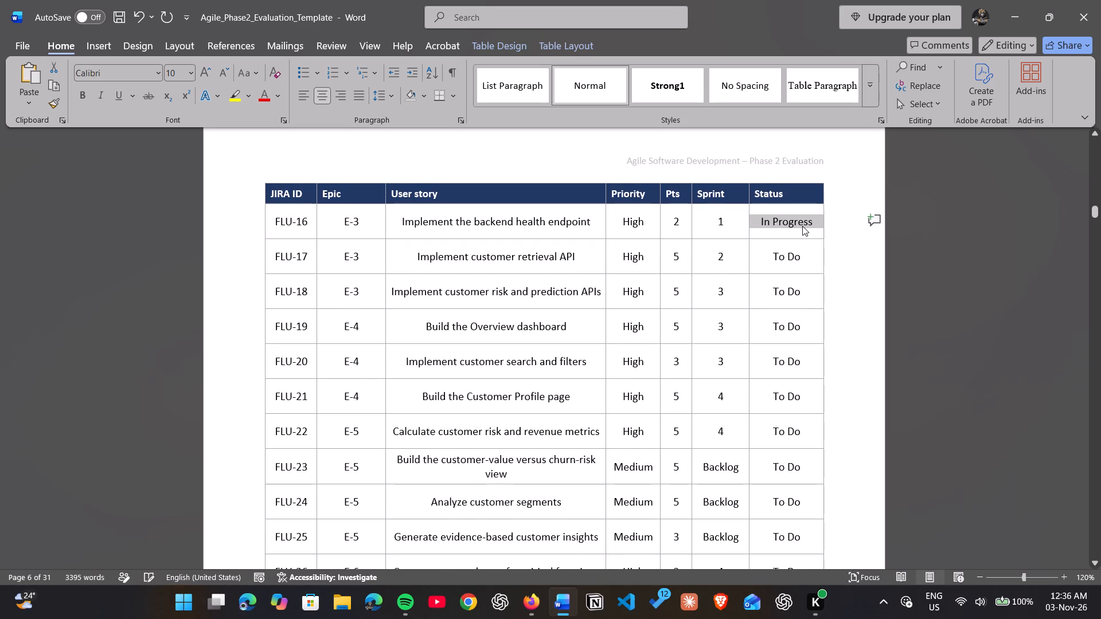
Paste In Progress over the Status entry of FLU-28, the last story in the Product Backlog table.
scroll(802, 226, "down", 1)
scroll(786, 308, "down", 1)
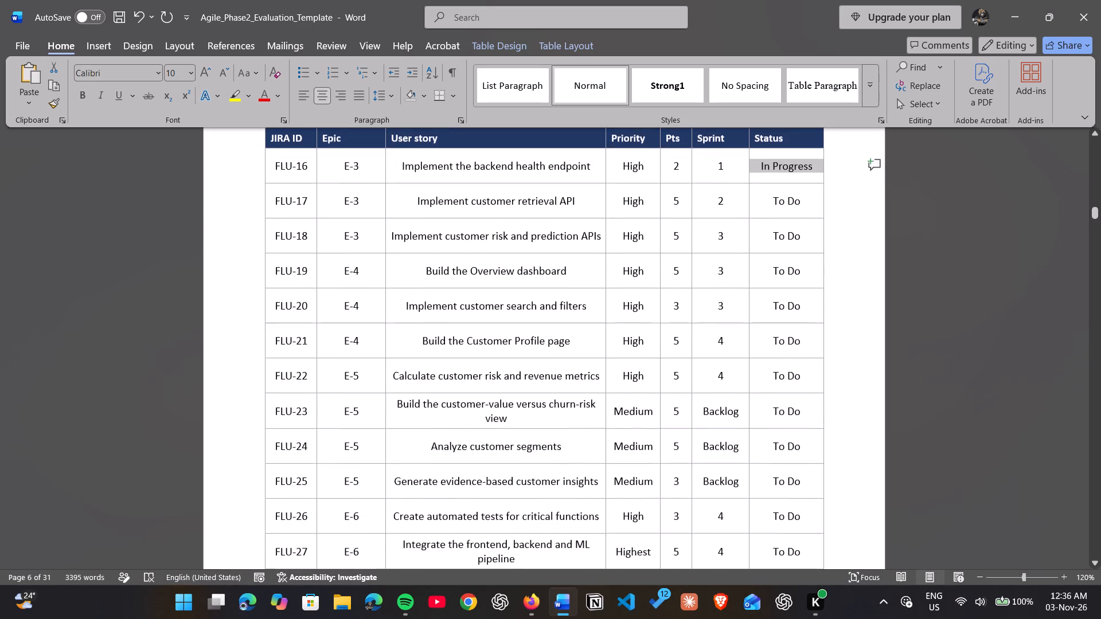
scroll(786, 308, "down", 2)
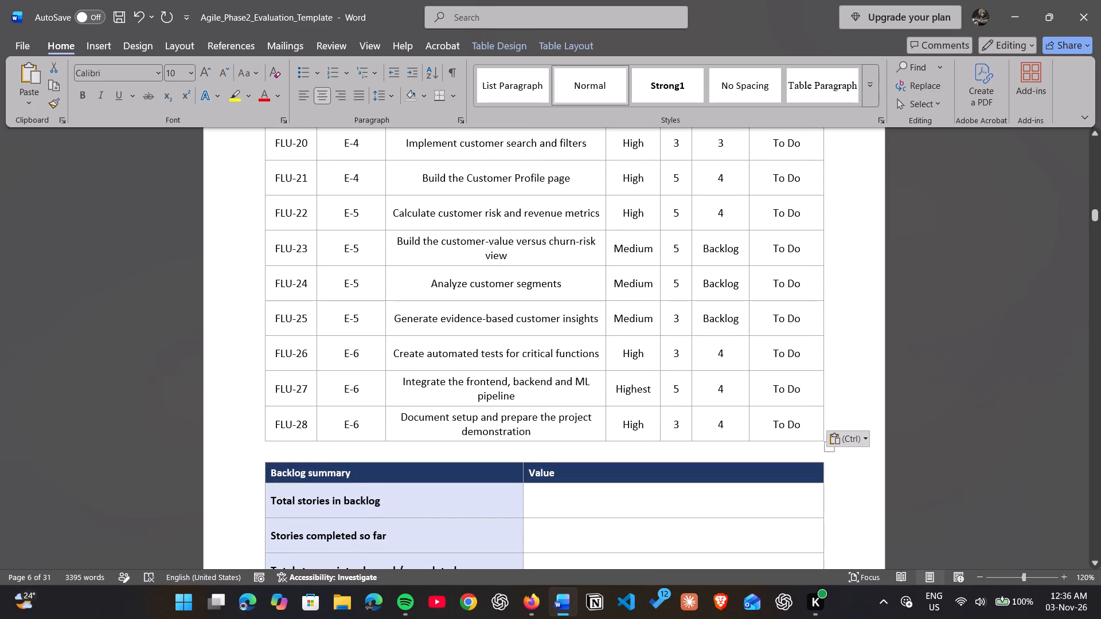
left_click_drag(799, 426, 774, 426)
key("ctrl+v")
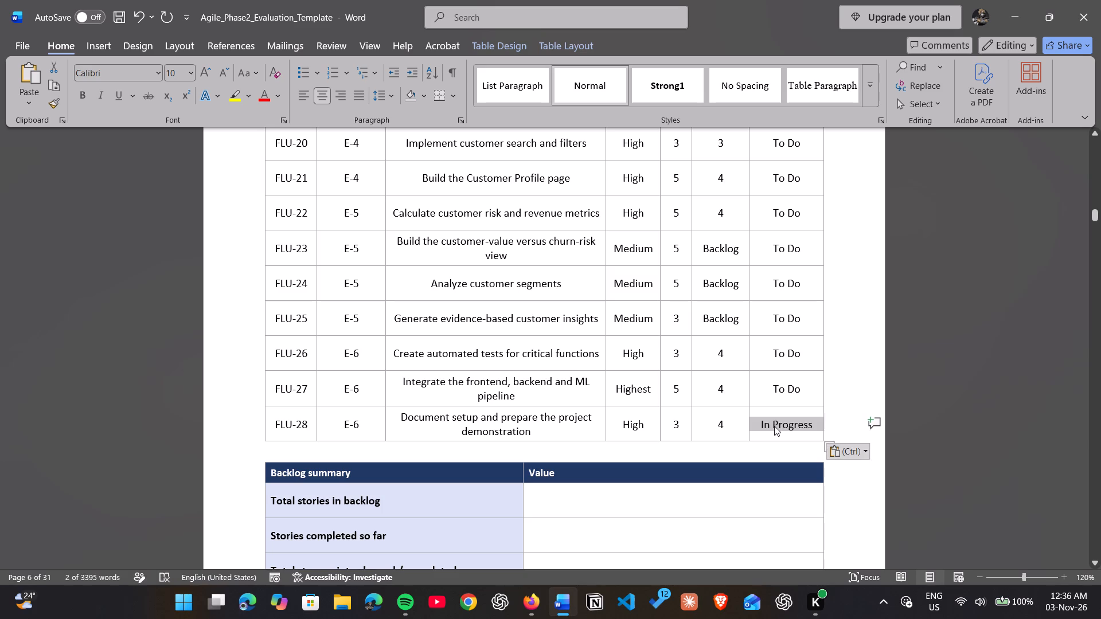
left_click(743, 422)
Paste In Progress over FLU-18's Status entry in the Product Backlog table.
scroll(743, 390, "up", 1)
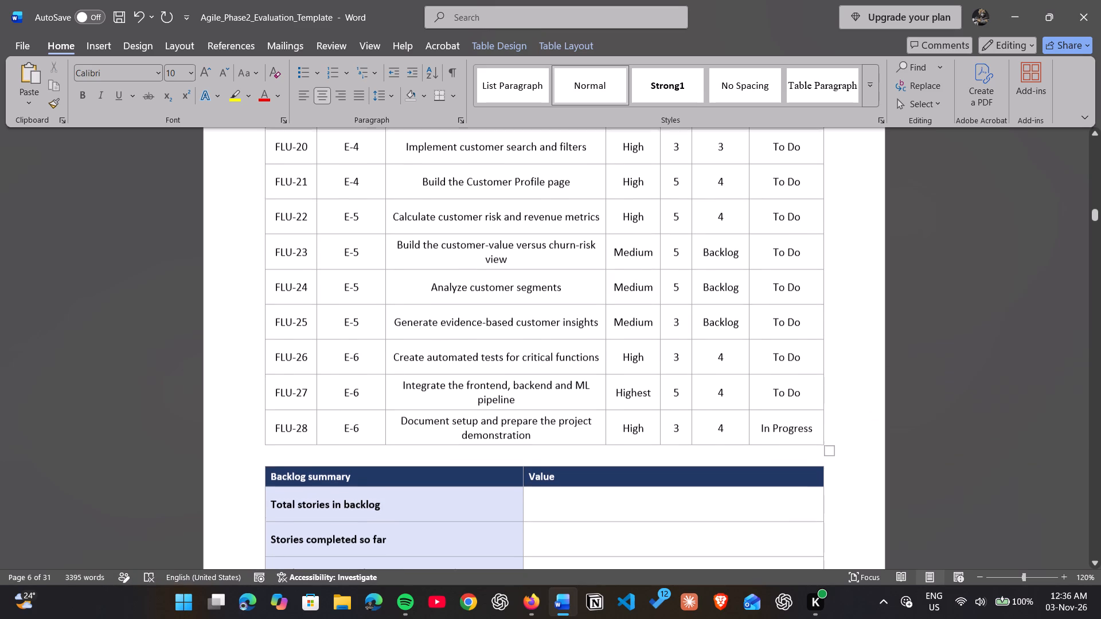
scroll(743, 390, "up", 1)
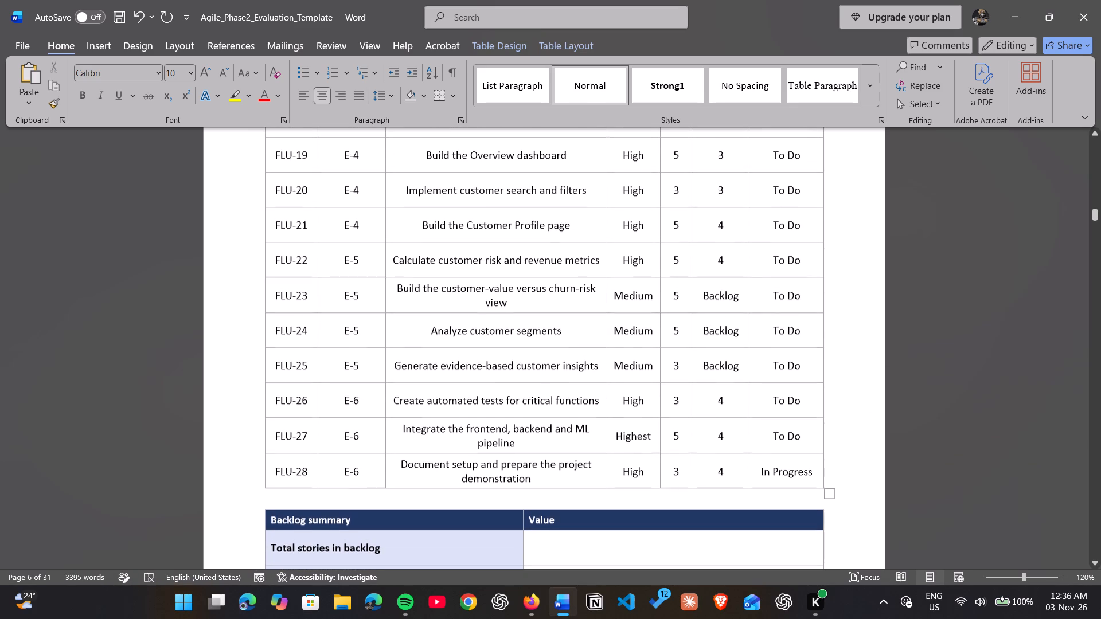
scroll(743, 390, "up", 2)
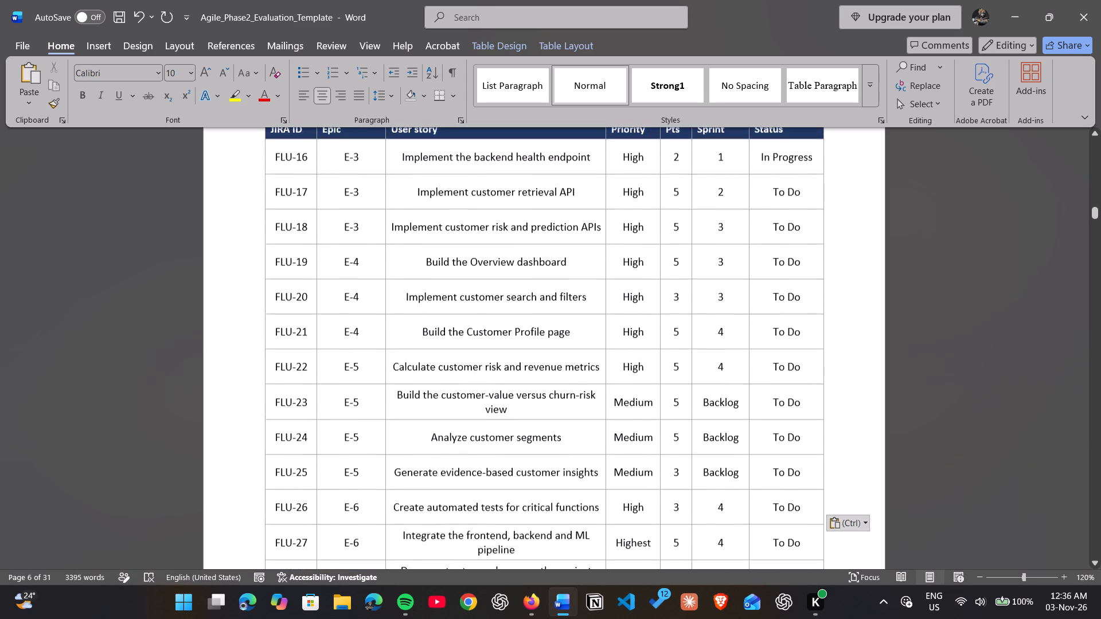
scroll(743, 390, "up", 2)
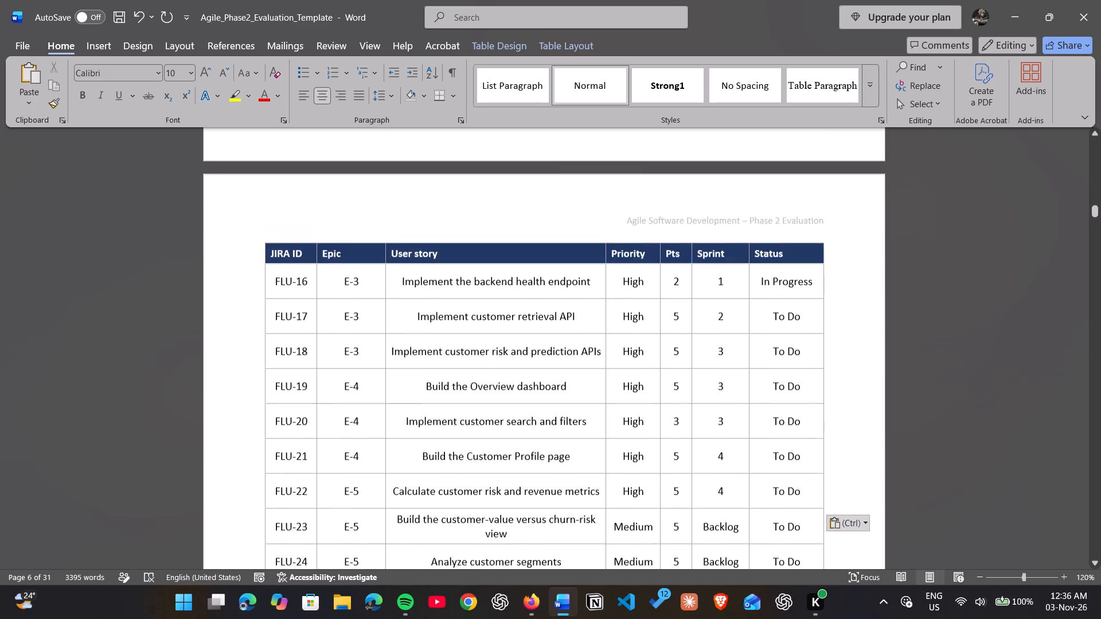
scroll(743, 390, "up", 1)
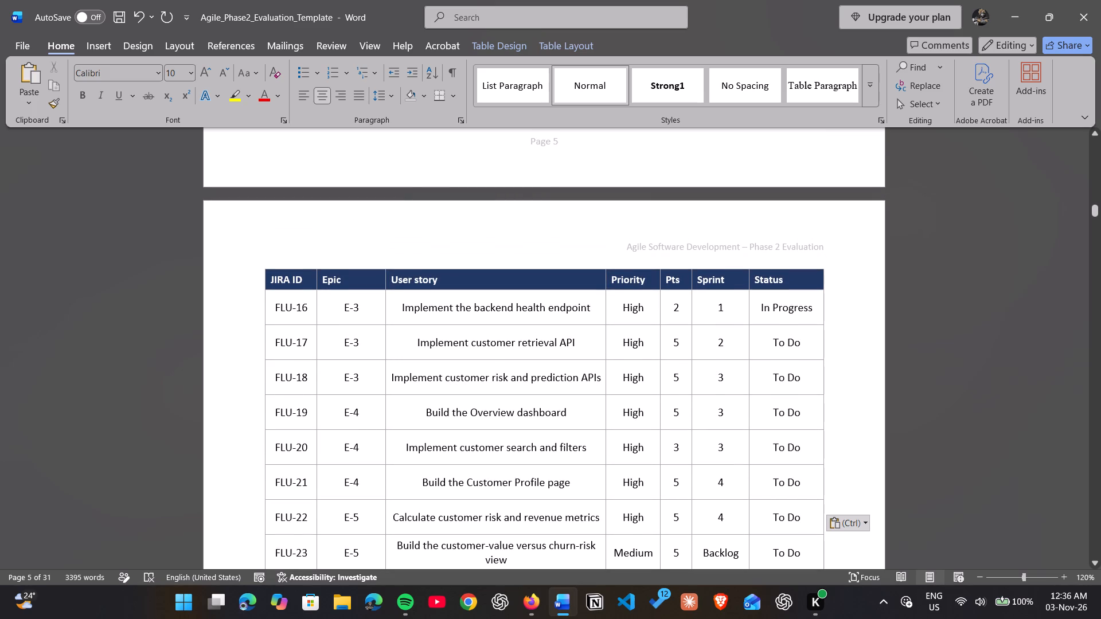
scroll(770, 346, "up", 2)
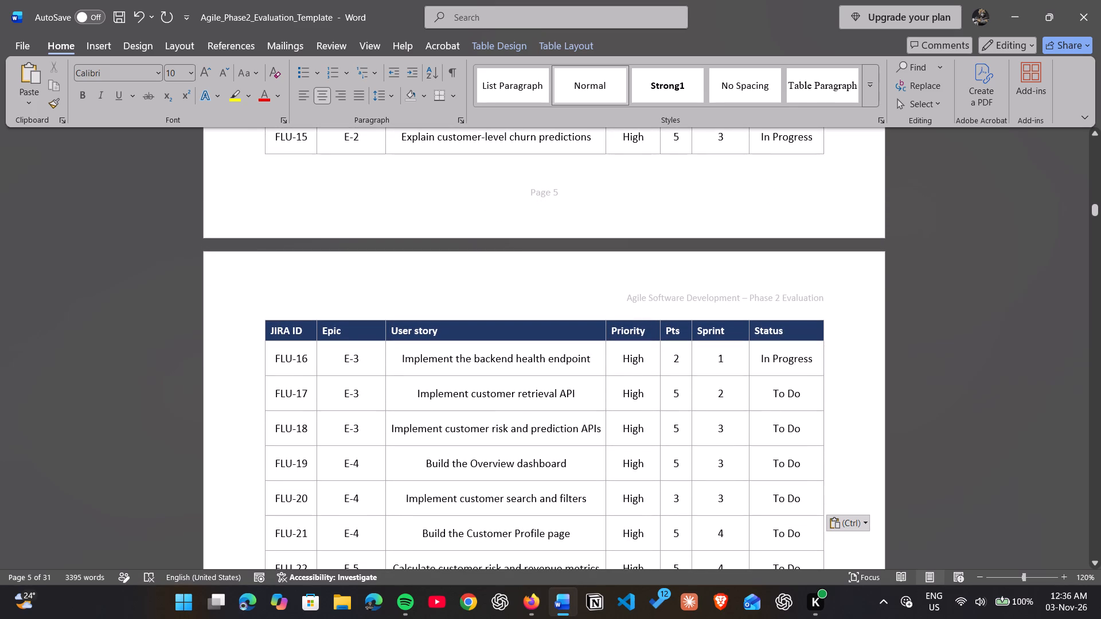
left_click_drag(773, 426, 798, 429)
key("ctrl+v")
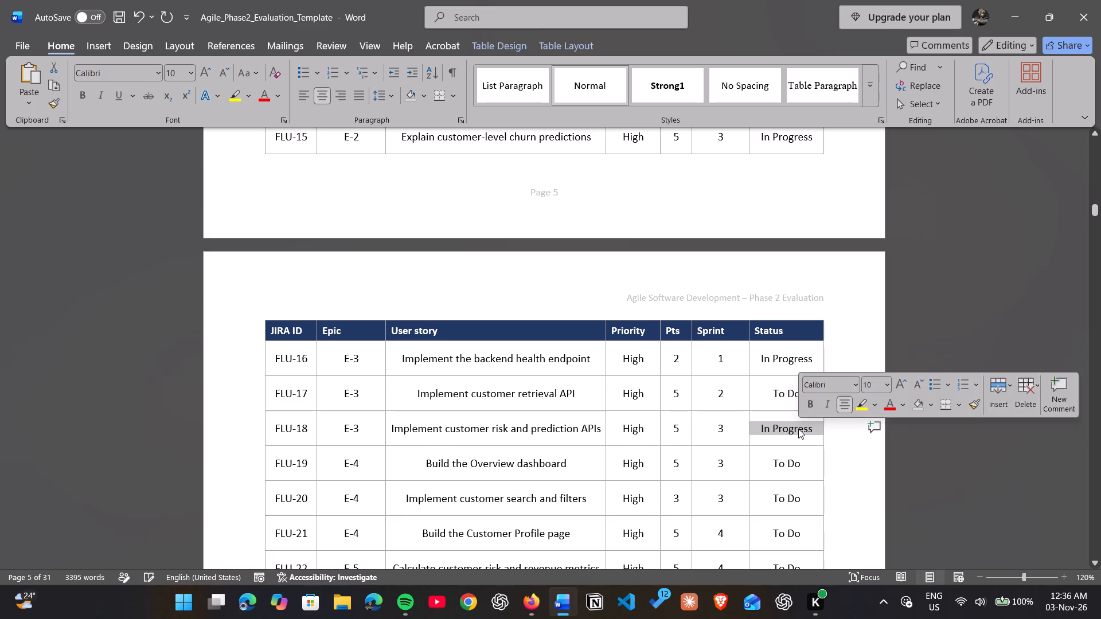
scroll(798, 429, "up", 1)
left_click(798, 442)
Switch to Jira's Flurit backlog and set the Sprint 1 item FLU-16 to In Progress.
key("alt+Tab")
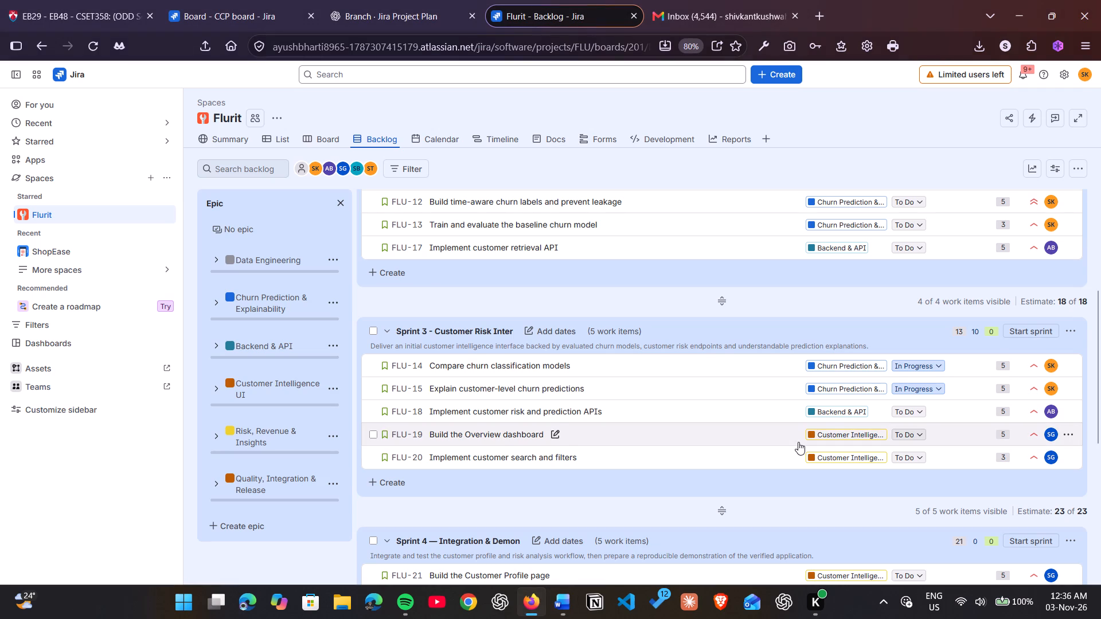
key("alt+Tab")
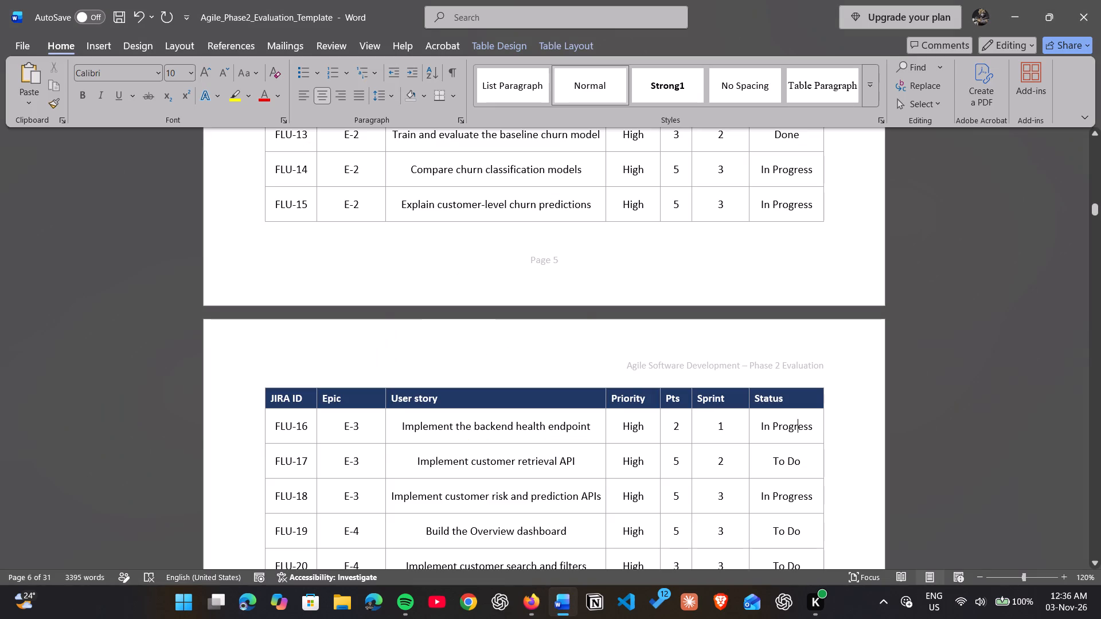
key("alt+Tab")
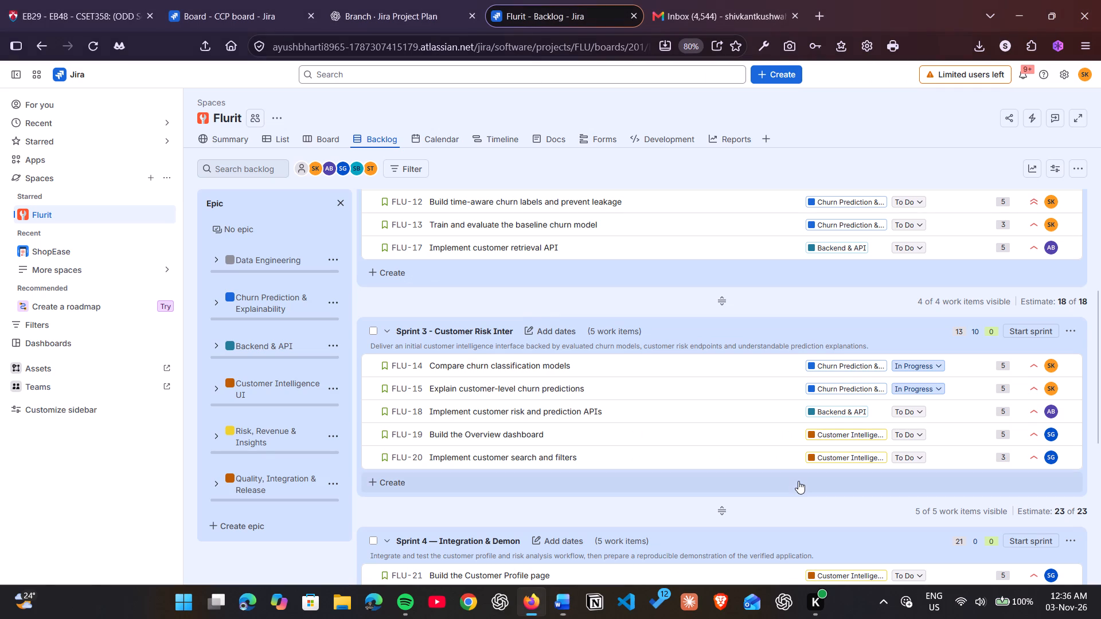
scroll(784, 379, "up", 1)
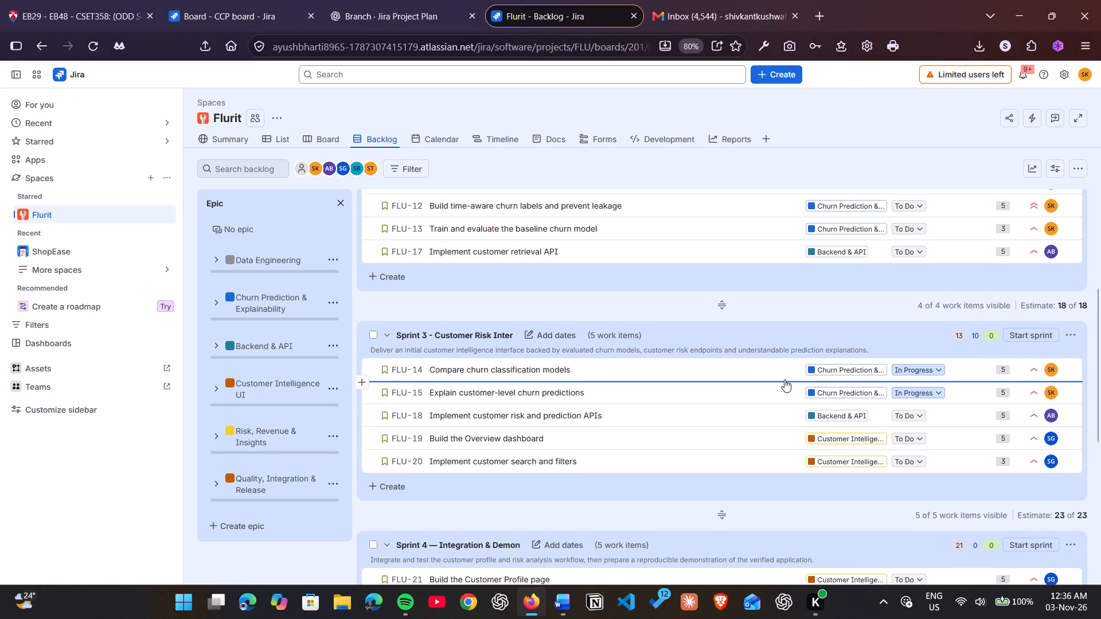
scroll(784, 379, "up", 3)
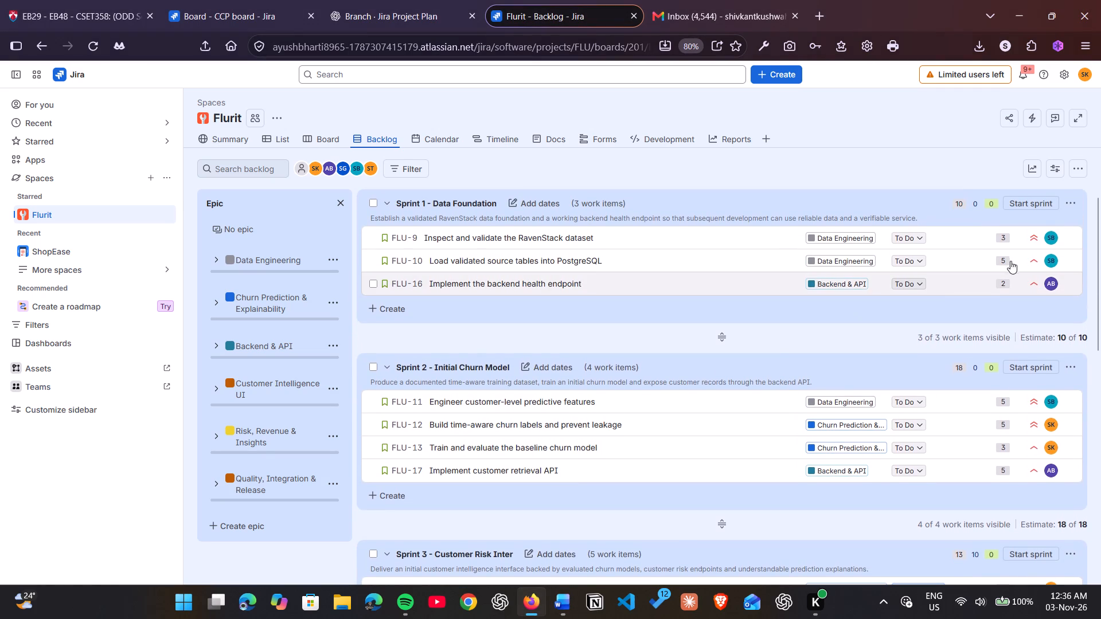
left_click(920, 285)
left_click(930, 311)
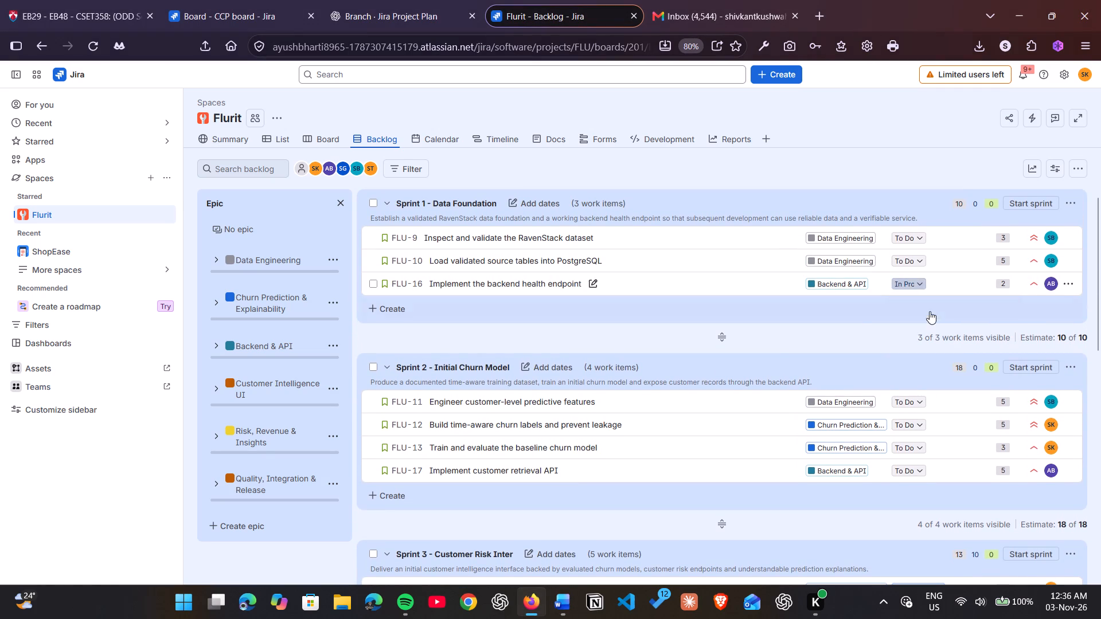
left_click(853, 321)
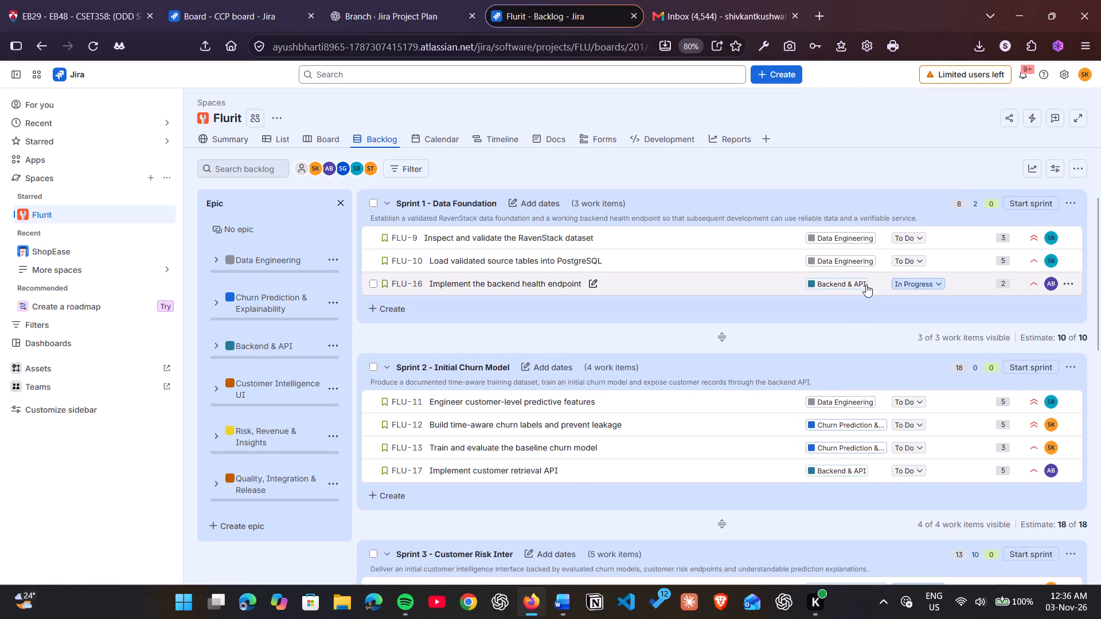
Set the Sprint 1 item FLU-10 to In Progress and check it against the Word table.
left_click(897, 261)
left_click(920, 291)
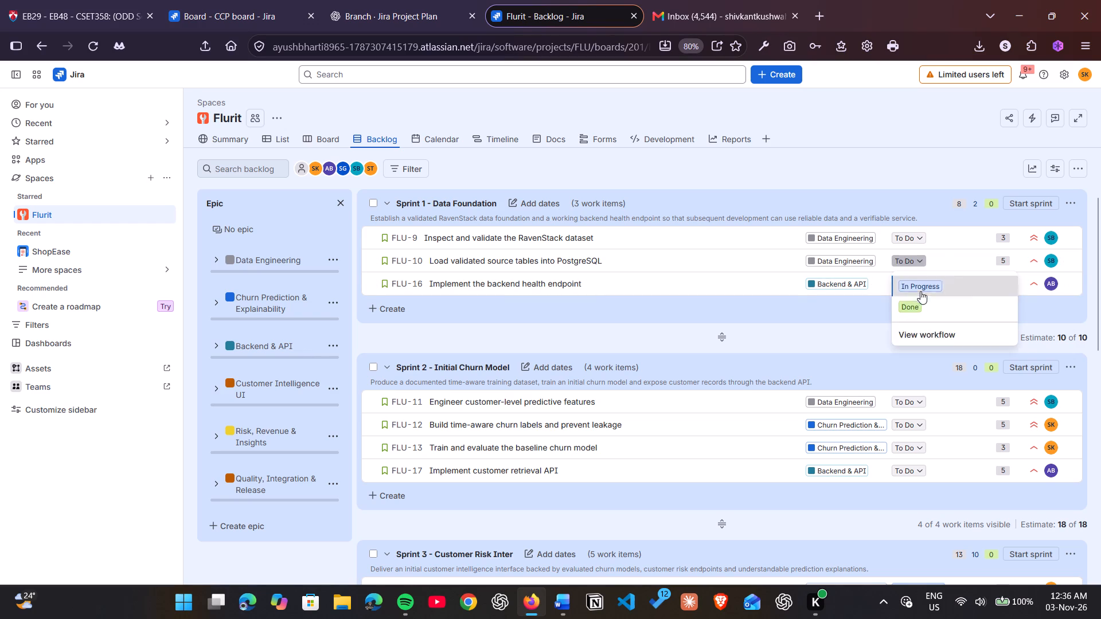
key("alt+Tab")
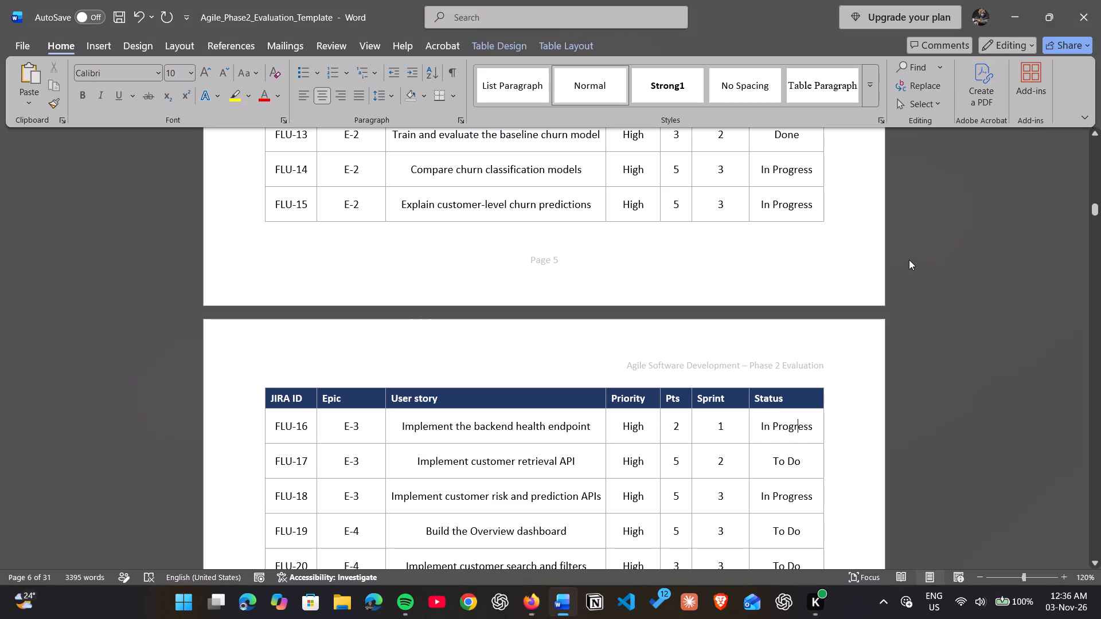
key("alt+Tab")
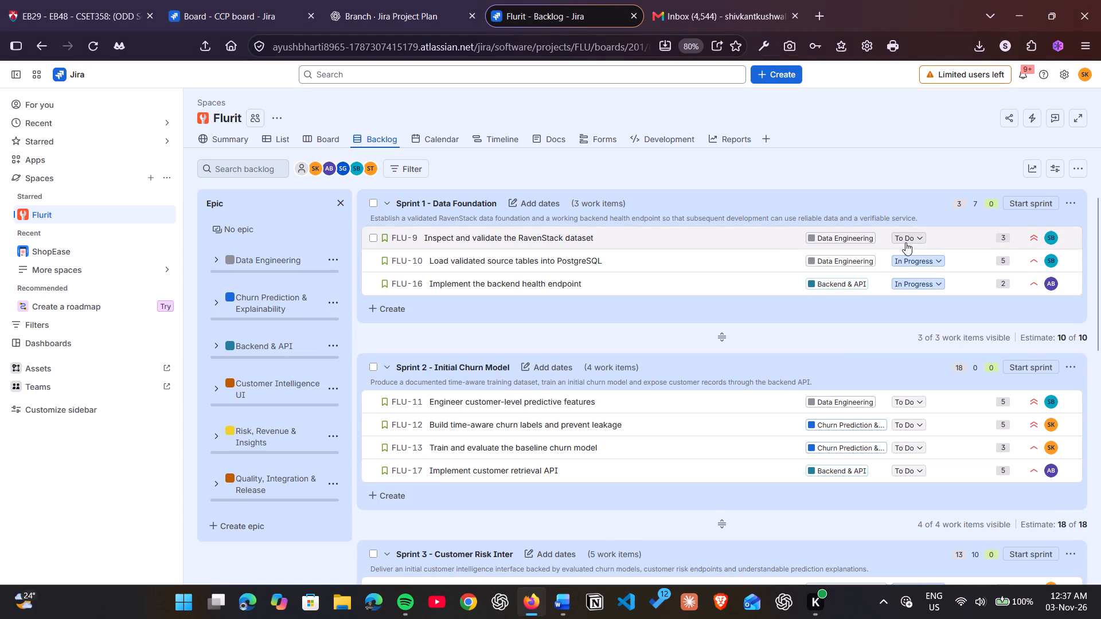
Set the Sprint 1 item FLU-9, Inspect and validate the RavenStack dataset, to Done.
left_click(905, 242)
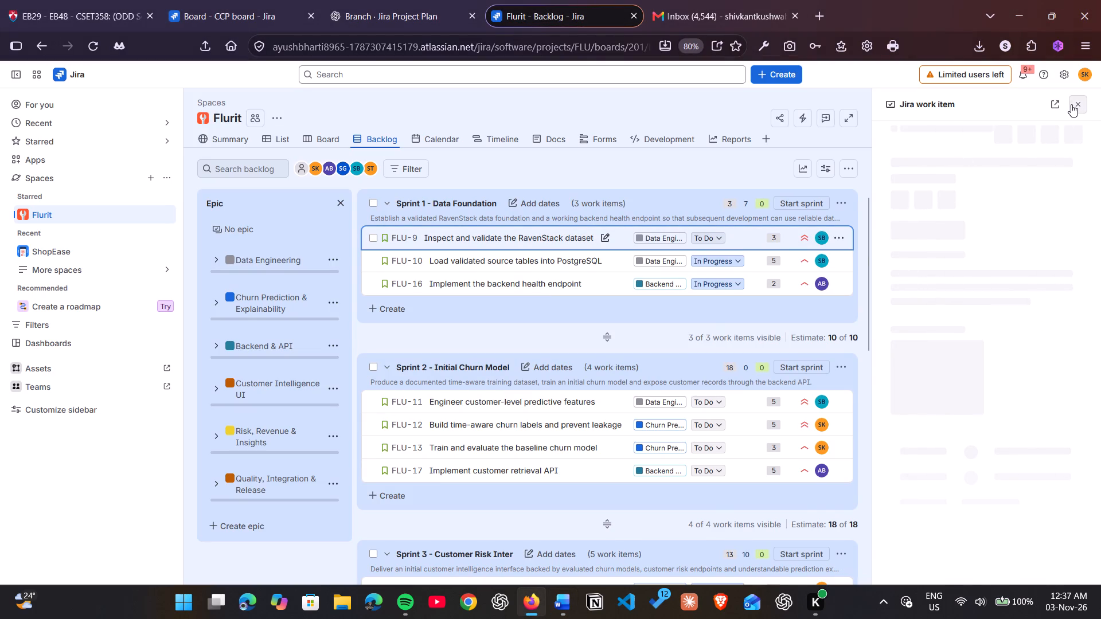
left_click(1071, 104)
left_click(922, 236)
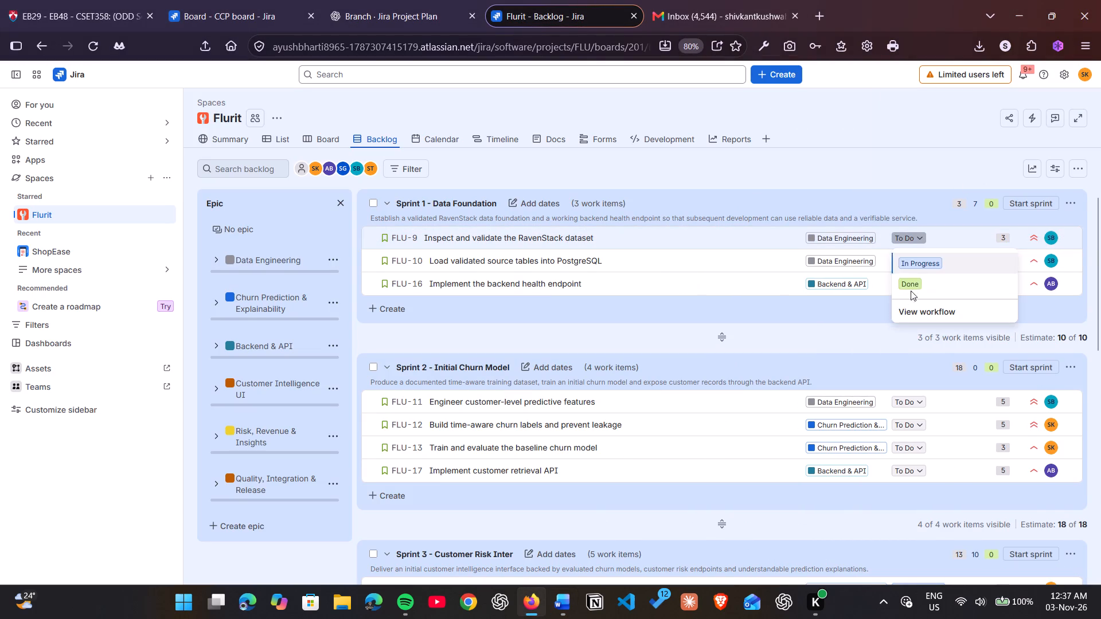
left_click(914, 284)
left_click(883, 344)
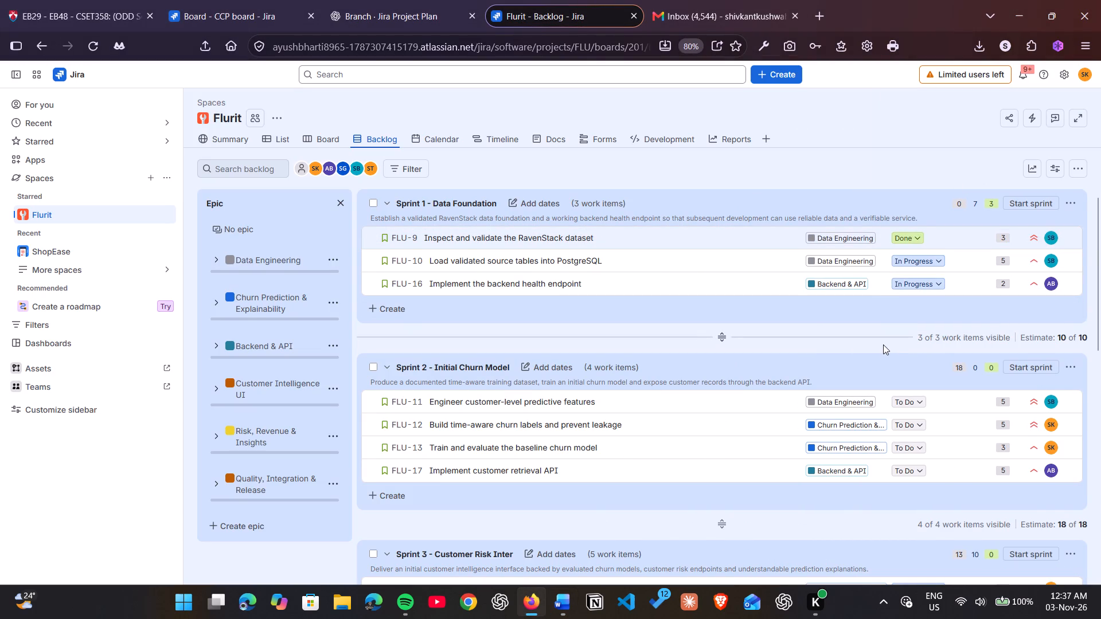
Set the Sprint 1 item FLU-10, Load validated source tables into PostgreSQL, to Done.
key("alt+Tab")
key("alt+Tab")
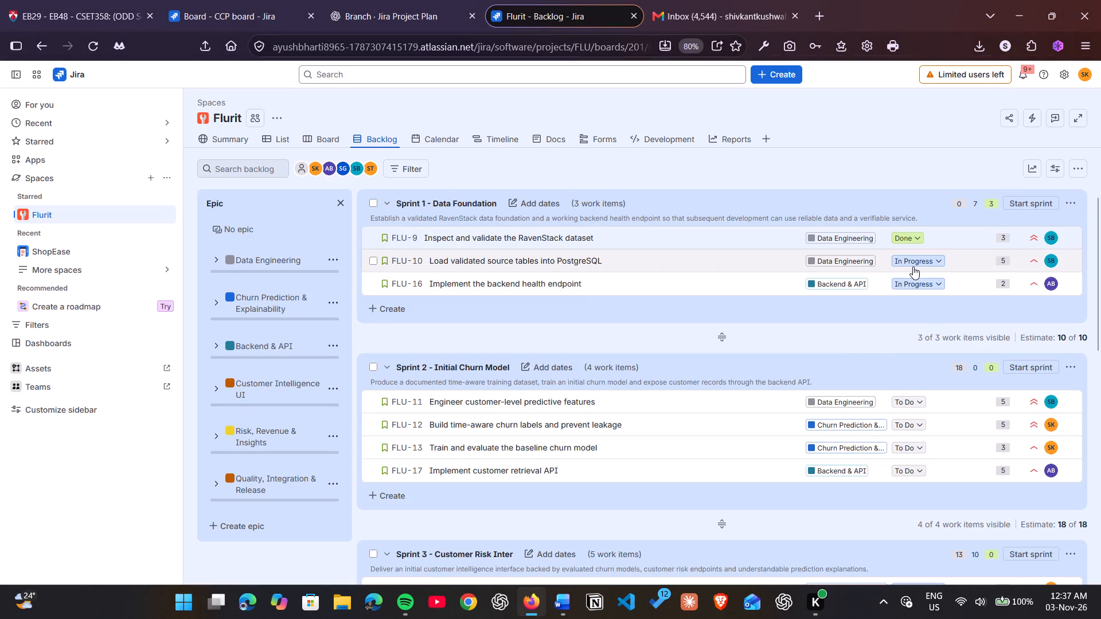
left_click(913, 263)
left_click(916, 307)
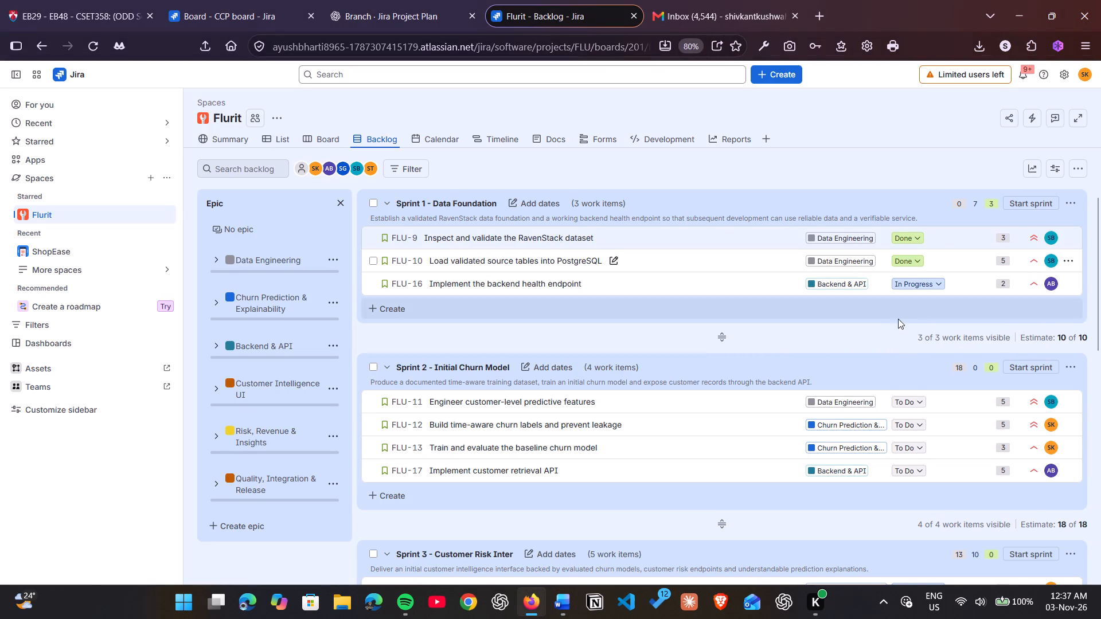
left_click(886, 313)
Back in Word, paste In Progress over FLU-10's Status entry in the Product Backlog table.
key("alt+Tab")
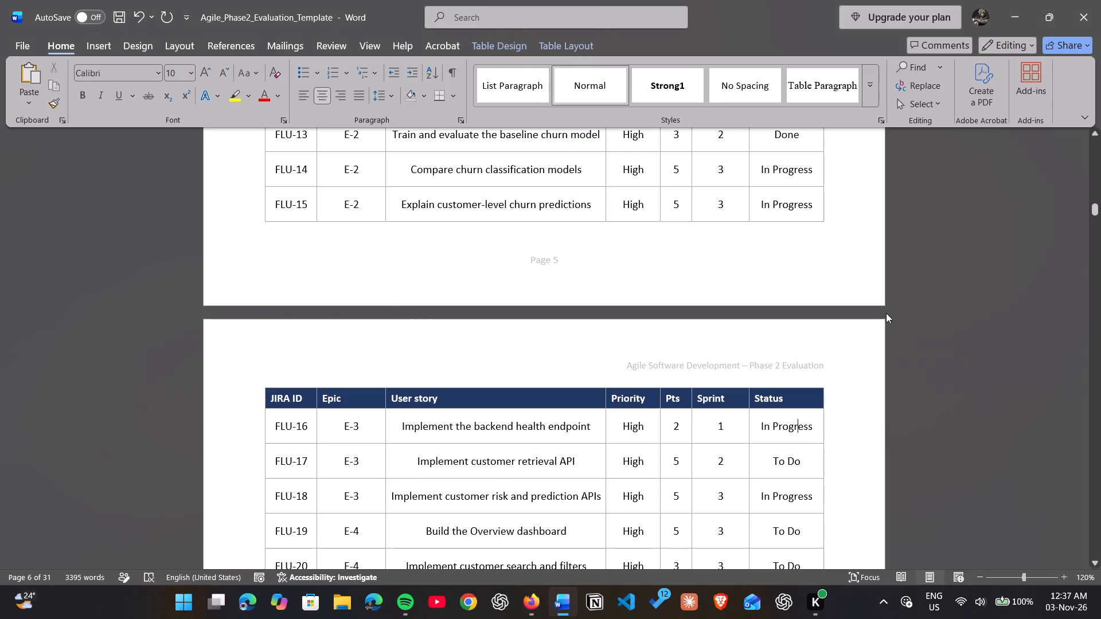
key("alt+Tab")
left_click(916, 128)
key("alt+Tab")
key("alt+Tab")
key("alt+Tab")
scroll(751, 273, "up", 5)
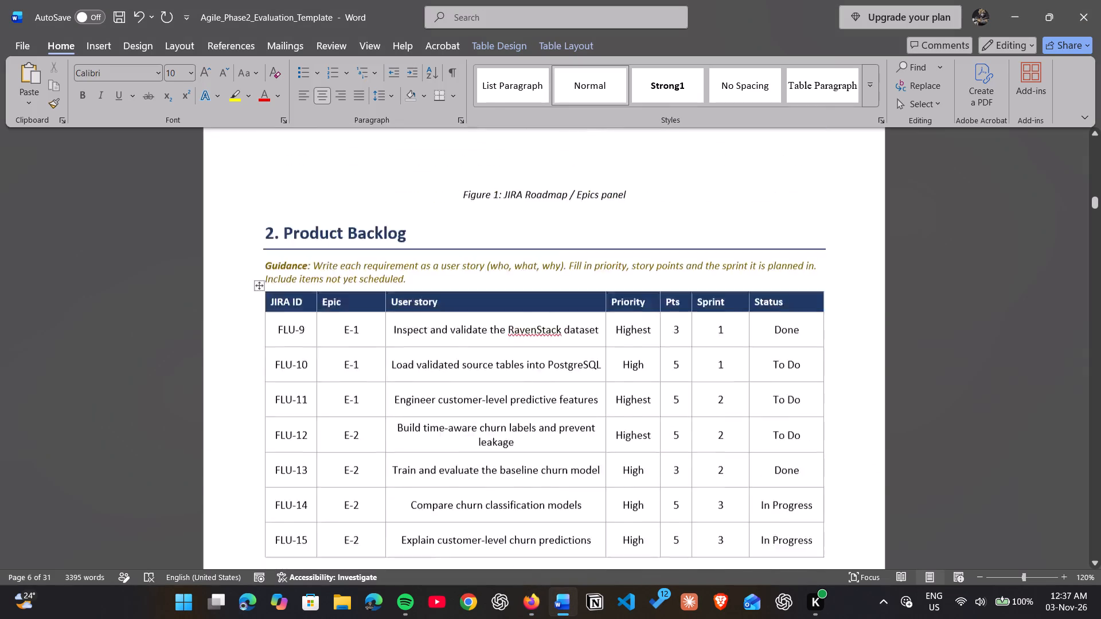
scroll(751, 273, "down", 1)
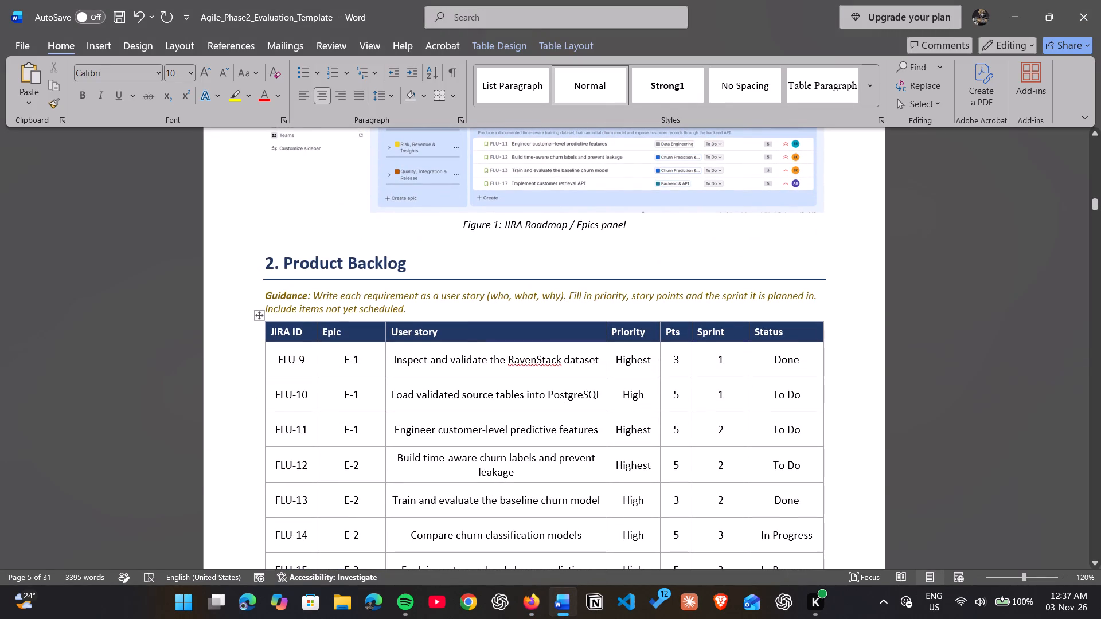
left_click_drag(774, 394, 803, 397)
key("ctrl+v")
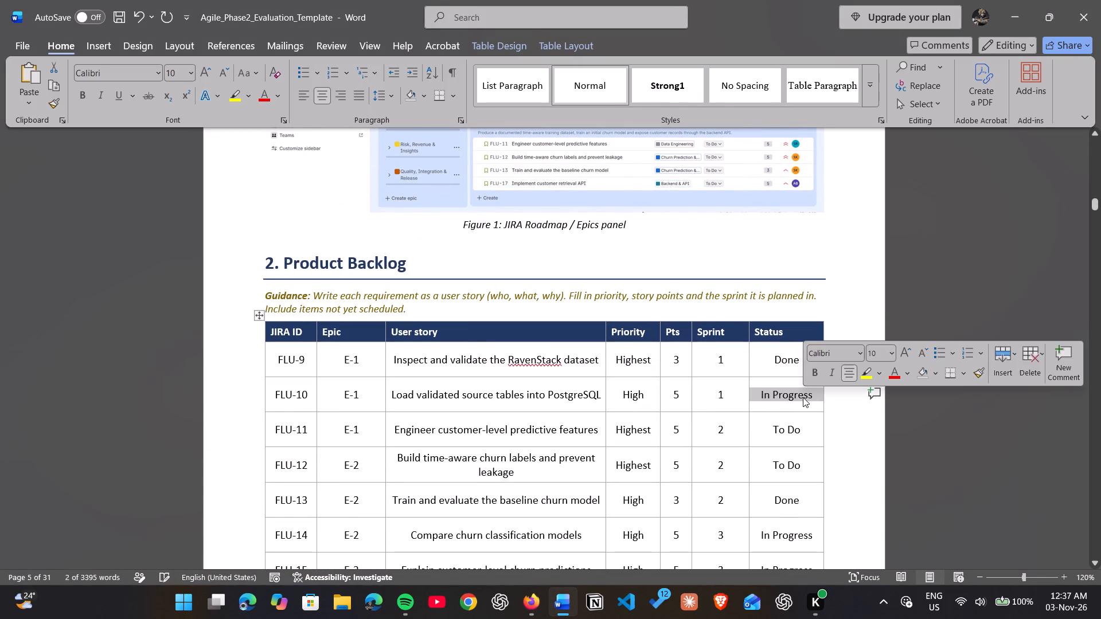
Replace FLU-10's Status entry with Done in the Product Backlog table.
scroll(803, 397, "down", 1)
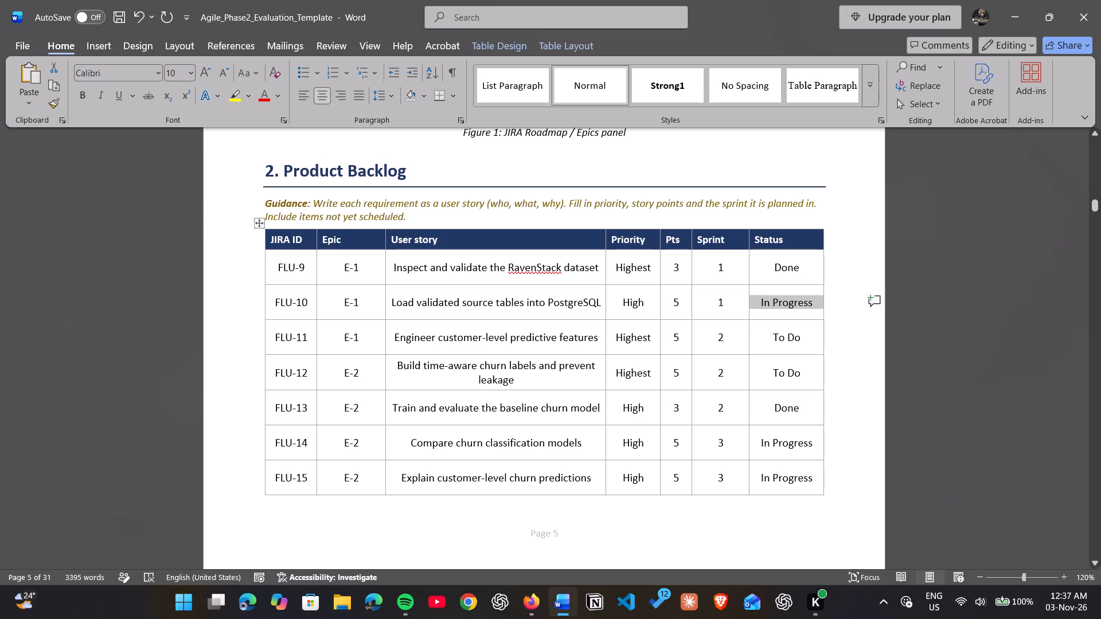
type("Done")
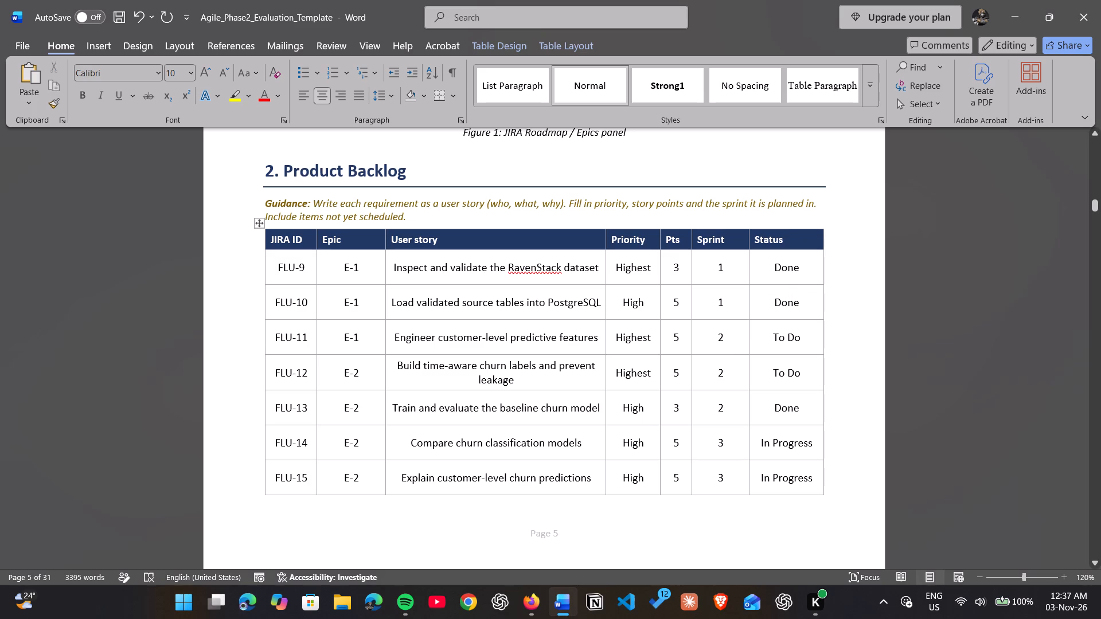
Replace FLU-11's Status entry with "In progress" in the Product Backlog table.
left_click_drag(772, 336, 799, 337)
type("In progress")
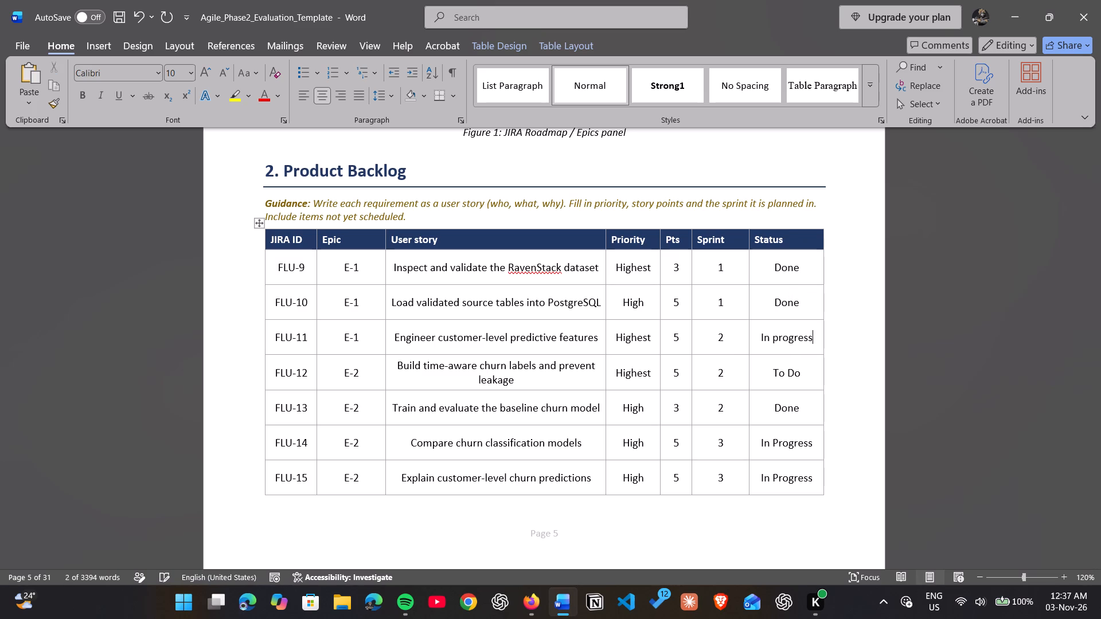
Capitalize the second word of FLU-11's Status entry so it reads "In Progress" in the Product Backlog table.
left_click(779, 339)
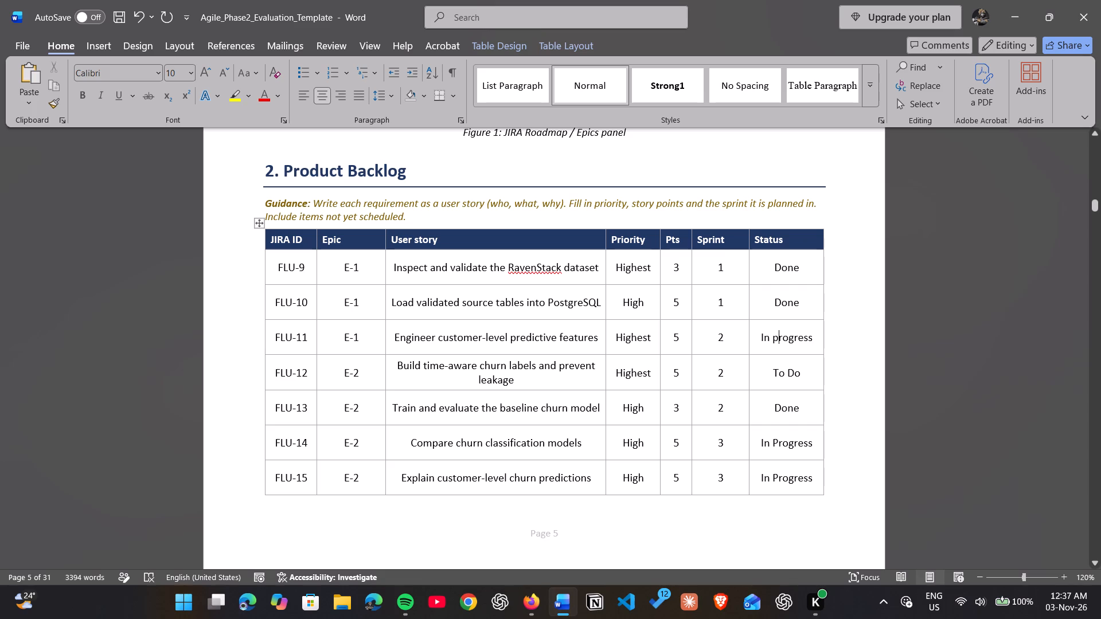
key("BackSpace")
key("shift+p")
Compare the story statuses in Word's Product Backlog table with those in Jira's Flurit backlog.
scroll(779, 339, "down", 1)
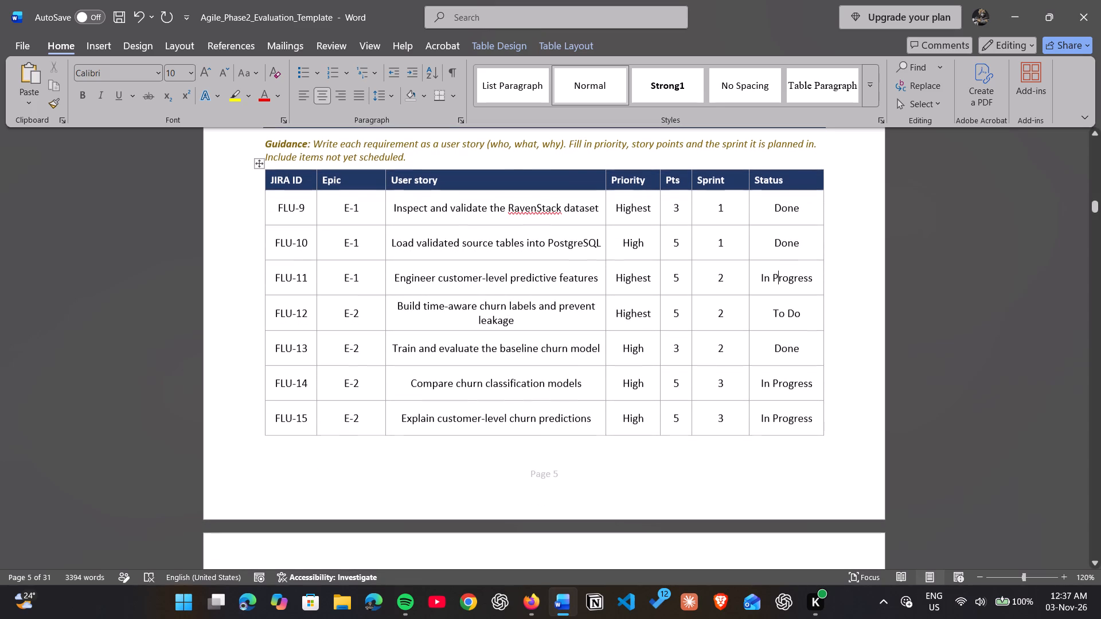
scroll(779, 339, "down", 1)
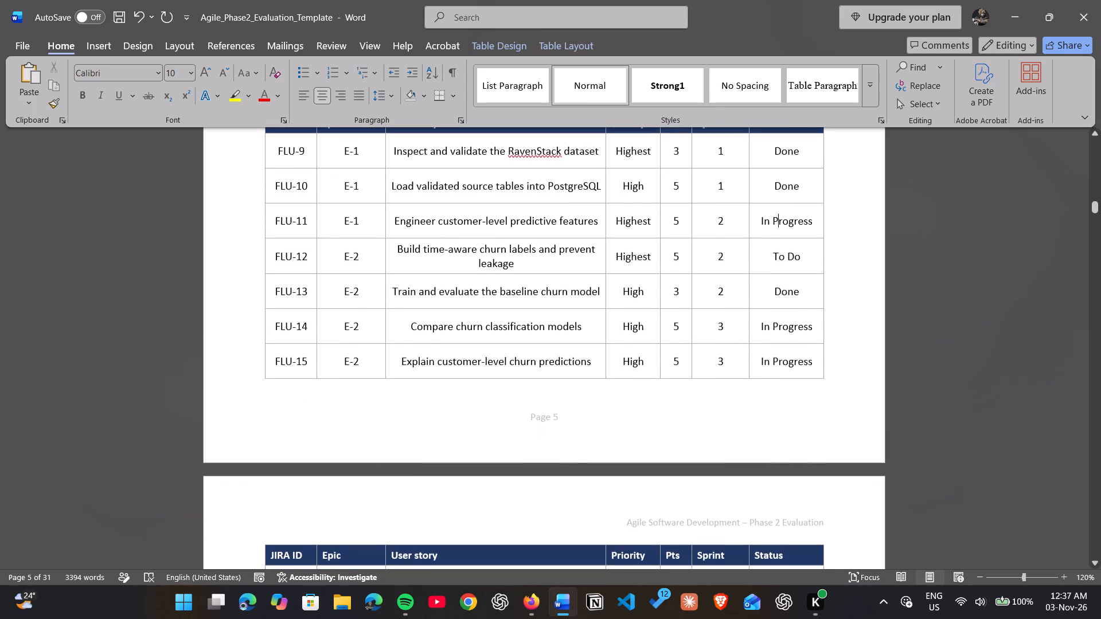
scroll(779, 339, "down", 2)
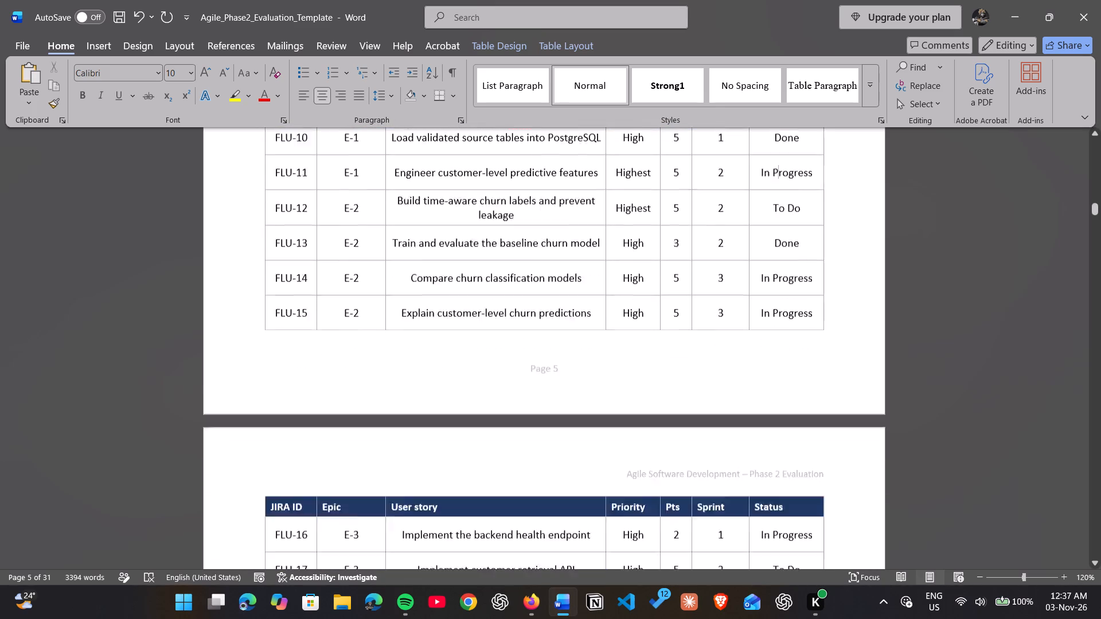
scroll(779, 339, "down", 1)
key("alt+Tab")
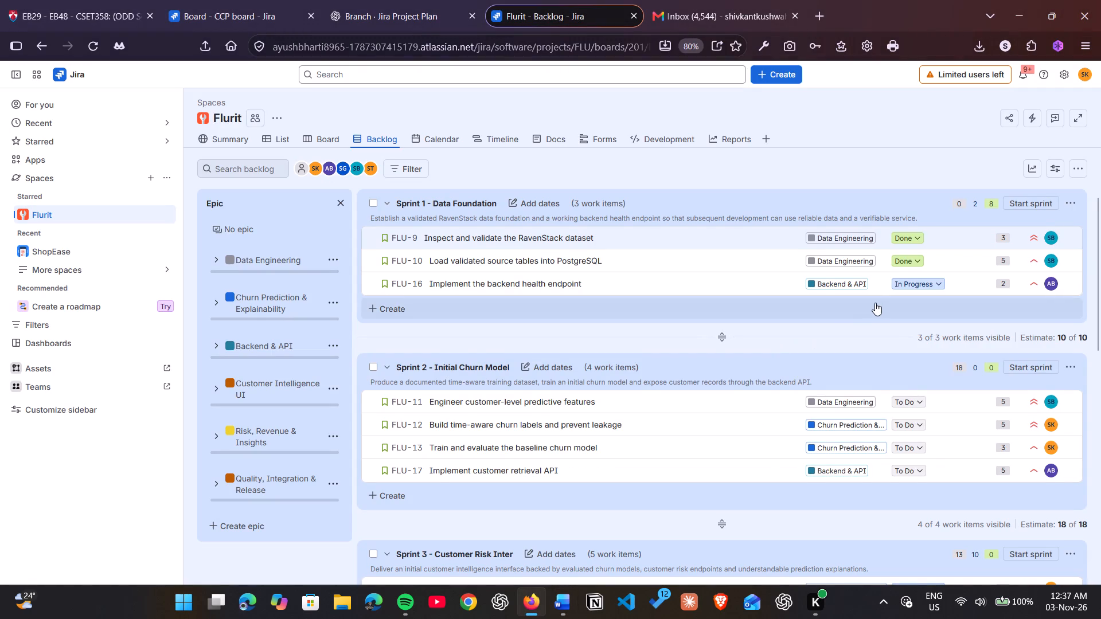
scroll(875, 303, "down", 2)
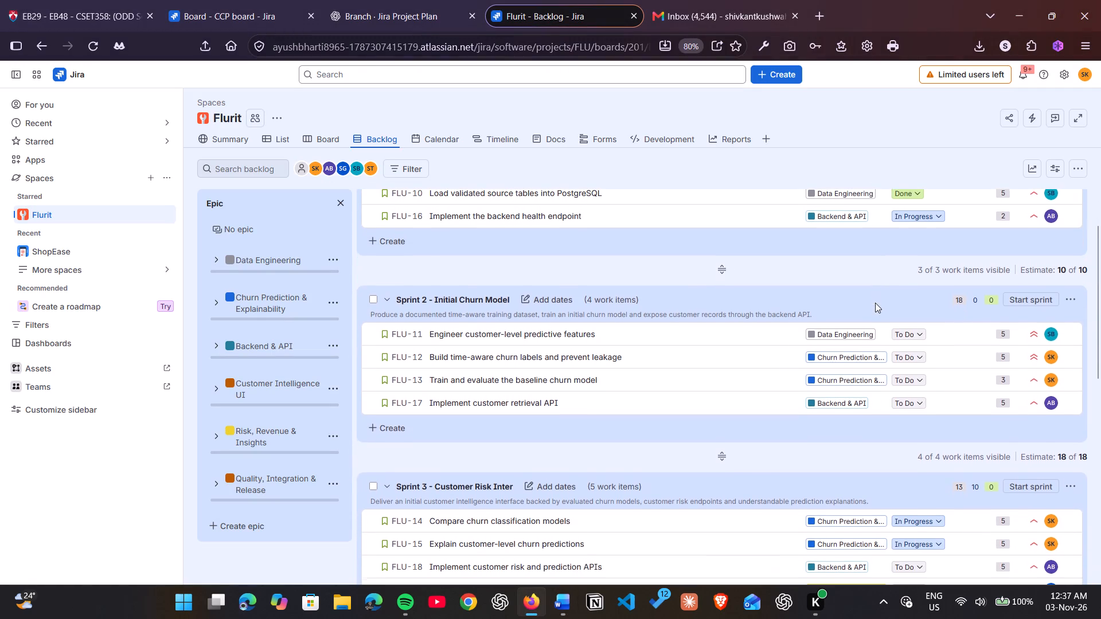
scroll(886, 369, "down", 1)
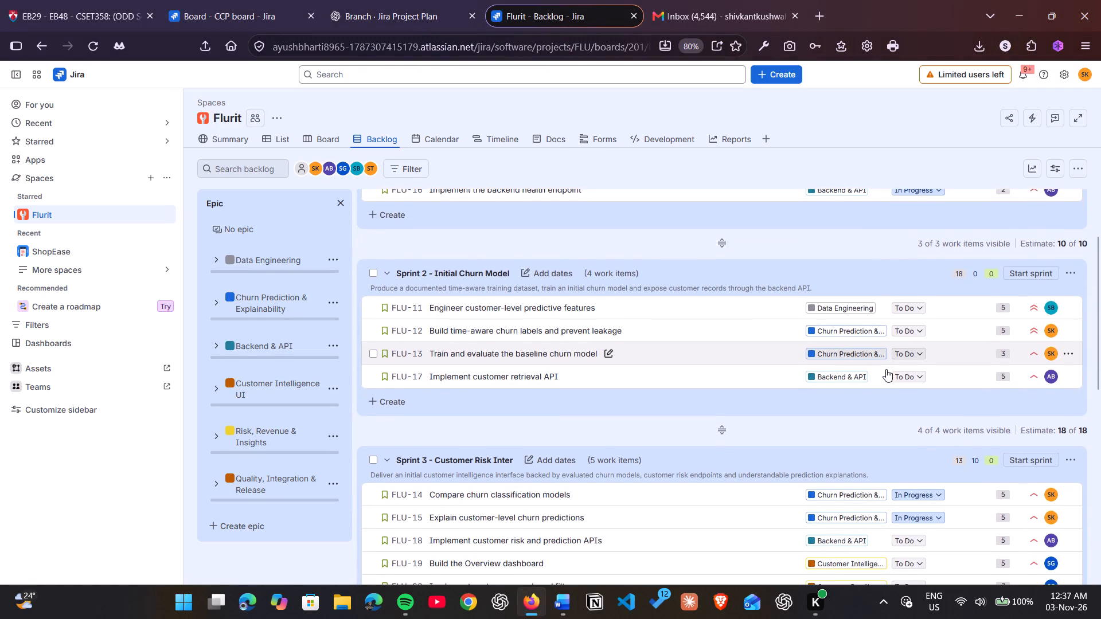
scroll(886, 369, "down", 2)
key("alt+Tab")
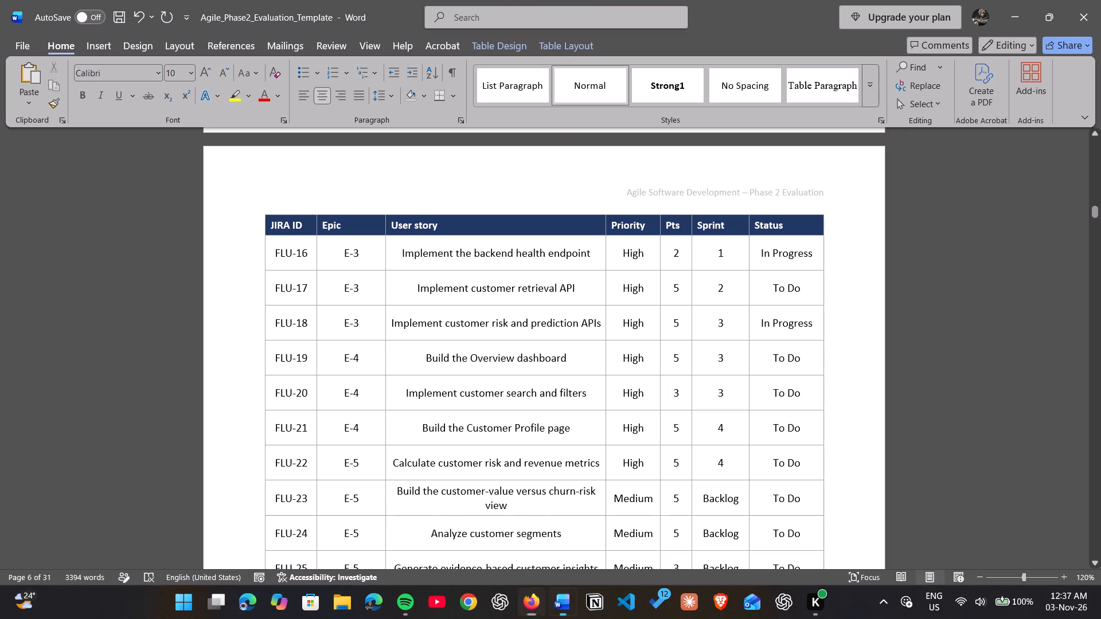
scroll(907, 399, "up", 2)
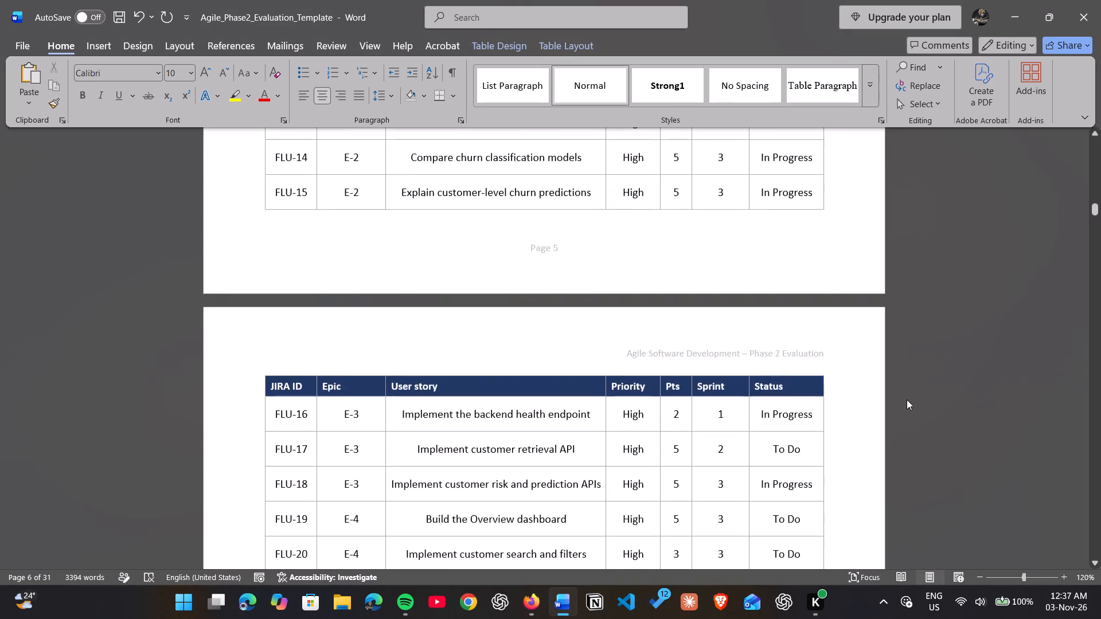
scroll(907, 399, "up", 2)
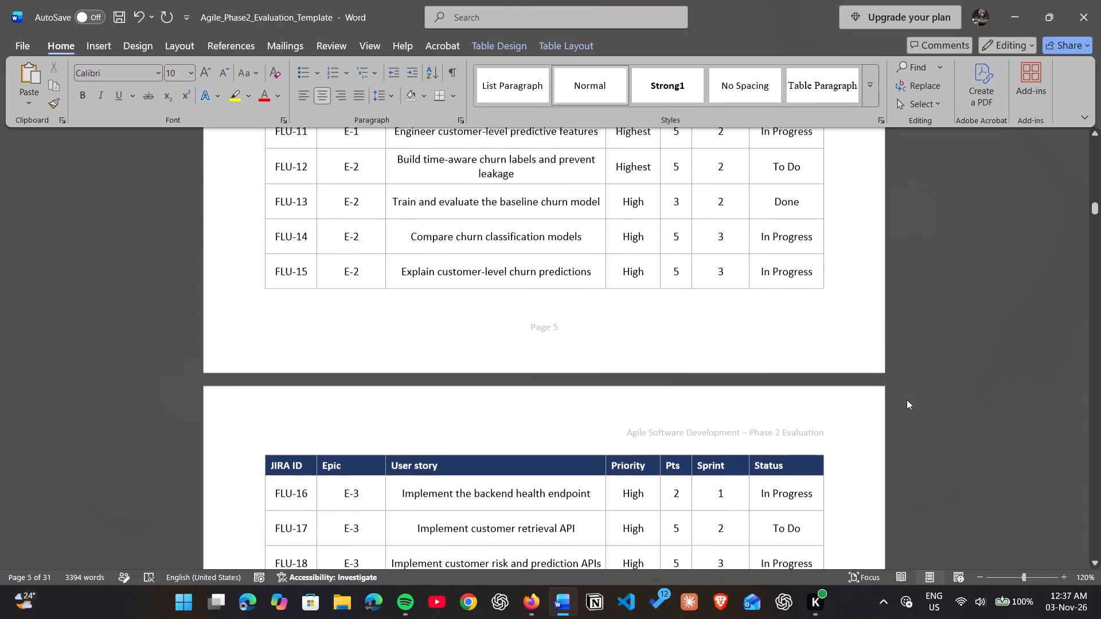
scroll(907, 399, "up", 2)
In Jira's Flurit backlog, set the Sprint 4 item FLU-28, Document setup and prepare the project demonstration, to In Progress.
key("alt+Tab")
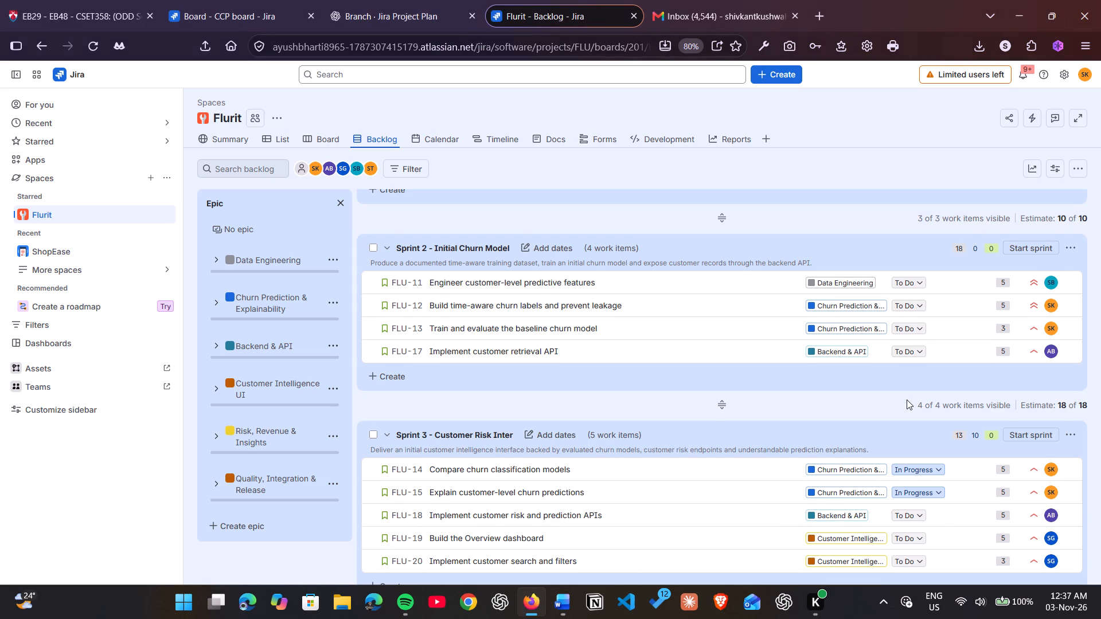
scroll(907, 399, "down", 3)
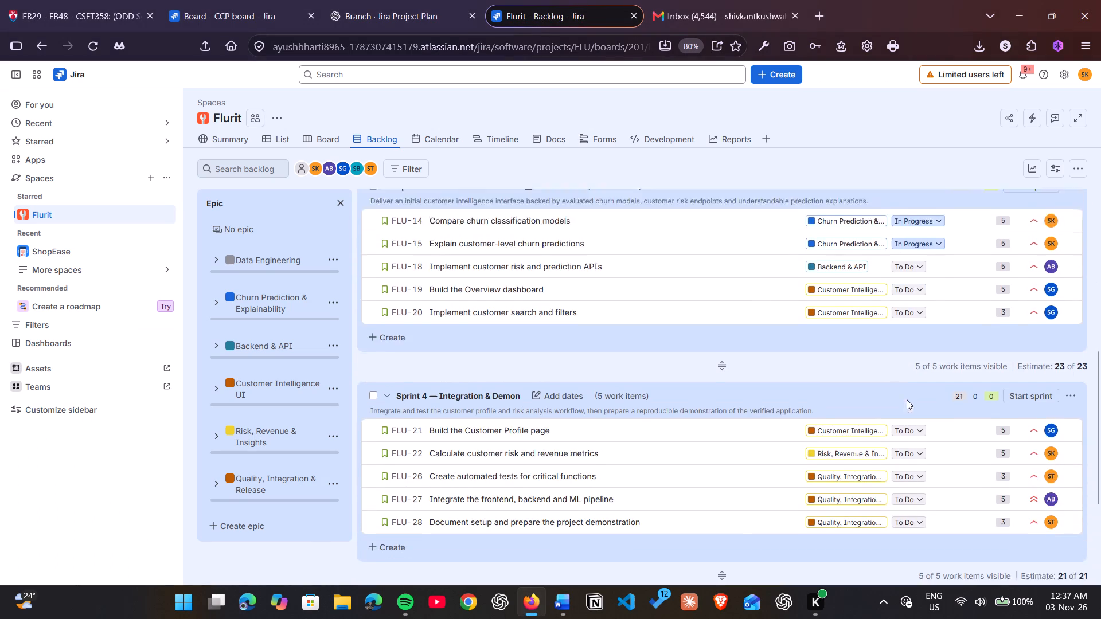
scroll(907, 399, "down", 1)
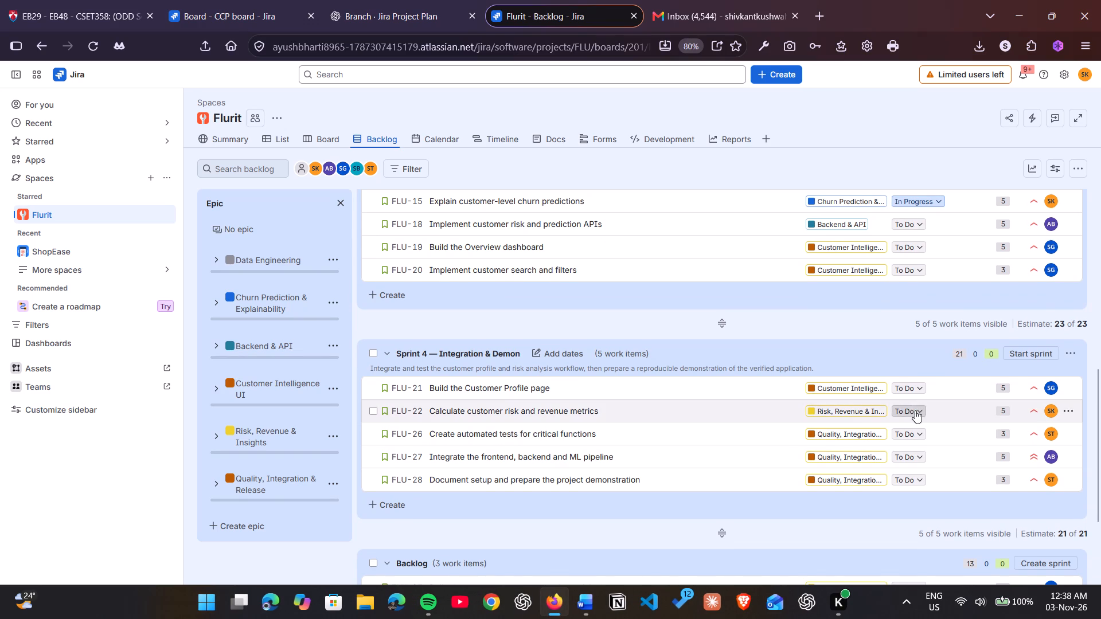
scroll(891, 466, "down", 1)
left_click(909, 424)
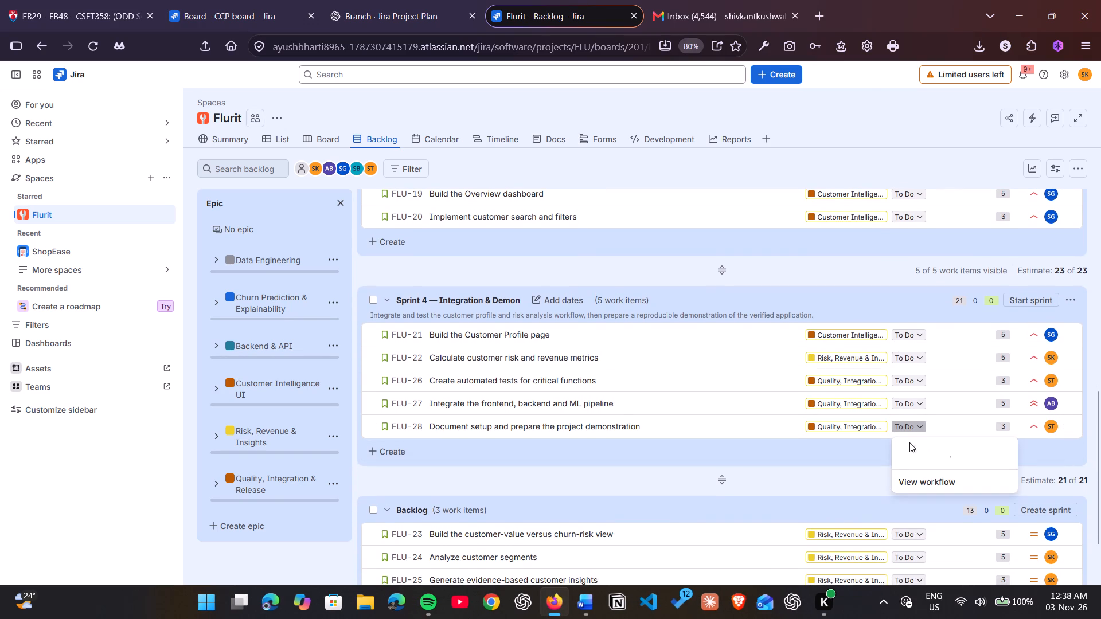
left_click(915, 449)
Set the Sprint 2 item FLU-13, Train and evaluate the baseline churn model, to In Progress.
scroll(877, 455, "down", 2)
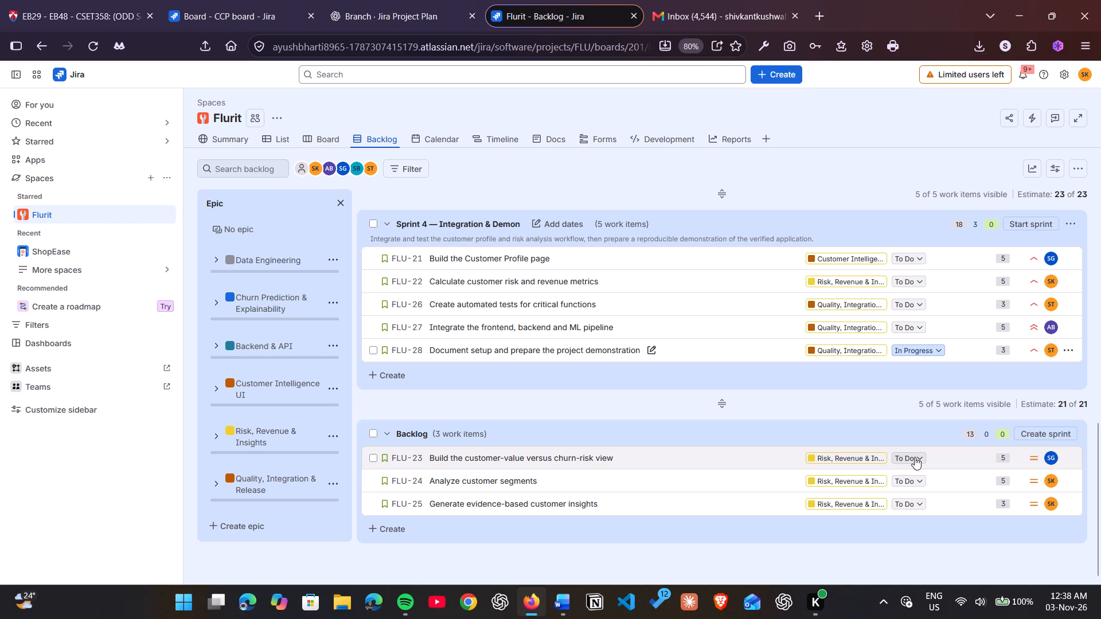
scroll(858, 398, "up", 5)
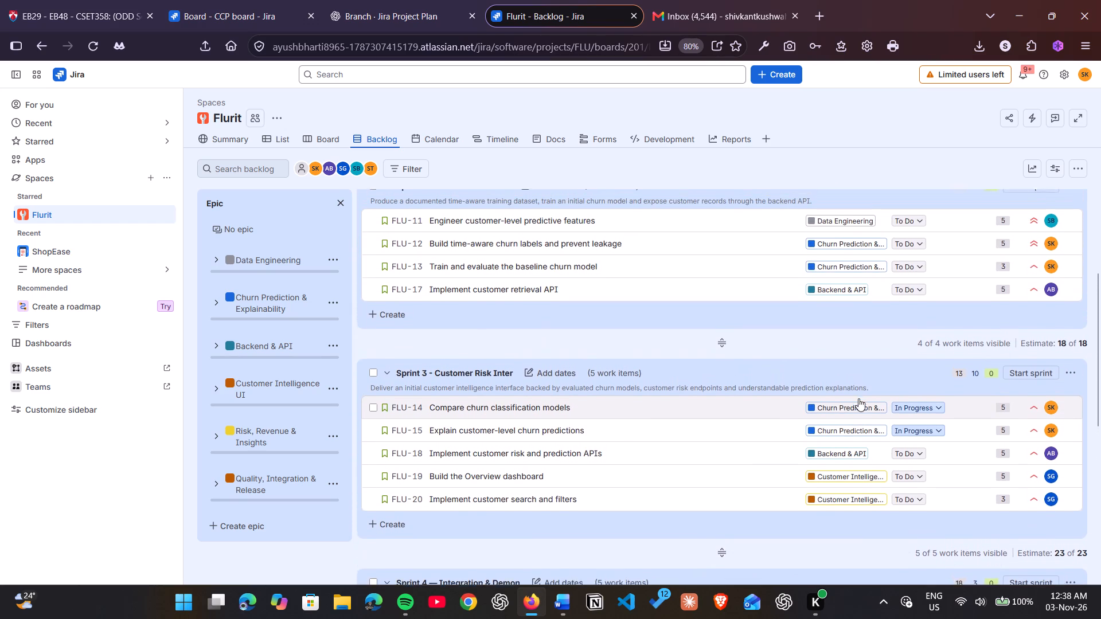
scroll(858, 398, "up", 3)
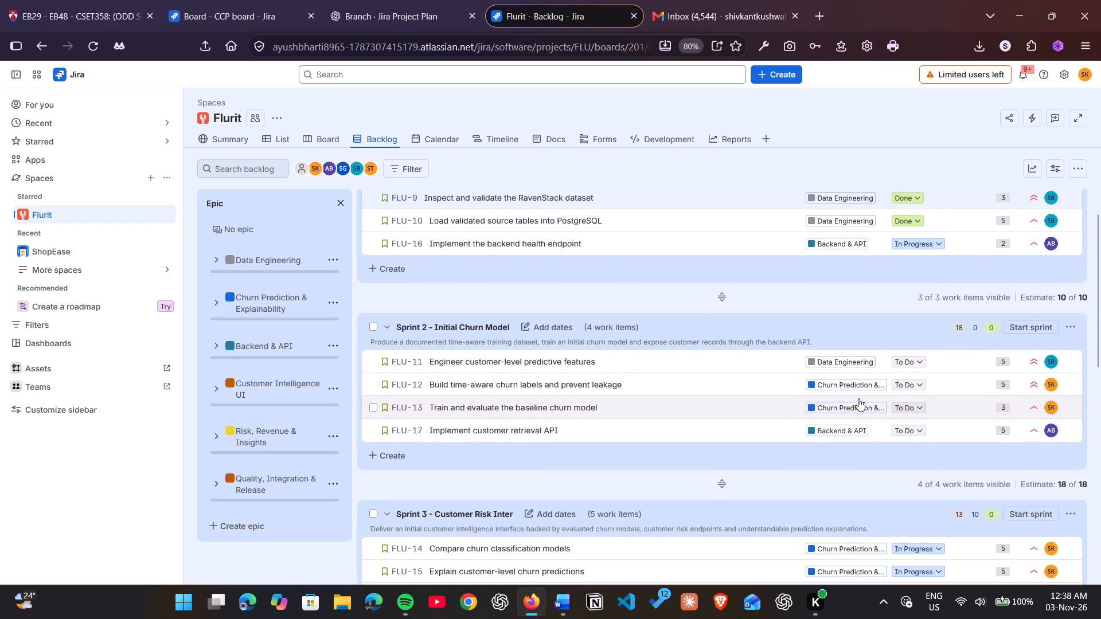
left_click(904, 412)
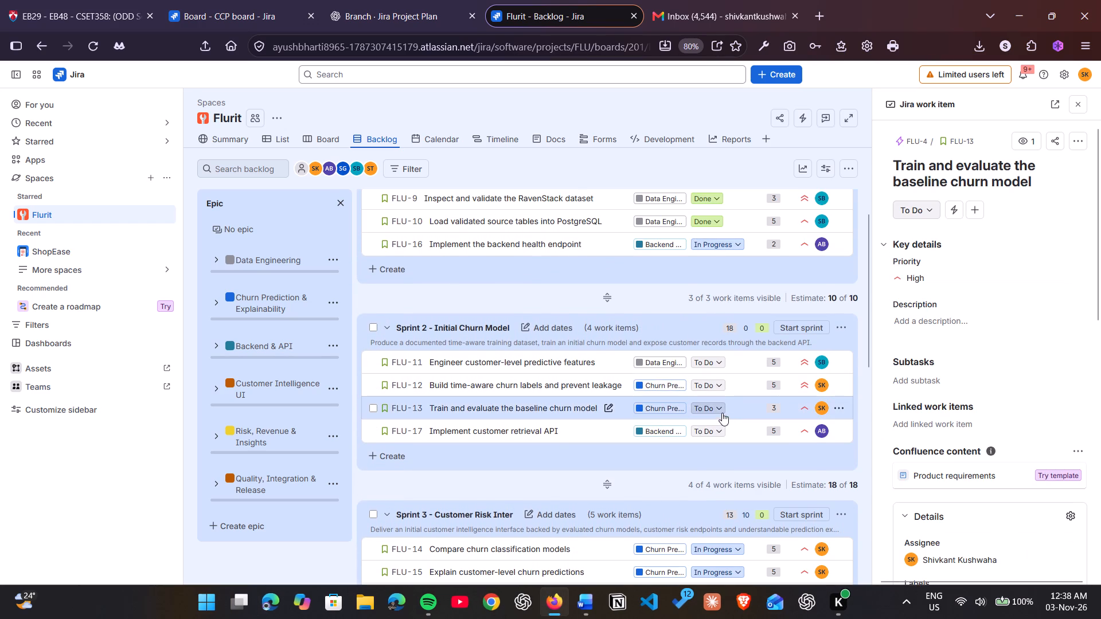
left_click(722, 413)
left_click(719, 438)
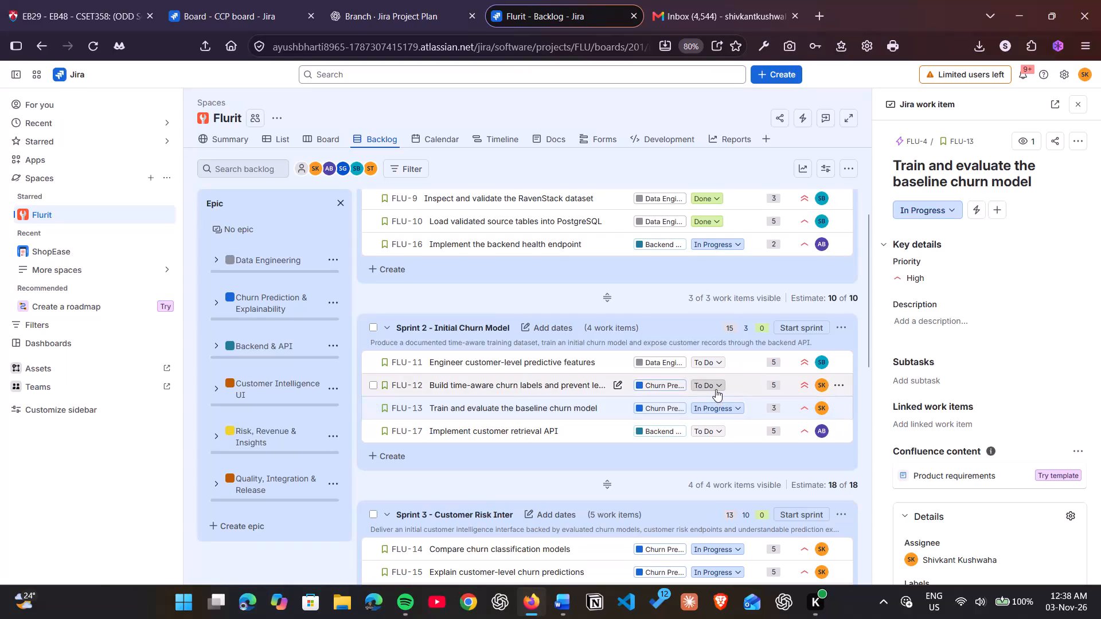
Set the Sprint 2 item FLU-11, Engineer customer-level predictive features, to In Progress and close the open work item details.
left_click(717, 364)
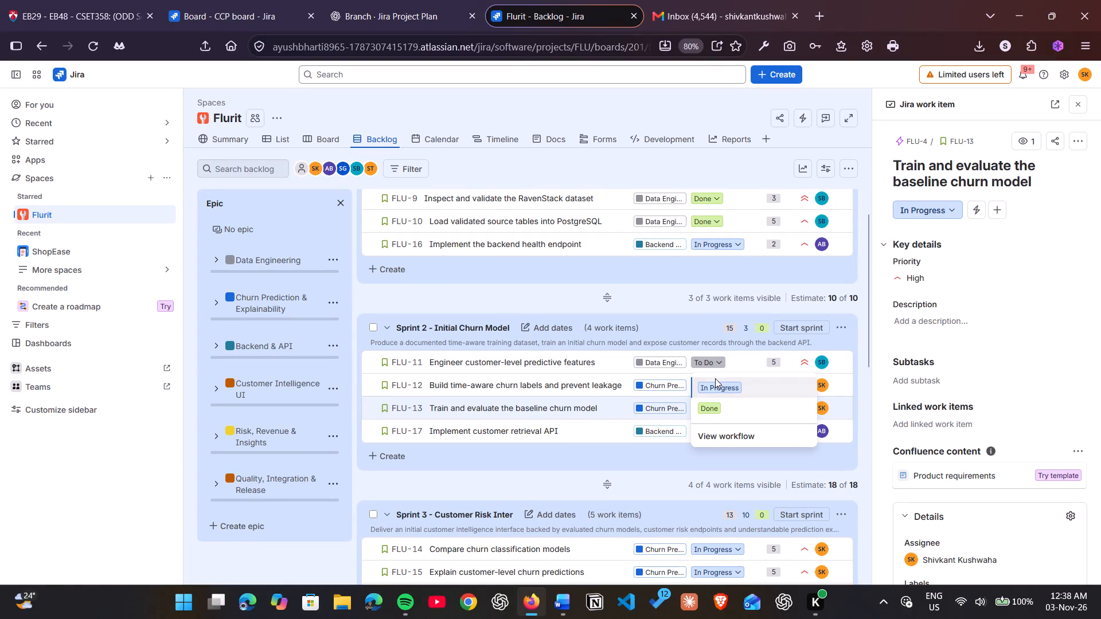
left_click(715, 379)
left_click(1079, 99)
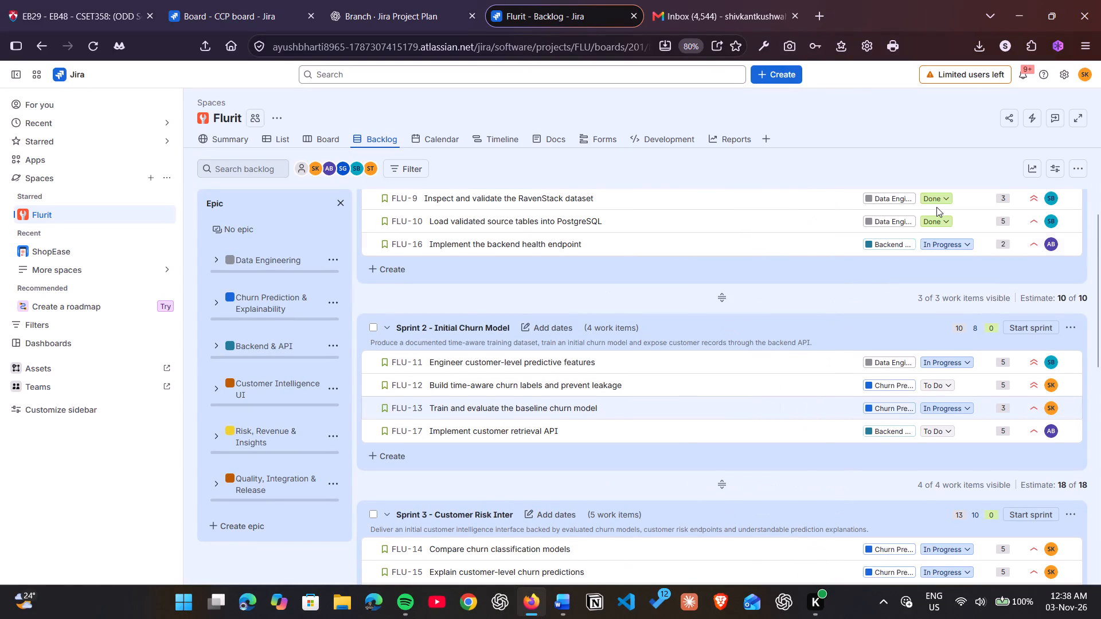
Check which values Word's Backlog summary table asks for and review the Sprint 1 and 2 statuses in Jira's Flurit backlog.
scroll(838, 300, "up", 2)
key("alt+Tab")
scroll(705, 347, "down", 2)
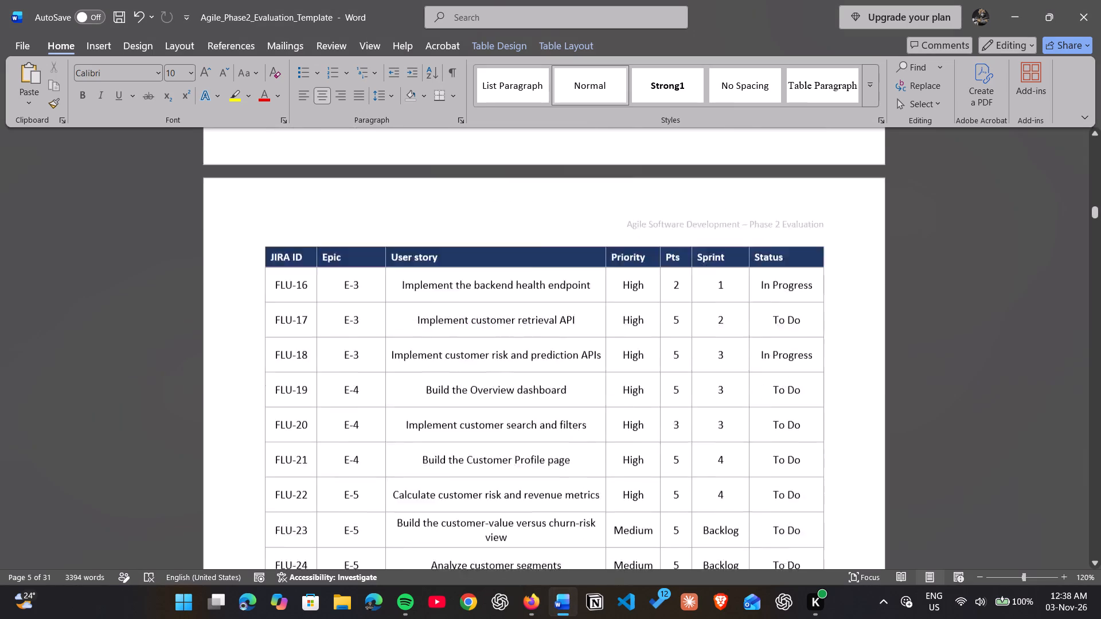
scroll(705, 347, "down", 3)
left_click(622, 377)
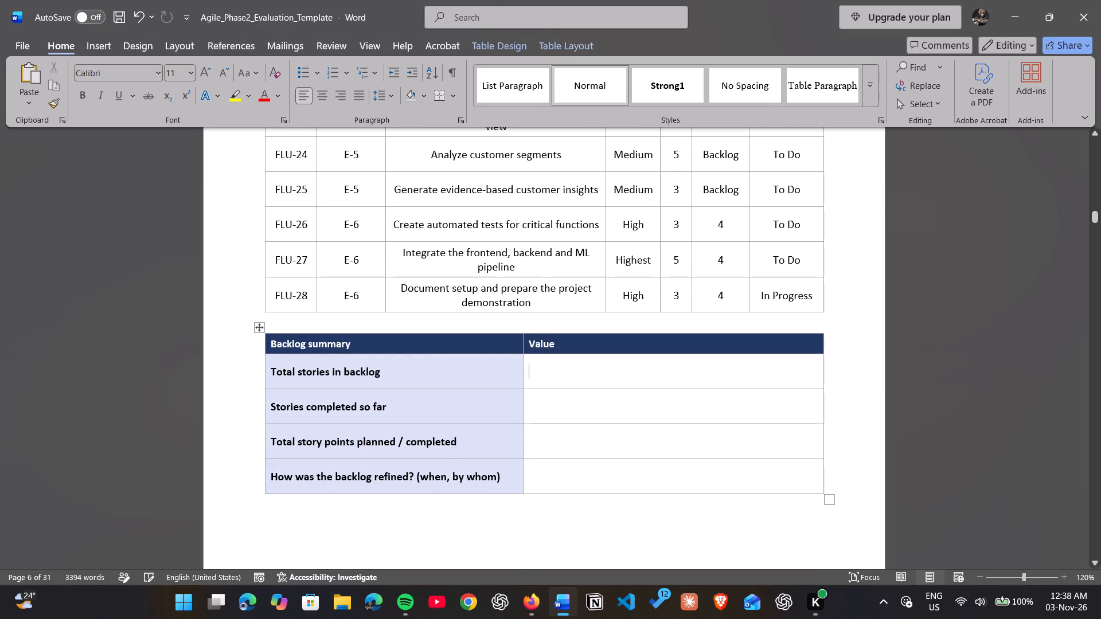
left_click(592, 409)
key("alt+Tab")
scroll(517, 307, "up", 4)
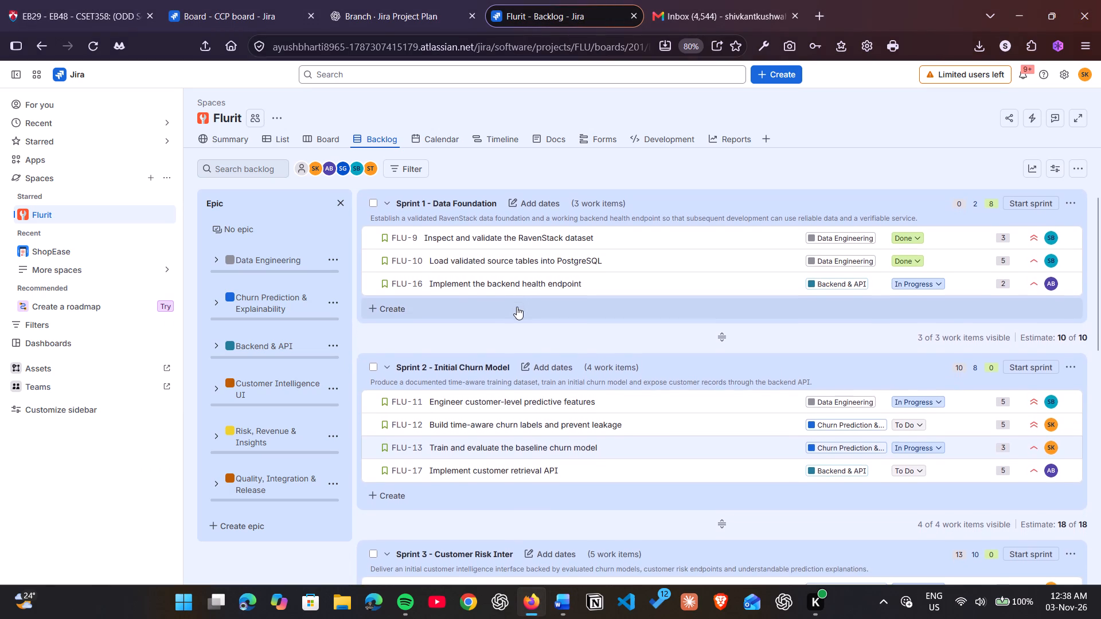
key("alt+Tab")
key("alt+Tab")
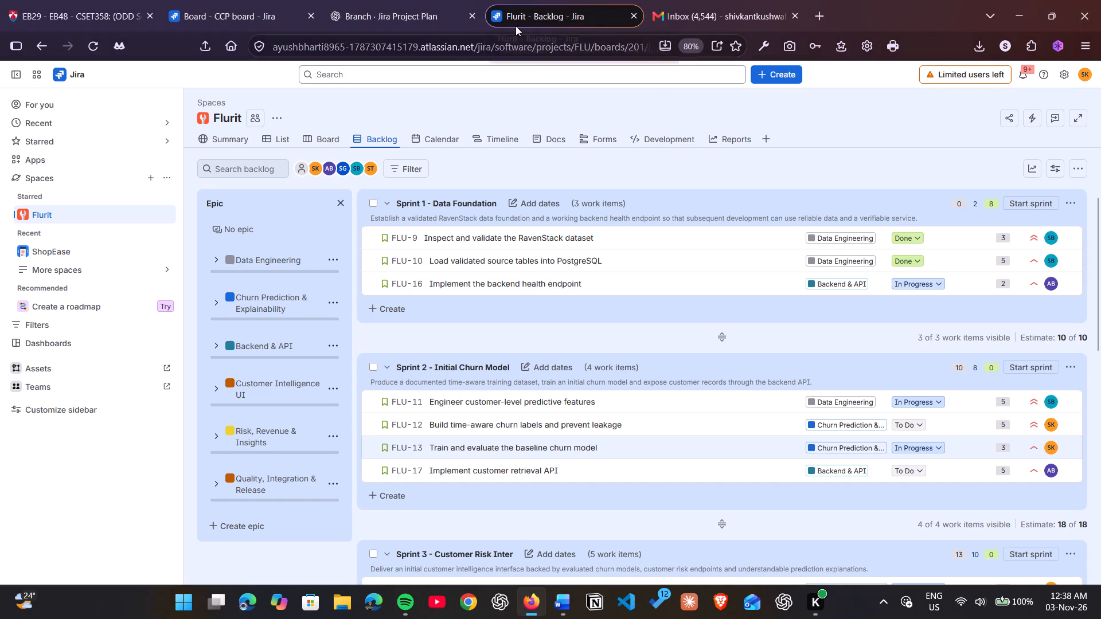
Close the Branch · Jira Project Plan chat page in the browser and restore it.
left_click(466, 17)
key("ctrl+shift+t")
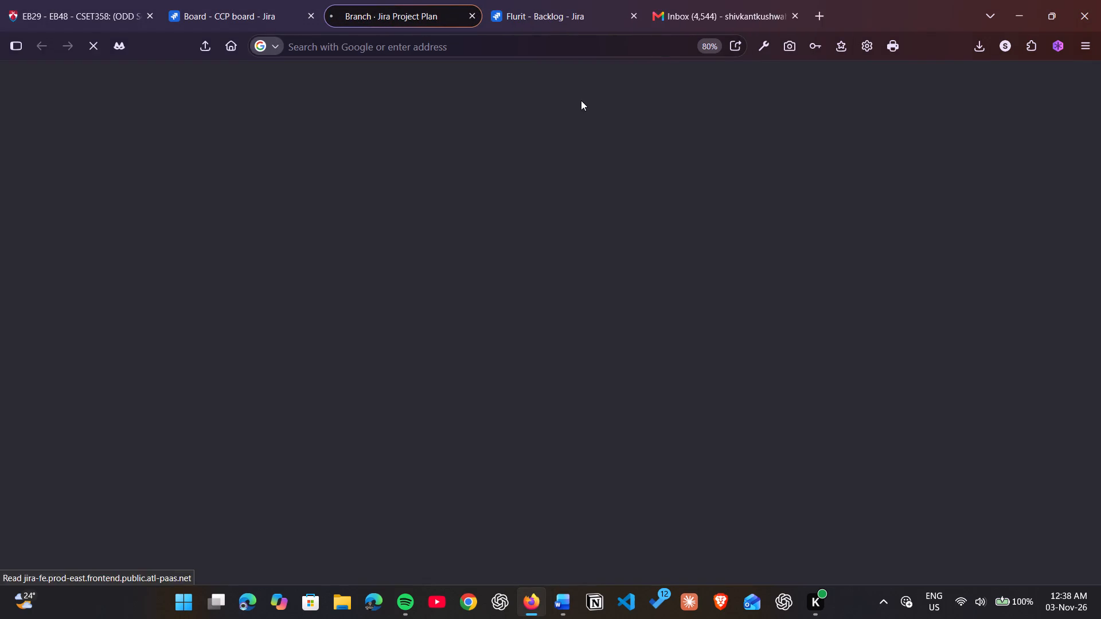
In Word, capture a screenshot of the Backlog summary table below the Product Backlog and copy it.
key("alt+Tab")
scroll(306, 420, "down", 1)
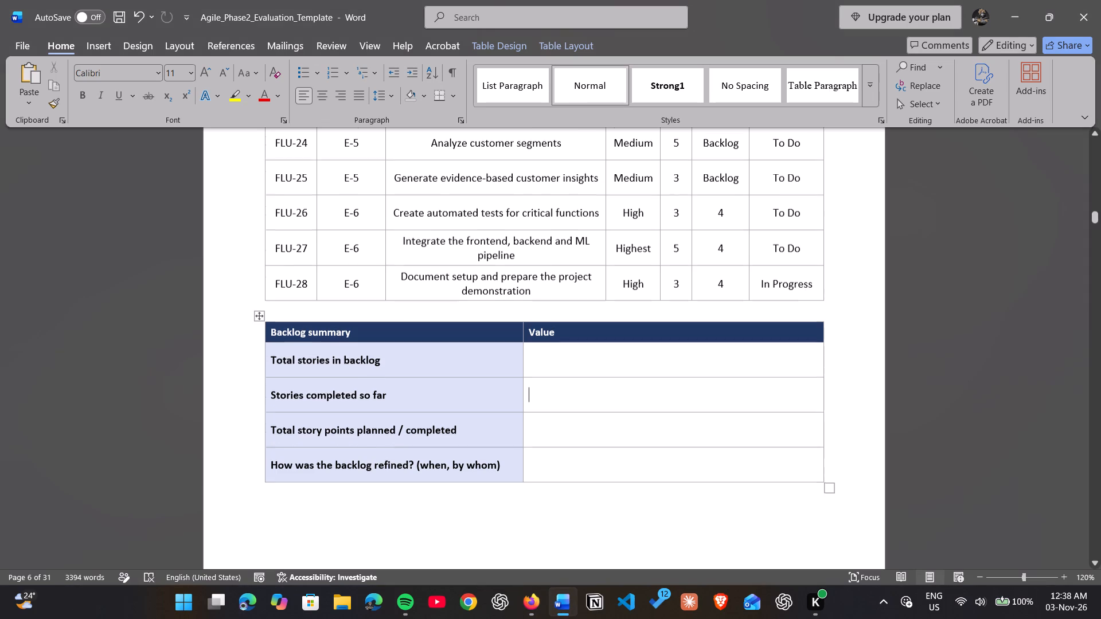
scroll(306, 420, "down", 1)
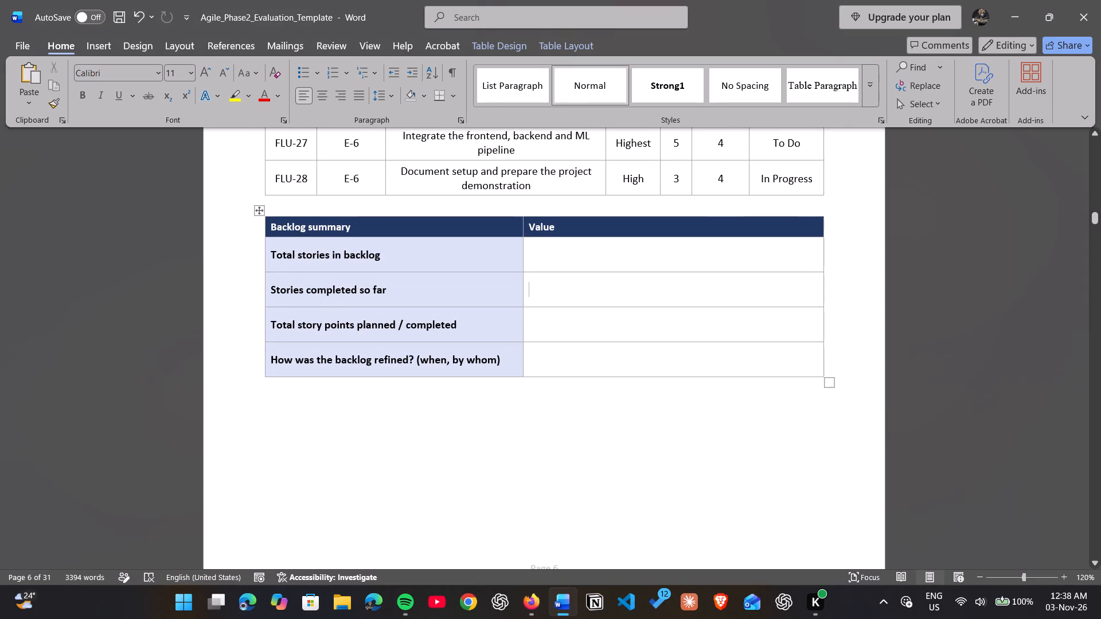
scroll(306, 420, "down", 2, "ctrl")
key("Print")
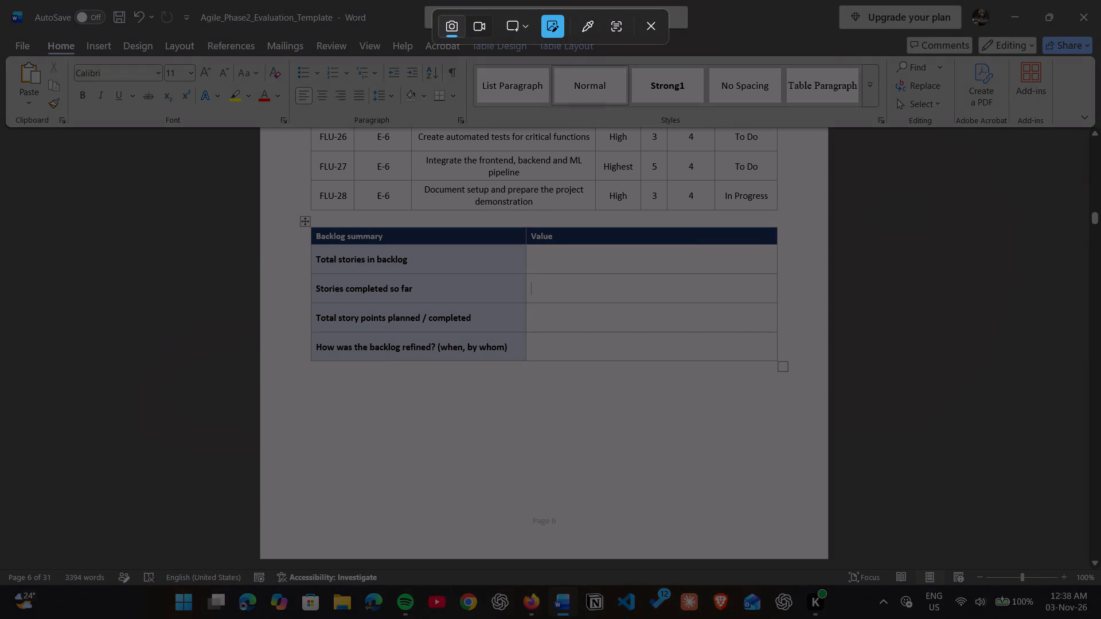
left_click_drag(290, 222, 800, 395)
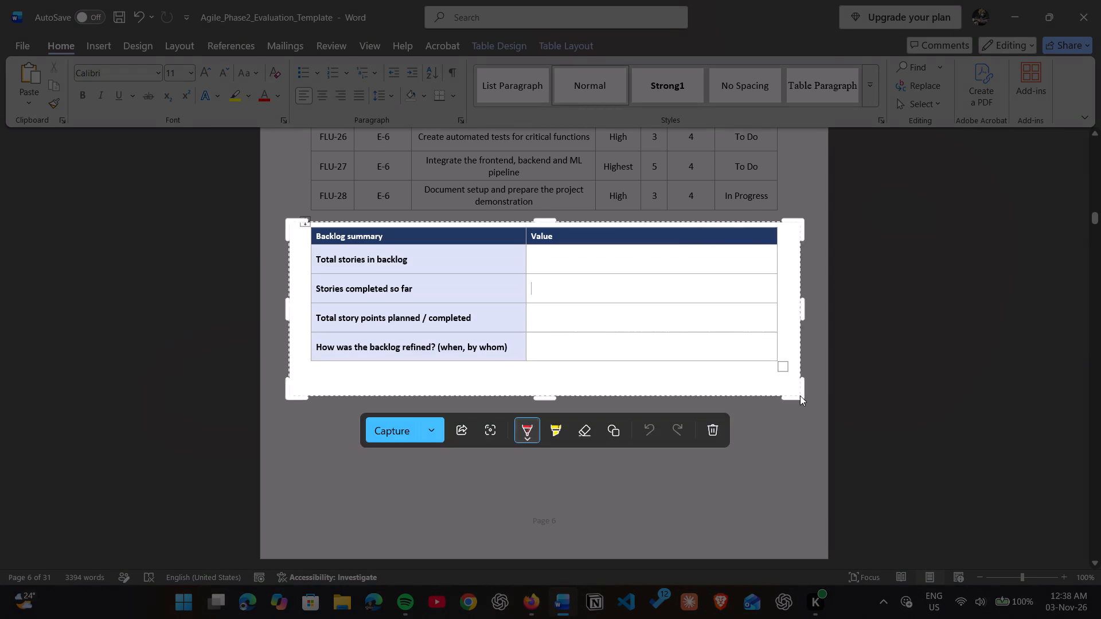
key("ctrl+c")
key("alt+Tab")
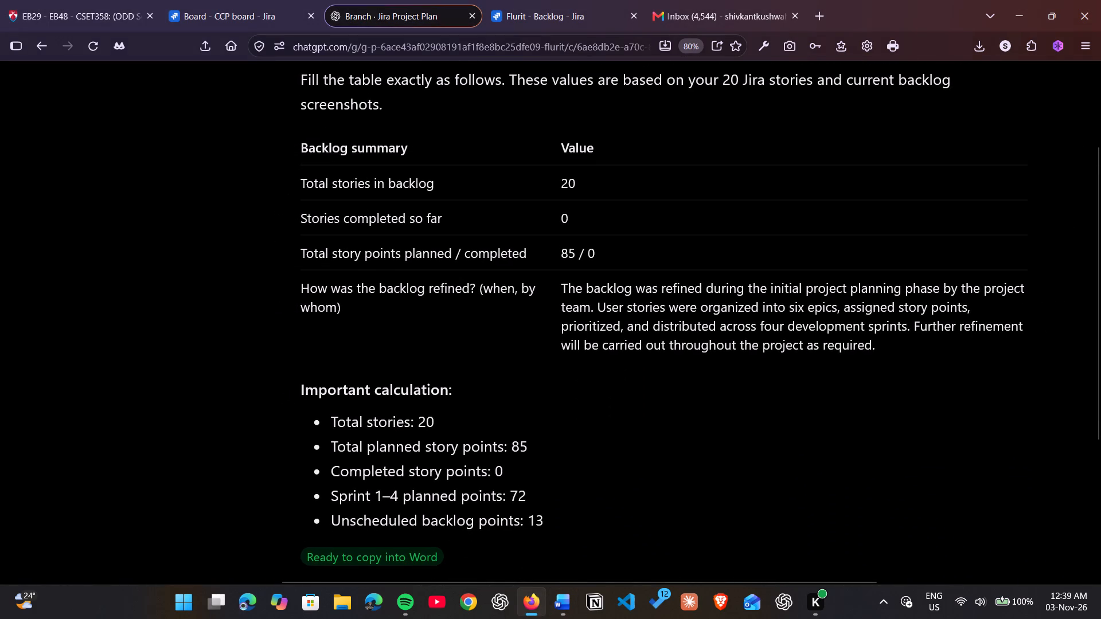
left_click_drag(560, 288, 894, 350)
key("ctrl+c")
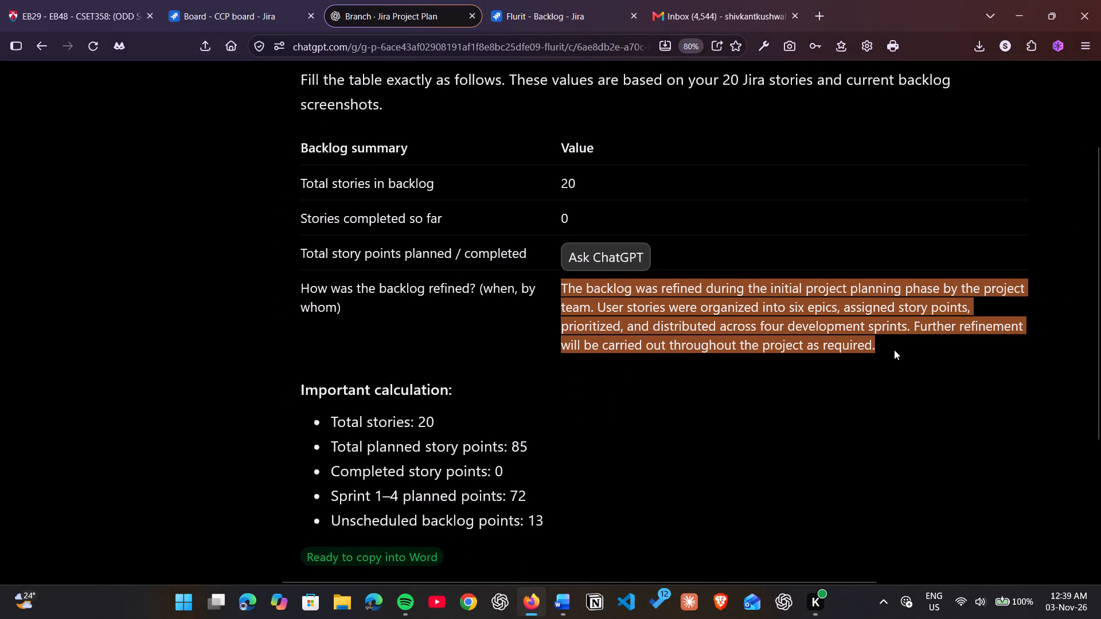
key("alt+Tab")
left_click(548, 327)
key("ctrl+v")
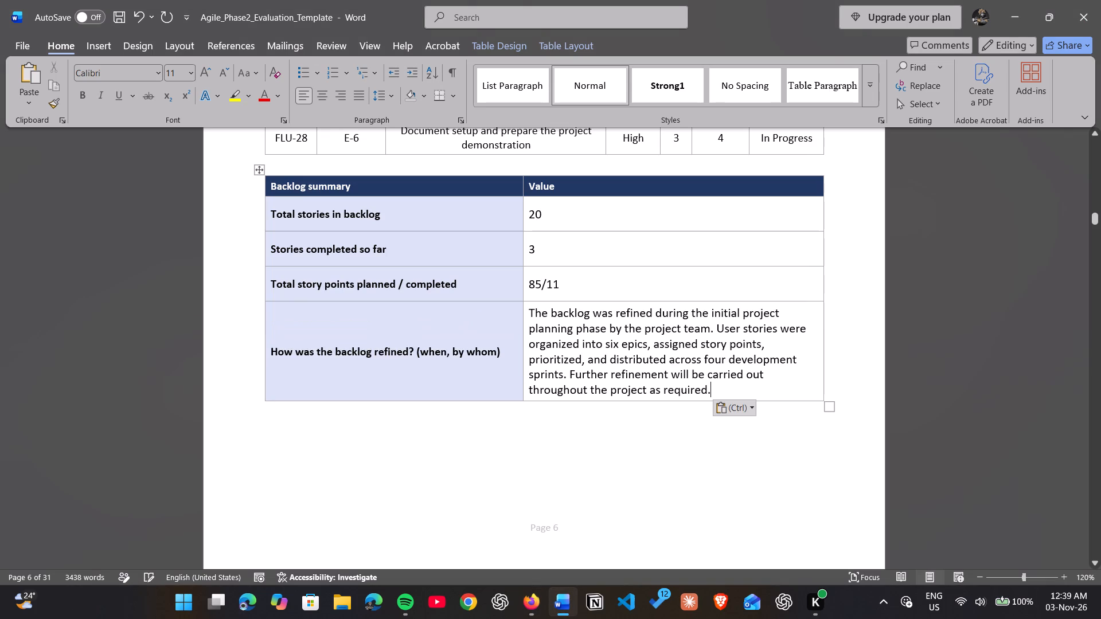
Set the font size of the pasted backlog refinement paragraph to 10.
triple_click(563, 330)
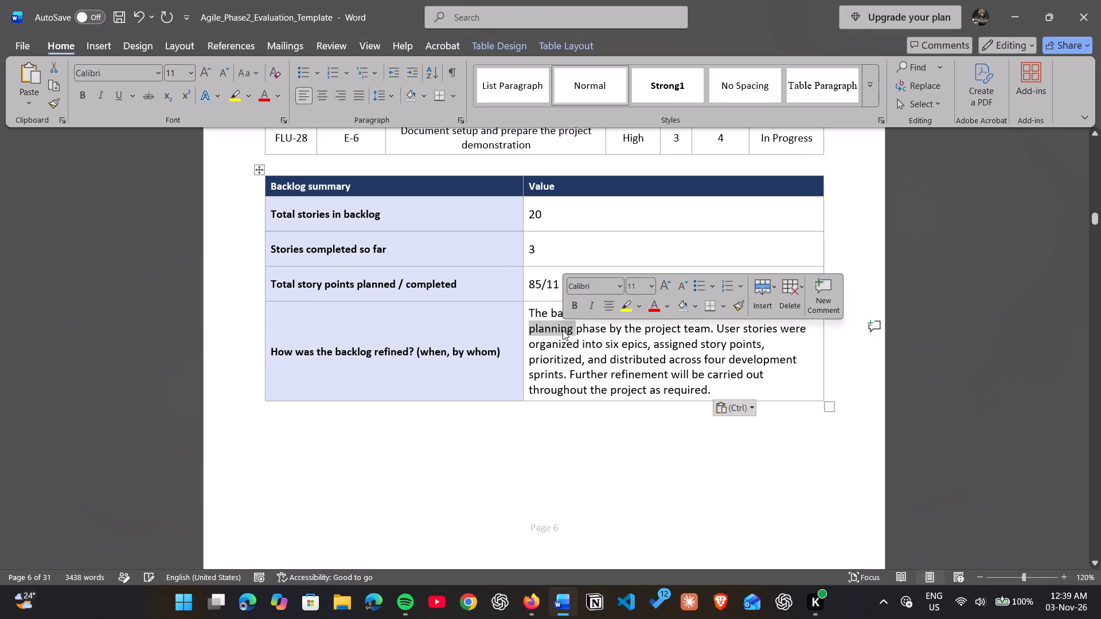
triple_click(572, 341)
left_click(572, 341)
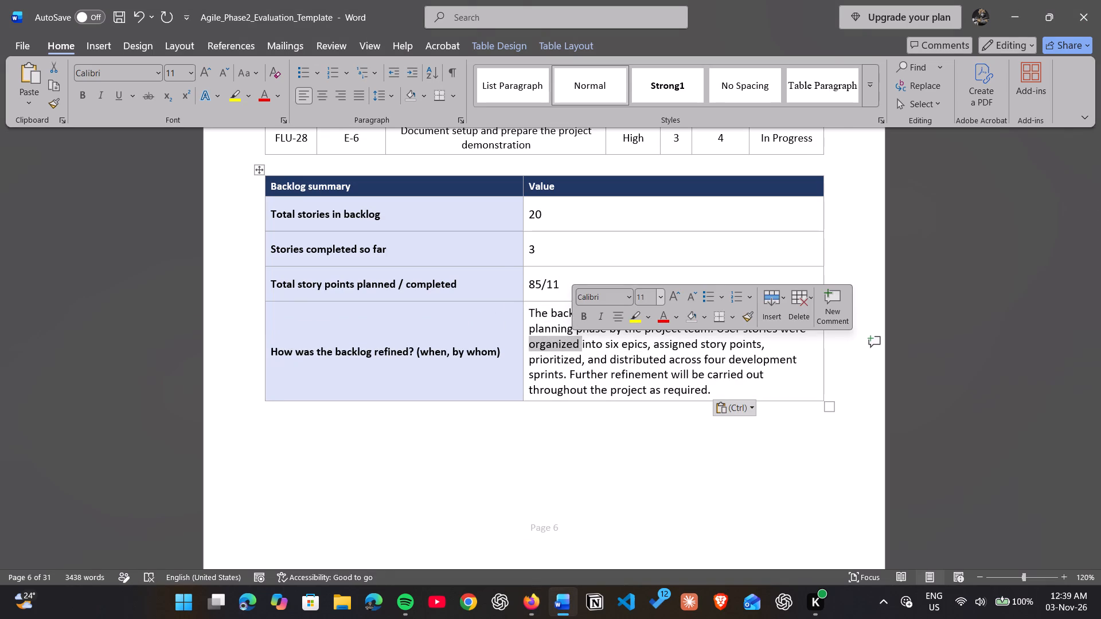
left_click(647, 292)
left_click(609, 394)
left_click_drag(717, 386, 540, 312)
left_click(617, 267)
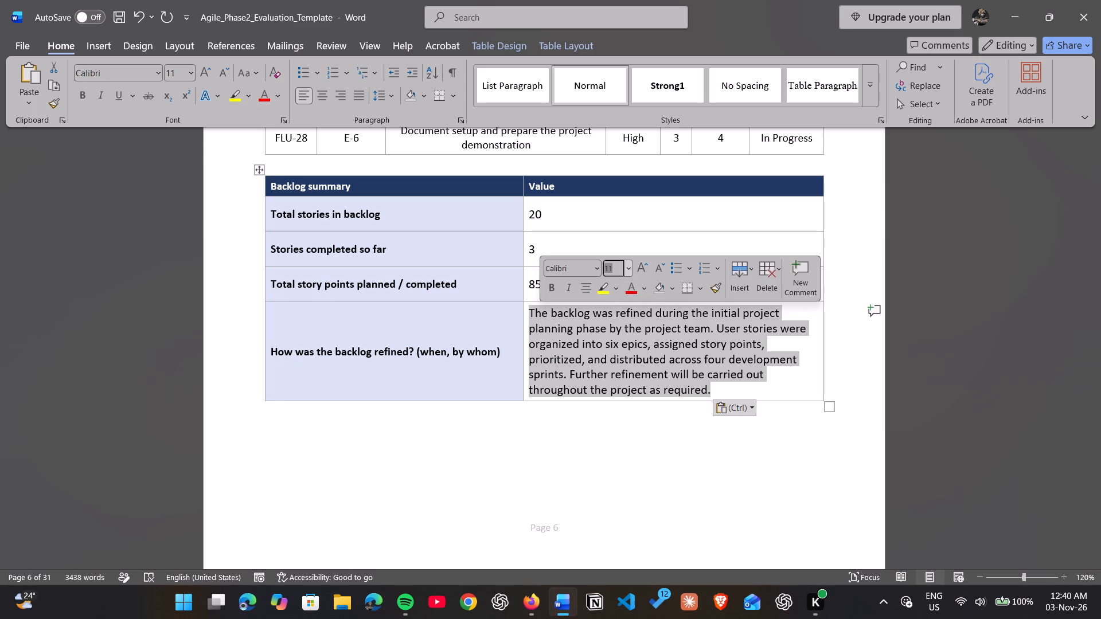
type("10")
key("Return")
left_click(616, 291)
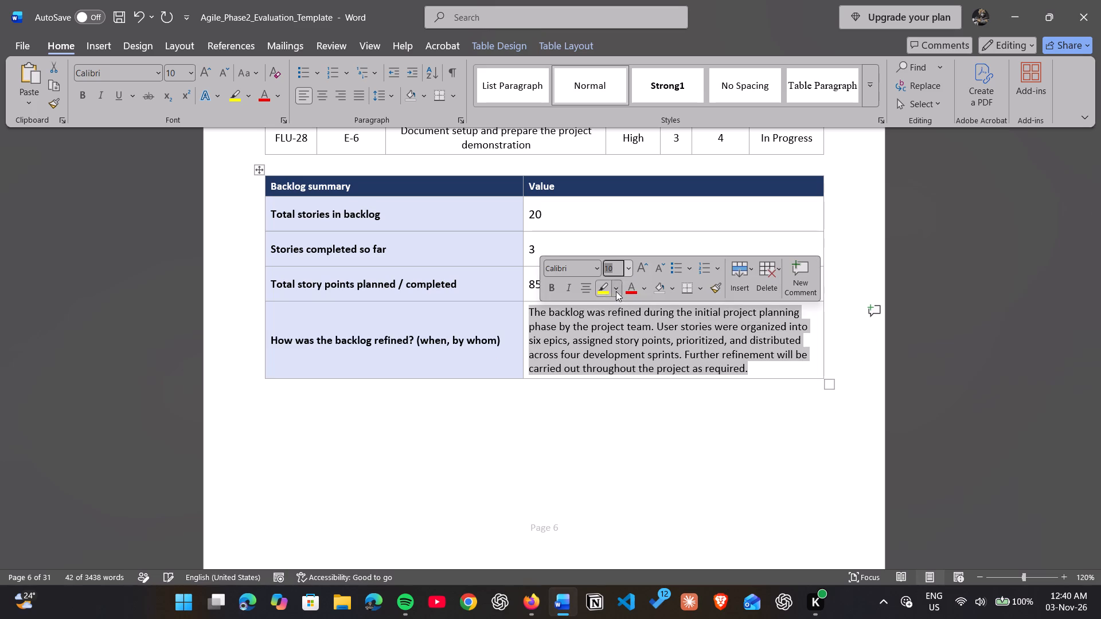
left_click(530, 362)
scroll(530, 362, "up", 1)
left_click(553, 375)
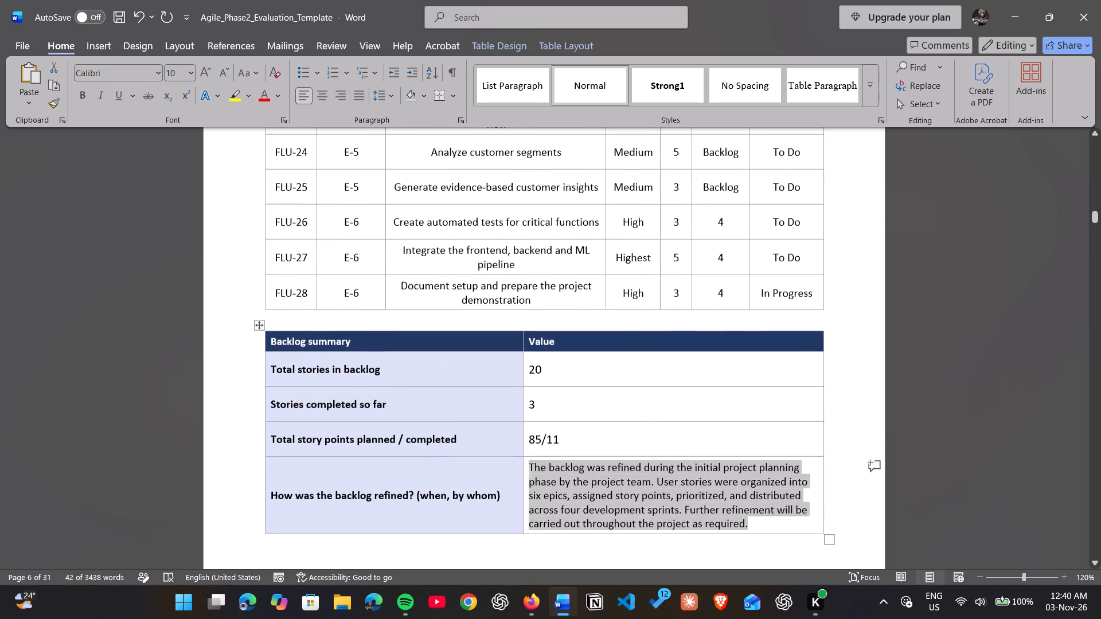
Copy a screenshot of Jira's Flurit backlog page at 70% zoom and delete Word's Figure 2 screenshot placeholder.
scroll(553, 375, "down", 4)
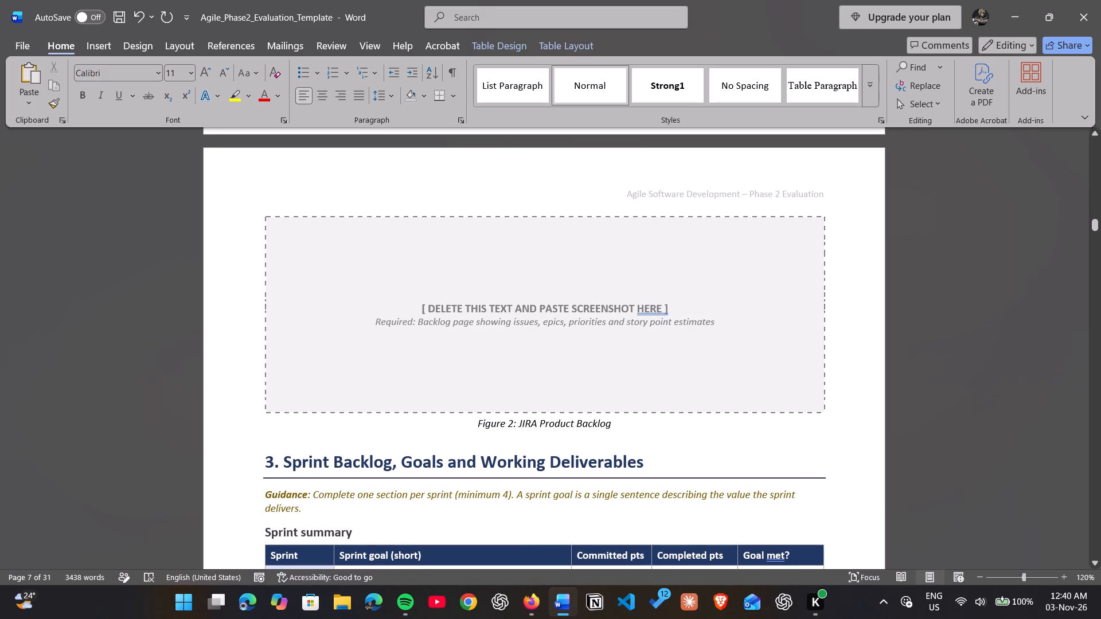
key("alt+Tab")
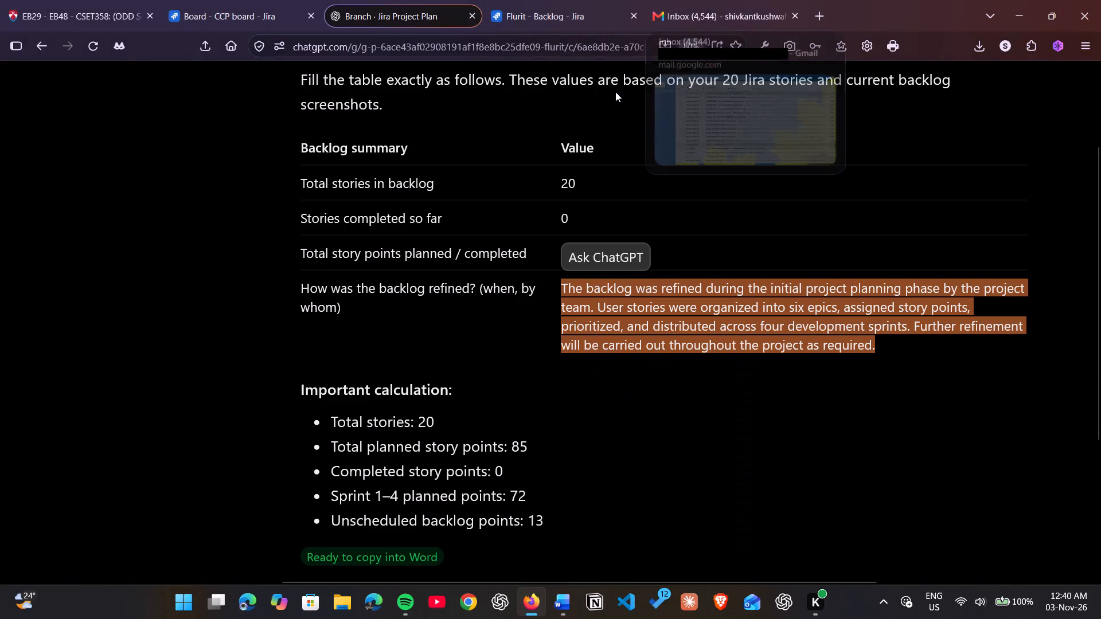
key("alt+Tab")
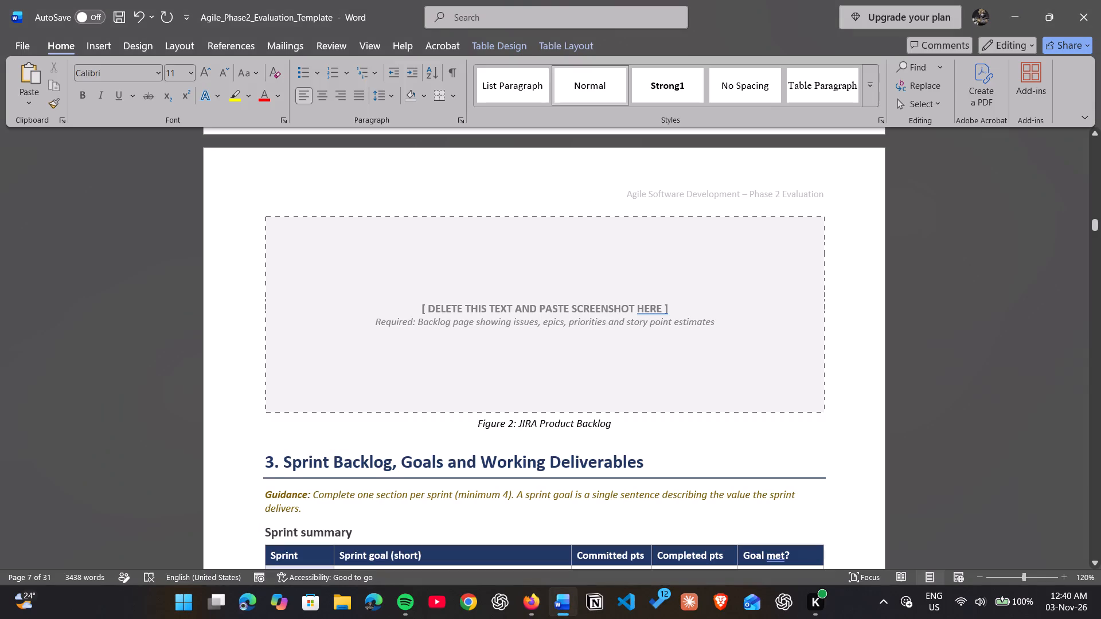
key("alt+Tab")
left_click(589, 1)
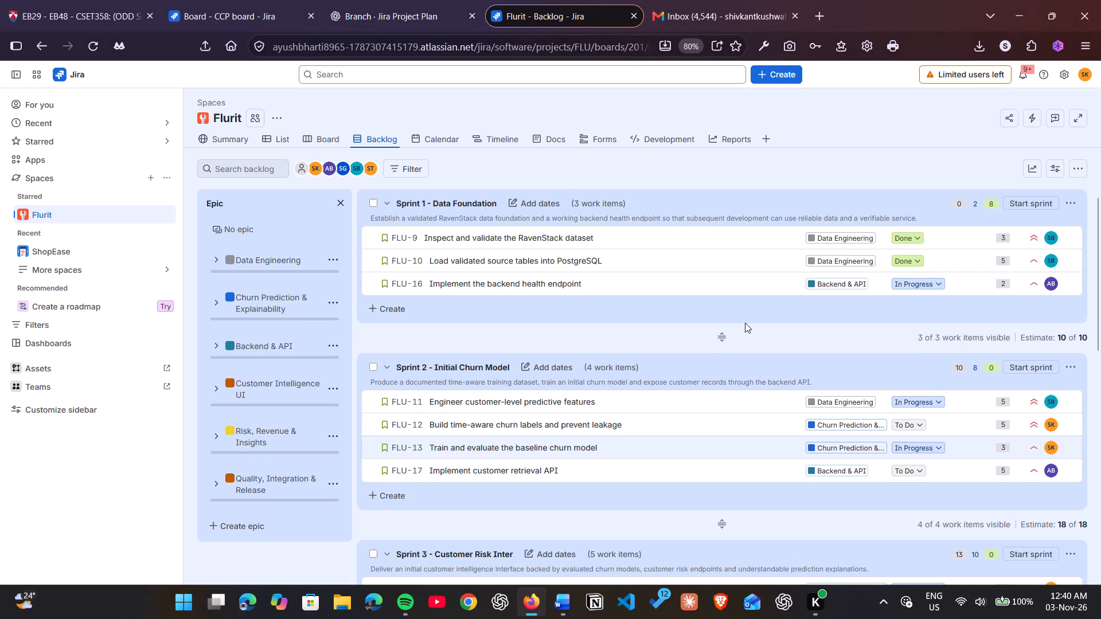
scroll(745, 323, "up", 1)
key("ctrl+minus")
key("ctrl+minus")
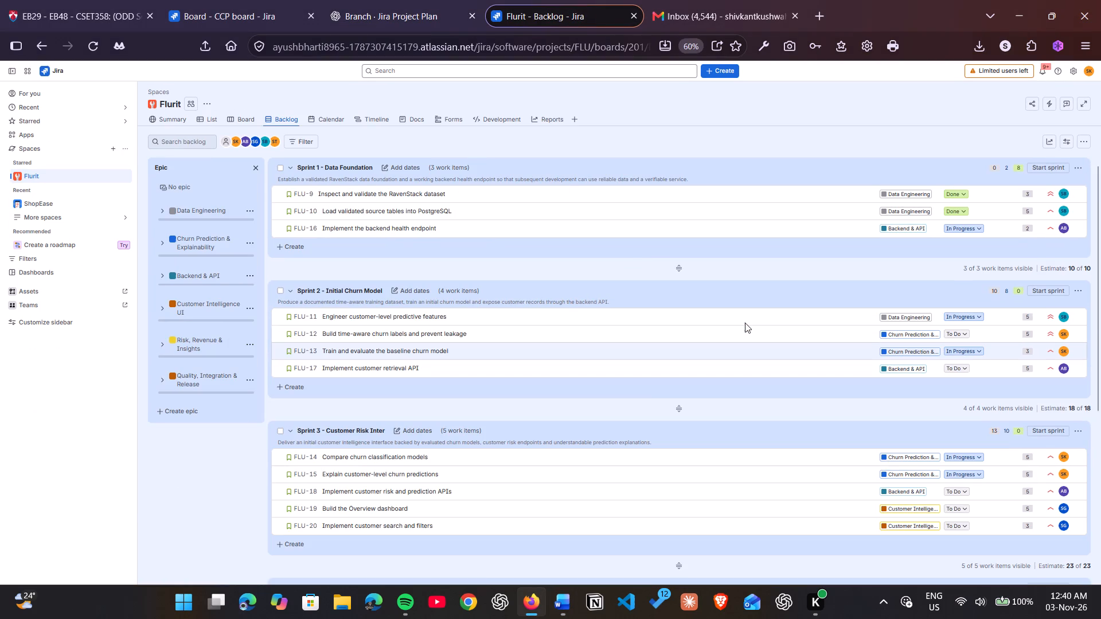
key("ctrl+plus")
scroll(745, 323, "up", 3)
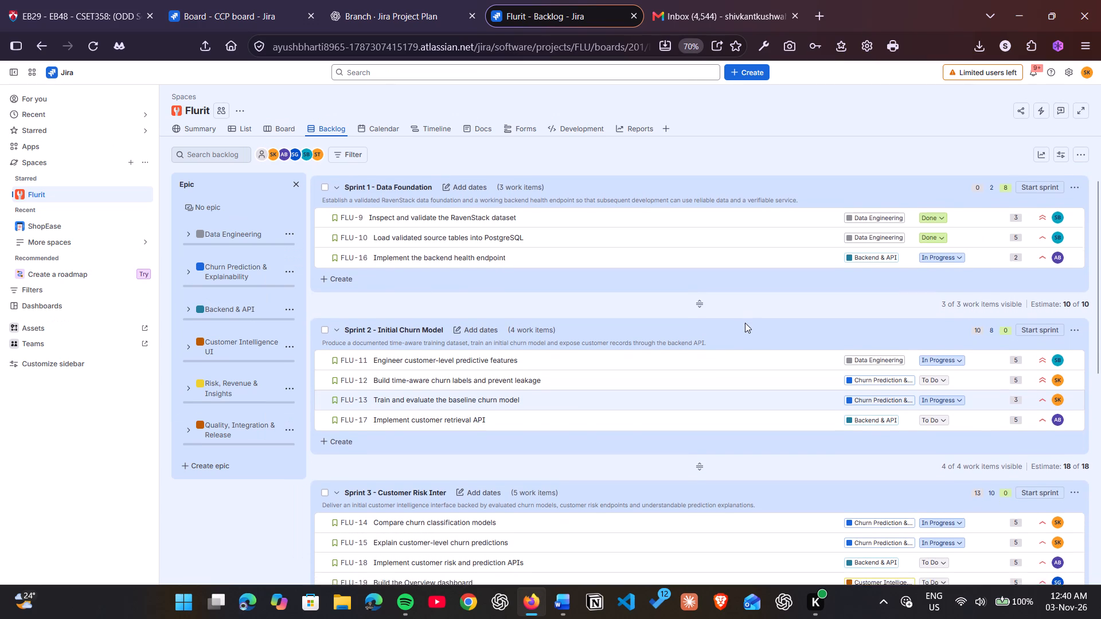
key("alt+Tab")
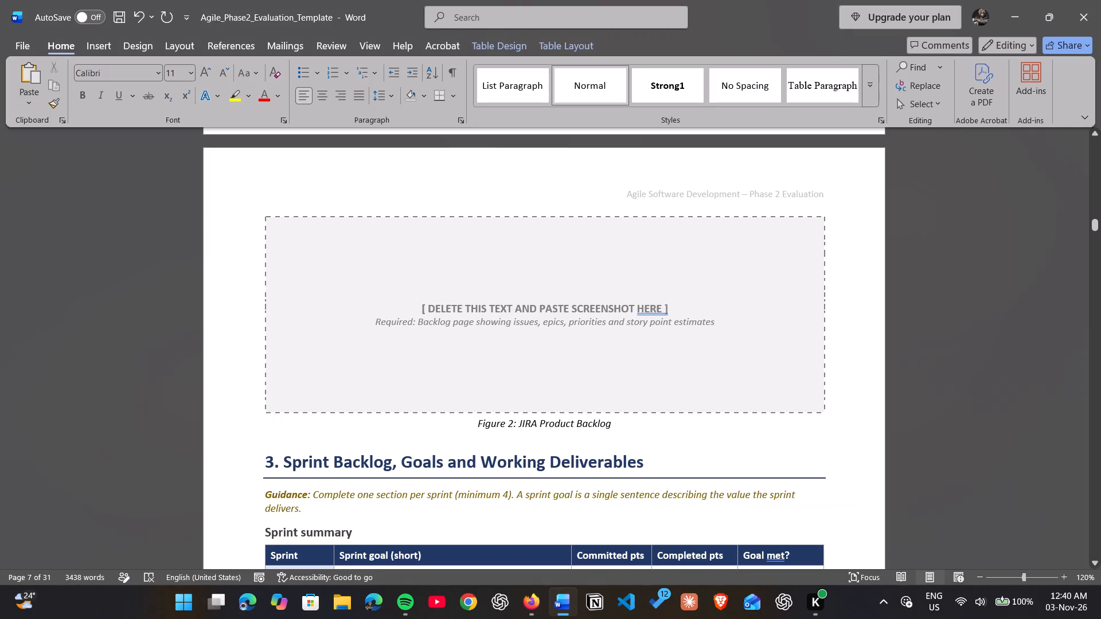
left_click(807, 402)
left_click(833, 420)
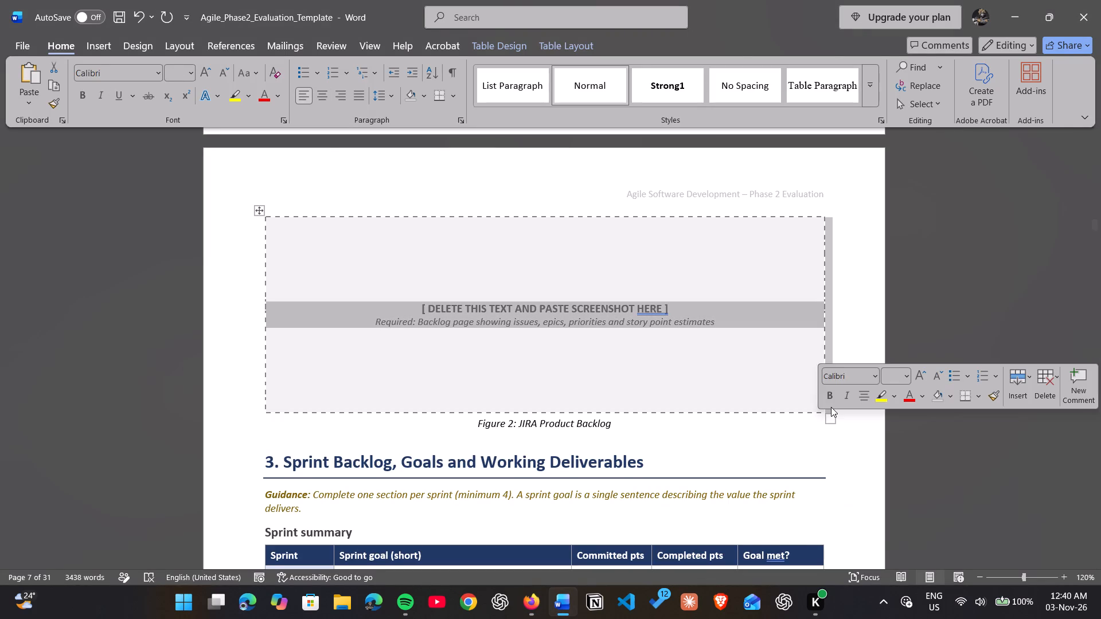
key("alt+Tab")
key("Print")
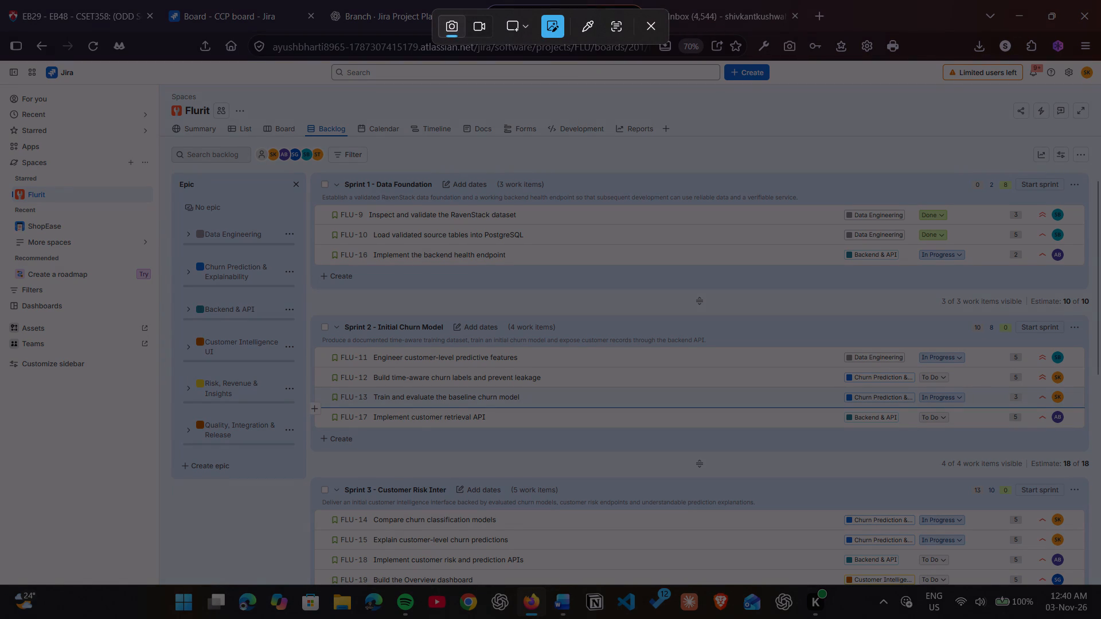
left_click_drag(0, 60, 1100, 582)
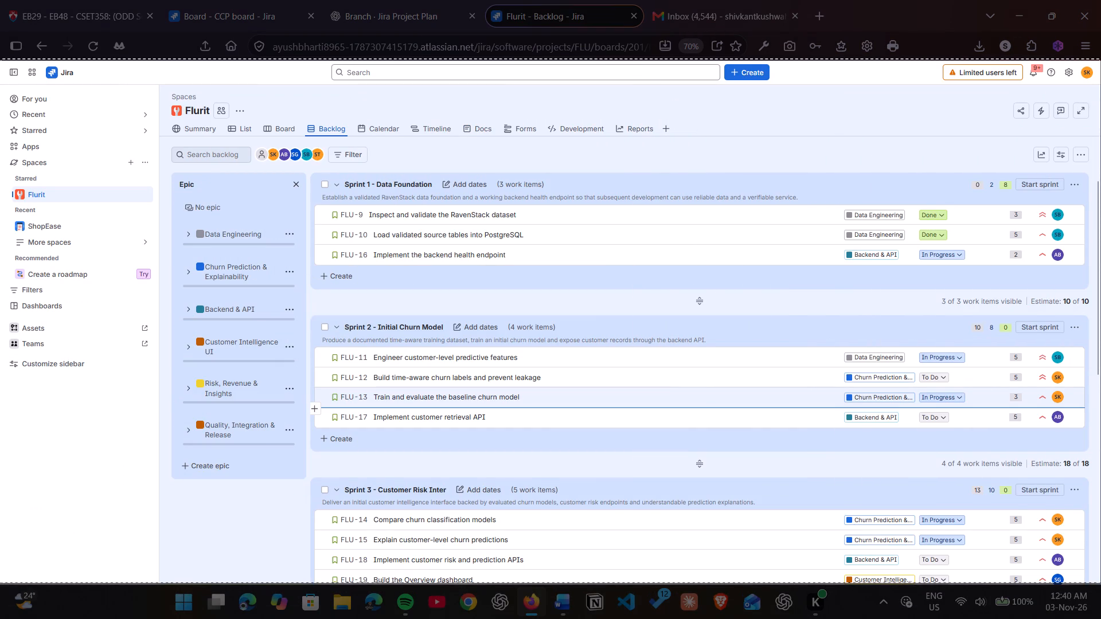
left_click_drag(1100, 582, 1100, 586)
key("ctrl+c")
key("alt+Tab")
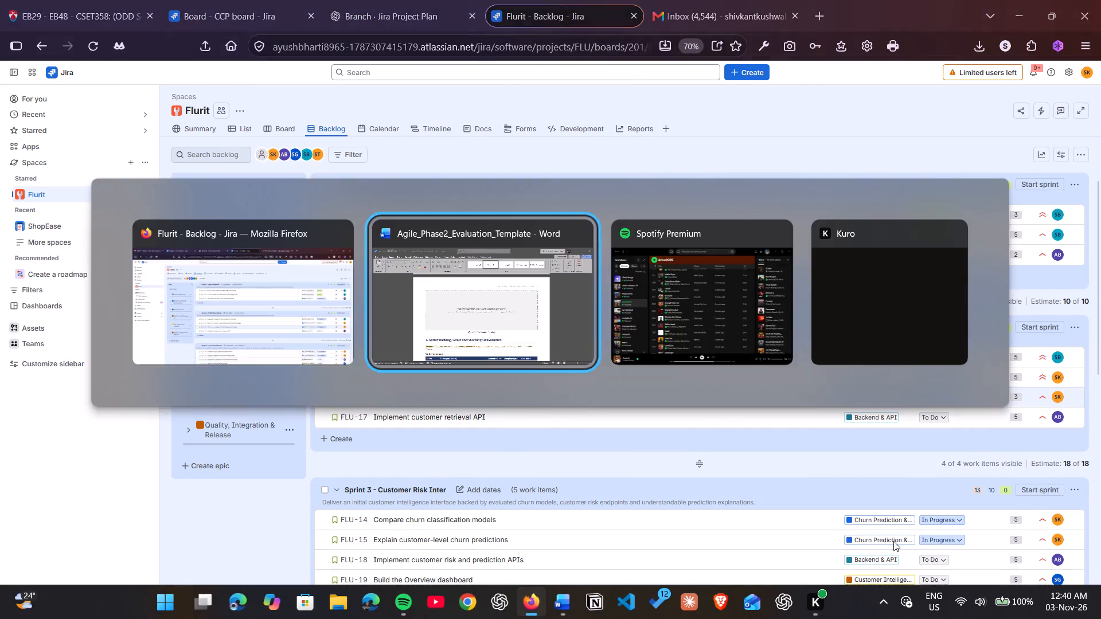
key("BackSpace")
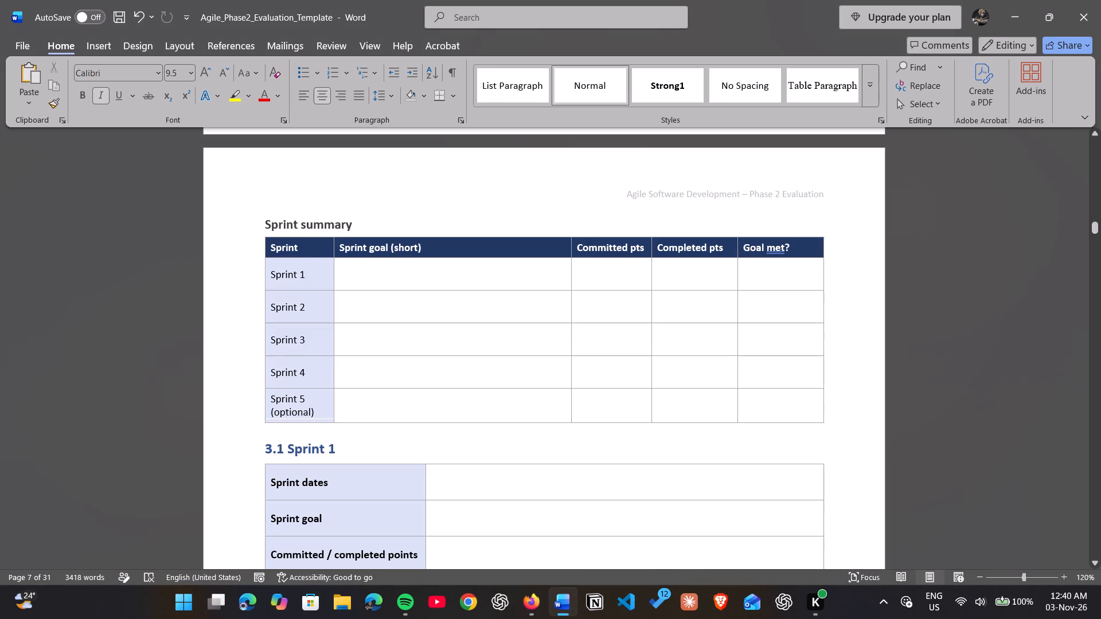
Insert blank lines above the Figure 2: JIRA Product Backlog caption and paste the backlog screenshot there.
scroll(823, 440, "up", 1)
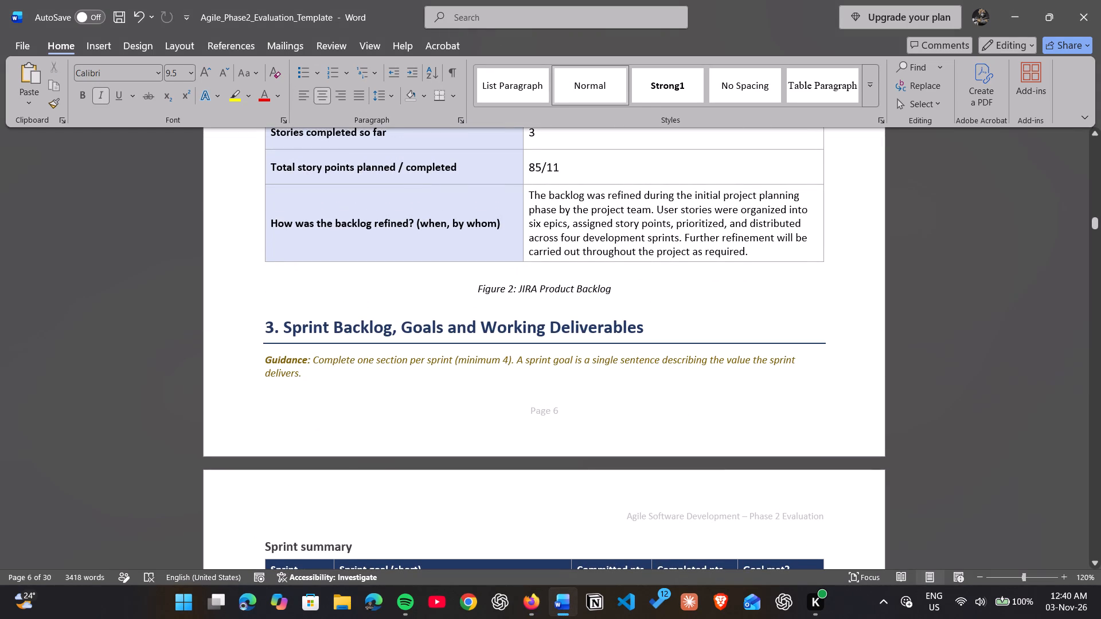
key("Up")
key("Down")
key("Return")
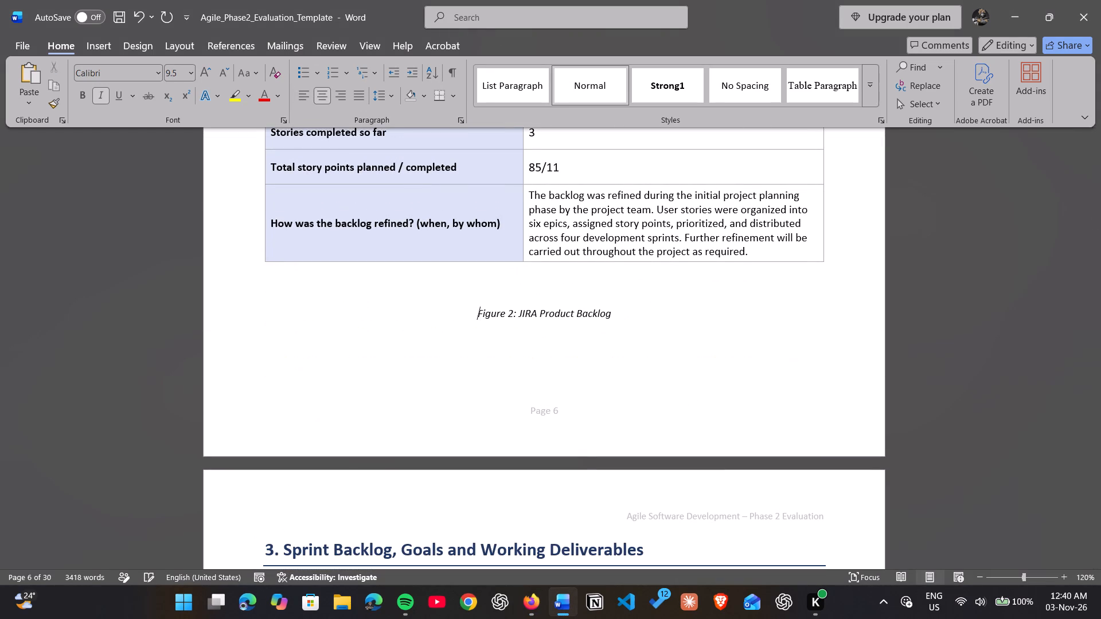
key("Up")
key("Return")
key("Return")
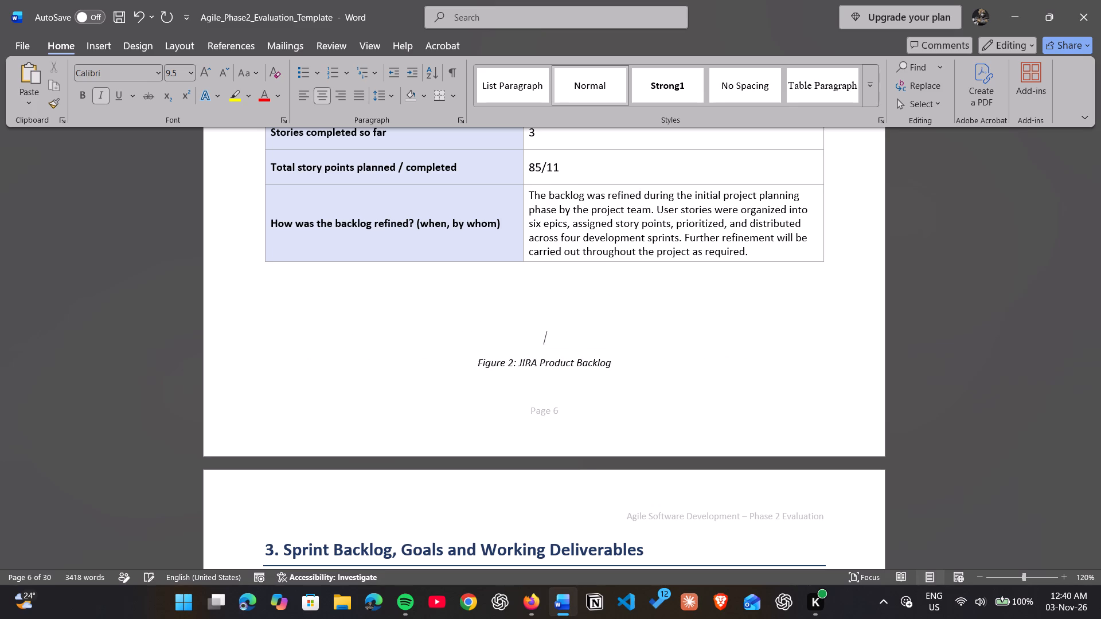
key("Return")
key("Return")
key("Return")
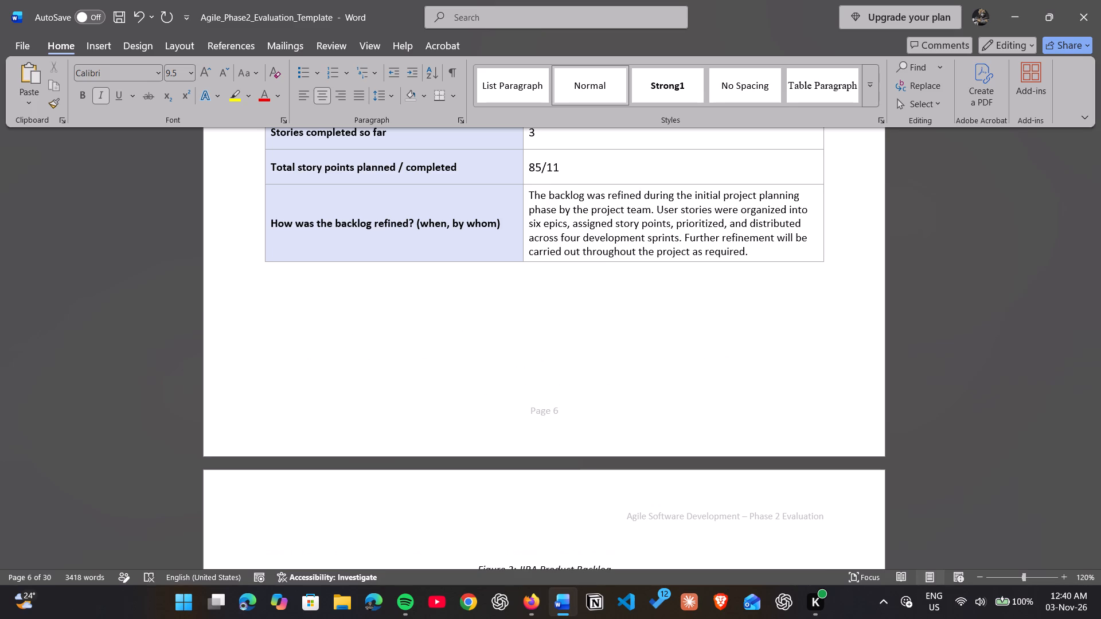
key("ctrl+v")
Save the evaluation document.
scroll(732, 265, "down", 3)
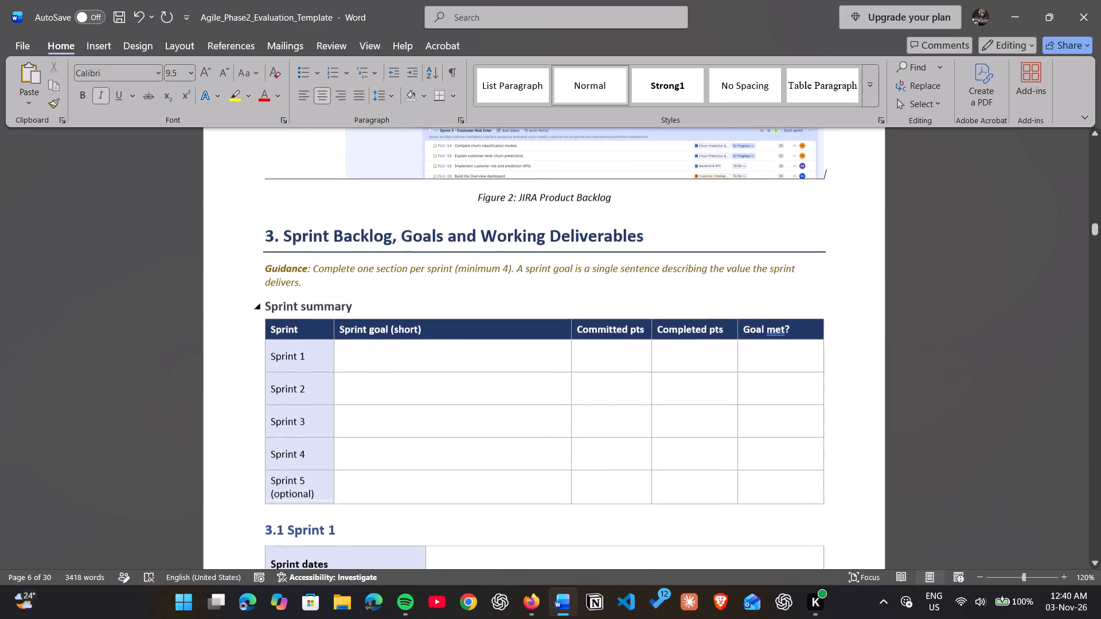
scroll(732, 265, "down", 2)
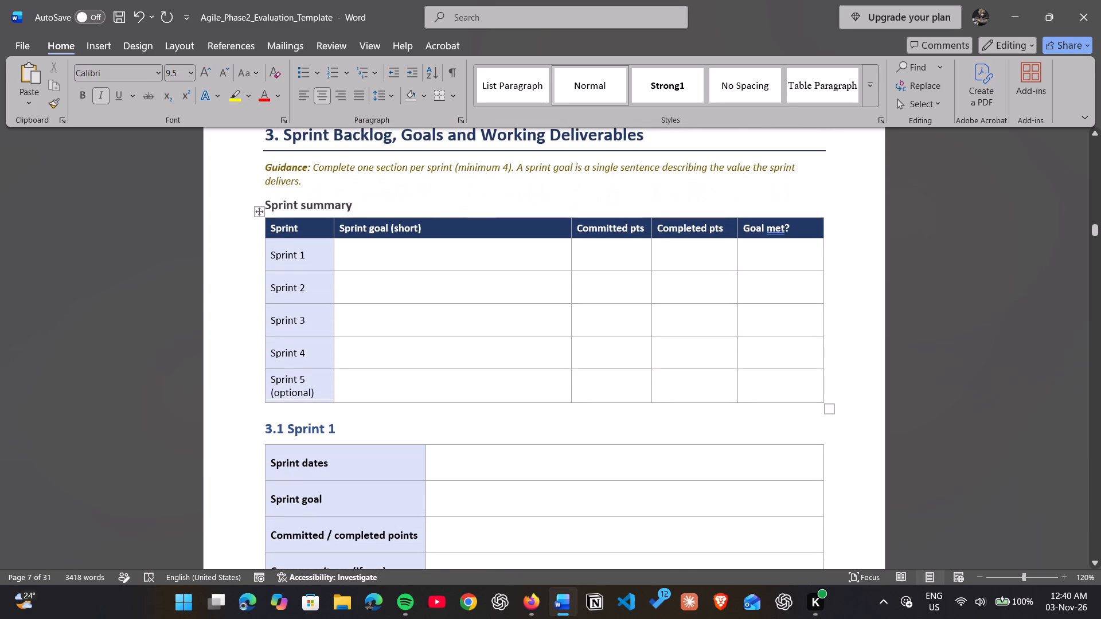
key("ctrl+s")
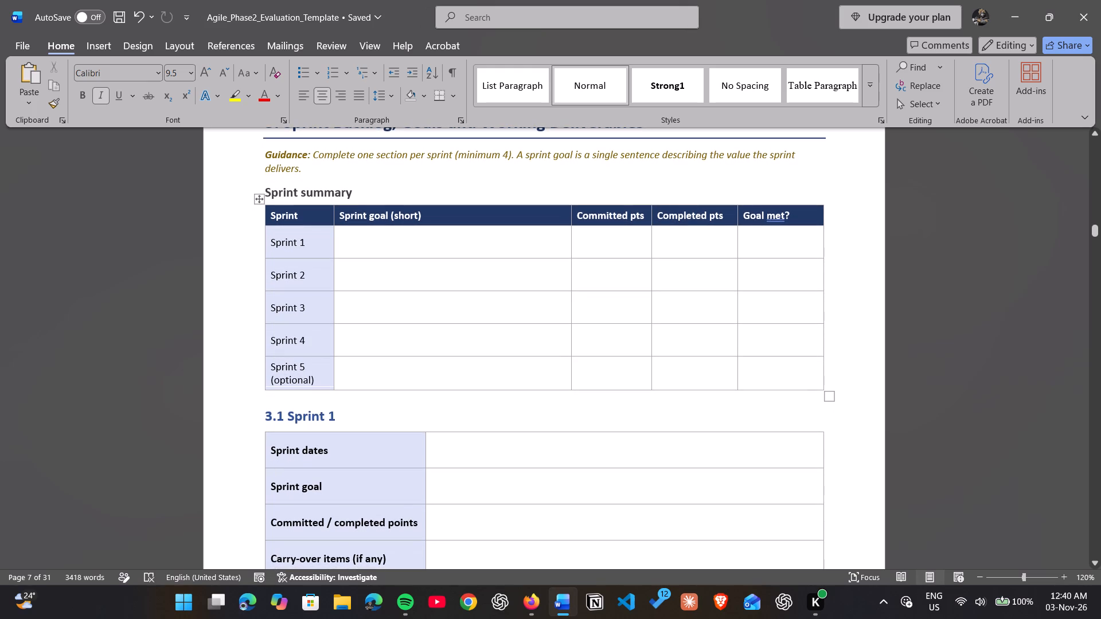
Examine Sprint 1's goal in the Jira backlog and the fields required by Word's Sprint summary and 3.1 Sprint 1 tables.
key("alt+Tab")
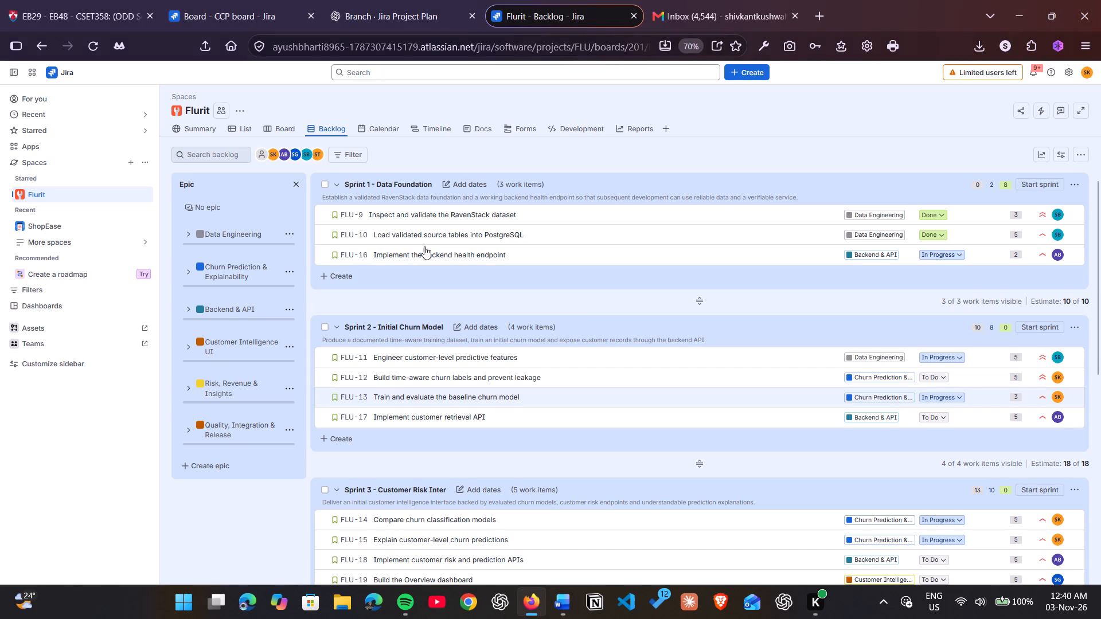
left_click_drag(323, 198, 721, 206)
left_click_drag(721, 206, 499, 368)
key("alt+Tab")
scroll(499, 368, "down", 4)
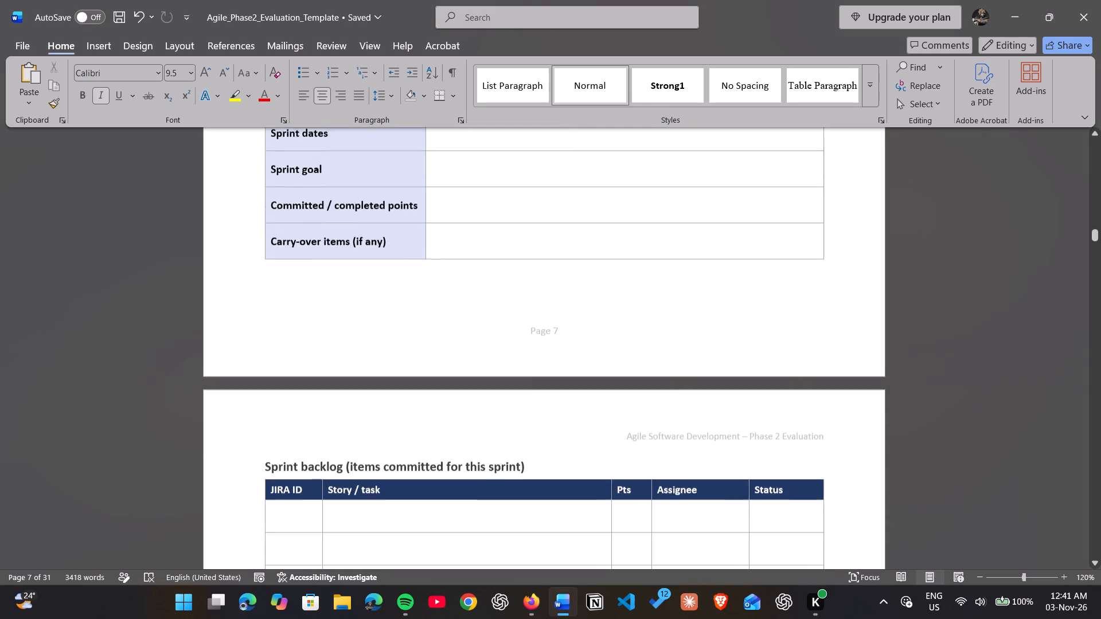
scroll(499, 368, "up", 1)
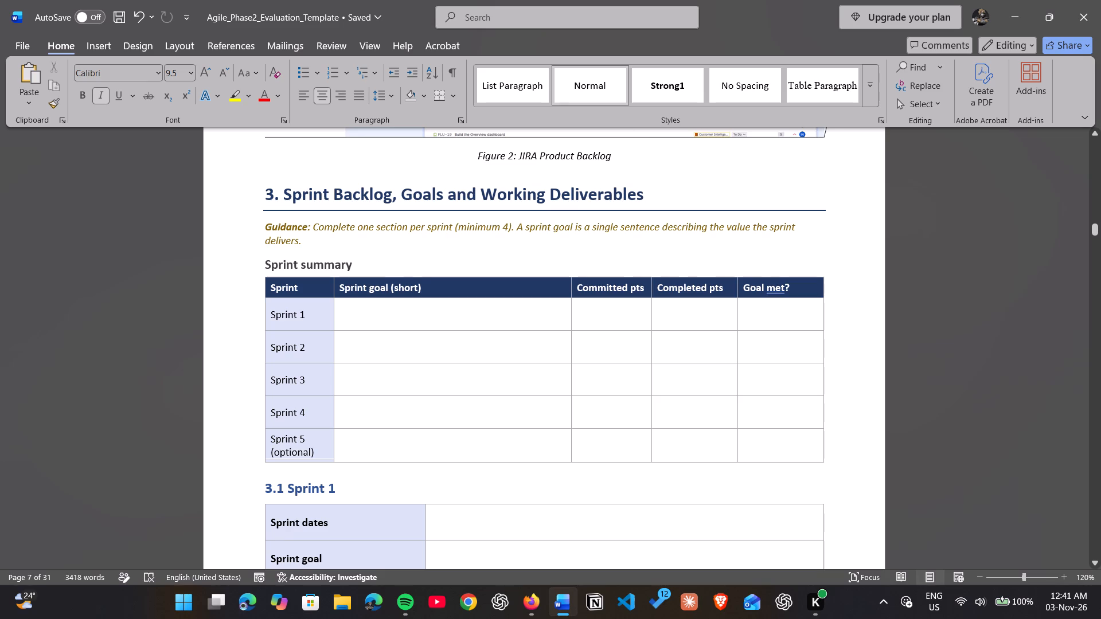
scroll(154, 436, "down", 1)
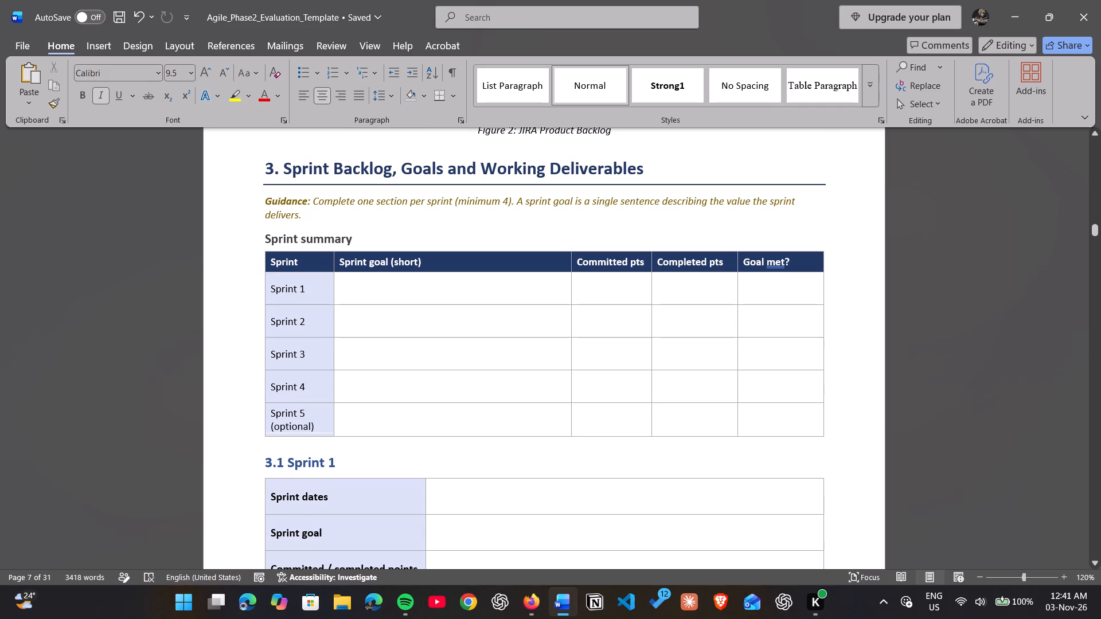
scroll(154, 436, "down", 6)
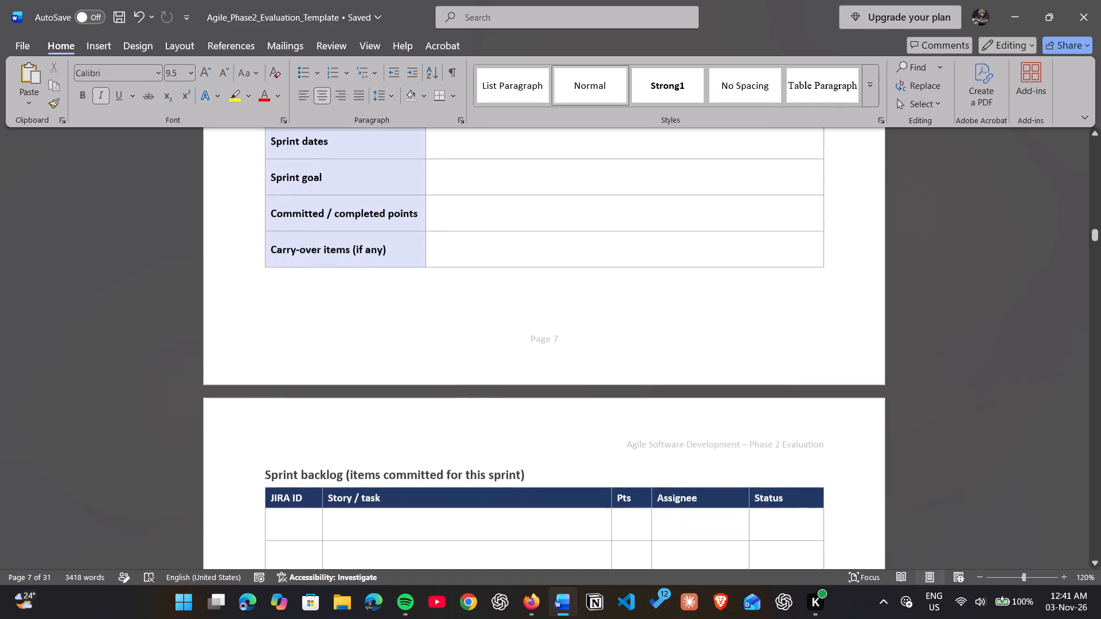
scroll(154, 436, "down", 1)
scroll(154, 436, "up", 3)
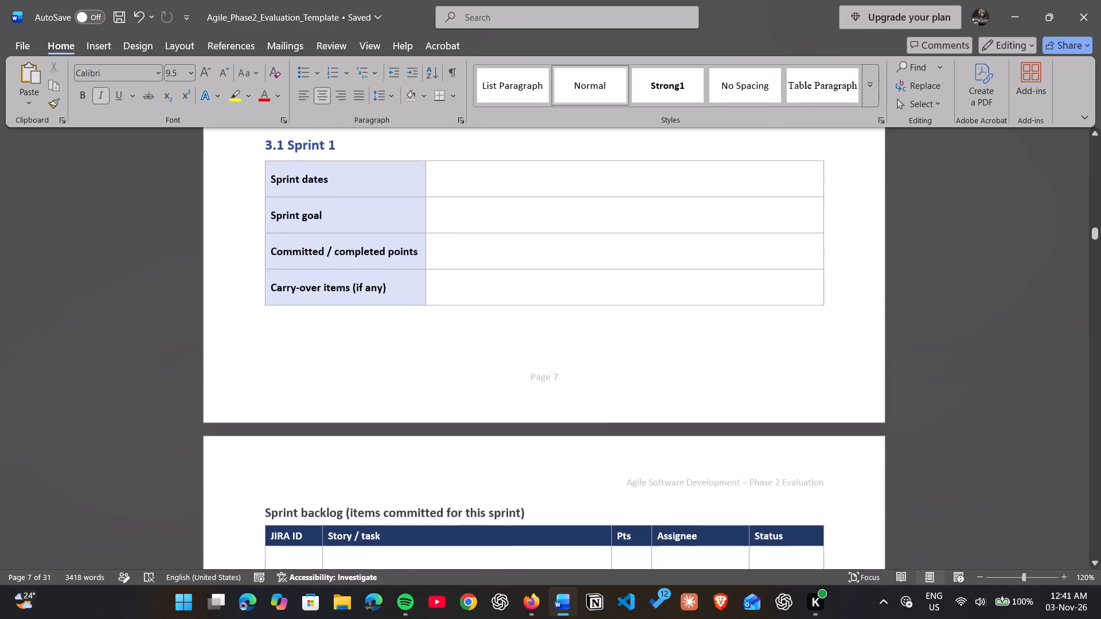
scroll(154, 436, "up", 2)
scroll(154, 436, "down", 1)
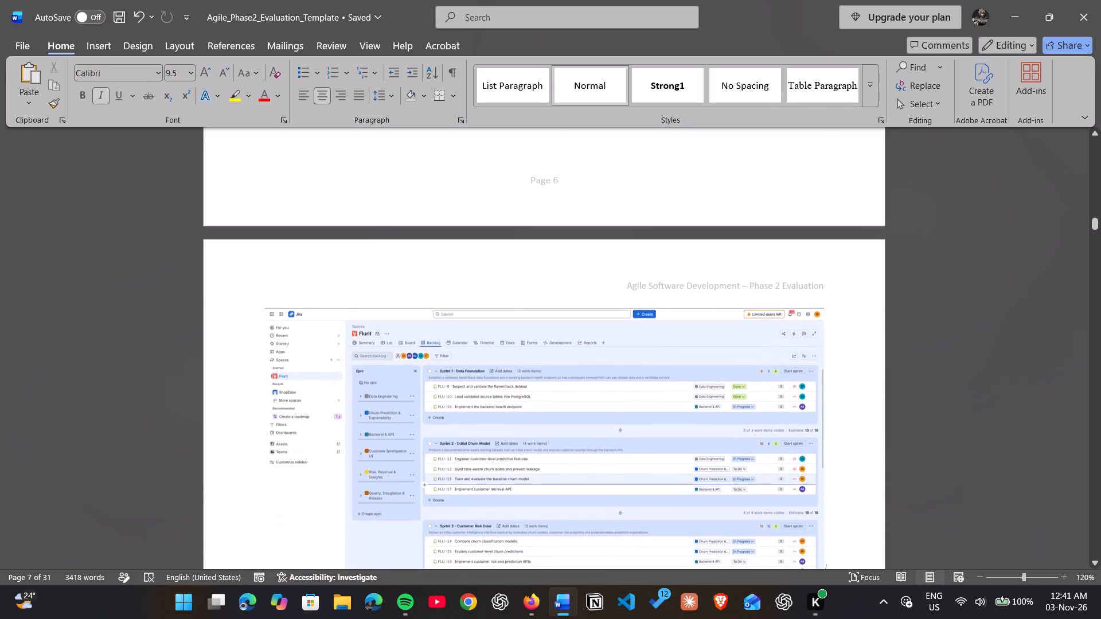
scroll(154, 436, "down", 2)
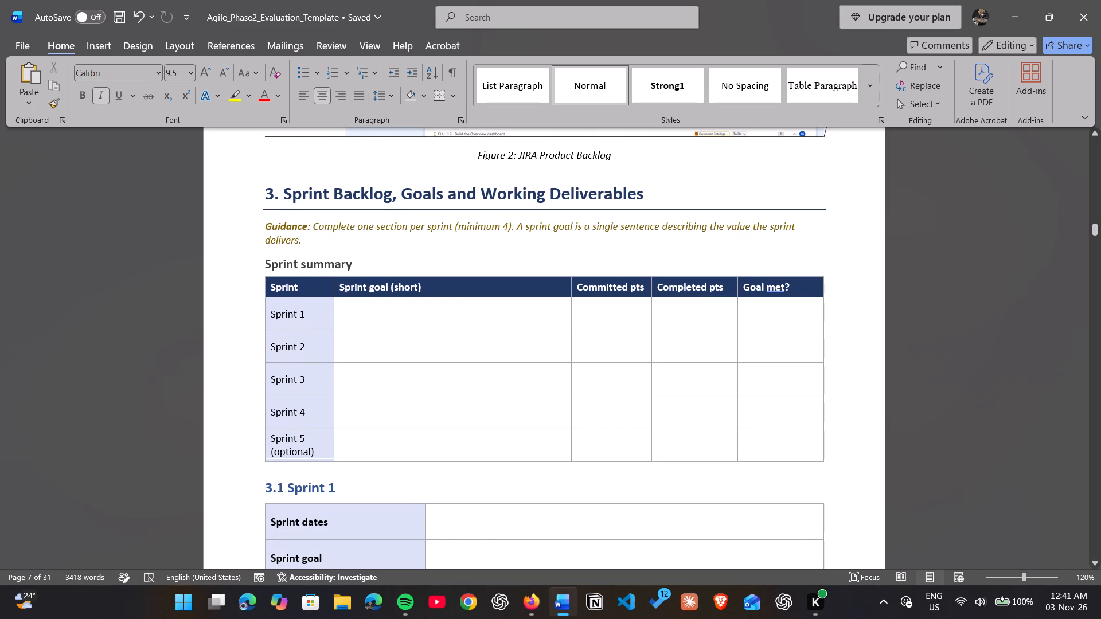
Check Sprint 1's done story points in Jira and enter 8 as its Completed pts in Word's Sprint summary.
key("alt+Tab")
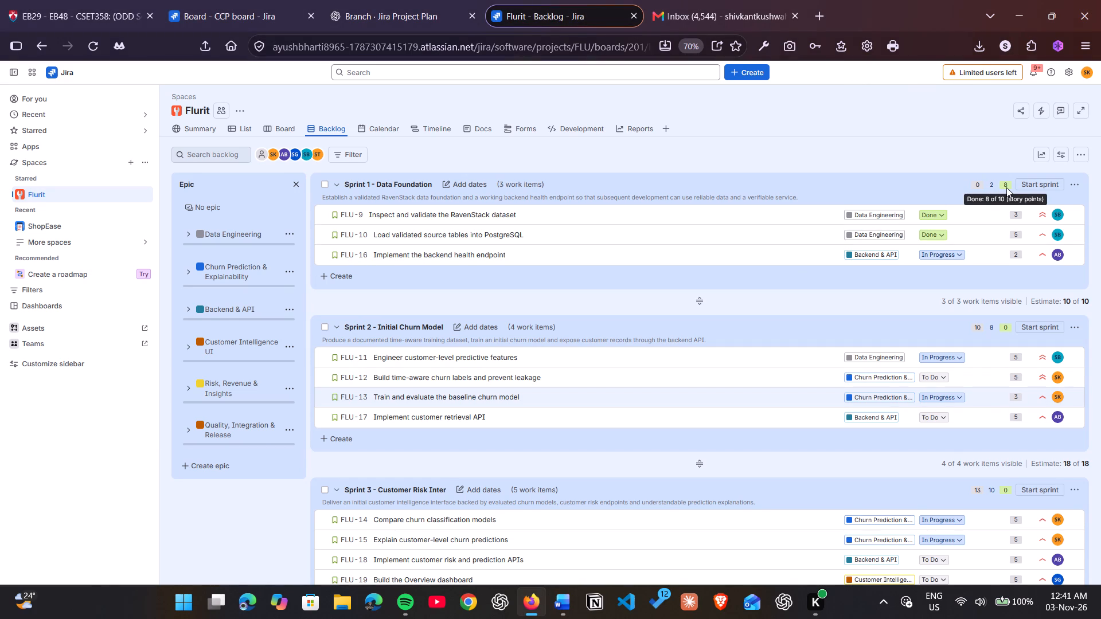
key("alt+Tab")
left_click(695, 314)
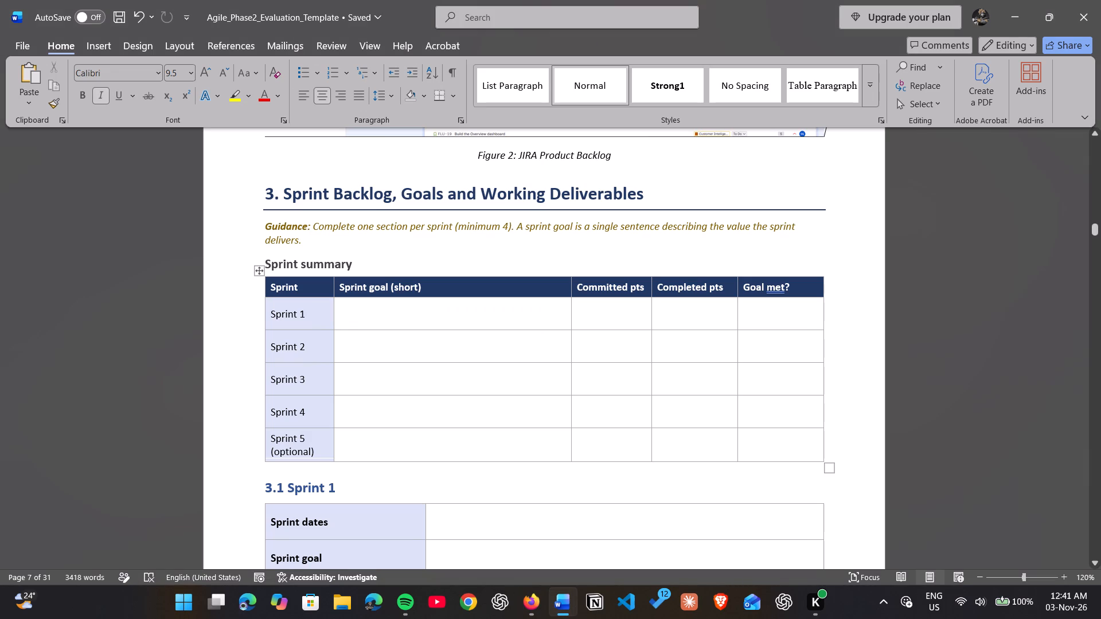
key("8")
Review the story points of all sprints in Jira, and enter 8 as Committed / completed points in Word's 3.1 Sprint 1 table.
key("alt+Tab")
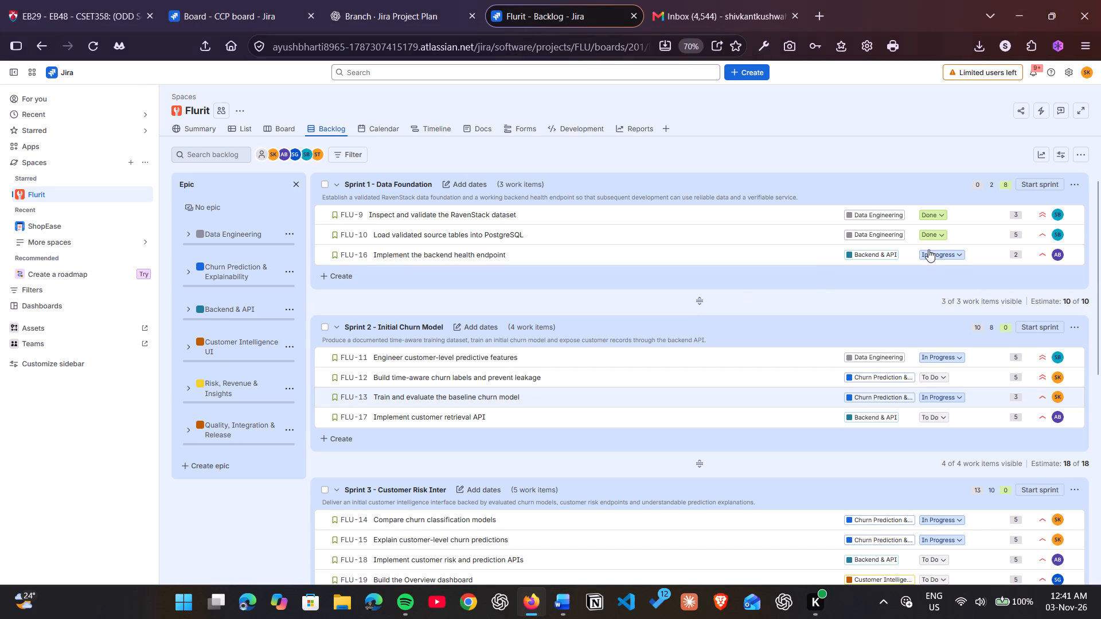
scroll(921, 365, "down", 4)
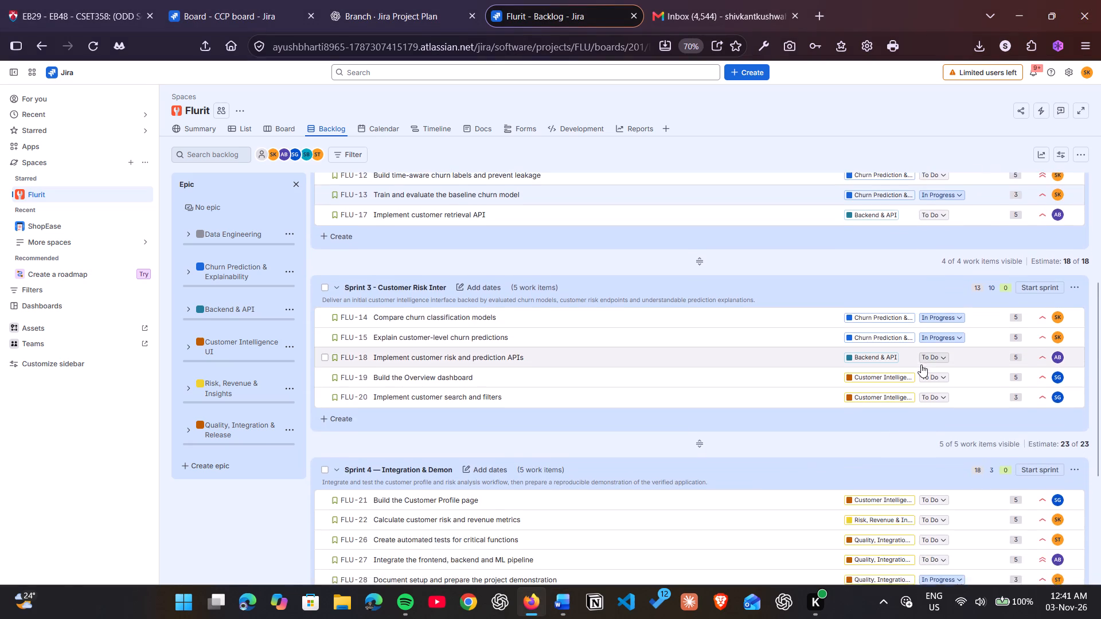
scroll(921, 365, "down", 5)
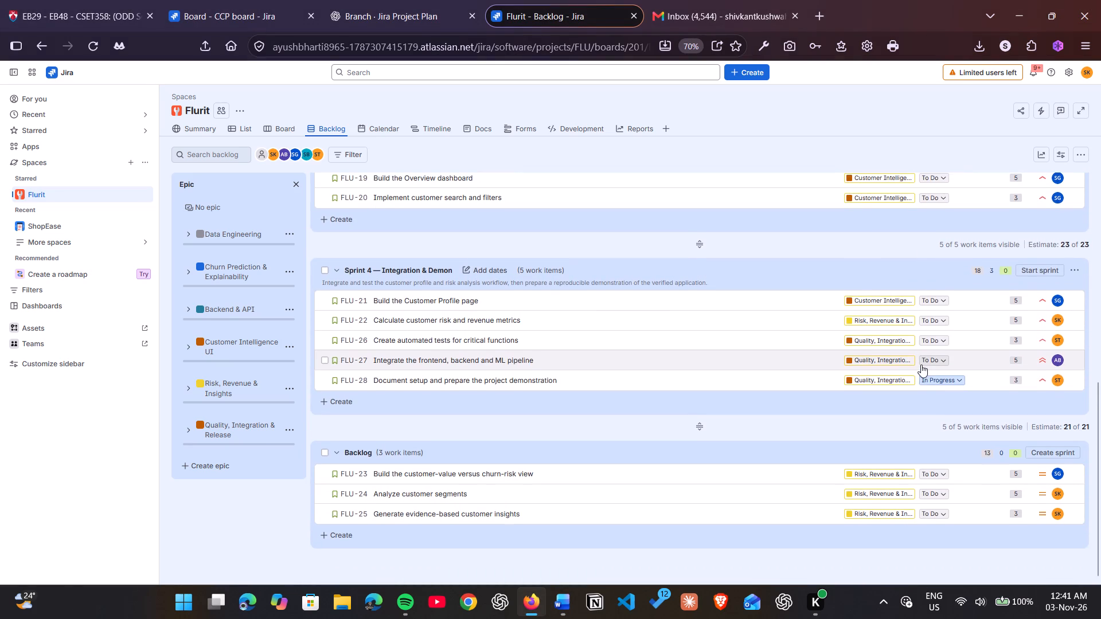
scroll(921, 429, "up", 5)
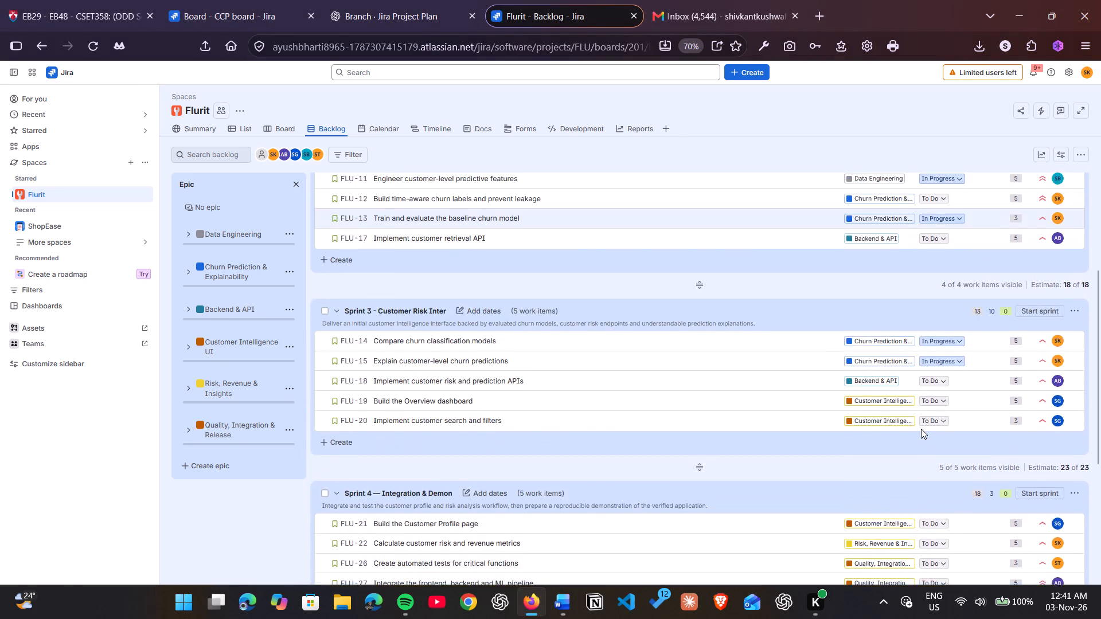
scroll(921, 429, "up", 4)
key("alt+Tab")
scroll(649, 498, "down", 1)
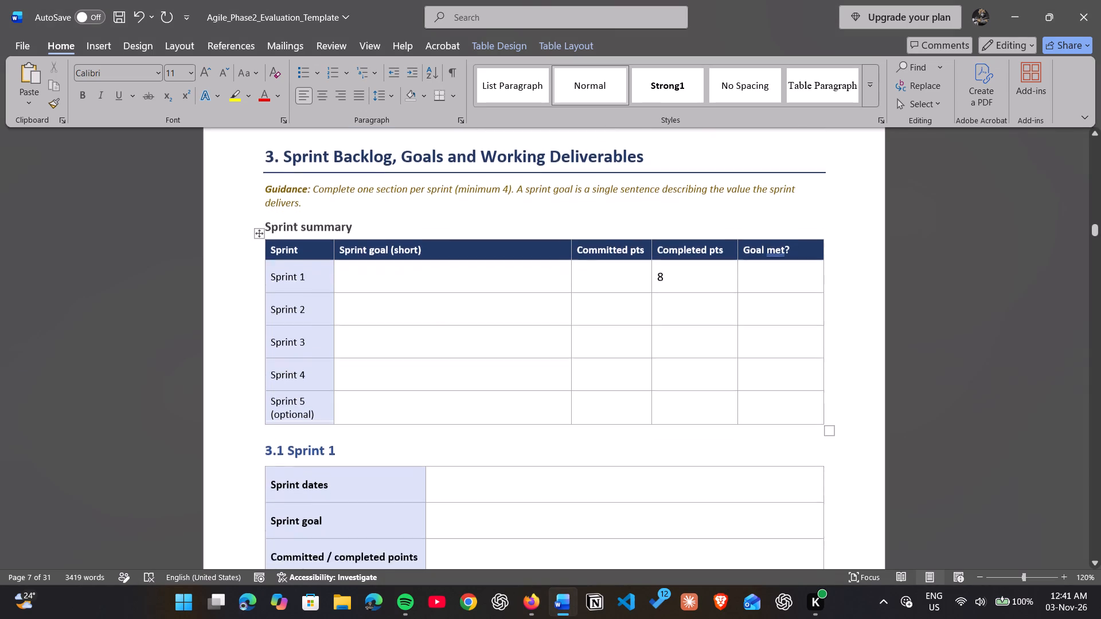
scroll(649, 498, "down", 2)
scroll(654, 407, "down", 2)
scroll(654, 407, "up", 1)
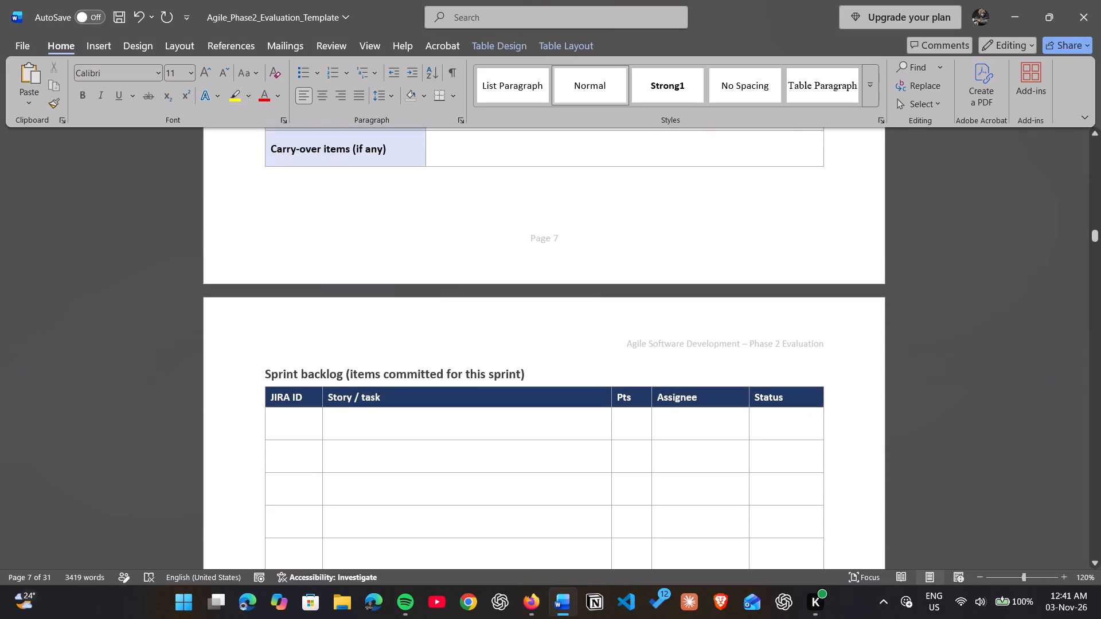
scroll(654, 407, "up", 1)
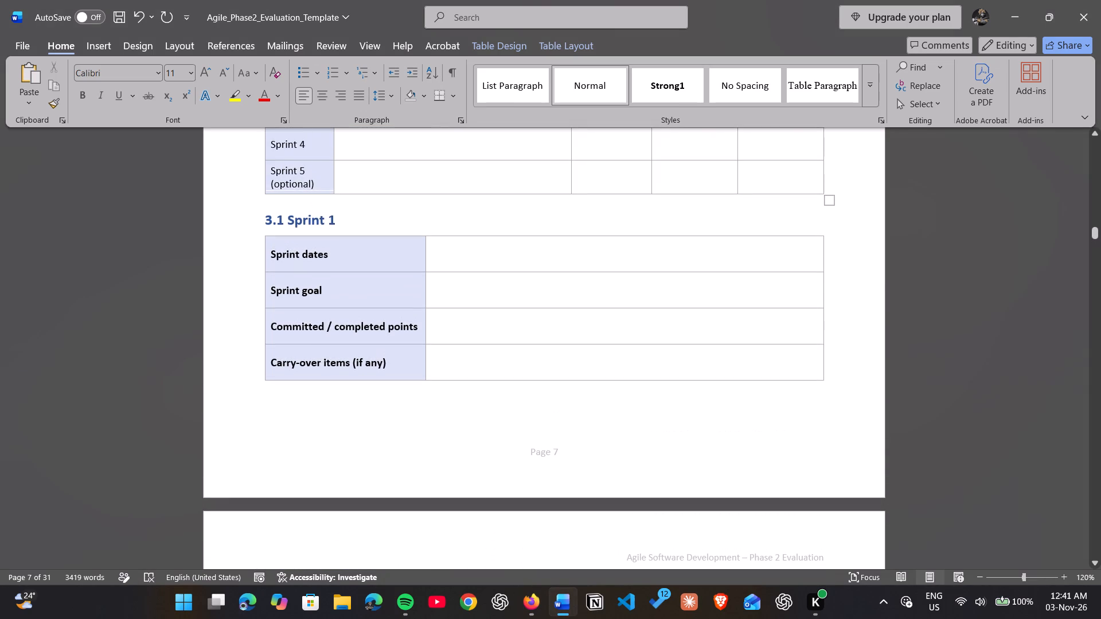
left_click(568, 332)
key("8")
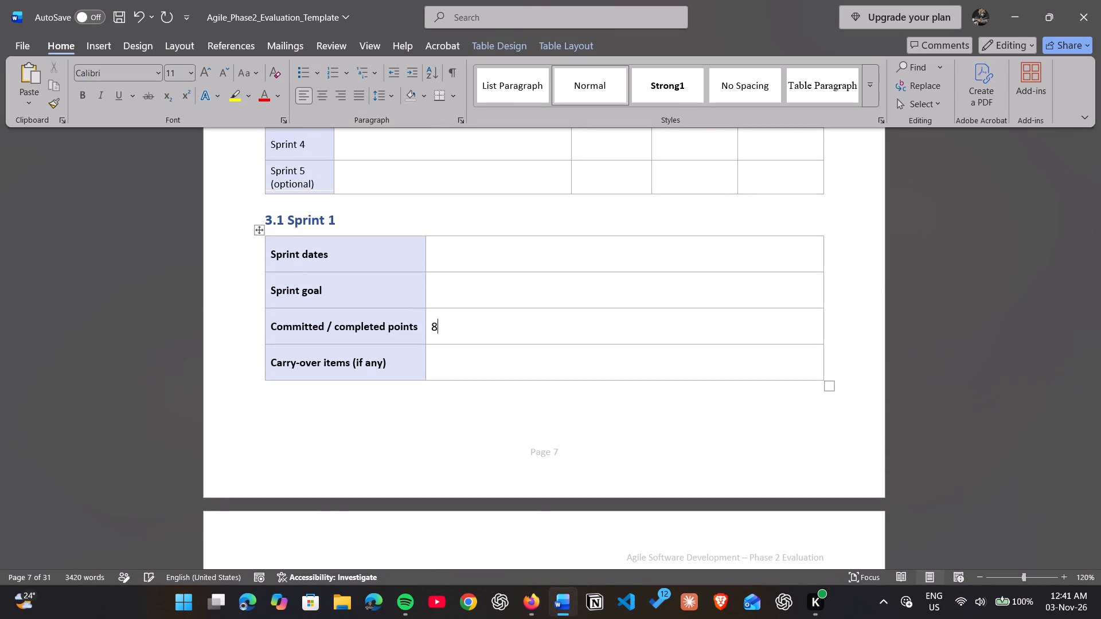
Check Sprint 1's total estimate in Jira and enter 10 as its Committed pts in Word's Sprint summary.
scroll(568, 332, "up", 3)
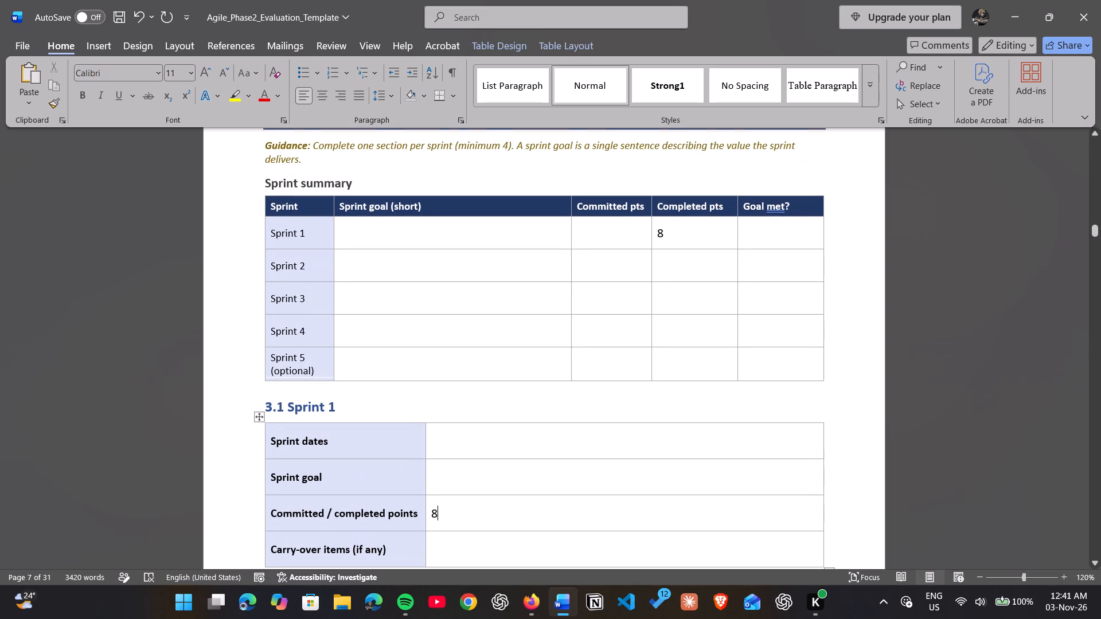
scroll(568, 332, "up", 1)
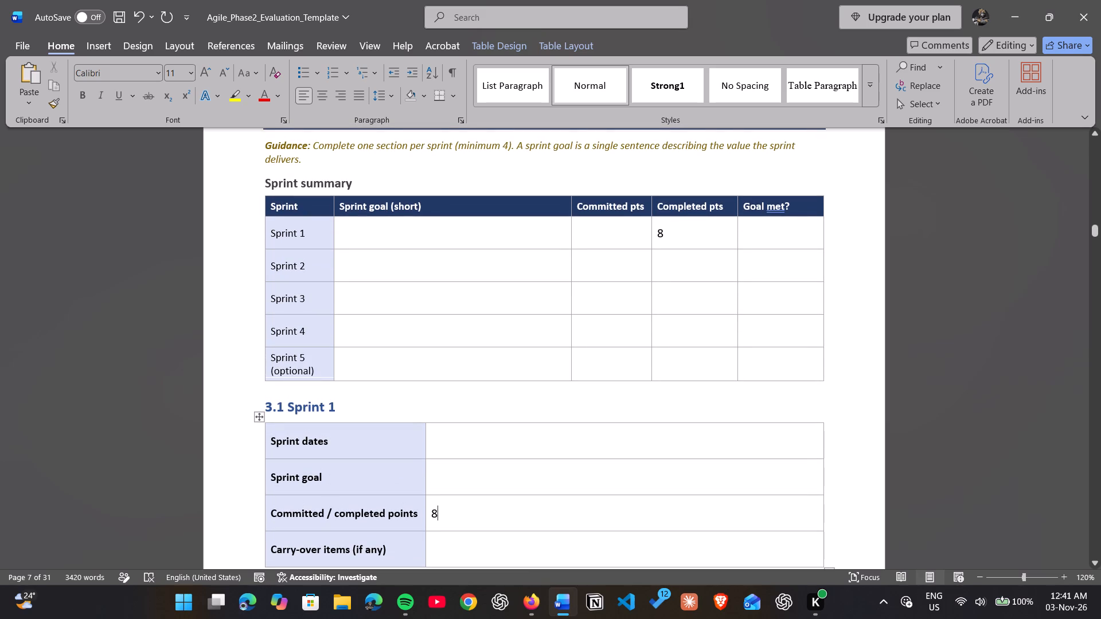
left_click(770, 237)
left_click(622, 238)
key("alt+Tab")
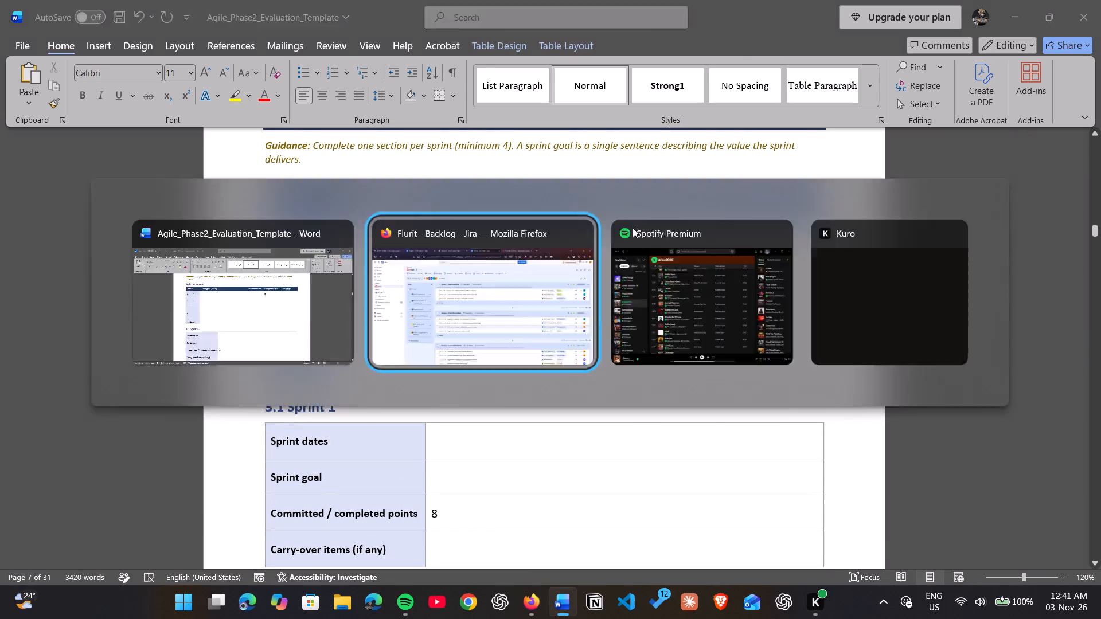
key("alt+Tab")
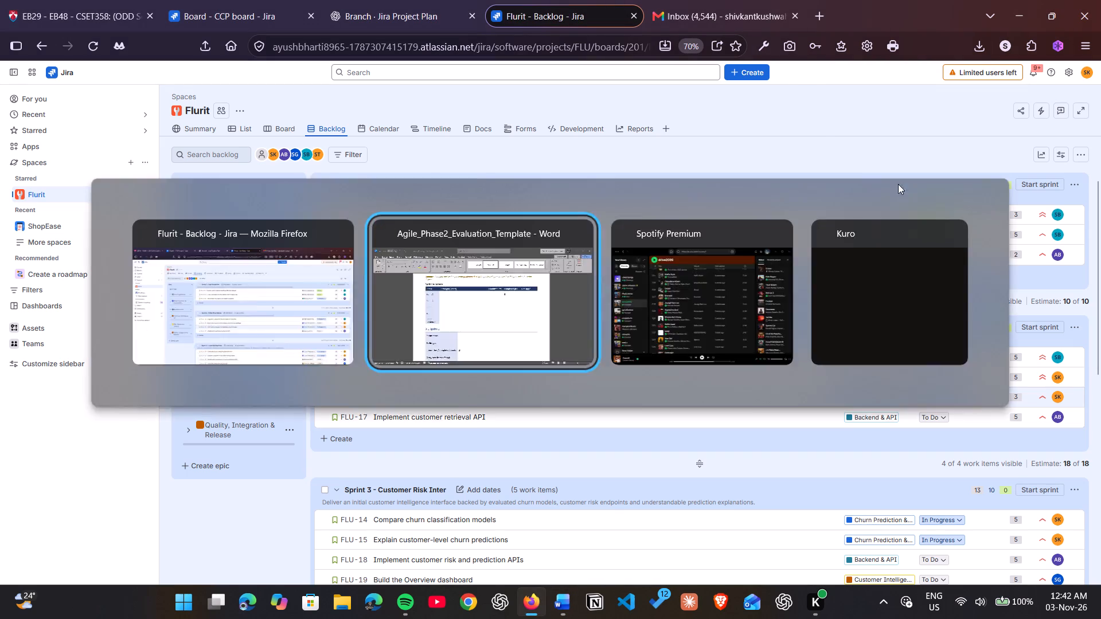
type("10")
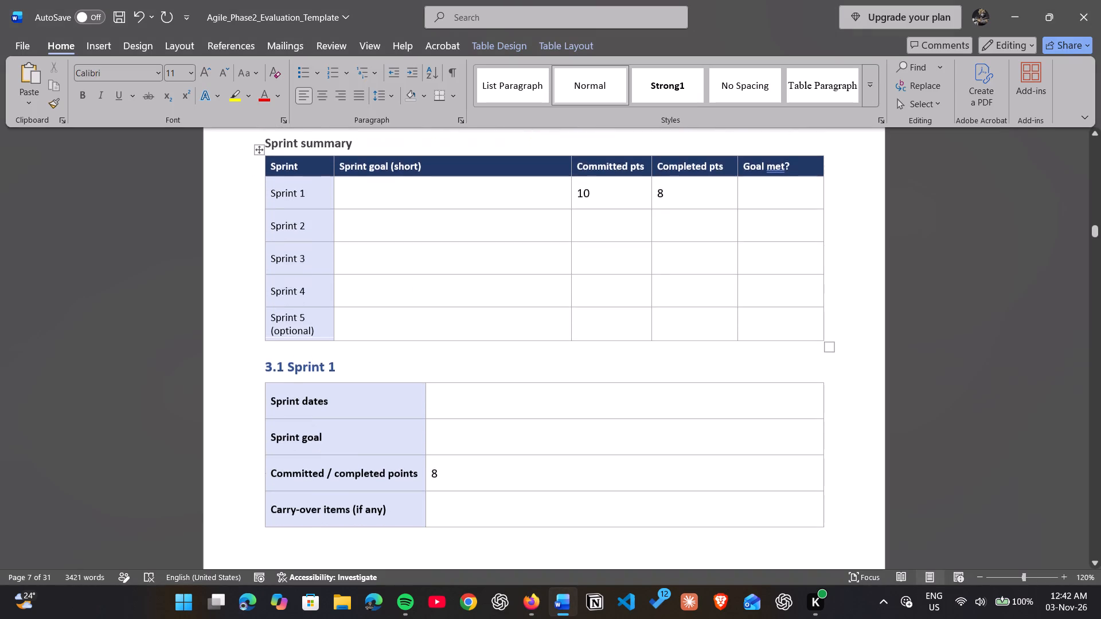
Set Committed / completed points in the 3.1 Sprint 1 table to 10/8.
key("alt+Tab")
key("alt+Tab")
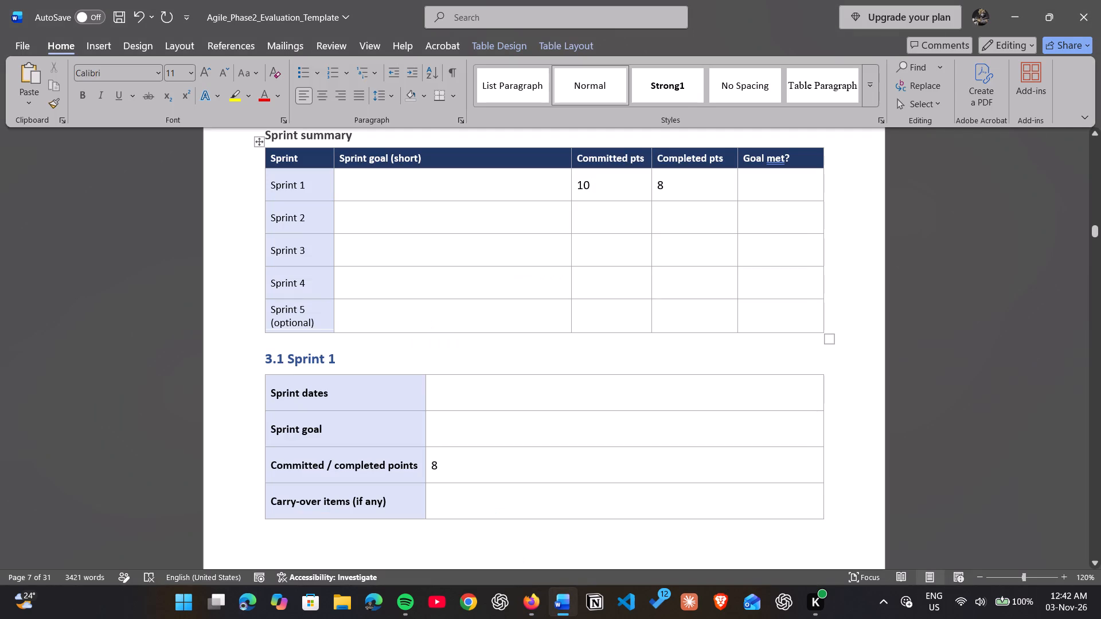
left_click(681, 438)
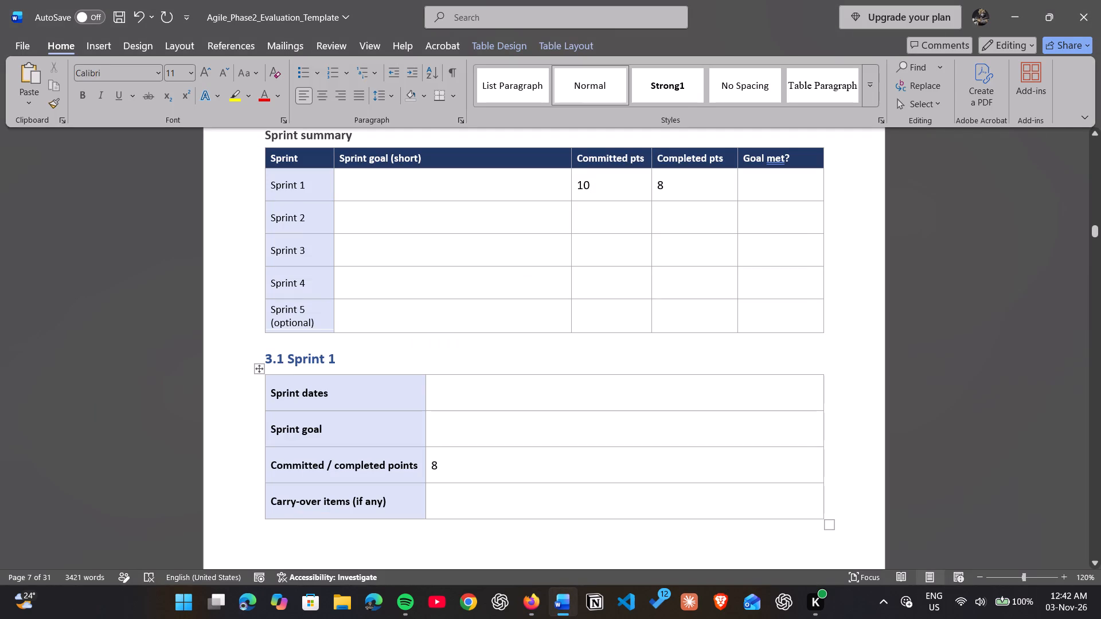
left_click(654, 464)
key("BackSpace")
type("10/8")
Examine the remaining Sprint 1 sections, from the sprint backlog to the retrospective, and the 3.2 Sprint 2 tables.
scroll(684, 386, "down", 5)
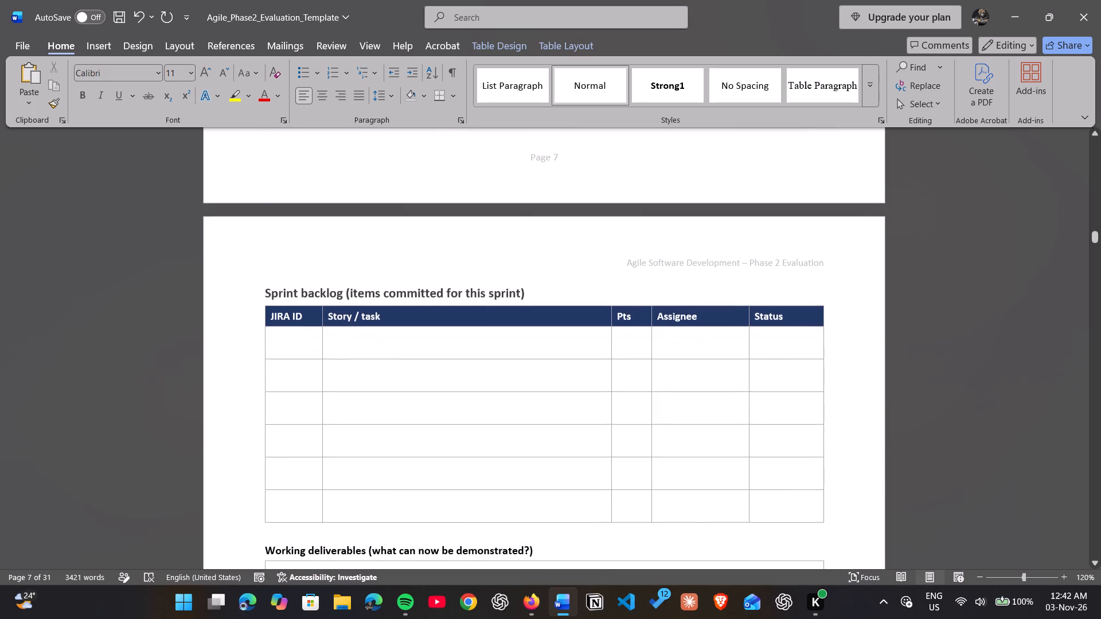
scroll(684, 386, "down", 1)
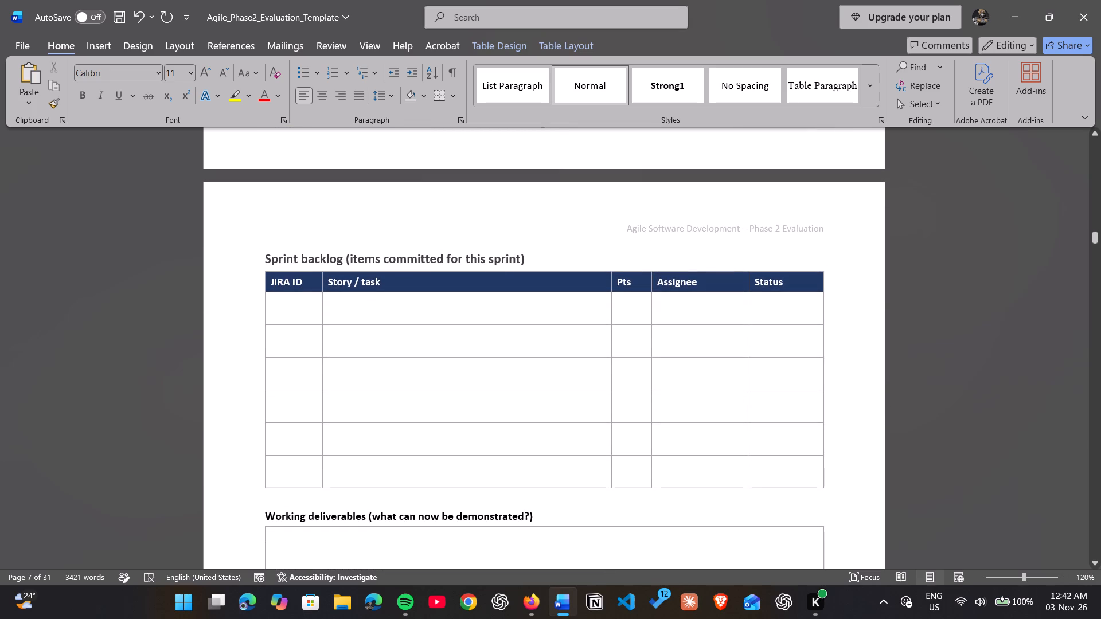
scroll(684, 386, "down", 2)
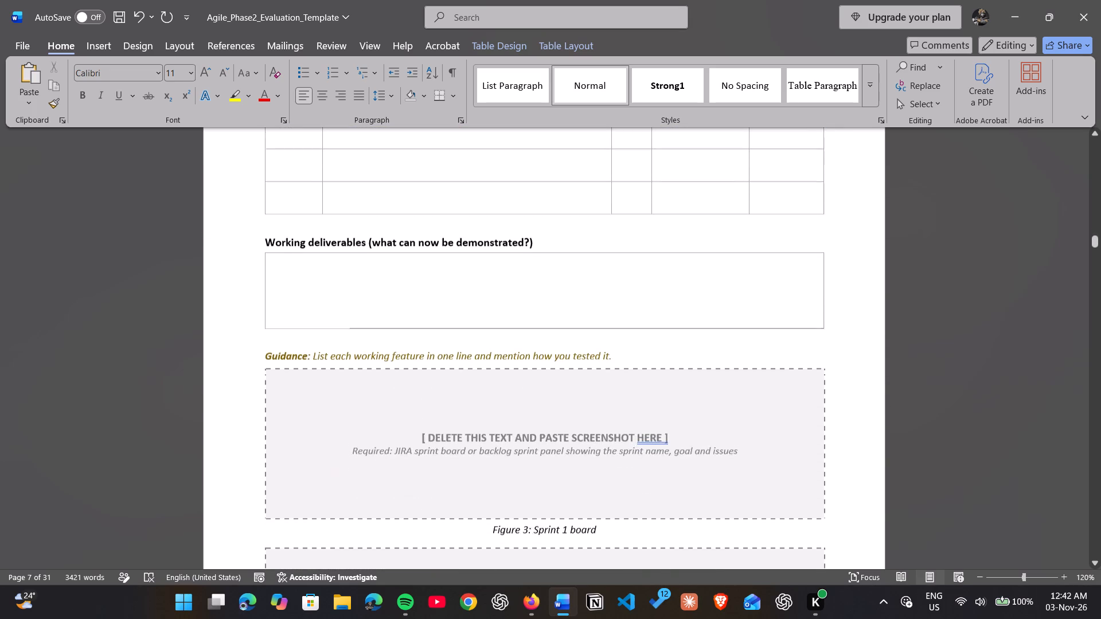
scroll(684, 386, "down", 3)
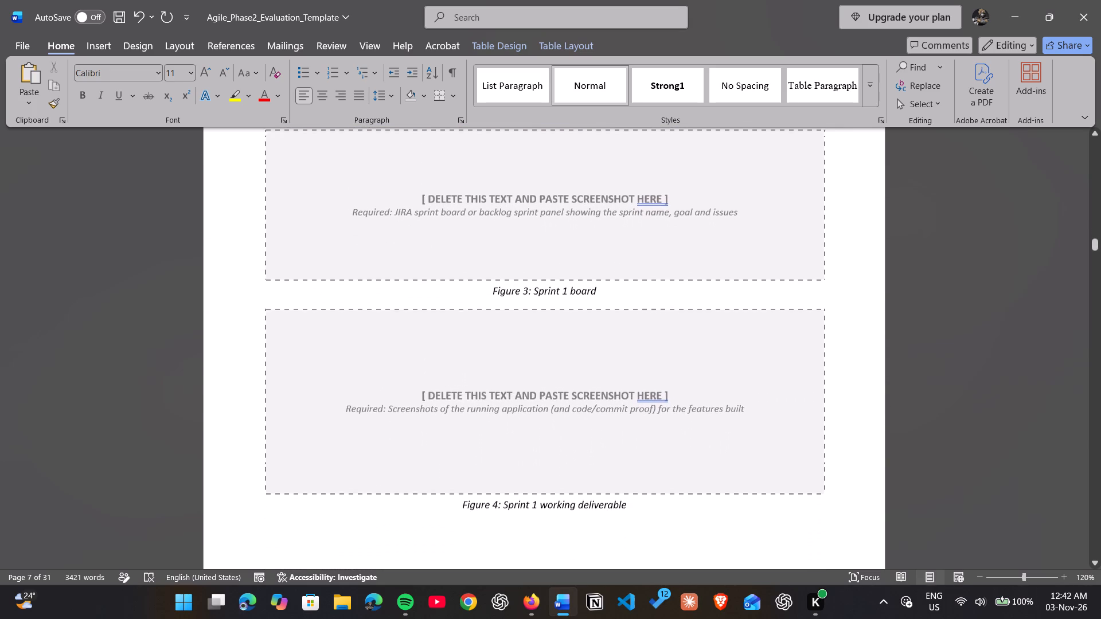
scroll(684, 386, "down", 2)
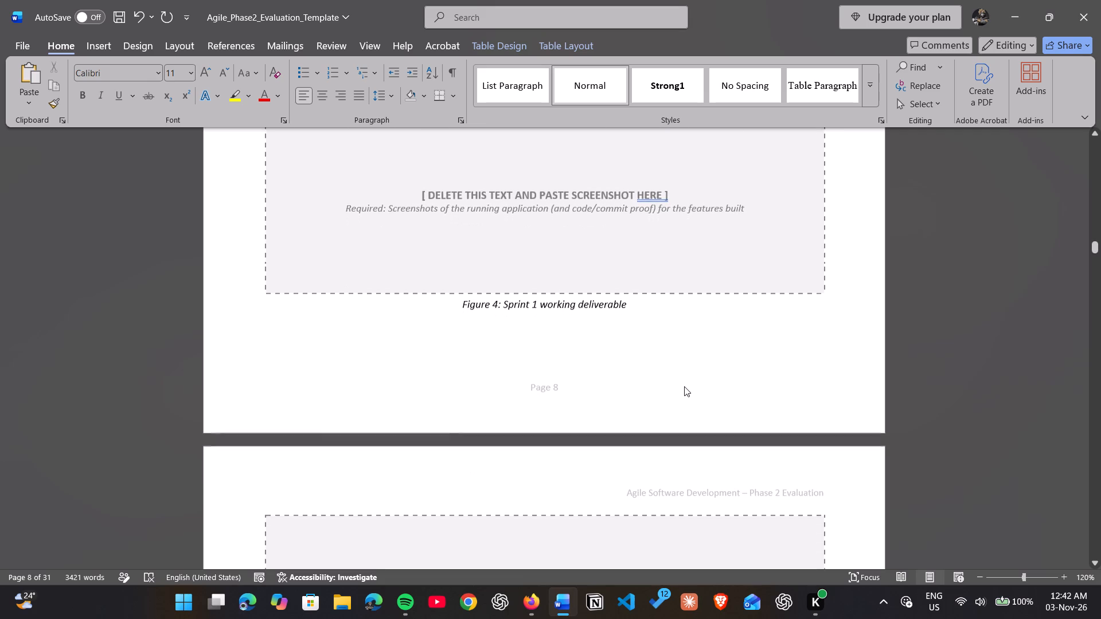
scroll(684, 386, "down", 4)
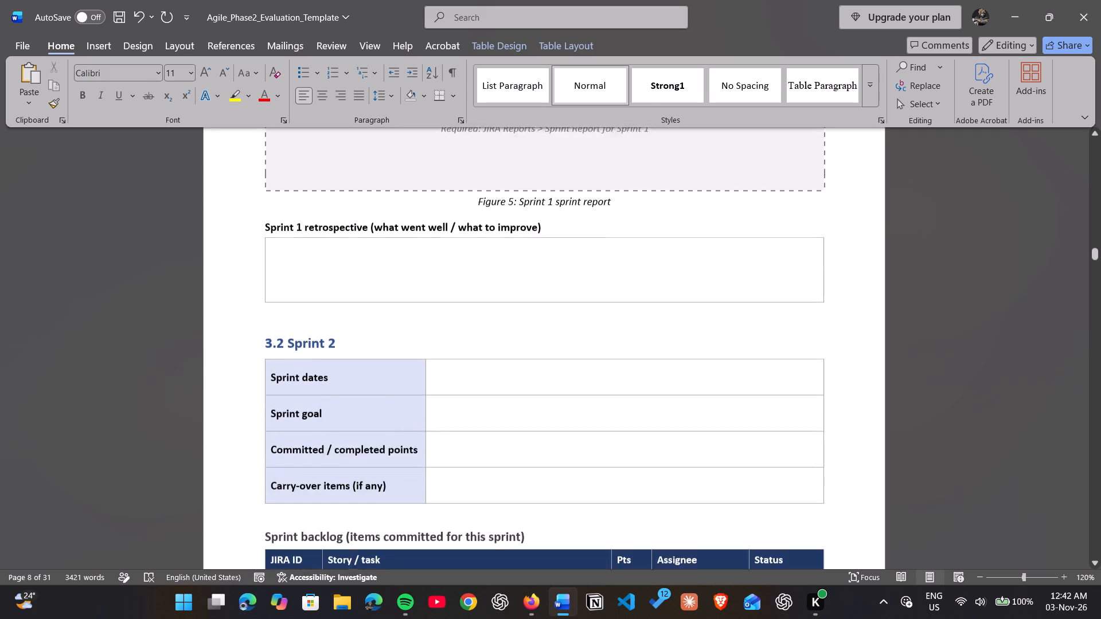
scroll(684, 386, "down", 3)
scroll(684, 386, "down", 2, "ctrl")
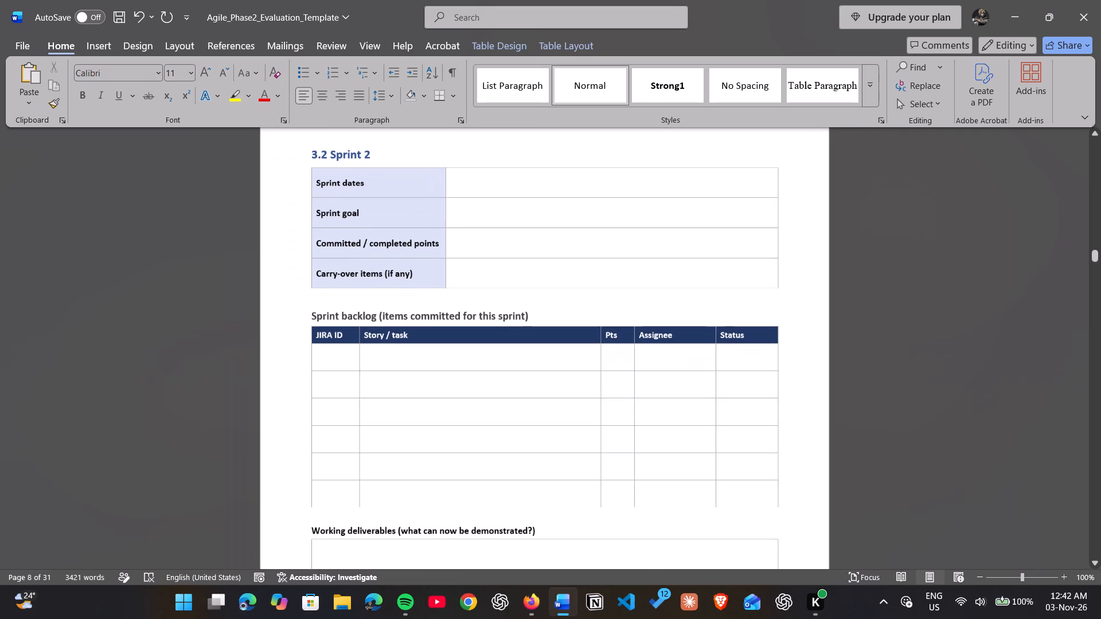
key("Print")
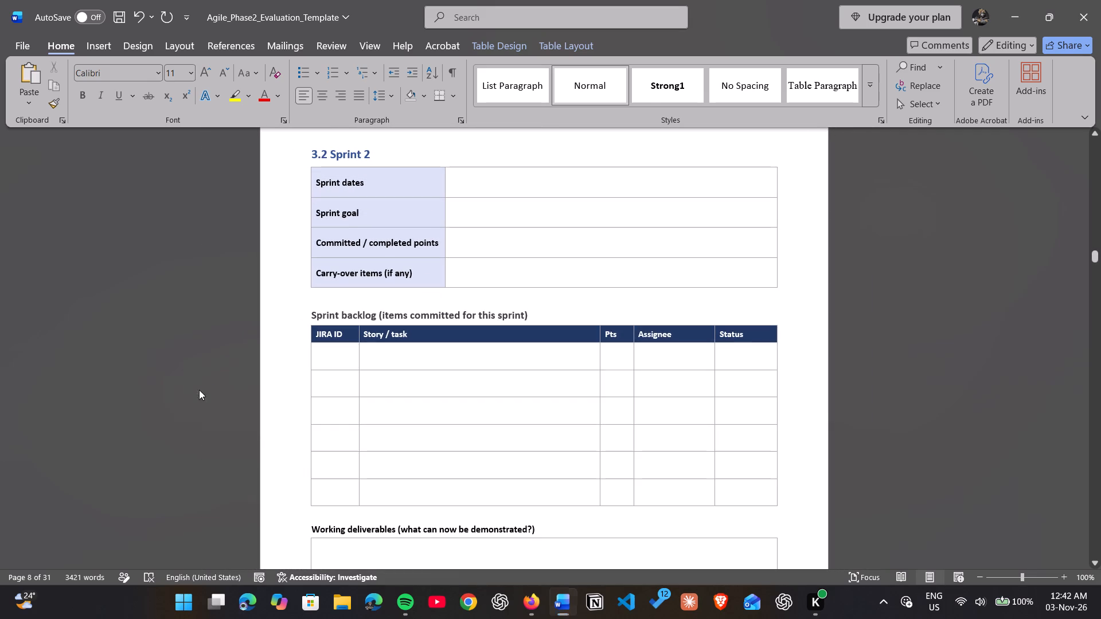
left_click_drag(291, 140, 819, 487)
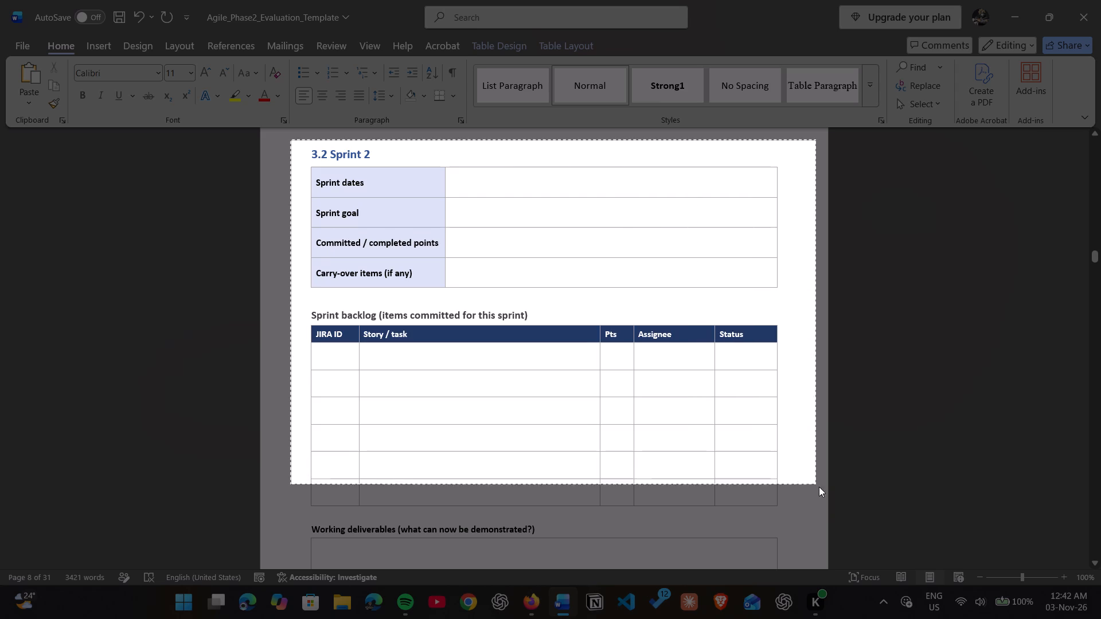
left_click_drag(819, 487, 801, 518)
key("ctrl+c")
key("alt+Tab")
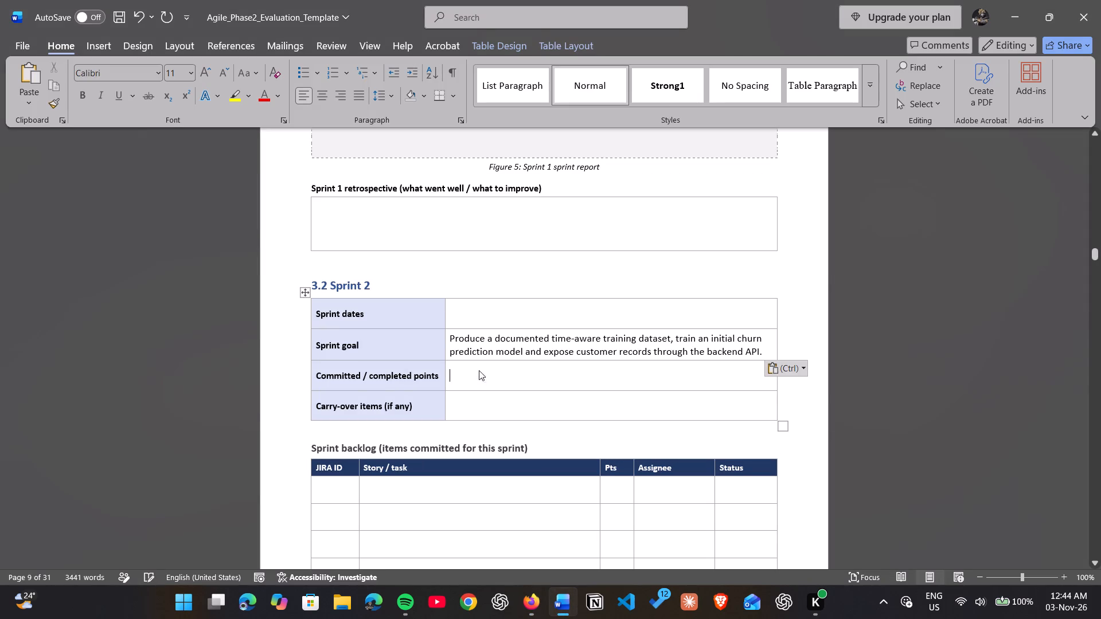
key("alt+Tab")
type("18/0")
Copy ChatGPT's Sprint 2 carry-over text, "None at sprint planning stage…", into the Carry-over items cell of Word's 3.2 Sprint 2 table.
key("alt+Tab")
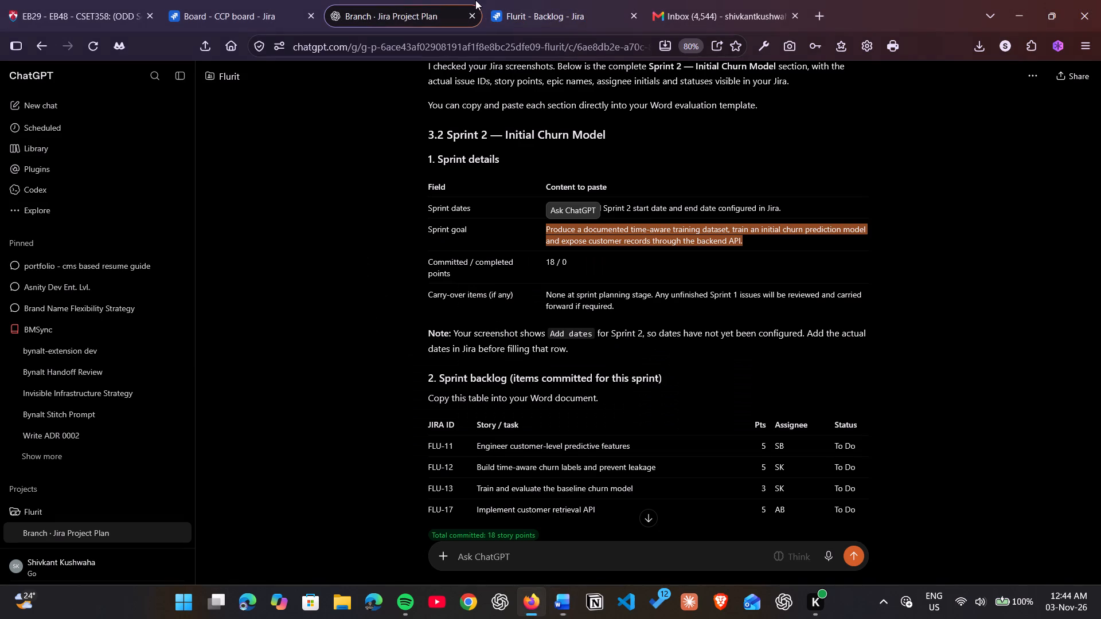
left_click(475, 0)
left_click(519, 0)
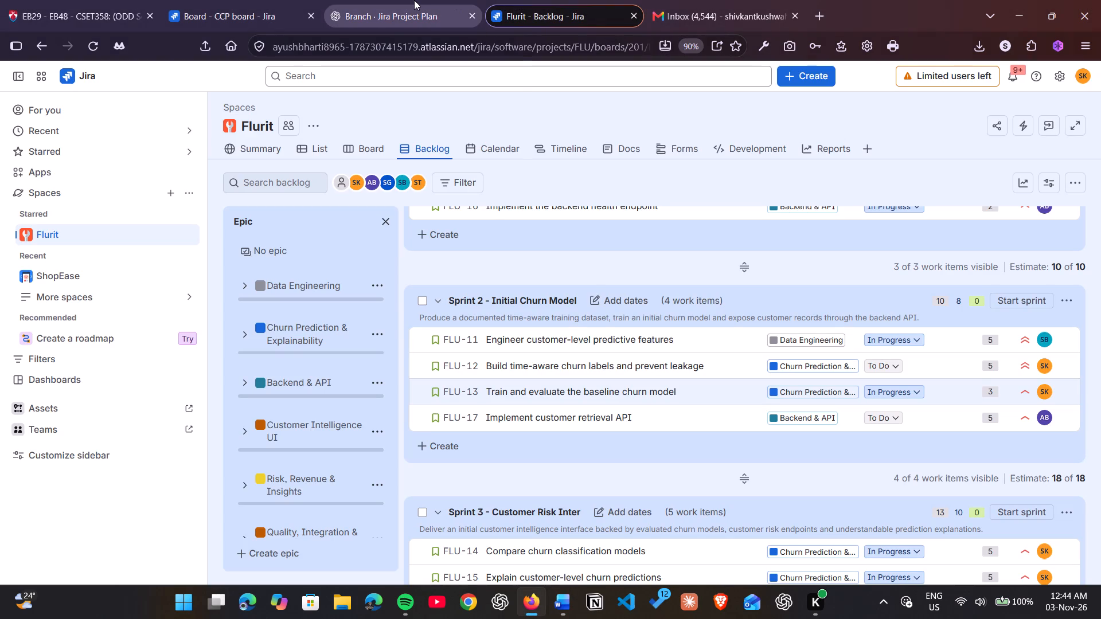
left_click(414, 0)
scroll(483, 240, "down", 1)
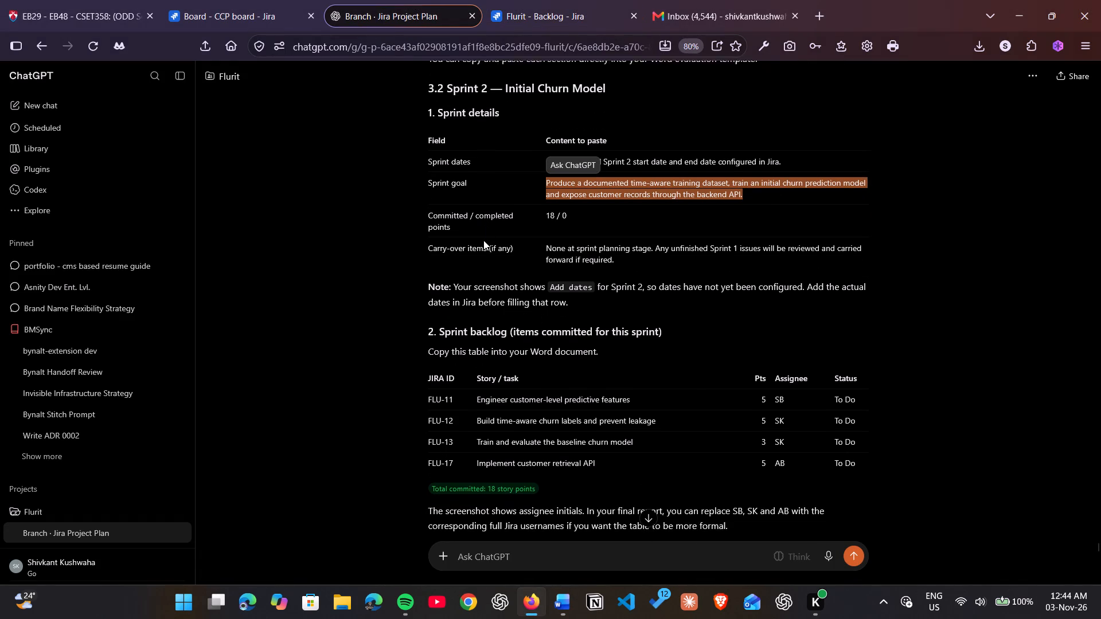
left_click_drag(548, 243, 616, 260)
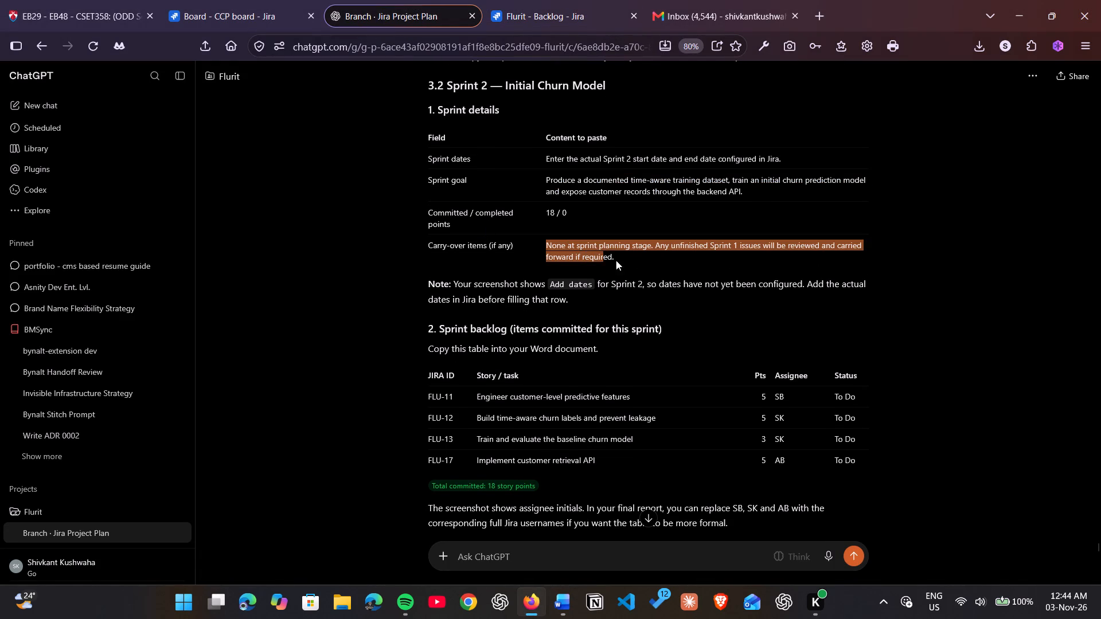
left_click_drag(616, 260, 624, 261)
key("ctrl+c")
key("alt+Tab")
left_click(524, 407)
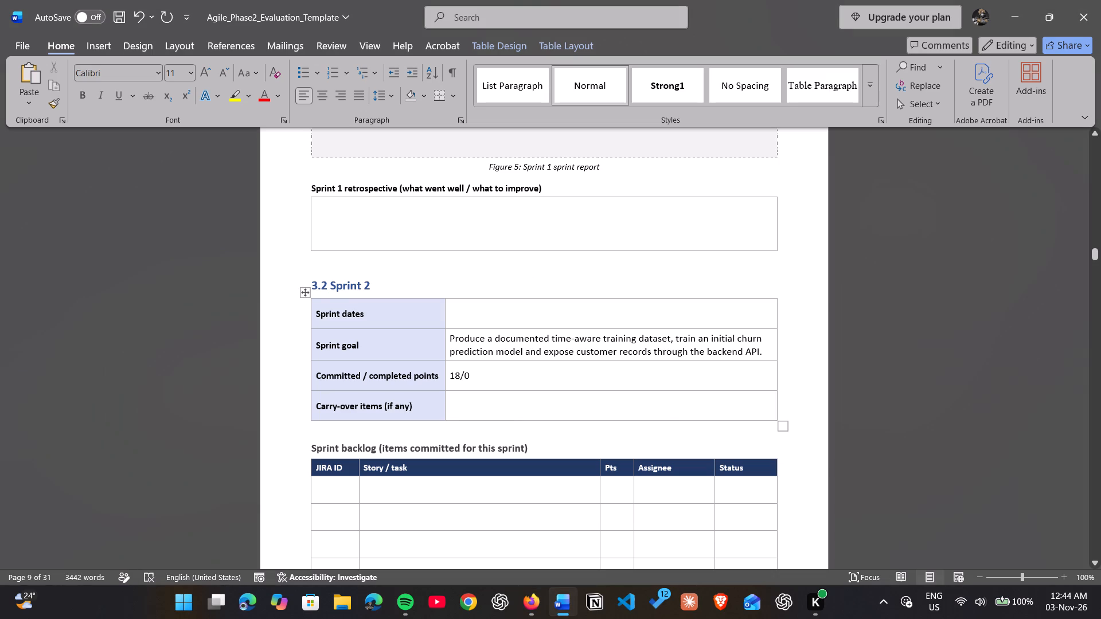
key("ctrl+v")
Set Sprint dates in the 3.2 Sprint 2 table to N/A.
scroll(524, 407, "down", 1)
left_click(542, 254)
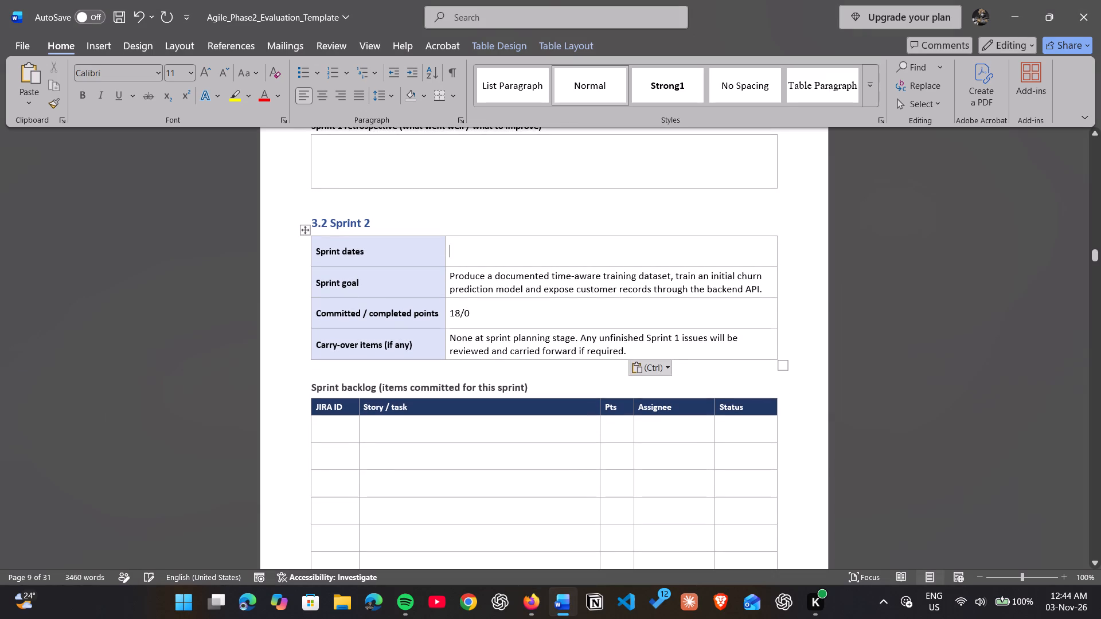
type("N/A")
Copy FLU-11 from ChatGPT's Sprint 2 backlog table into the first JIRA ID cell of Word's Sprint 2 backlog table.
scroll(542, 254, "down", 1)
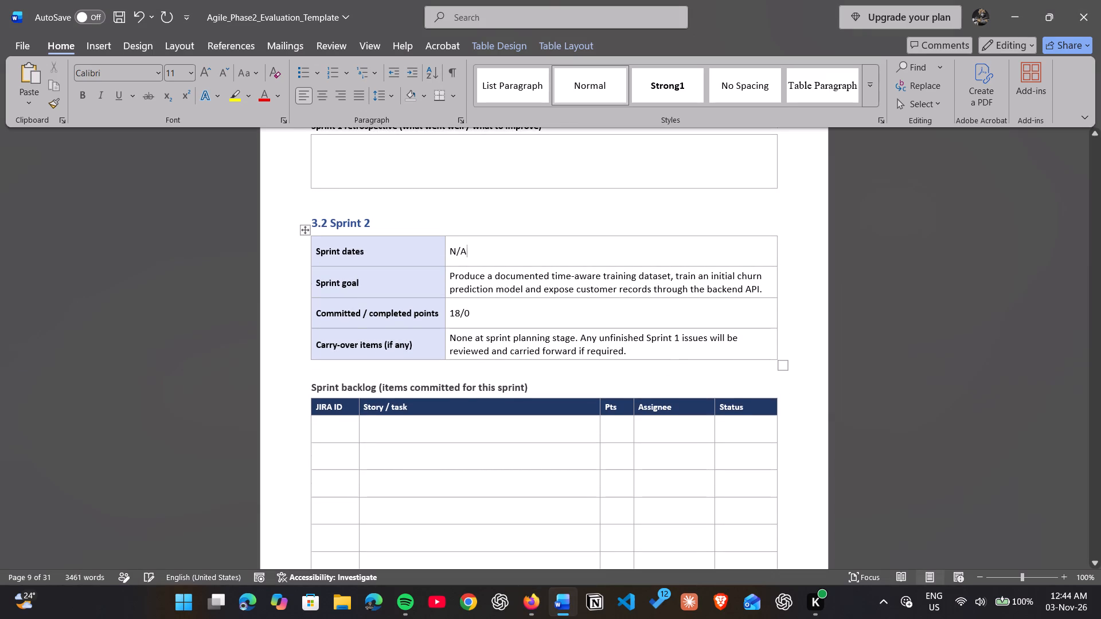
scroll(542, 254, "down", 1)
left_click(345, 281)
key("alt+Tab")
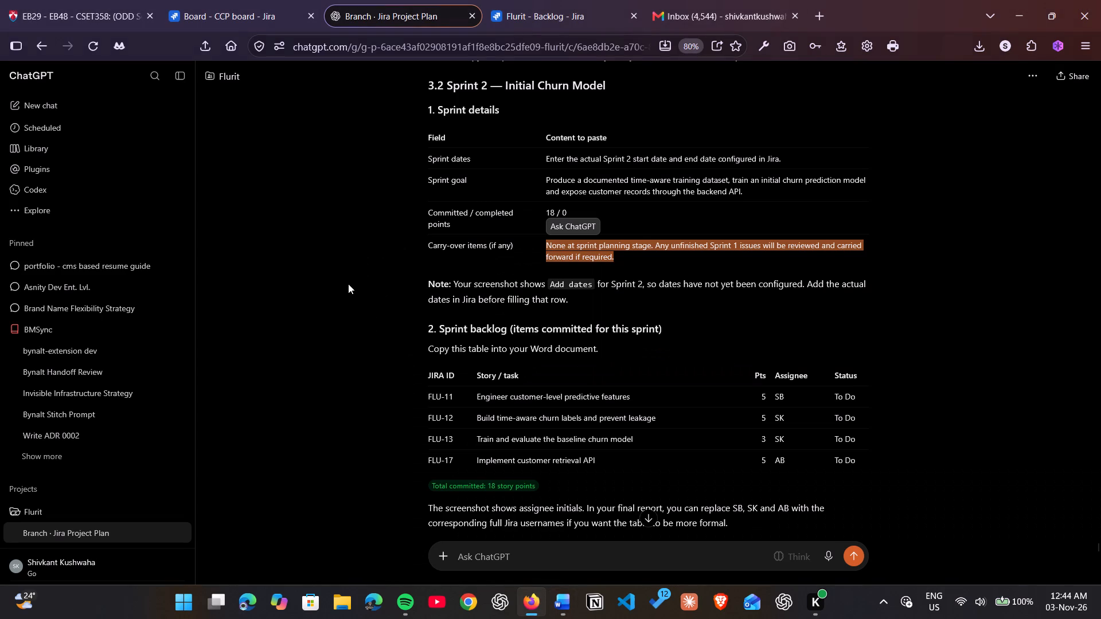
scroll(443, 338, "down", 1)
triple_click(442, 344)
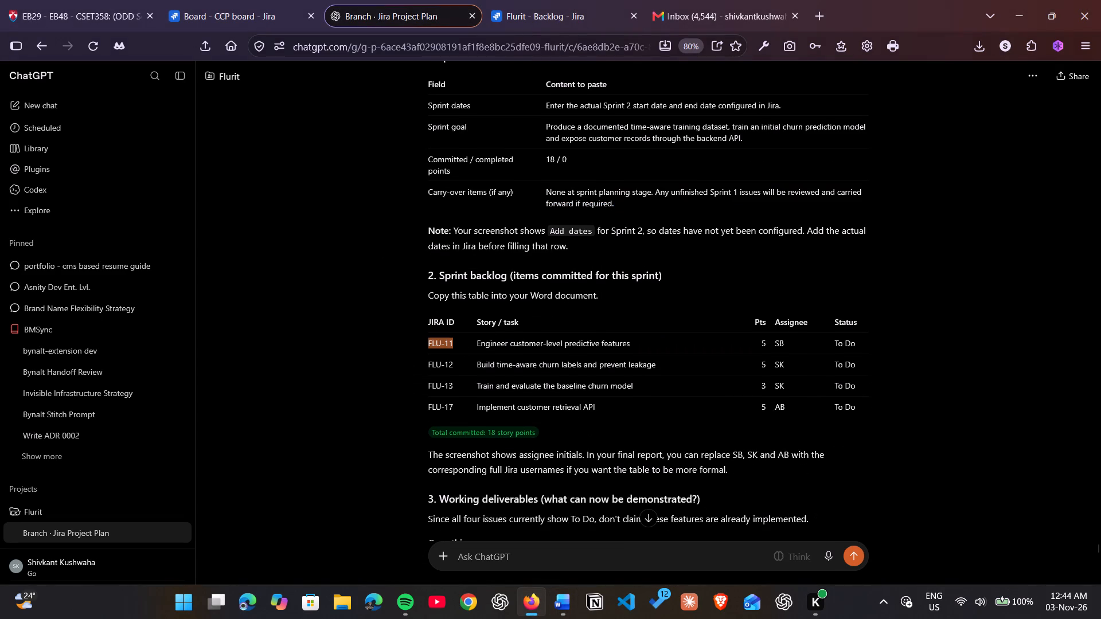
key("ctrl+c")
key("alt+Tab")
key("ctrl+c")
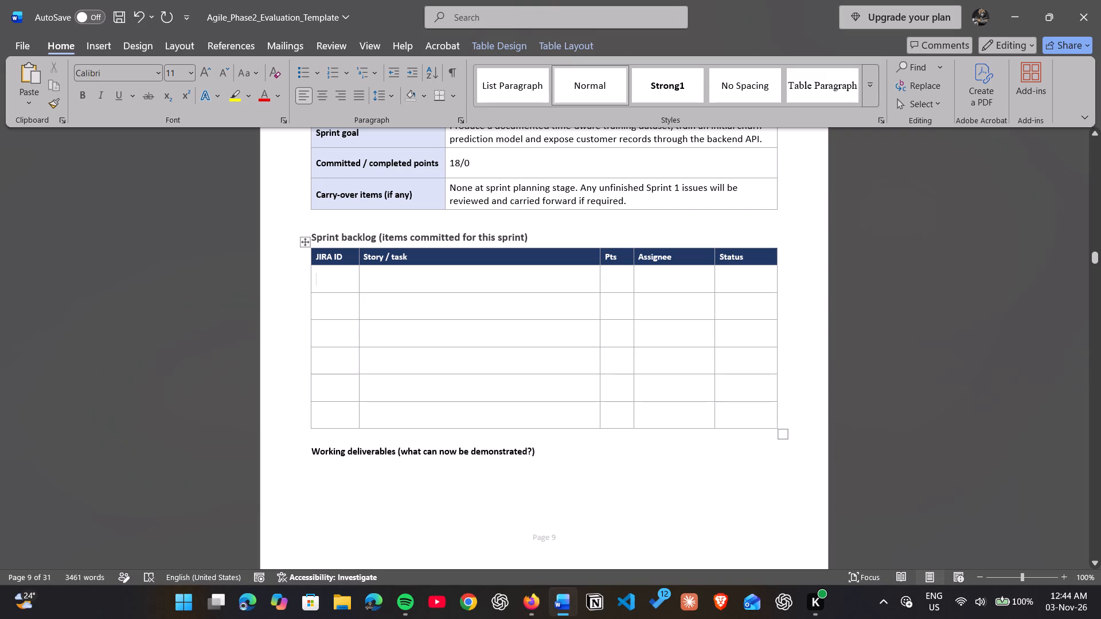
key("ctrl+v")
Compare ChatGPT's Sprint 2 backlog table with the Sprint 2 - Initial Churn Model work items in Jira.
key("alt+Tab")
left_click(542, 0)
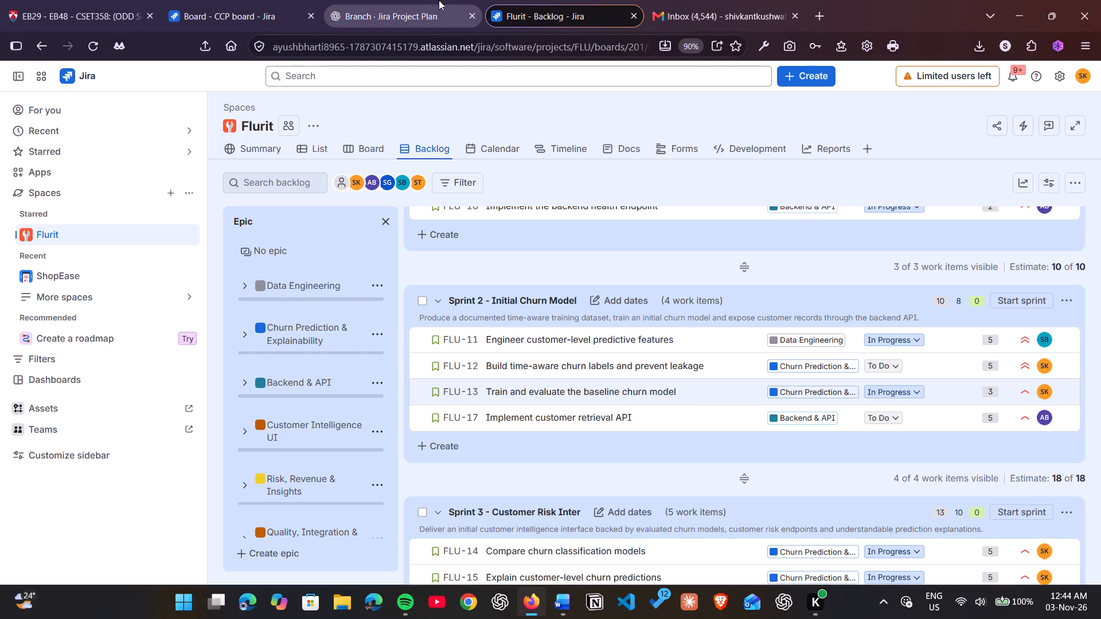
left_click(415, 0)
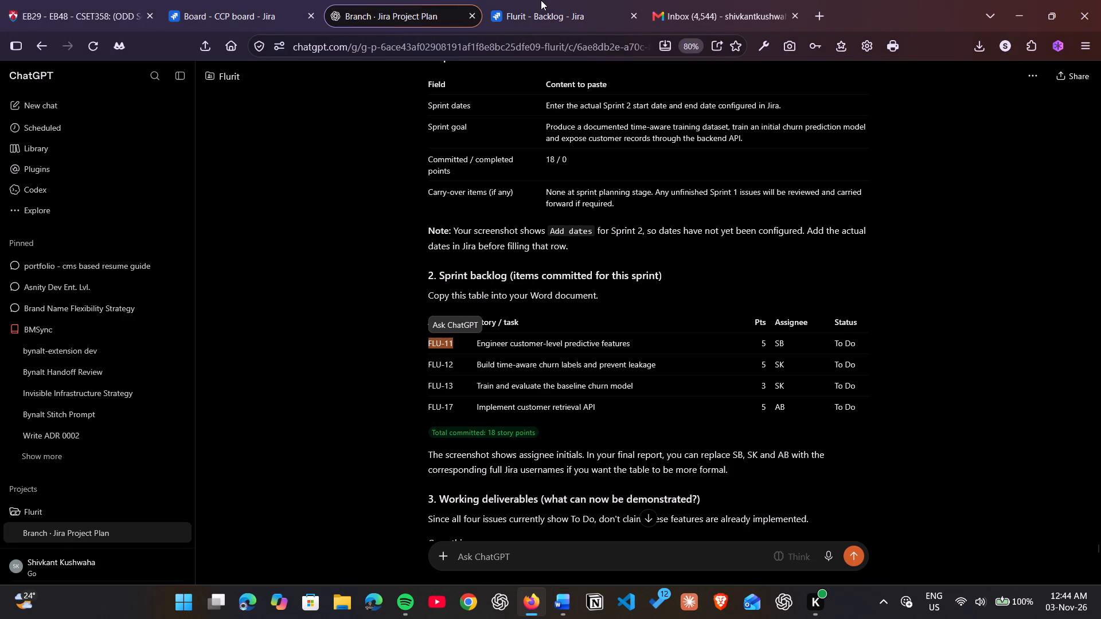
left_click(541, 0)
left_click(413, 0)
left_click(562, 0)
left_click(424, 0)
left_click(603, 0)
left_click(503, 0)
left_click(466, 0)
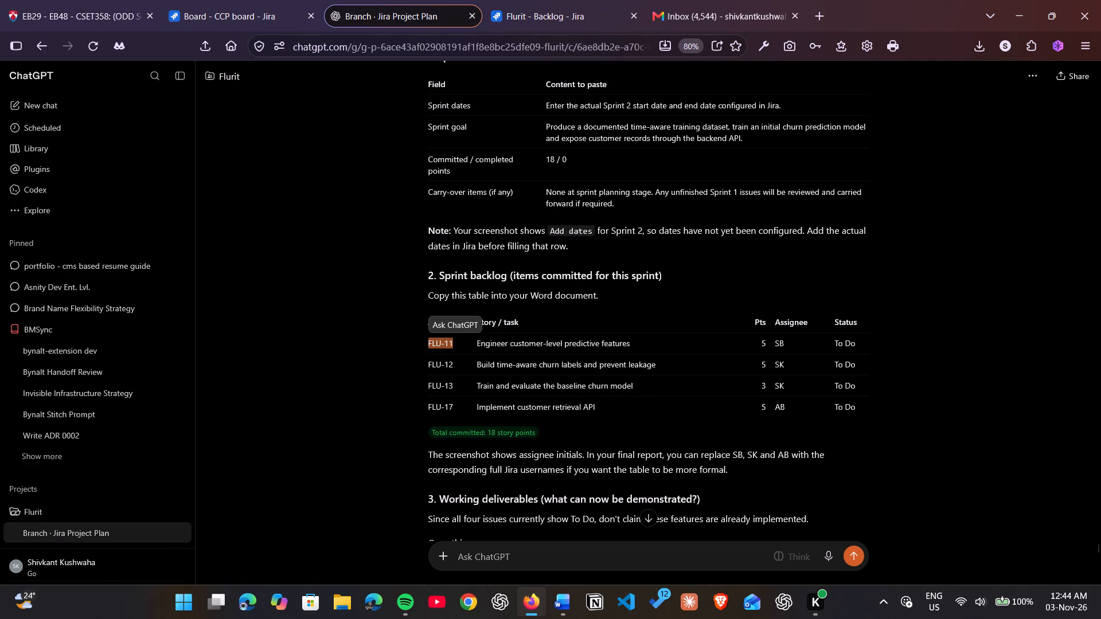
Copy "Engineer customer-level predictive features" and "Build time-aware churn labels and prevent leakage" from ChatGPT into the first two Story / task cells in Word.
left_click_drag(478, 341, 665, 337)
key("ctrl+c")
key("alt+Tab")
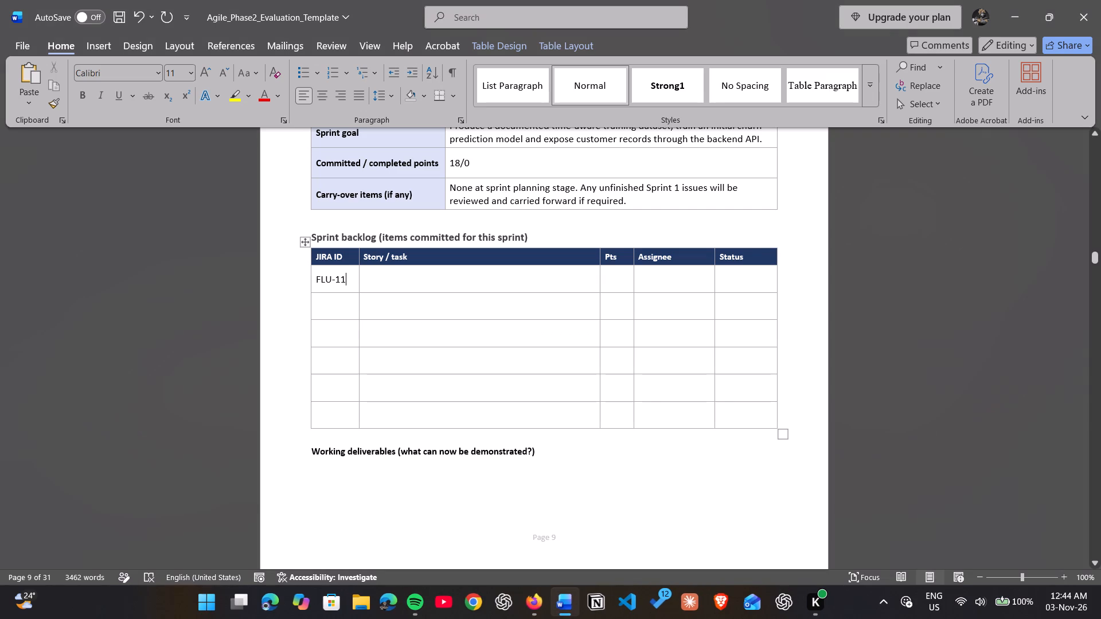
left_click(413, 277)
key("ctrl+v")
key("alt+Tab")
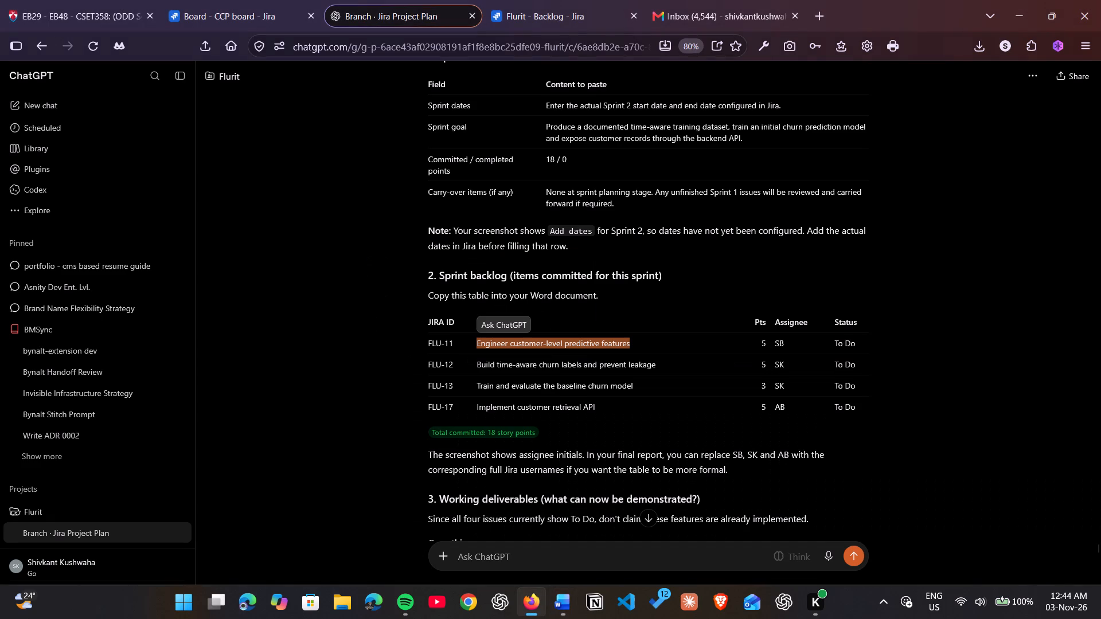
left_click_drag(475, 366, 671, 359)
key("ctrl+c")
key("alt+Tab")
left_click(499, 312)
key("ctrl+v")
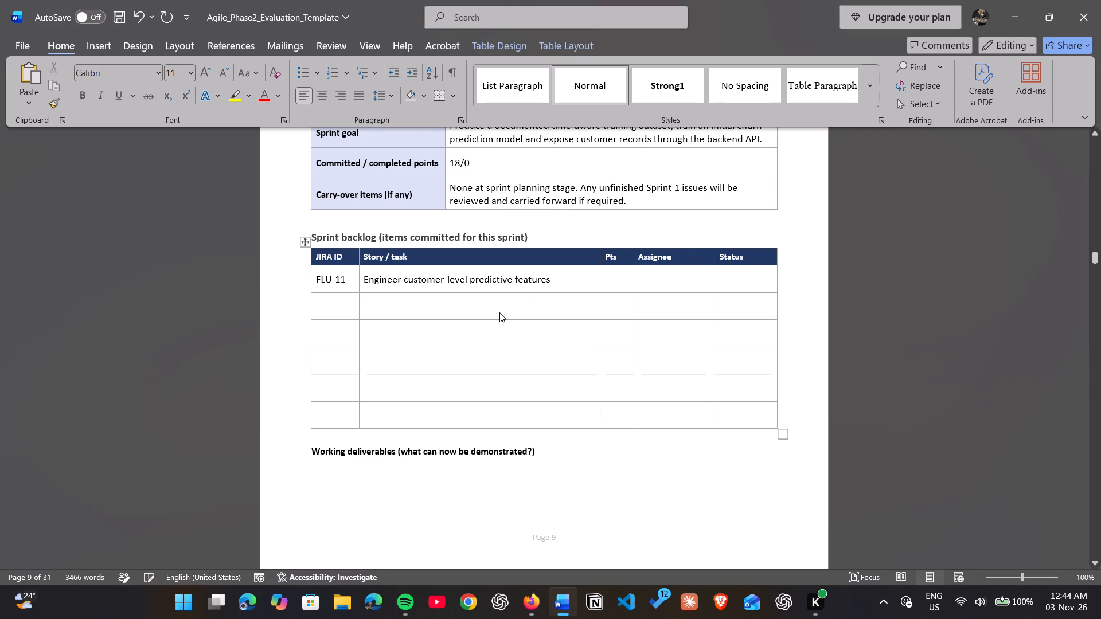
key("alt+Tab")
key("alt+Tab")
key("BackSpace")
Copy "Train and evaluate the baseline churn model" and "Implement customer retrieval API" from ChatGPT into the third and fourth Story / task cells in Word.
key("alt+Tab")
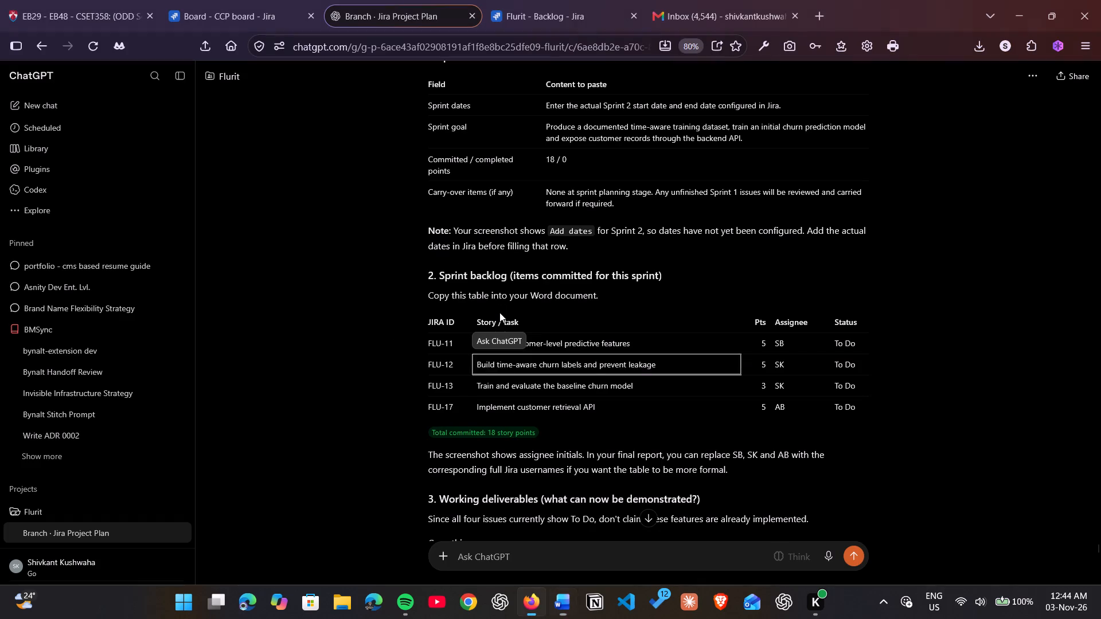
left_click_drag(476, 386, 641, 389)
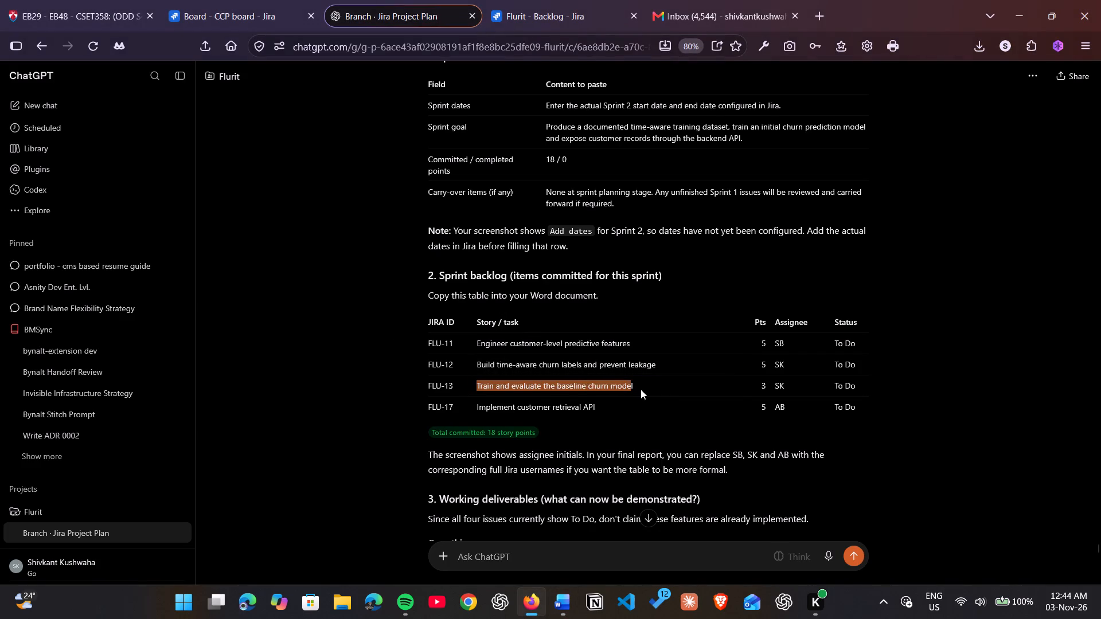
left_click_drag(641, 389, 642, 389)
key("ctrl+c")
key("alt+Tab")
left_click(470, 346)
key("ctrl+v")
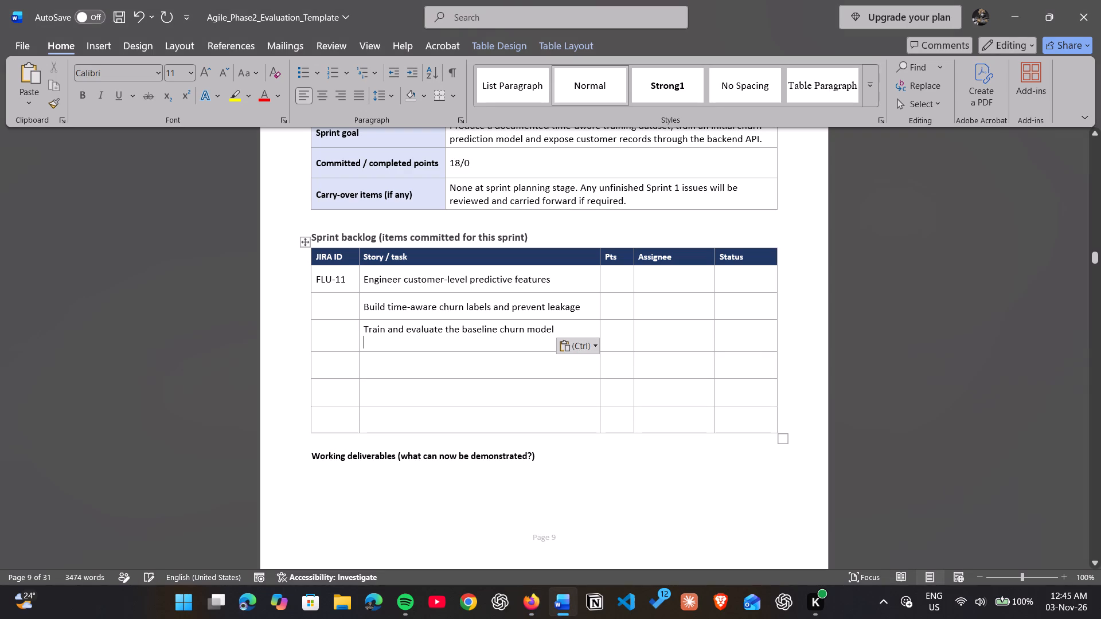
key("BackSpace")
key("alt+Tab")
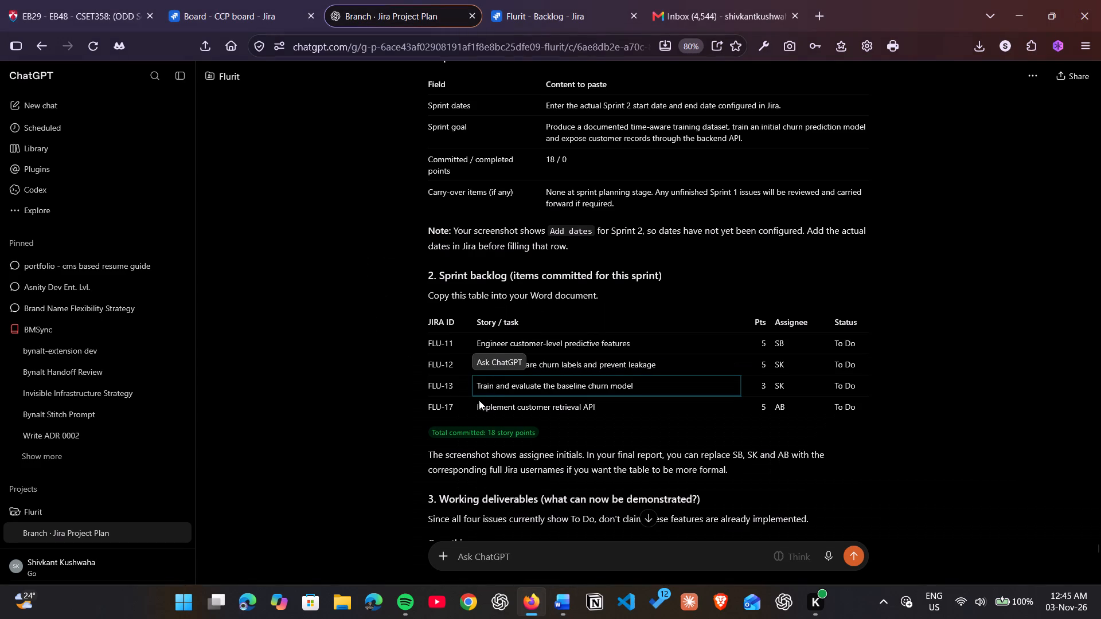
left_click_drag(478, 408, 628, 411)
left_click(536, 475)
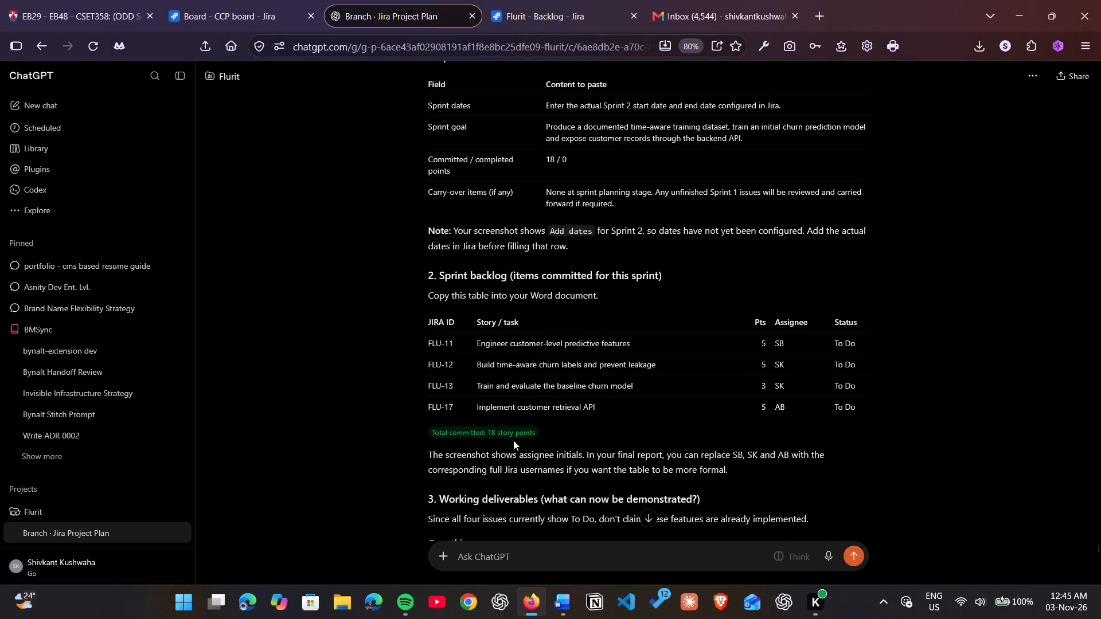
left_click_drag(474, 406, 620, 417)
key("ctrl+c")
key("alt+Tab")
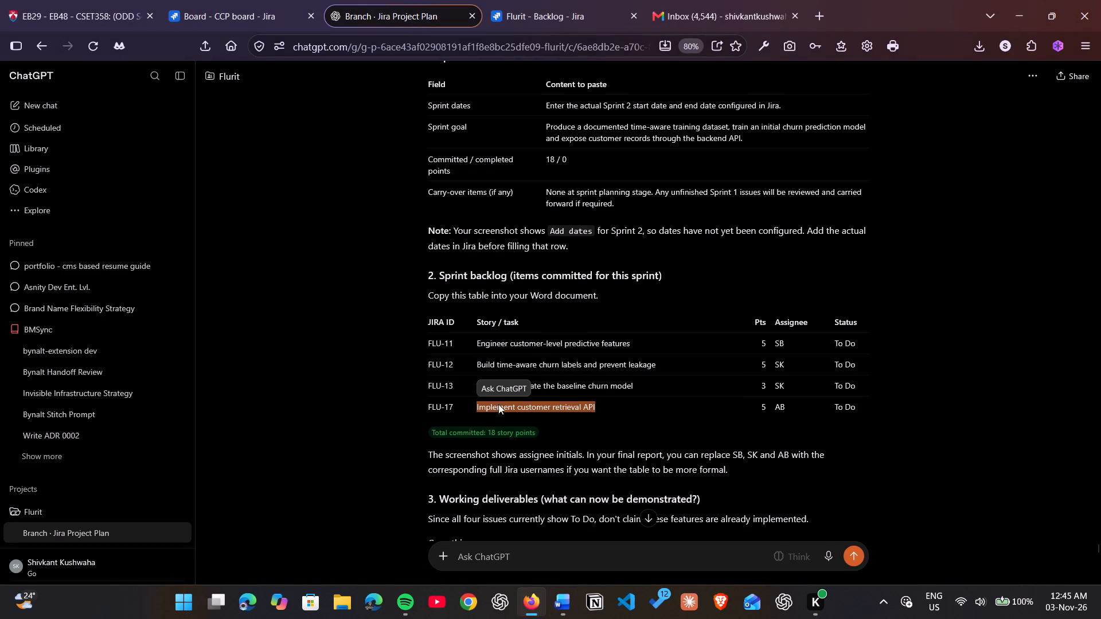
Paste "Implement customer retrieval API" into the fourth Story / task cell of Word's Sprint 2 backlog table.
left_click(409, 359)
key("ctrl+v")
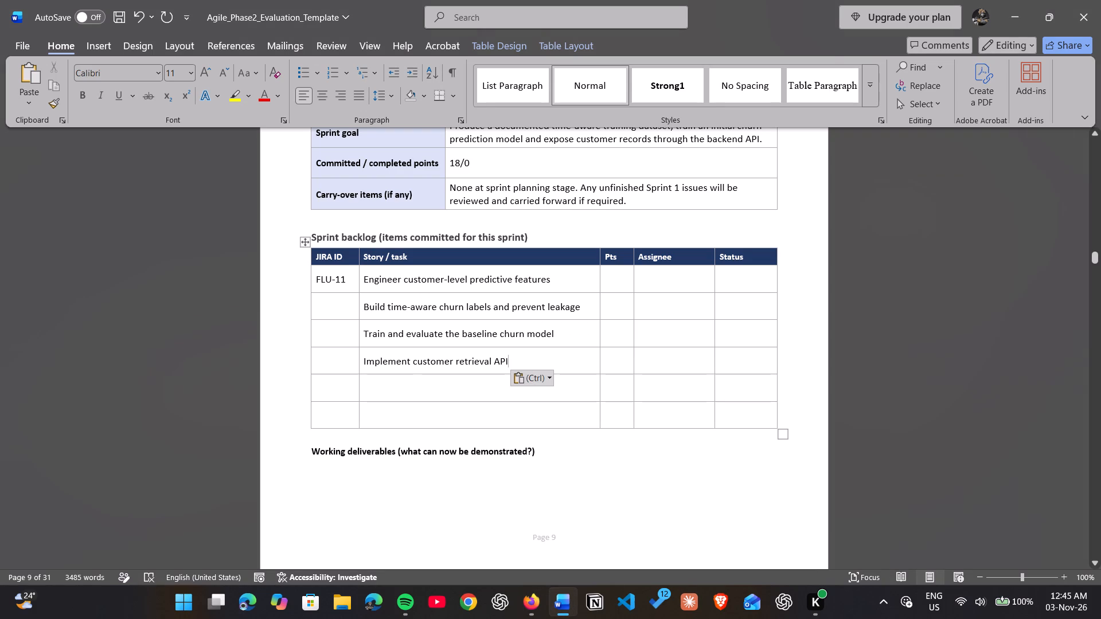
Copy FLU-12 from ChatGPT's Sprint 2 backlog table into the second JIRA ID cell of Word's backlog table.
left_click(346, 303)
key("alt+Tab")
key("alt+Tab")
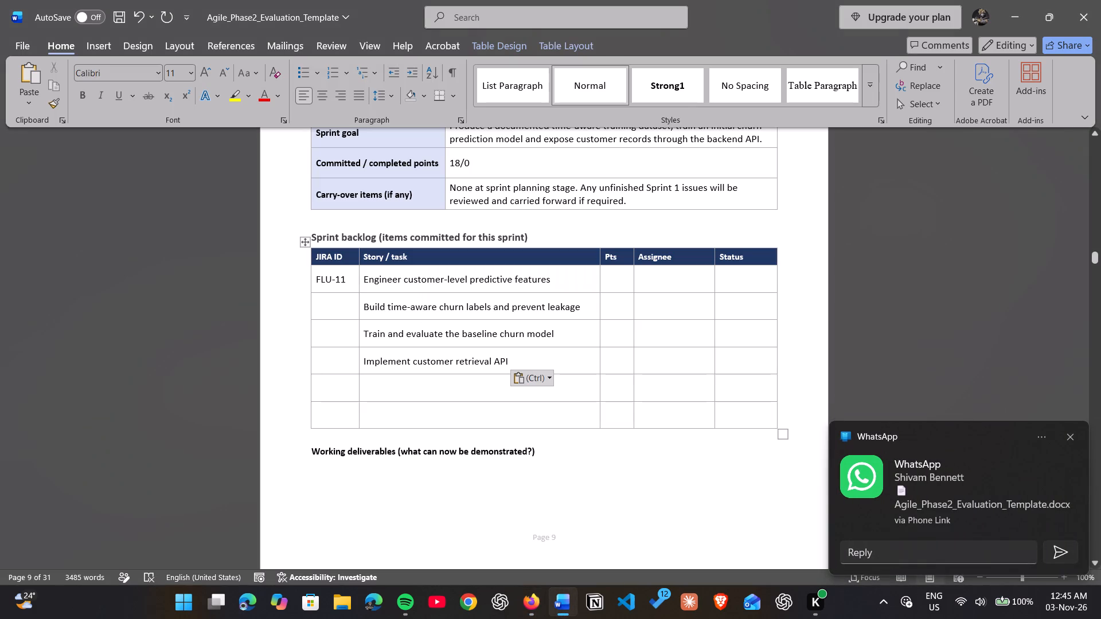
key("alt+Tab")
triple_click(429, 361)
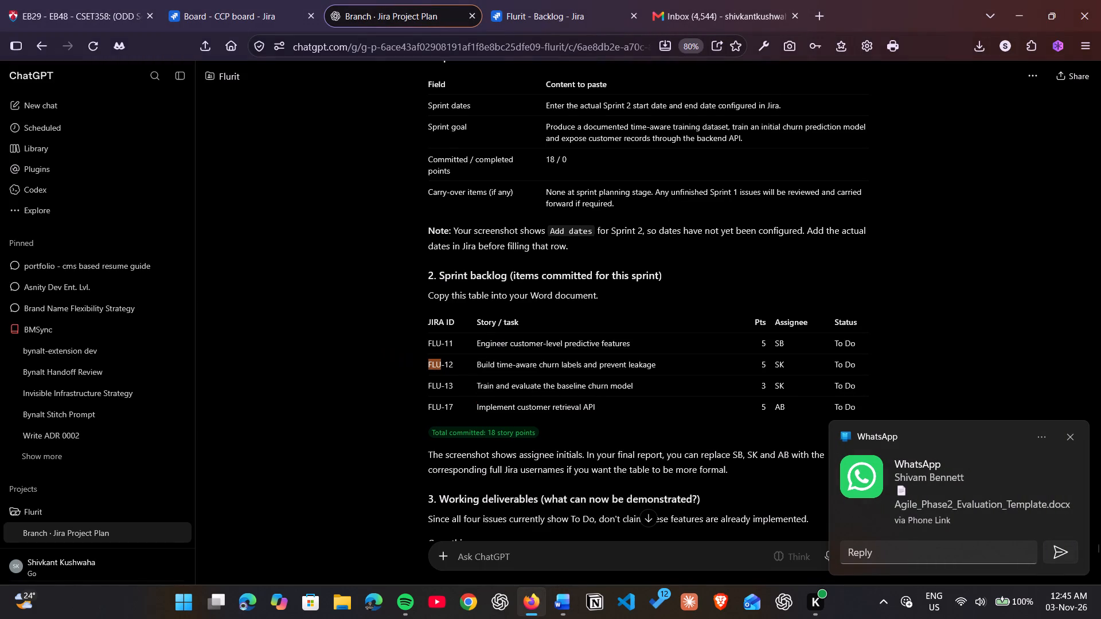
left_click(429, 361)
left_click(429, 361)
left_click_drag(424, 367, 463, 367)
key("ctrl+c")
key("alt+Tab")
key("ctrl+c")
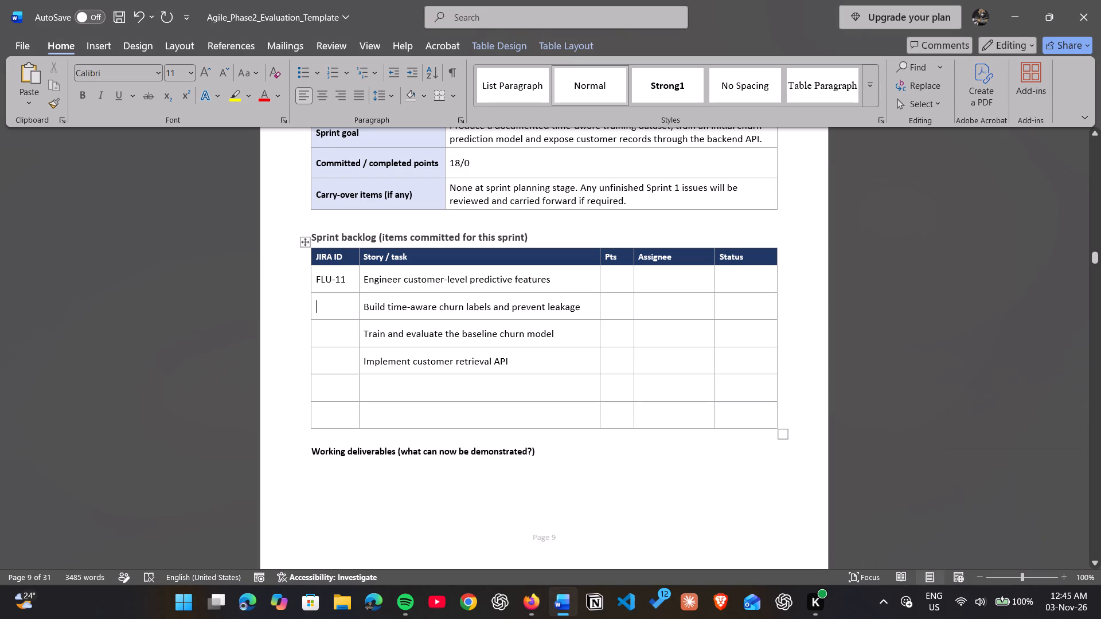
key("ctrl+v")
Copy FLU-13 from ChatGPT's Sprint 2 backlog table for the third JIRA ID cell in Word.
key("alt+Tab")
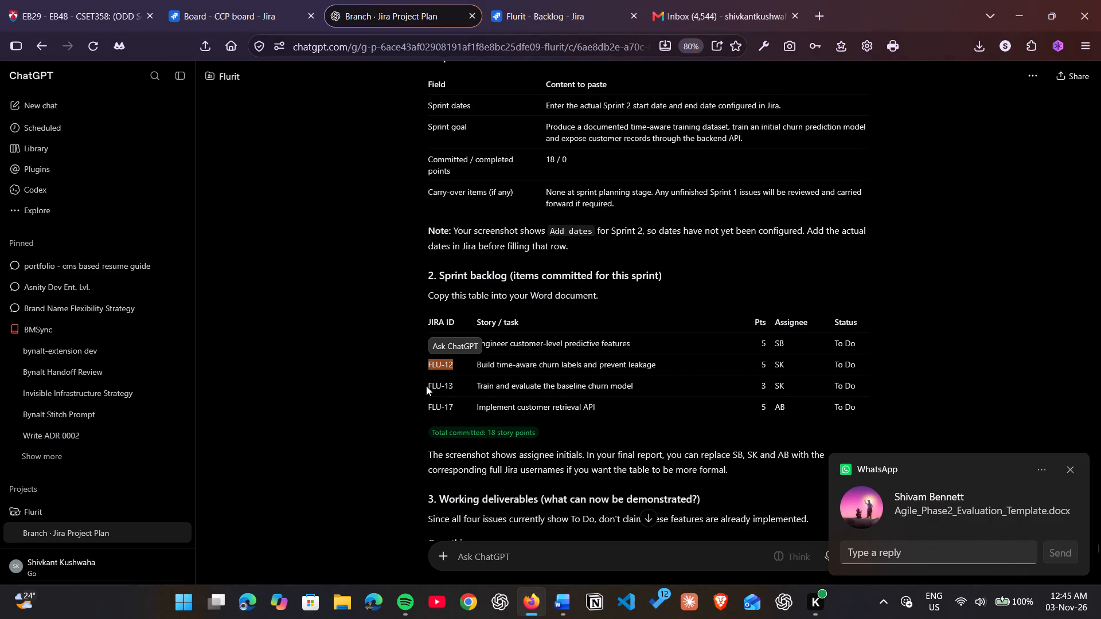
left_click_drag(426, 386, 464, 387)
key("ctrl+c")
key("alt+Tab")
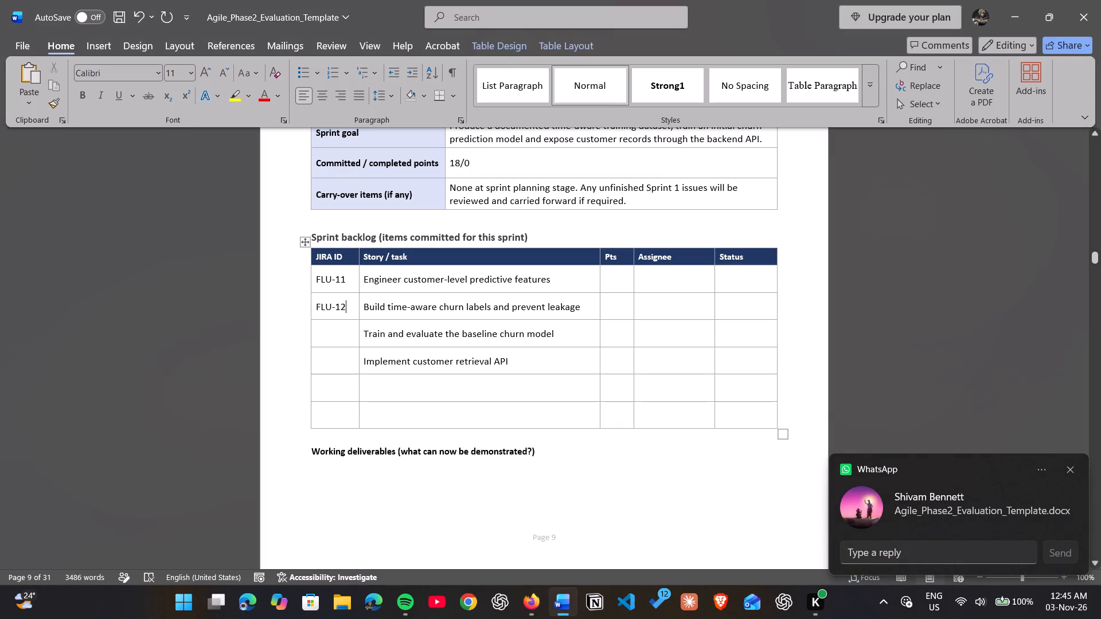
Fill the third and fourth JIRA ID cells of Word's Sprint 2 backlog table with FLU-13 and FLU-17 from ChatGPT's table.
left_click(343, 340, "ctrl")
key("ctrl+v")
key("ctrl+z")
left_click(341, 335)
key("ctrl+v")
key("alt+Tab")
left_click_drag(424, 409, 456, 409)
key("ctrl+c")
key("alt+Tab")
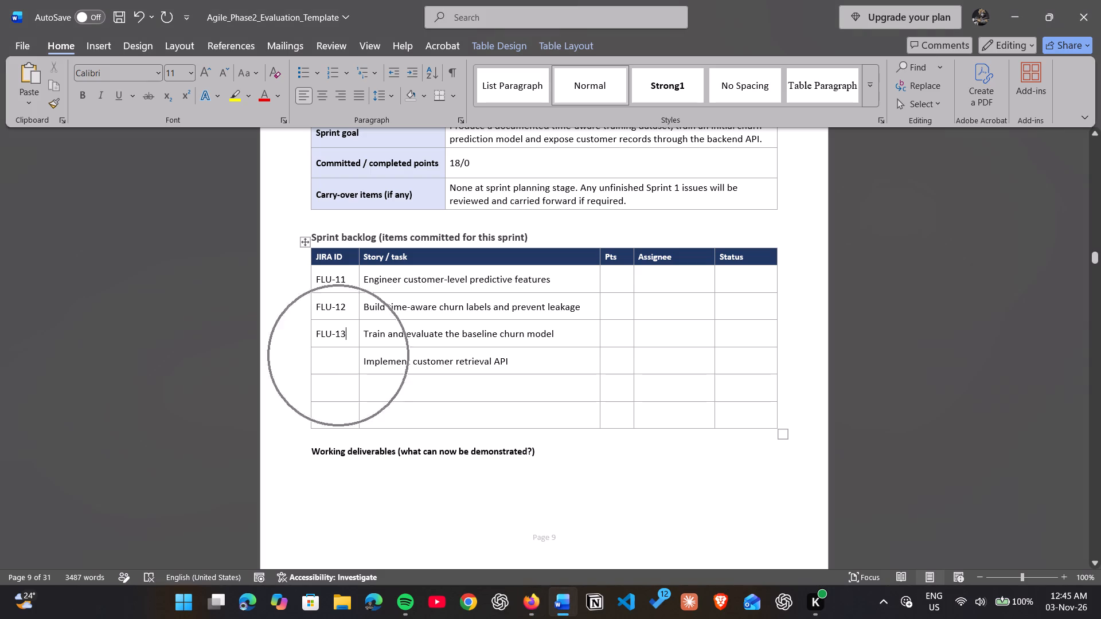
left_click(338, 355)
key("ctrl+v")
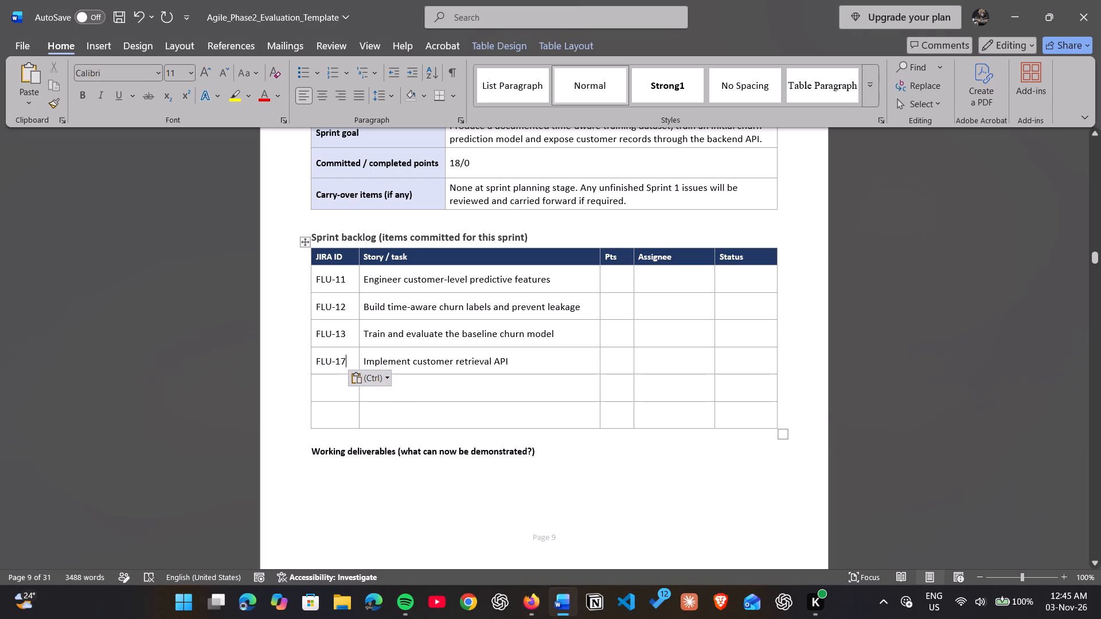
Enter the Pts values from ChatGPT's table in Word: 5 for FLU-11, 5 for FLU-12, 3 for FLU-13 and 5 for FLU-17.
key("alt+Tab")
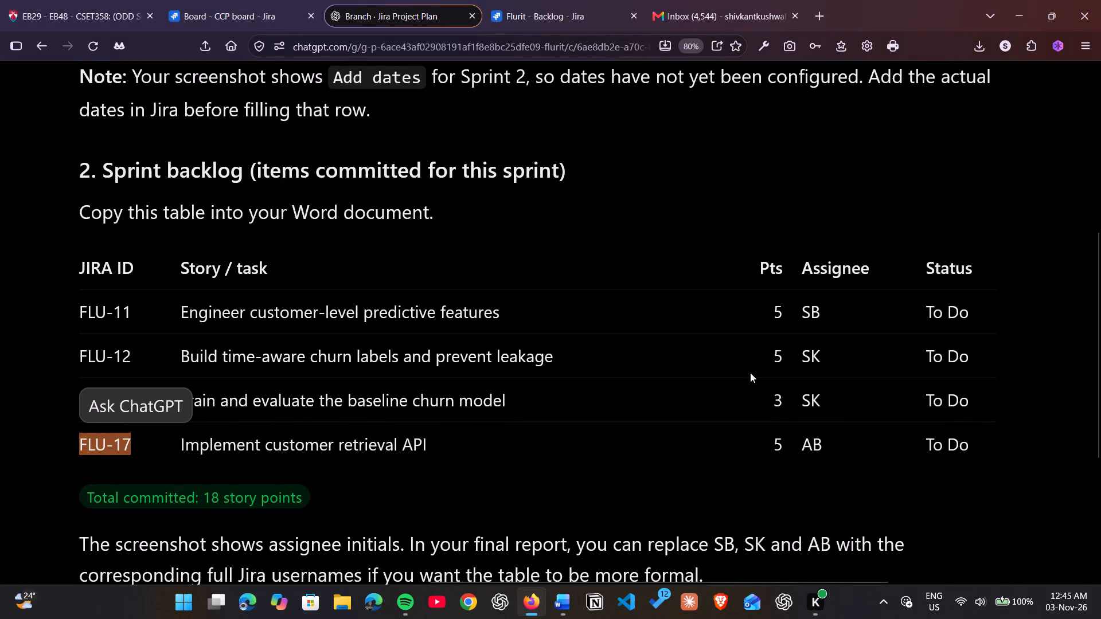
key("alt+Tab")
left_click(620, 276)
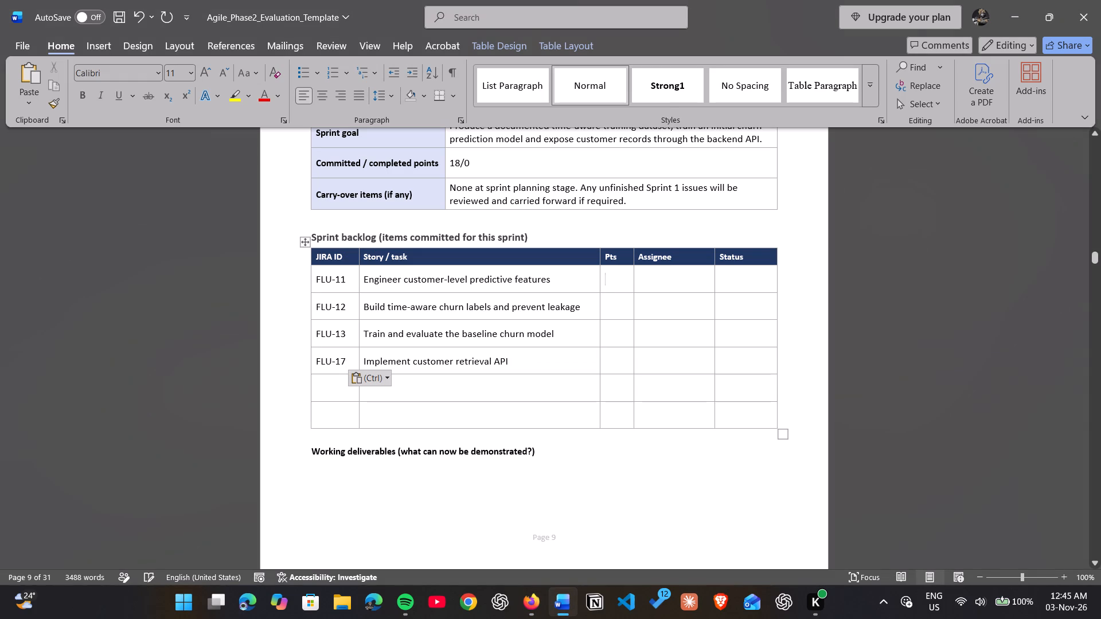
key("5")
key("Down")
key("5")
key("Down")
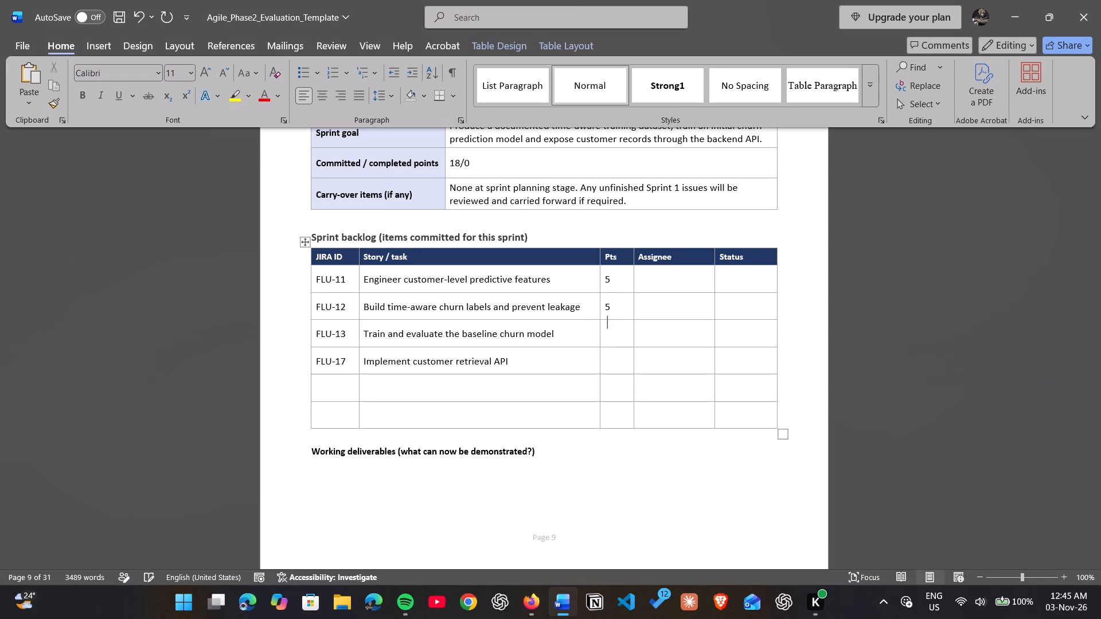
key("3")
key("Down")
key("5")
Fill the Assignee cells for FLU-11 and FLU-12 in Word with the full names matching SB and SK in ChatGPT's table.
key("alt+Tab")
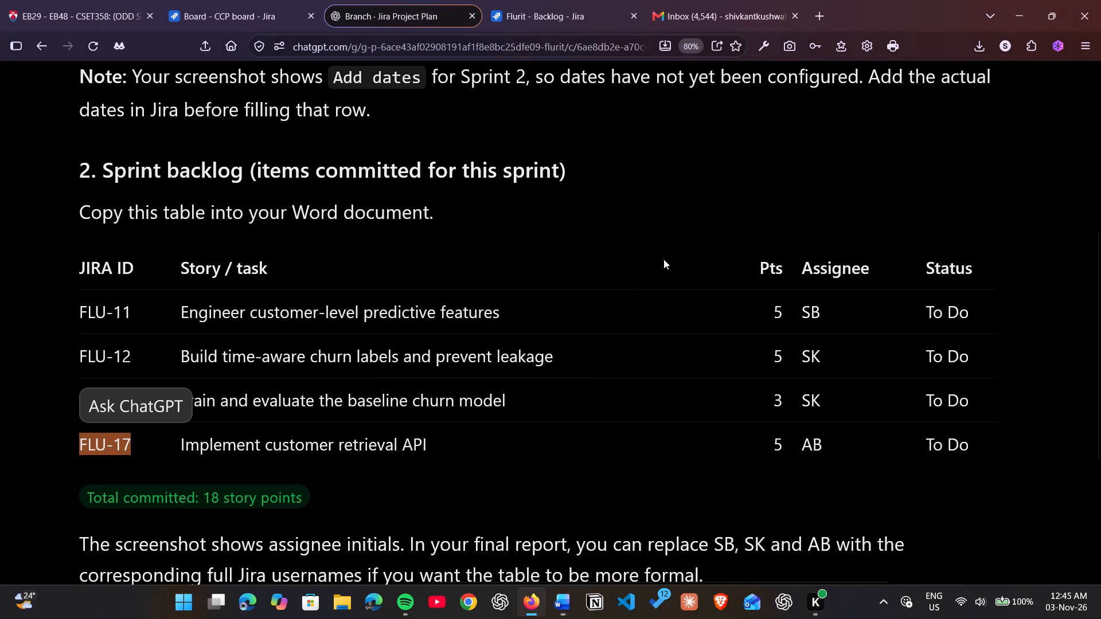
key("alt+Tab")
left_click(654, 284)
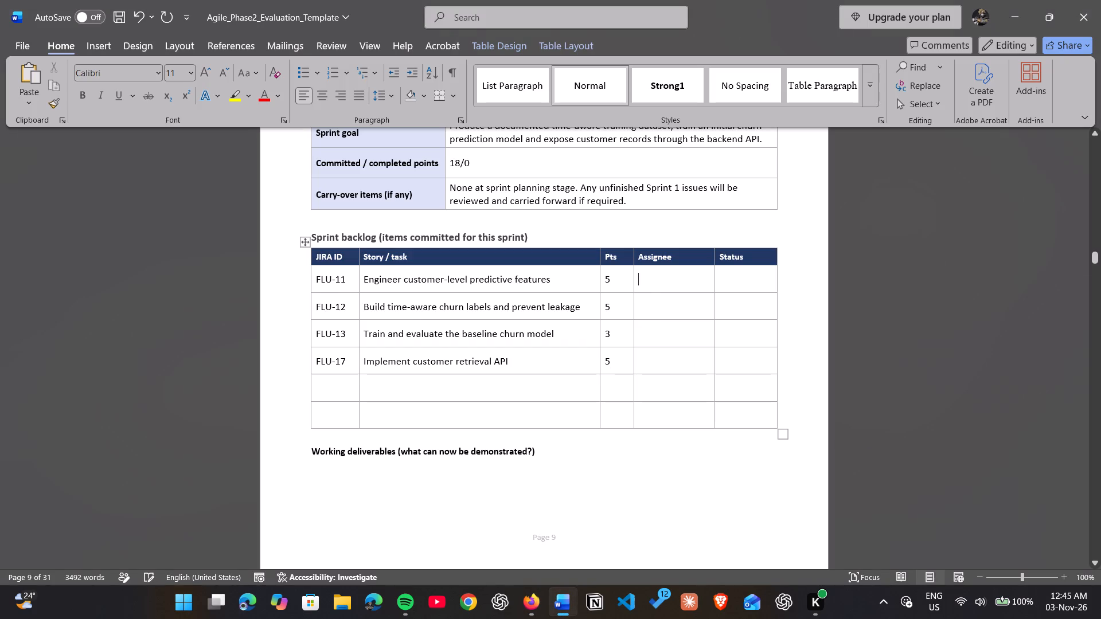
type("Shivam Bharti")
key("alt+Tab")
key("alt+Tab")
left_click(680, 308)
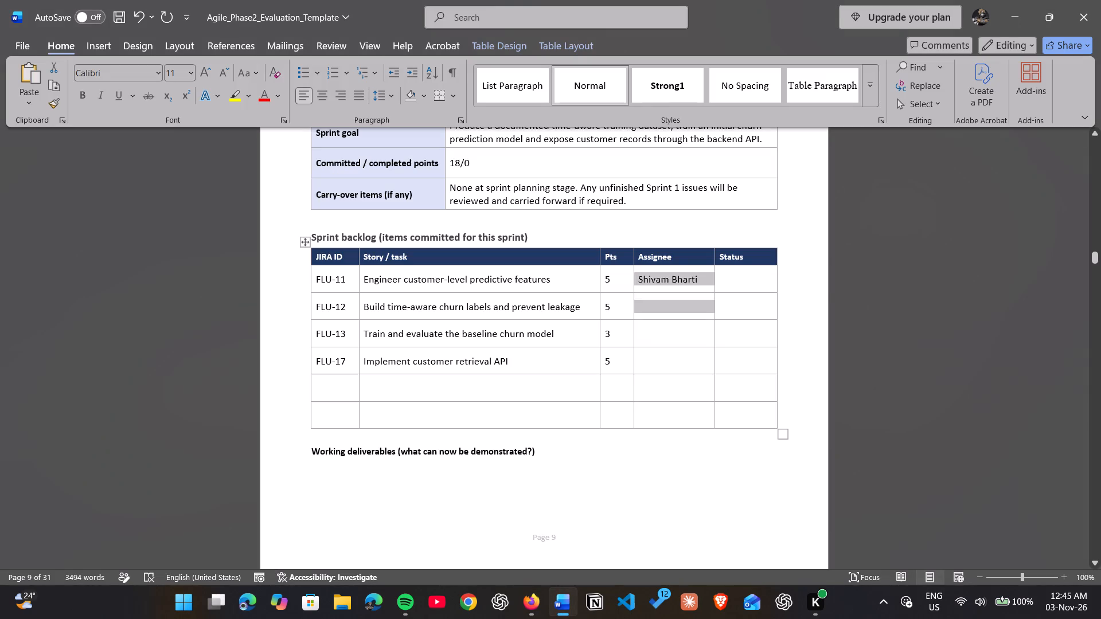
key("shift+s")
key("ctrl+z")
left_click(677, 308)
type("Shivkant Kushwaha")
Fill the Assignee cells for FLU-13 and FLU-17 with the full names matching SK and AB in ChatGPT's table.
left_click(680, 335)
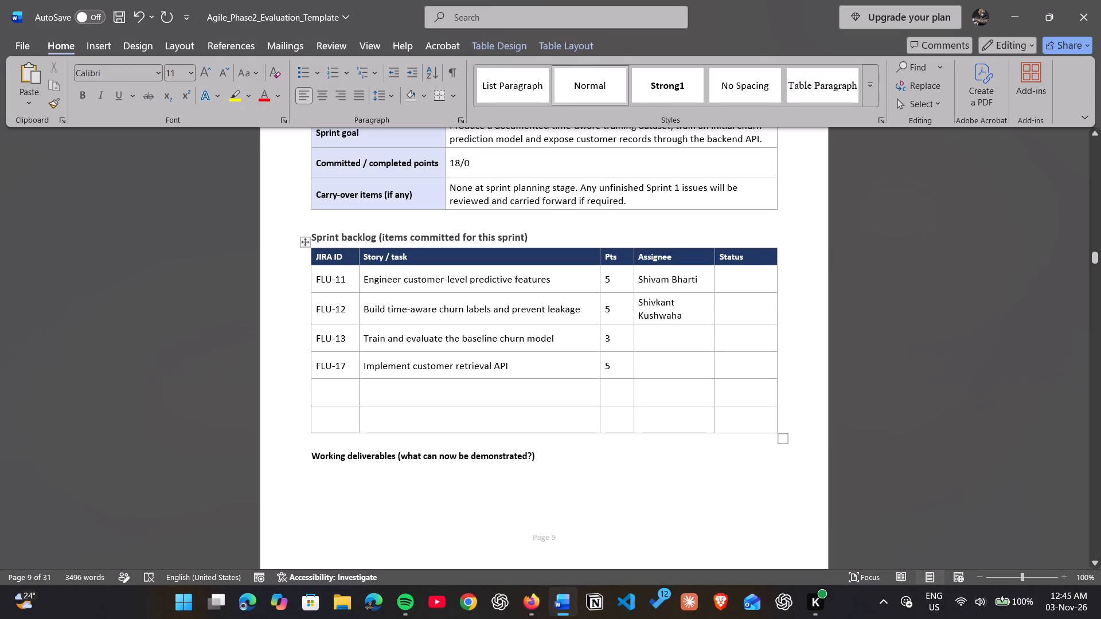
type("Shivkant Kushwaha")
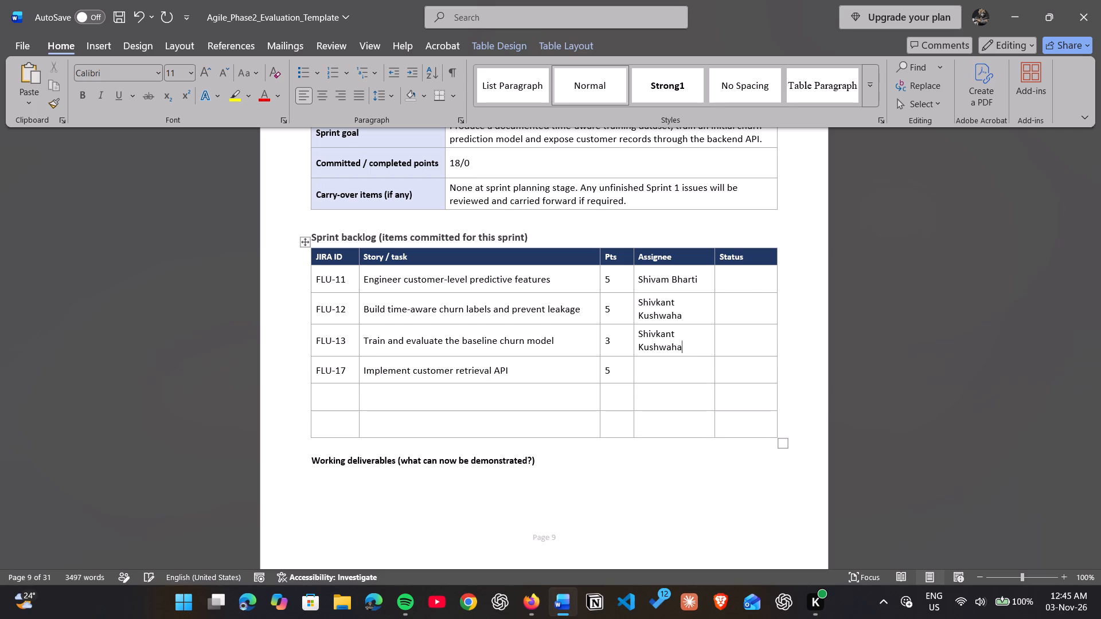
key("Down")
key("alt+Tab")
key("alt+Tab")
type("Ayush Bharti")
Set the Status cells of FLU-11, FLU-12, FLU-13 and FLU-17 in the Sprint 2 backlog table to "To-Do".
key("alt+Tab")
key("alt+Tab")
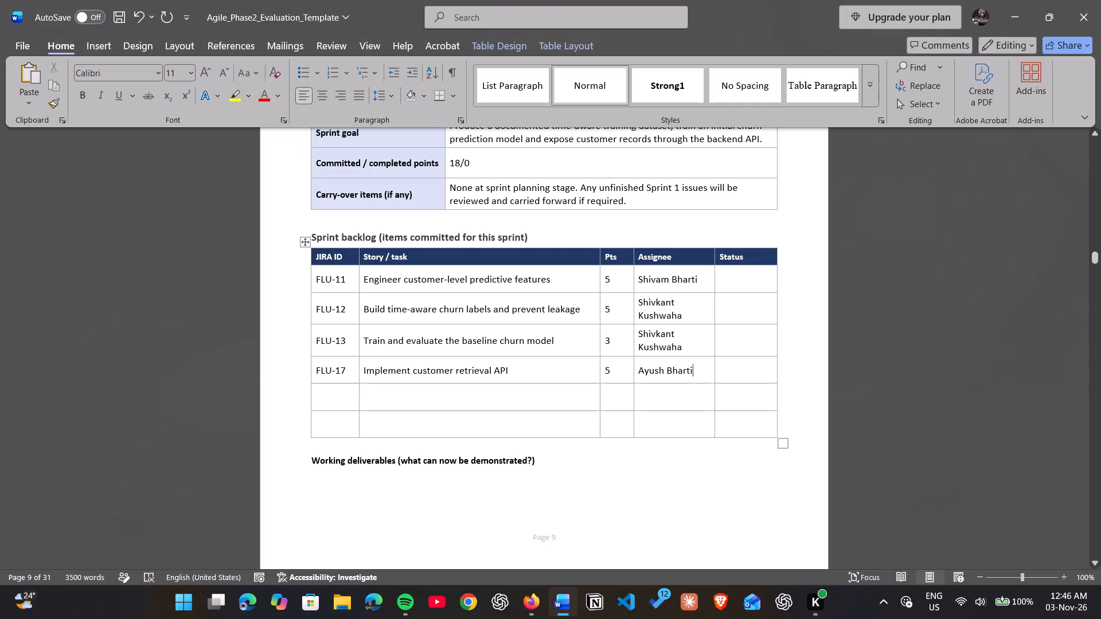
left_click(728, 275)
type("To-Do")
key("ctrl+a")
left_click(735, 292)
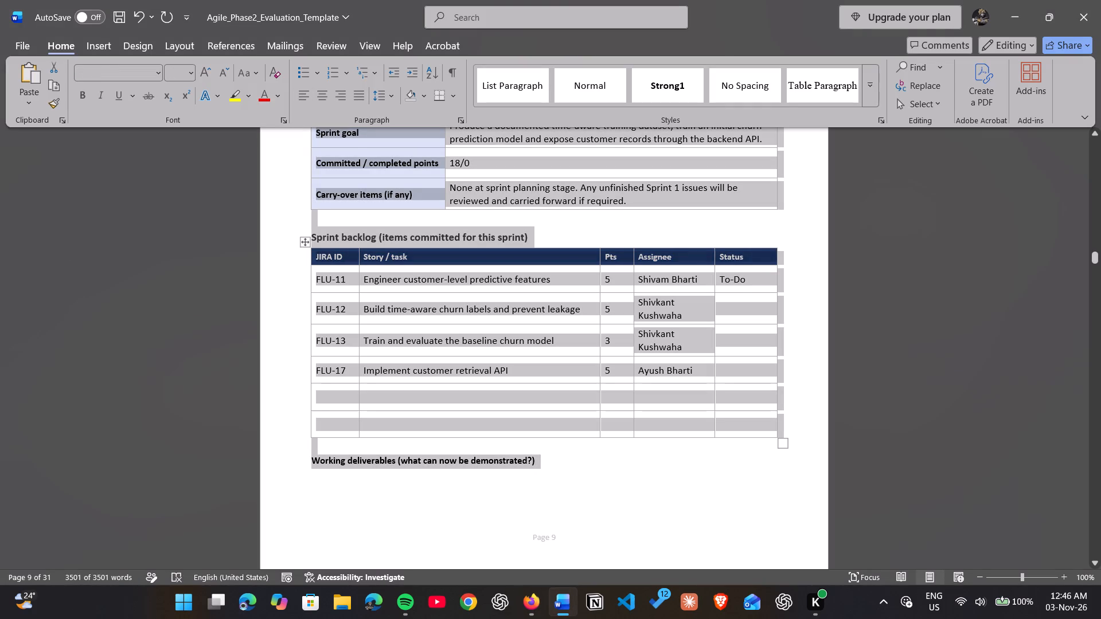
triple_click(741, 269)
key("ctrl+c")
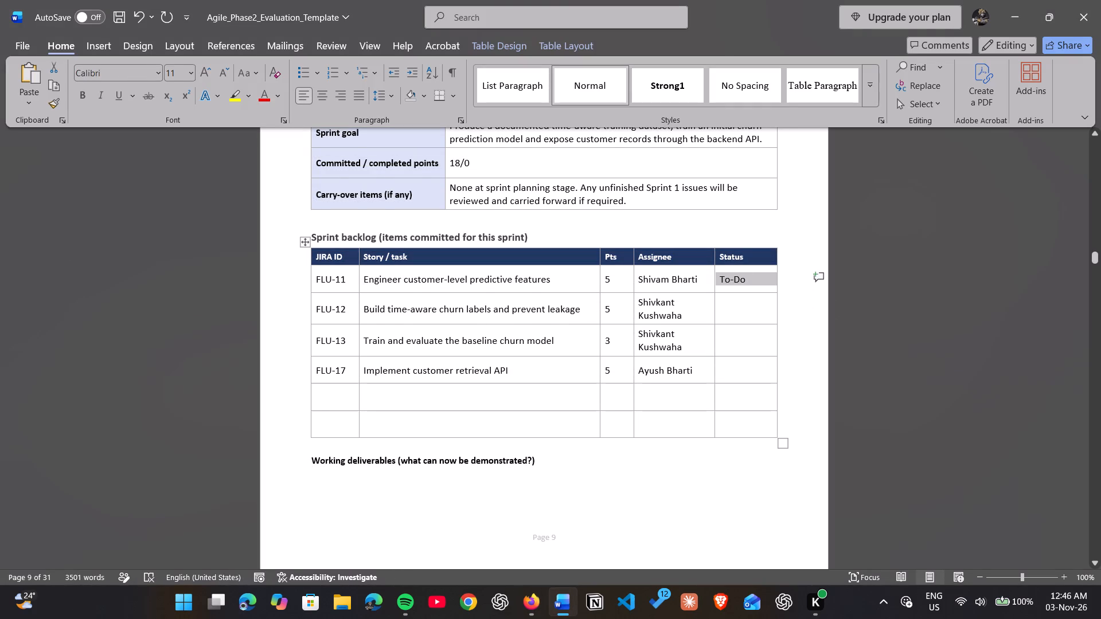
left_click(739, 304)
key("ctrl+v")
left_click(738, 315)
key("ctrl+v")
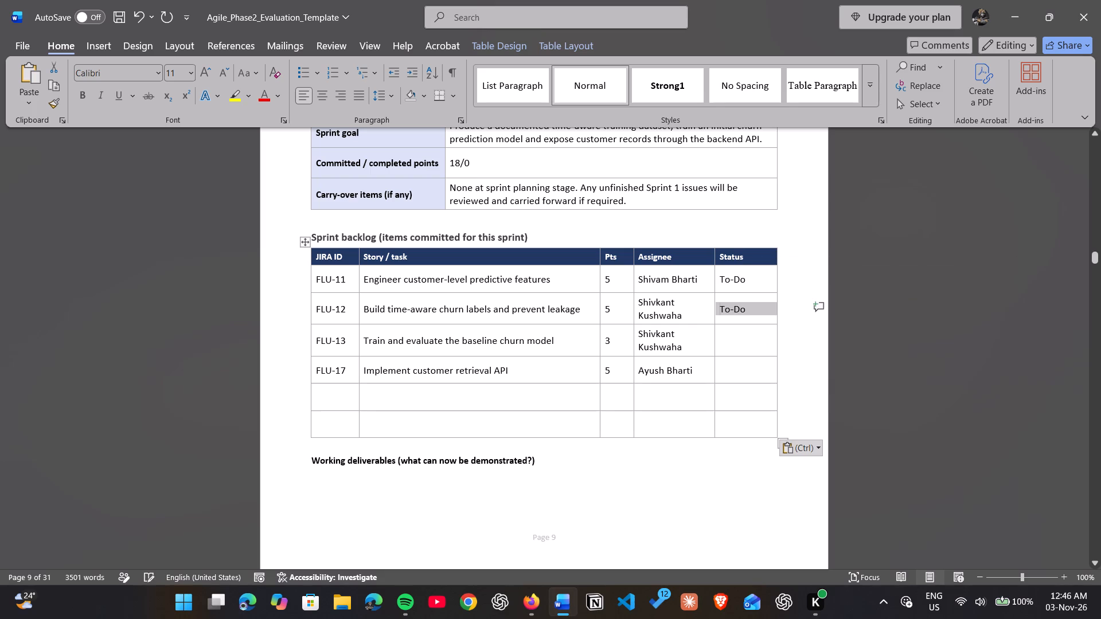
left_click(741, 339)
key("ctrl+v")
left_click(739, 369)
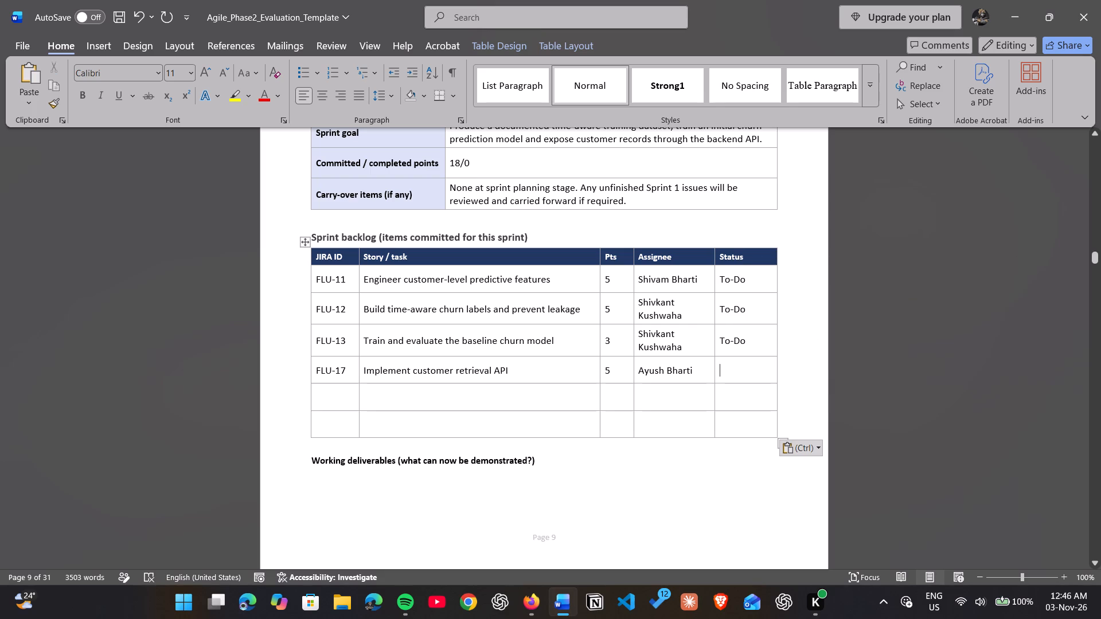
key("ctrl+v")
Insert four blank lines before the "Working deliverables" heading to move it onto the page with its empty box.
left_click(638, 428)
scroll(638, 428, "down", 1)
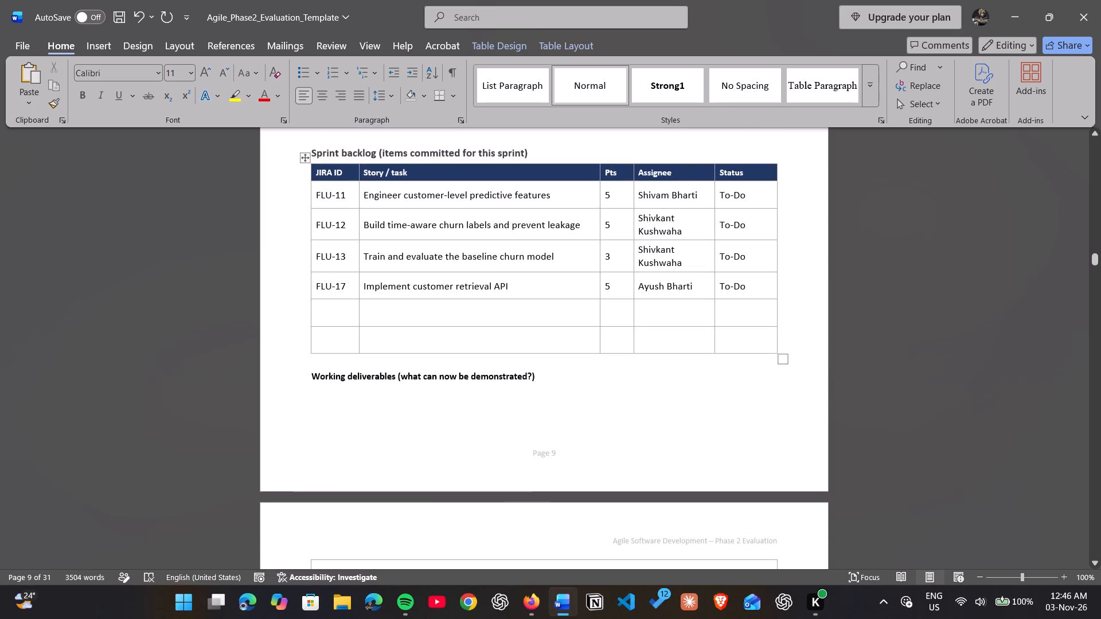
left_click(792, 344)
scroll(792, 344, "down", 1)
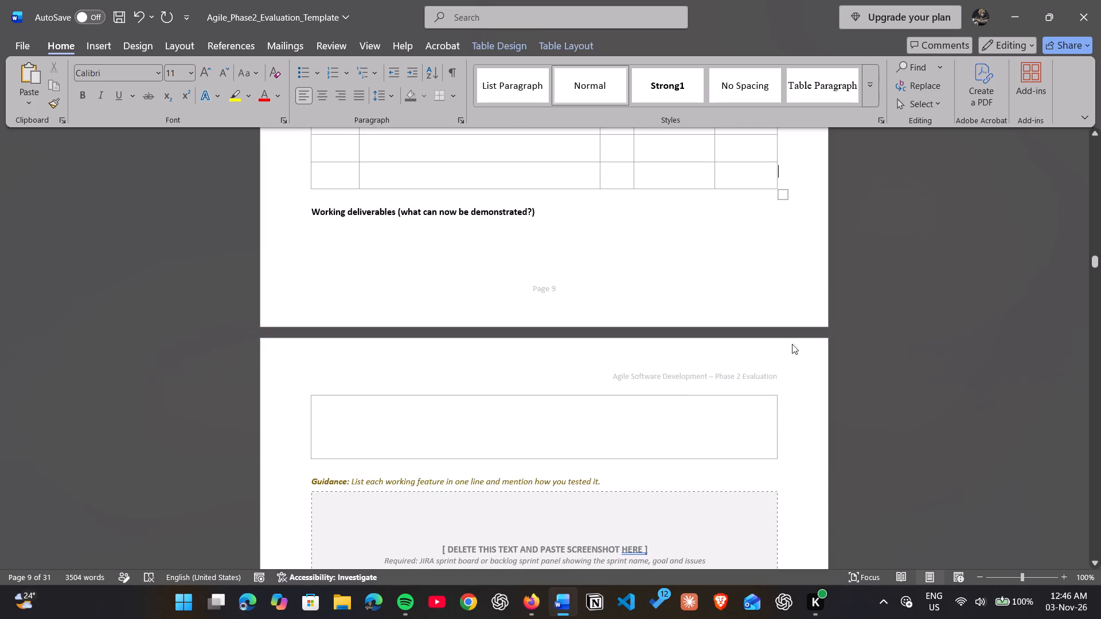
left_click(503, 418)
left_click(315, 210)
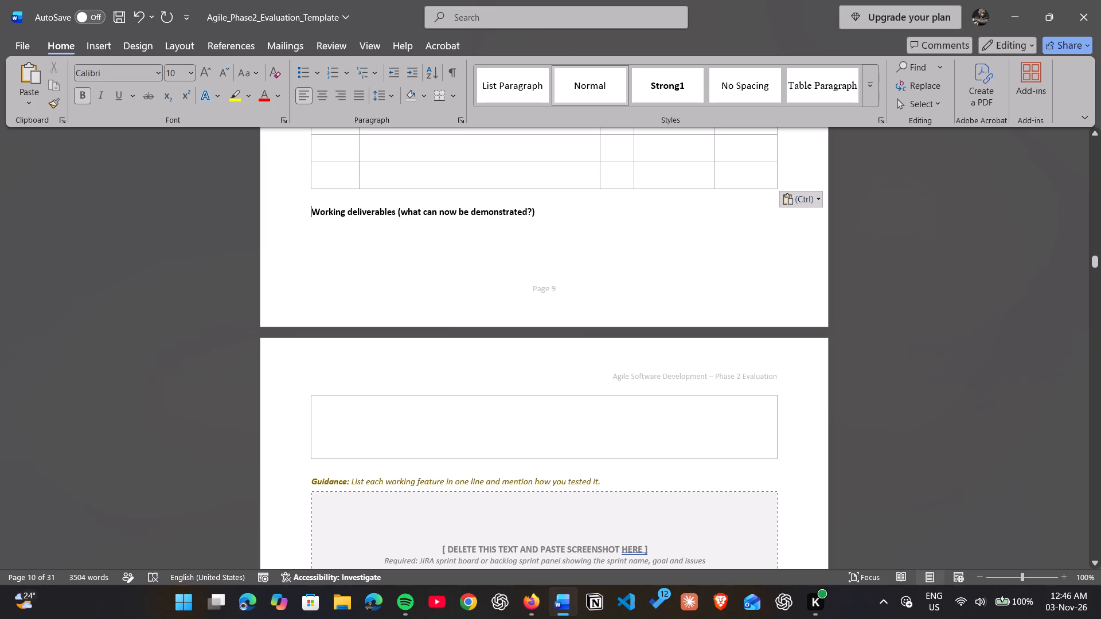
key("Return")
key("Return")
key("Return")
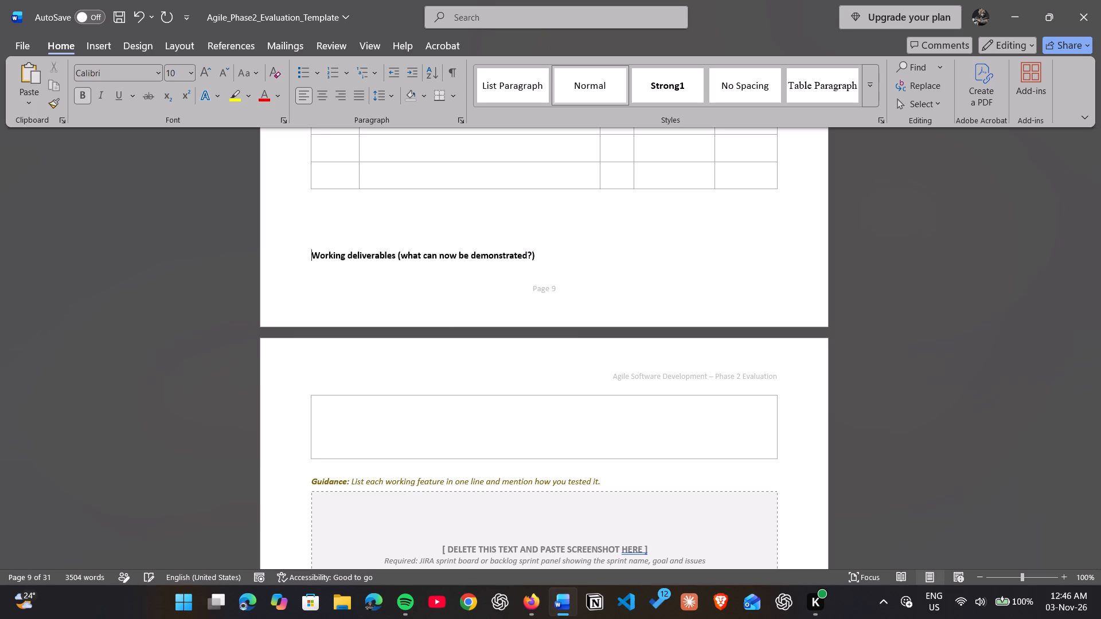
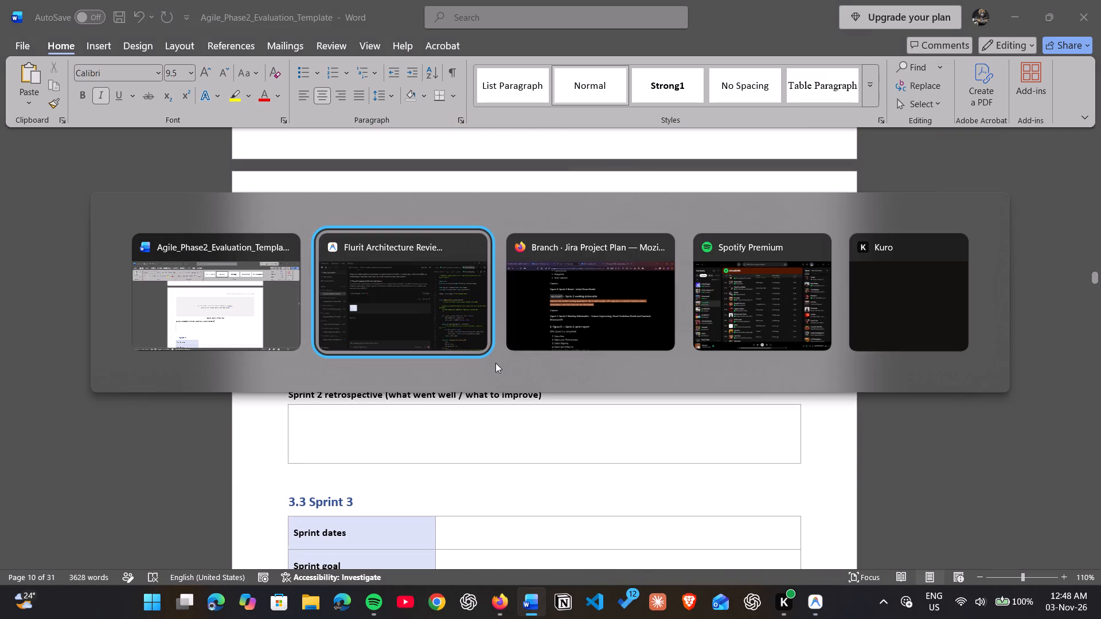
Switch to Firefox, glance at the Flurit backlog, and read ChatGPT's Figure 8 sprint report instructions.
key("alt+Tab")
key("alt+Tab")
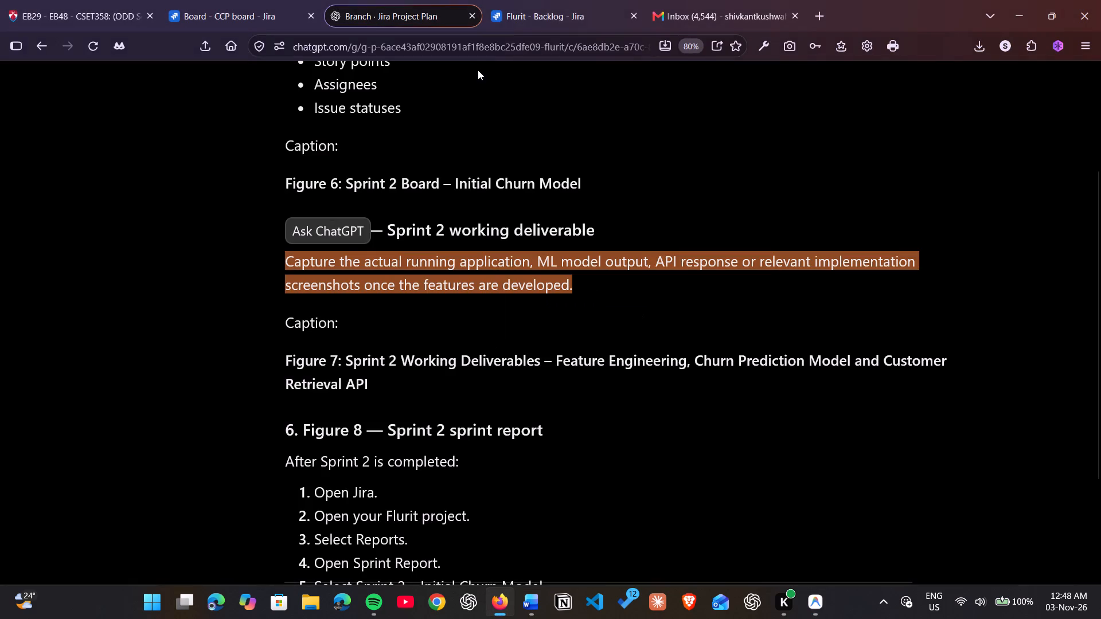
left_click(530, 19)
scroll(540, 376, "down", 1)
left_click(435, 79)
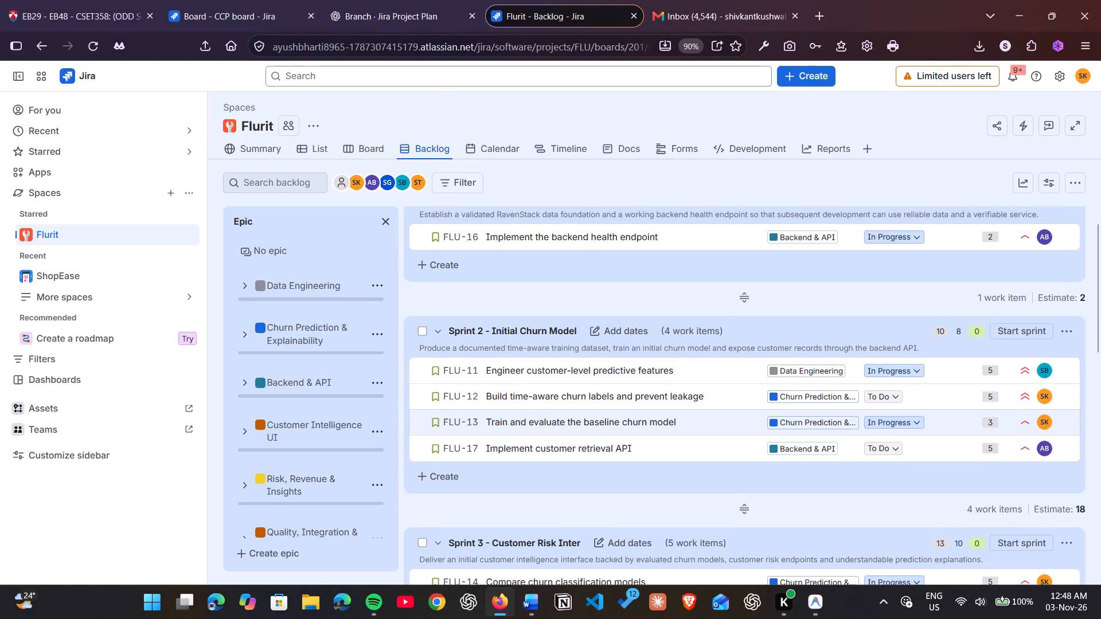
left_click(420, 8)
scroll(466, 363, "down", 3)
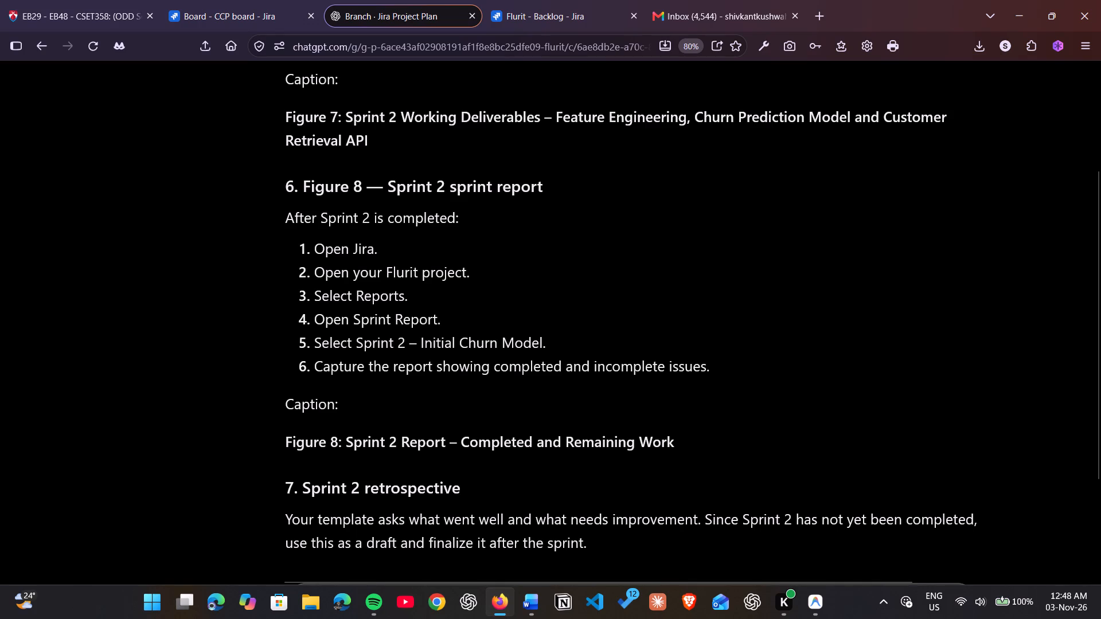
Open the Flurit project's Reports page in Jira, rechecking ChatGPT's Figure 8 instructions along the way.
left_click(564, 29)
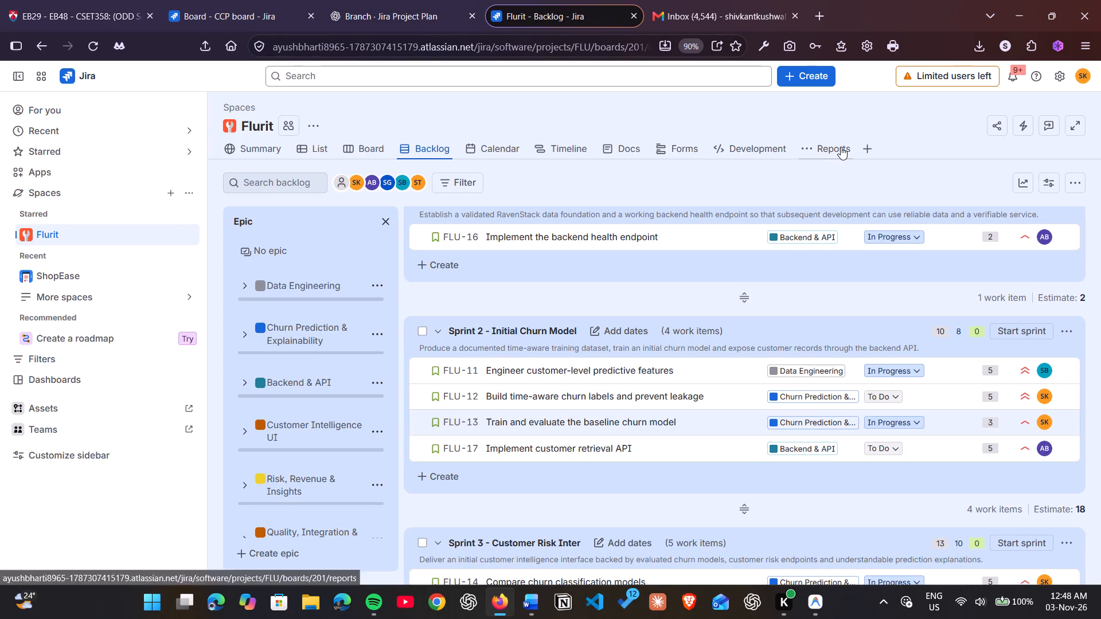
left_click(841, 147)
left_click(473, 38)
left_click(432, 19)
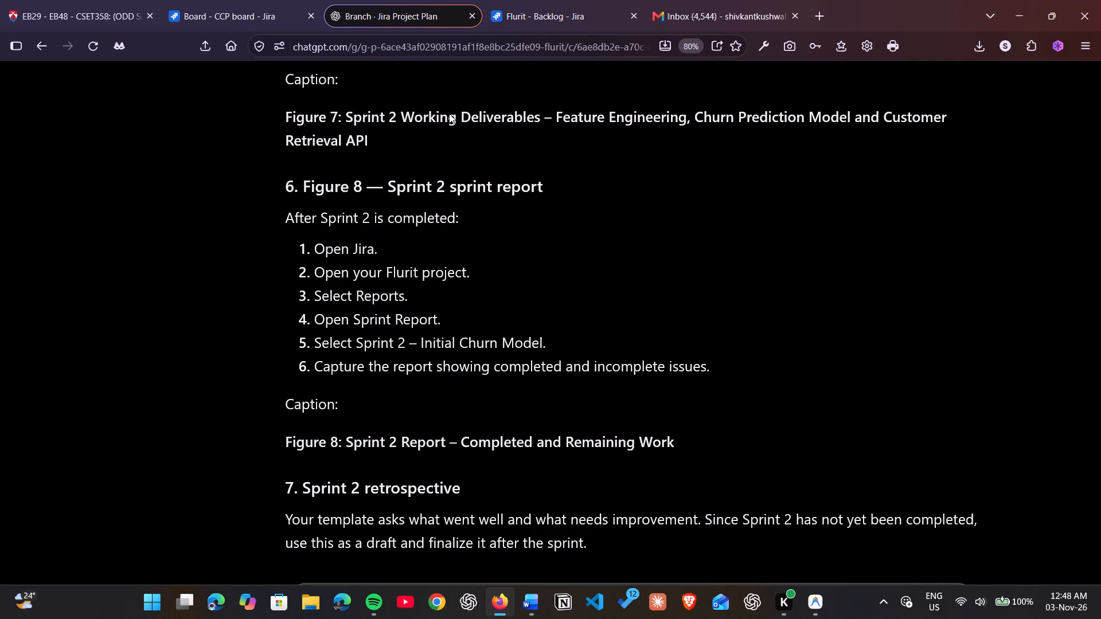
left_click(535, 0)
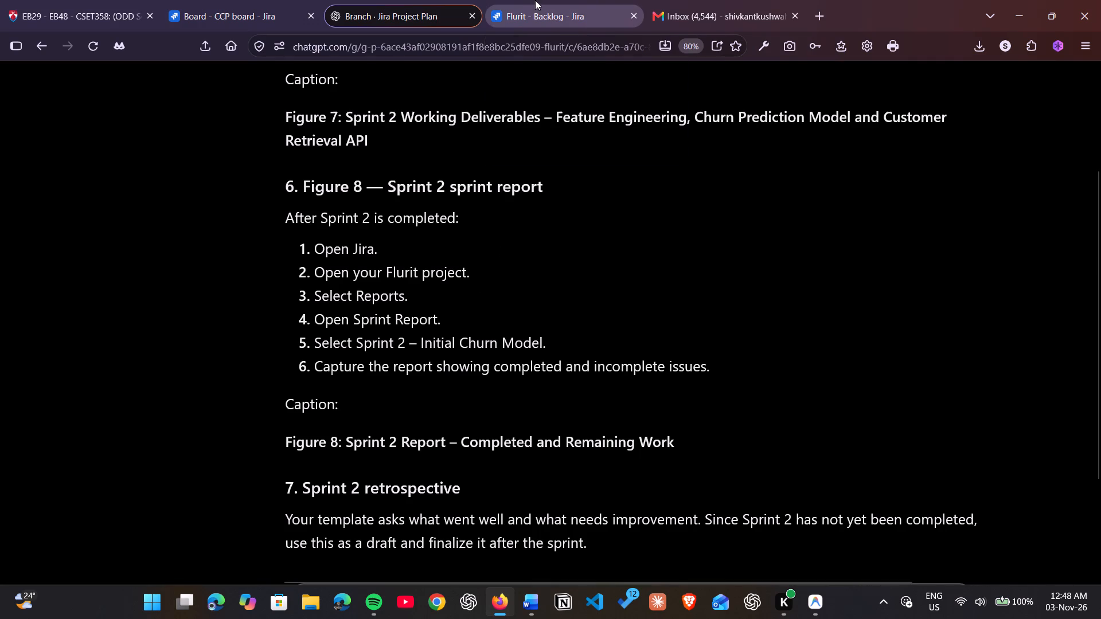
Examine the charts on Flurit's reports overview for a Sprint 2 report.
scroll(650, 260, "up", 1)
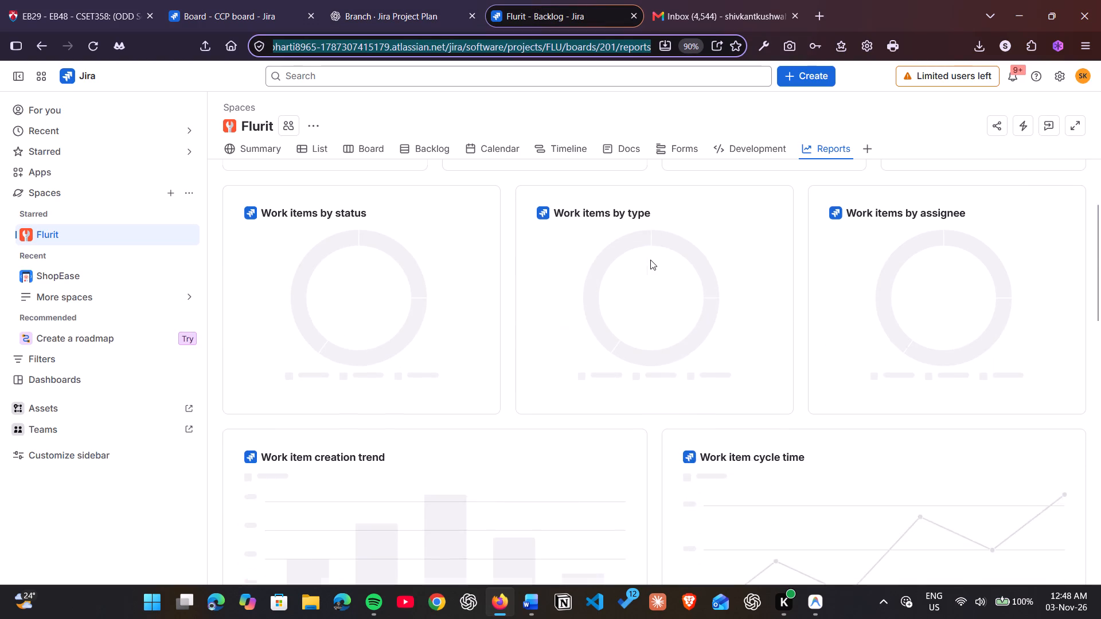
scroll(650, 260, "up", 1)
scroll(311, 263, "down", 2)
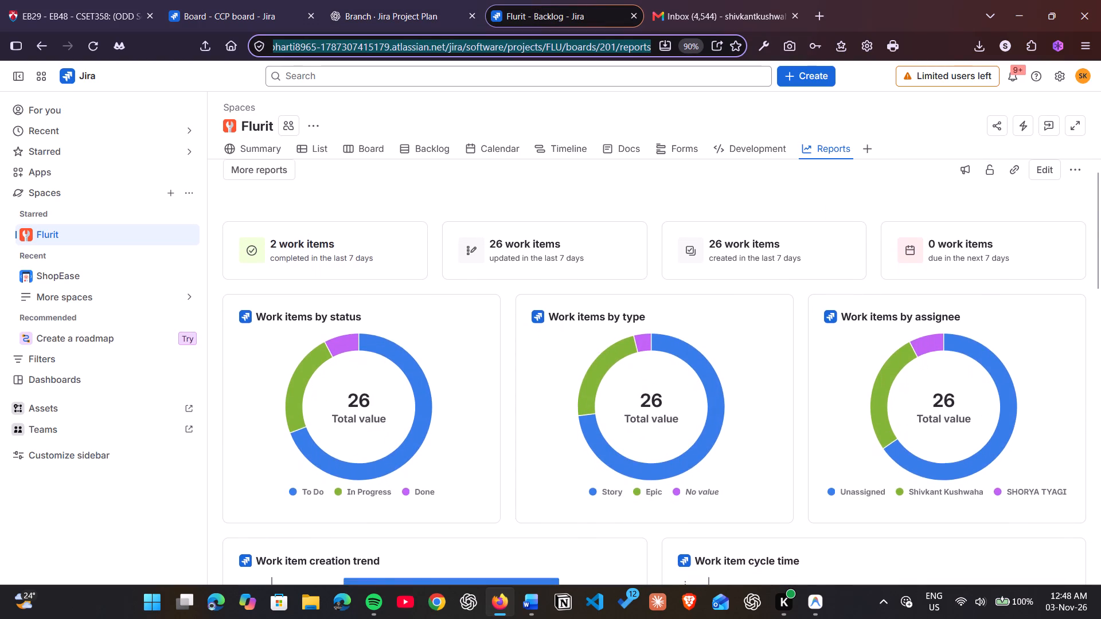
scroll(311, 263, "down", 7)
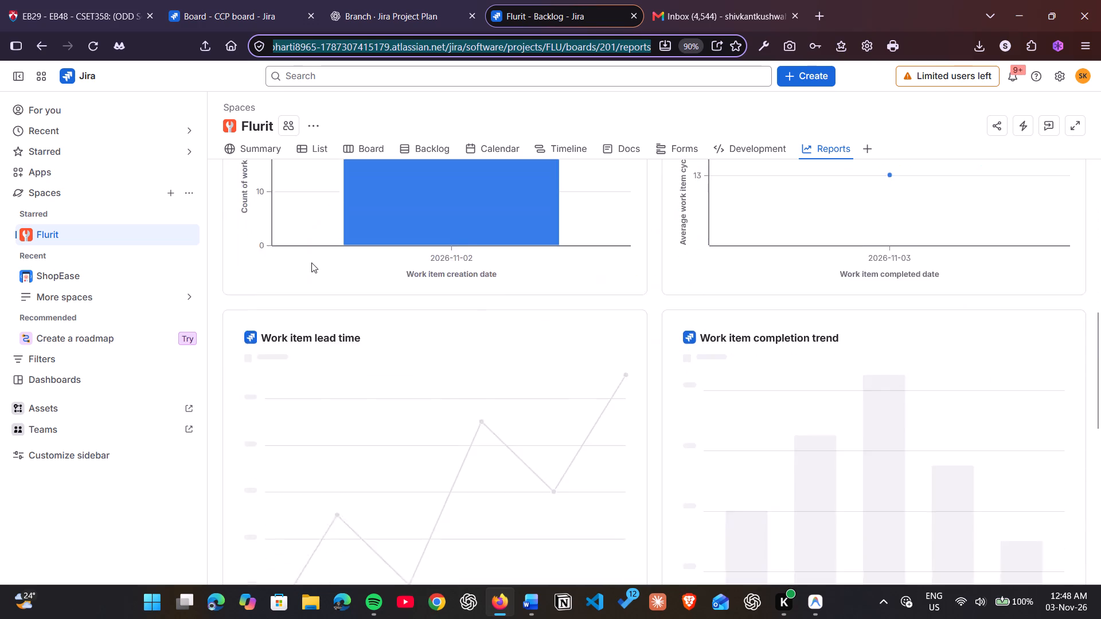
scroll(311, 263, "down", 4)
scroll(311, 263, "up", 1)
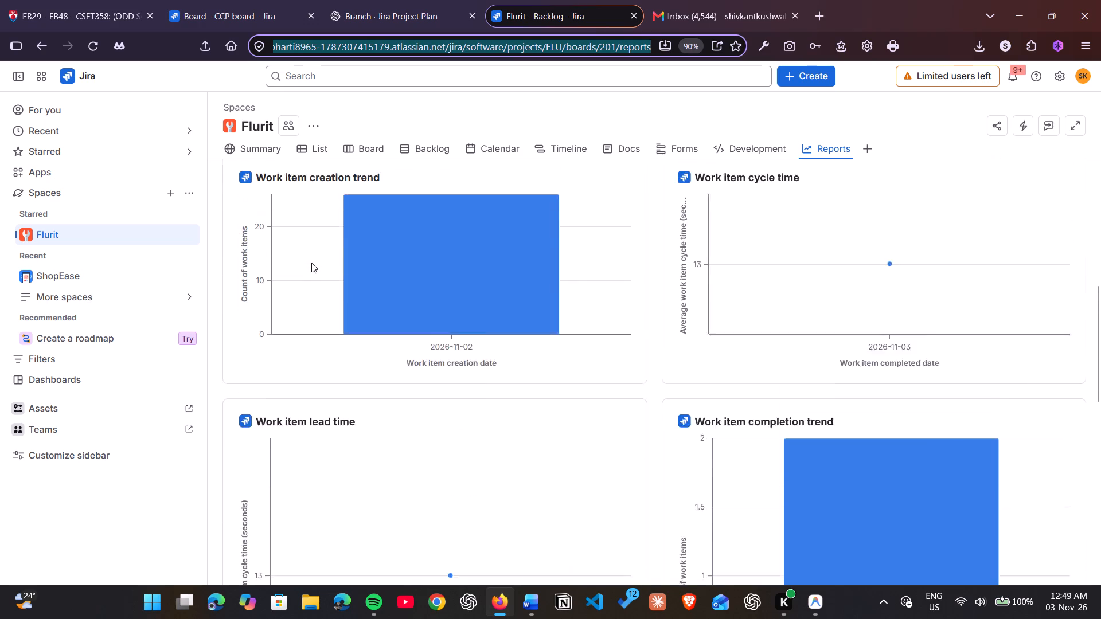
scroll(311, 263, "up", 3)
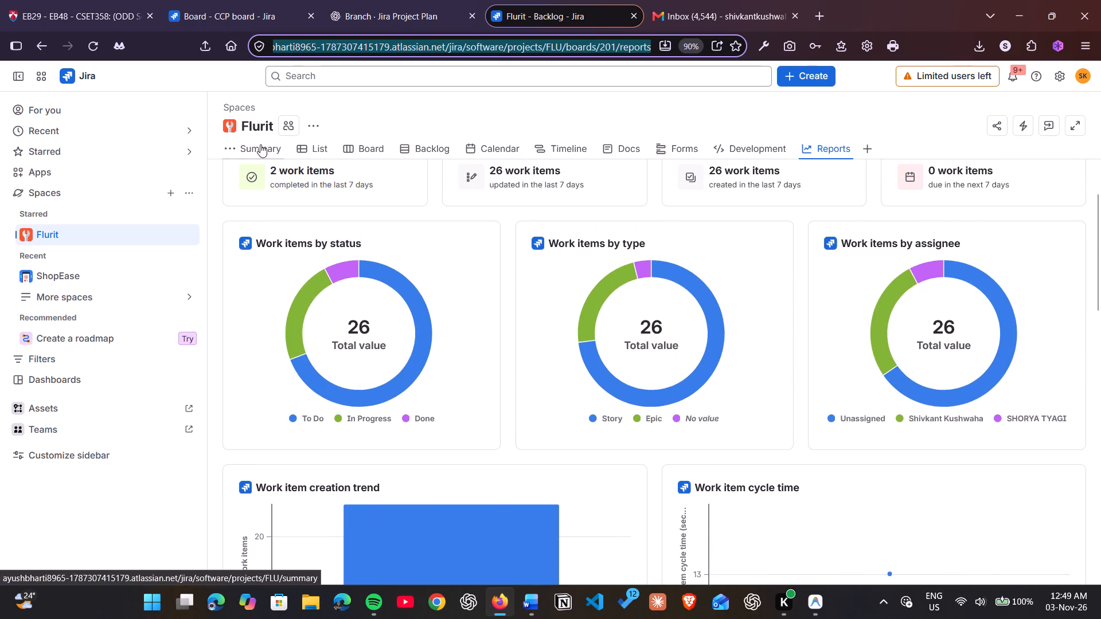
scroll(271, 199, "up", 6)
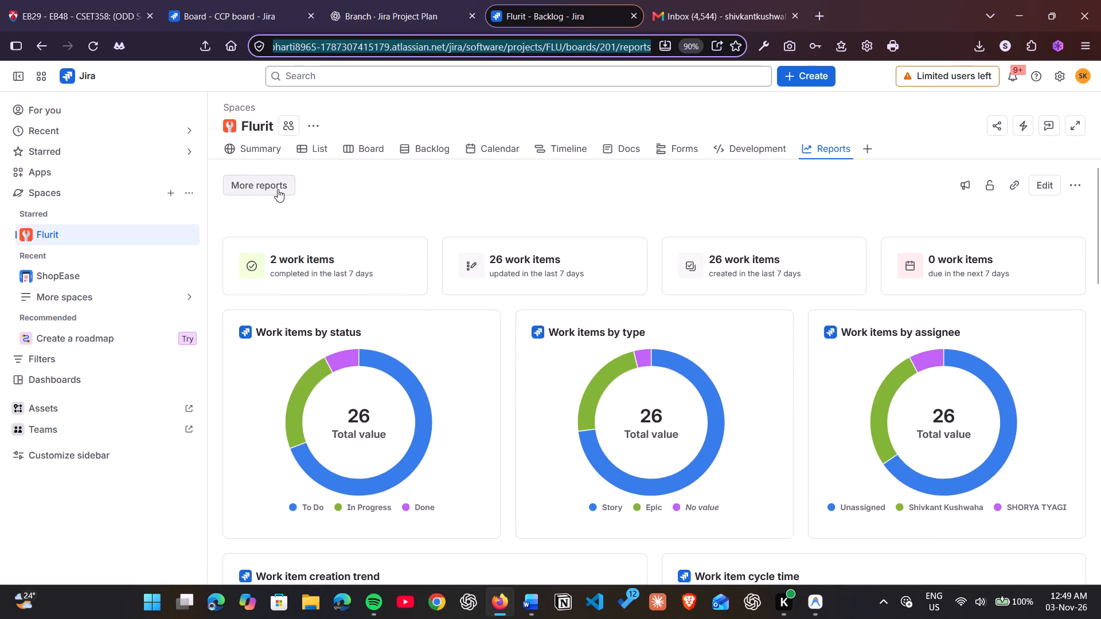
Browse the additional Jira reports, try to open the Sprint burndown chart, and close the report list.
left_click(277, 189)
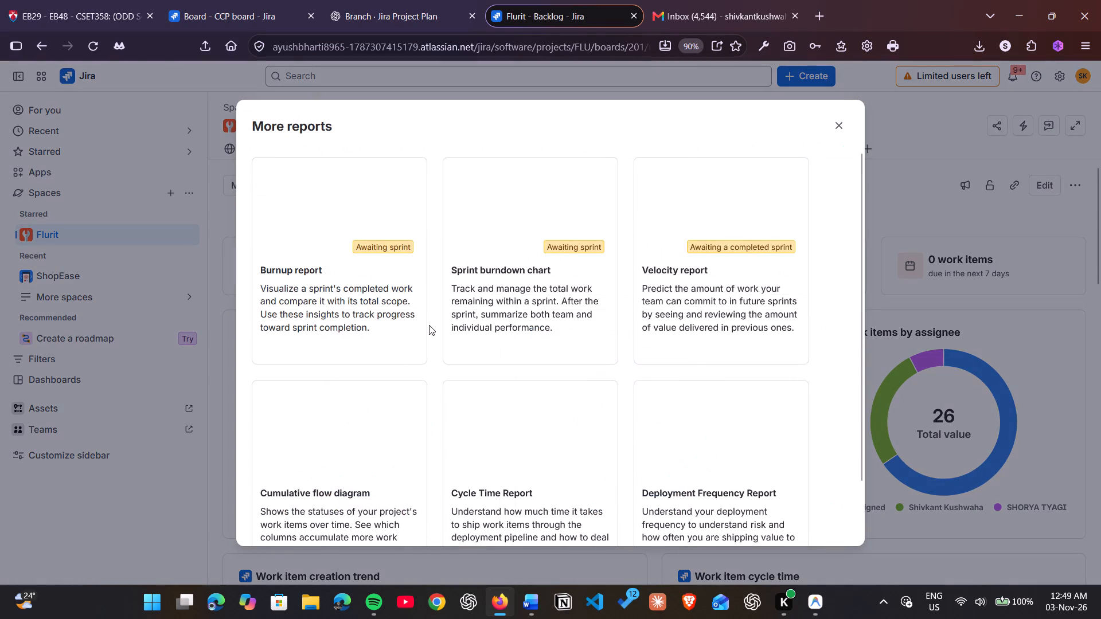
scroll(377, 378, "down", 6)
scroll(377, 378, "up", 5)
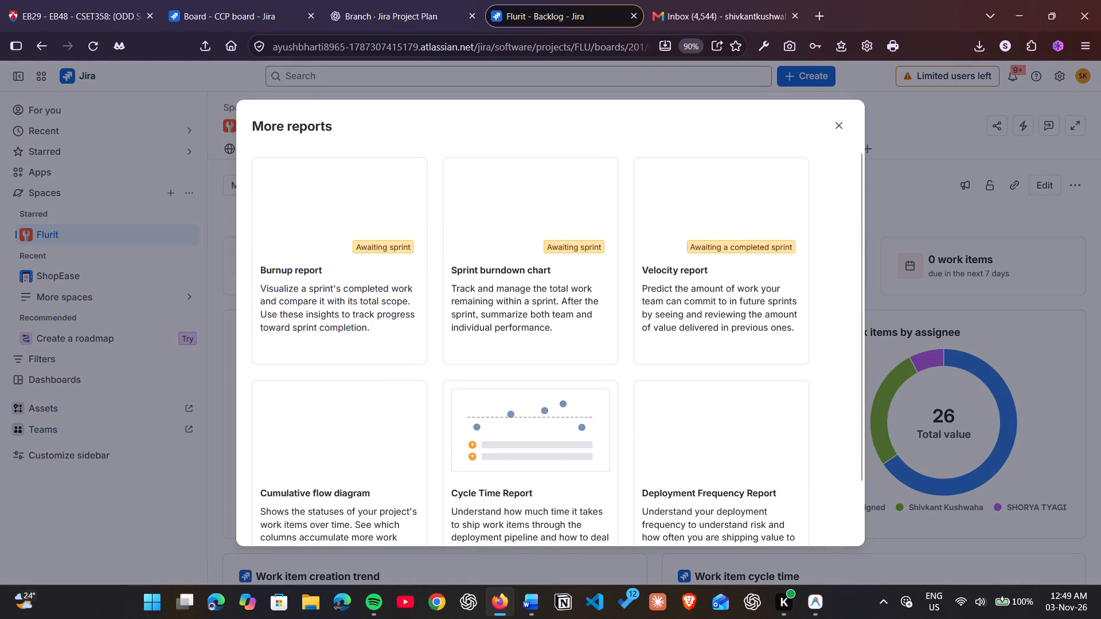
left_click(502, 257)
left_click(585, 226)
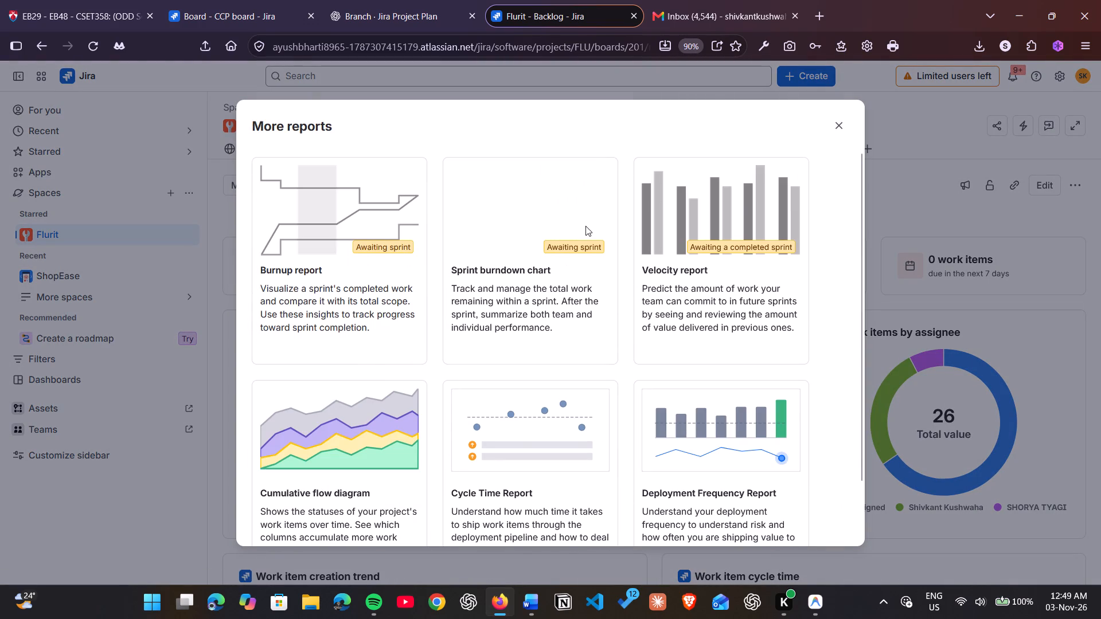
left_click(844, 123)
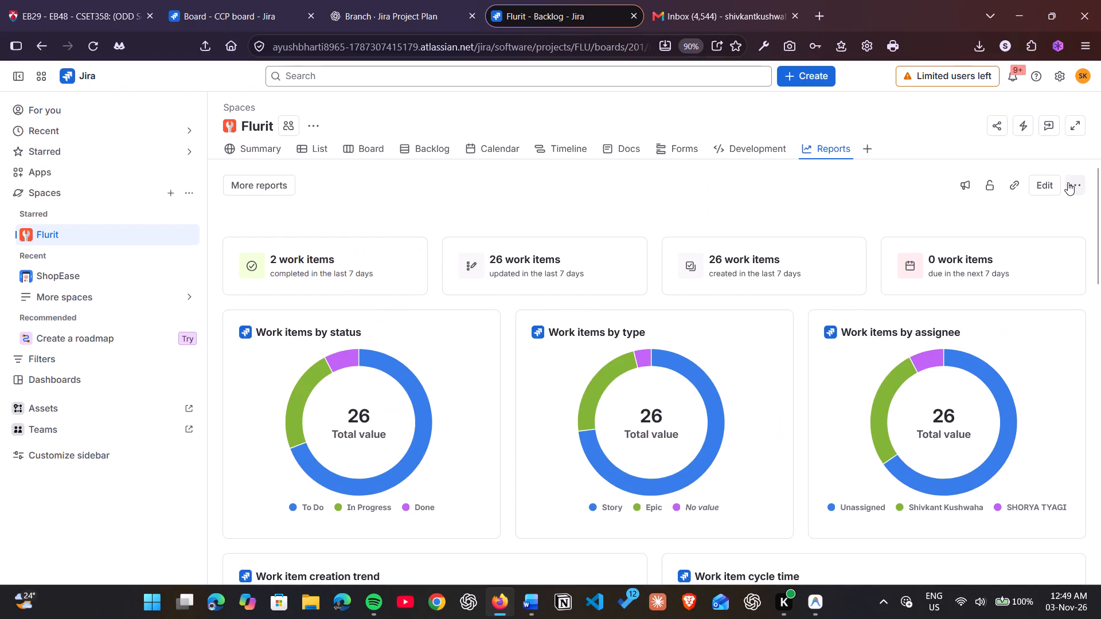
Switch the Flurit reports overview into editing mode.
left_click(1066, 182)
left_click(1066, 182)
left_click(1052, 181)
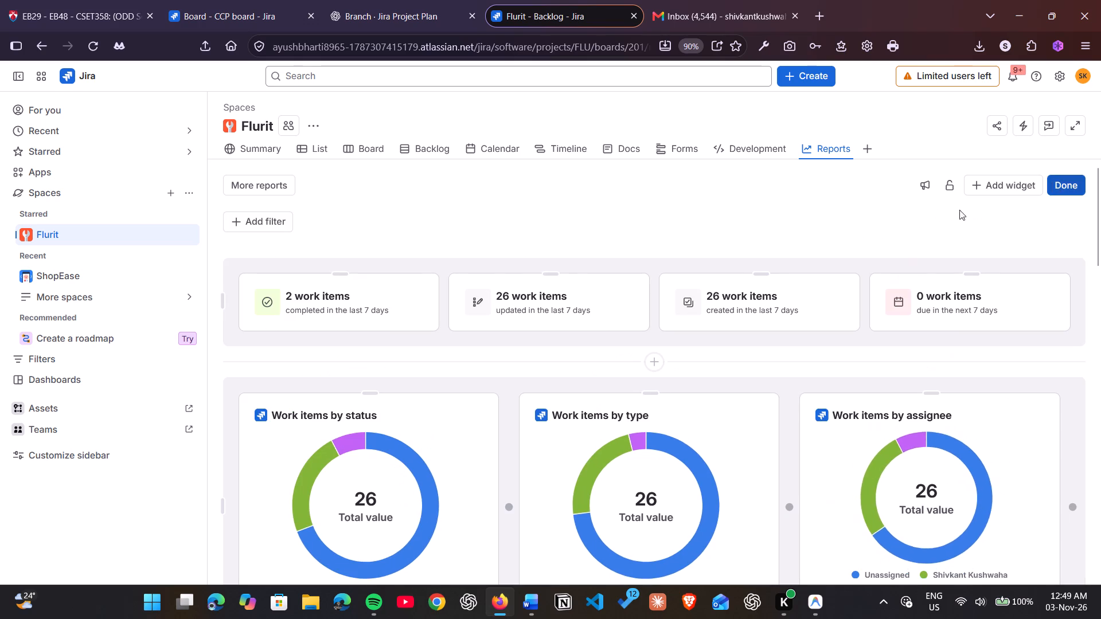
Examine the editable report widgets from the summary cards through the Work item details table.
scroll(872, 254, "down", 6)
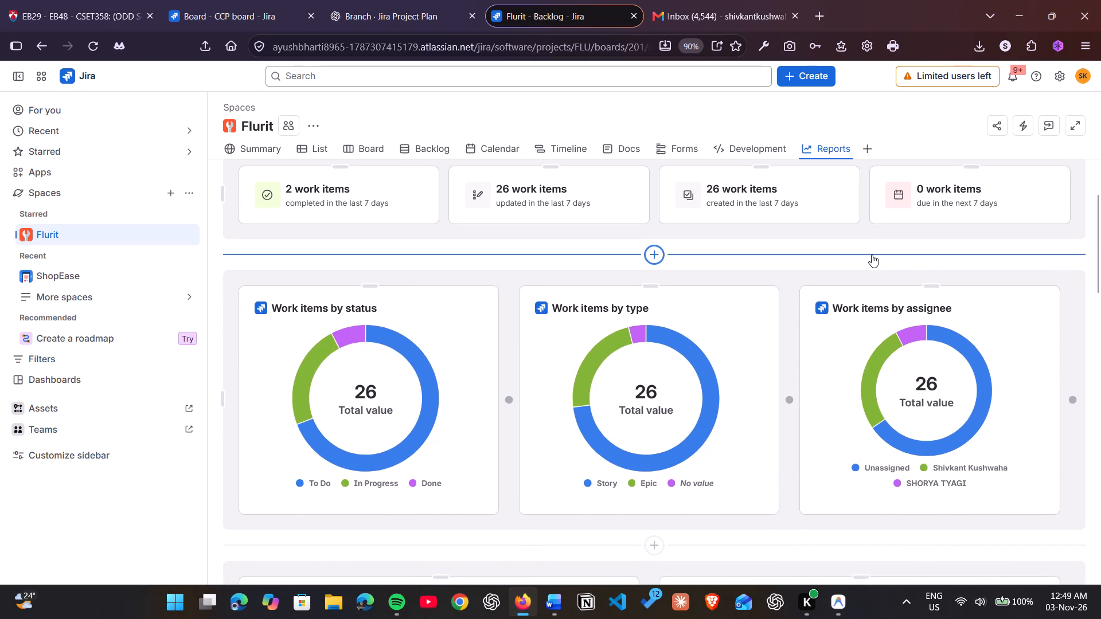
scroll(872, 254, "down", 3)
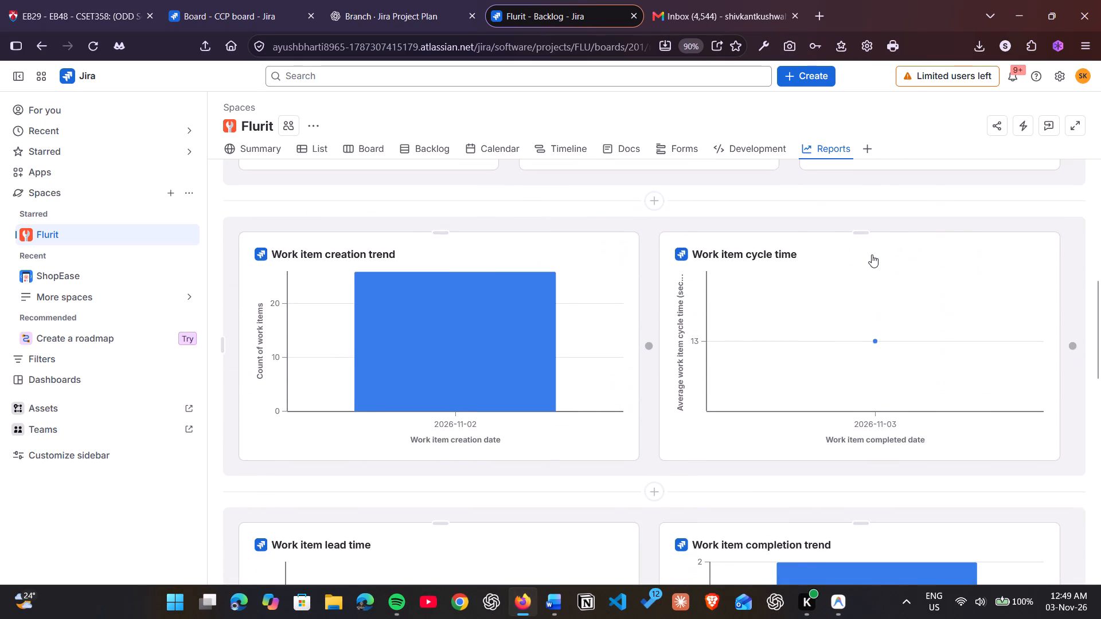
scroll(872, 254, "down", 7)
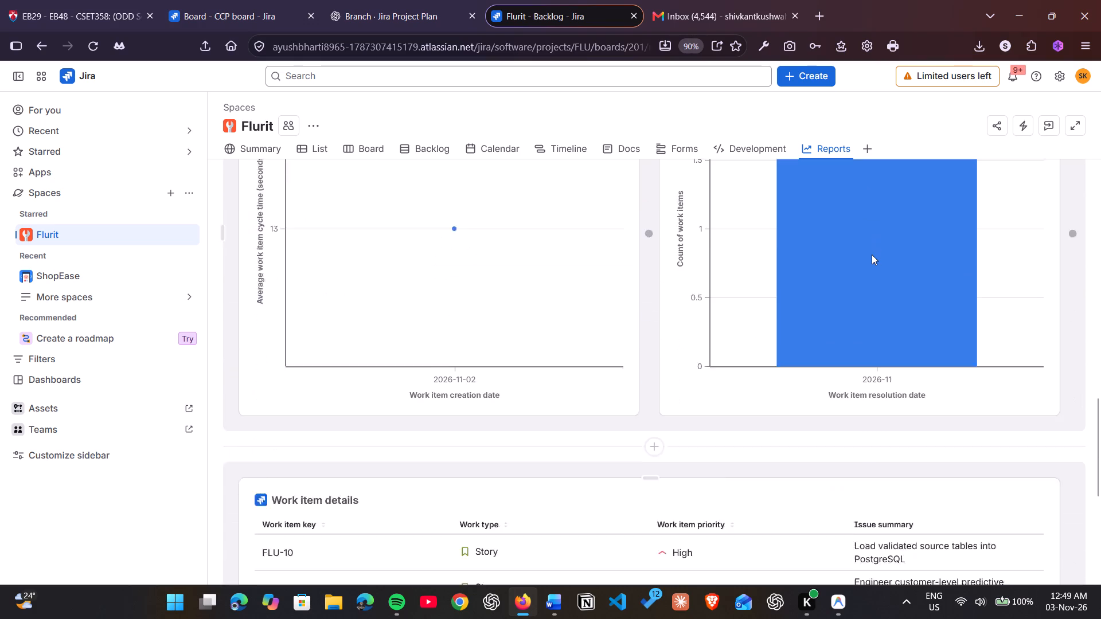
scroll(872, 254, "down", 5)
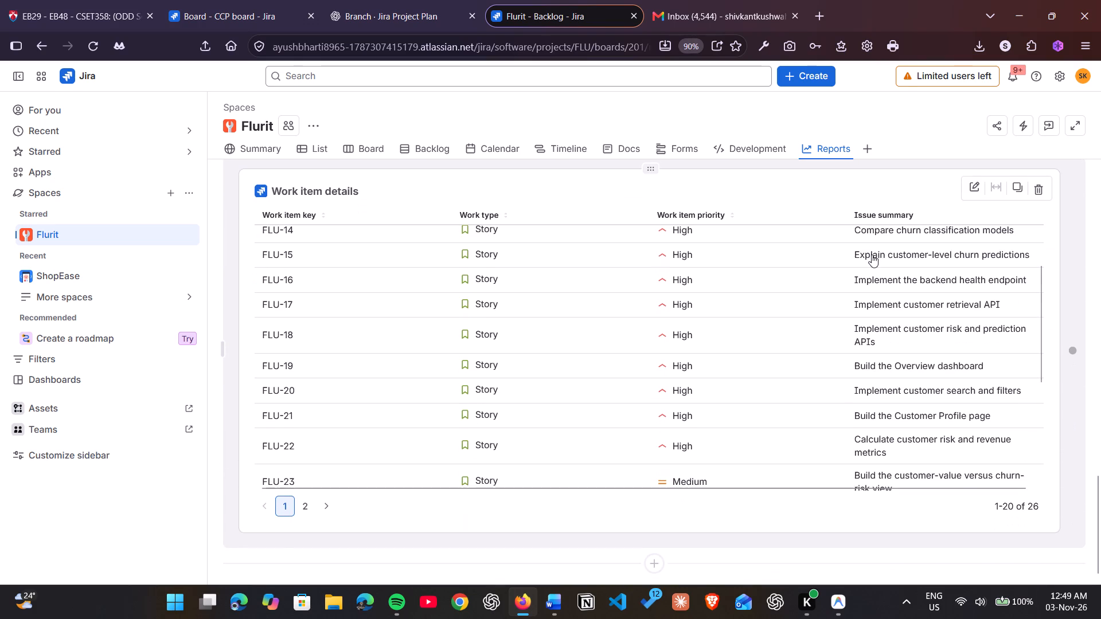
scroll(872, 254, "down", 1)
scroll(872, 254, "up", 2)
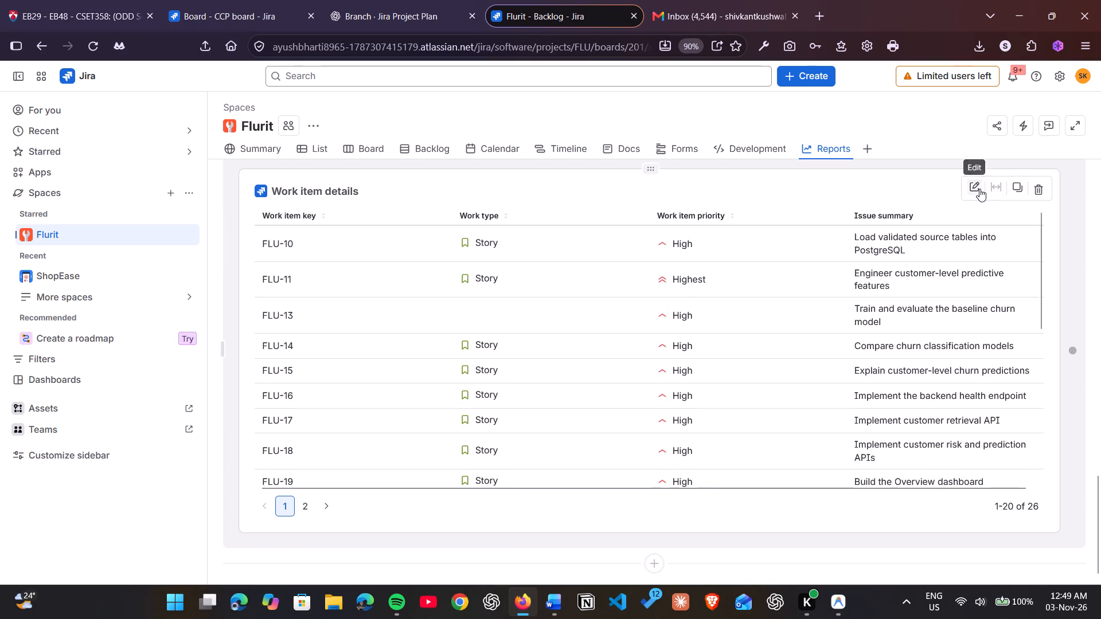
scroll(916, 250, "up", 17)
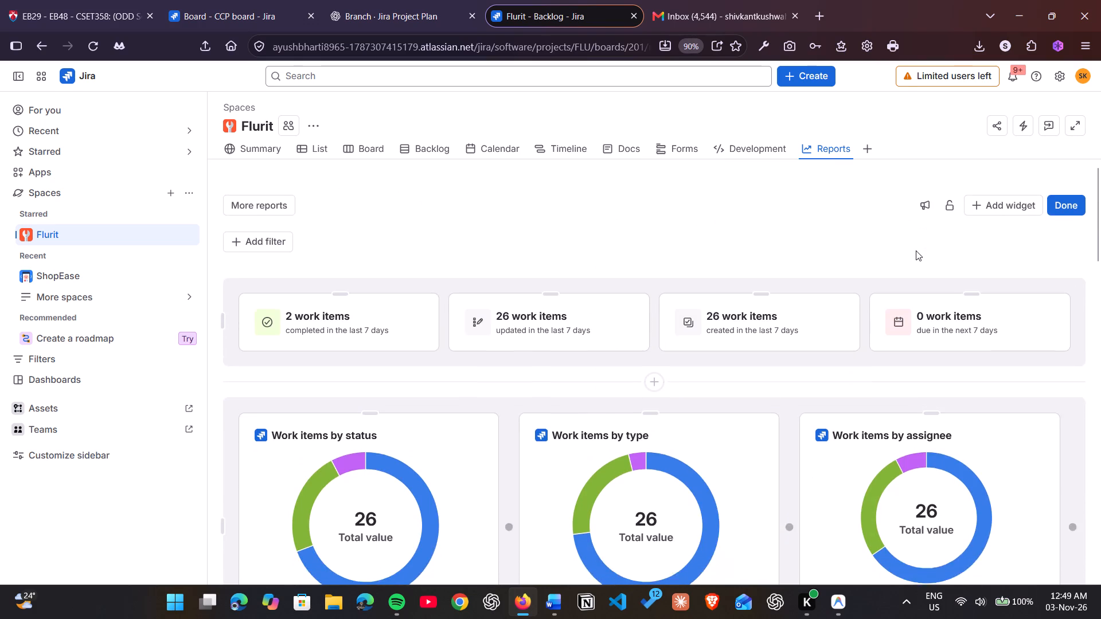
Search the widgets that can be added to Flurit's reports overview for "spri", then clear the search.
left_click(1022, 190)
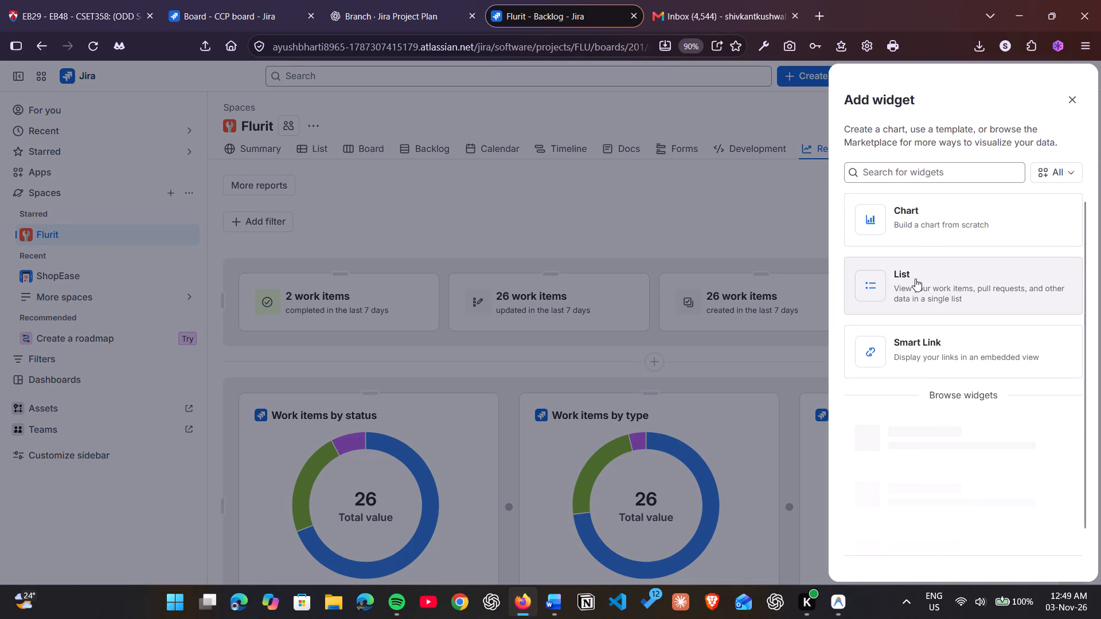
scroll(901, 480, "down", 3)
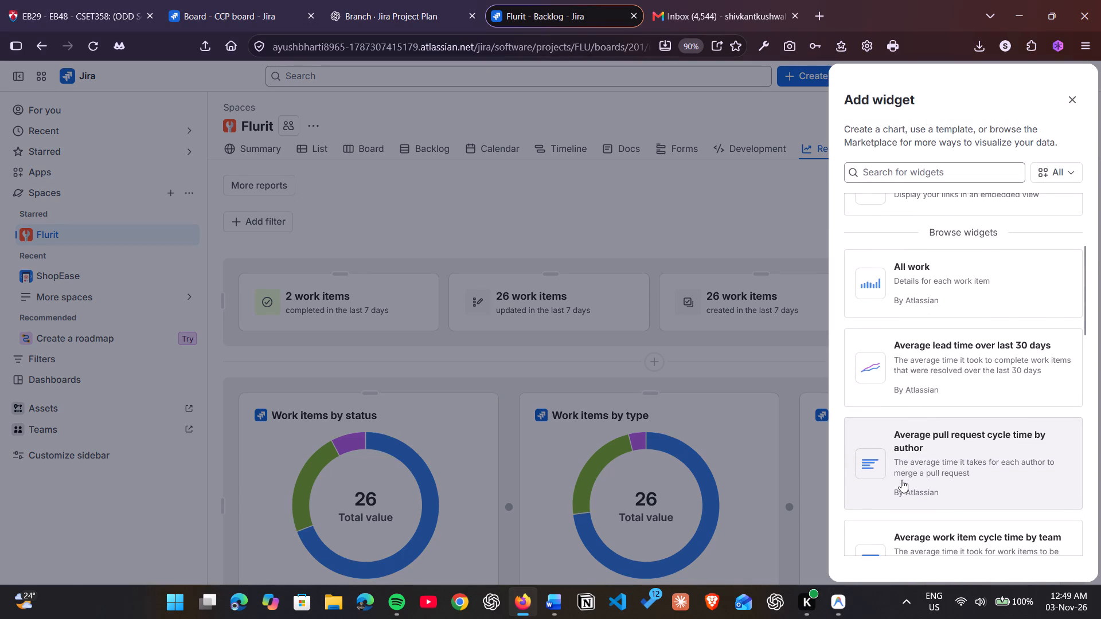
scroll(954, 295, "down", 4)
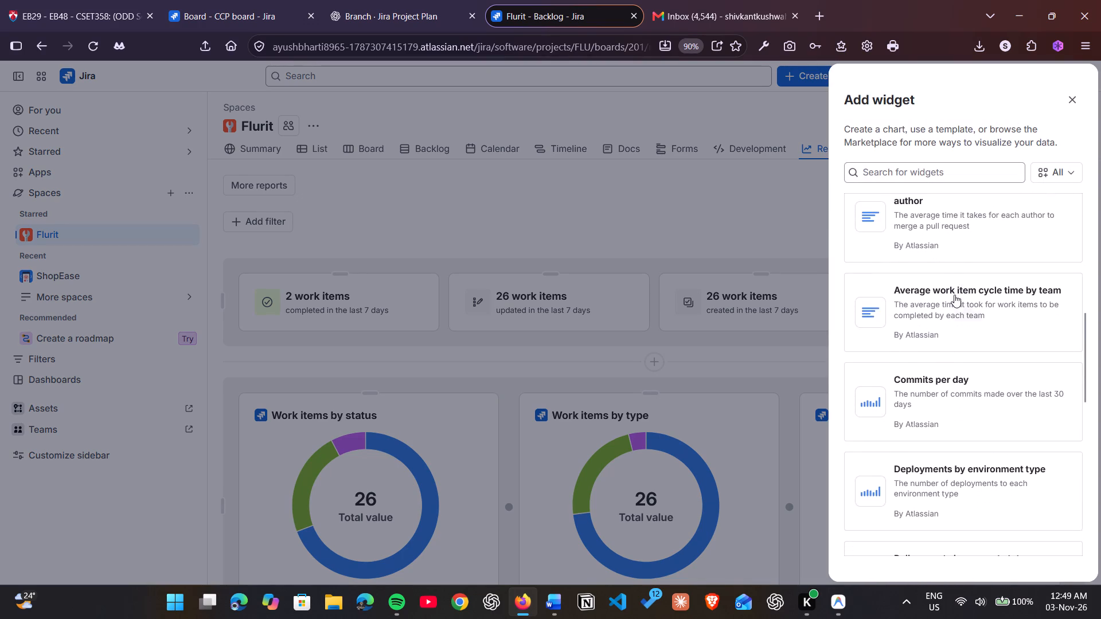
scroll(954, 295, "down", 2)
left_click(919, 171)
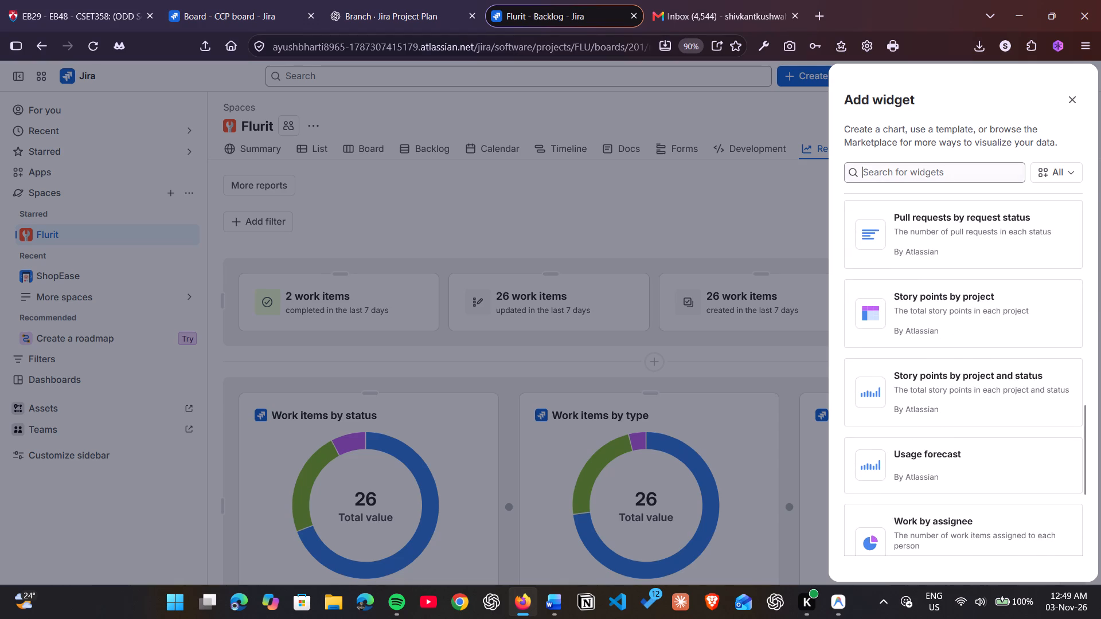
type("spri")
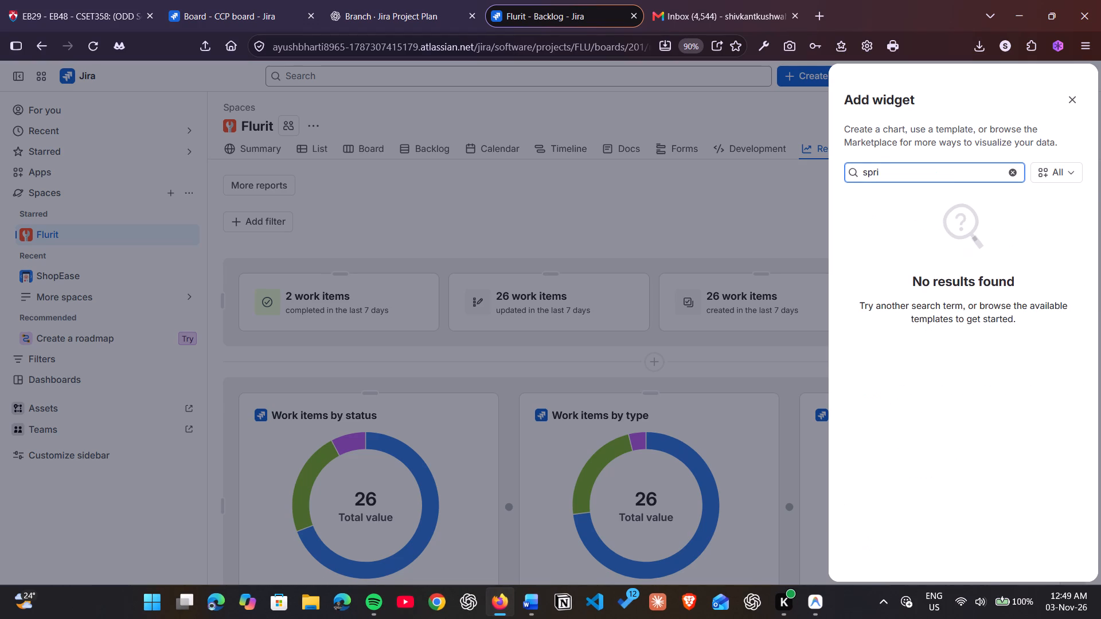
key("ctrl+a")
key("BackSpace")
Browse the full widget list, preview the All work widget, and leave without adding it.
scroll(933, 308, "down", 4)
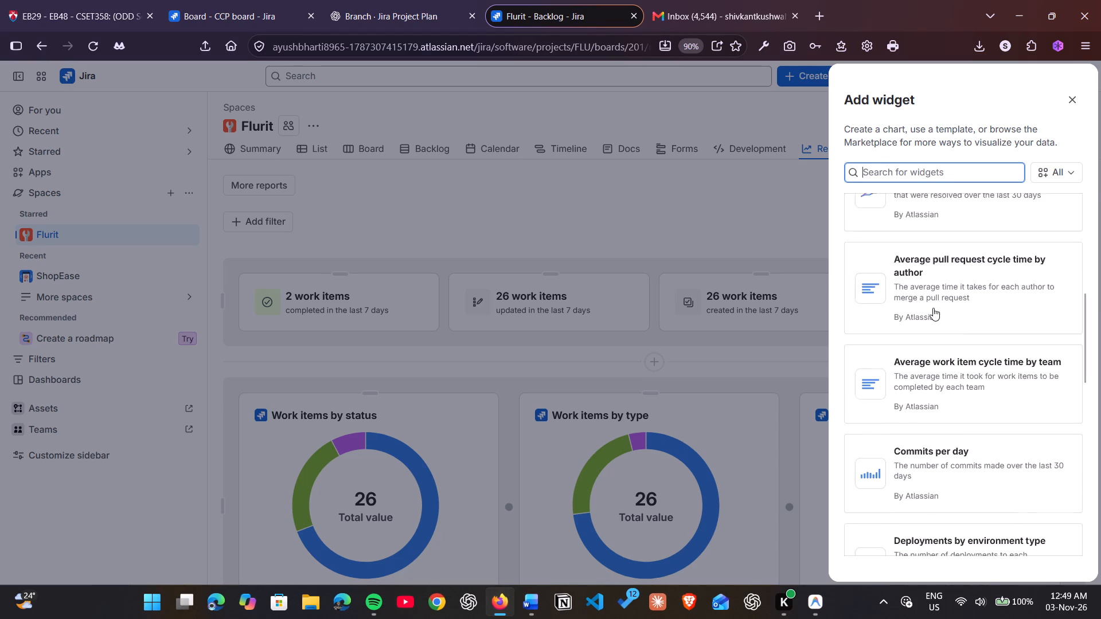
scroll(933, 308, "down", 6)
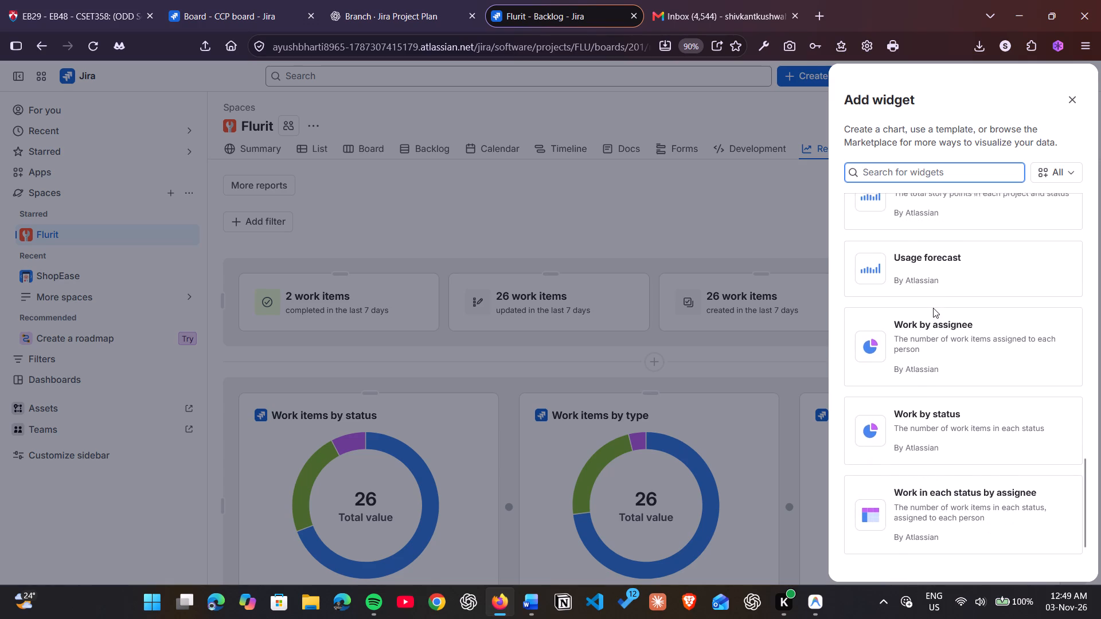
scroll(933, 308, "up", 8)
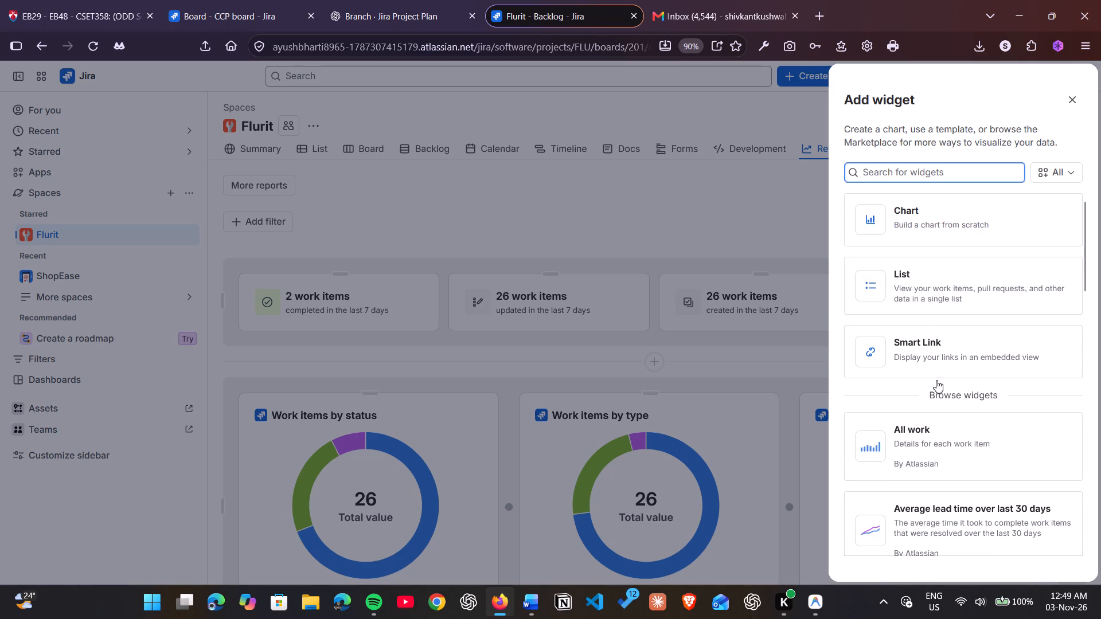
left_click(934, 449)
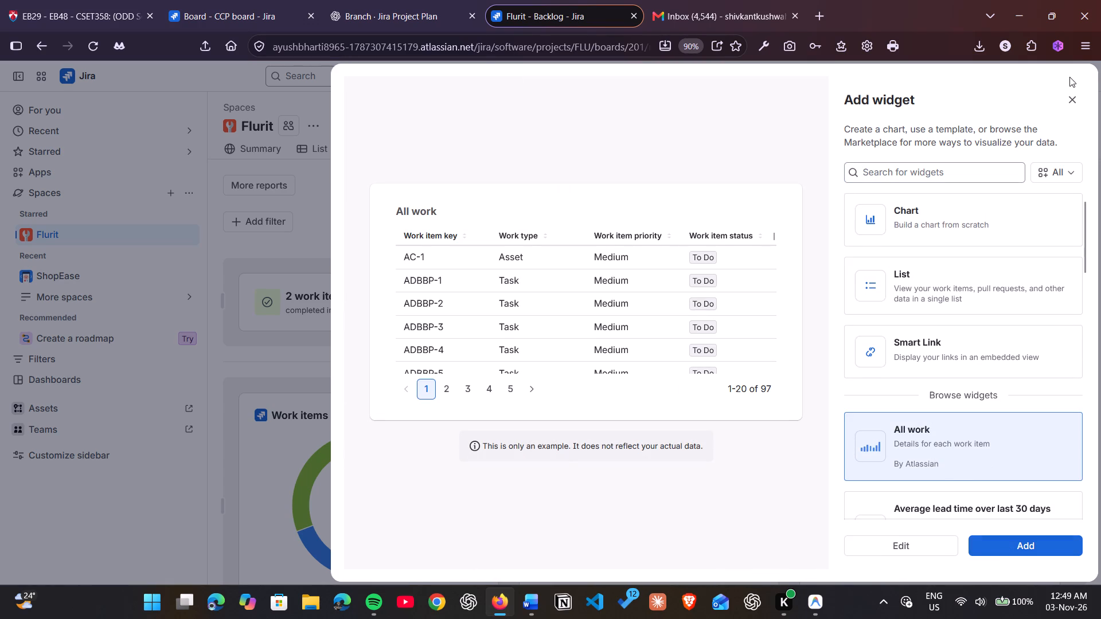
left_click(1077, 104)
Capture and copy a screenshot of Flurit's reports overview showing the summary cards and the status, type and assignee charts.
scroll(761, 336, "down", 2)
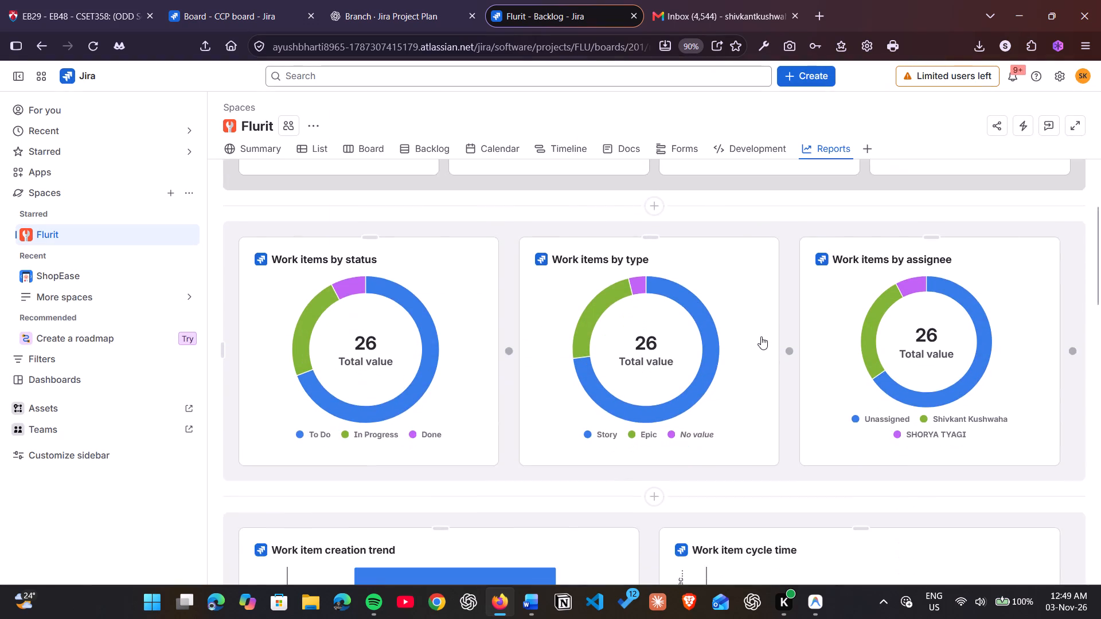
scroll(761, 336, "down", 2)
scroll(761, 336, "up", 1)
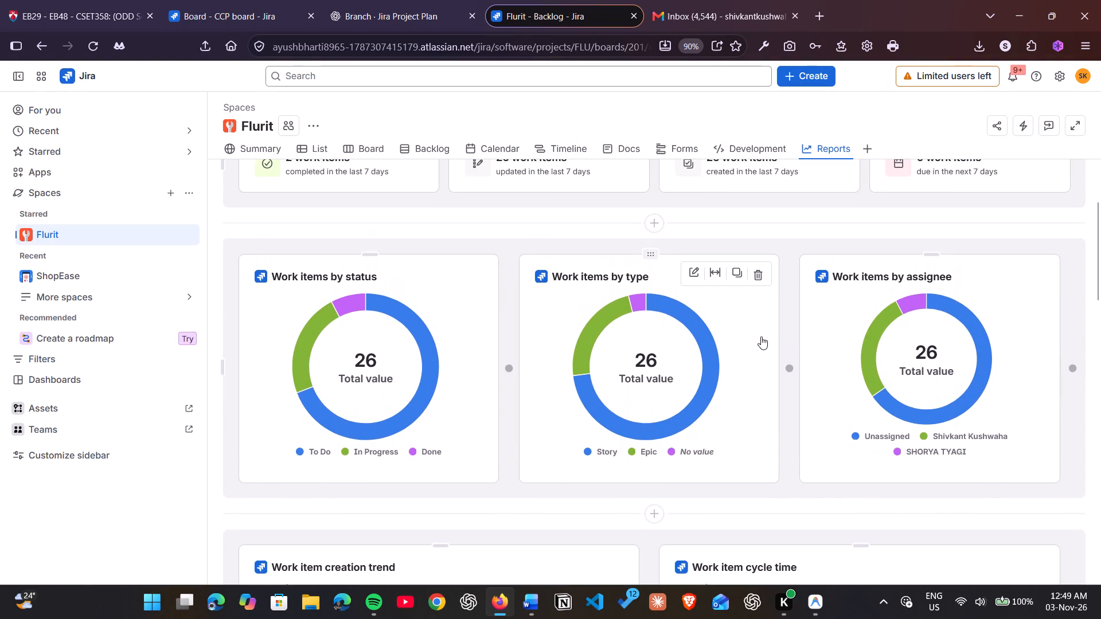
scroll(761, 336, "up", 1)
scroll(786, 239, "up", 1)
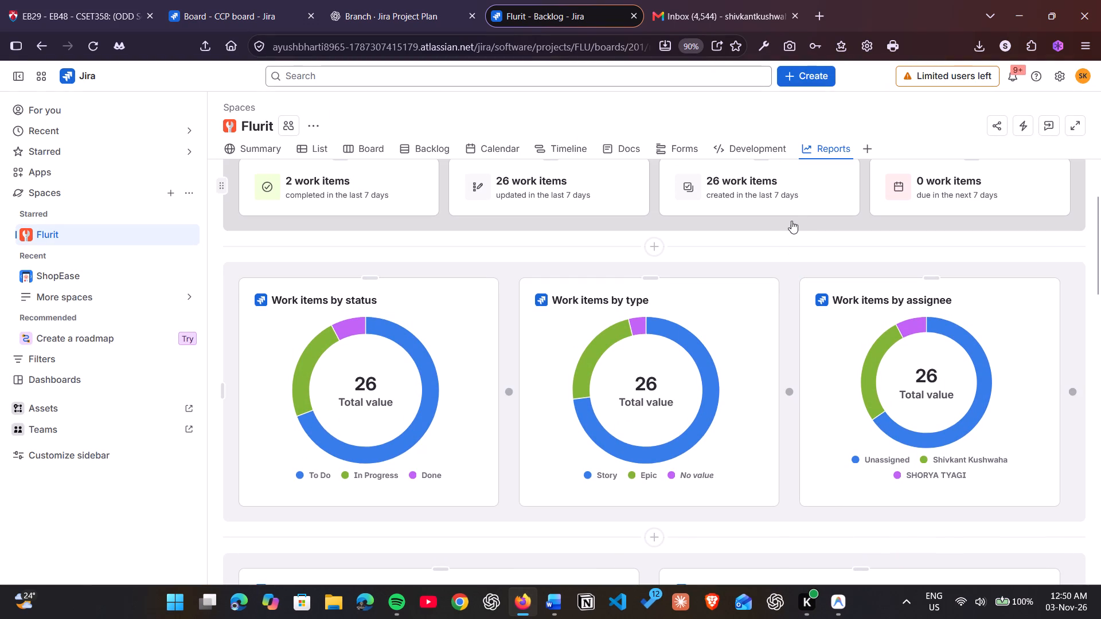
scroll(791, 221, "up", 1)
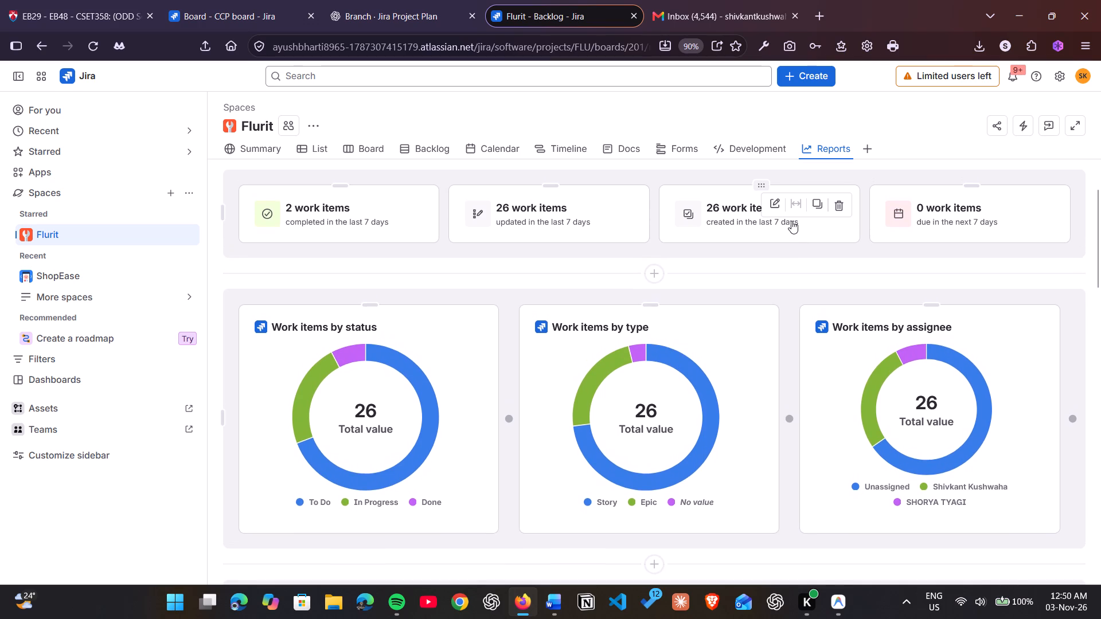
key("Print")
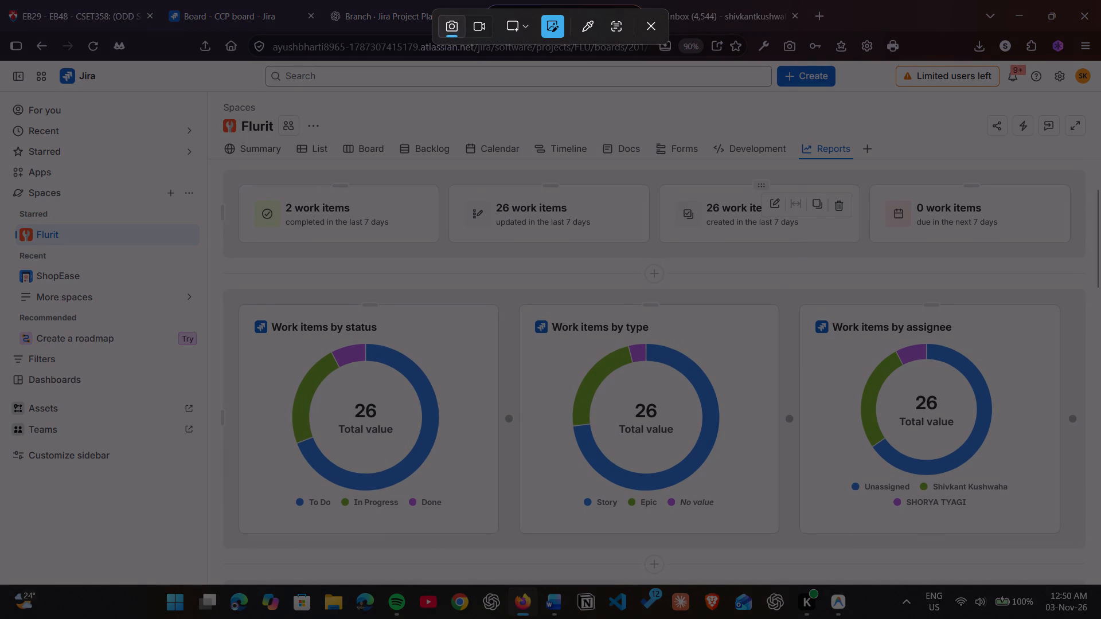
left_click_drag(0, 34, 1100, 571)
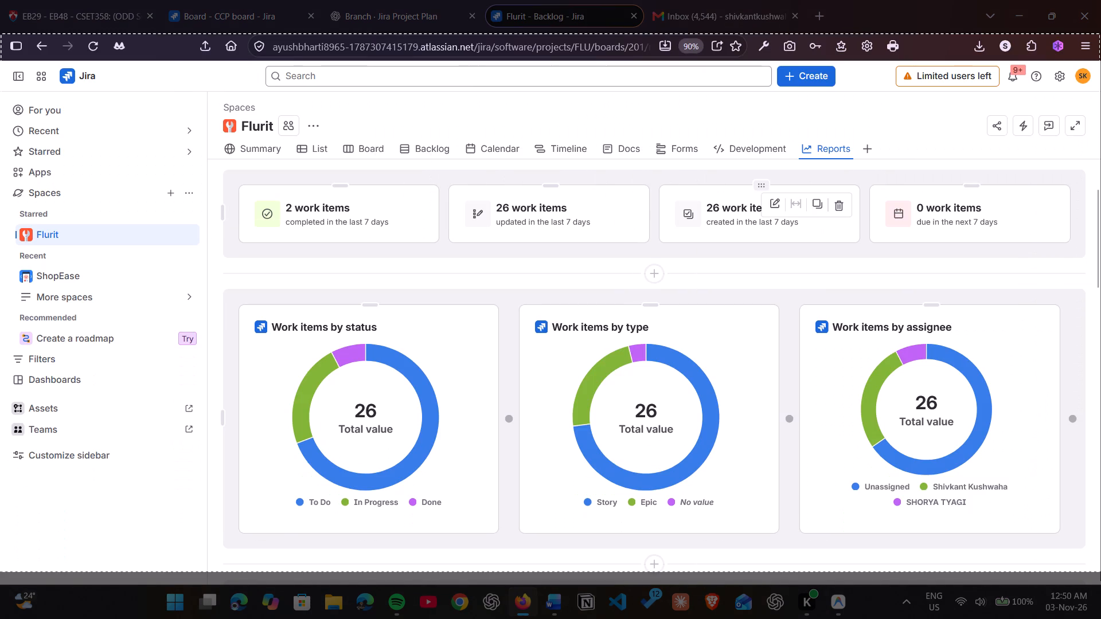
left_click_drag(1100, 571, 1099, 582)
key("ctrl+c")
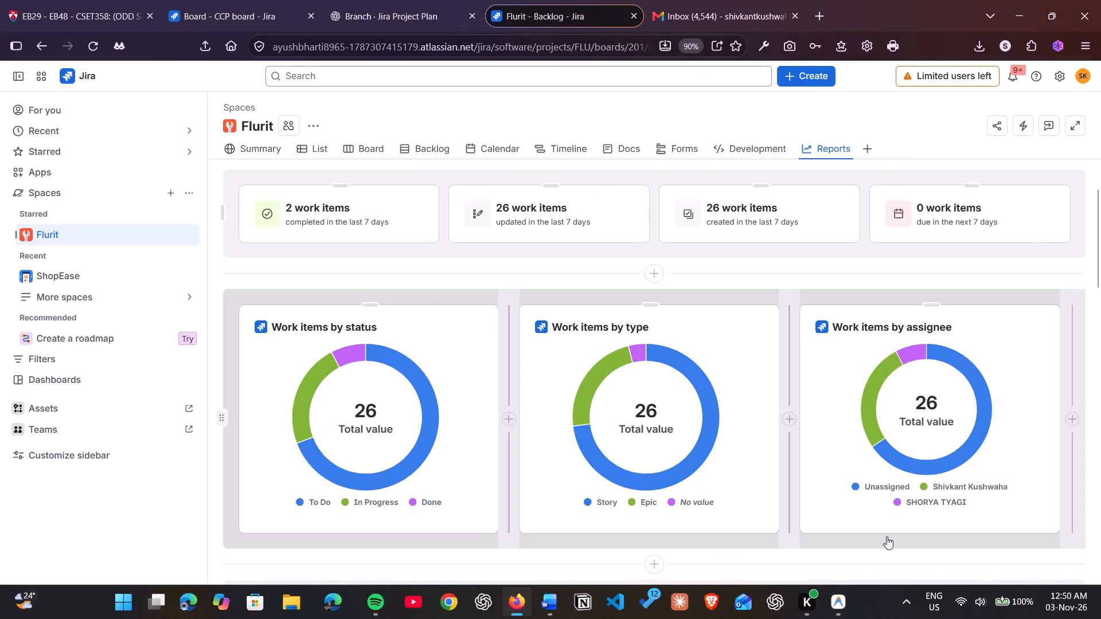
left_click(552, 598)
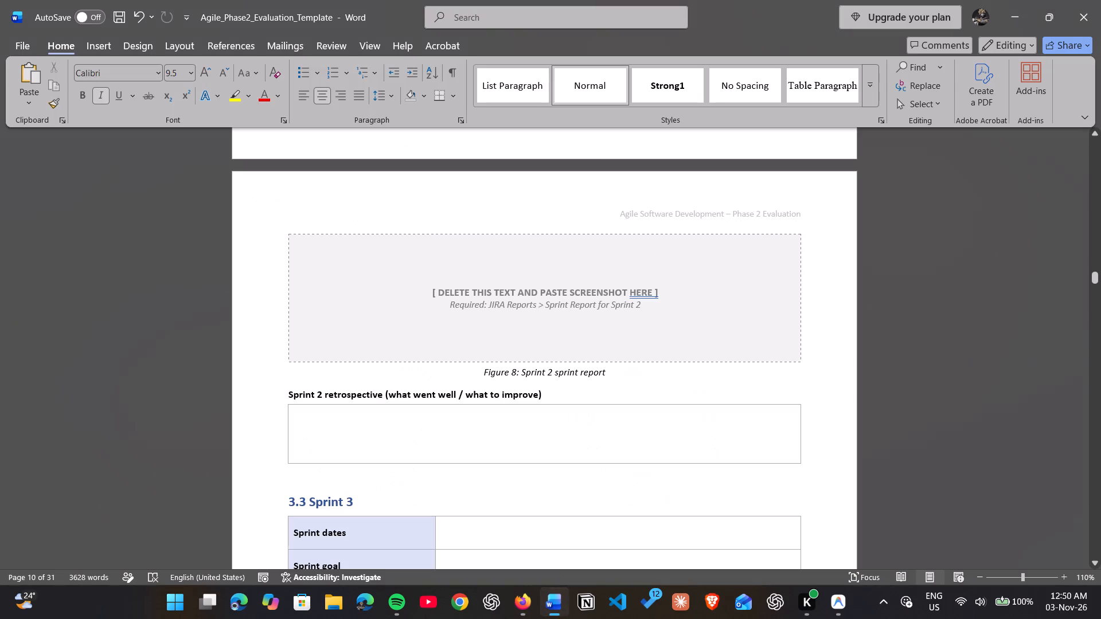
scroll(621, 423, "down", 1)
left_click(762, 281)
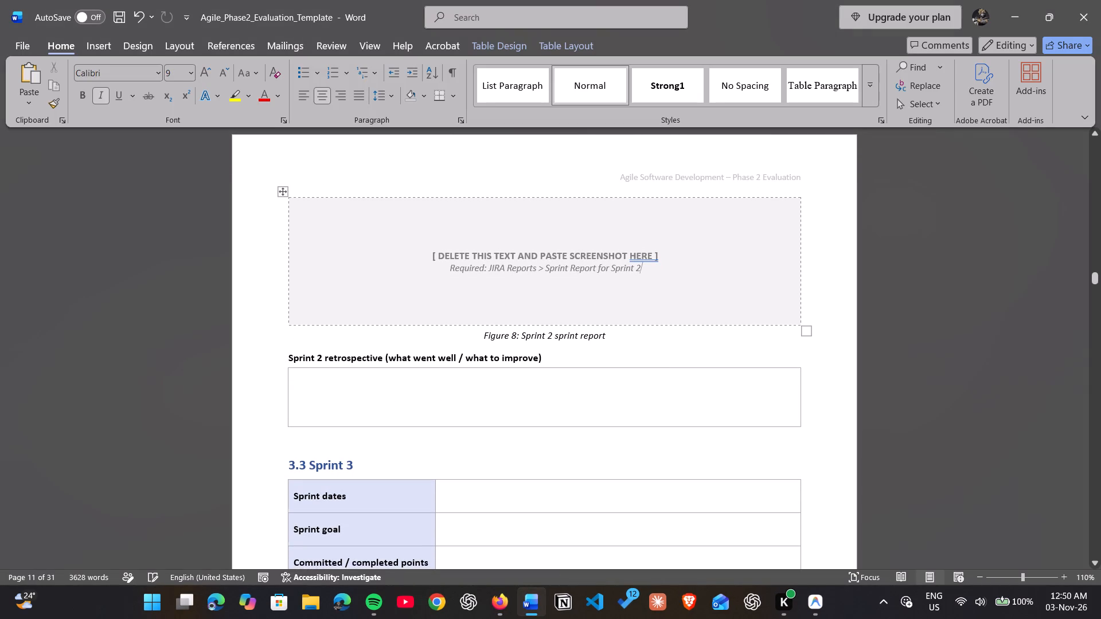
left_click(806, 330)
key("BackSpace")
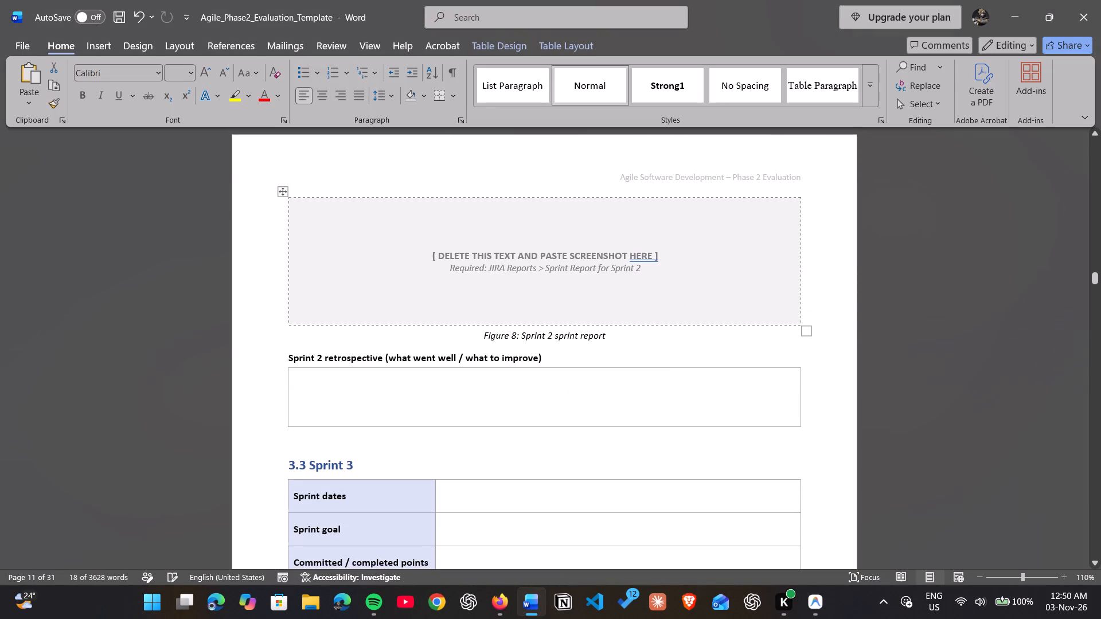
scroll(803, 328, "up", 2)
key("Return")
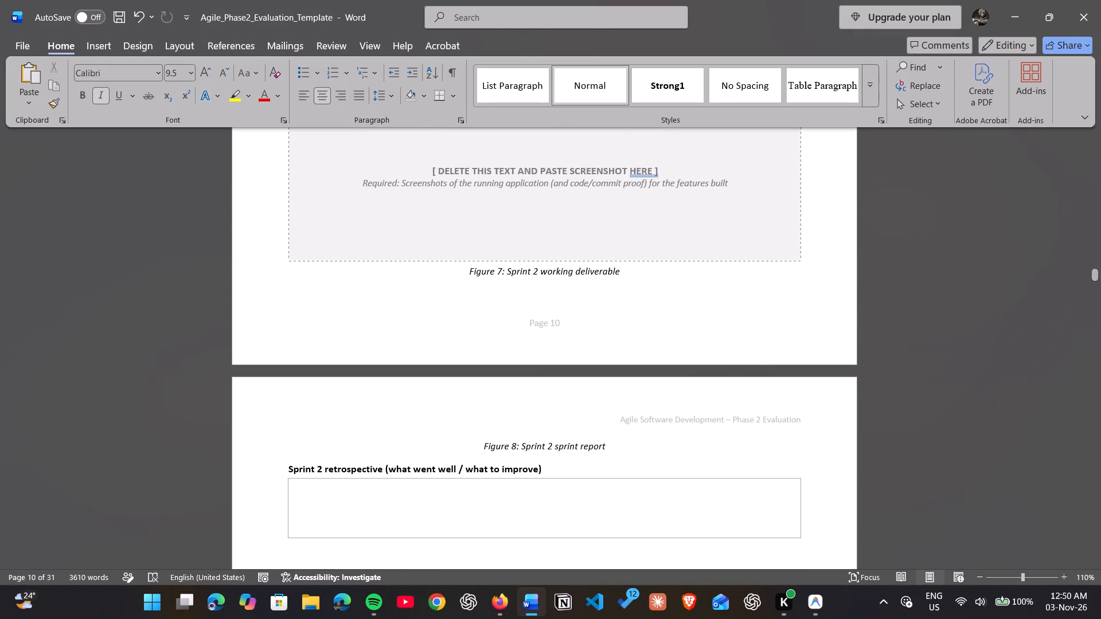
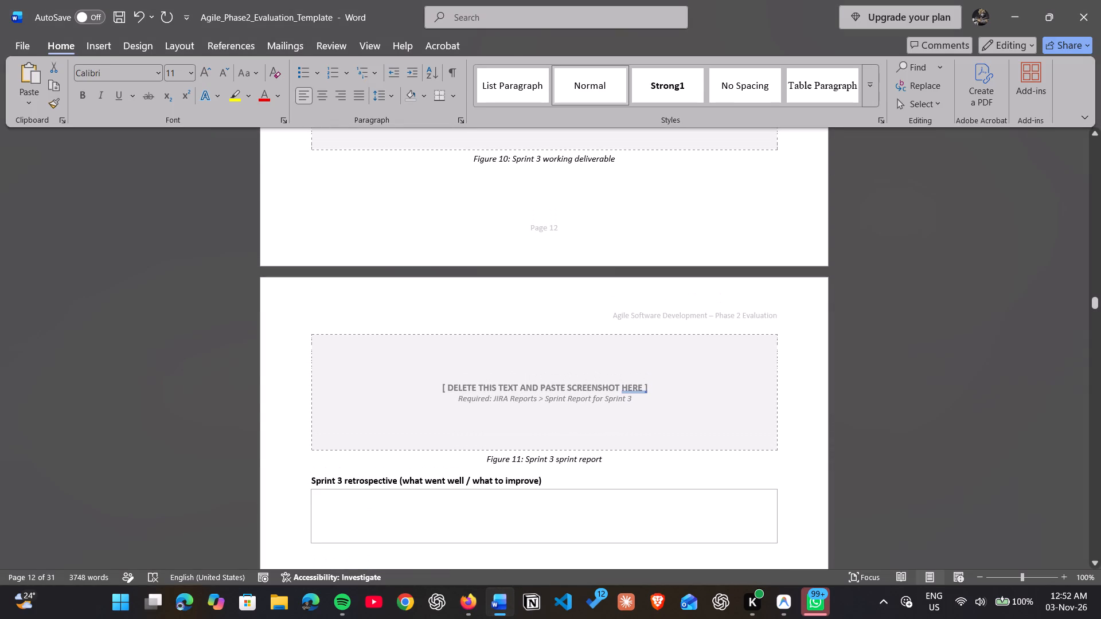
scroll(550, 375, "up", 2)
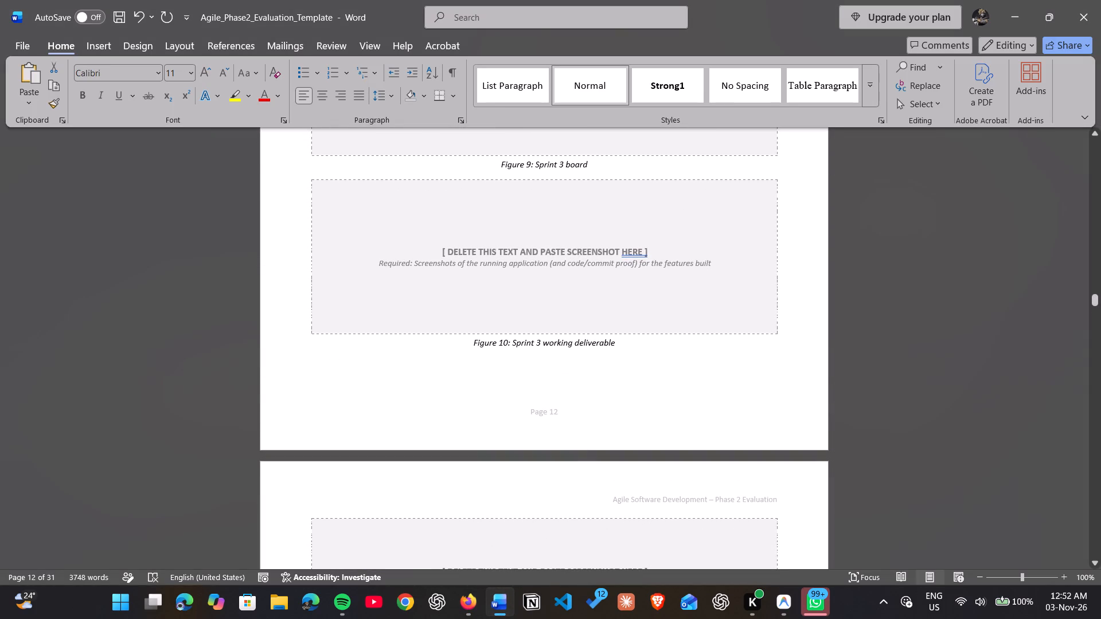
scroll(550, 375, "up", 1)
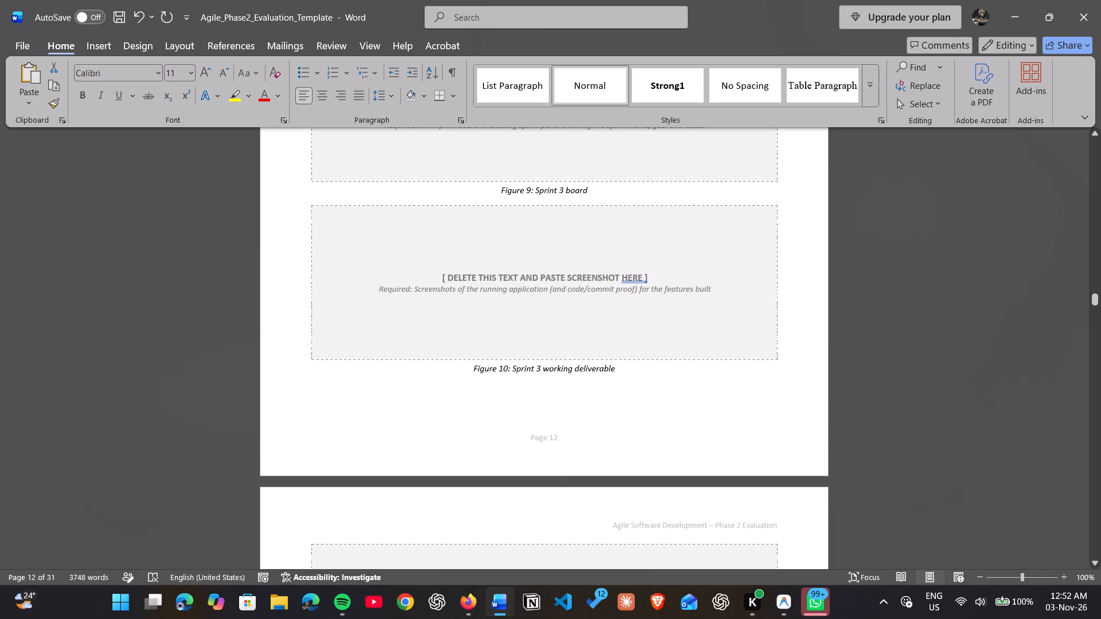
scroll(550, 375, "up", 4)
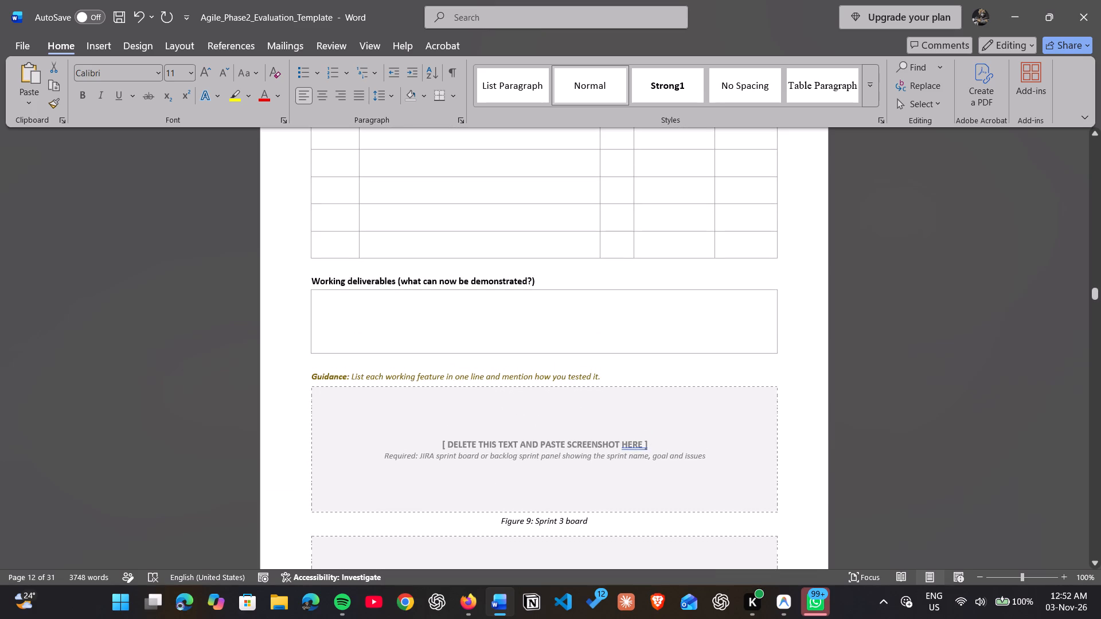
scroll(550, 375, "up", 2)
Switch to Jira in the browser and open the Flurit project's backlog.
left_click(473, 600)
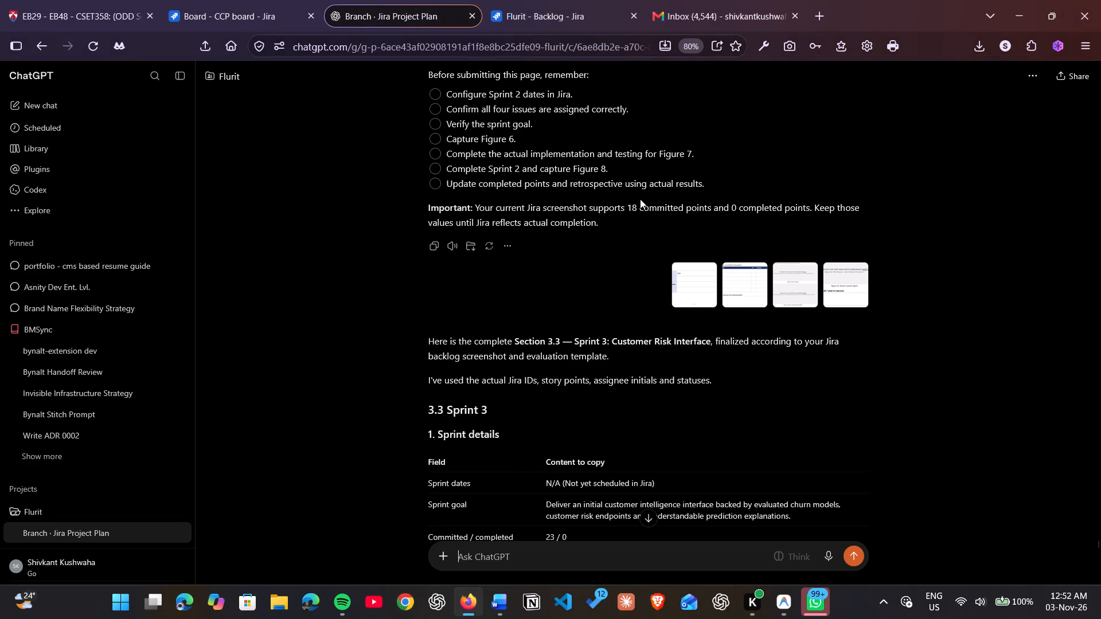
left_click(590, 22)
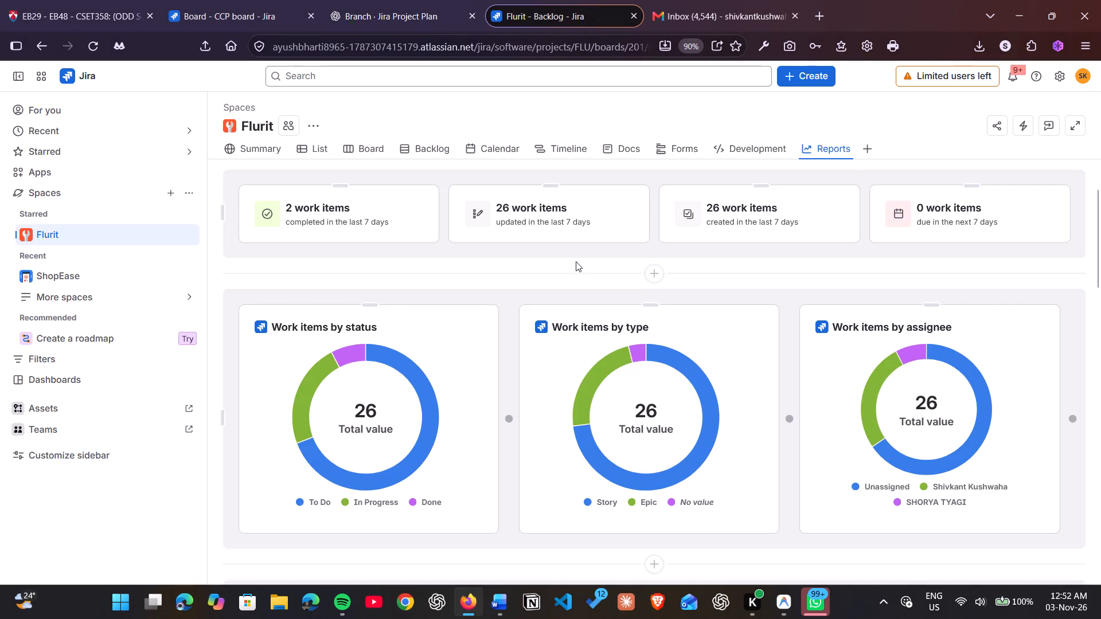
scroll(341, 193, "up", 3)
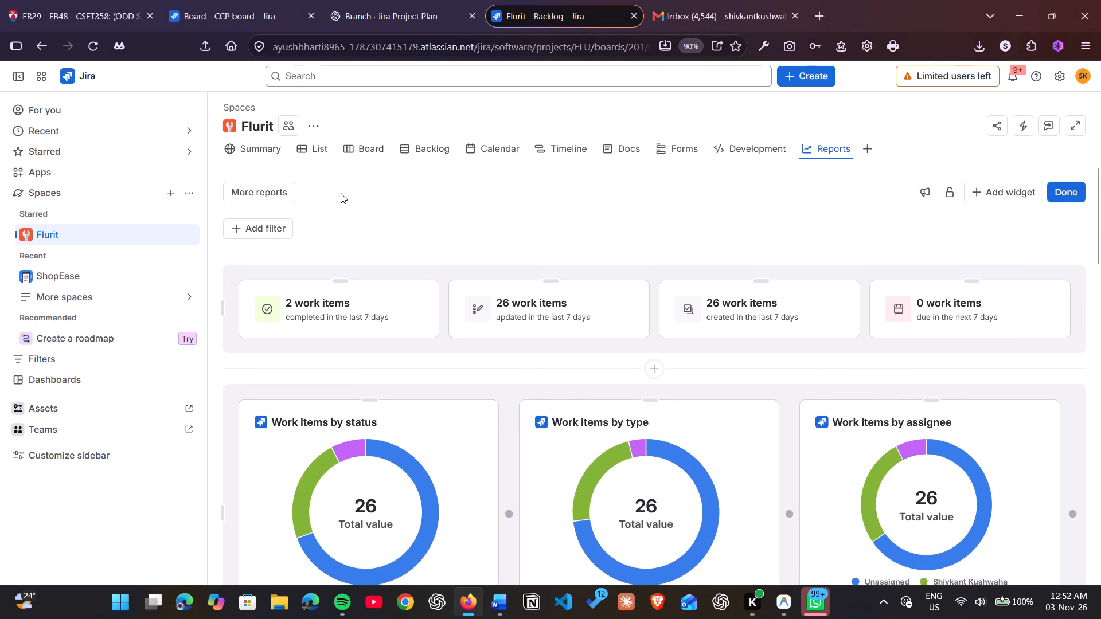
left_click(376, 159)
left_click(431, 154)
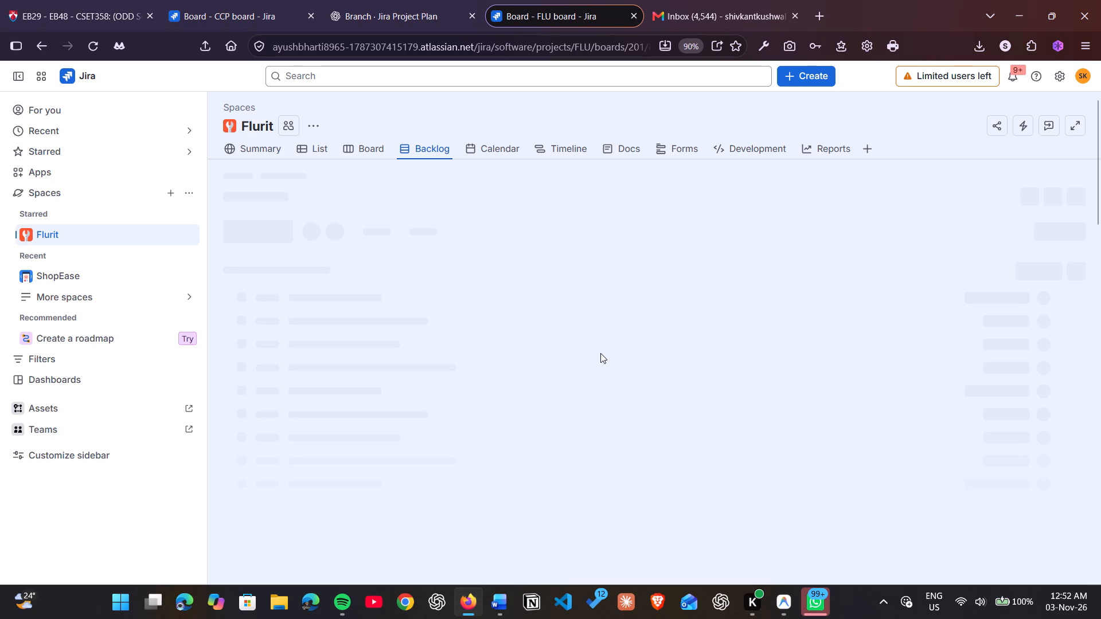
scroll(600, 353, "down", 1)
scroll(600, 353, "up", 5)
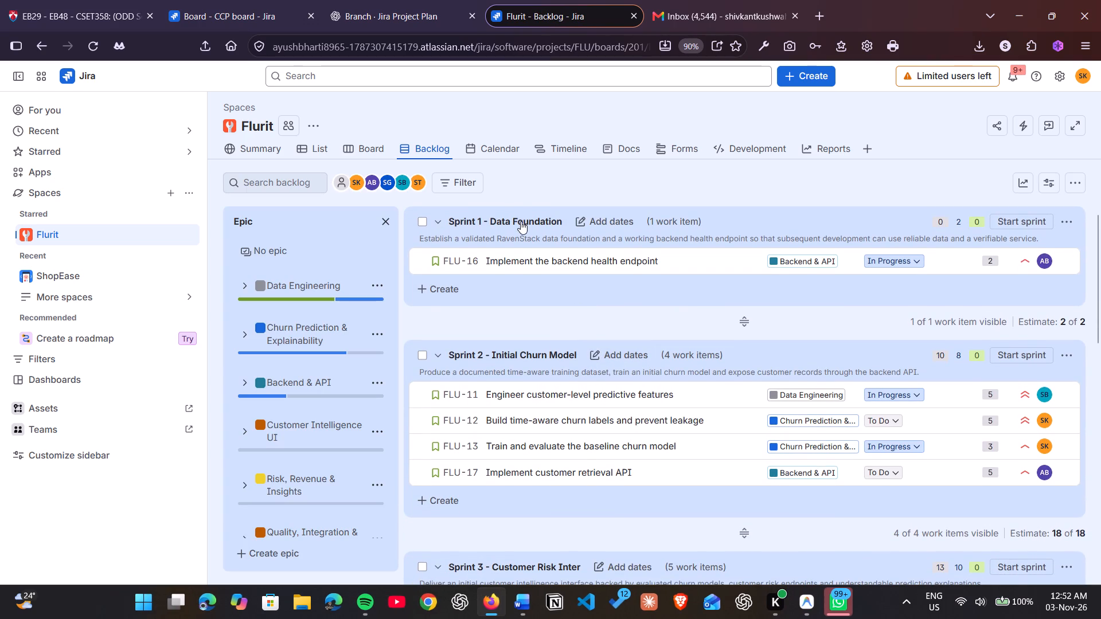
Examine the planned sprints and remaining backlog items of the Flurit project, reloading the page to refresh them.
left_click(317, 300)
left_click(317, 300)
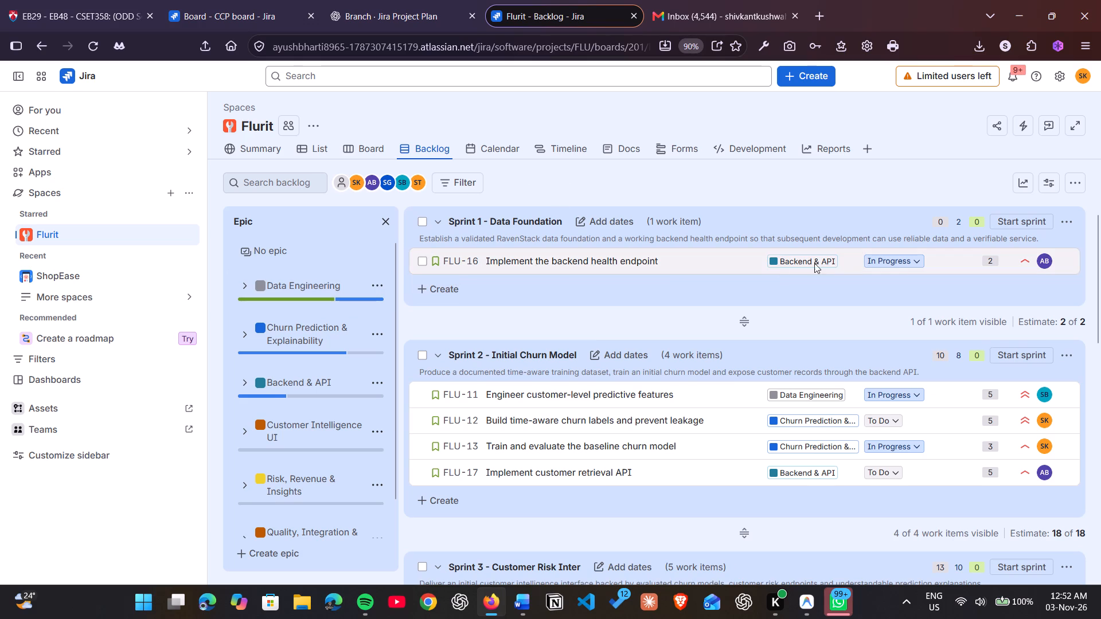
left_click(1066, 216)
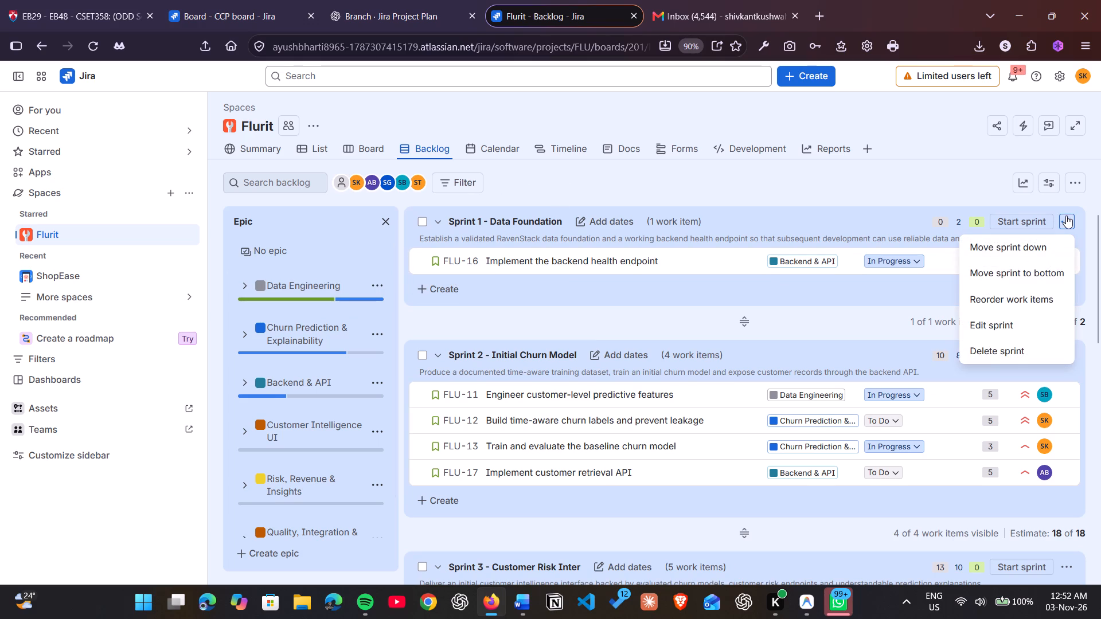
left_click(1066, 216)
scroll(852, 329, "down", 8)
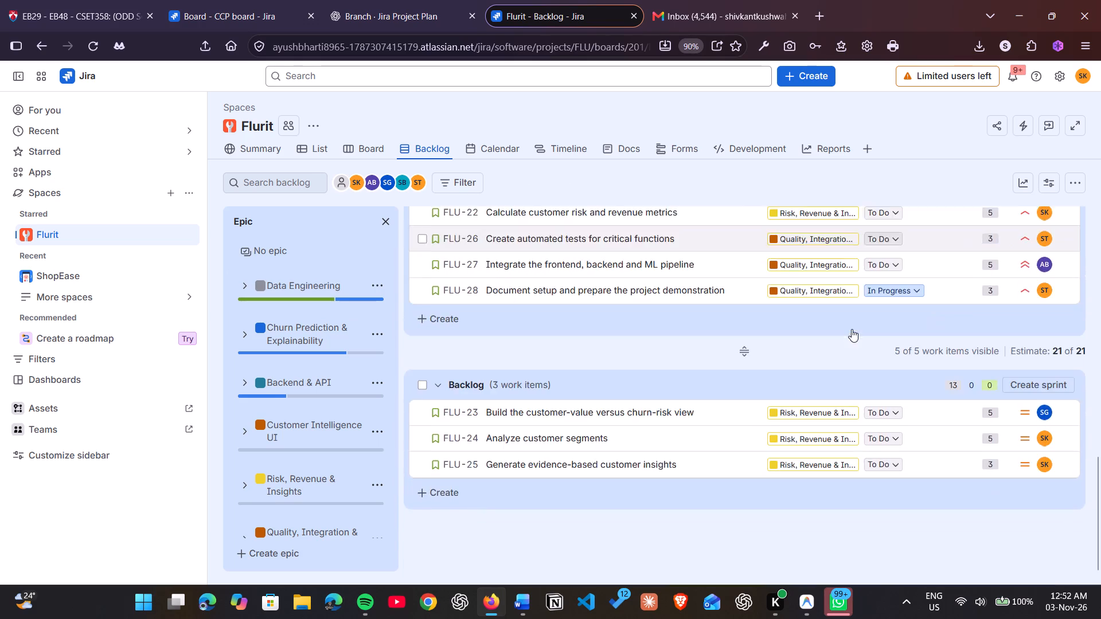
scroll(852, 329, "up", 5)
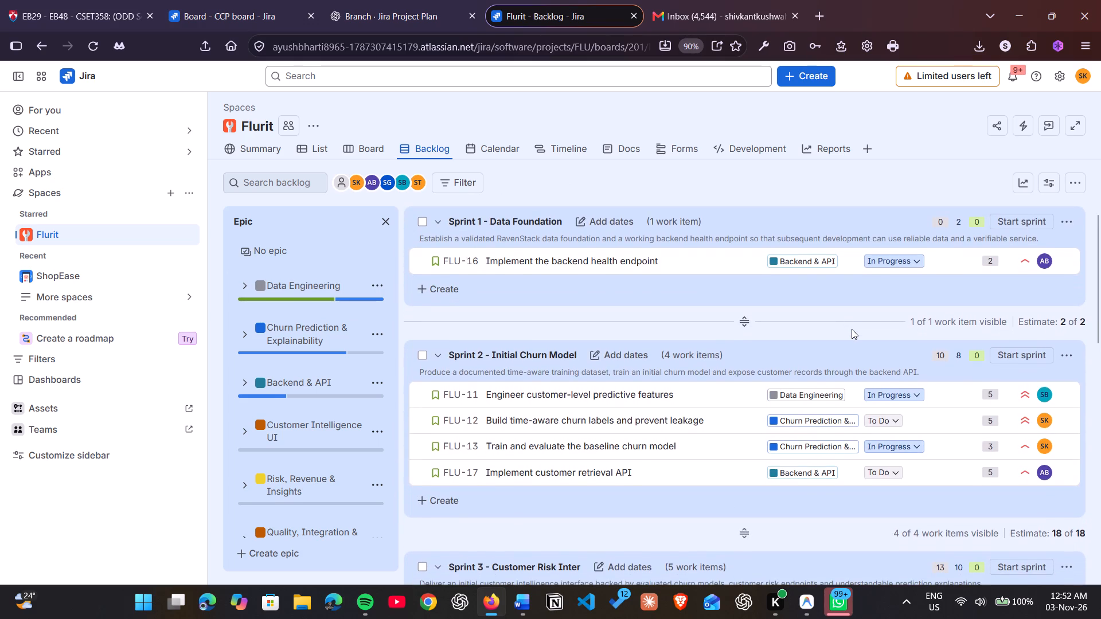
scroll(852, 329, "up", 1)
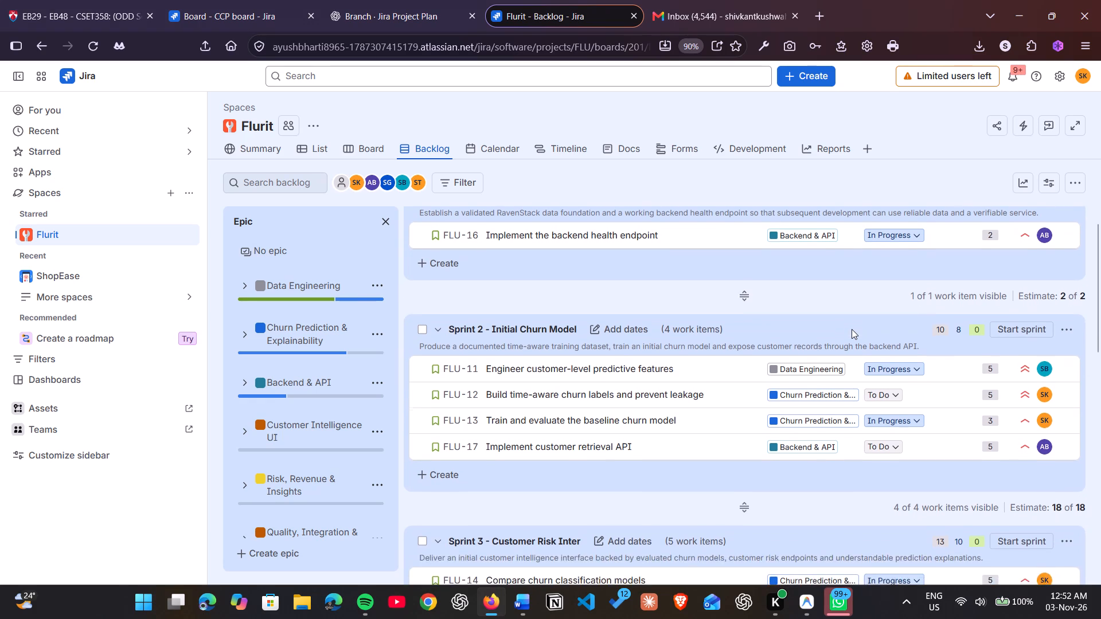
scroll(852, 329, "up", 1)
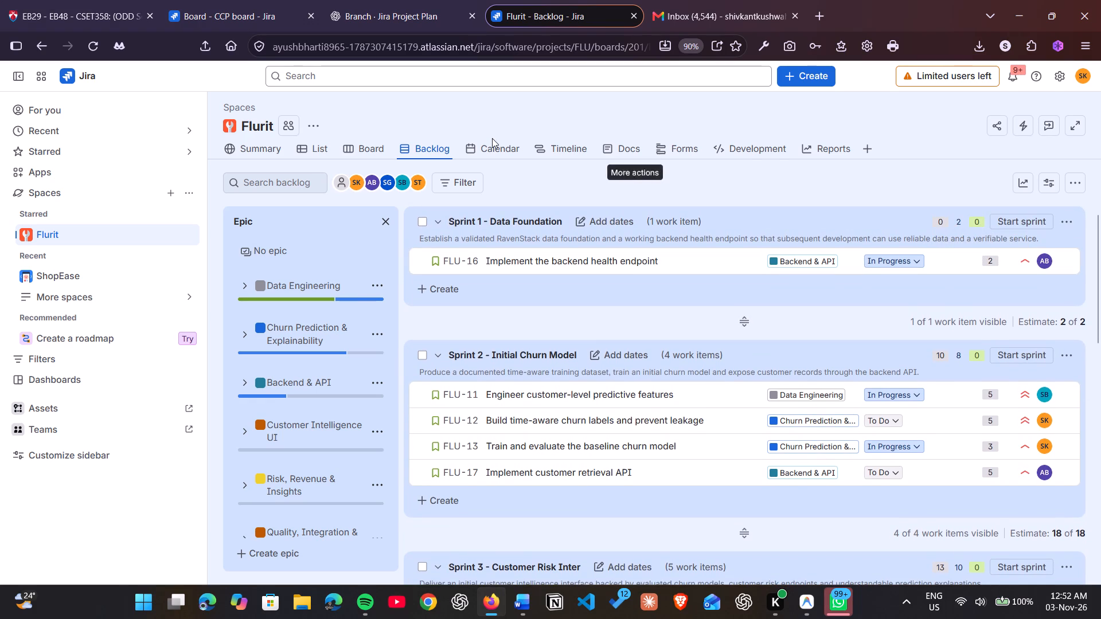
left_click(88, 44)
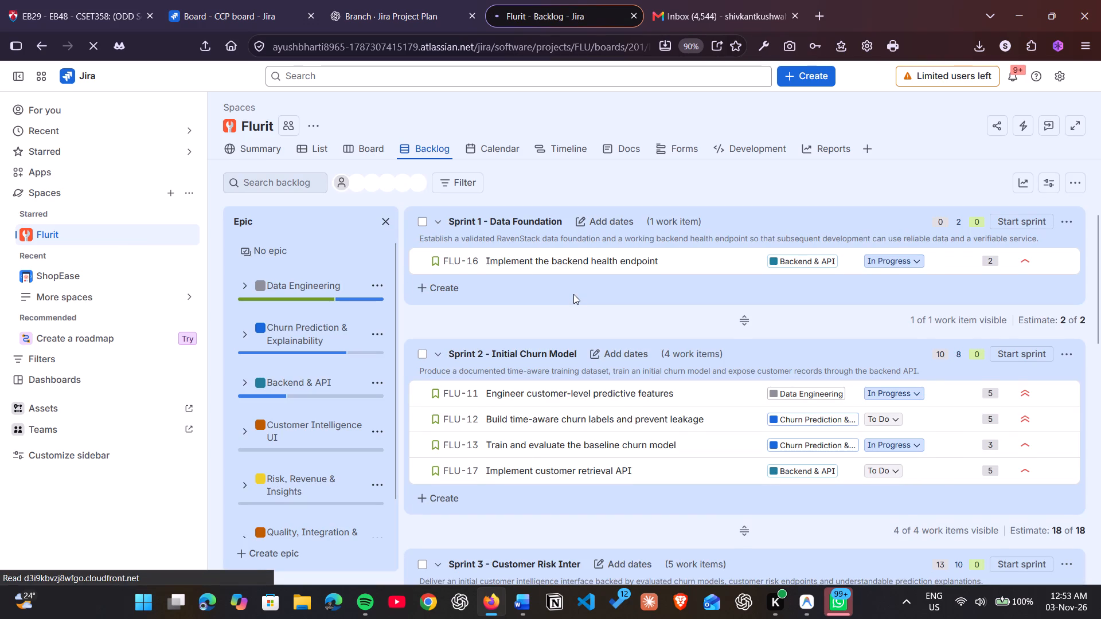
scroll(573, 294, "up", 1)
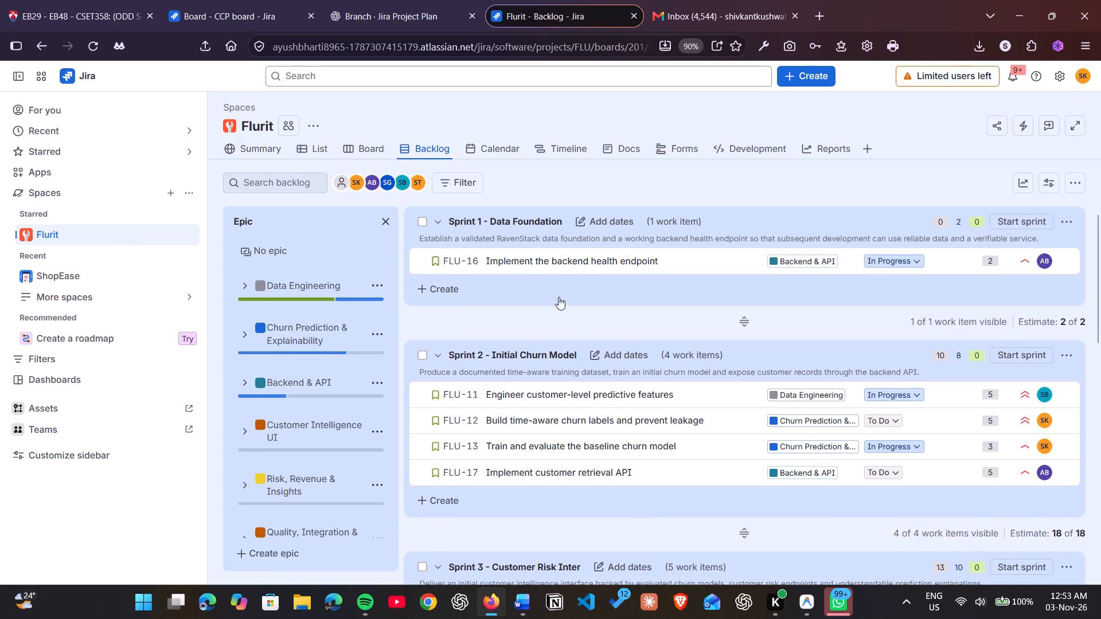
Inspect the name, duration, dates and goal settings of Sprint 1 - Data Foundation, leaving them unedited.
left_click(501, 220)
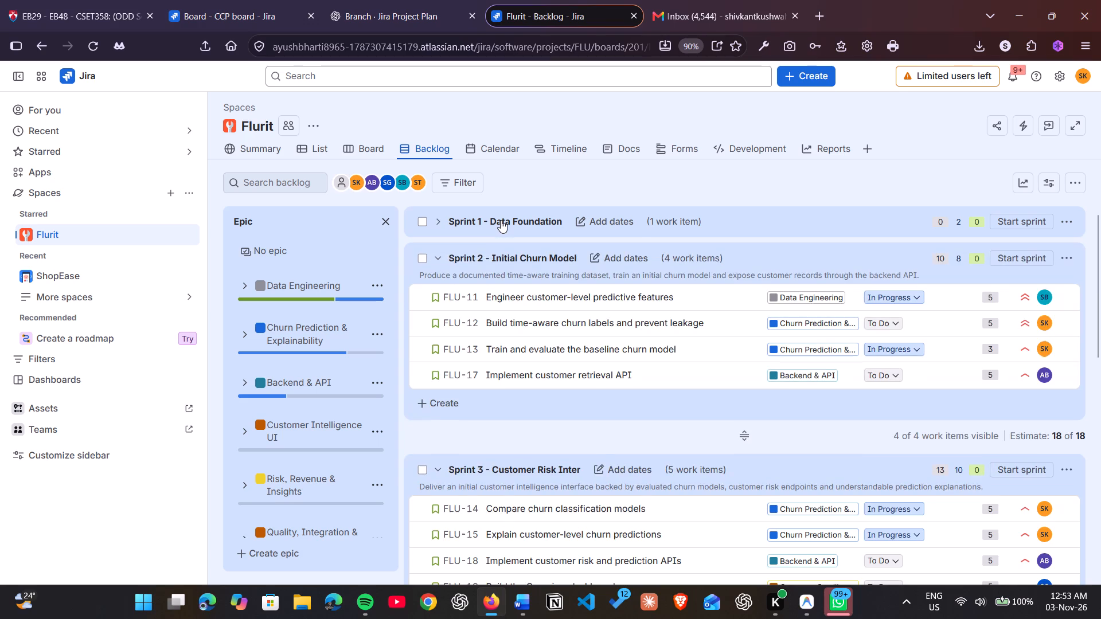
left_click(501, 220)
left_click(1071, 217)
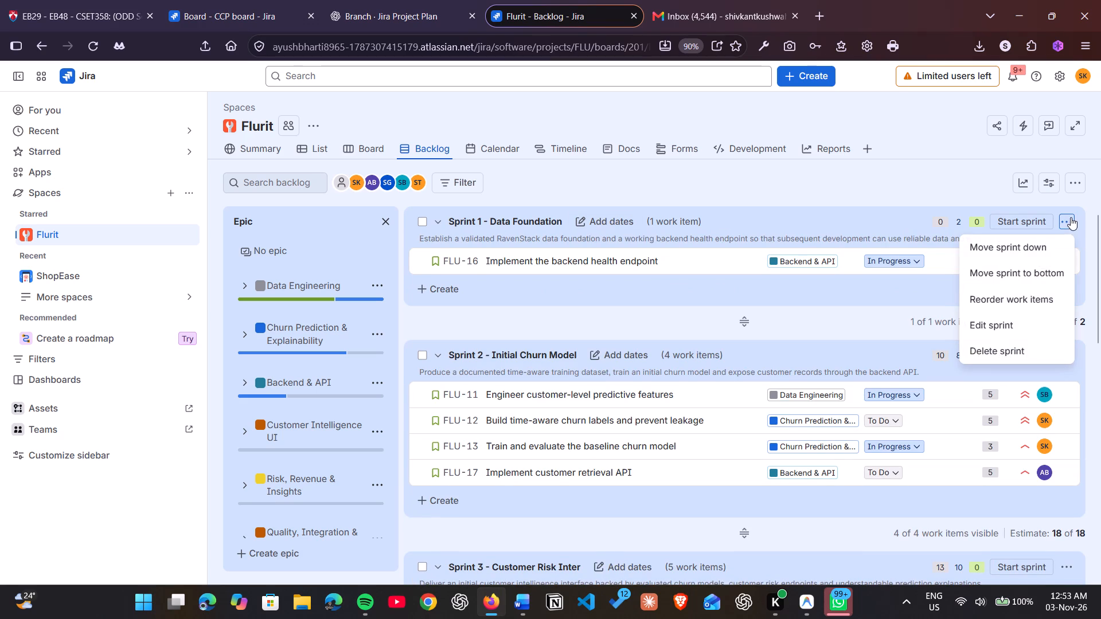
left_click(1006, 330)
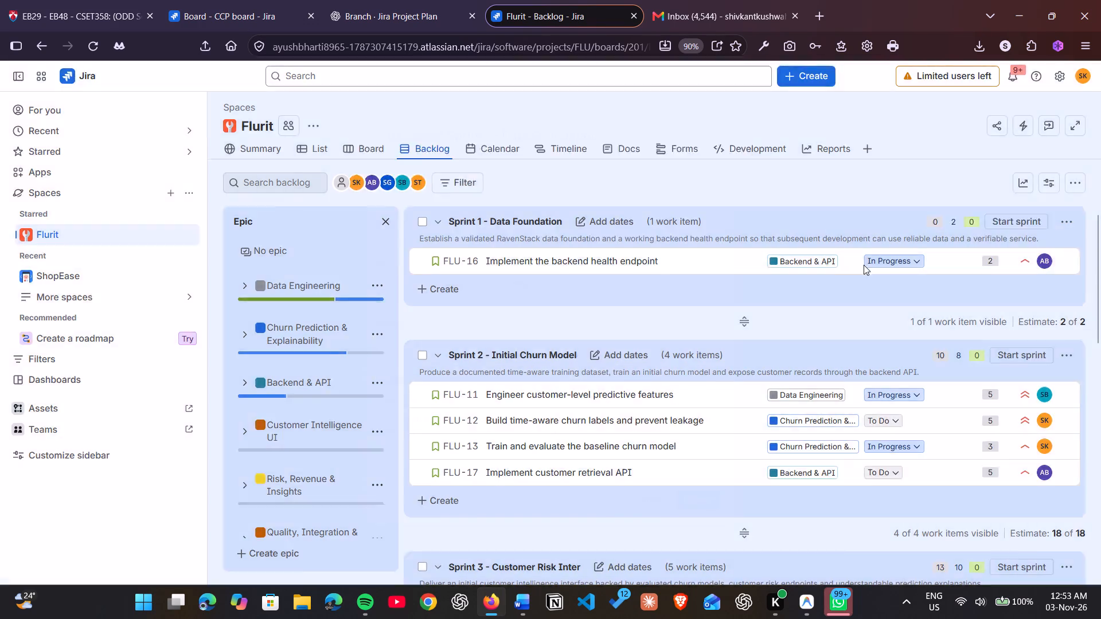
scroll(577, 248, "down", 1)
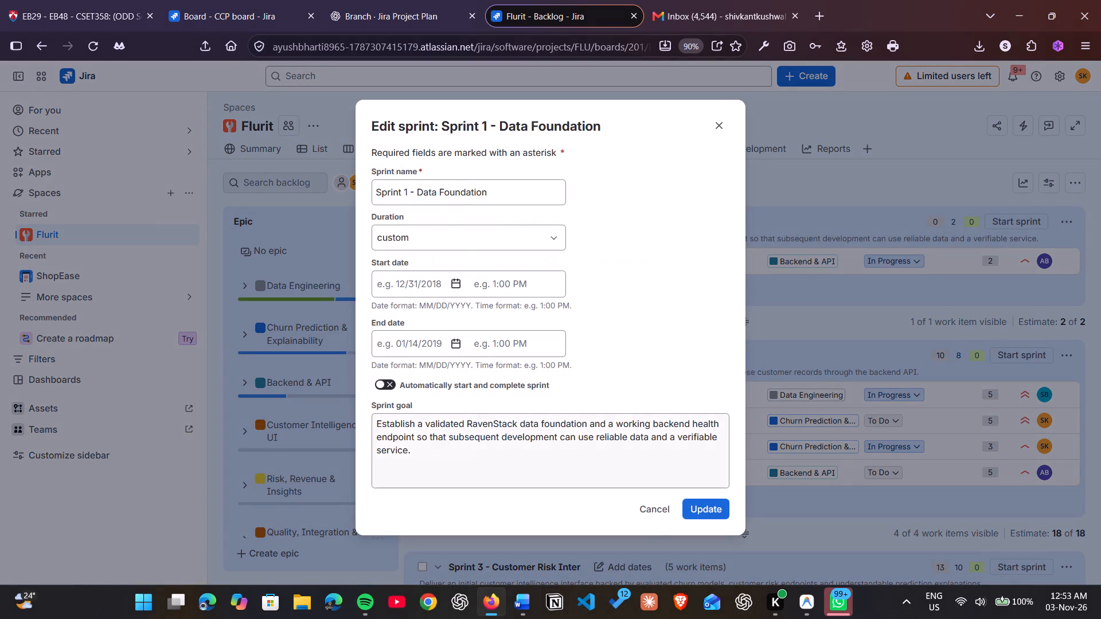
left_click(658, 516)
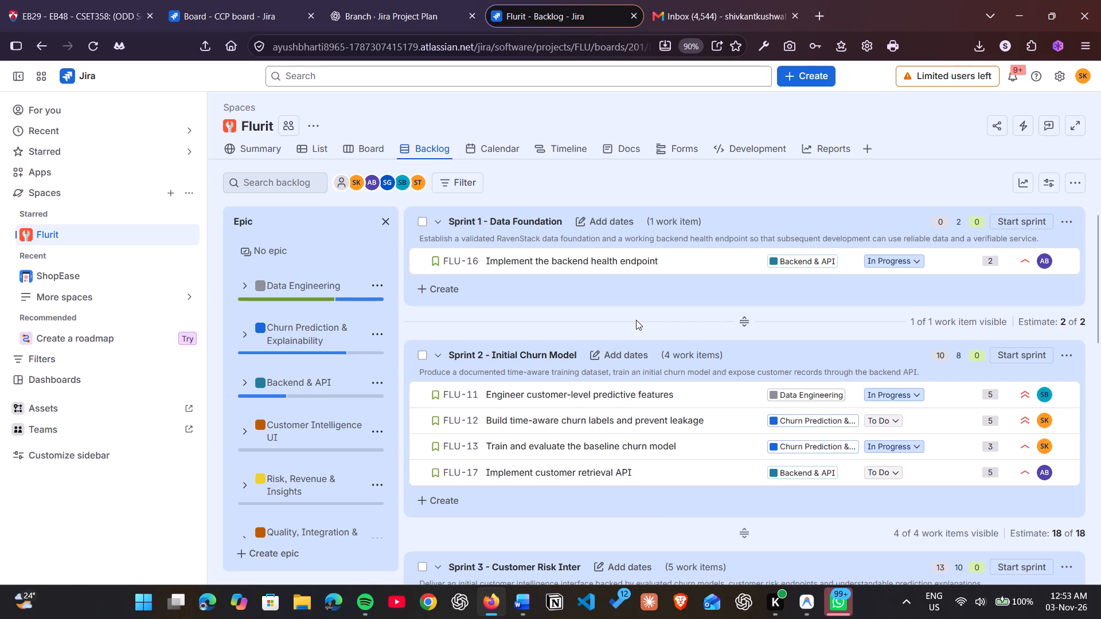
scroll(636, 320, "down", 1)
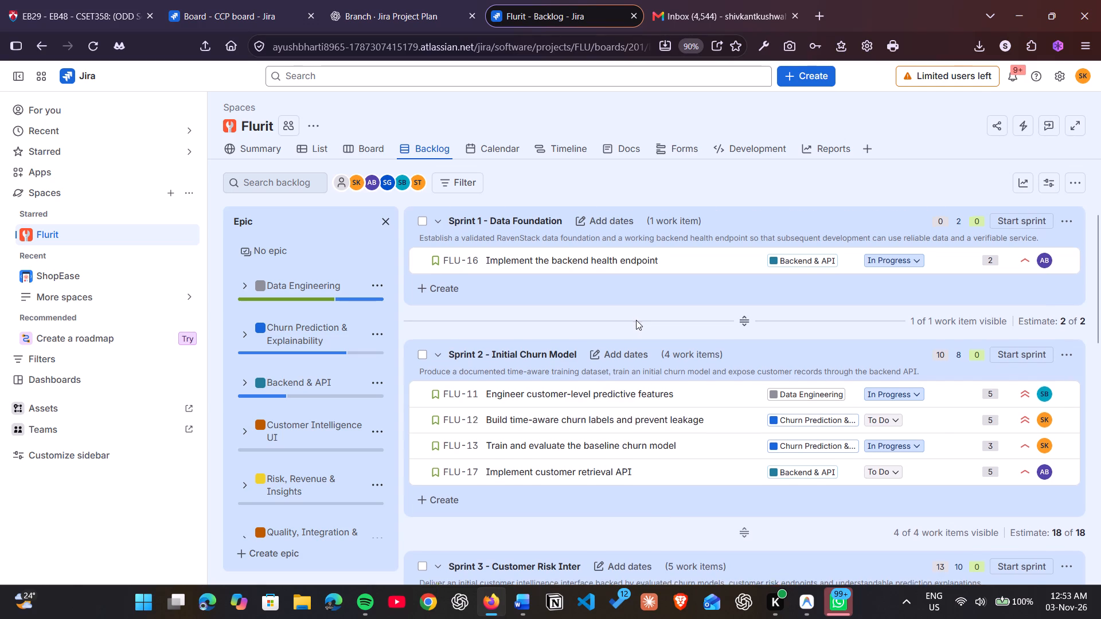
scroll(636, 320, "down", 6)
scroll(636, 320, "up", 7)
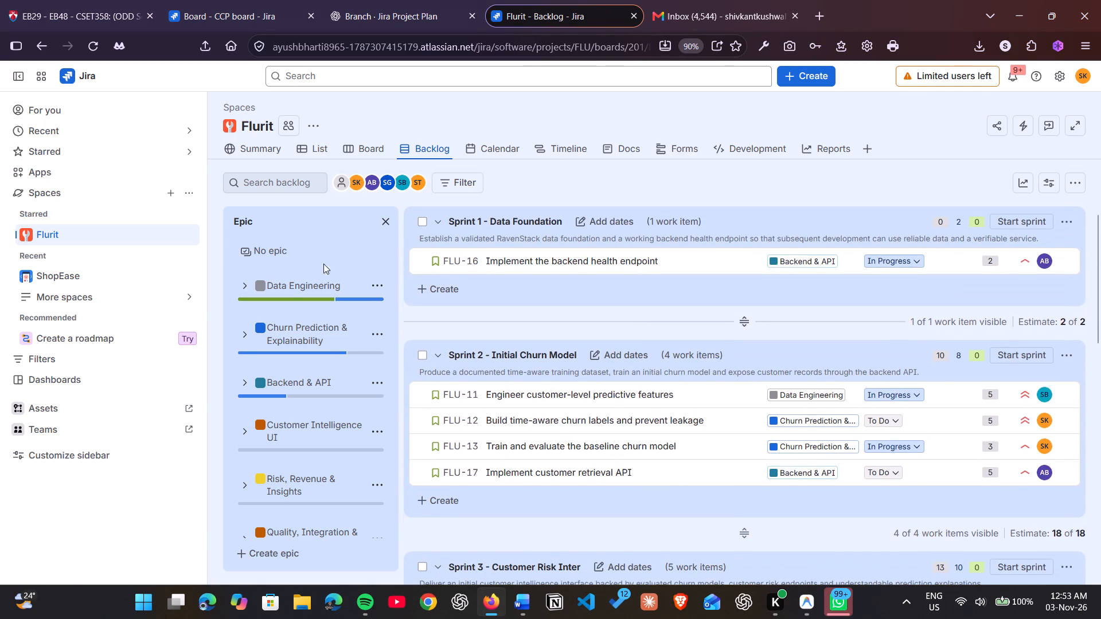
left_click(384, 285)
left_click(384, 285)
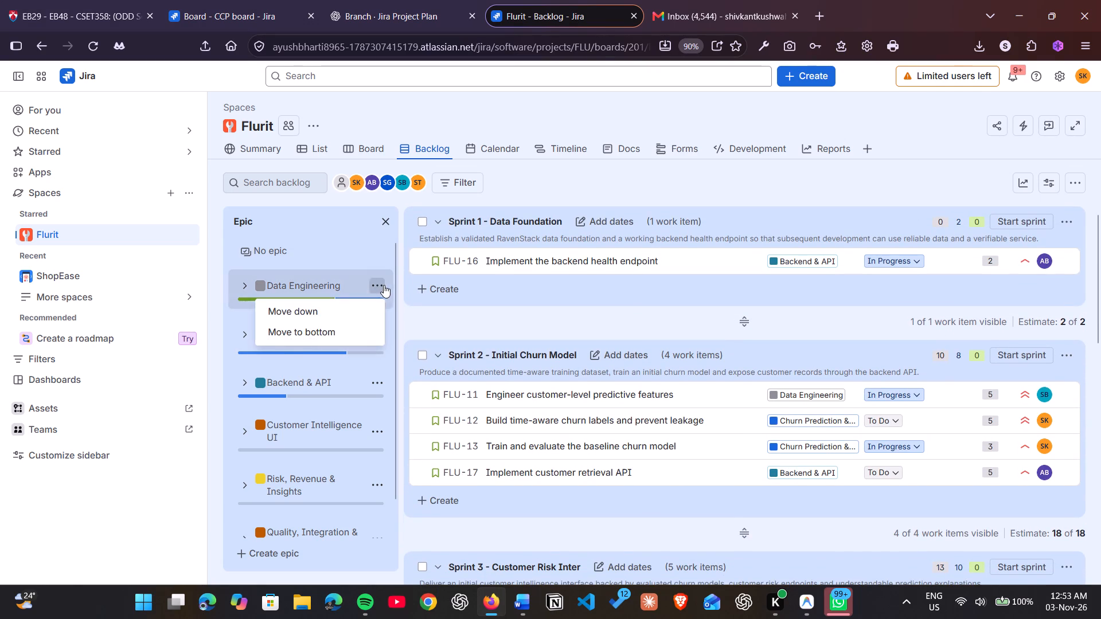
Filter the backlog by the Data Engineering epic, check the matching work items, and remove the filter.
left_click(241, 295)
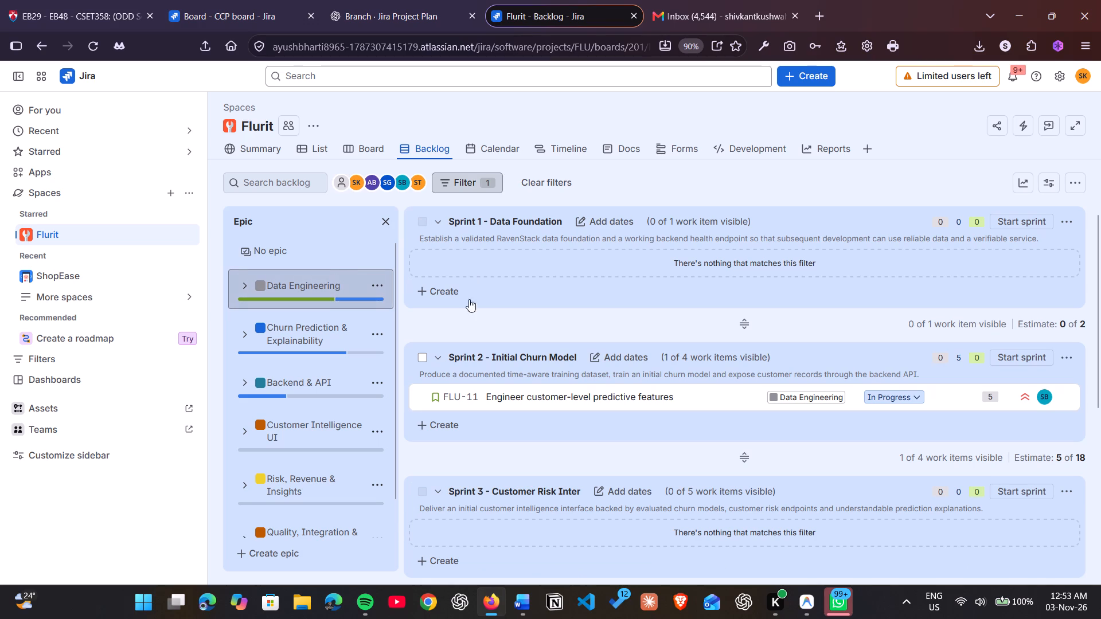
scroll(546, 329, "down", 4)
scroll(546, 329, "up", 8)
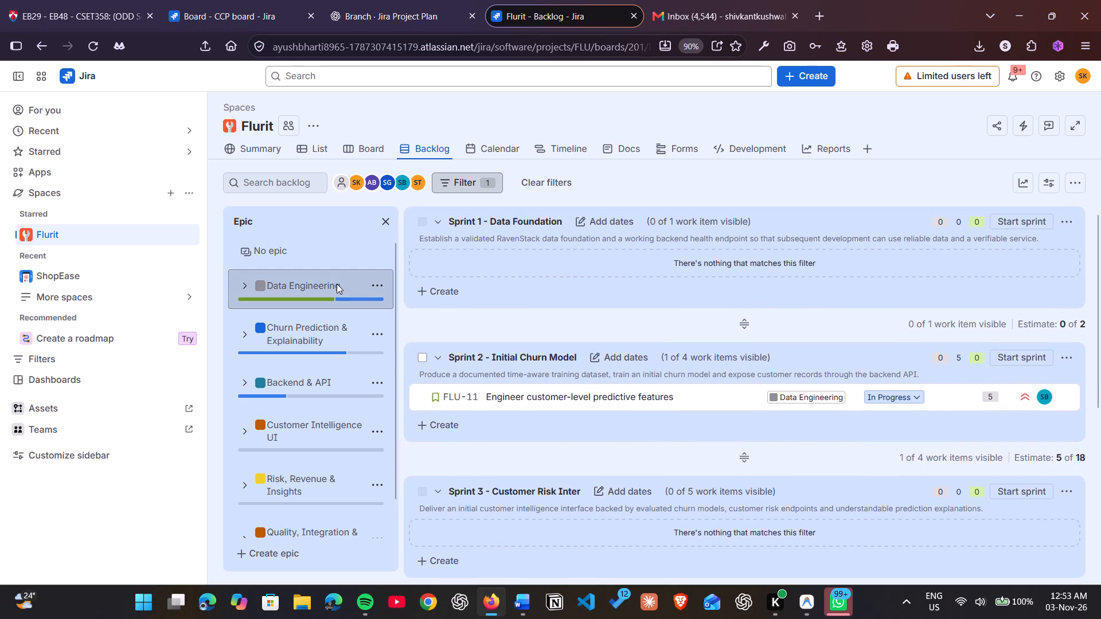
left_click(337, 284)
left_click(460, 177)
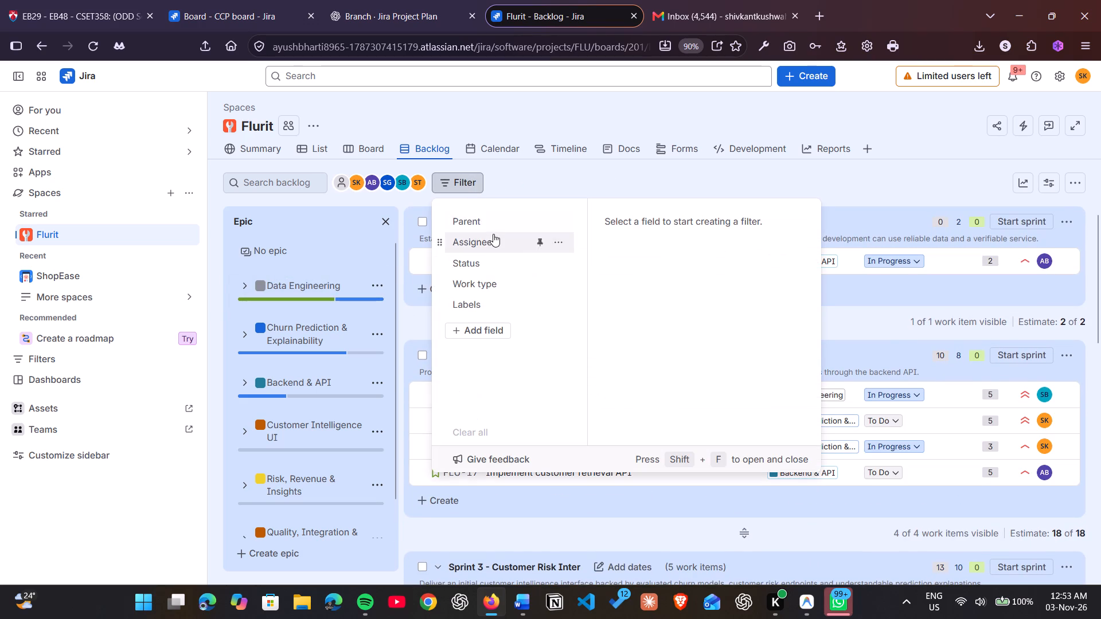
left_click(493, 268)
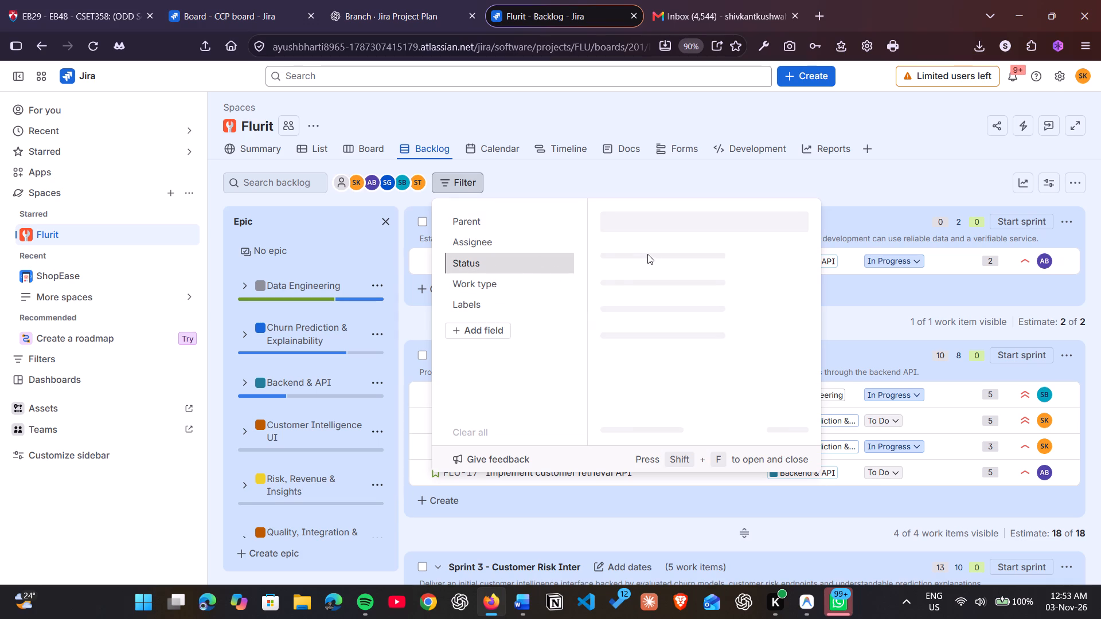
left_click(621, 293)
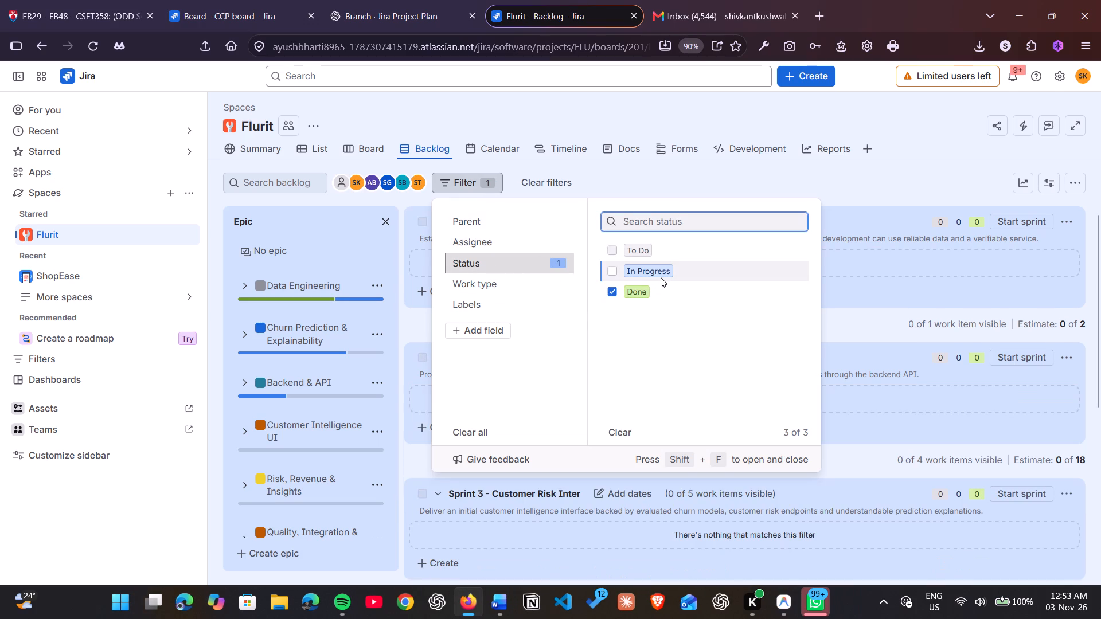
left_click(773, 189)
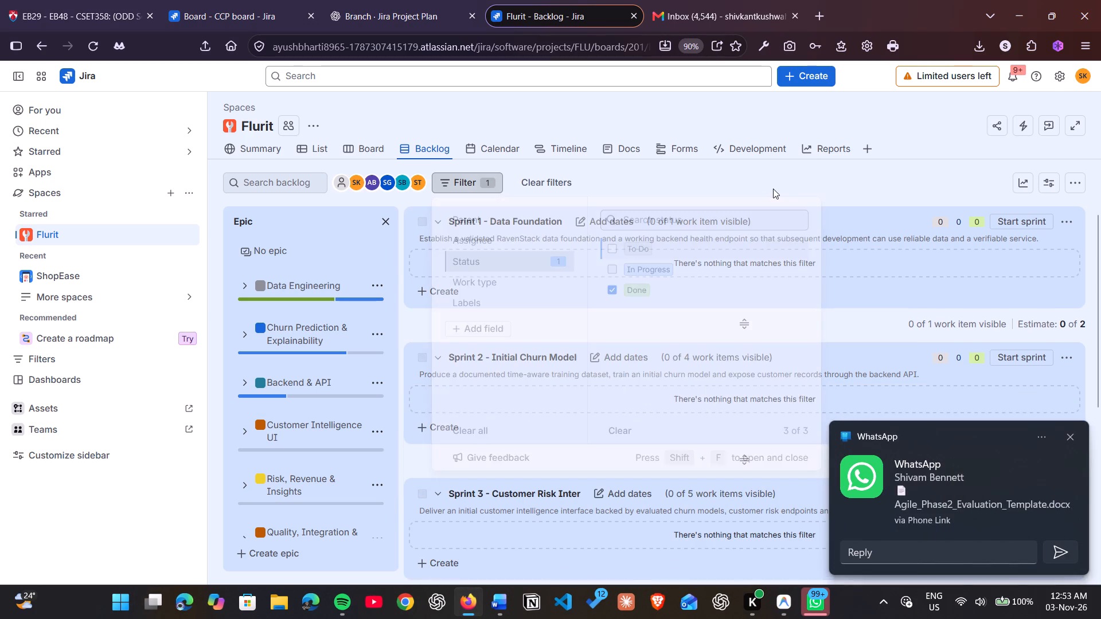
left_click(548, 185)
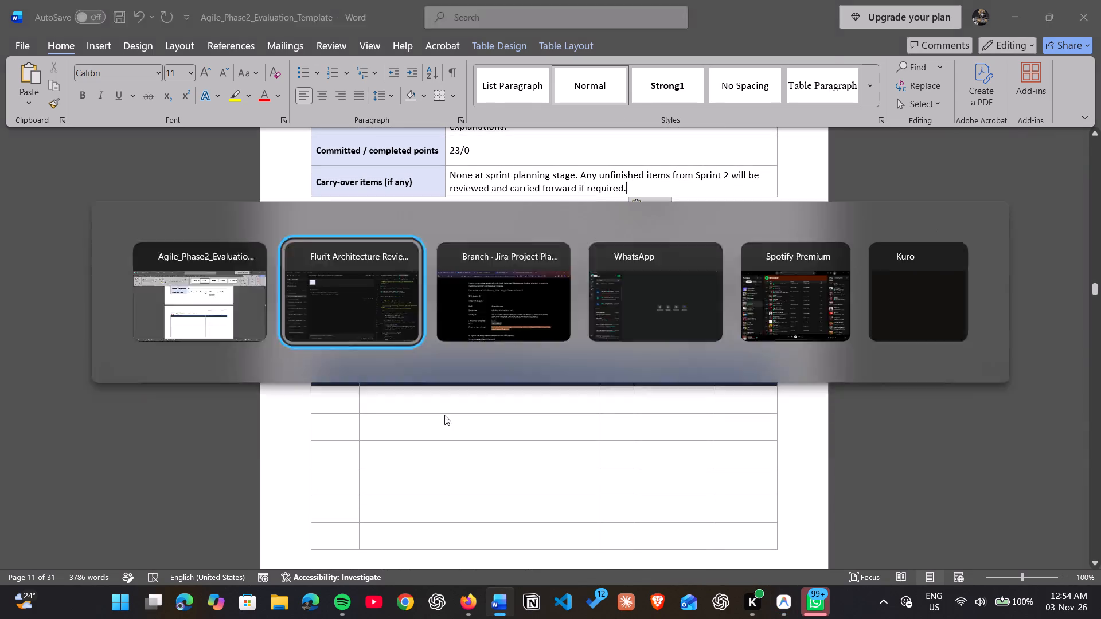
left_click(1100, 0)
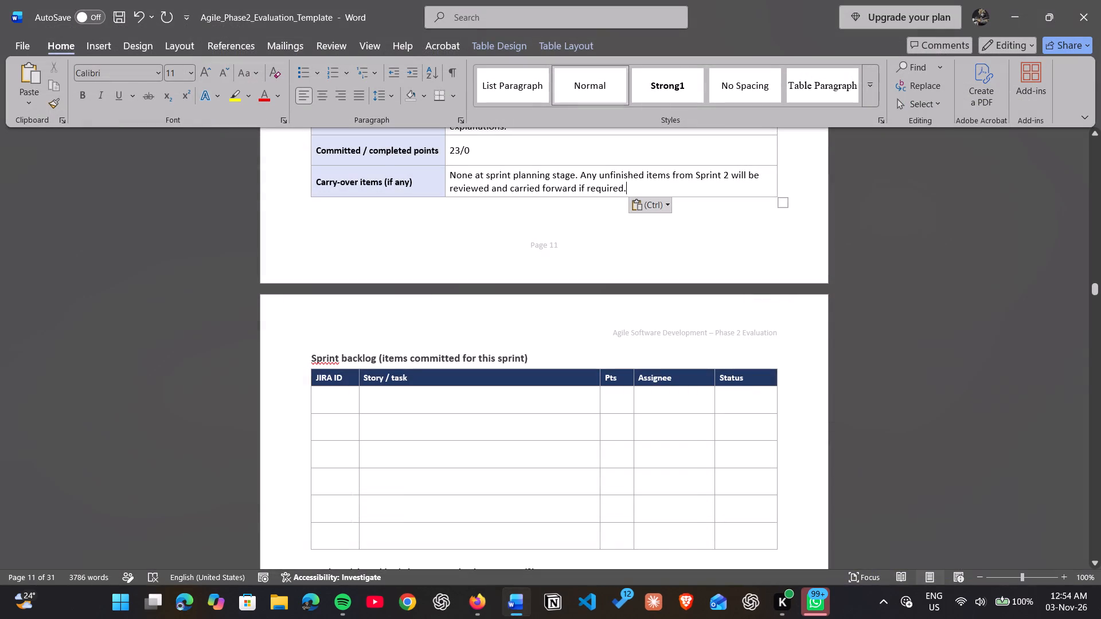
Copy the JIRA IDs FLU-14 and FLU-15 from ChatGPT into the first two rows of Word's Sprint 3 backlog table.
left_click(499, 613)
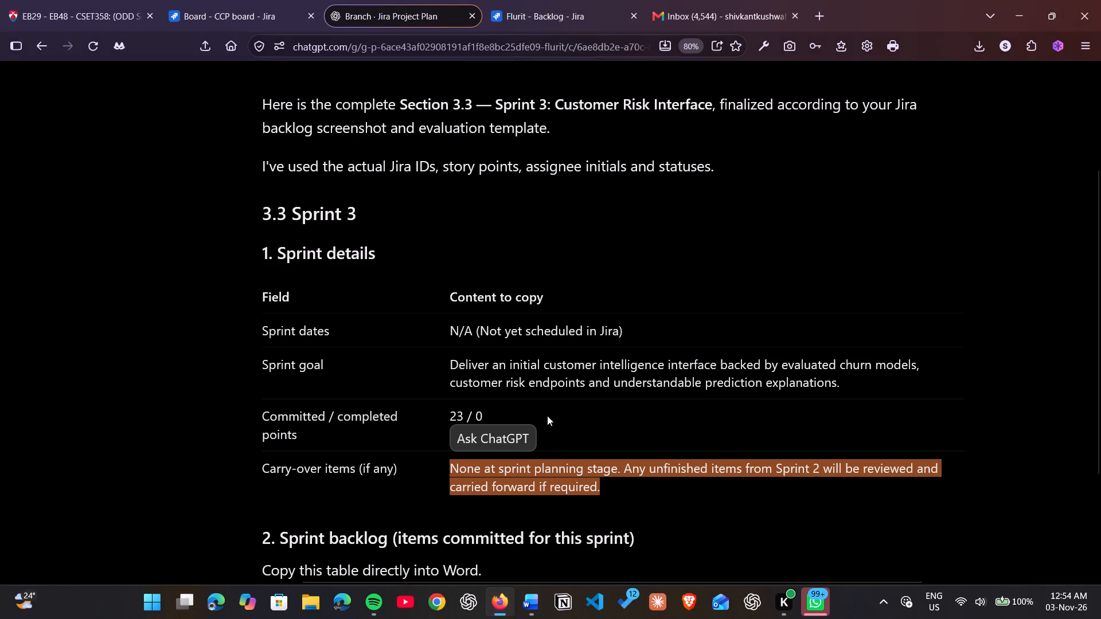
scroll(548, 414, "down", 3)
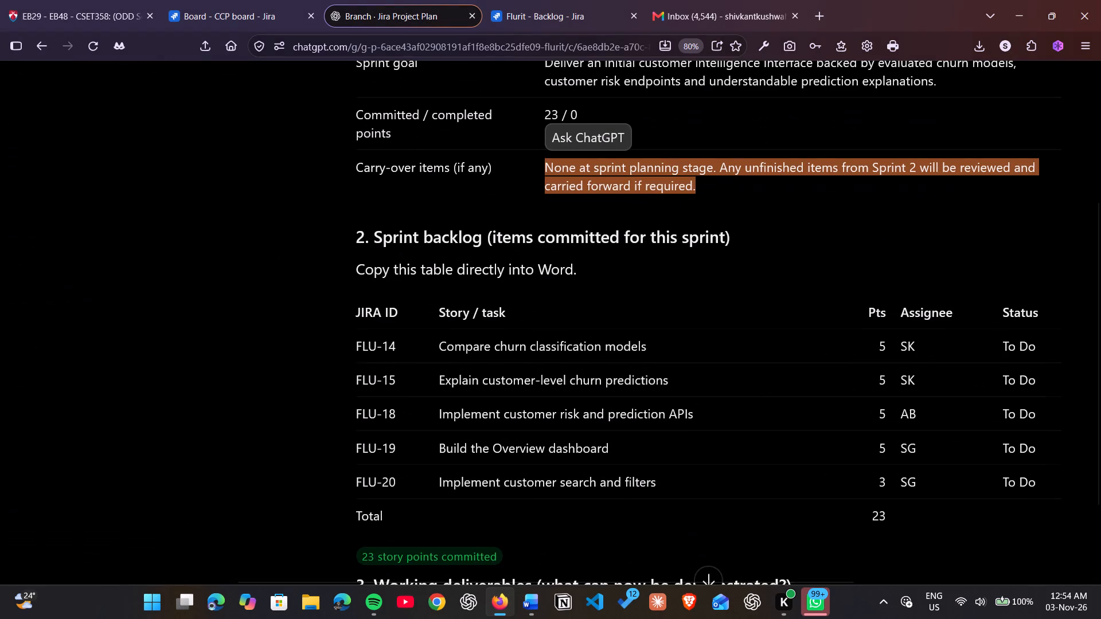
left_click_drag(393, 344, 346, 342)
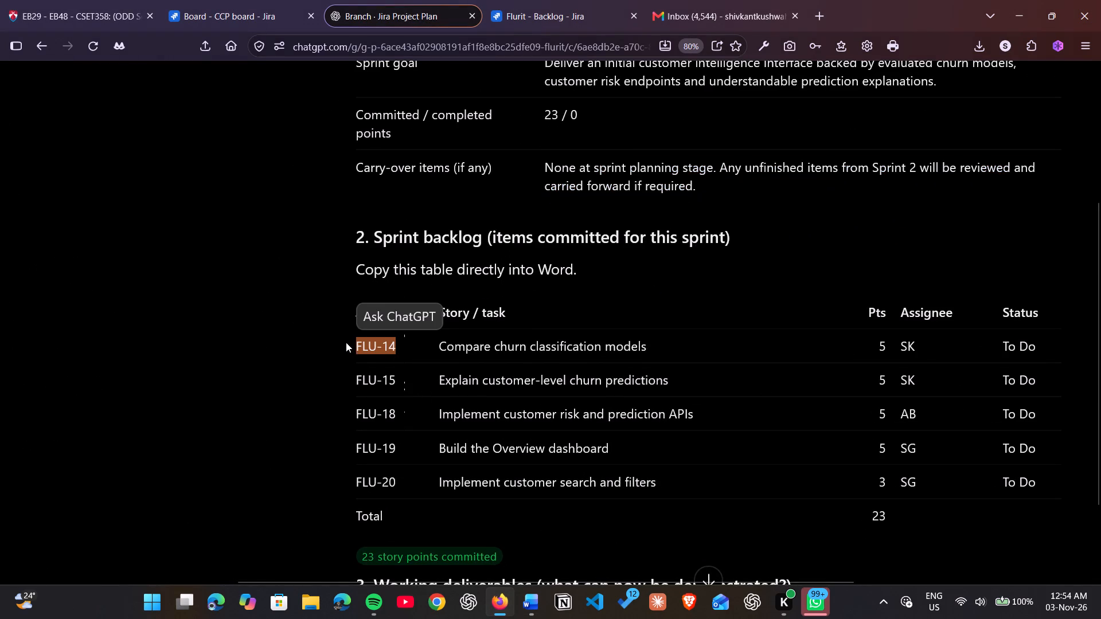
key("ctrl+c")
key("alt+Tab")
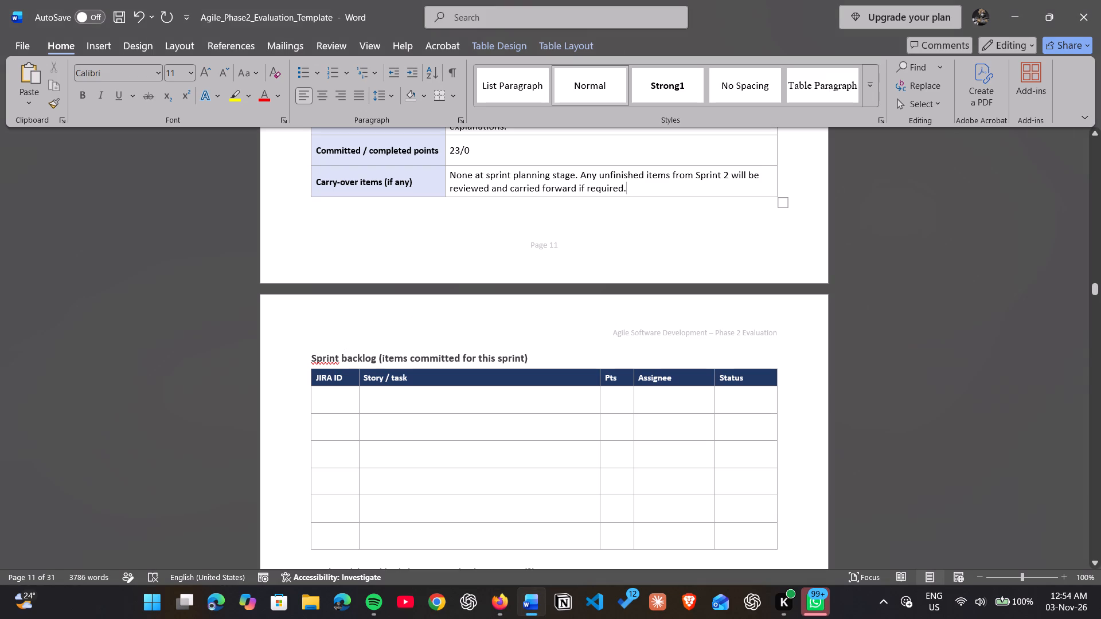
left_click(336, 403)
key("ctrl+v")
key("alt+Tab")
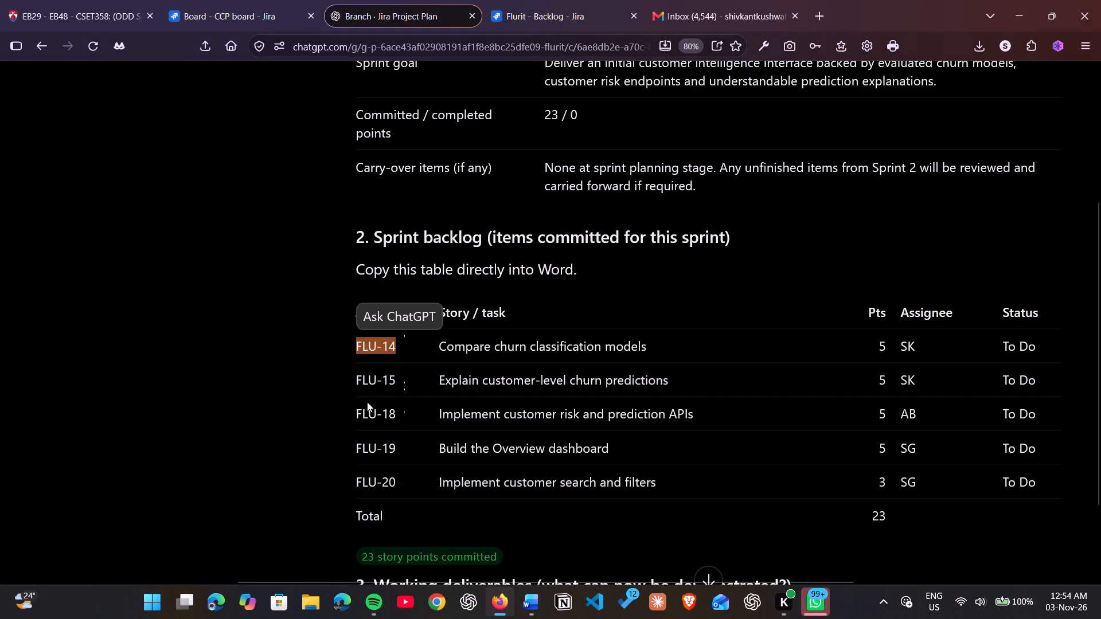
left_click_drag(394, 381, 360, 381)
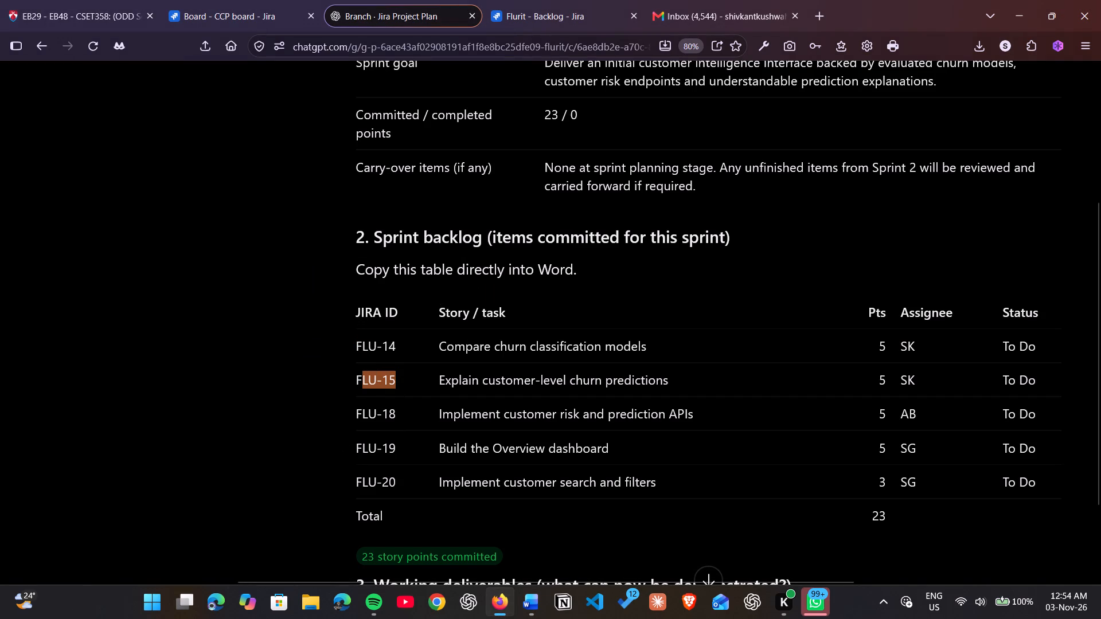
left_click_drag(360, 381, 355, 381)
key("ctrl+c")
key("alt+Tab")
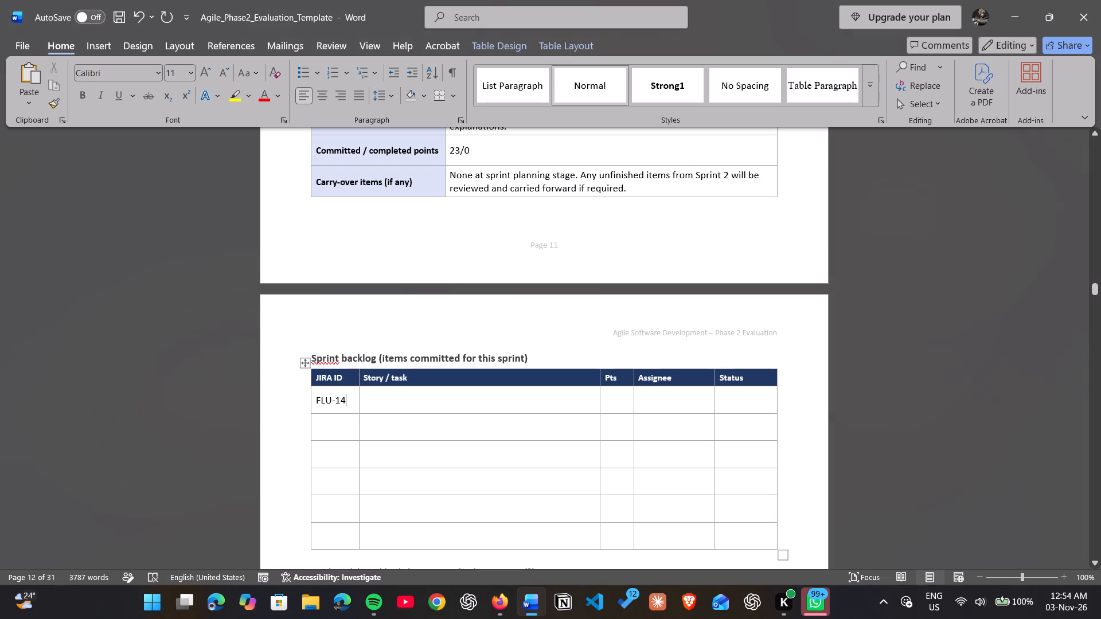
left_click(350, 429)
key("ctrl+v")
Copy the JIRA IDs FLU-18 and FLU-19 from ChatGPT into the third and fourth rows of Word's Sprint 3 backlog table.
left_click(337, 456)
key("alt+Tab")
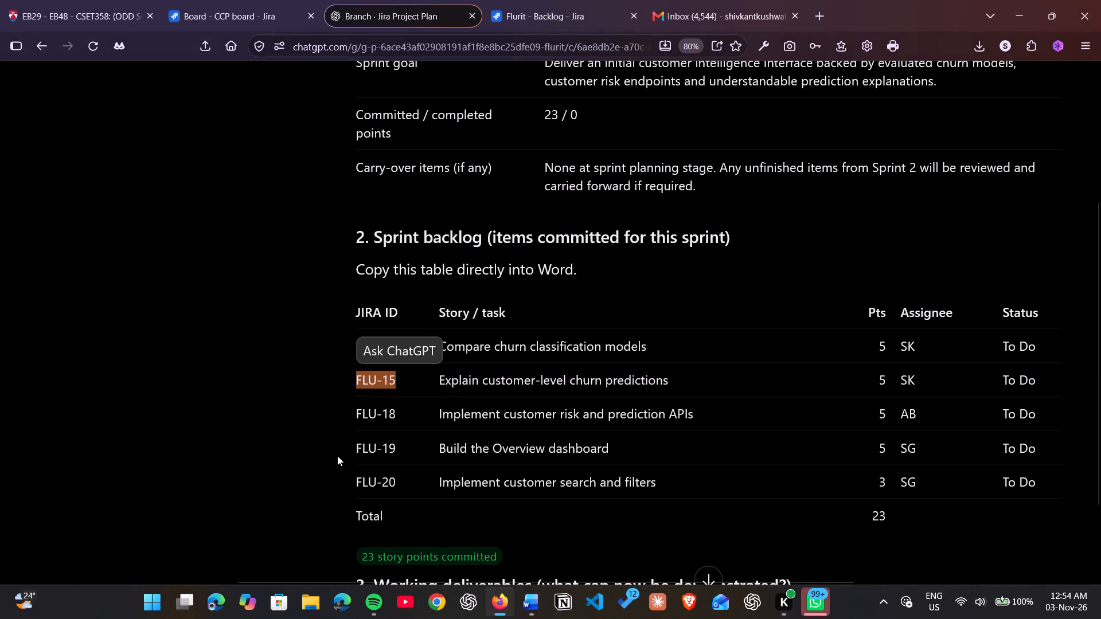
left_click_drag(352, 415, 401, 414)
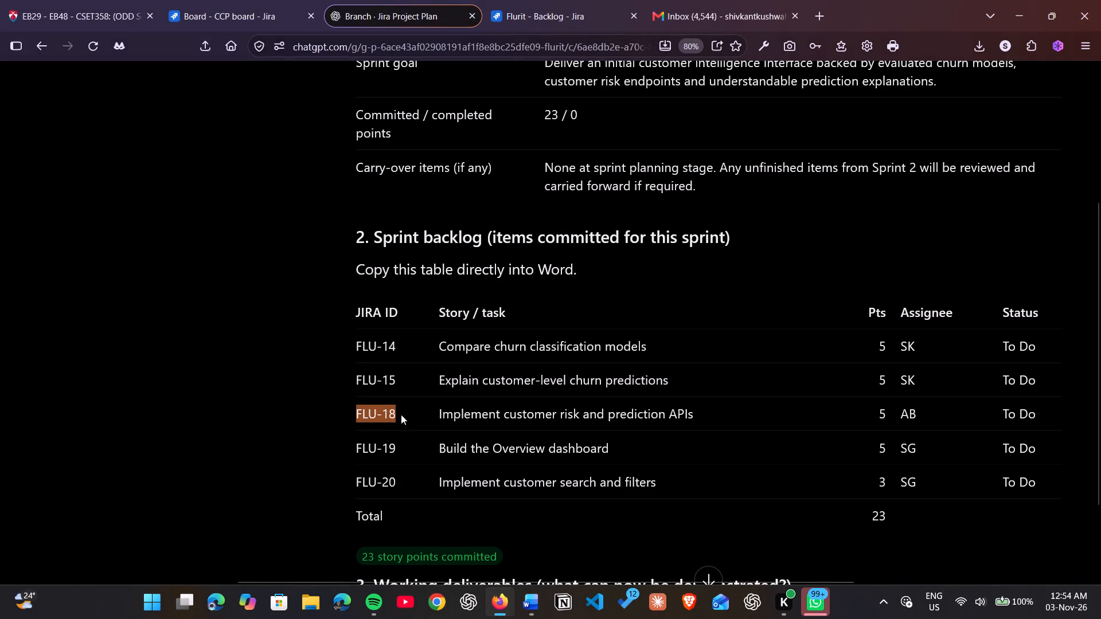
left_click_drag(401, 414, 401, 414)
key("ctrl+c")
key("alt+Tab")
key("ctrl+v")
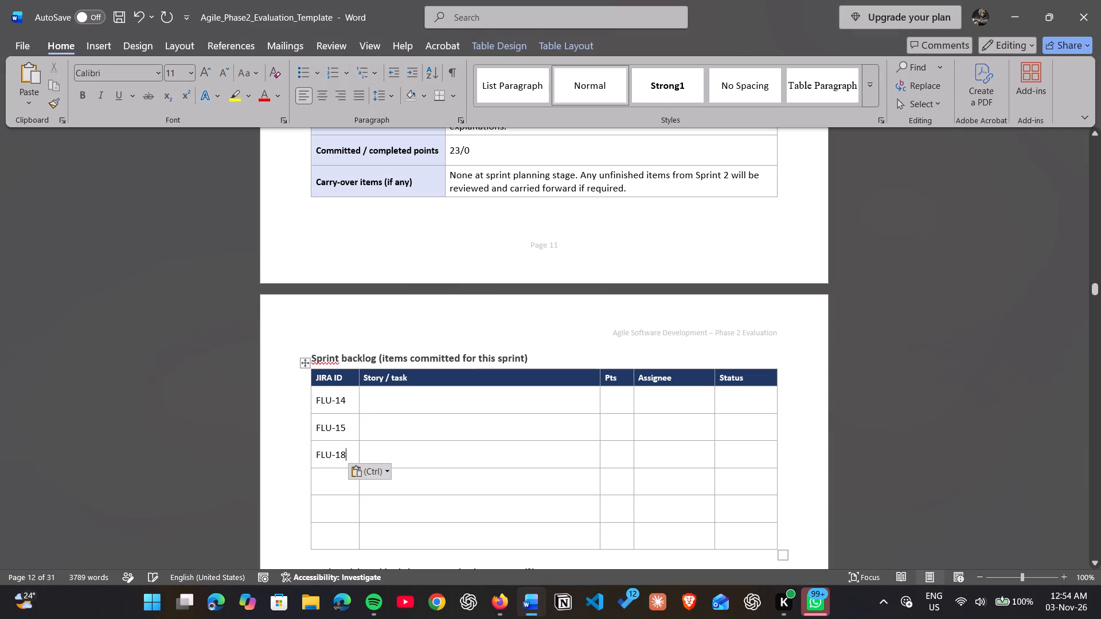
left_click(336, 480)
key("alt+Tab")
left_click_drag(356, 450, 392, 445)
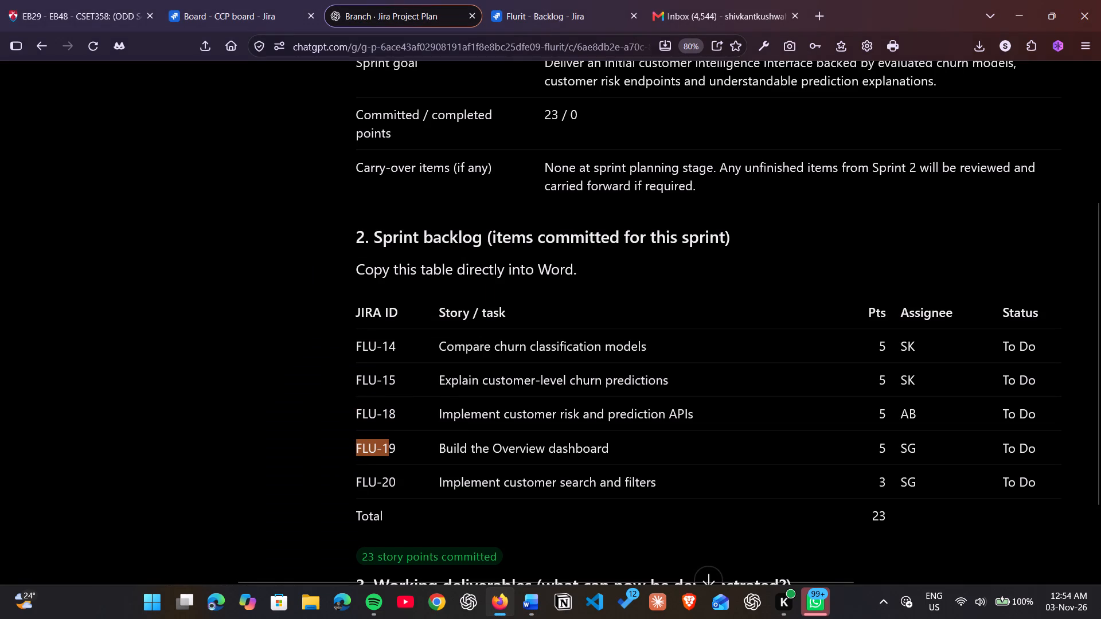
left_click_drag(392, 445, 399, 445)
key("ctrl+c")
key("alt+Tab")
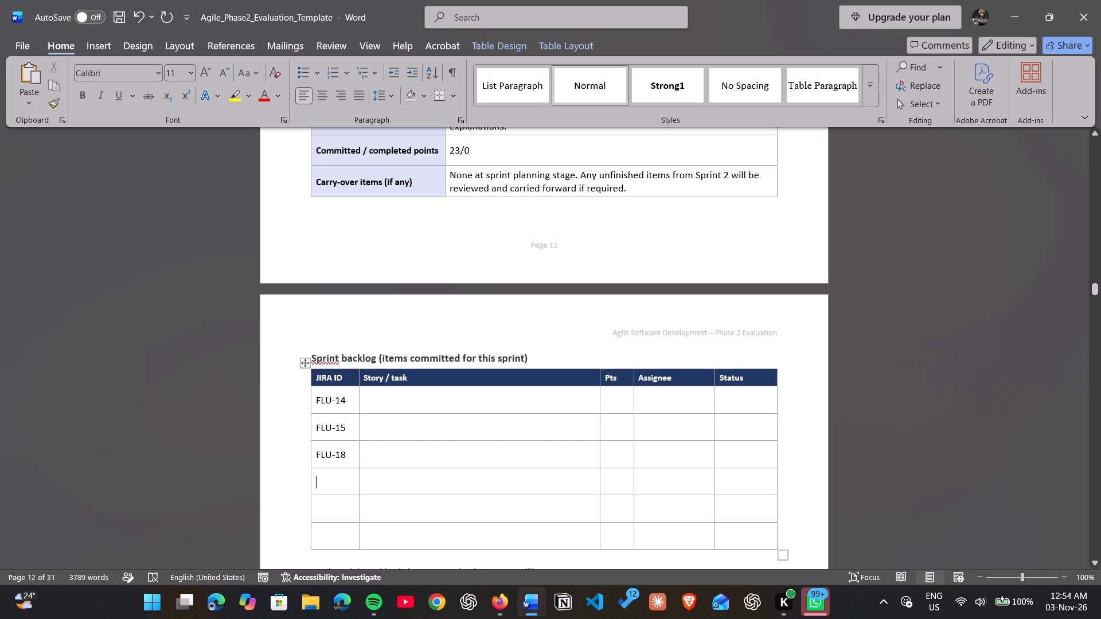
key("ctrl+v")
Copy the JIRA ID FLU-20 from ChatGPT into the fifth row of Word's Sprint 3 backlog table and return to ChatGPT.
left_click(322, 518)
key("alt+Tab")
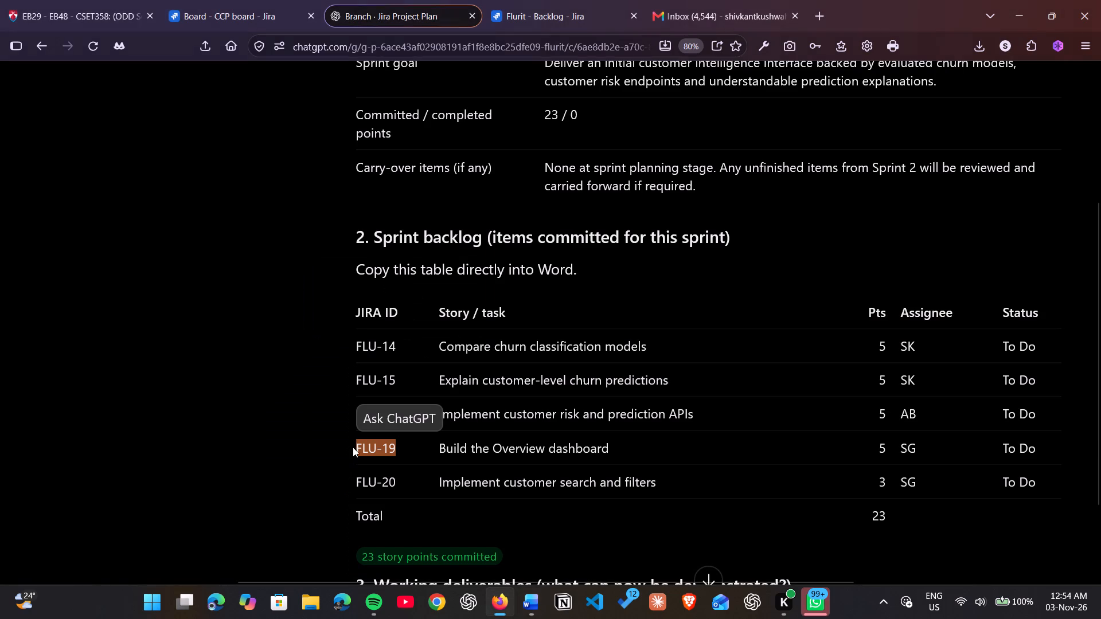
left_click_drag(354, 480, 401, 481)
key("ctrl+c")
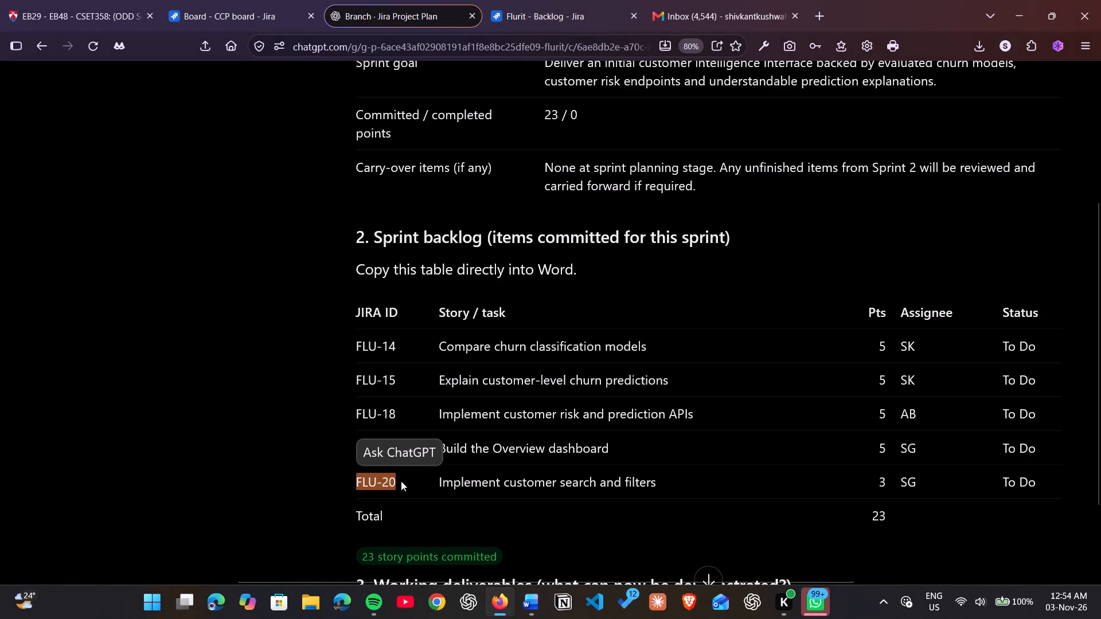
key("alt+Tab")
key("ctrl+v")
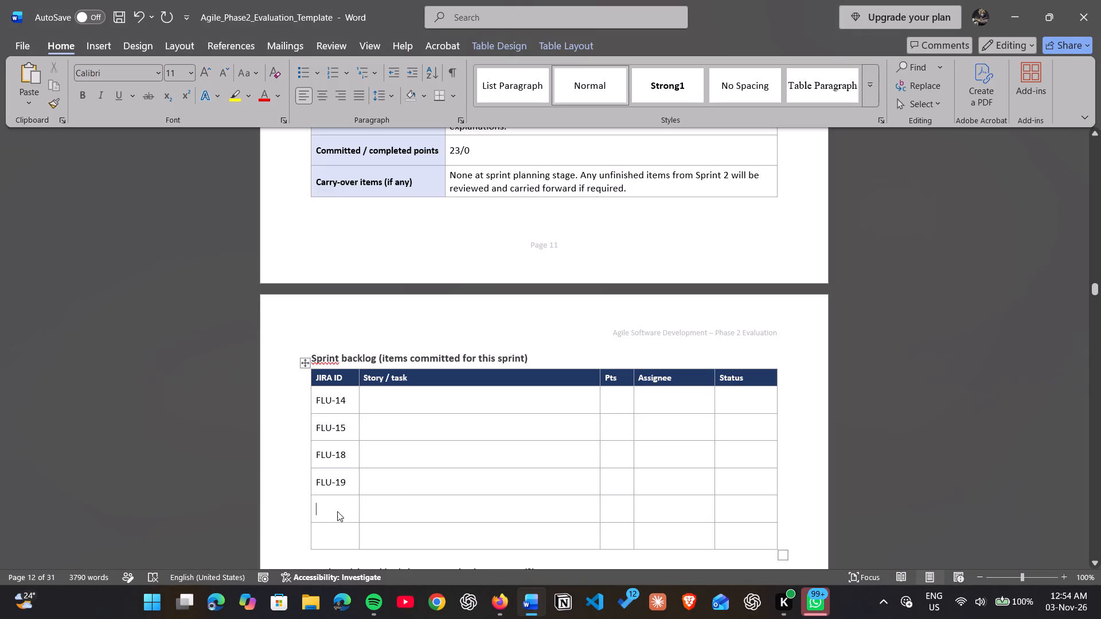
key("alt+Tab")
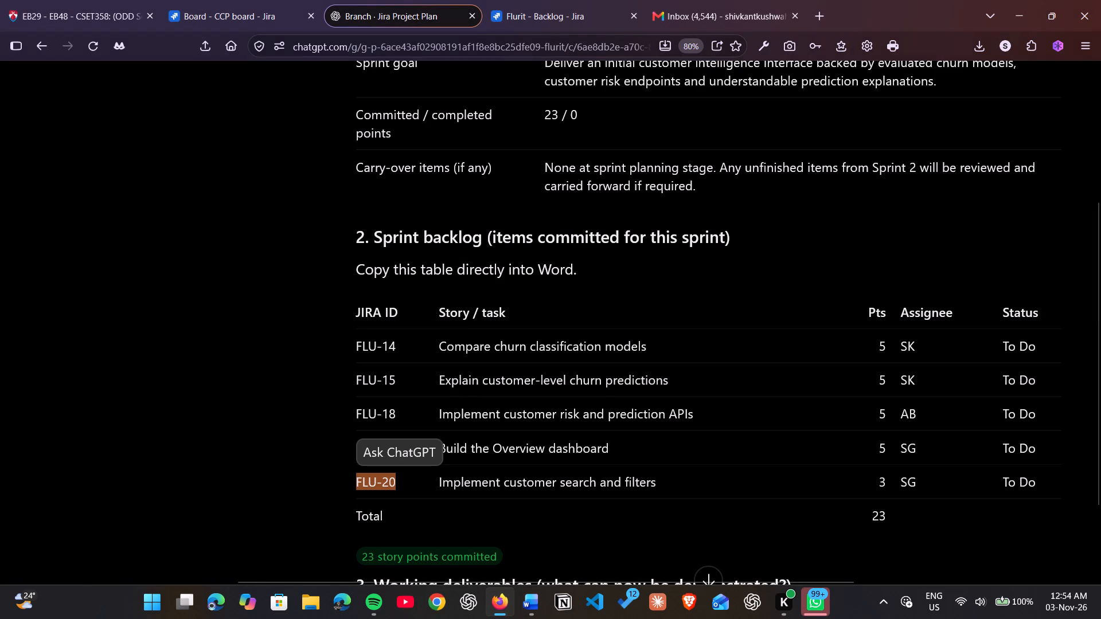
Copy the story titles for FLU-14 and FLU-15 from ChatGPT into the Story / task cells of Word's Sprint 3 backlog table.
left_click_drag(443, 346, 618, 351)
left_click(573, 369)
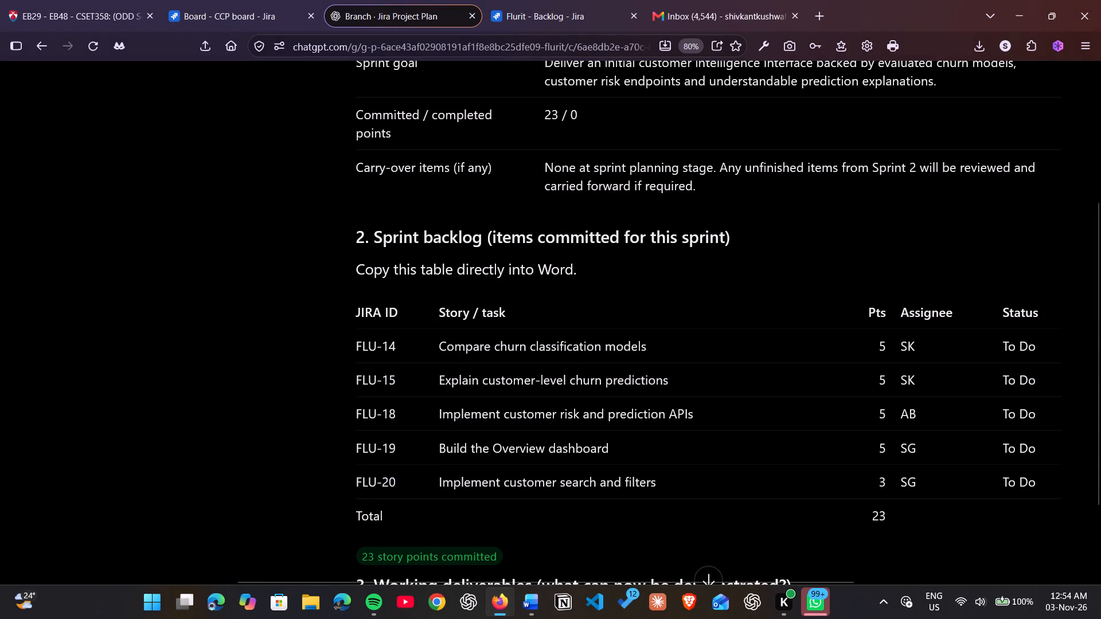
left_click_drag(440, 346, 658, 348)
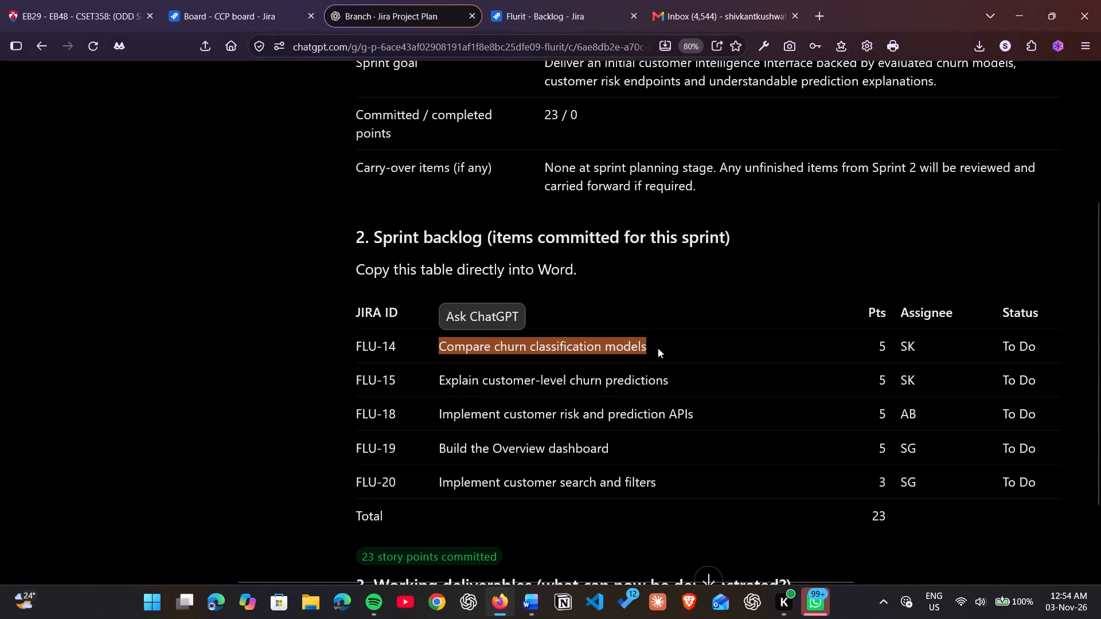
key("ctrl+c")
key("alt+Tab")
left_click(473, 390, "ctrl")
key("ctrl+v")
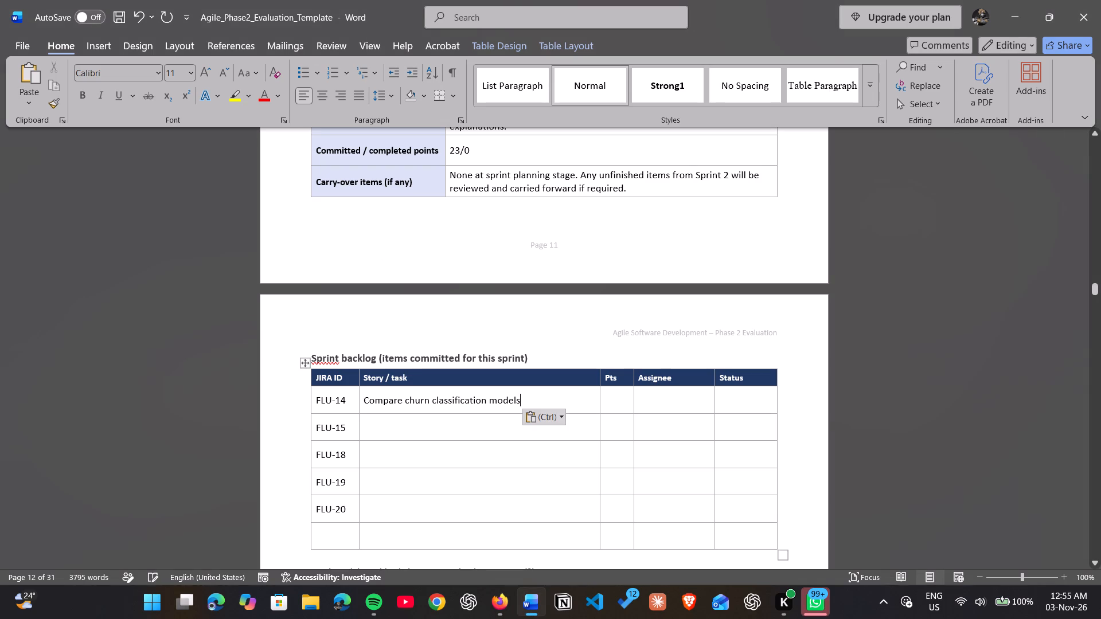
left_click(447, 437)
key("alt+Tab")
left_click_drag(435, 378, 633, 387)
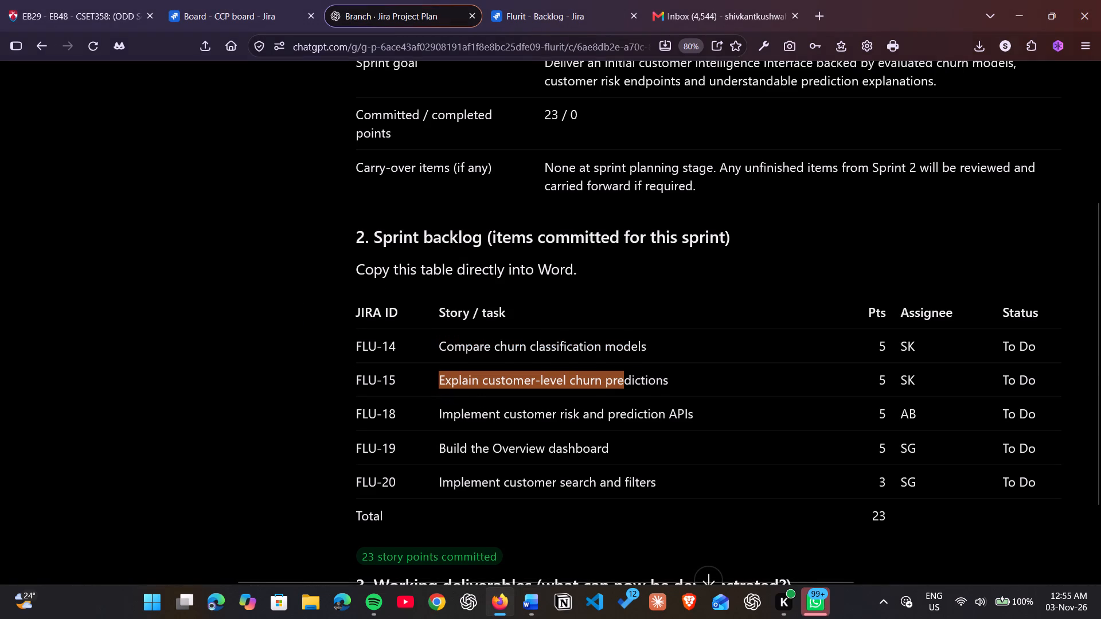
left_click_drag(633, 387, 680, 383)
key("ctrl+c")
key("alt+Tab")
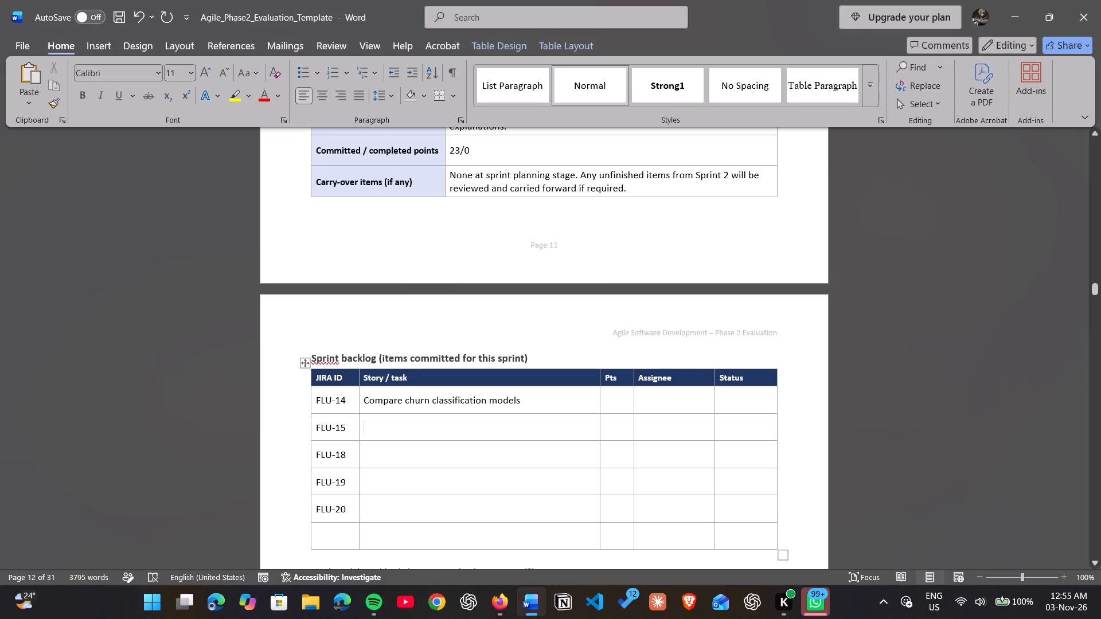
key("ctrl+v")
Copy the story titles for FLU-18 and FLU-19 from ChatGPT into their Story / task cells in Word's Sprint 3 backlog table.
key("alt+Tab")
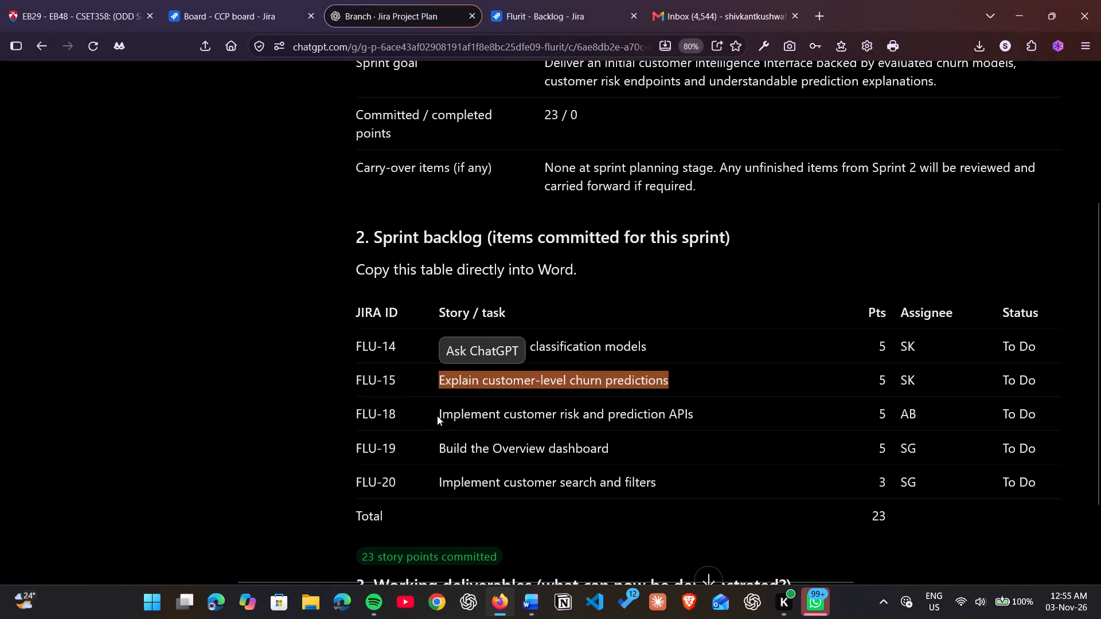
left_click_drag(437, 416, 700, 414)
key("ctrl+c")
key("alt+Tab")
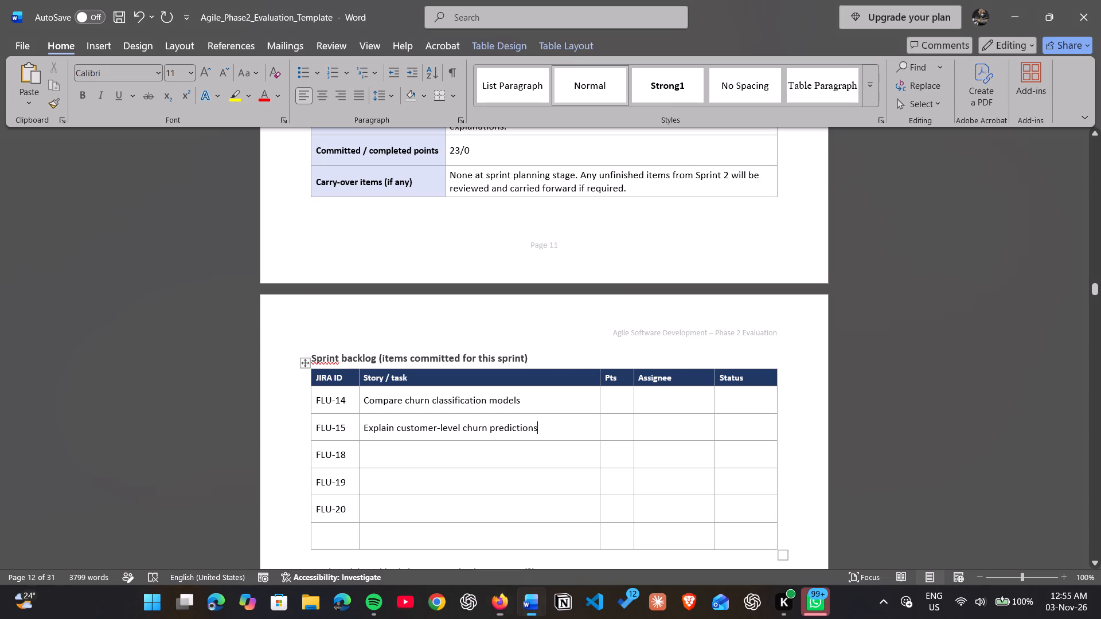
left_click(468, 459)
key("ctrl+v")
key("alt+Tab")
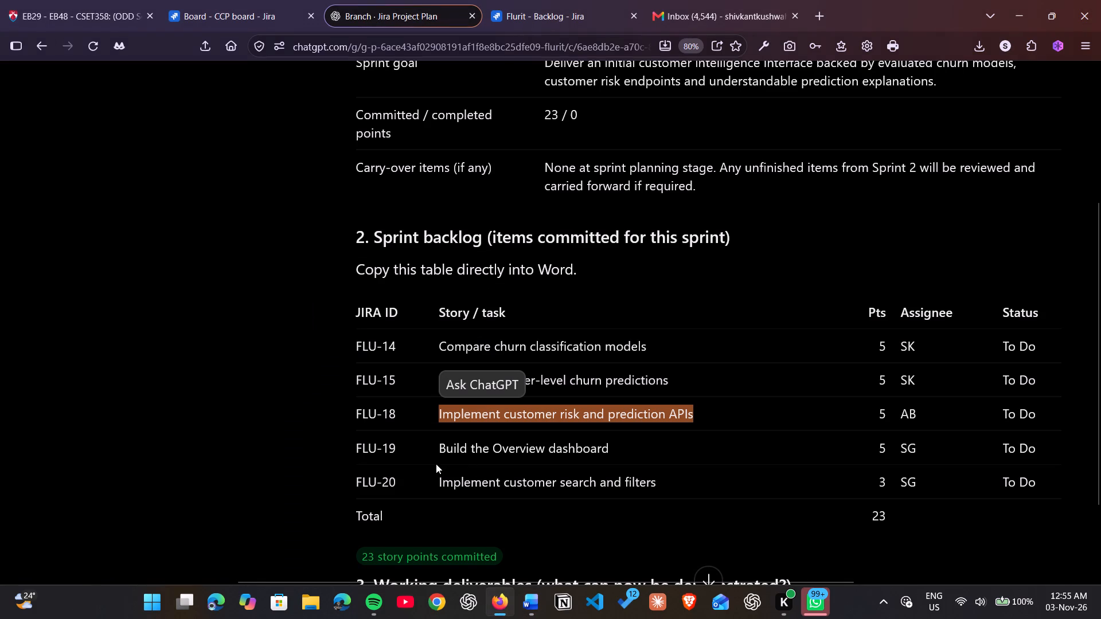
left_click_drag(437, 448, 627, 447)
key("ctrl+c")
key("alt+Tab")
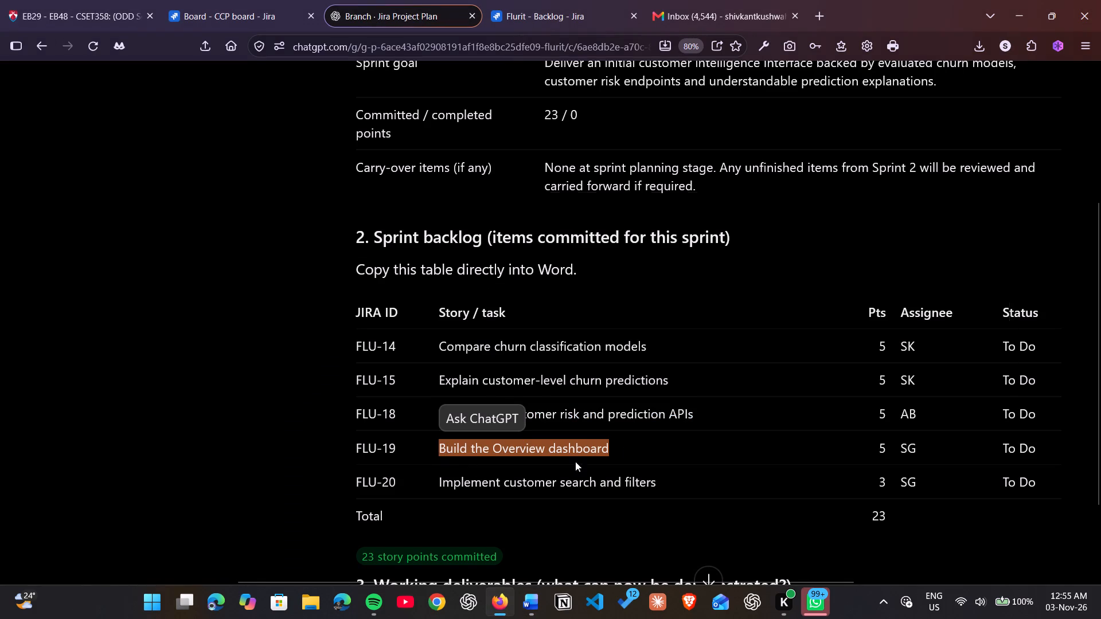
left_click(384, 478)
key("ctrl+v")
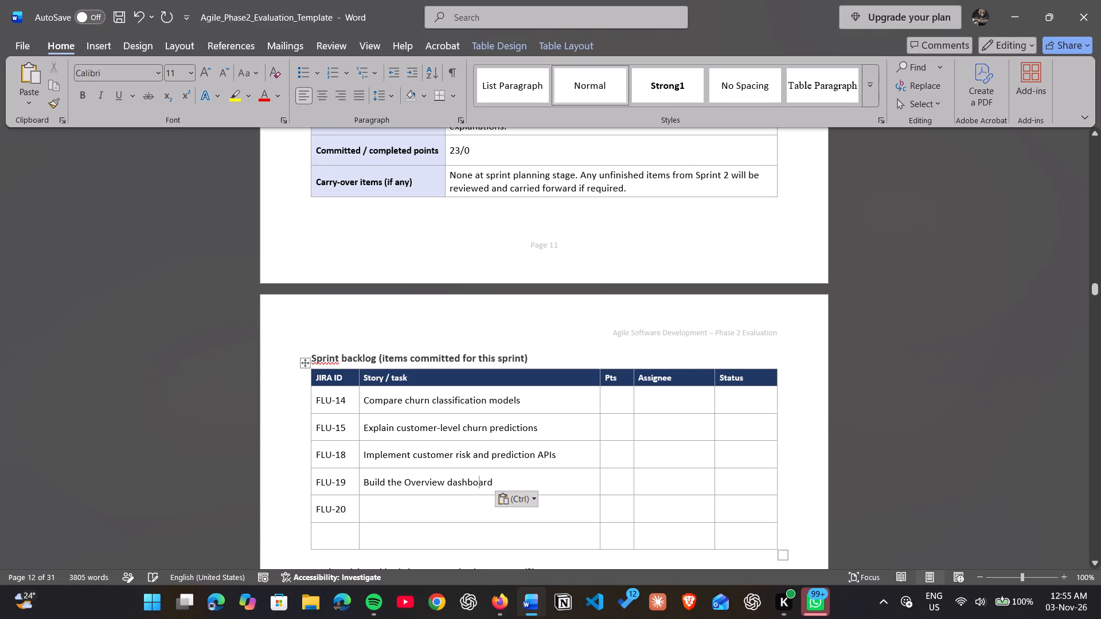
Copy the FLU-20 title "Implement customer search and filters" from ChatGPT into its Word backlog row, leaving no extra line or characters.
key("alt+Tab")
left_click_drag(439, 483, 677, 490)
key("ctrl+c")
key("alt+Tab")
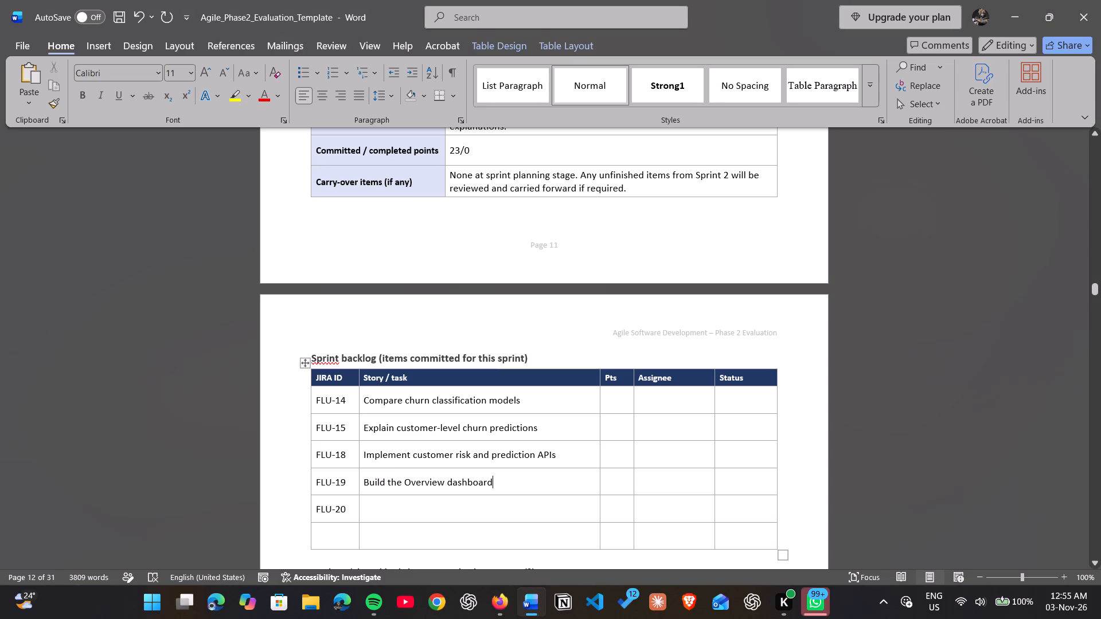
left_click(473, 511)
key("ctrl+v")
key("backslash")
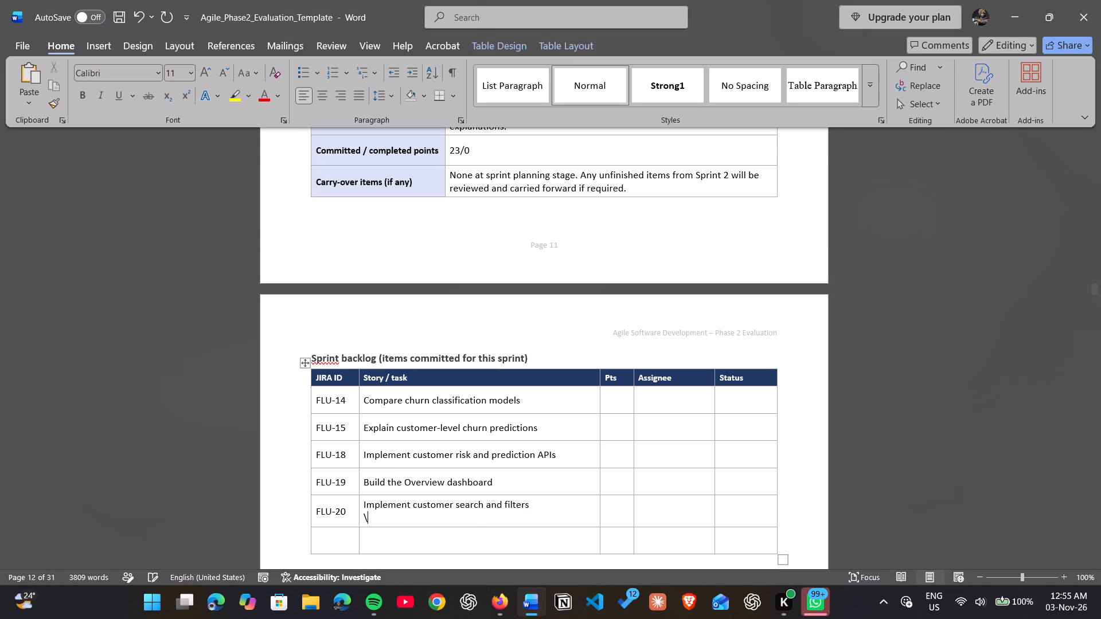
key("BackSpace")
key("BackSpace")
Check the points in ChatGPT and enter 3 for FLU-20 and 5 for each of the other four backlog items in Word.
key("alt+Tab")
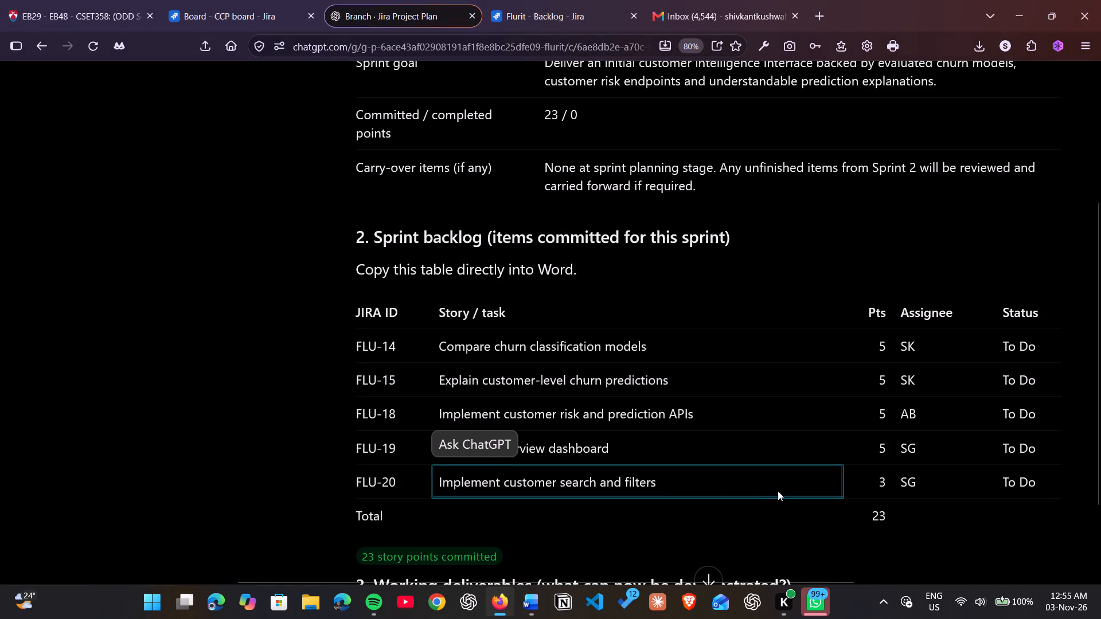
left_click(796, 538)
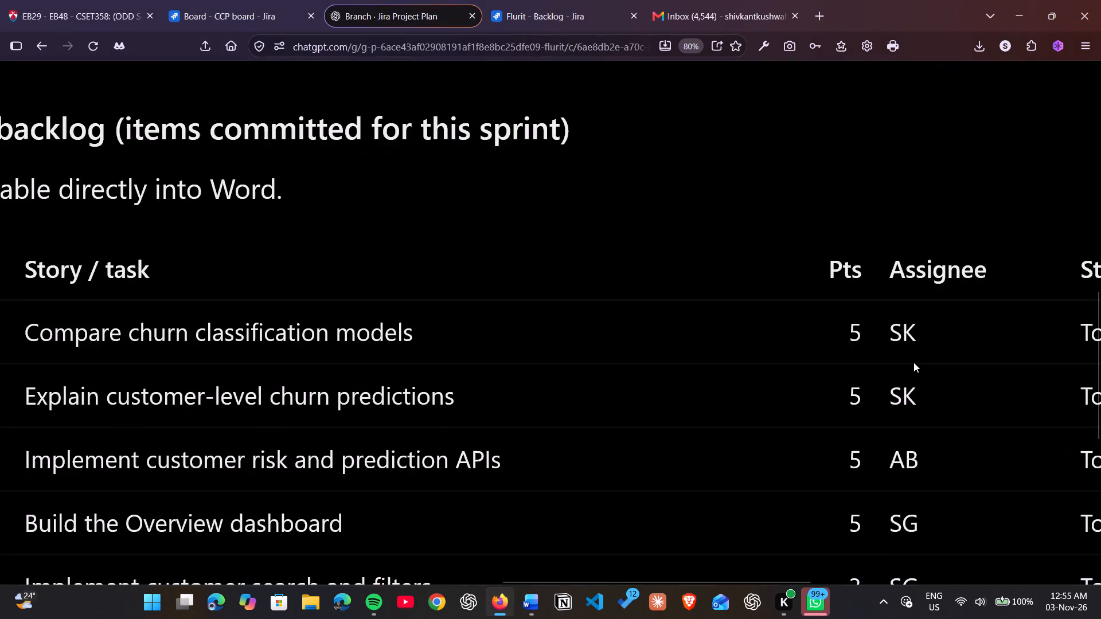
scroll(913, 362, "left", 2)
scroll(913, 362, "down", 2)
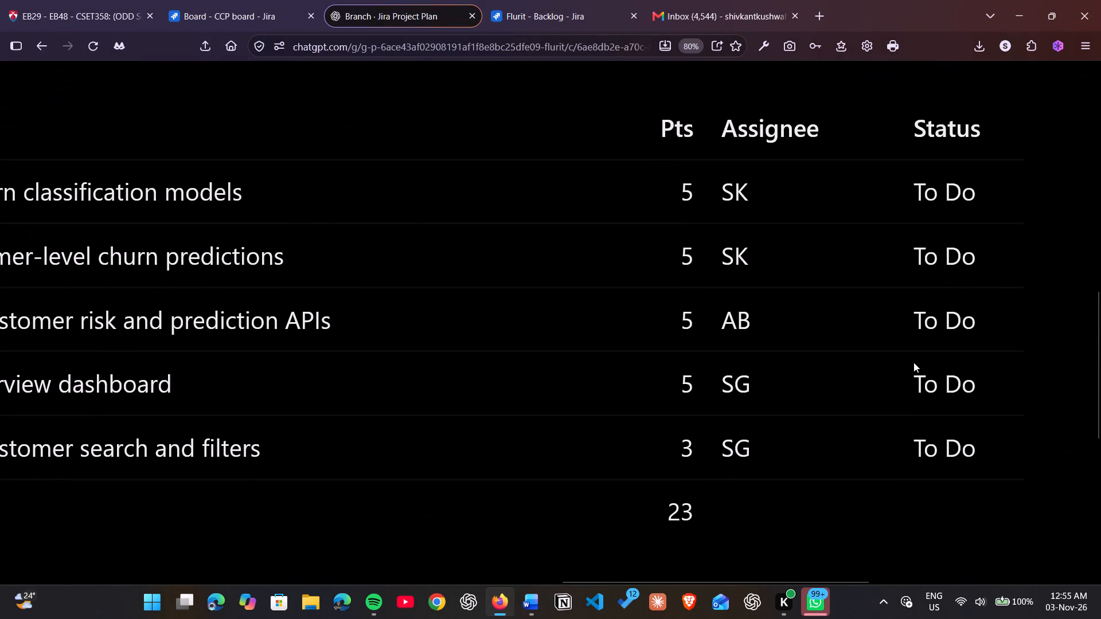
key("alt+Tab")
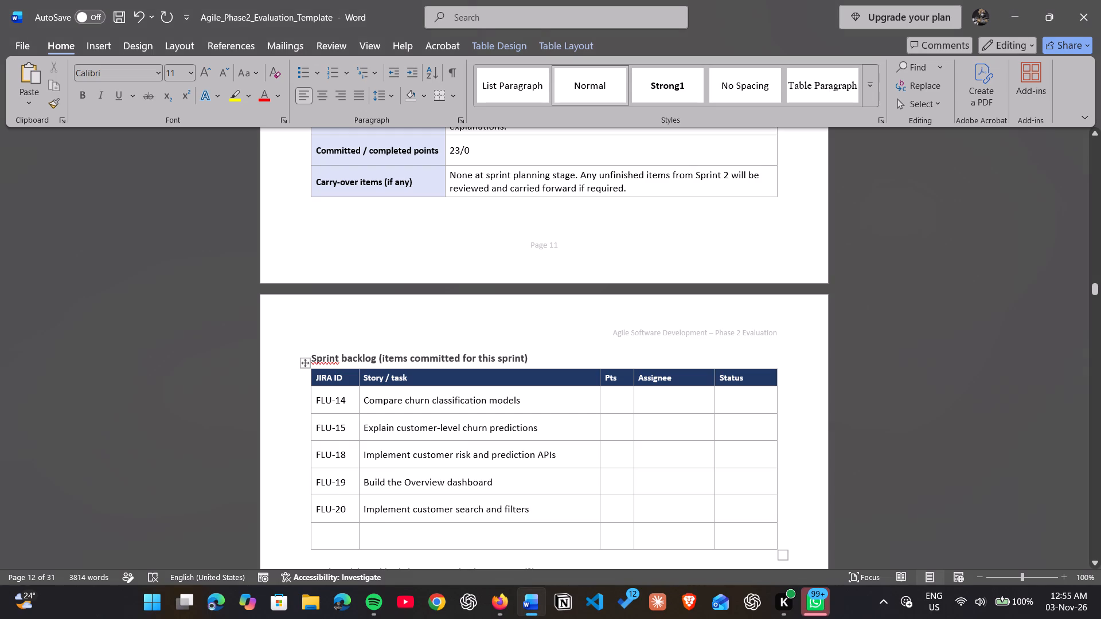
left_click(620, 511)
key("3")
key("Up")
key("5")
key("Up")
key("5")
key("Up")
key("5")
key("Up")
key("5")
Enter Shivkant's full name as assignee for FLU-14 and FLU-15 in Word, following the SK initials in ChatGPT.
key("alt+Tab")
key("alt+Tab")
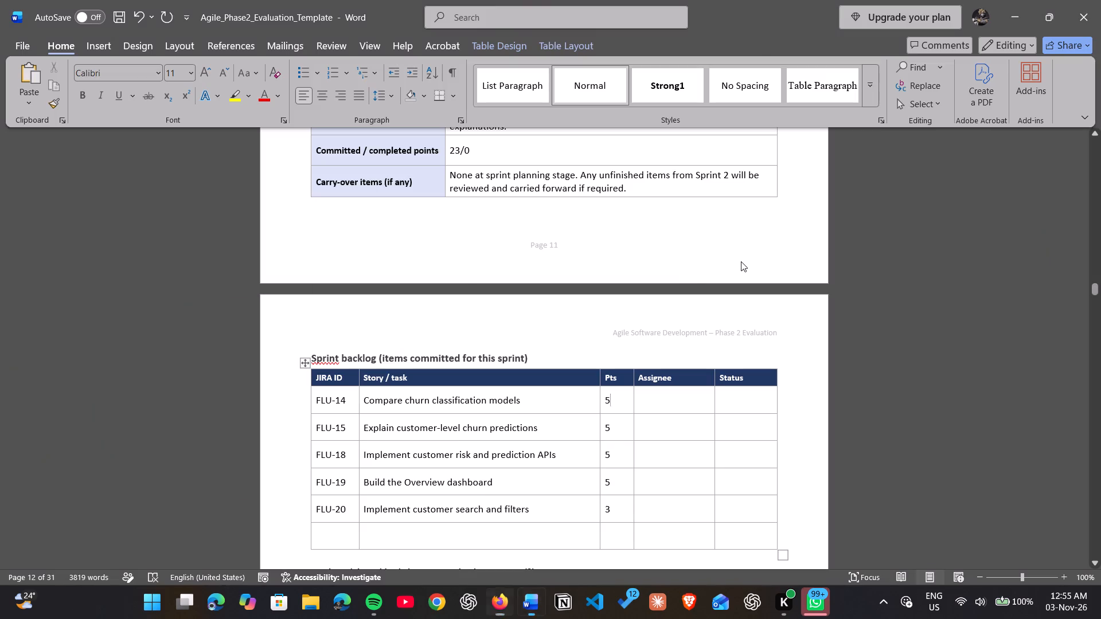
left_click(669, 393)
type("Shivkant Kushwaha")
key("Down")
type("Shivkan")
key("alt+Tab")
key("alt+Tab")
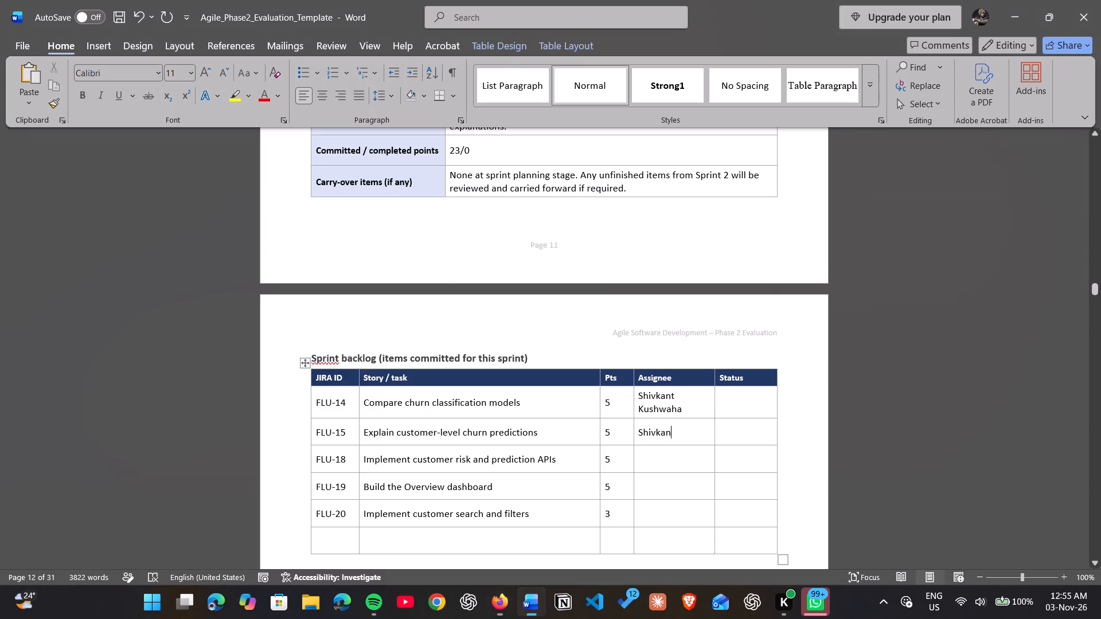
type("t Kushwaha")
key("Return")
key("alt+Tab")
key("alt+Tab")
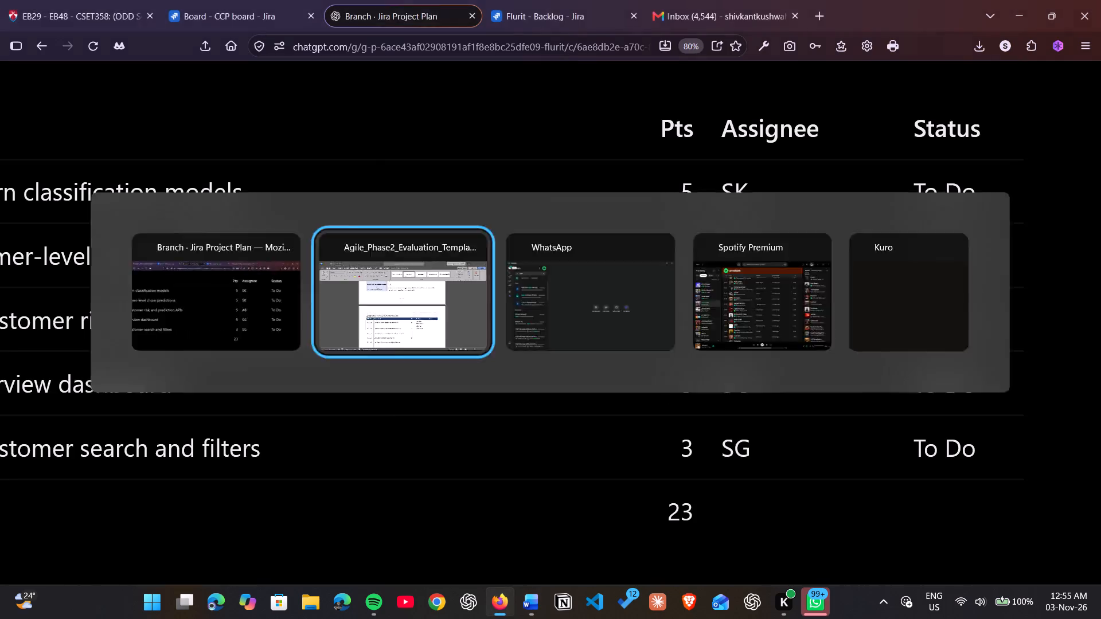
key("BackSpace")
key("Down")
Enter the full names of Ayush for FLU-18 and Shorya for FLU-19 and FLU-20 in Word's Assignee column, checking ChatGPT's table.
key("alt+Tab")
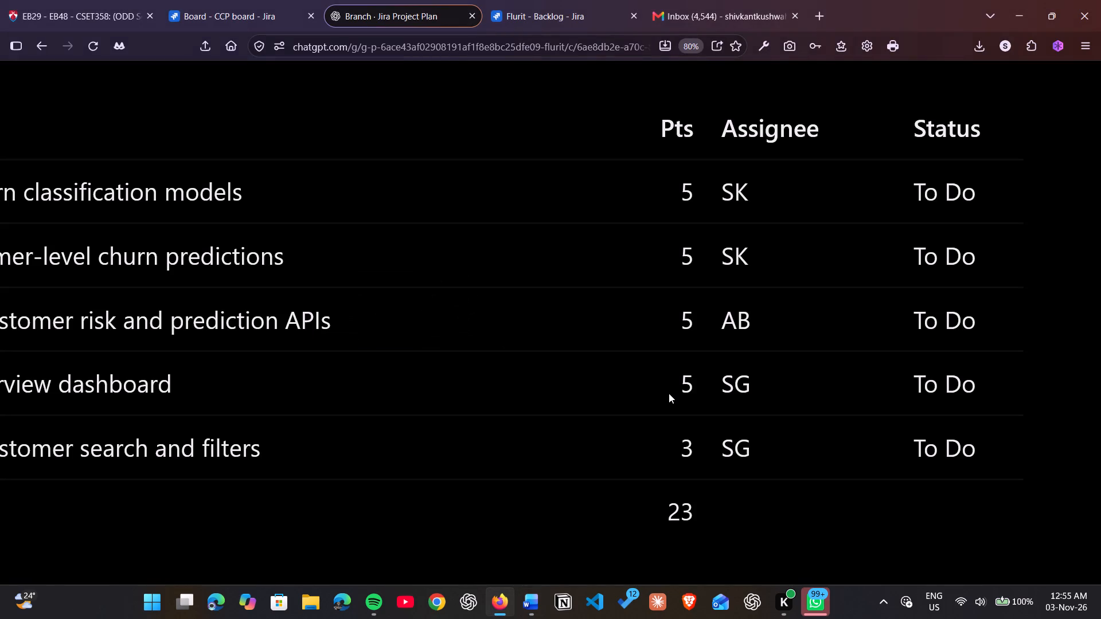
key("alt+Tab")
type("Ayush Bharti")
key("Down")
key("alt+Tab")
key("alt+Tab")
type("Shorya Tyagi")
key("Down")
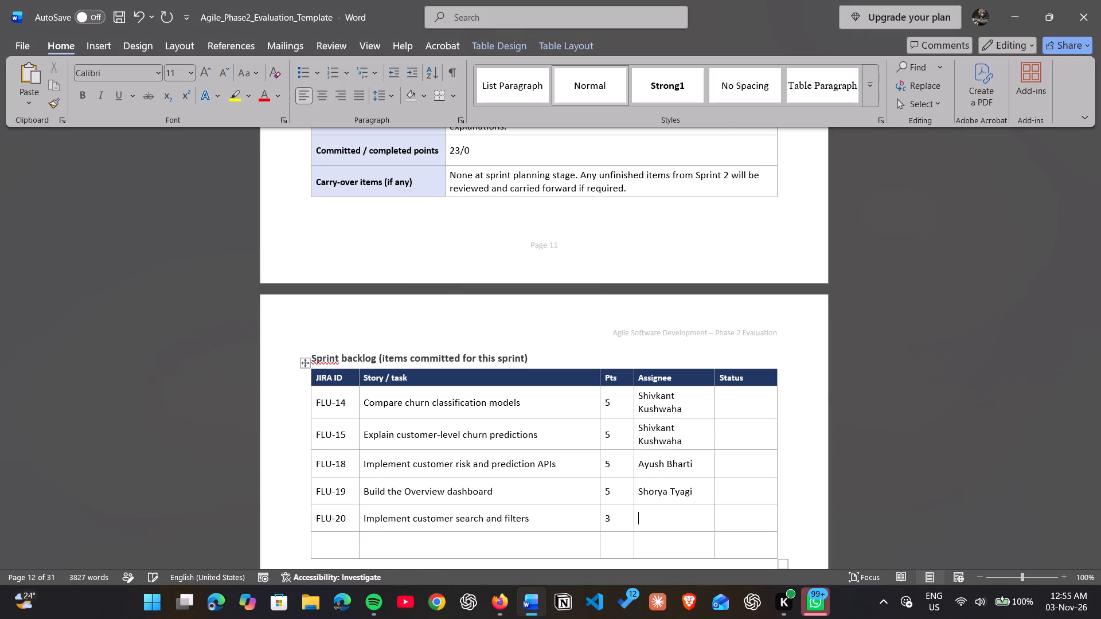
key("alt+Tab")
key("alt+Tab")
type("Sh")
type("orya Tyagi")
Set the status of all five Sprint 3 backlog items in Word to "To-Do".
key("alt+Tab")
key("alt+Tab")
left_click(725, 400)
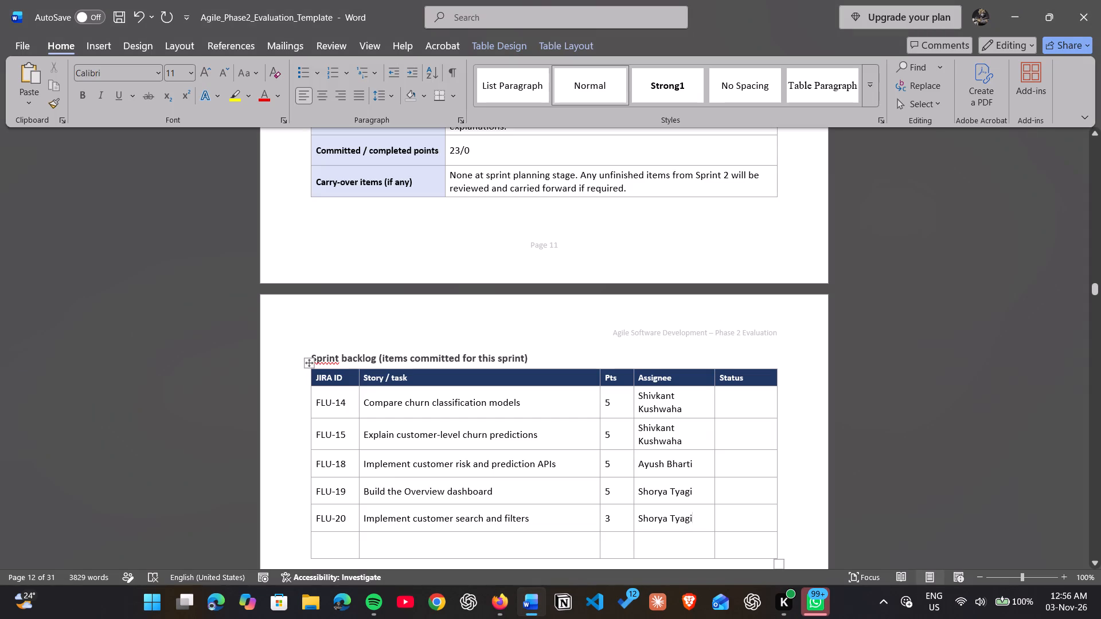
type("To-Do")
left_click_drag(752, 401, 721, 403)
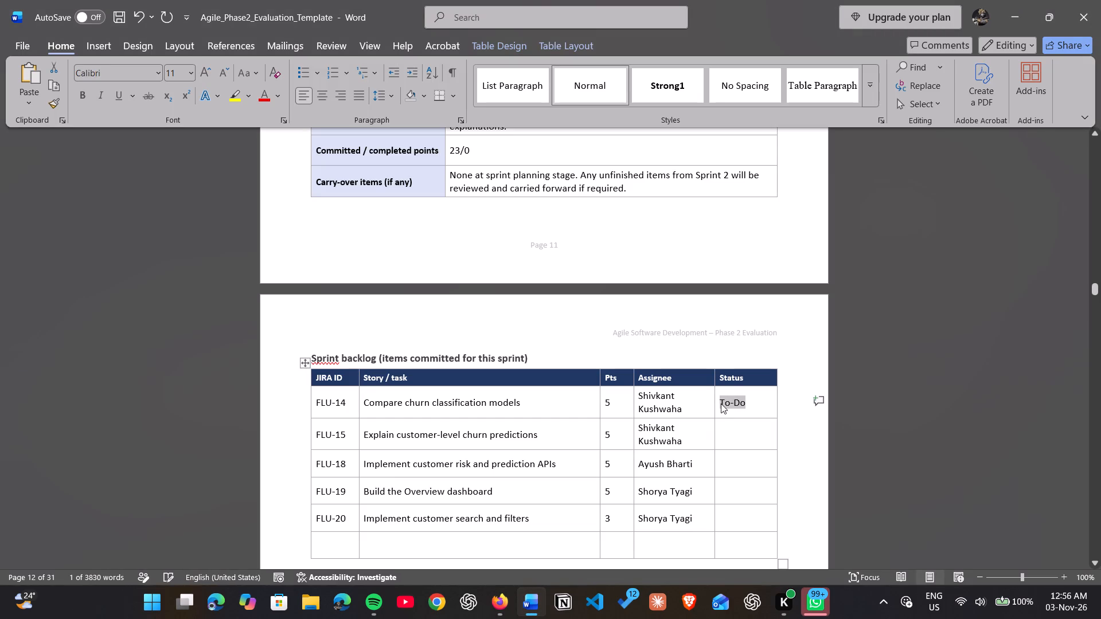
key("ctrl+c")
left_click(730, 426)
key("ctrl+v")
left_click(748, 479)
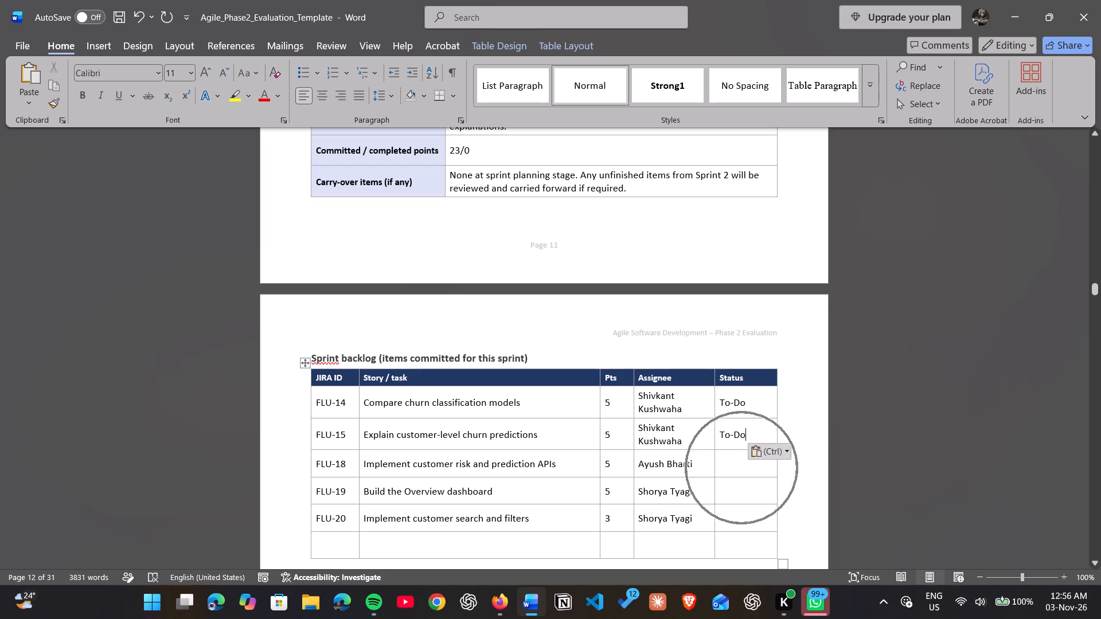
left_click(738, 464)
key("ctrl+v")
left_click(739, 496)
key("ctrl+v")
left_click(740, 516)
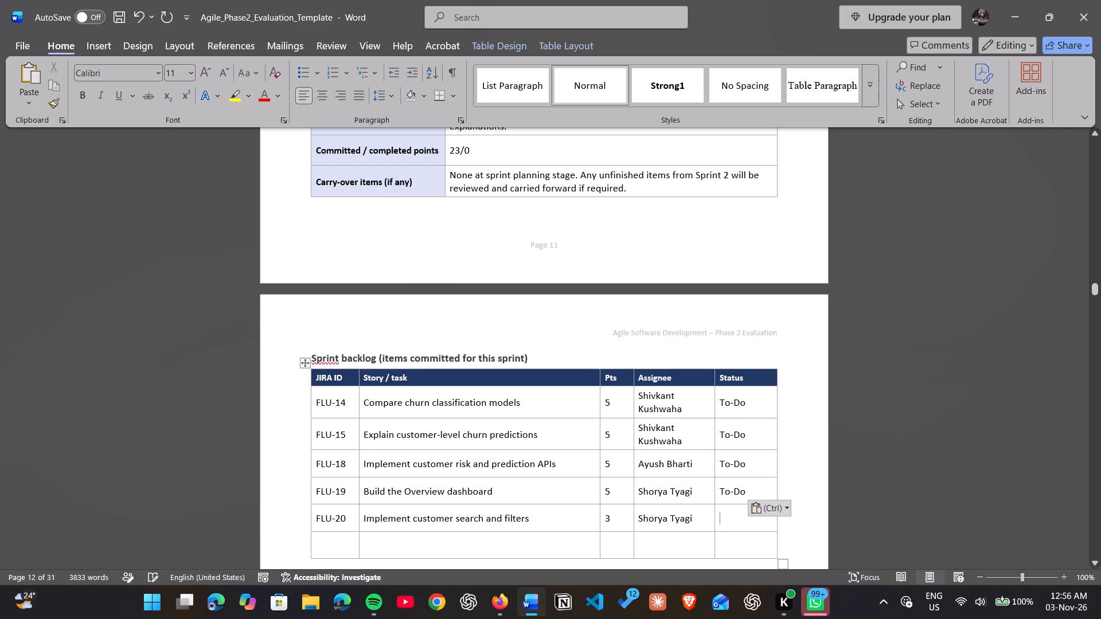
key("ctrl+v")
Copy ChatGPT's Sprint 3 working deliverables text into Word's empty Working deliverables box and remove the trailing blank line.
key("alt+Tab")
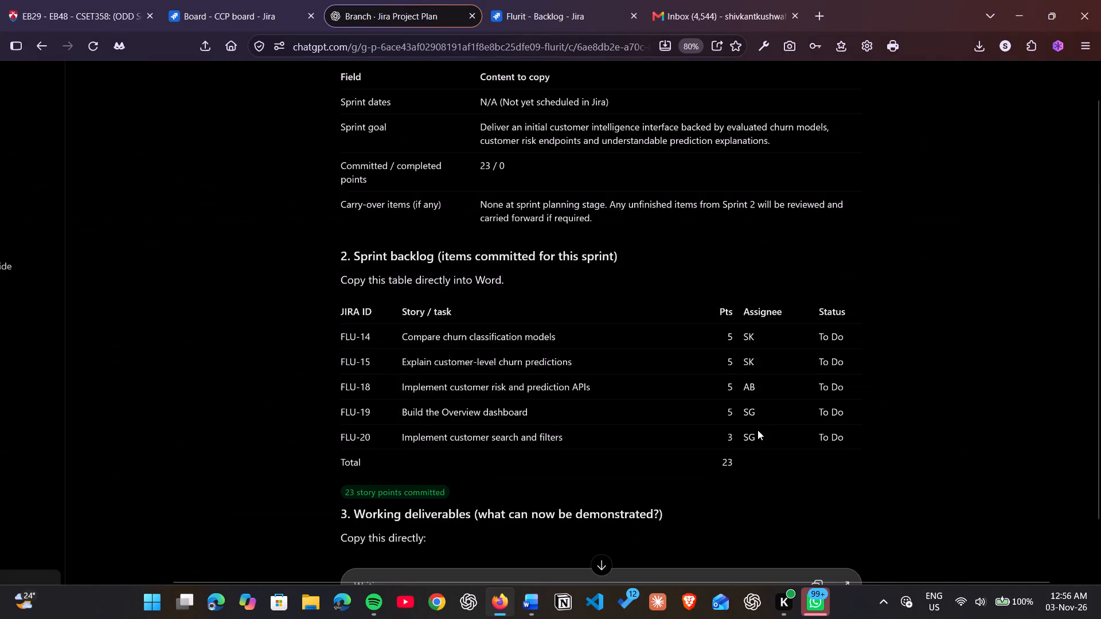
key("alt+Tab")
scroll(758, 430, "down", 2)
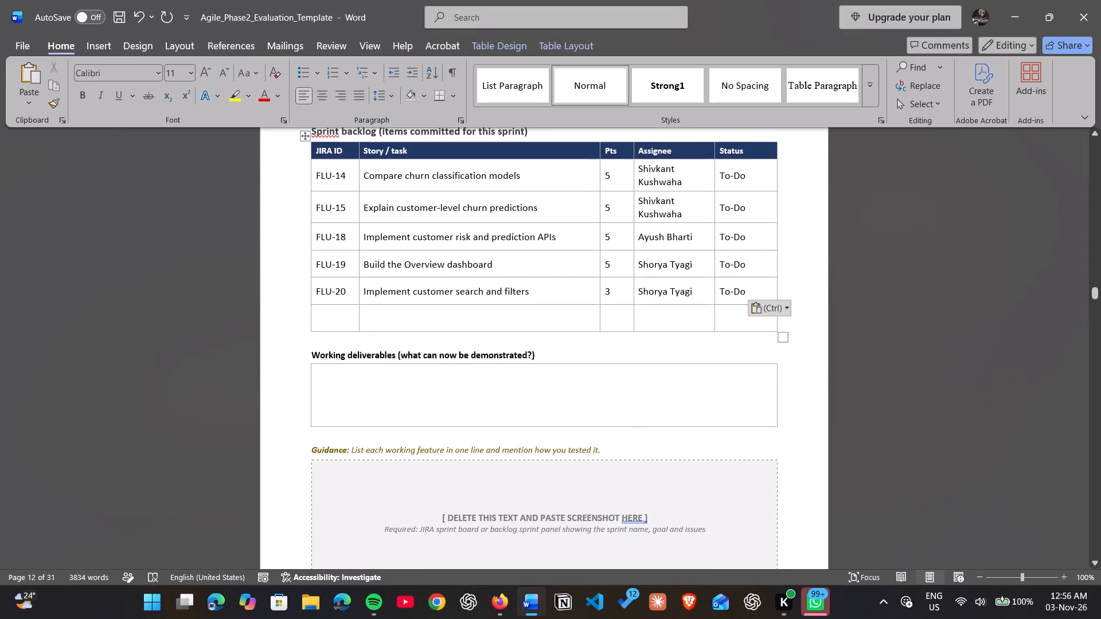
key("alt+Tab")
scroll(630, 416, "down", 3)
left_click(813, 434)
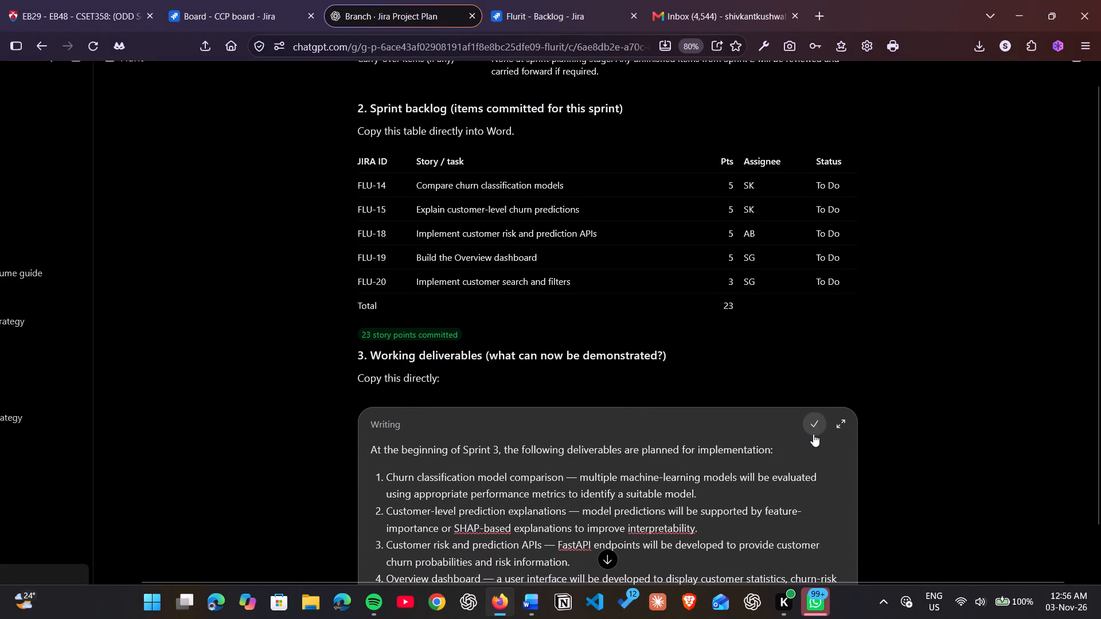
key("alt+Tab")
left_click(556, 409)
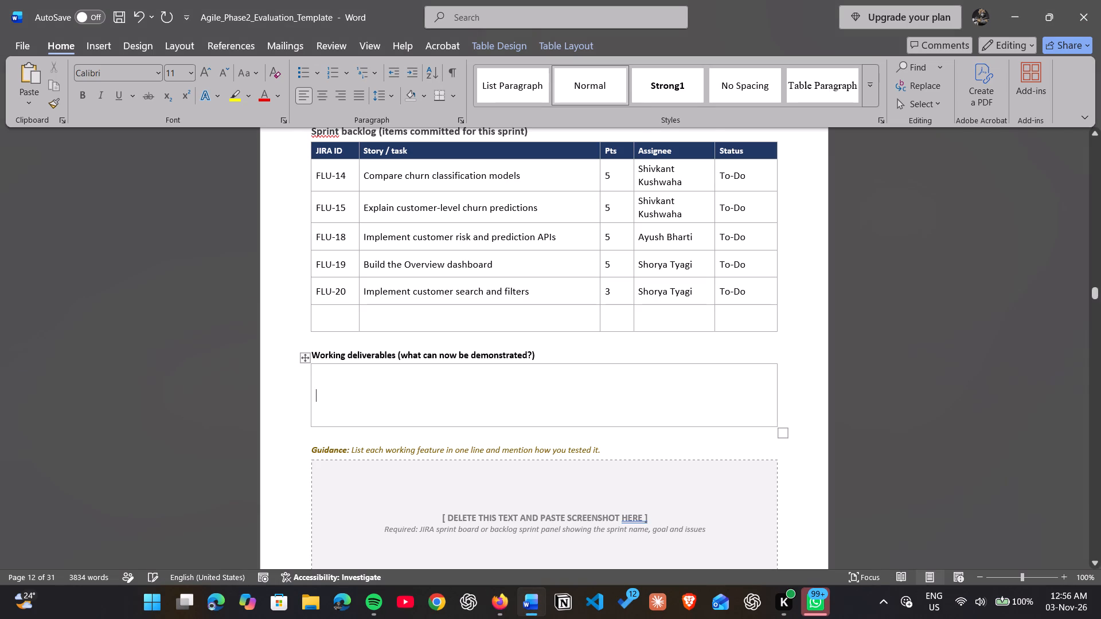
key("ctrl+v")
key("BackSpace")
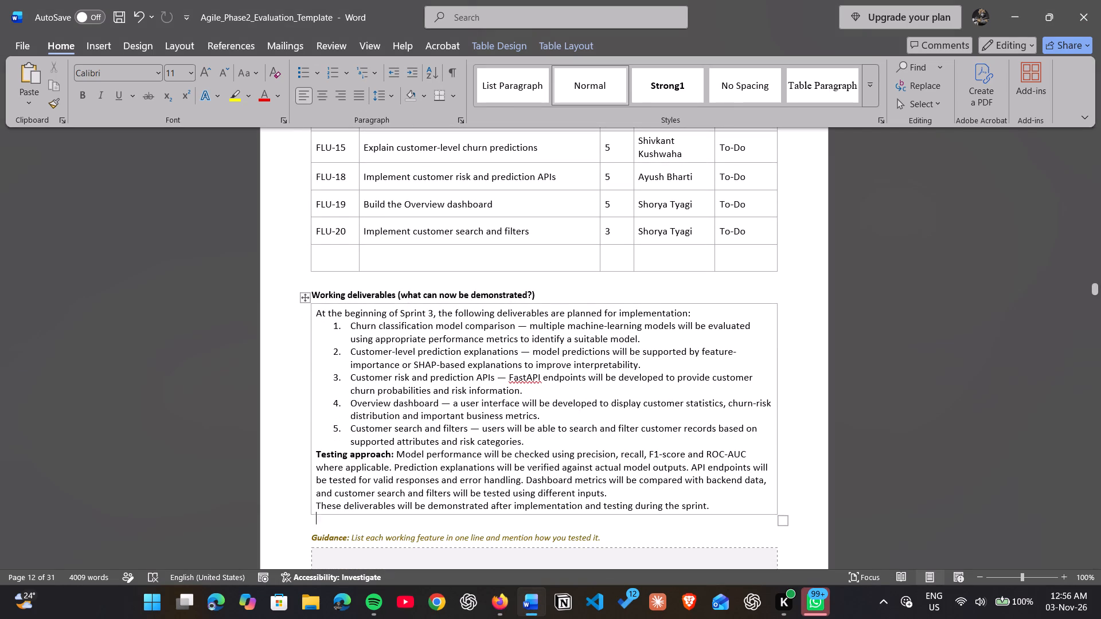
scroll(556, 409, "down", 1)
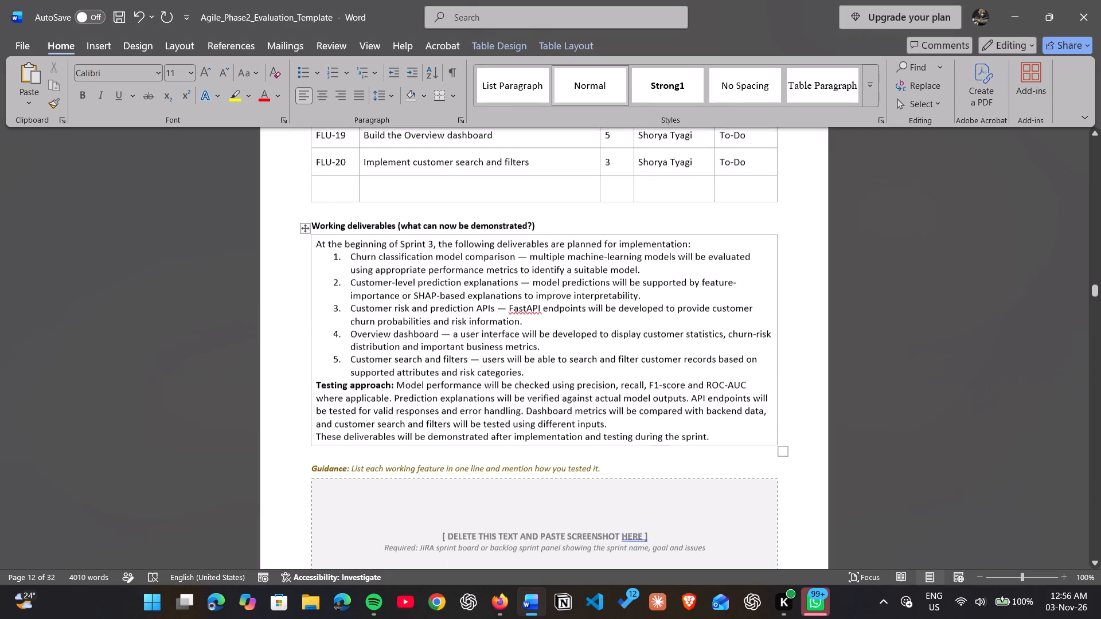
Following ChatGPT's Figure 9 instructions, add and pin the Sprint filter field in Flurit's Jira backlog and filter to Sprint 3 - Customer Risk Inter.
scroll(556, 409, "down", 1)
key("alt+Tab")
scroll(556, 409, "down", 5)
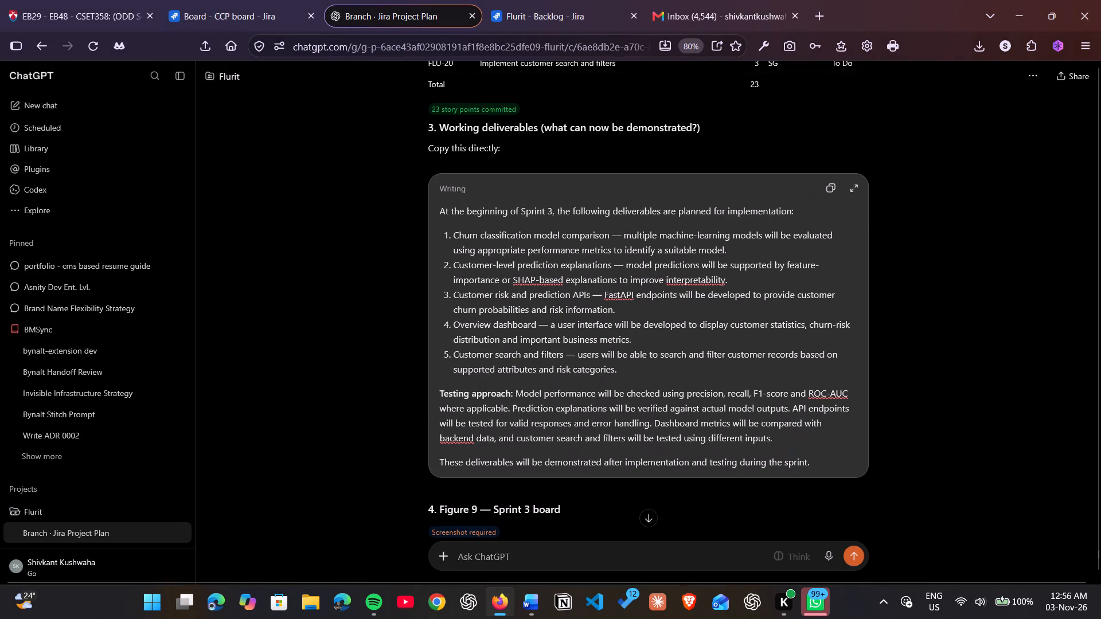
scroll(556, 409, "down", 5)
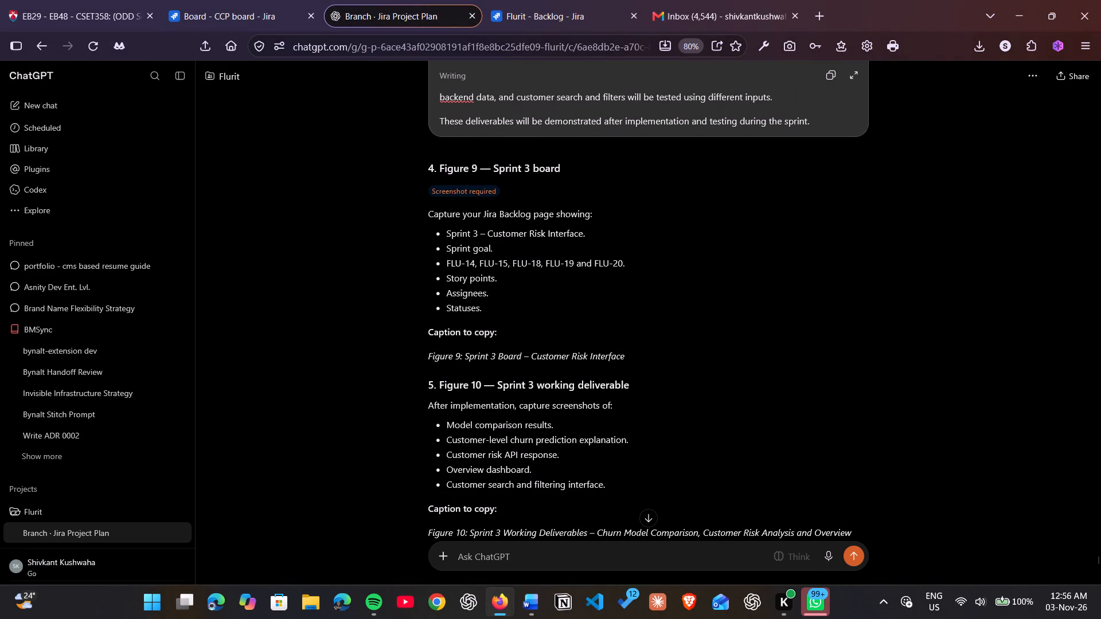
scroll(544, 201, "down", 1)
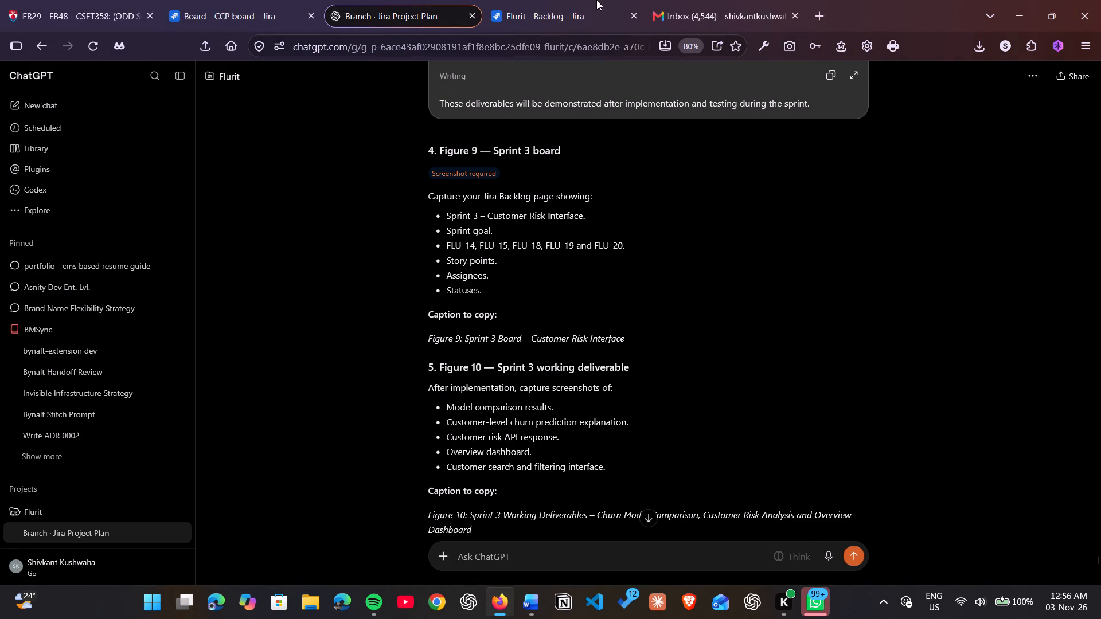
left_click(578, 9)
left_click(447, 177)
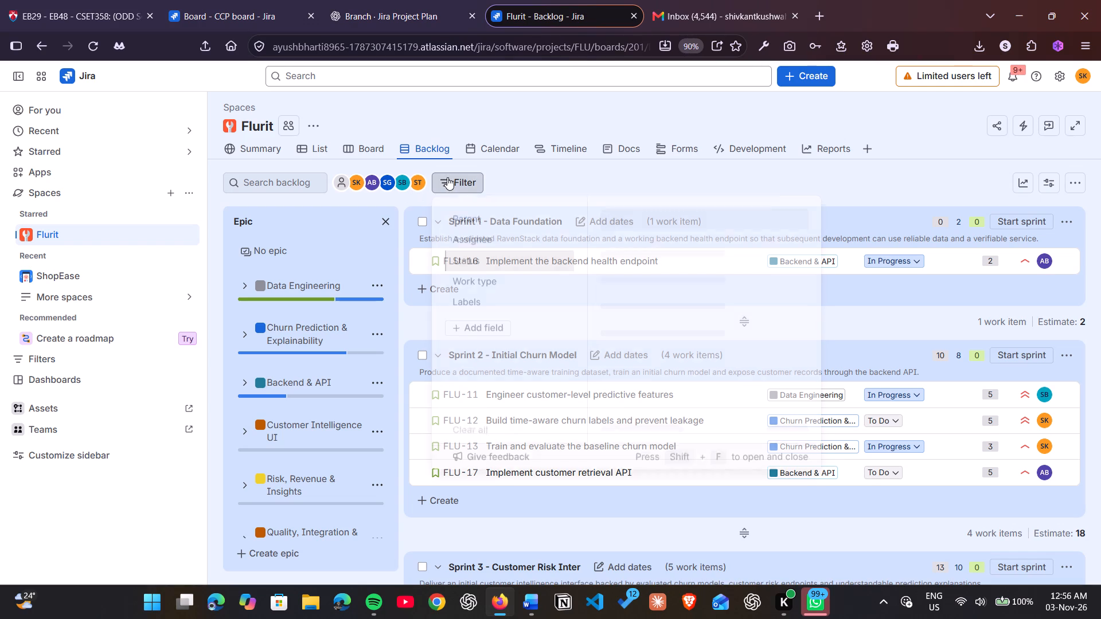
left_click(476, 332)
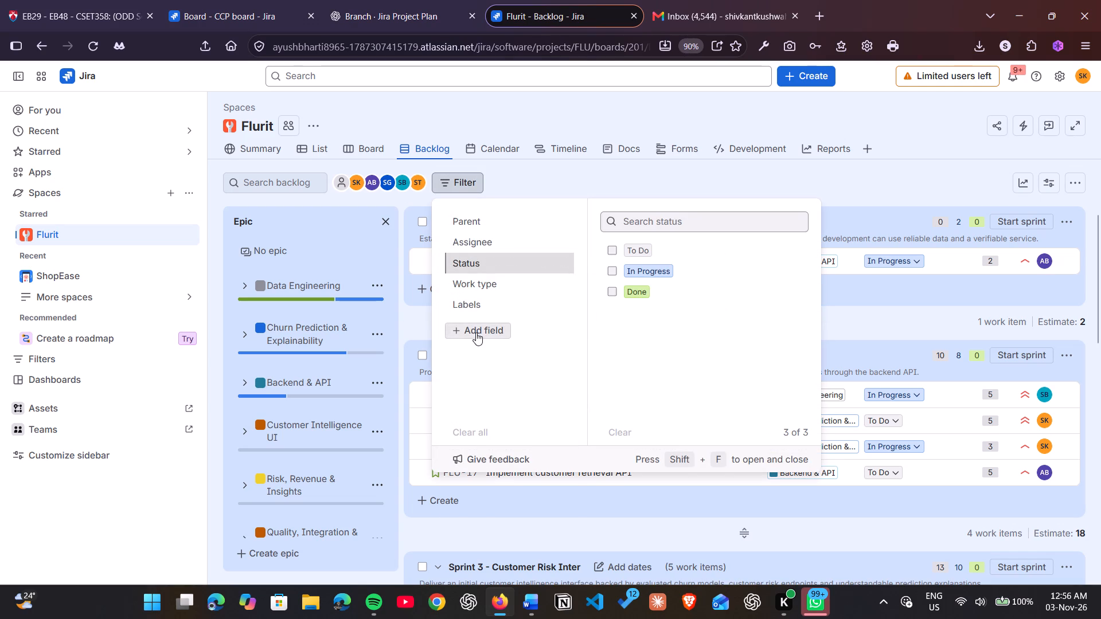
scroll(501, 467, "down", 2)
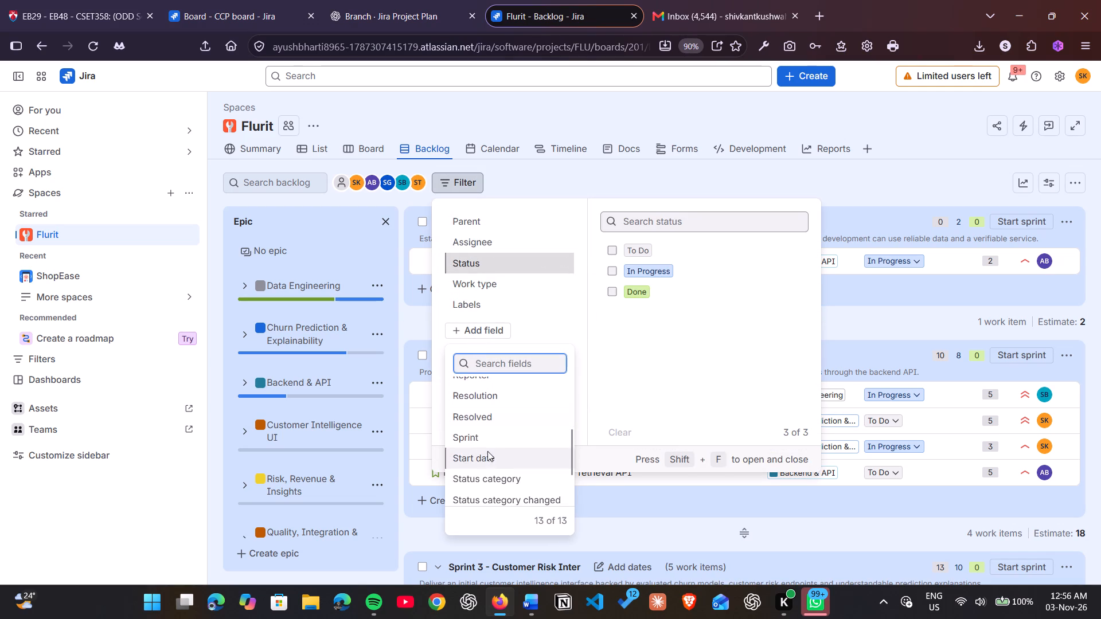
left_click(480, 434)
right_click(544, 325)
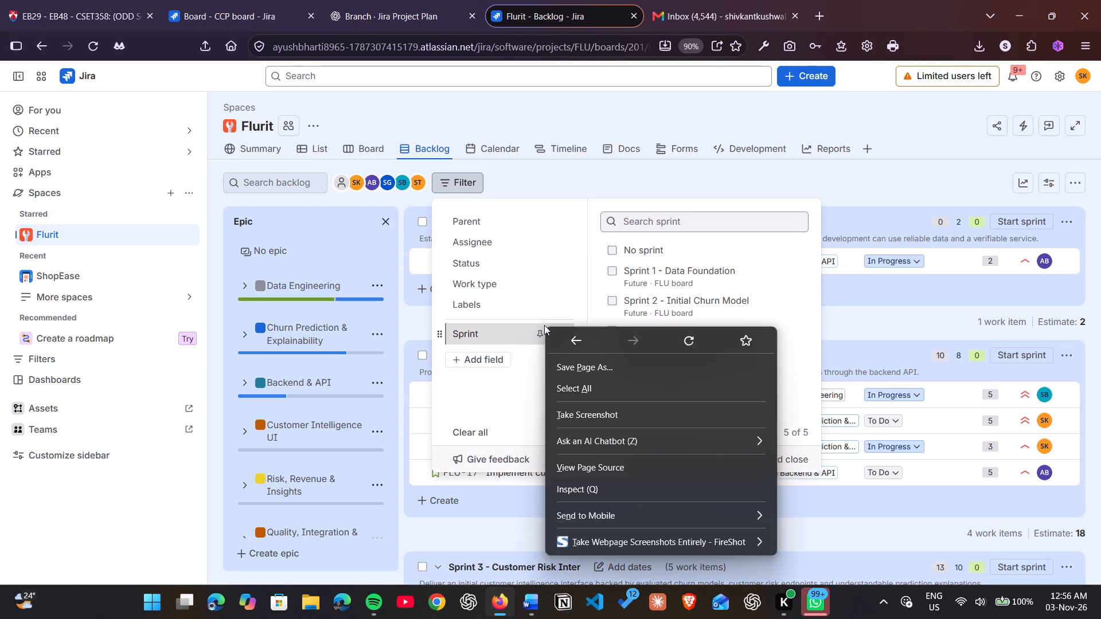
left_click(538, 336)
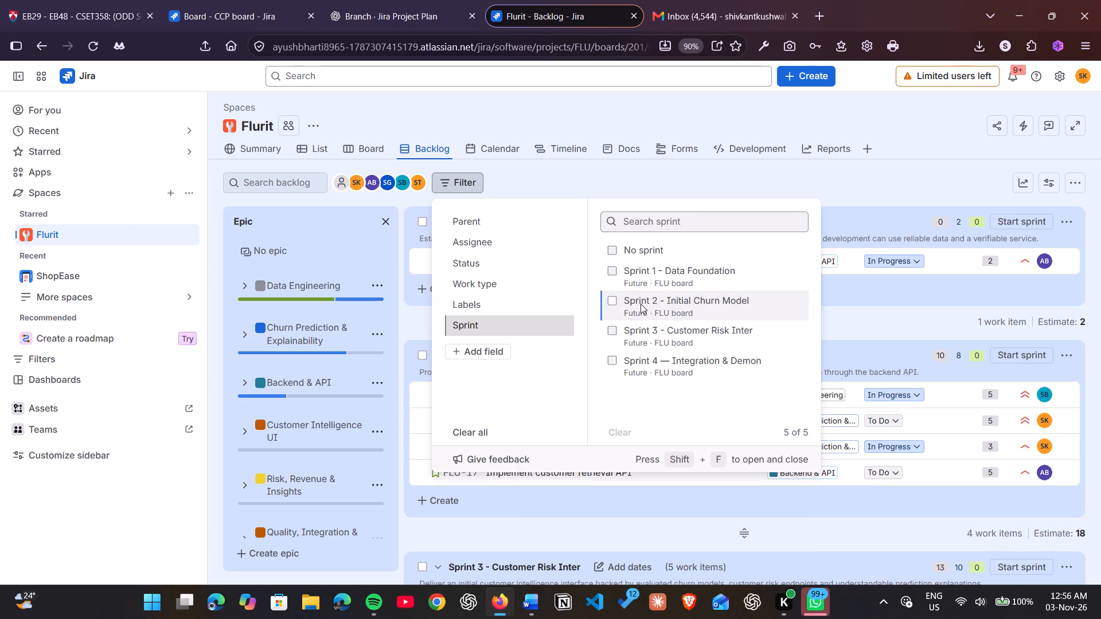
left_click(618, 331)
left_click(825, 184)
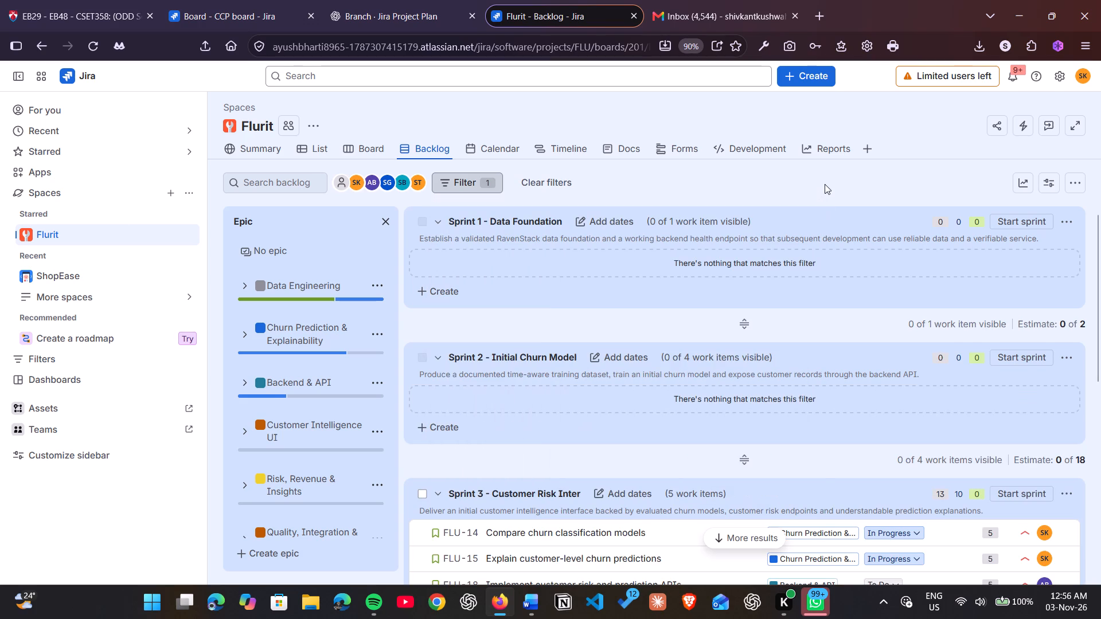
Capture the Jira page area showing the Sprint 3 backlog, without browser bars or taskbar, and copy the screenshot.
scroll(825, 184, "down", 4)
scroll(797, 356, "down", 4)
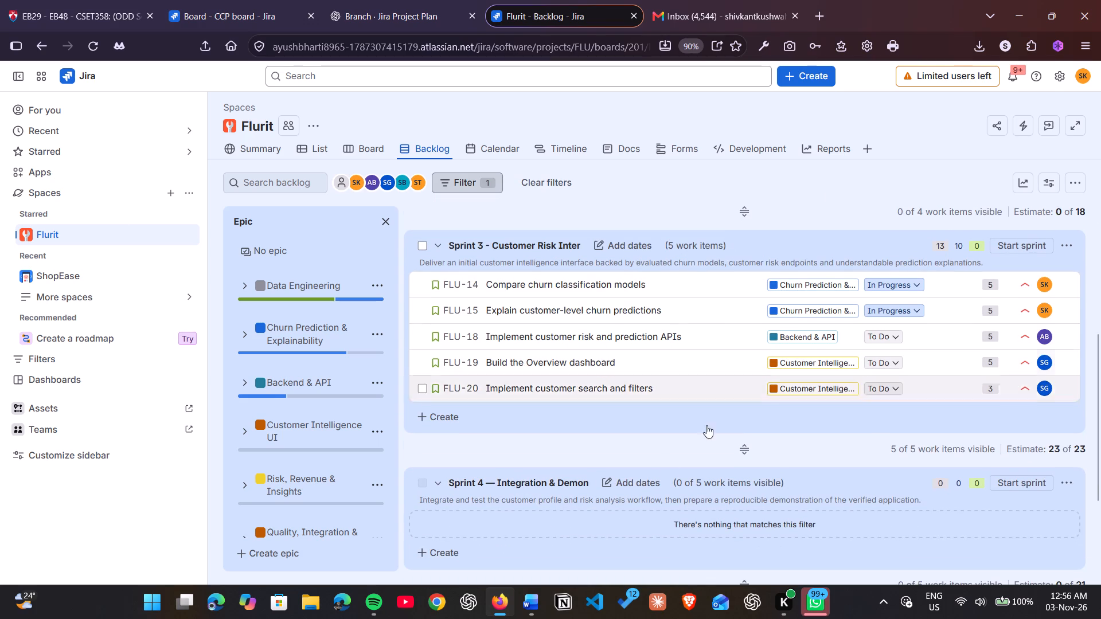
key("Print")
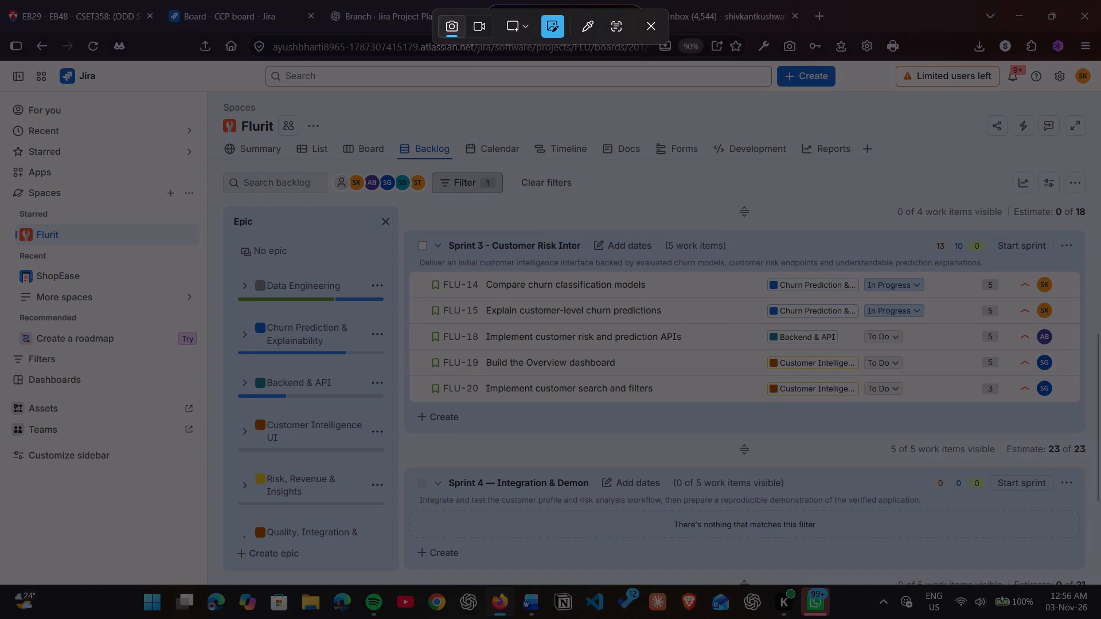
left_click_drag(0, 59, 1100, 601)
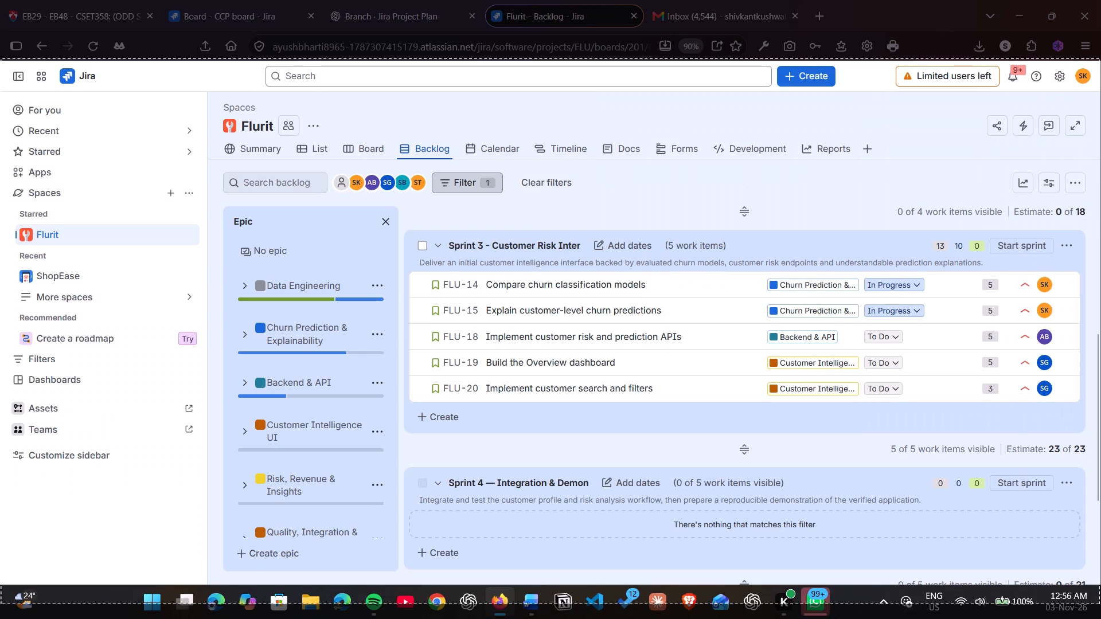
left_click_drag(1100, 601, 1100, 582)
key("ctrl+c")
In Word, replace the placeholder box above the "Figure 9: Sprint 3 board" caption with the backlog screenshot and scale it down slightly.
key("alt+Tab")
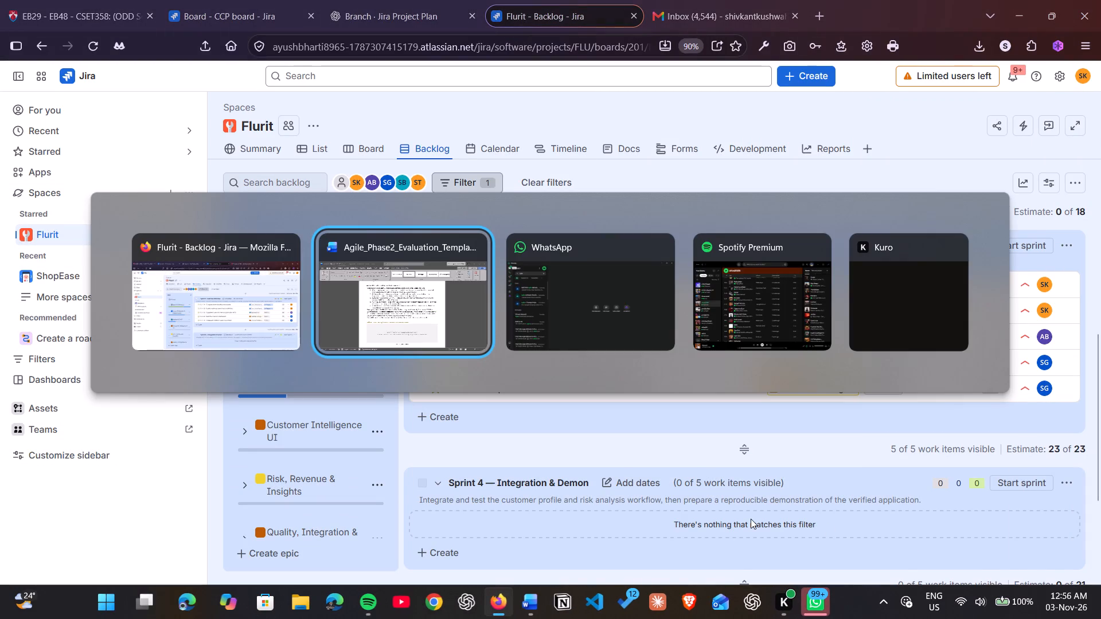
scroll(604, 470, "down", 1)
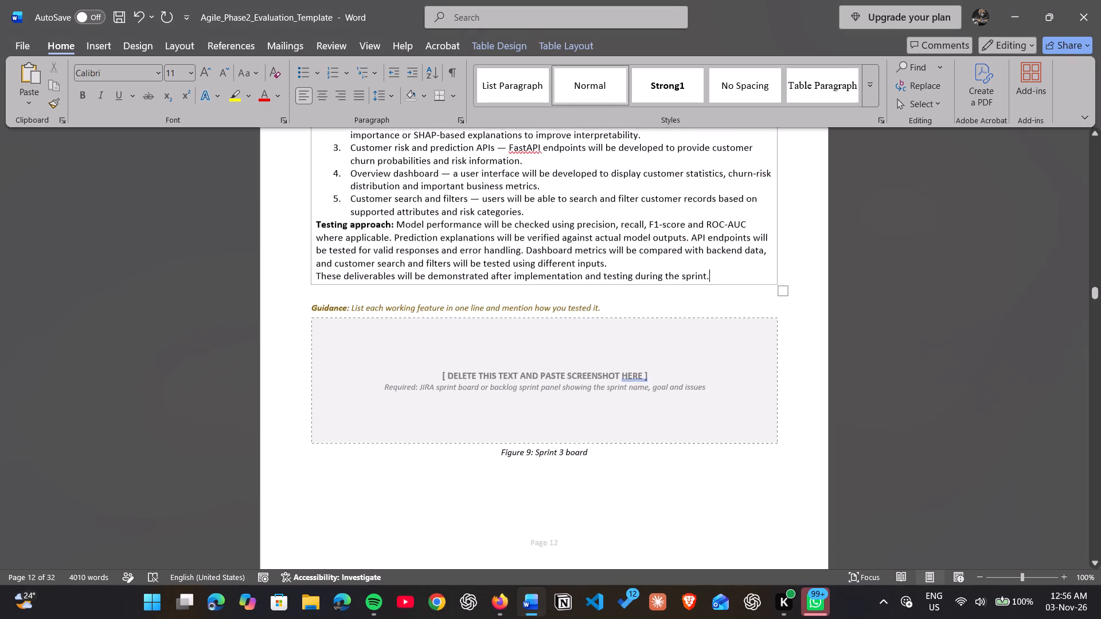
left_click(665, 424)
left_click(780, 440)
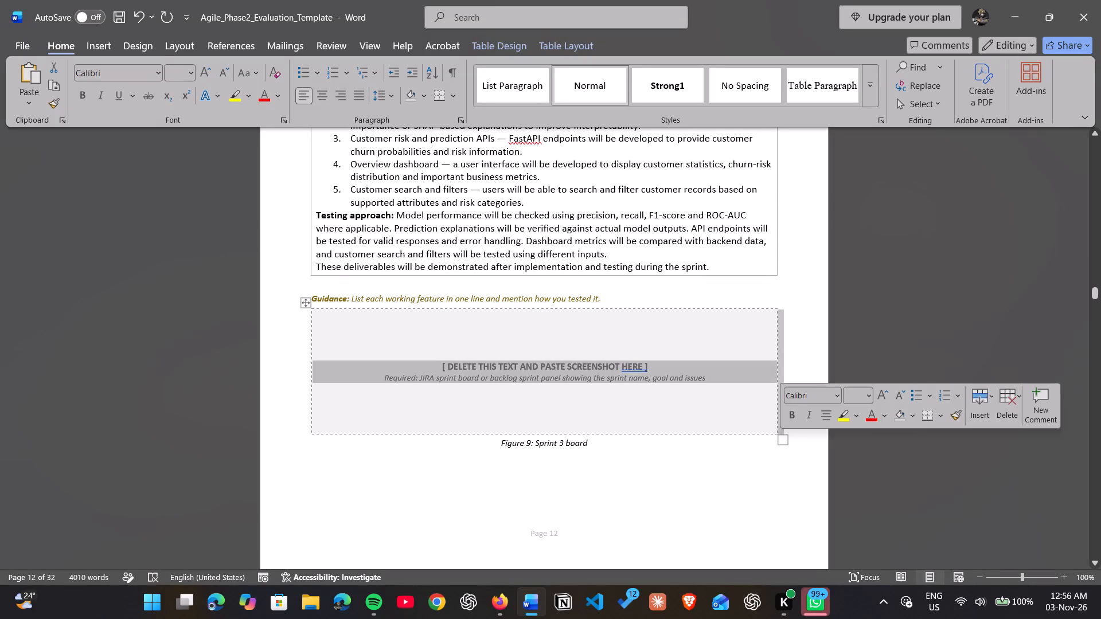
key("BackSpace")
key("Return")
key("Up")
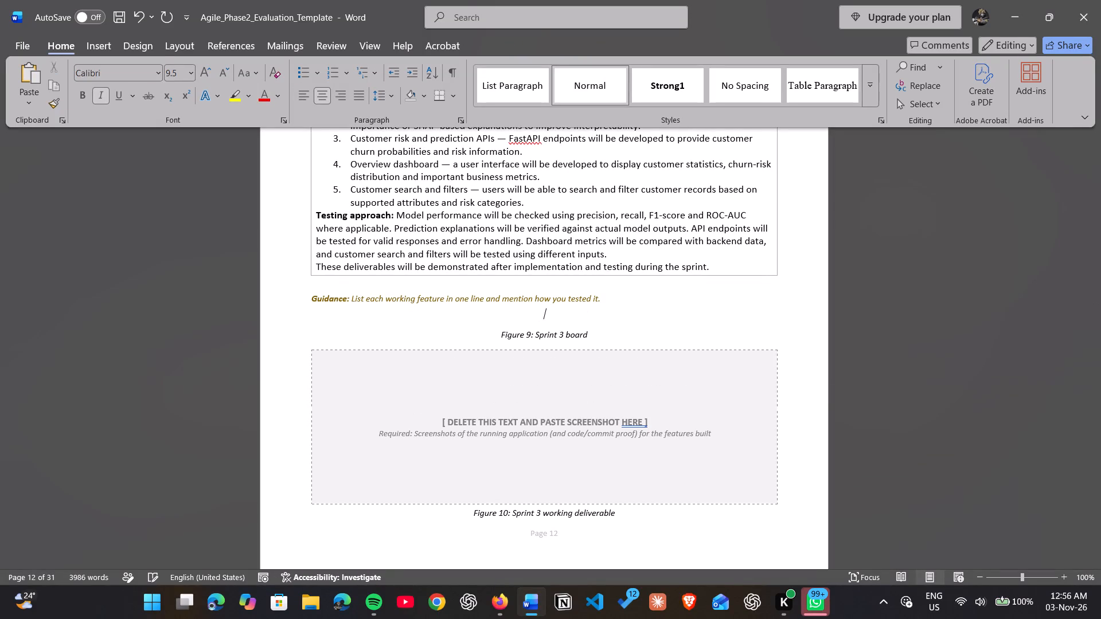
key("ctrl+v")
scroll(780, 440, "up", 2)
scroll(780, 440, "down", 1)
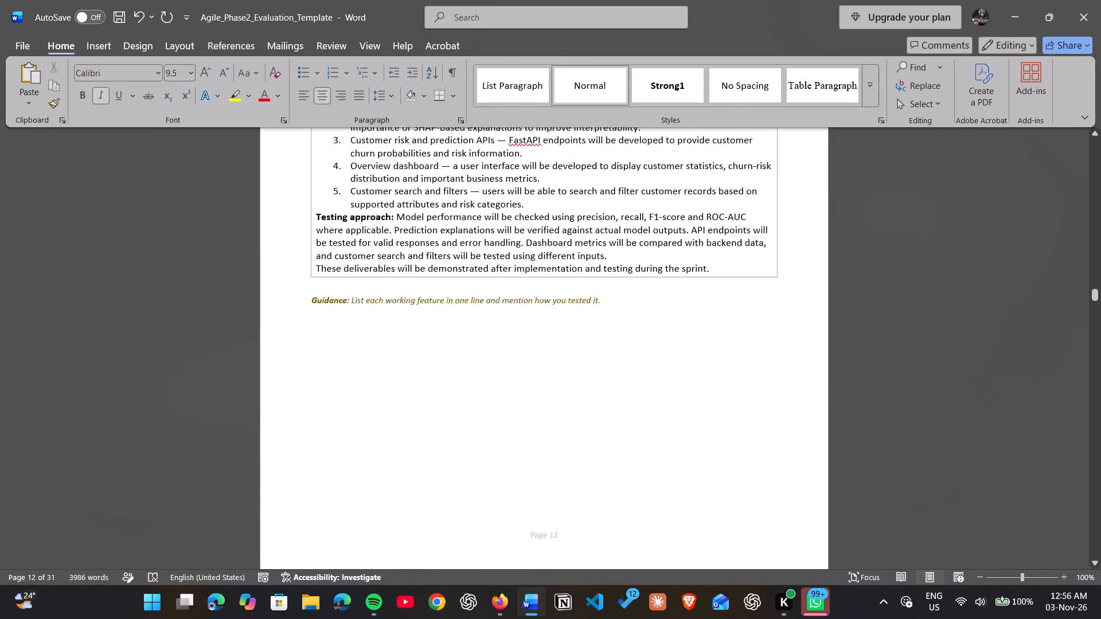
scroll(780, 440, "down", 1)
left_click(741, 449)
left_click_drag(773, 361, 747, 398)
Copy the Jira reports screenshot above the "Figure 8: Sprint 2 sprint report" caption in Word for reuse in Sprint 3.
scroll(747, 398, "down", 2)
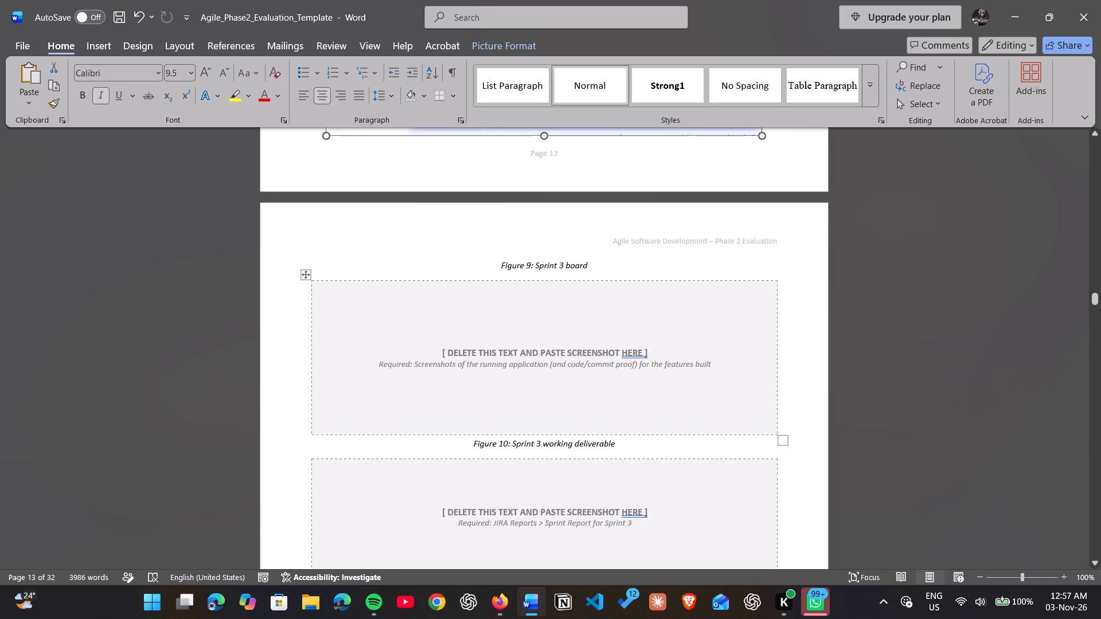
scroll(725, 401, "down", 1)
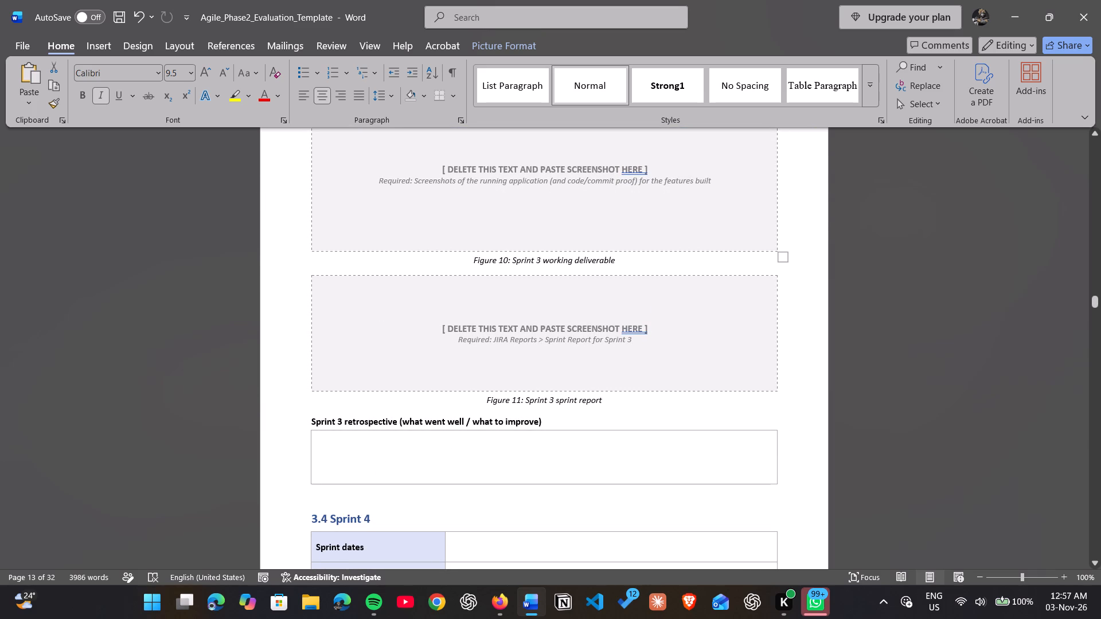
left_click(778, 393)
key("alt+Tab")
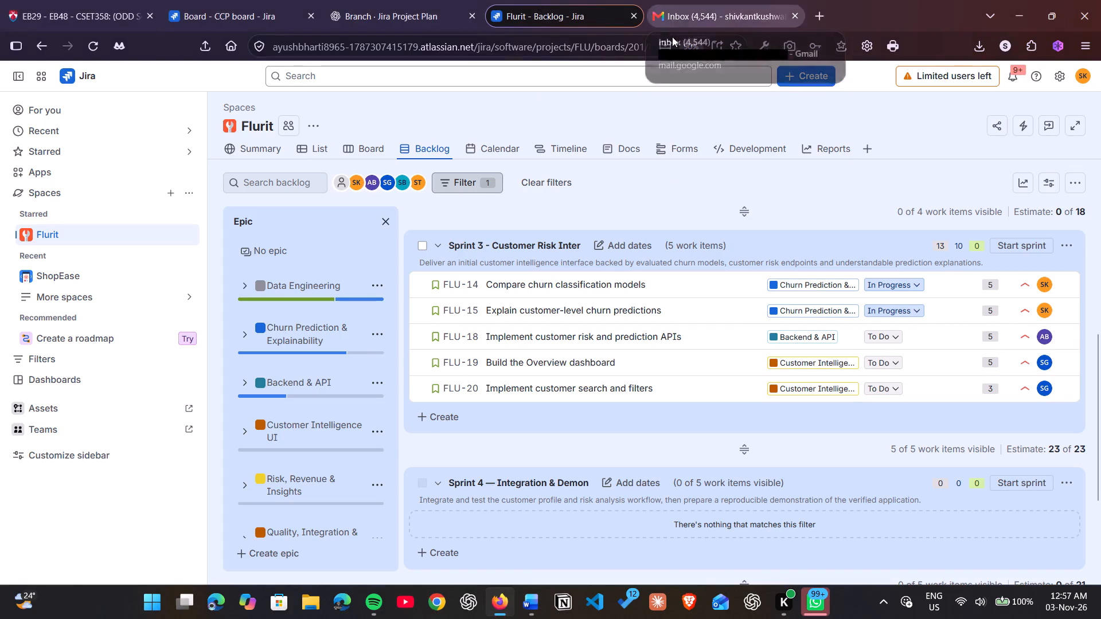
key("alt+Tab")
scroll(513, 267, "up", 4)
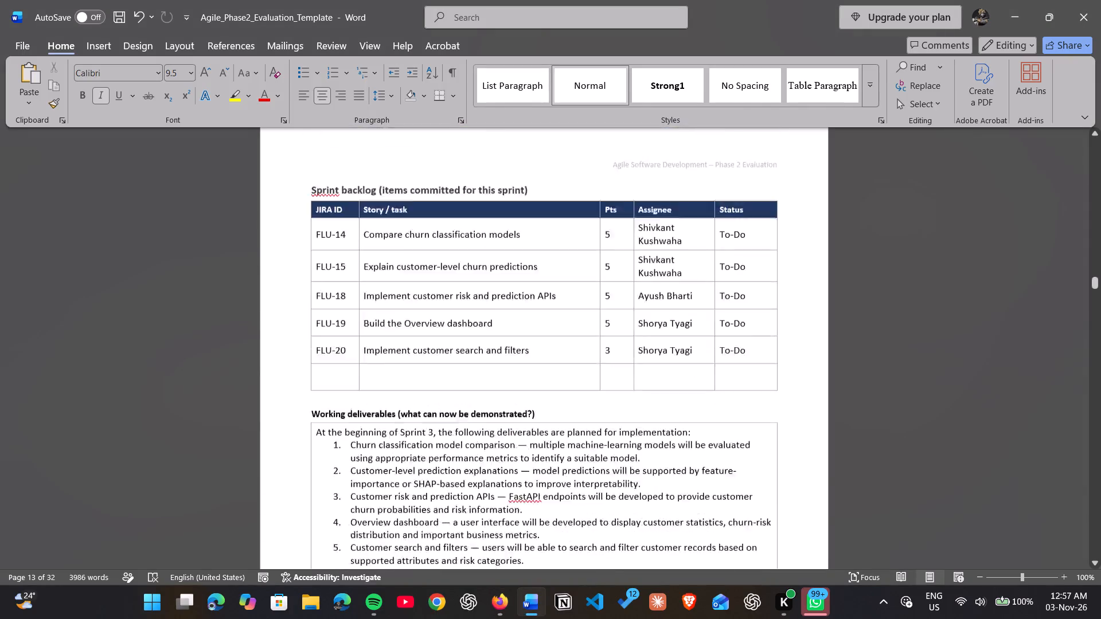
scroll(513, 267, "up", 3)
left_click(513, 267)
key("ctrl+c")
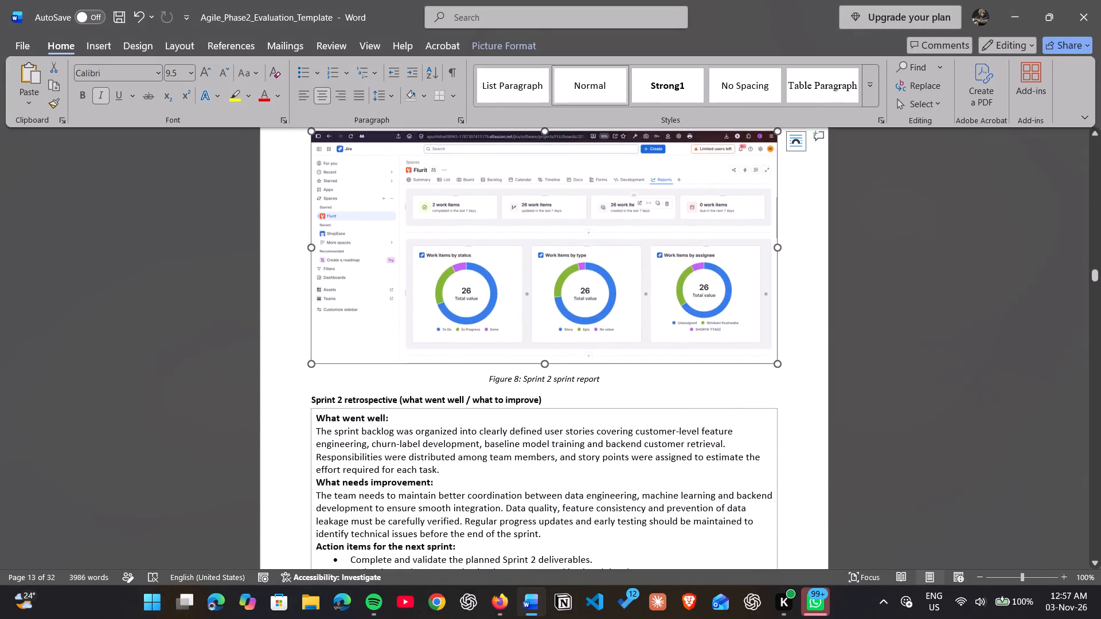
key("alt+Tab")
scroll(513, 267, "down", 2)
key("alt+Tab")
Replace the placeholder box above the "Figure 11: Sprint 3 sprint report" caption with the copied Jira reports screenshot.
scroll(513, 267, "down", 4)
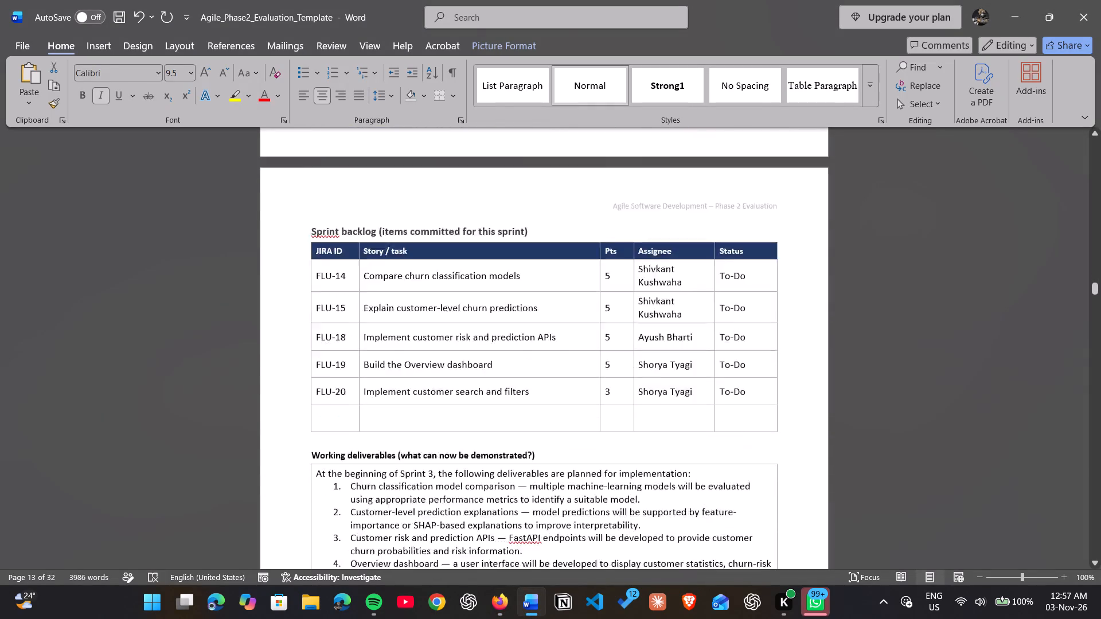
scroll(513, 267, "down", 5)
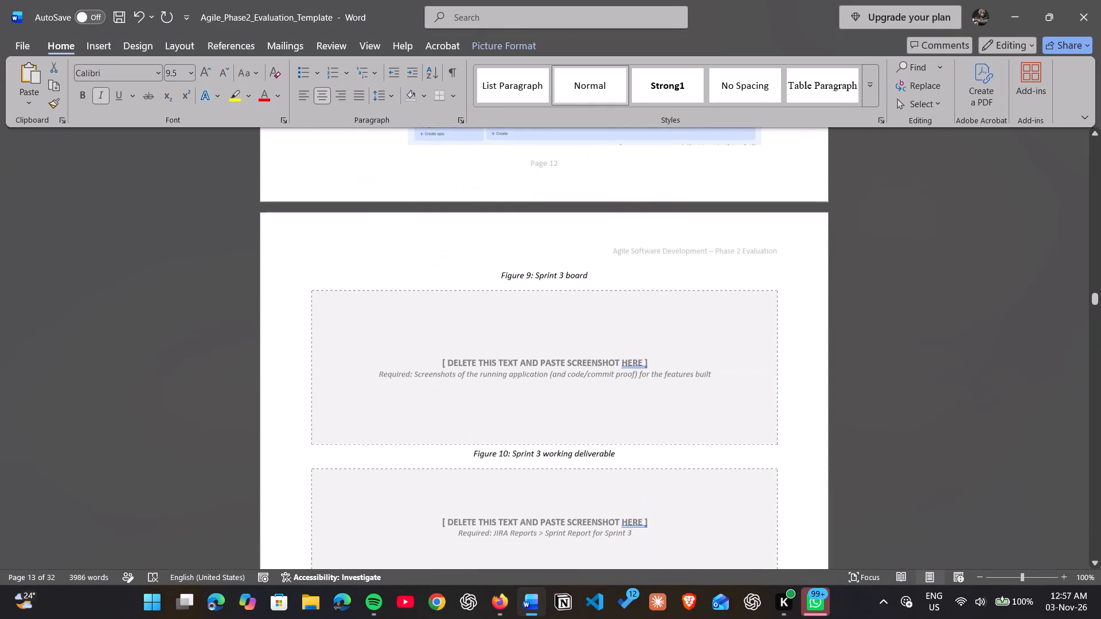
left_click(522, 313)
scroll(522, 313, "down", 1)
left_click(627, 362)
left_click(786, 406)
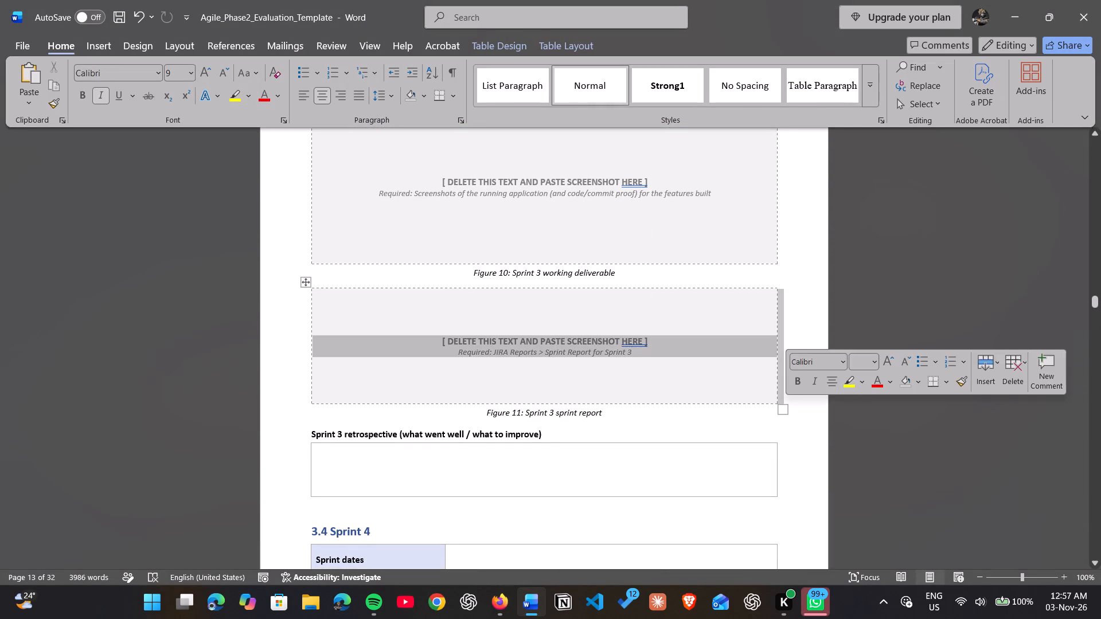
key("BackSpace")
key("Return")
key("Up")
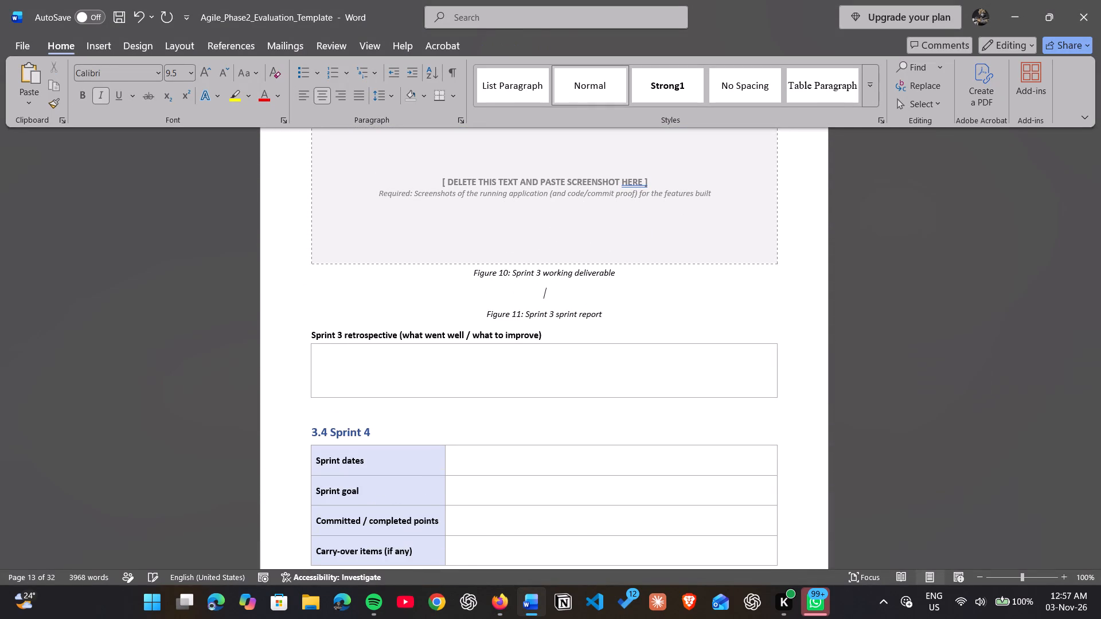
key("ctrl+v")
scroll(786, 406, "down", 3)
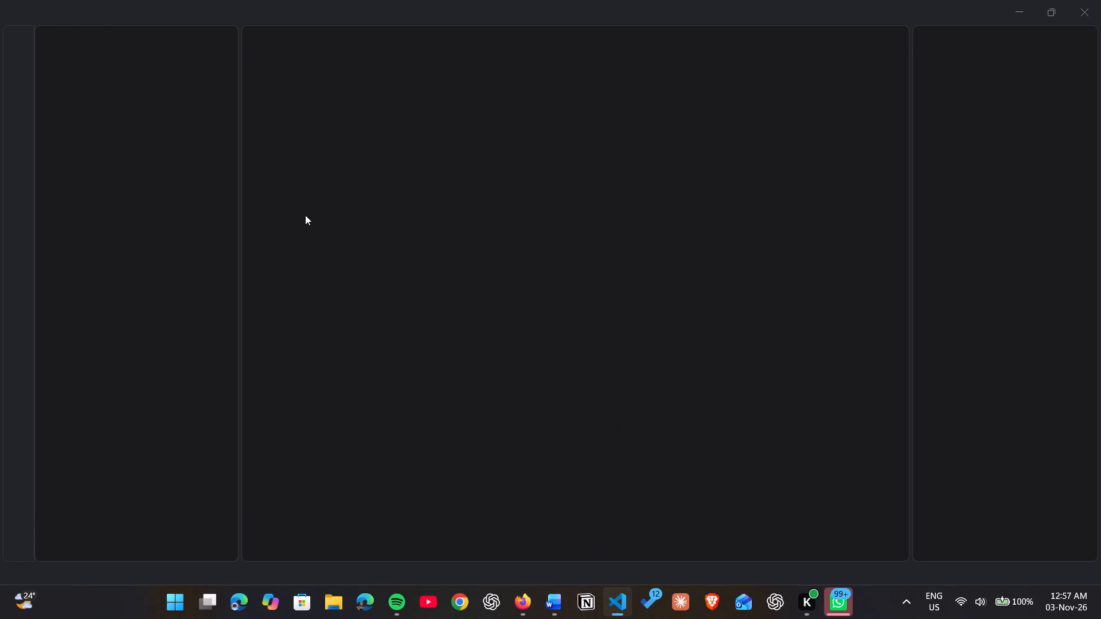
left_click(34, 17)
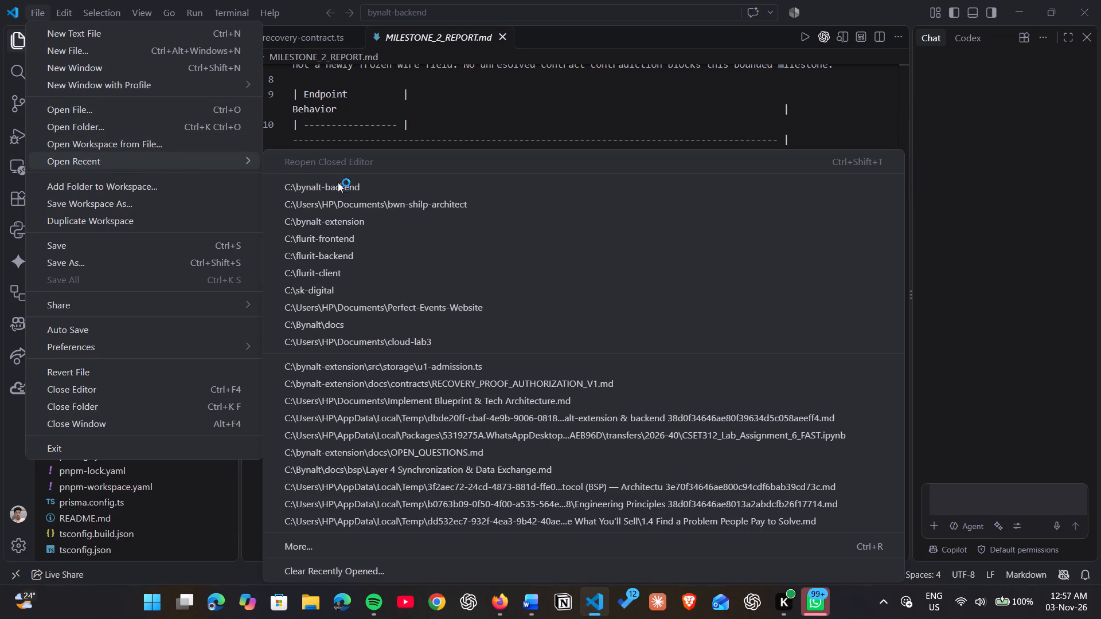
left_click(330, 254)
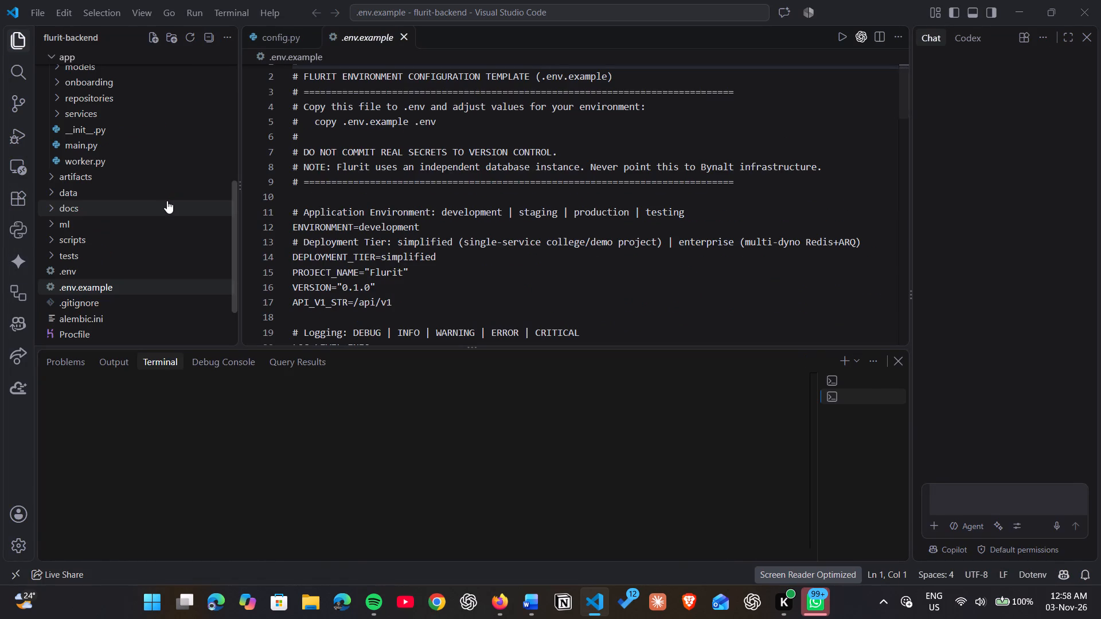
Open churn.py from the app/models folder and close the terminal so the code fills the editor.
scroll(167, 201, "up", 6)
left_click(120, 187)
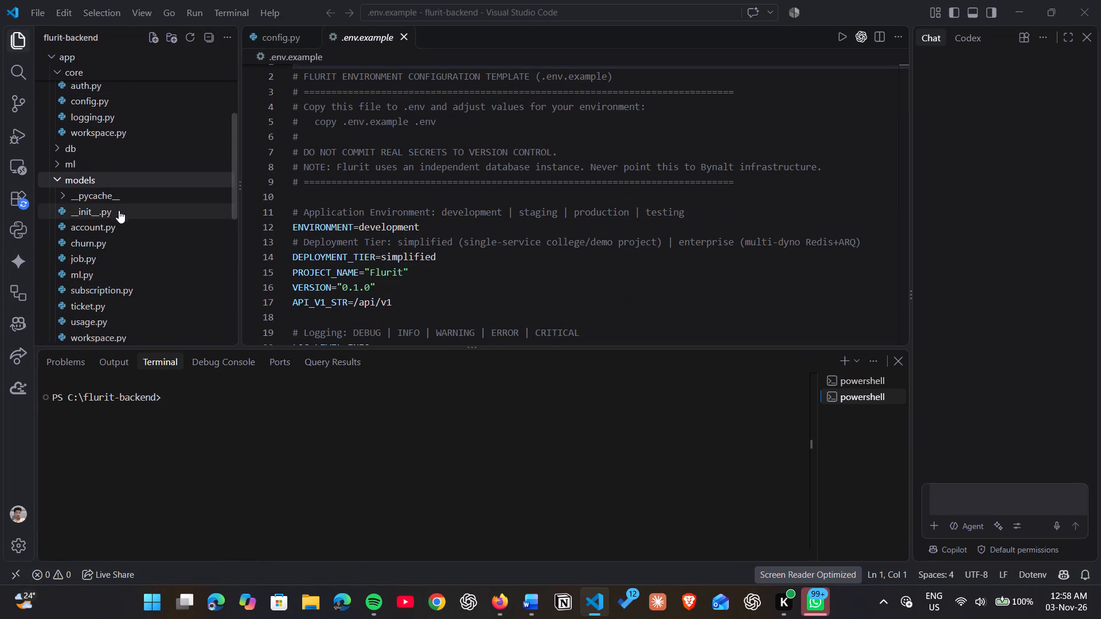
left_click(116, 240)
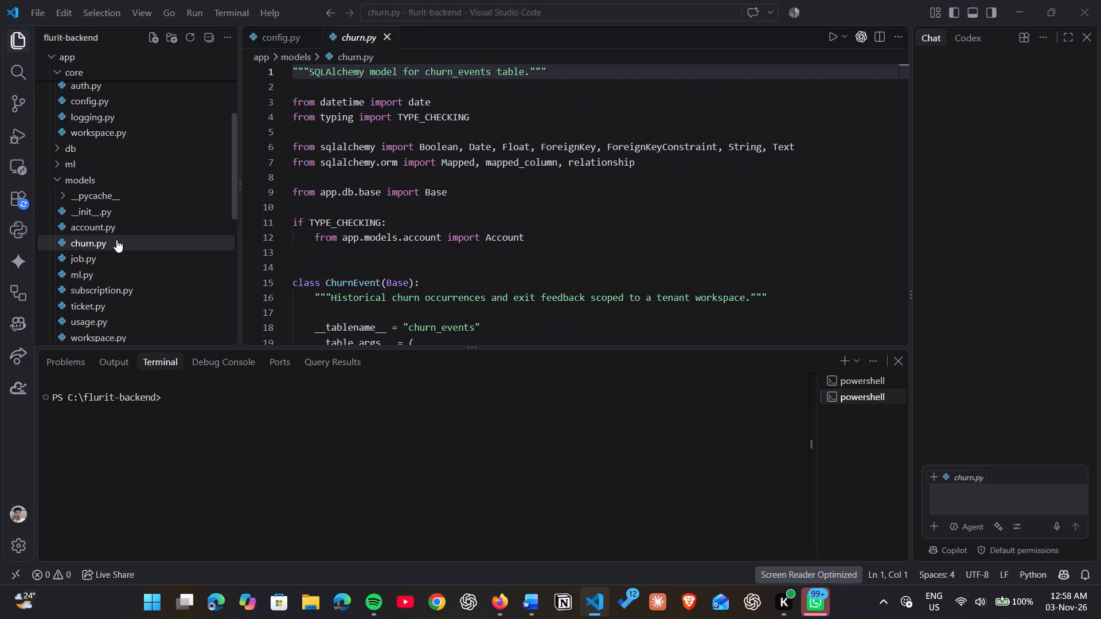
scroll(116, 240, "down", 2)
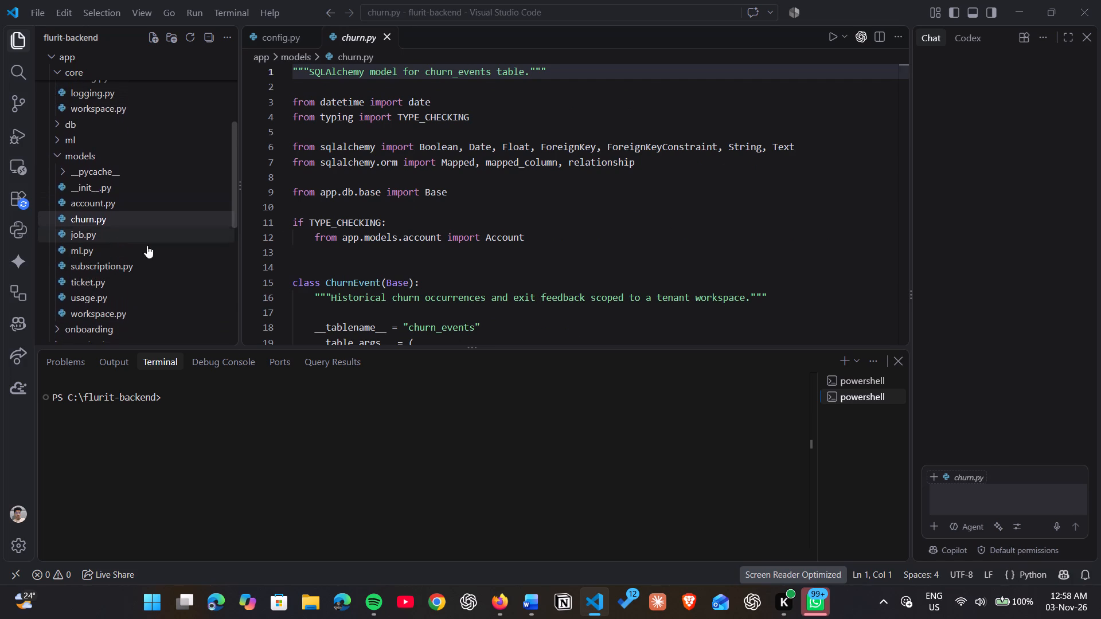
left_click(889, 365)
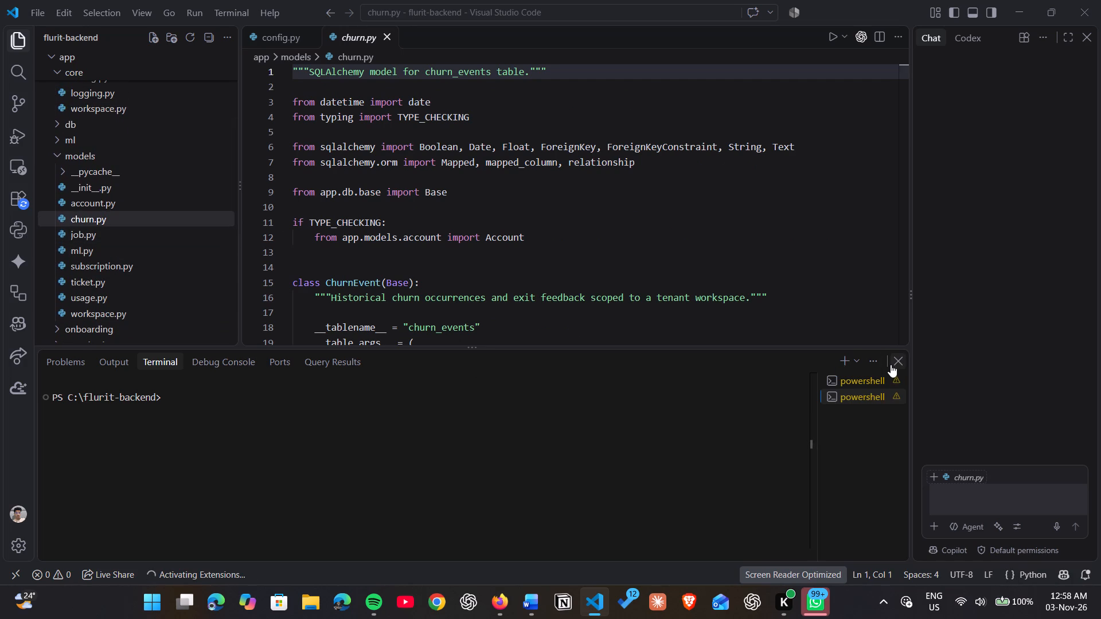
left_click(891, 365)
scroll(628, 299, "up", 1)
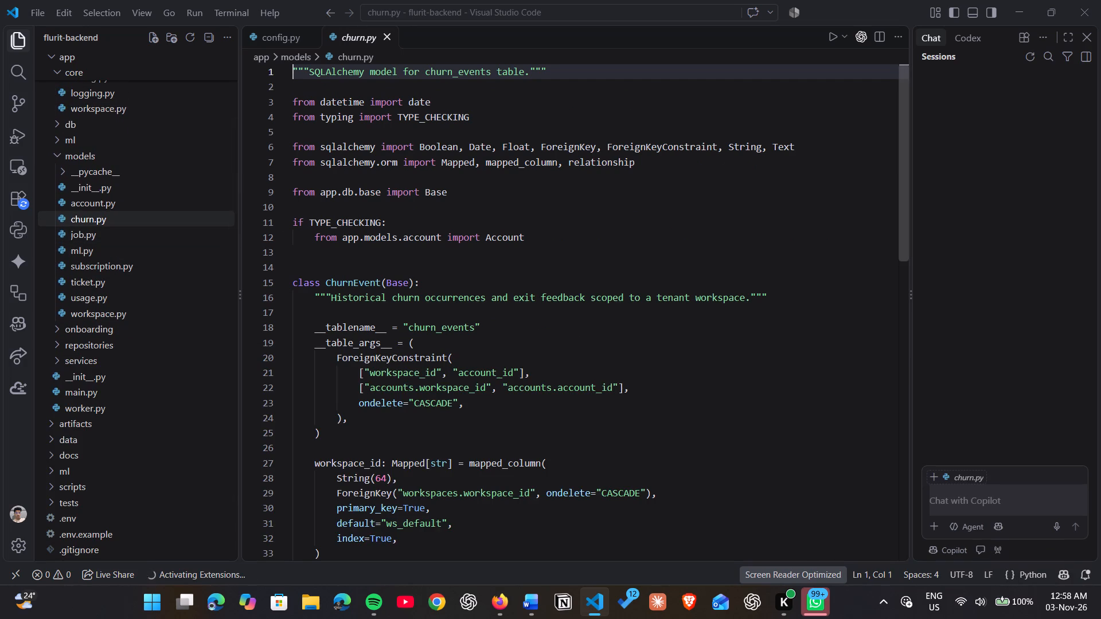
Capture the whole code editor window showing churn.py, without the taskbar, and copy the screenshot.
key("Print")
left_click_drag(0, 0, 322, 127)
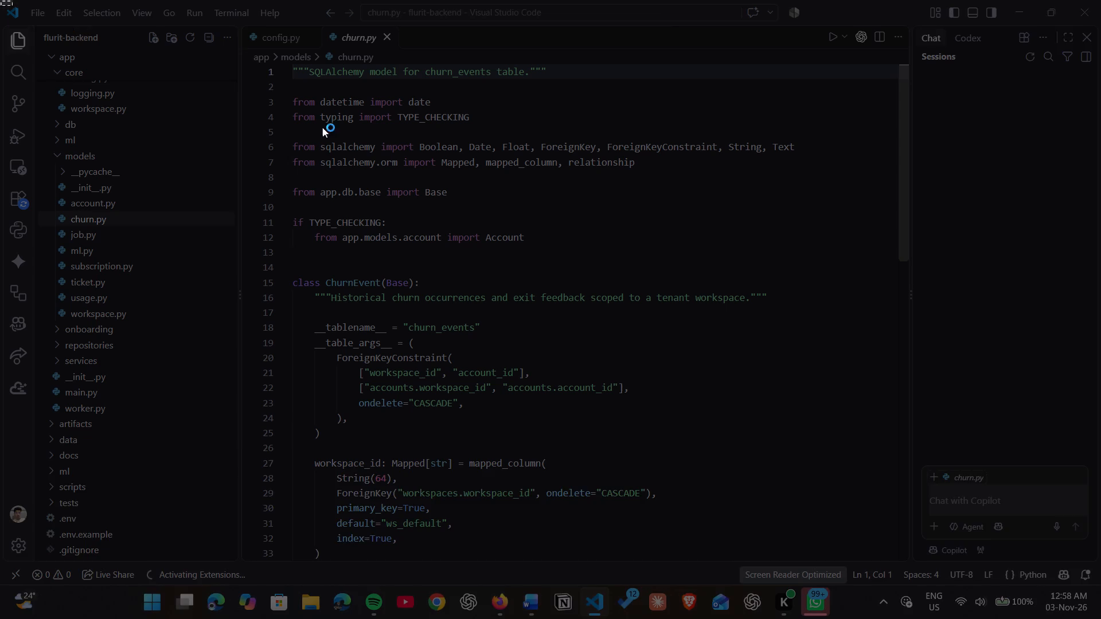
left_click_drag(322, 127, 1099, 581)
key("ctrl+c")
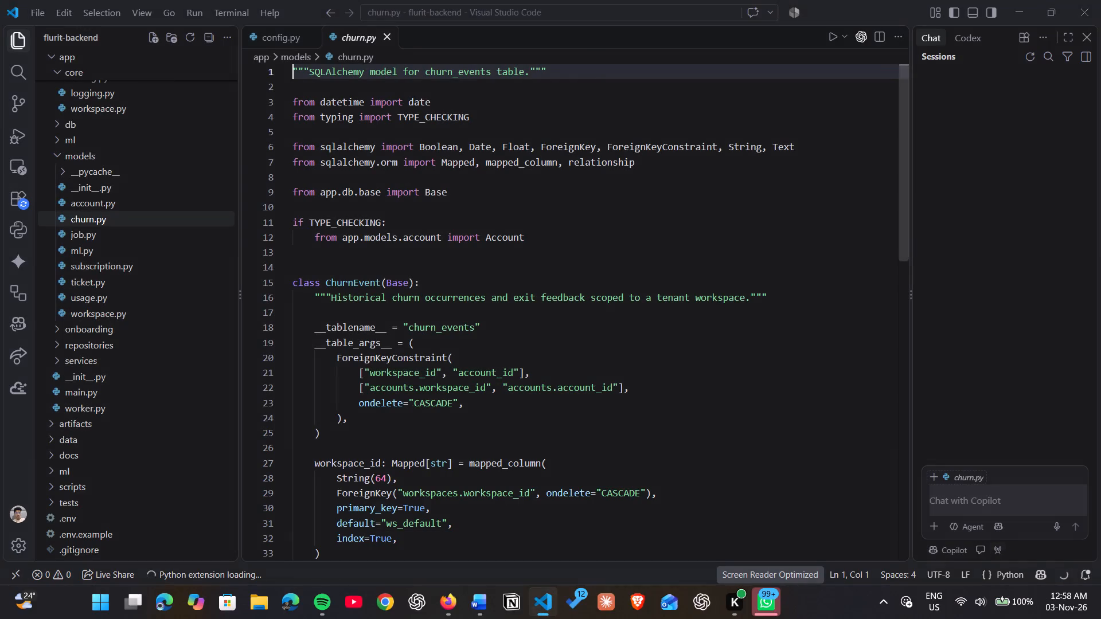
left_click(698, 504, "alt")
In Word, replace the placeholder box above the "Figure 10: Sprint 3 working deliverable" caption with the churn.py screenshot.
key("alt+Tab")
key("alt+Tab")
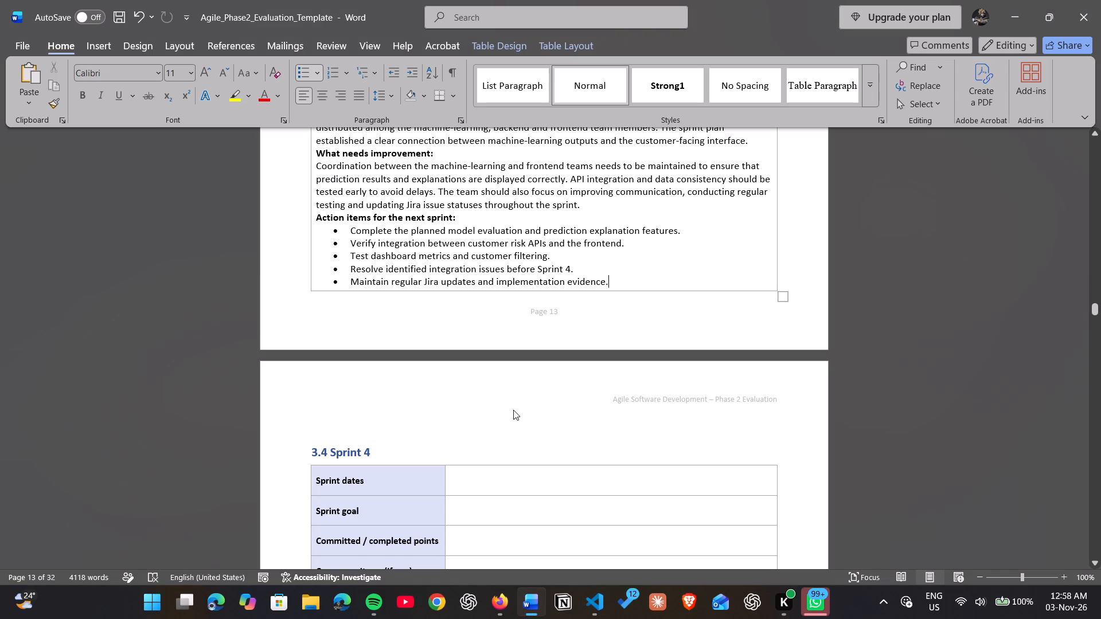
scroll(513, 410, "up", 2)
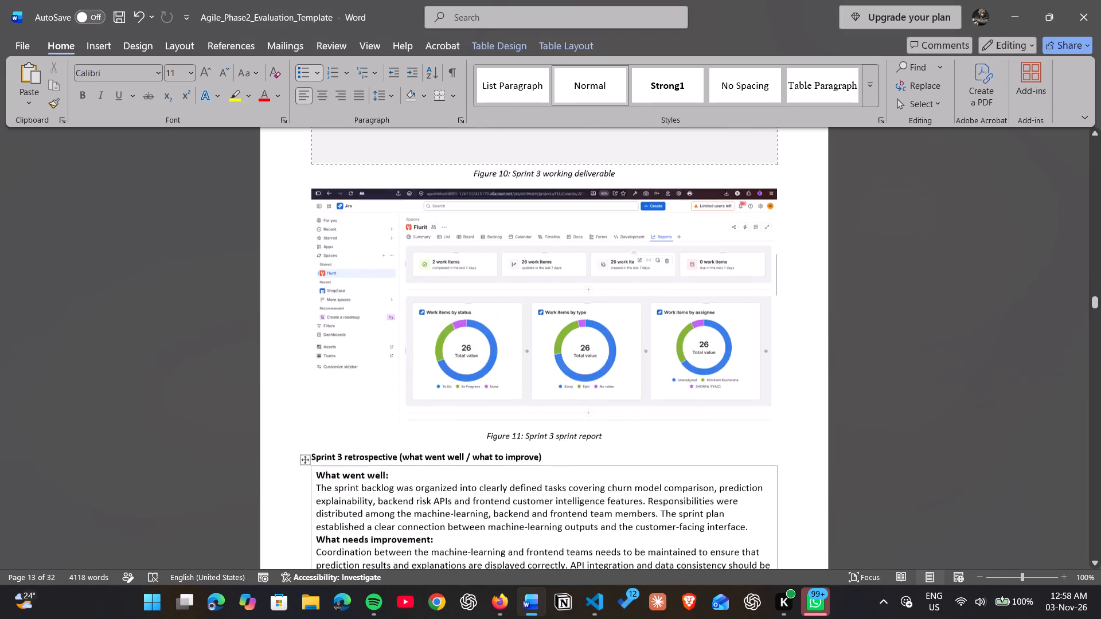
scroll(513, 410, "up", 2)
scroll(513, 410, "down", 1)
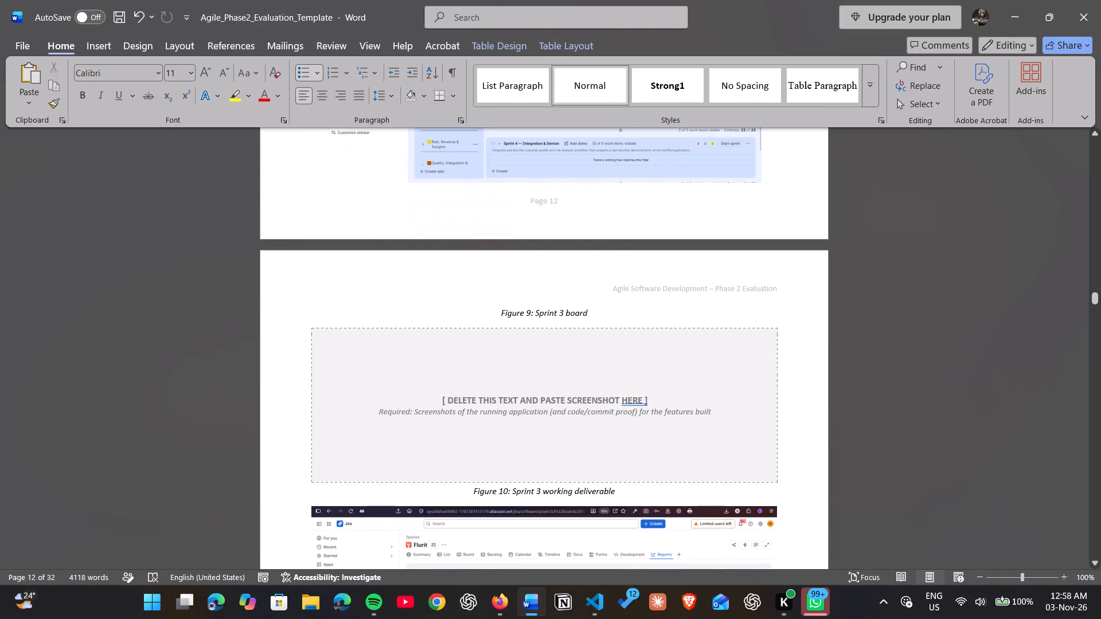
left_click(755, 475)
left_click(786, 487)
key("BackSpace")
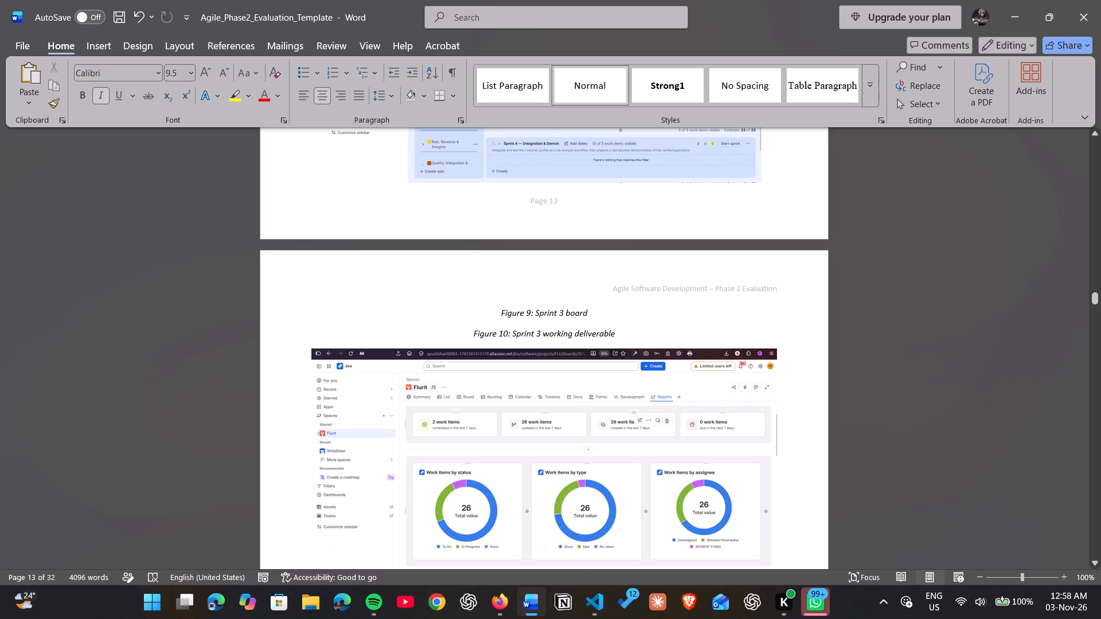
key("Return")
key("Up")
key("ctrl+v")
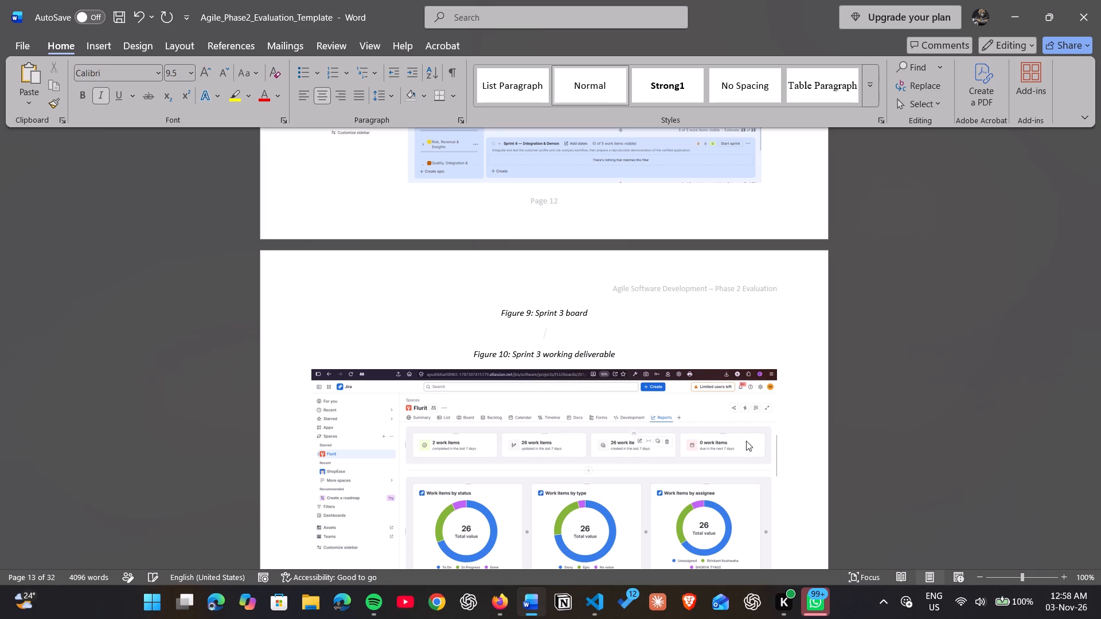
scroll(746, 441, "down", 1)
Look back through the Sprint 3 and Sprint 2 sections in Word for a working deliverable screenshot that is still missing.
key("alt+Tab")
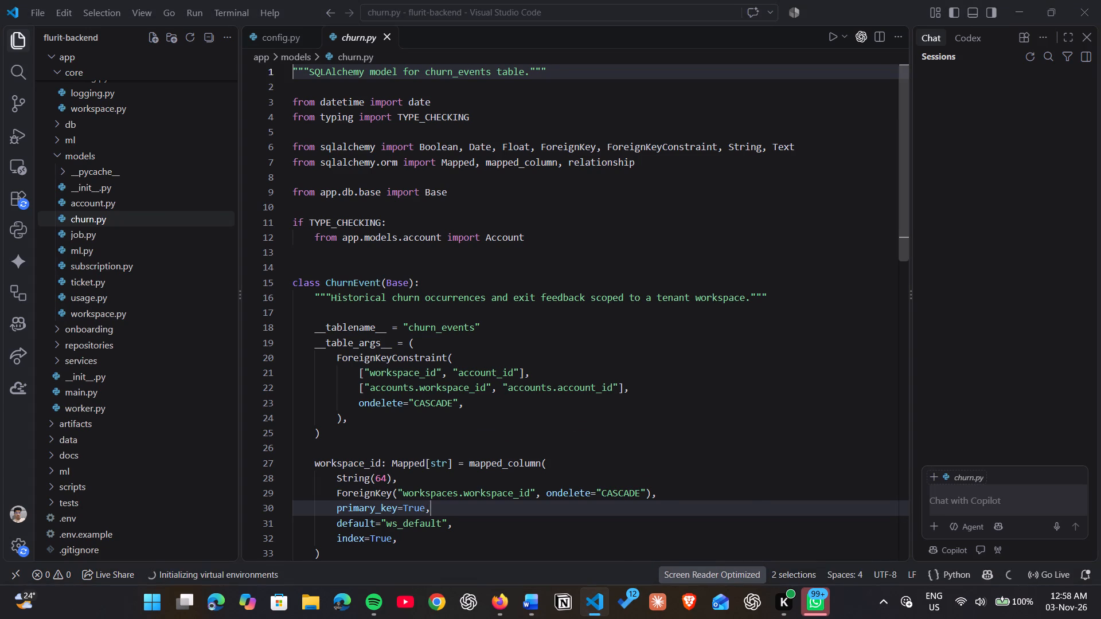
key("alt+Tab")
scroll(512, 380, "up", 7)
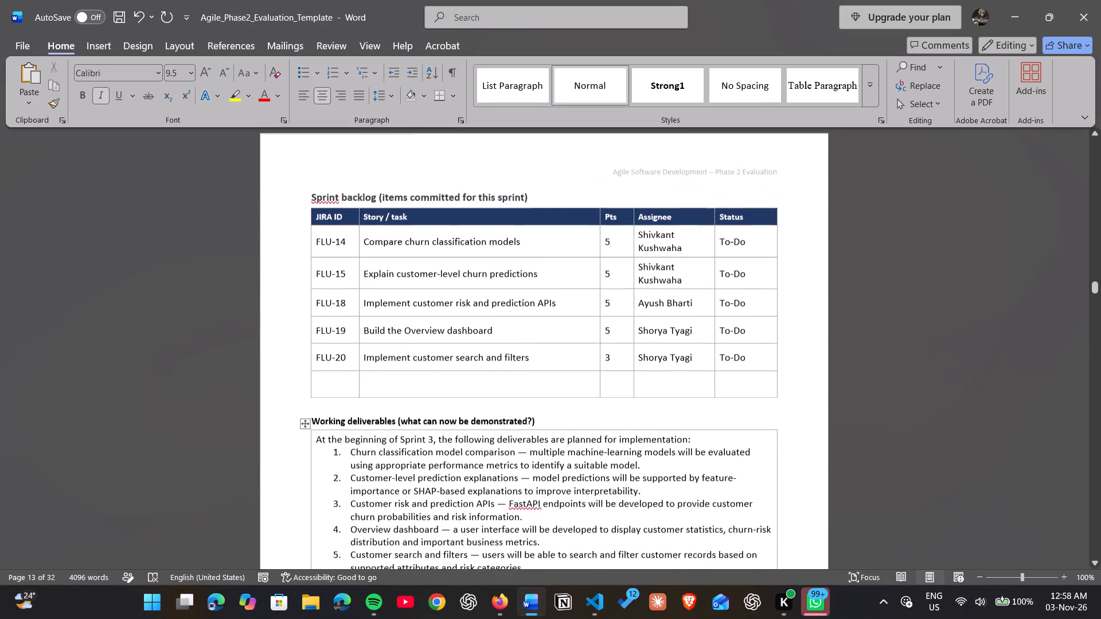
scroll(512, 380, "up", 3)
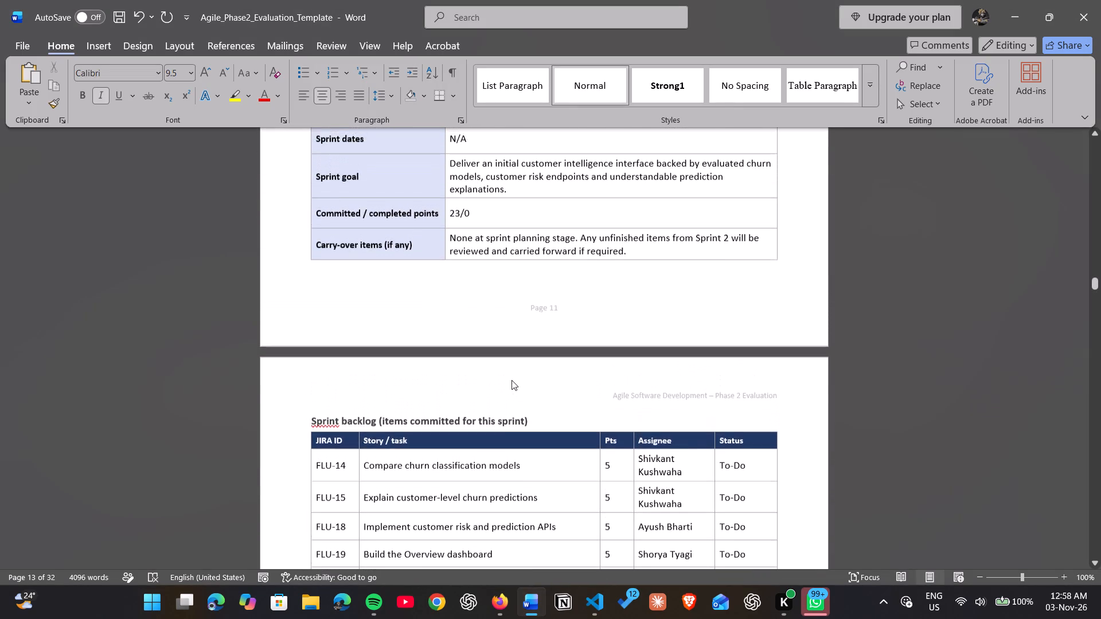
scroll(512, 380, "up", 2)
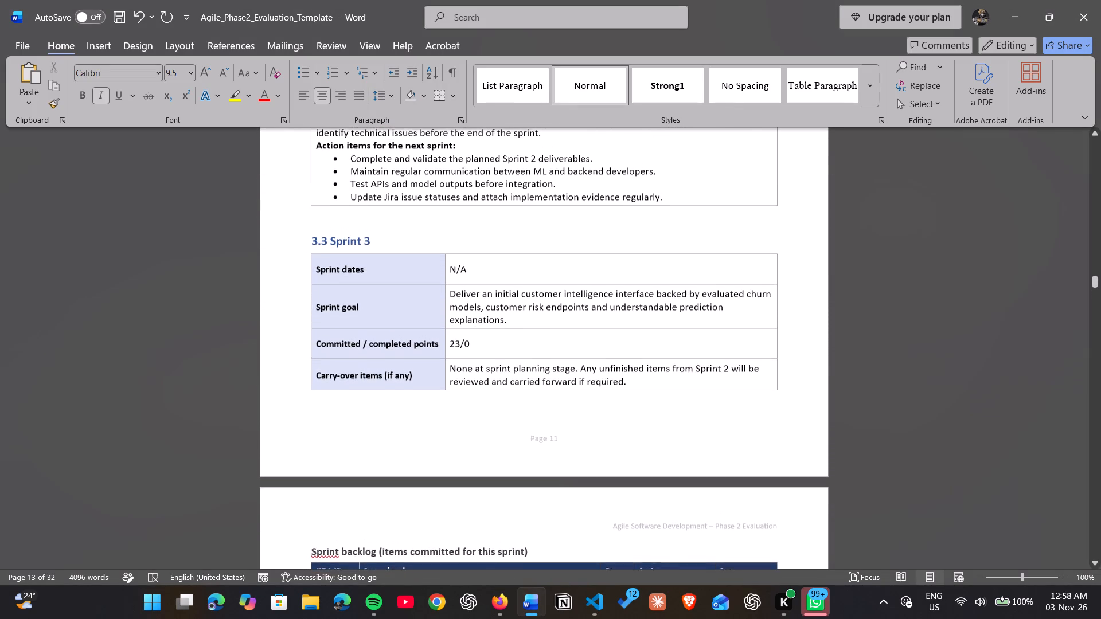
scroll(512, 380, "up", 2)
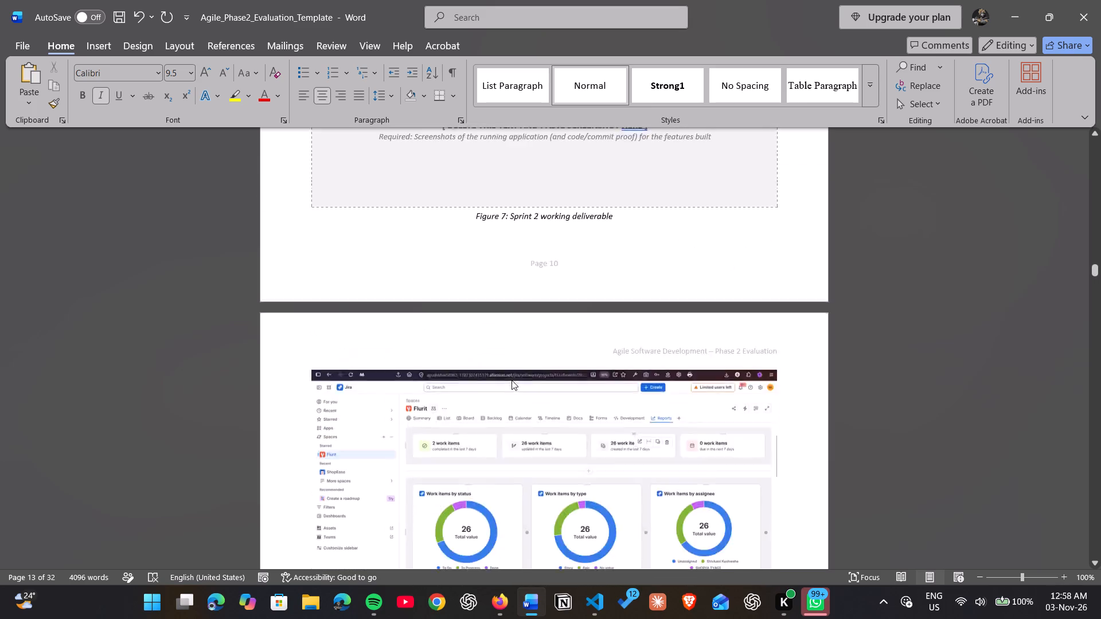
scroll(512, 380, "up", 5)
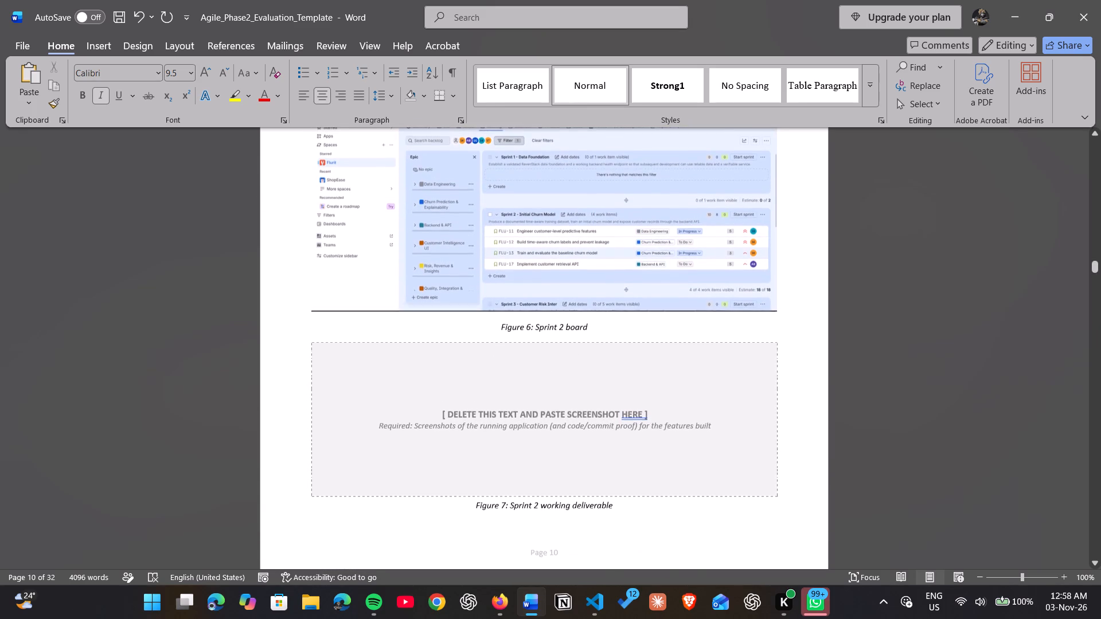
In Visual Studio Code, browse the app/ml evaluation and snapshots folders and open targets.py from snapshots in the editor.
key("alt+Tab")
left_click(76, 153)
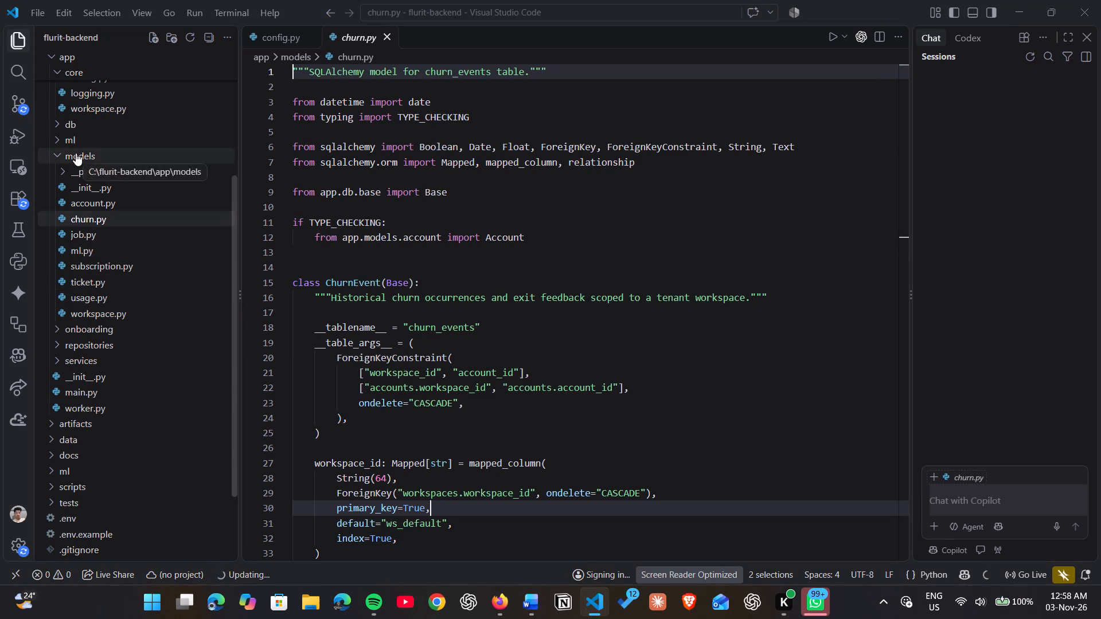
left_click(91, 201)
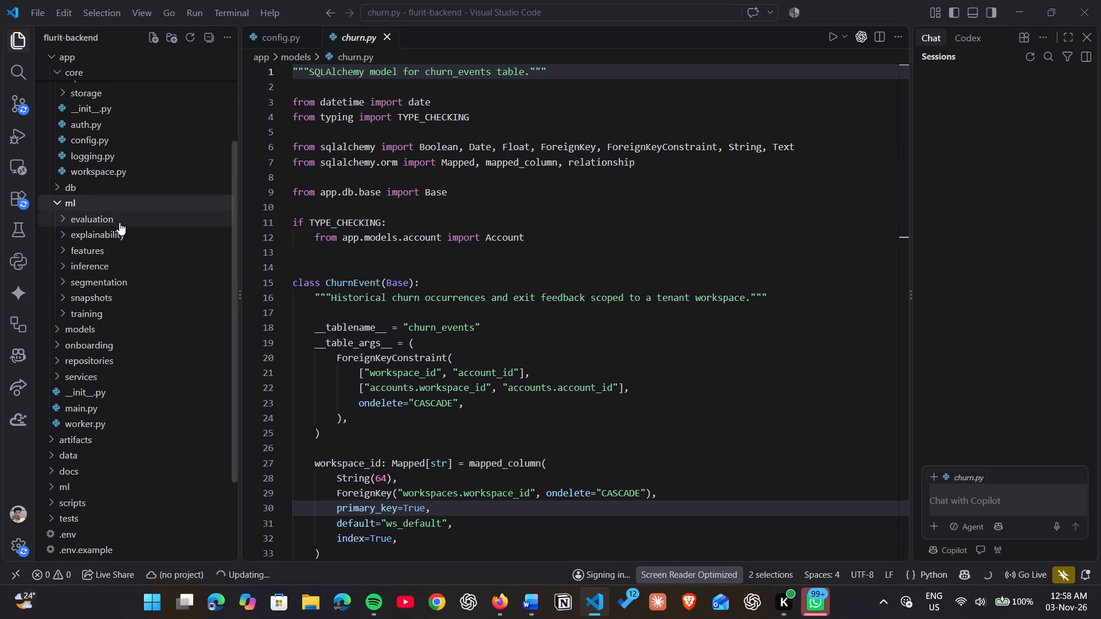
left_click(120, 222)
left_click(116, 268)
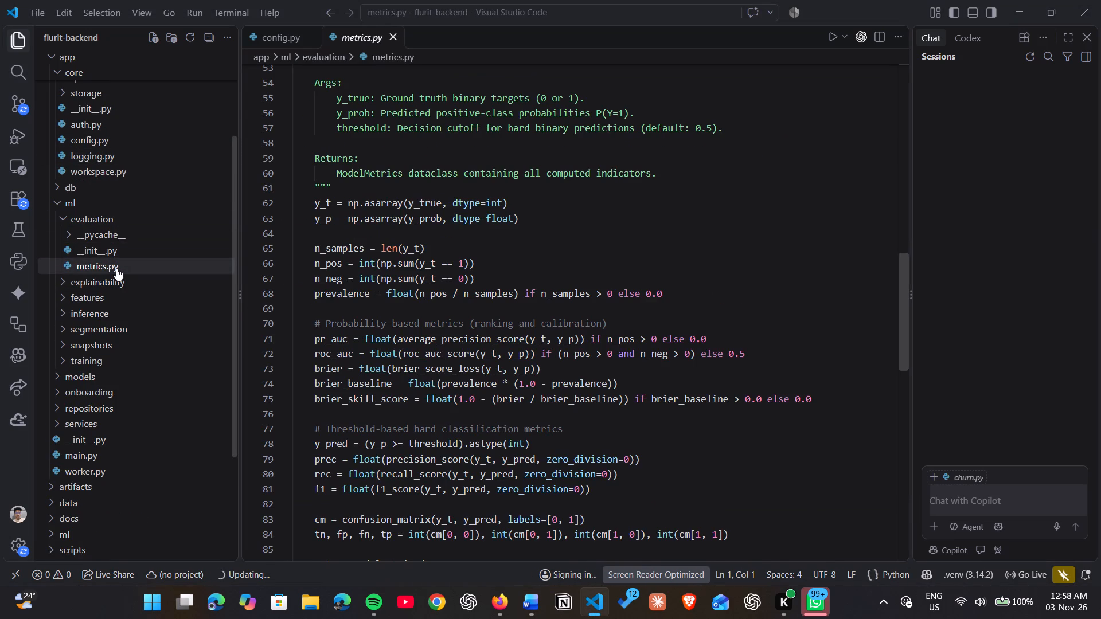
left_click(112, 343)
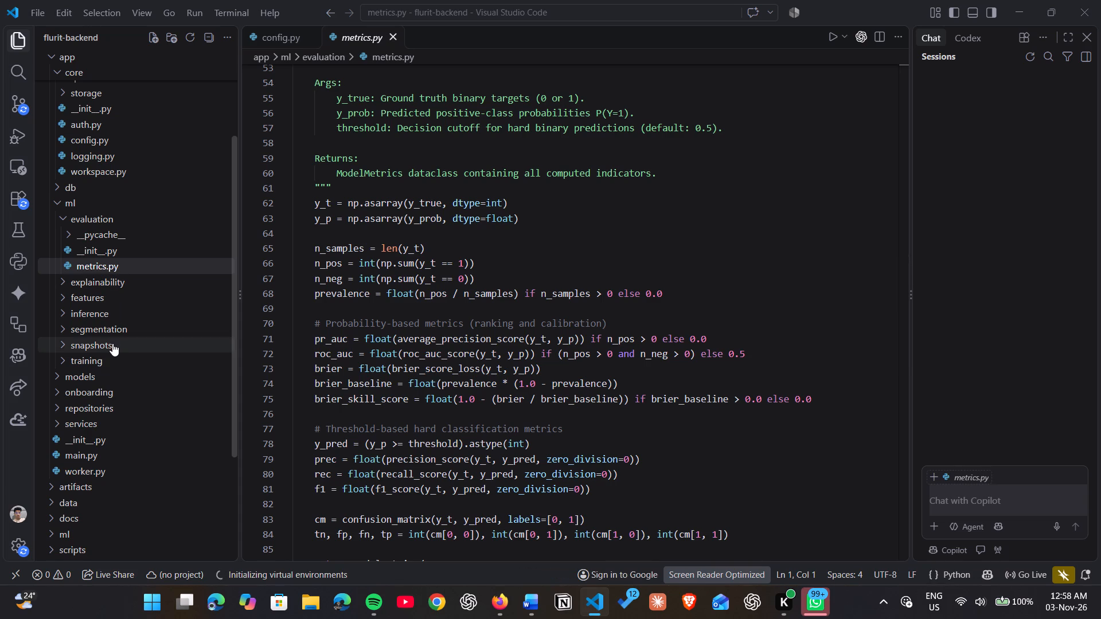
left_click(128, 399)
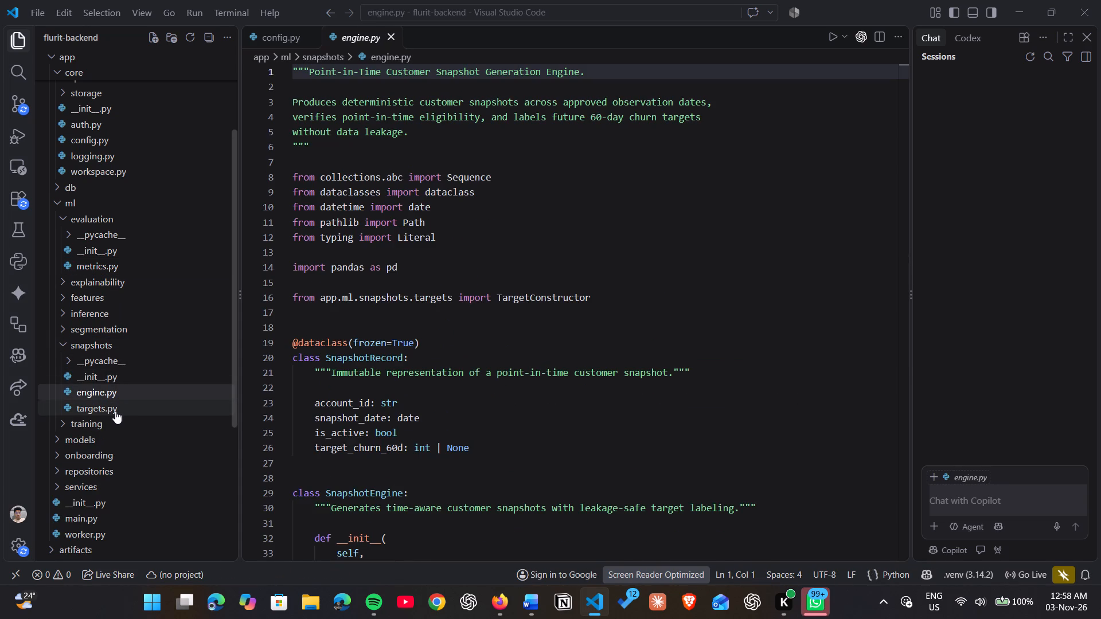
left_click(114, 413)
left_click(134, 352)
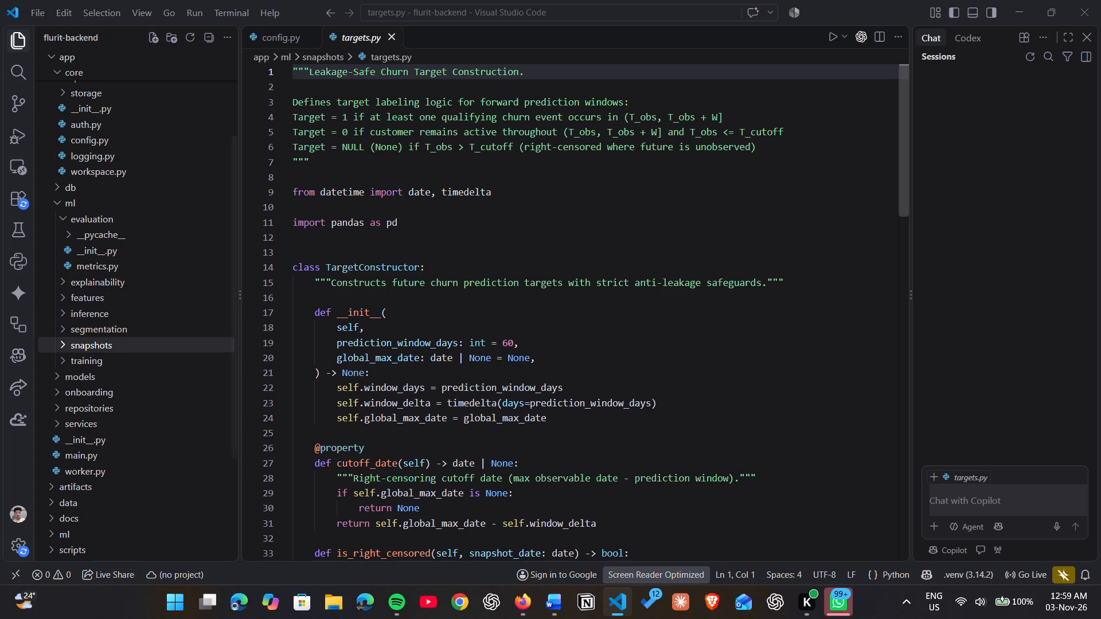
Capture the whole code editor window showing targets.py, without the taskbar, and copy the screenshot.
key("Print")
left_click_drag(0, 0, 795, 422)
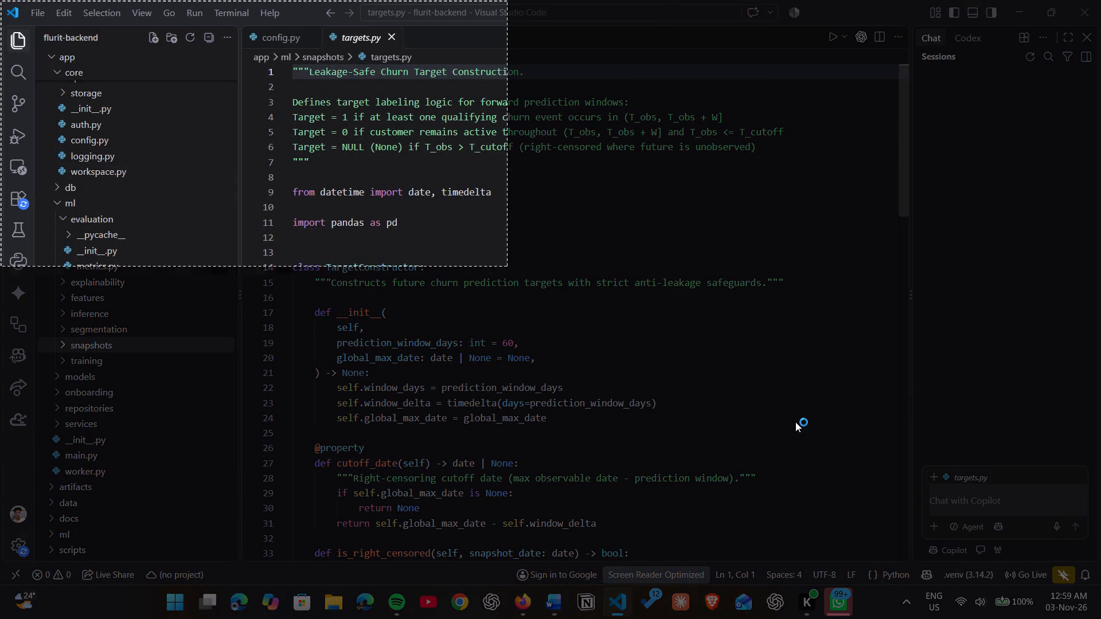
left_click_drag(795, 422, 1100, 589)
key("ctrl+c")
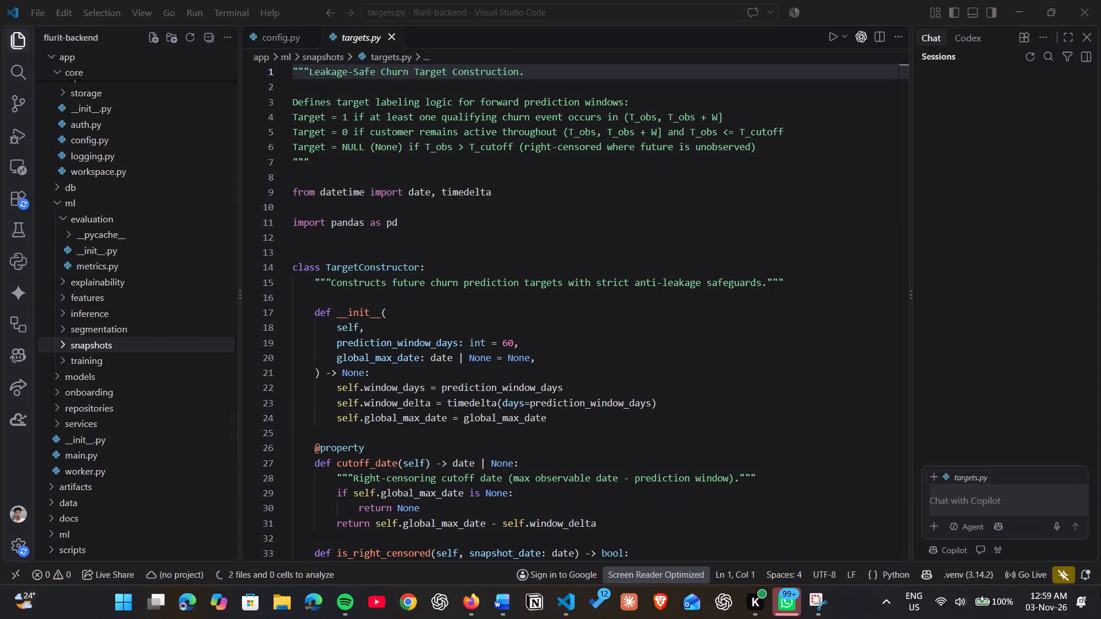
In Word, replace the placeholder box above the "Figure 7: Sprint 2 working deliverable" caption with the targets.py screenshot.
key("alt+Tab")
scroll(897, 594, "up", 1)
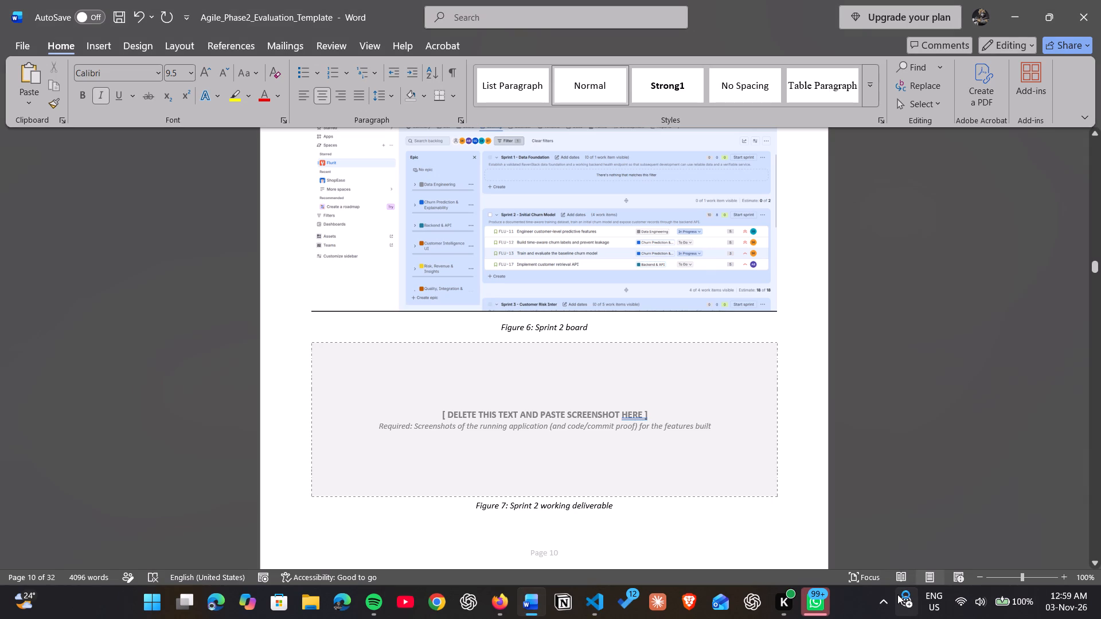
scroll(897, 594, "up", 1)
left_click(777, 475)
scroll(731, 400, "up", 1)
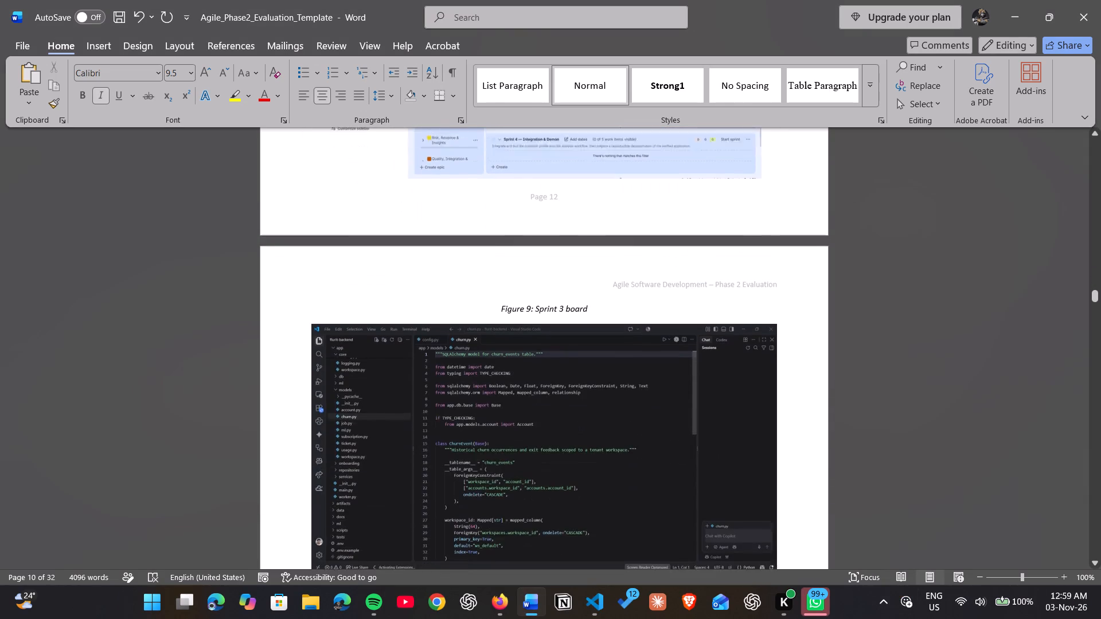
scroll(731, 400, "up", 8)
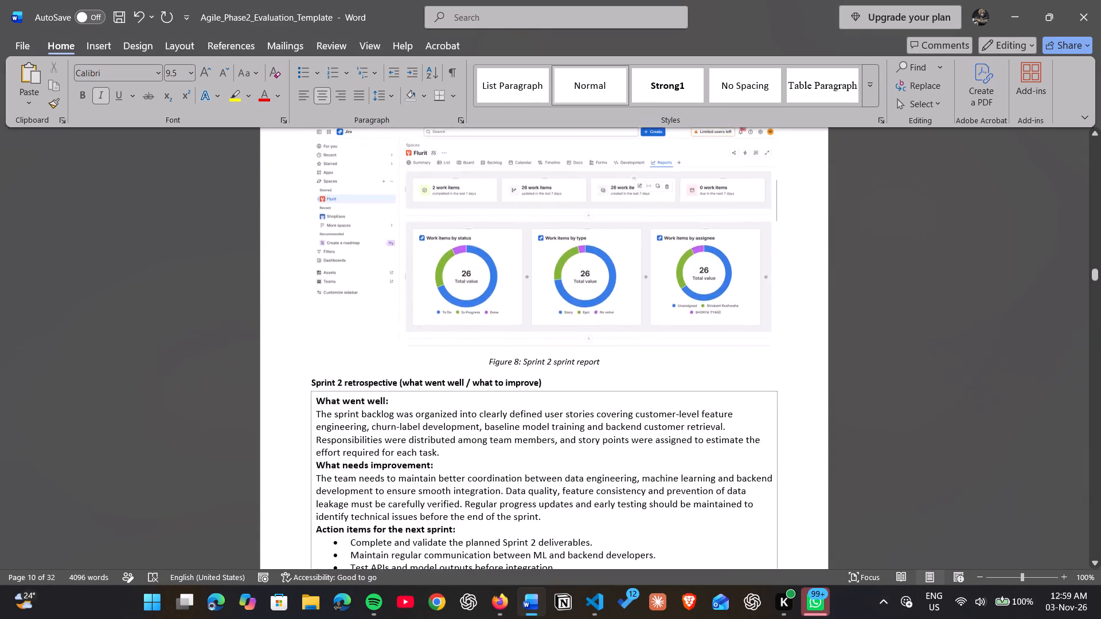
scroll(731, 400, "up", 5)
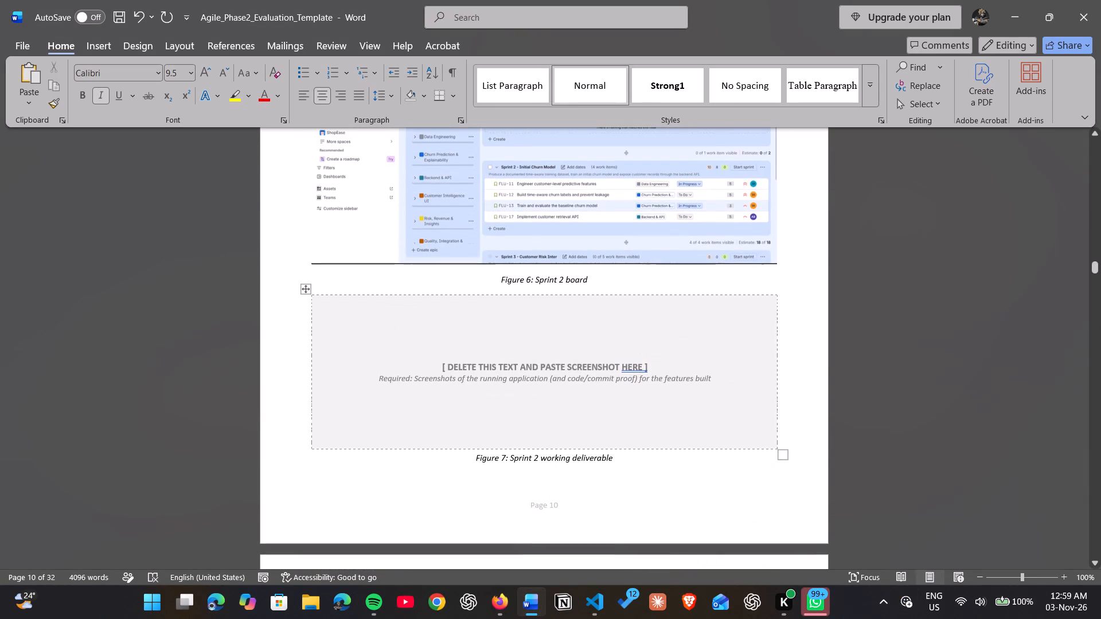
left_click(780, 457)
key("BackSpace")
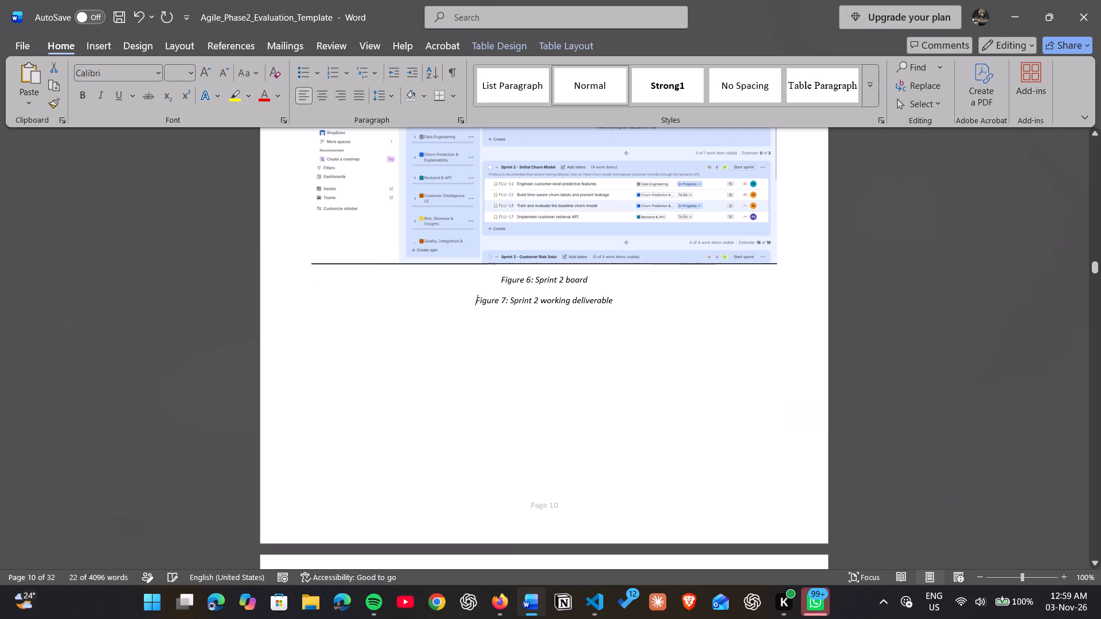
key("Return")
key("Up")
key("ctrl+v")
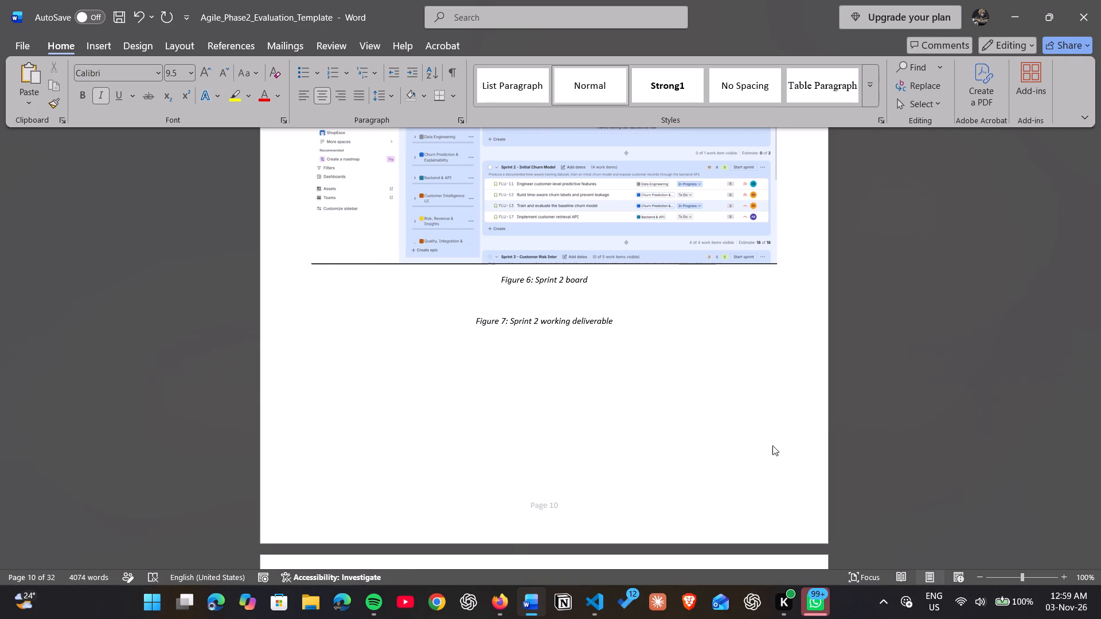
Shrink the targets.py screenshot above the Figure 7 caption slightly, keeping its proportions.
left_click(755, 445)
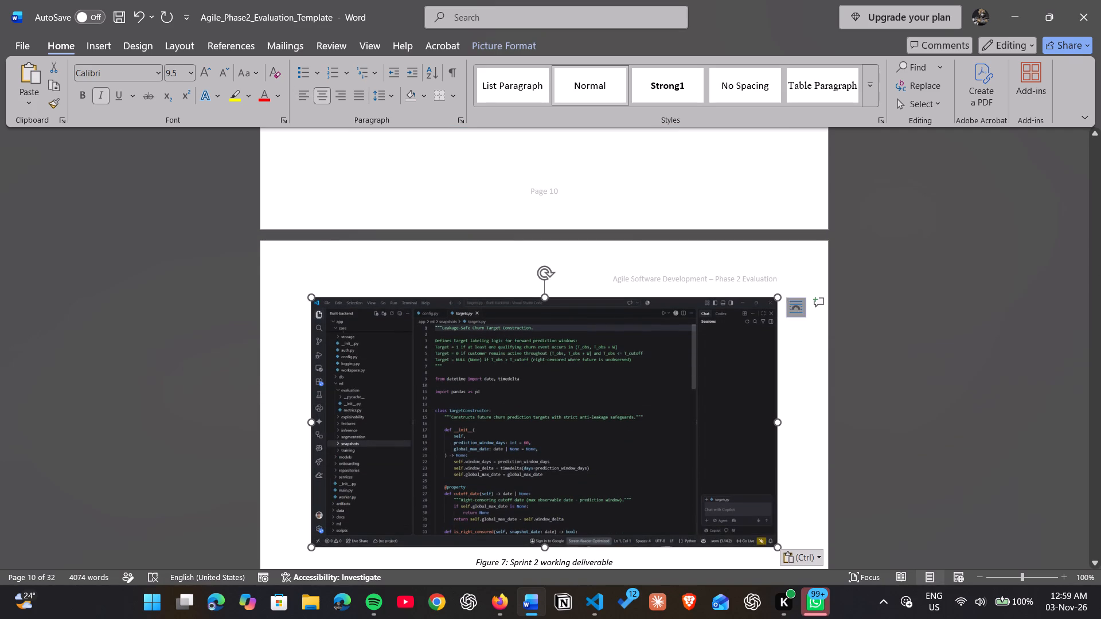
left_click_drag(781, 296, 774, 308)
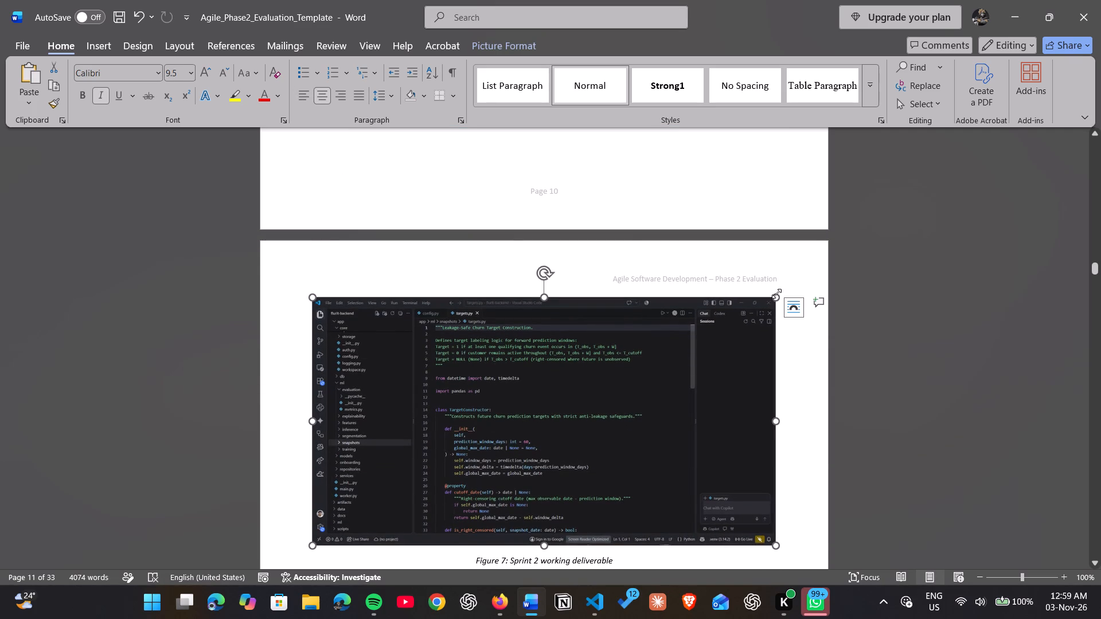
left_click(776, 301)
left_click_drag(776, 300, 769, 308)
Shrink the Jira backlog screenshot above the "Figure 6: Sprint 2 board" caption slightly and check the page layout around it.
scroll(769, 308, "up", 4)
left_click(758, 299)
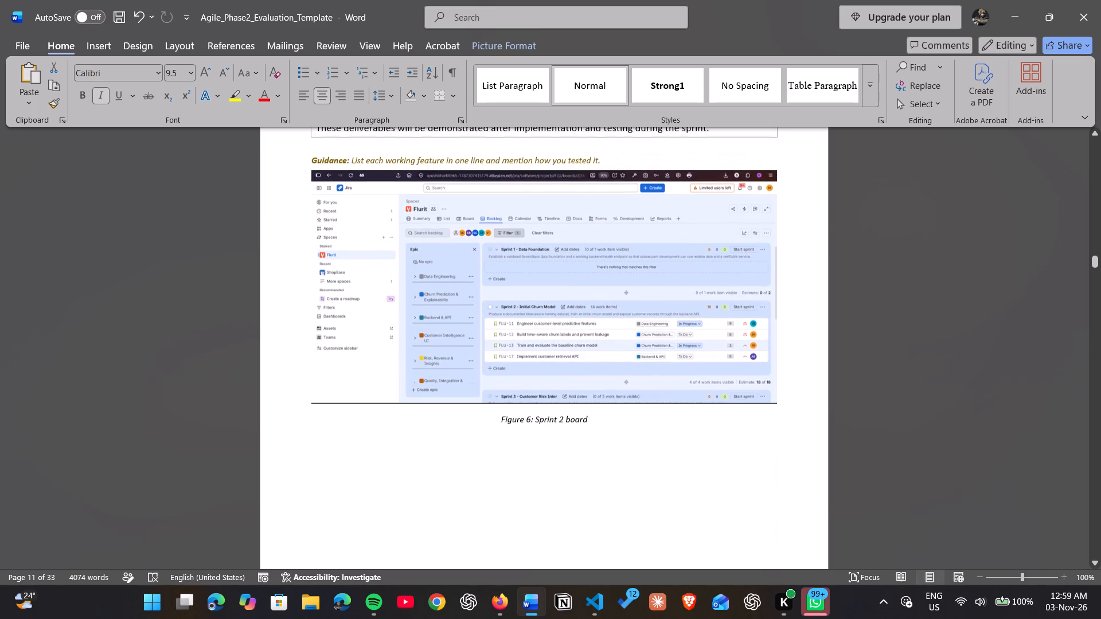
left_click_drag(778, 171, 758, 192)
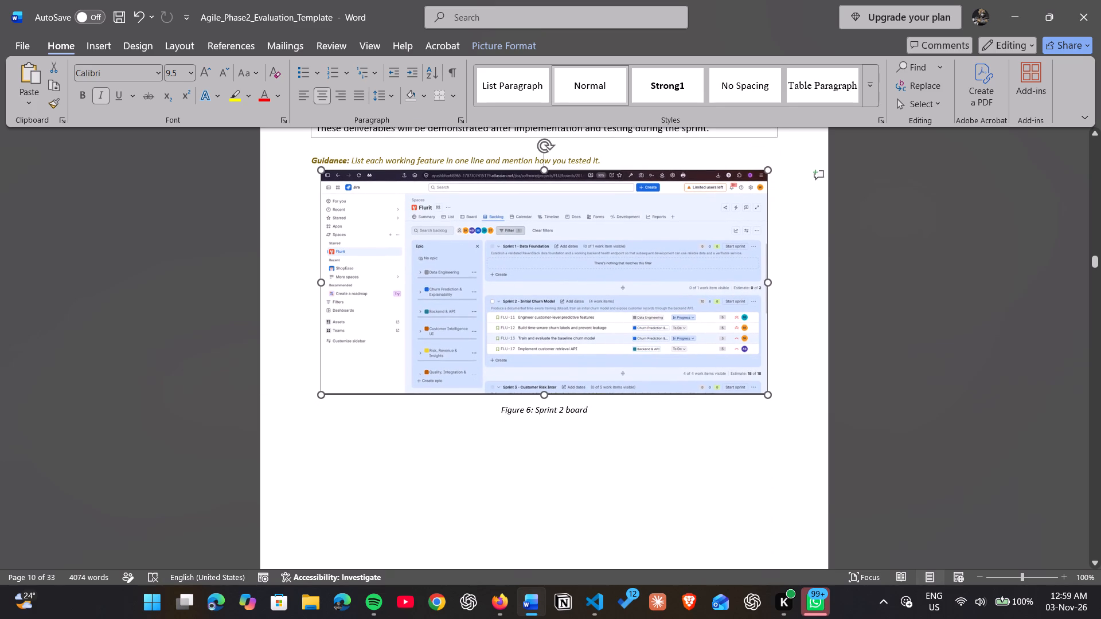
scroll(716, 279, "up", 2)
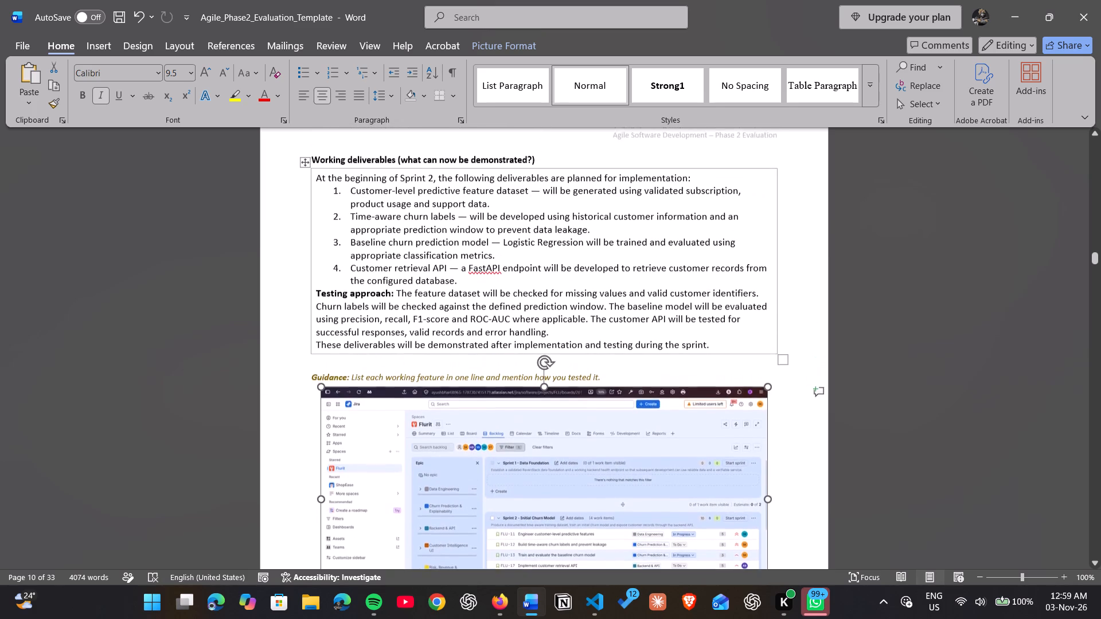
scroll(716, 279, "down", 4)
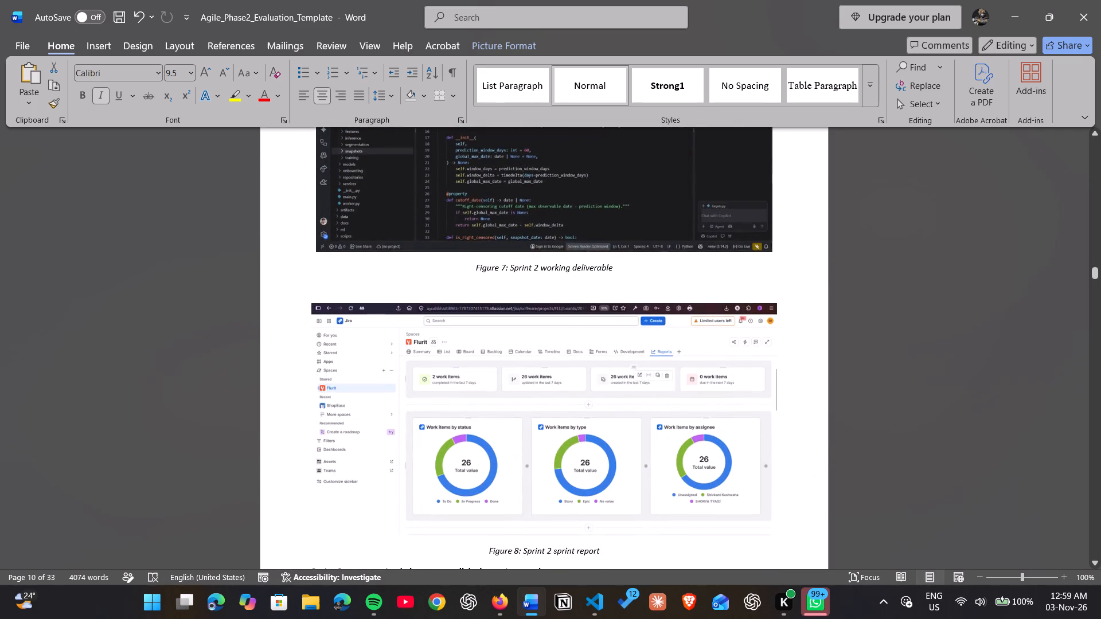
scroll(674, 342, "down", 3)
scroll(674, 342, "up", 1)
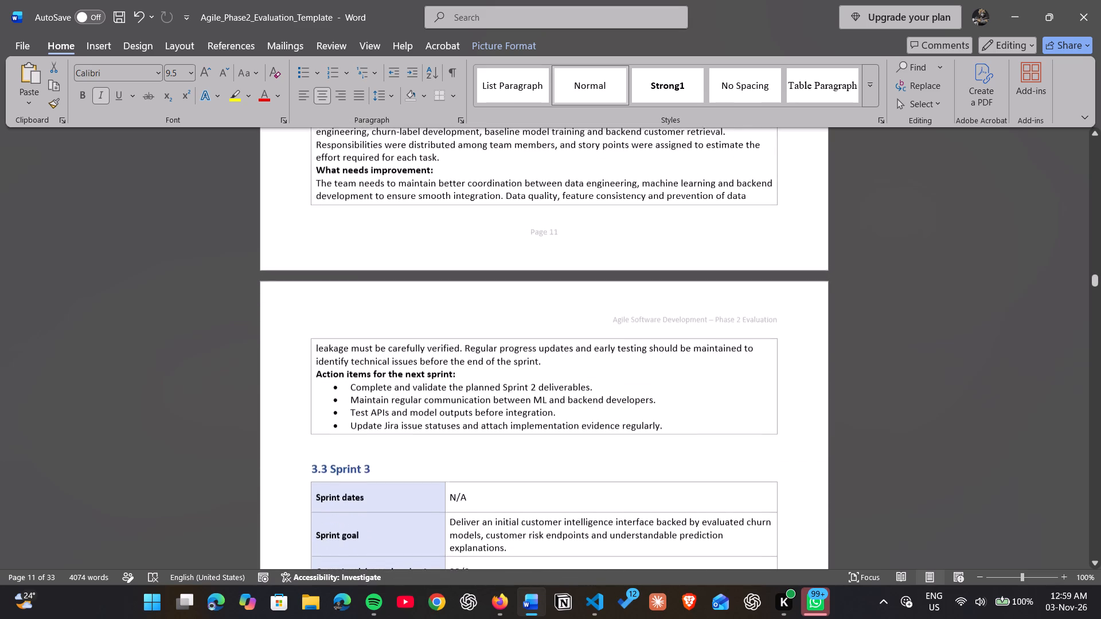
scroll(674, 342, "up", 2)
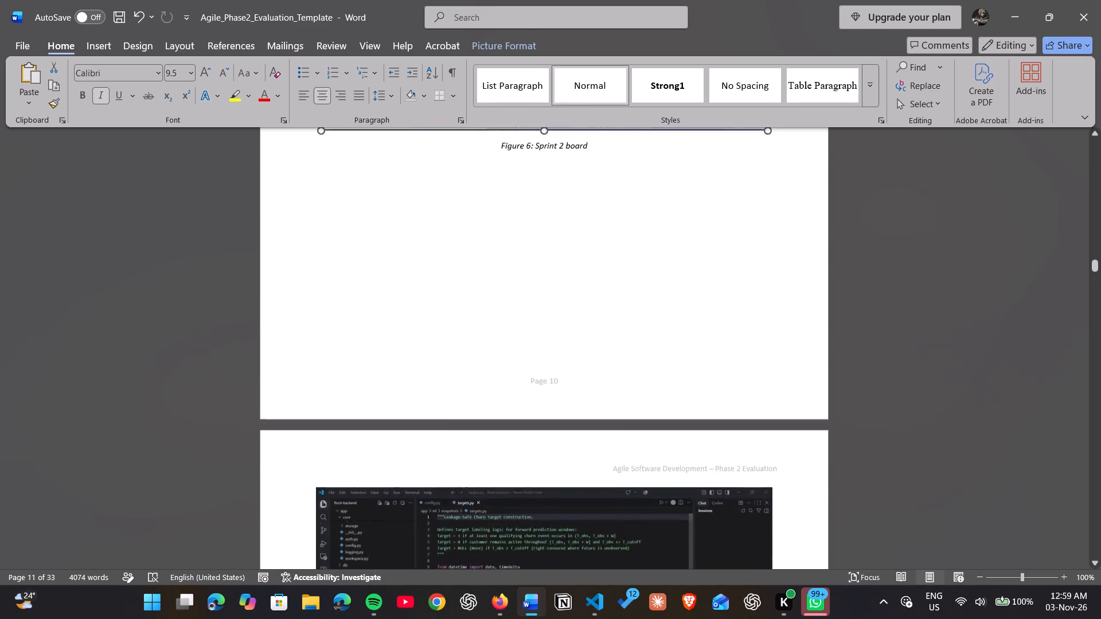
Enlarge the Jira backlog screenshot above the Figure 6 caption so it reaches slightly past the right text margin.
scroll(674, 342, "up", 2)
left_click_drag(768, 326, 771, 328)
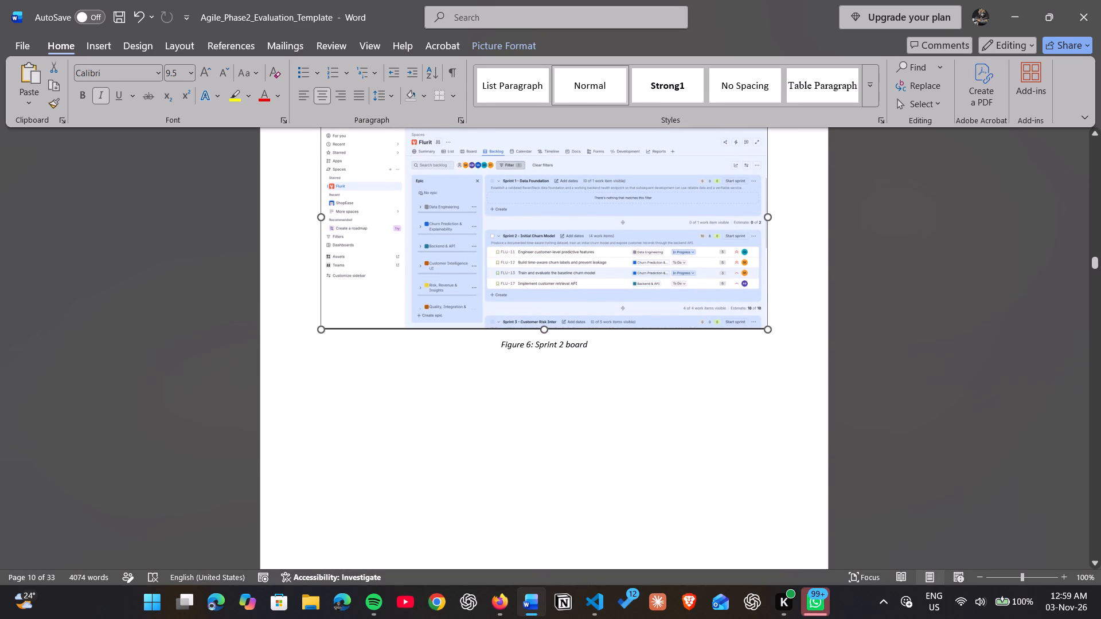
left_click_drag(771, 328, 795, 347)
Examine the page layout from the Sprint 2 working deliverables through the start of Sprint 3, including the space below Figure 6.
scroll(795, 347, "up", 2)
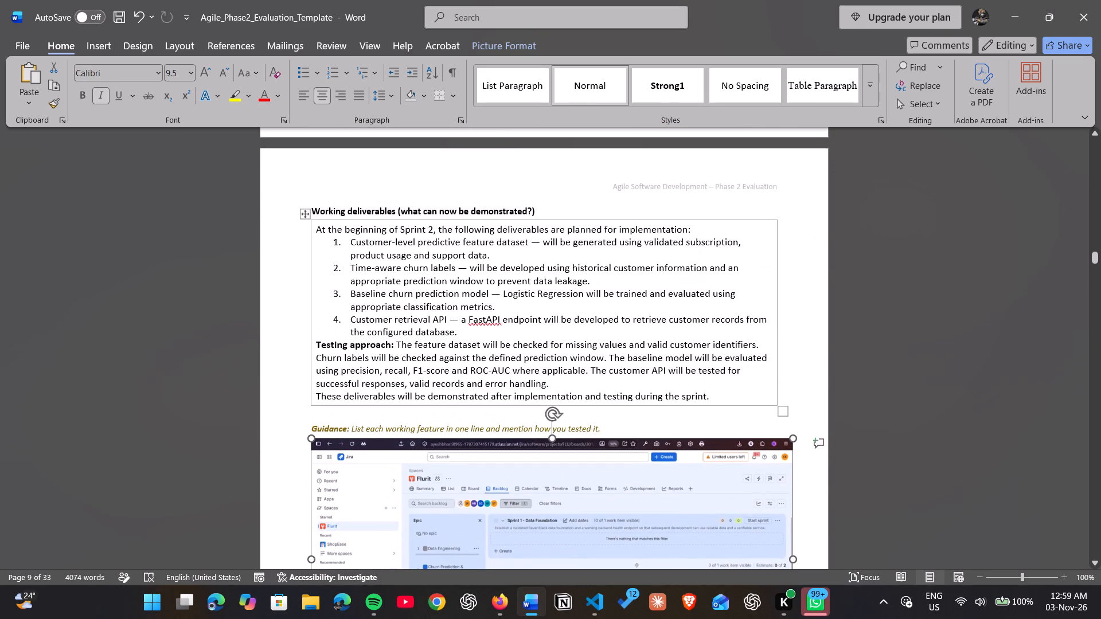
scroll(697, 455, "down", 8)
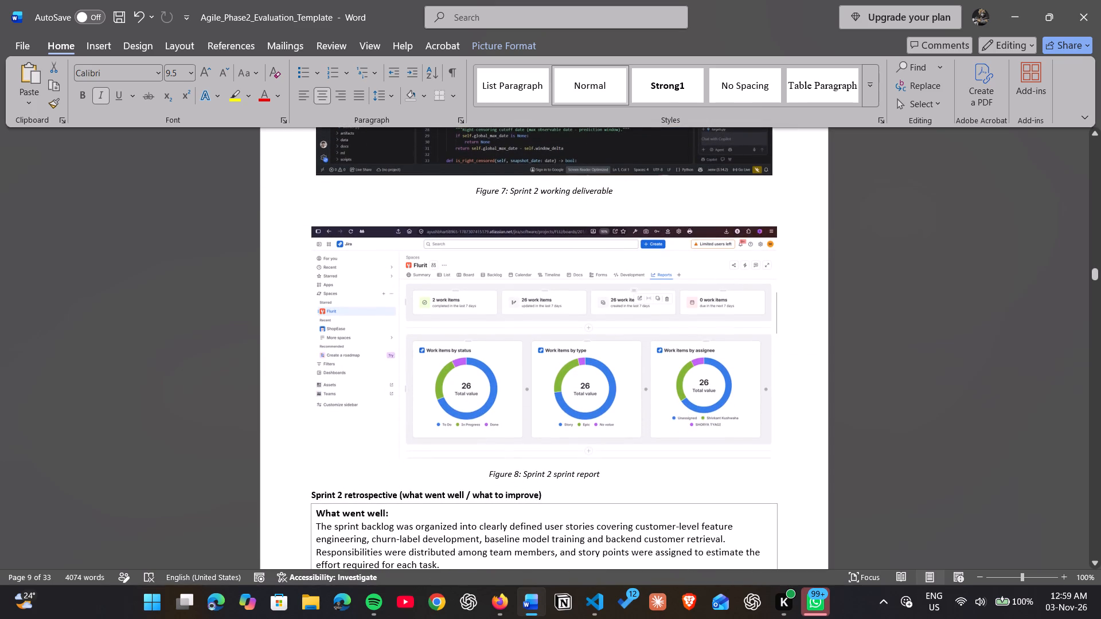
scroll(697, 455, "down", 2)
scroll(697, 455, "up", 1)
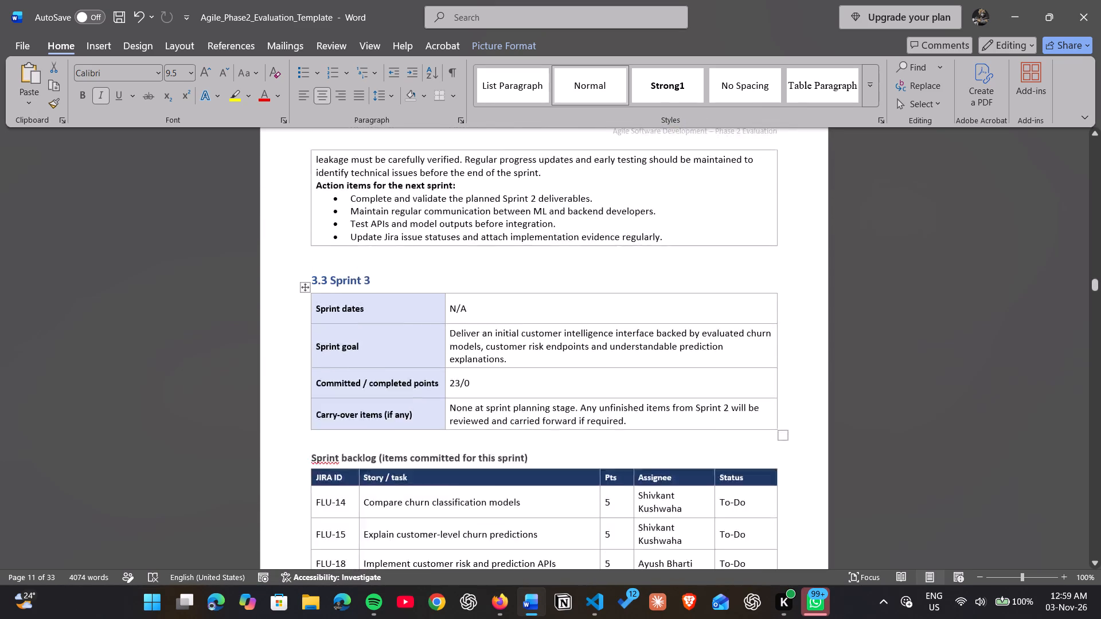
scroll(697, 455, "up", 4)
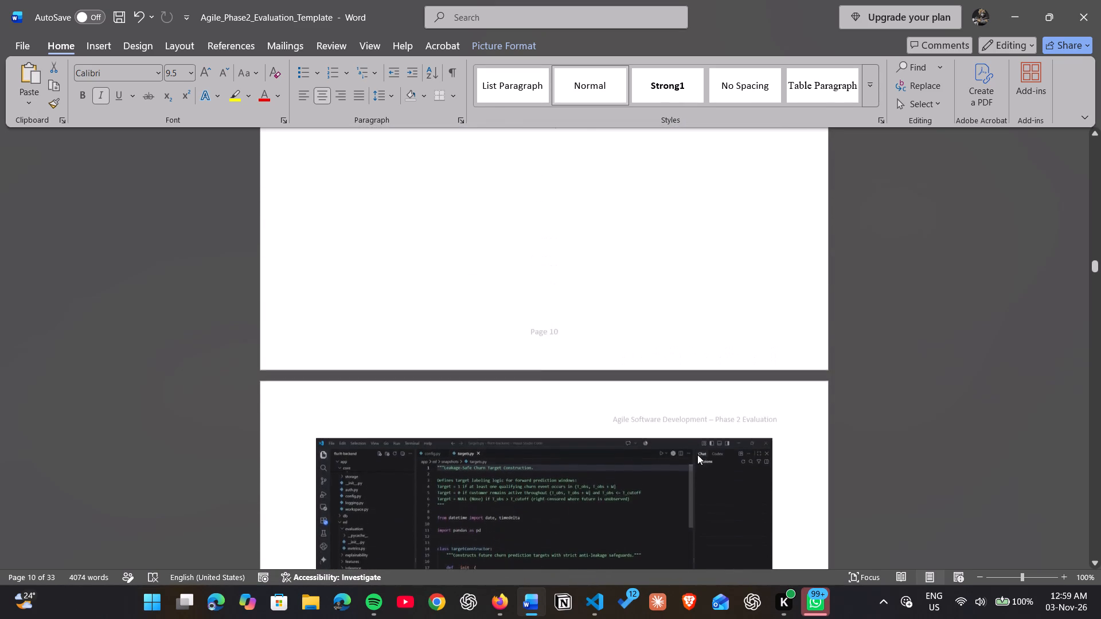
scroll(697, 455, "up", 1)
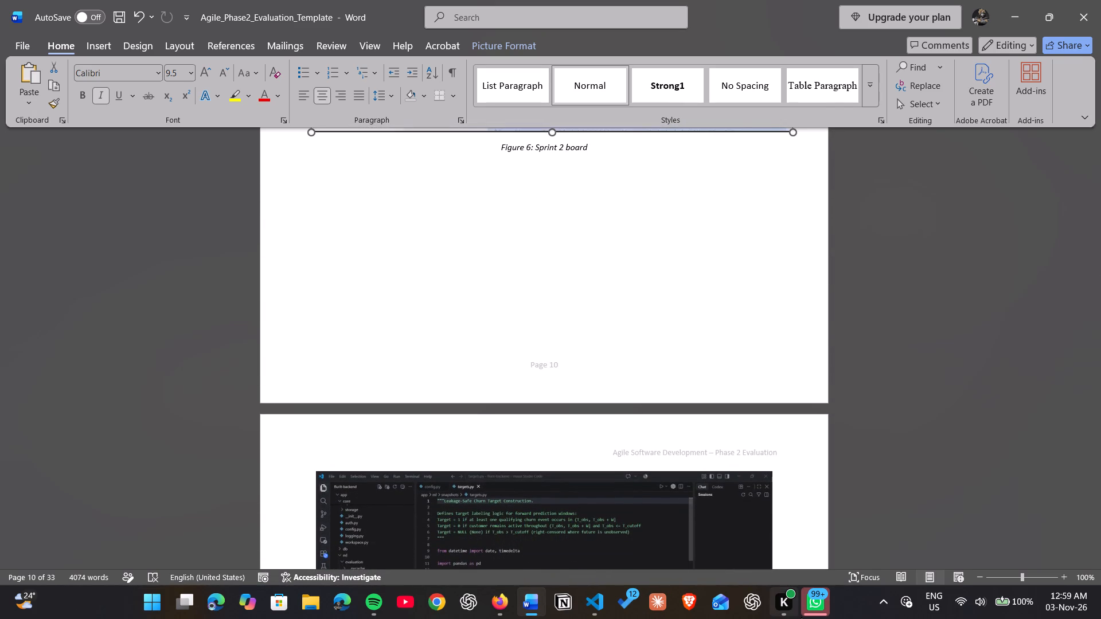
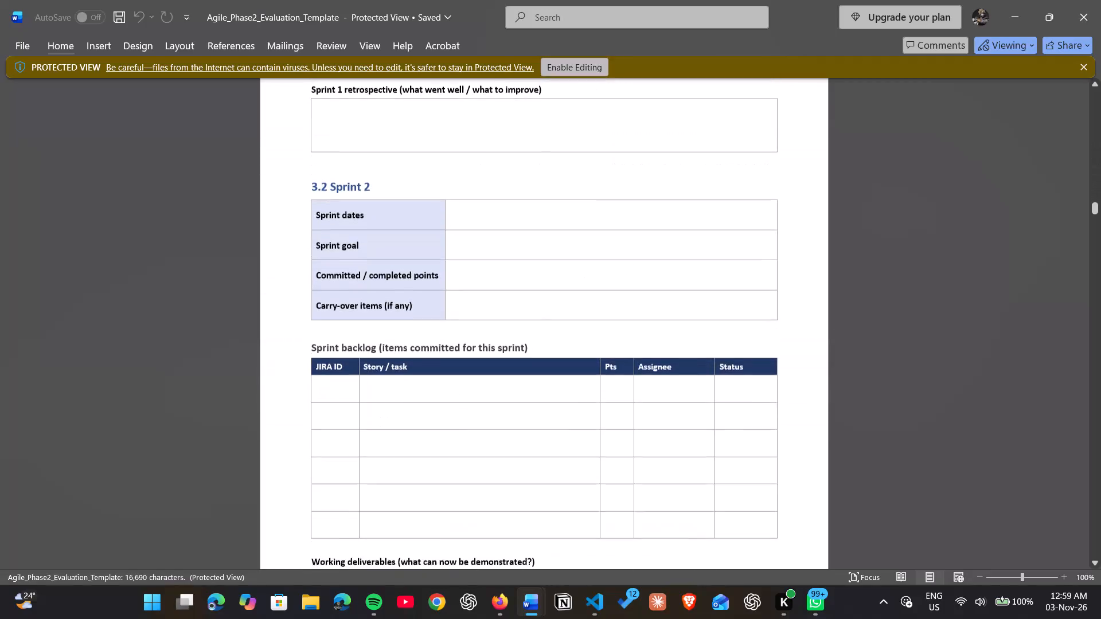
Copy the full Sprint 1 goal sentence from the Protected View copy into the Sprint goal cell under 3.1 Sprint 1 in the editable document.
scroll(475, 407, "up", 1)
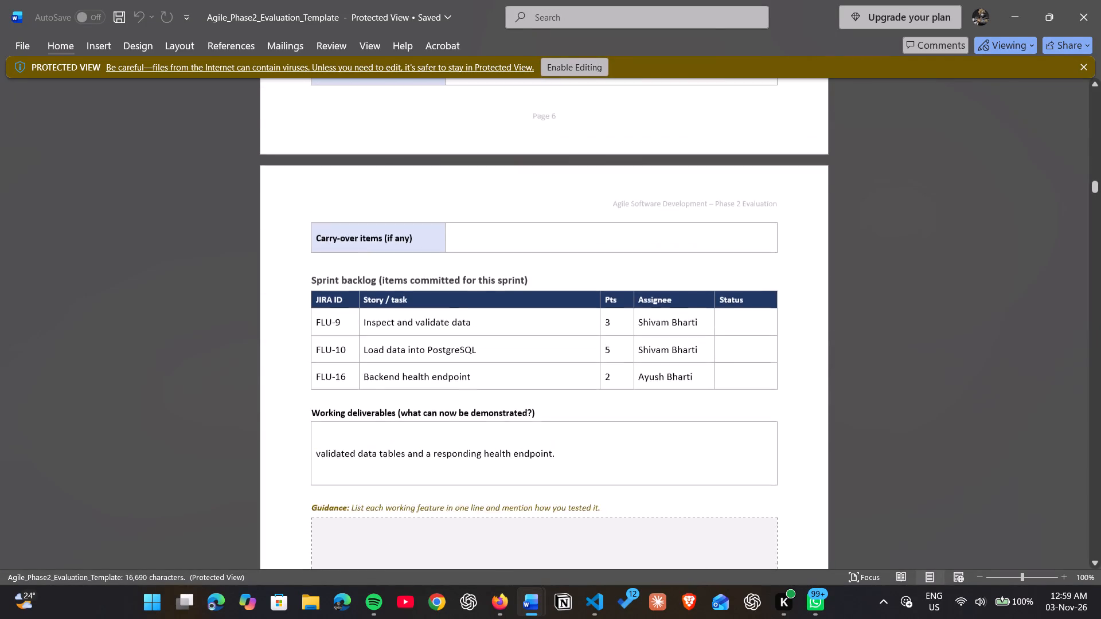
scroll(475, 407, "up", 3)
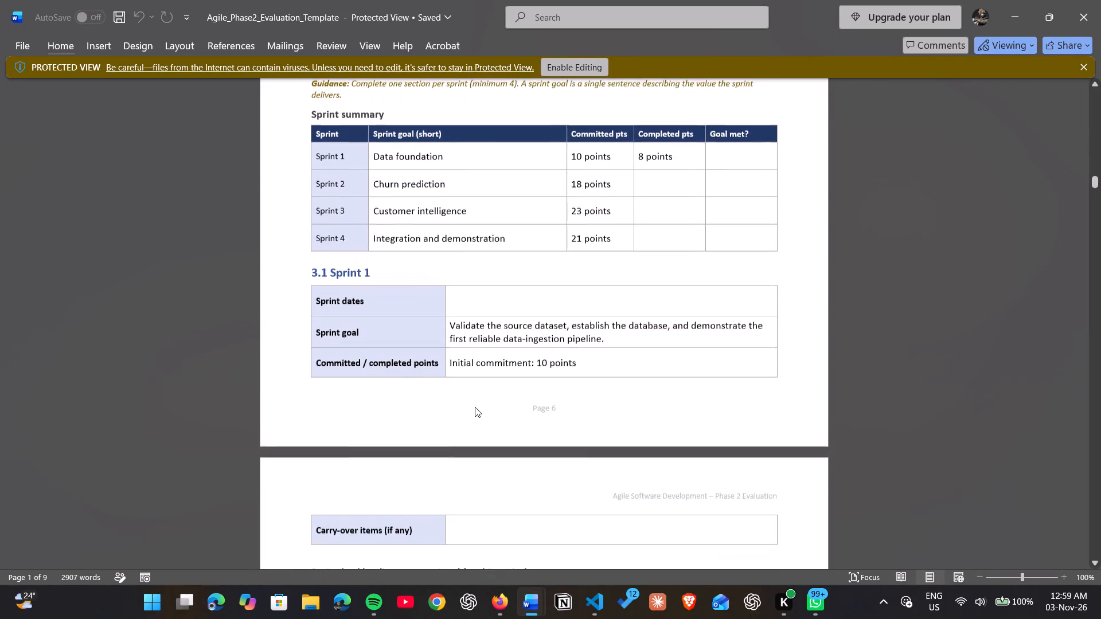
scroll(475, 407, "up", 1)
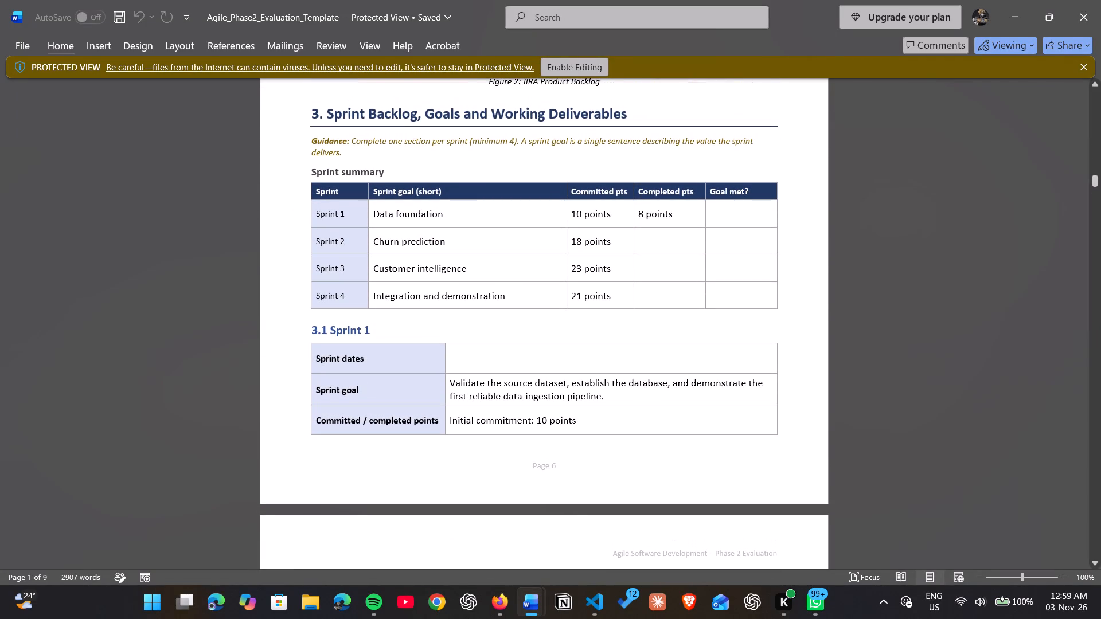
left_click_drag(452, 382, 599, 397)
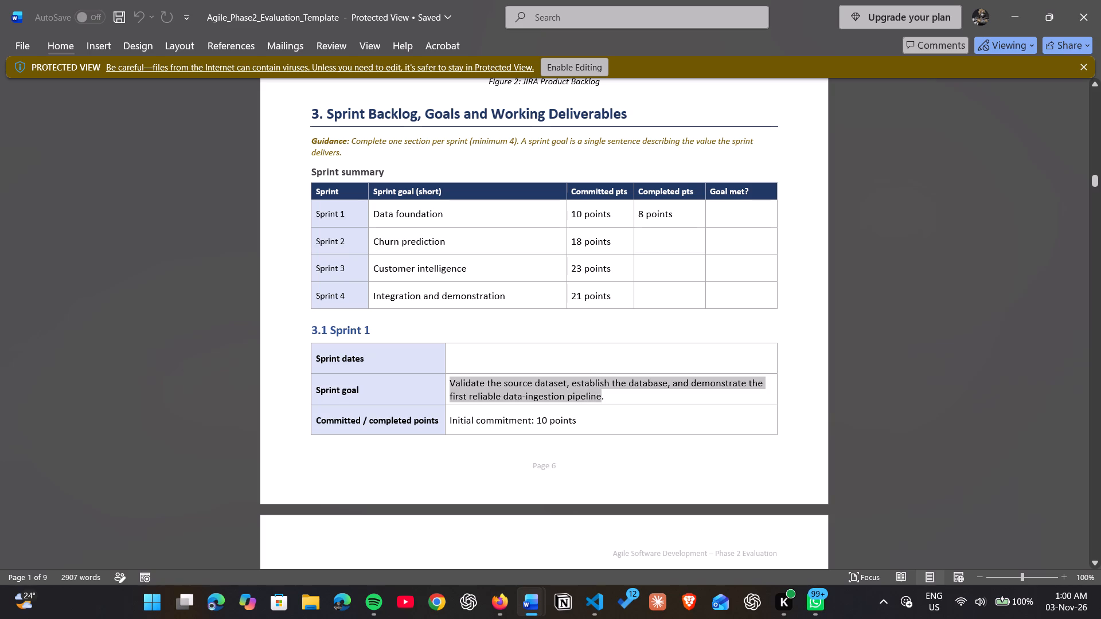
left_click_drag(599, 397, 607, 397)
key("ctrl+c")
key("ctrl+c")
key("alt+Tab")
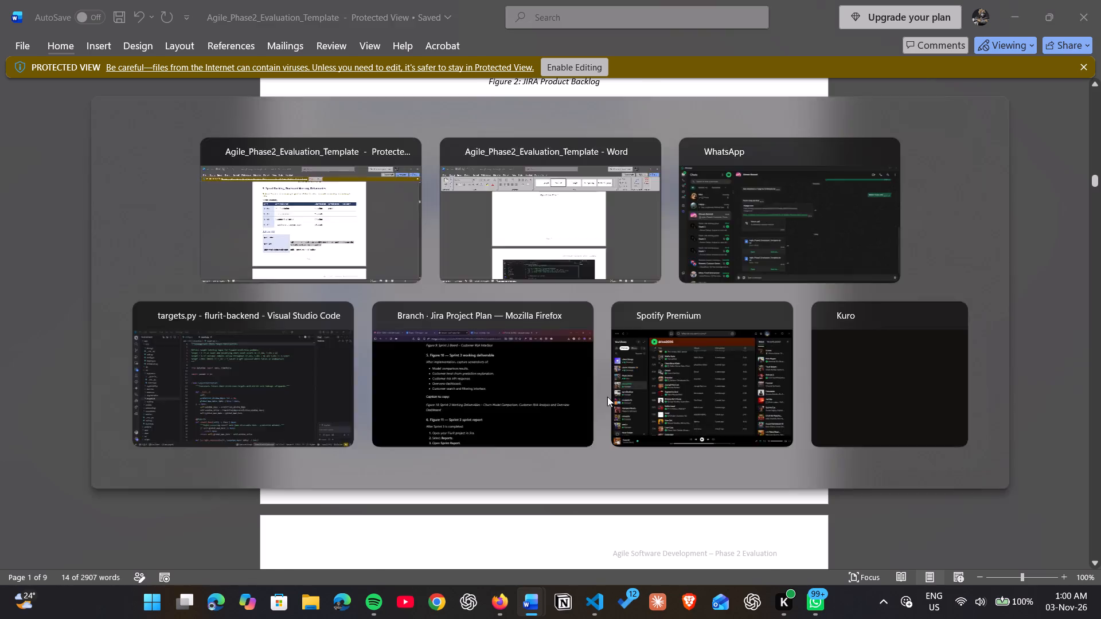
scroll(471, 445, "up", 6)
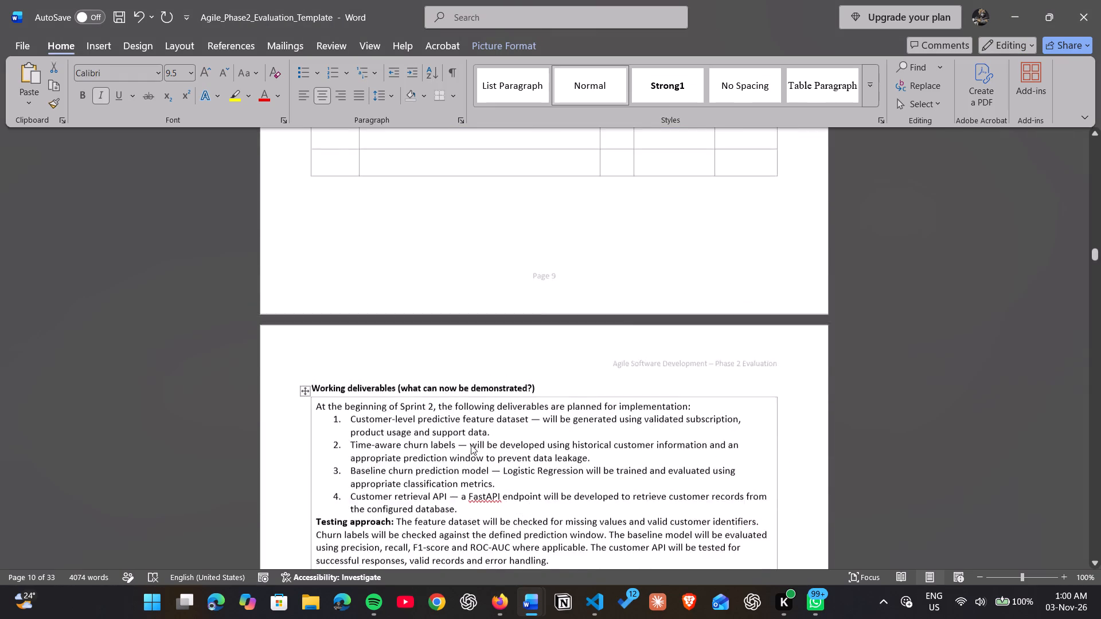
scroll(471, 445, "up", 5)
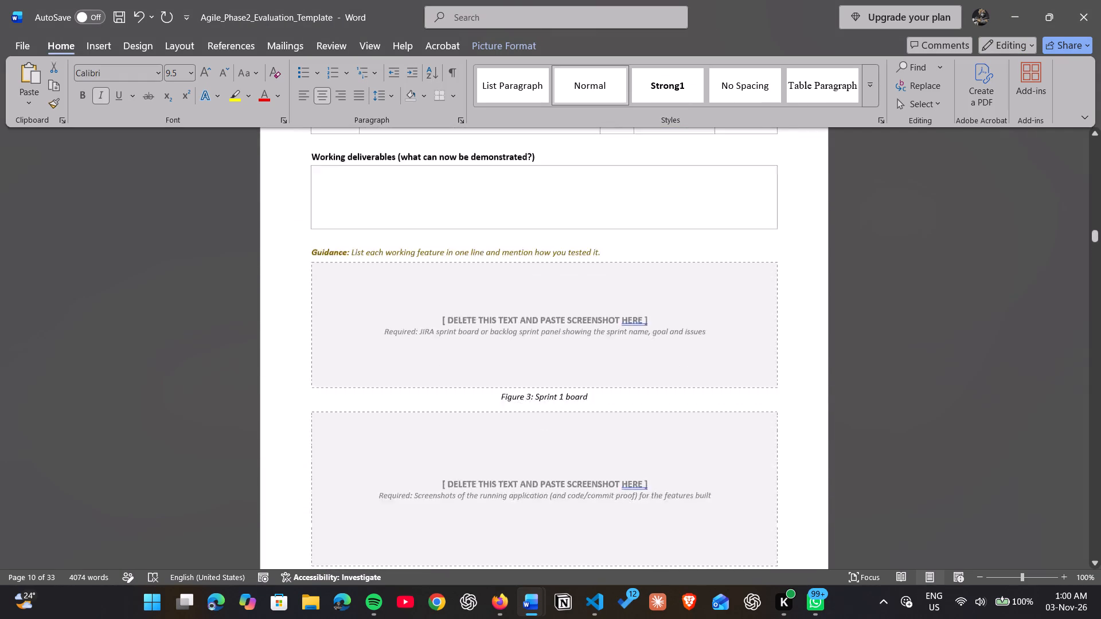
scroll(471, 445, "up", 1)
scroll(473, 391, "up", 2)
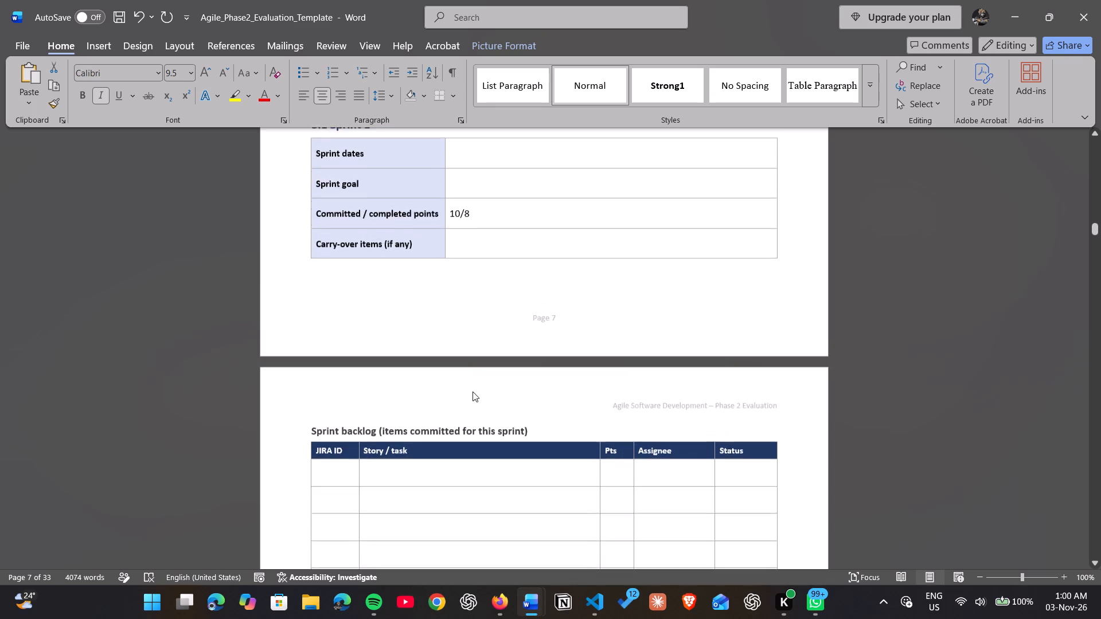
scroll(473, 391, "up", 2)
left_click(502, 360)
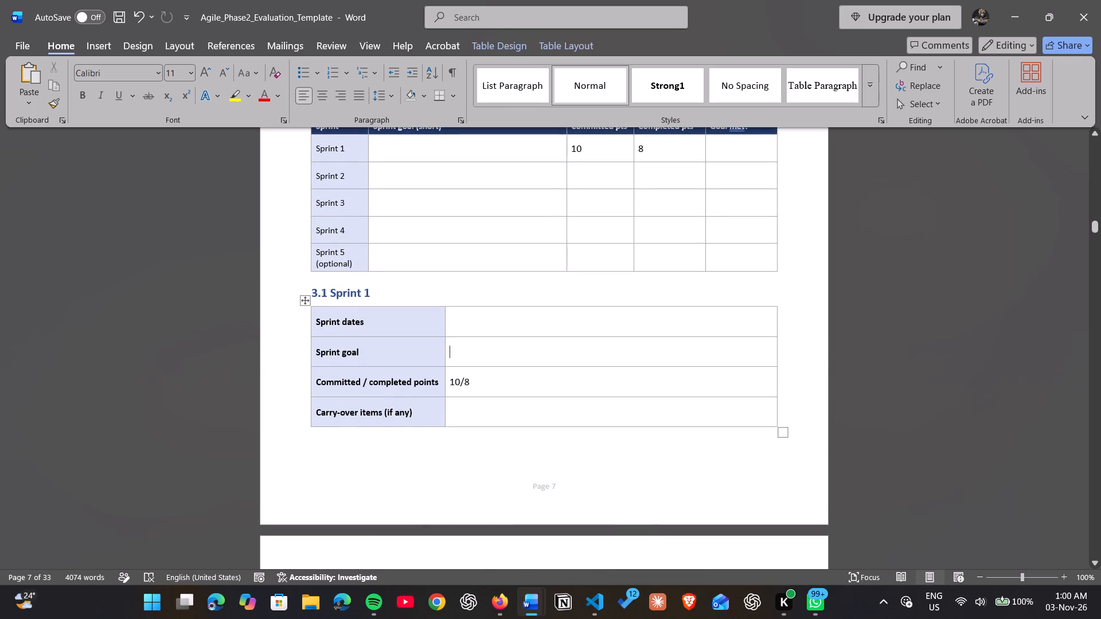
key("ctrl+v")
Enter N/A as the sprint dates in the 3.1 Sprint 1 table.
left_click(509, 319)
type("N/A")
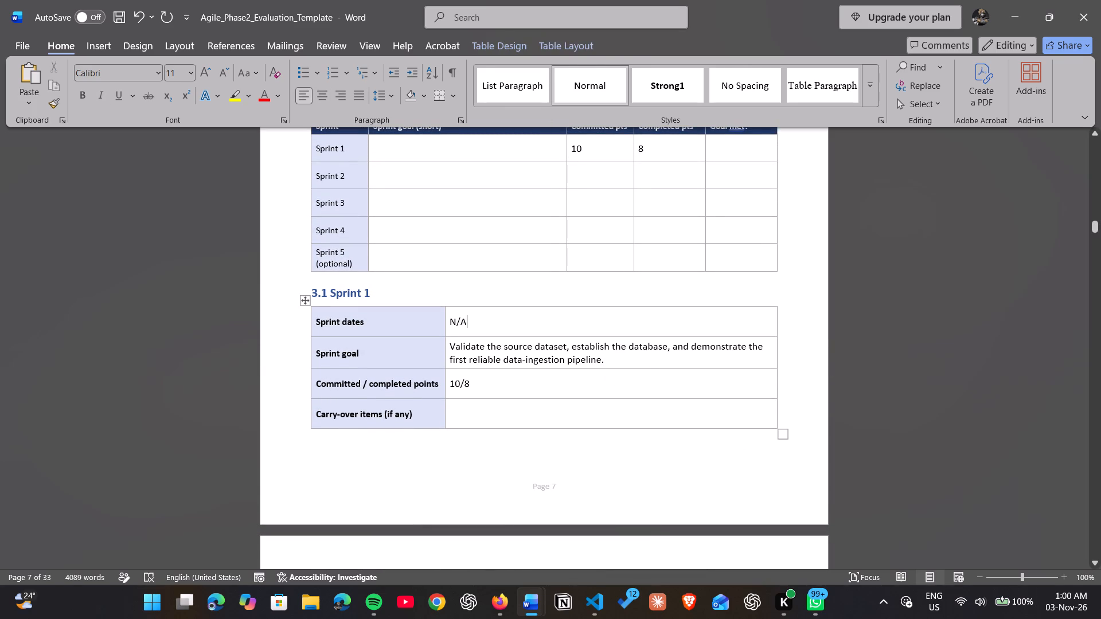
Enter 18 committed points for Sprint 2 in the Sprint summary table, taking the value from the Protected View copy.
key("alt+Tab")
left_click(549, 336)
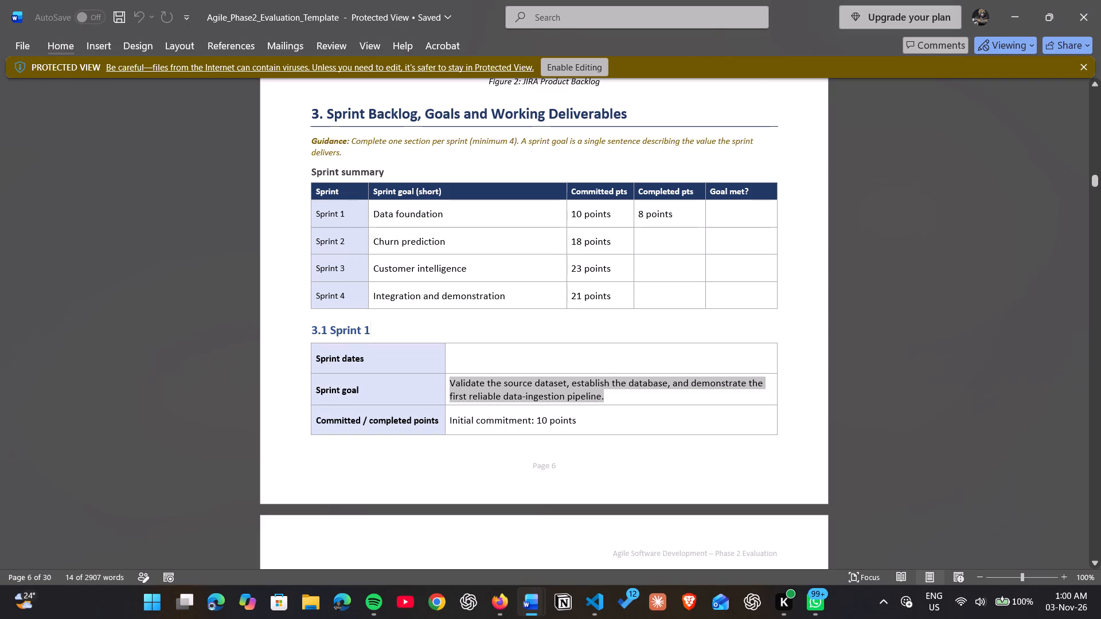
key("alt+Tab")
scroll(584, 274, "up", 1)
key("alt+Tab")
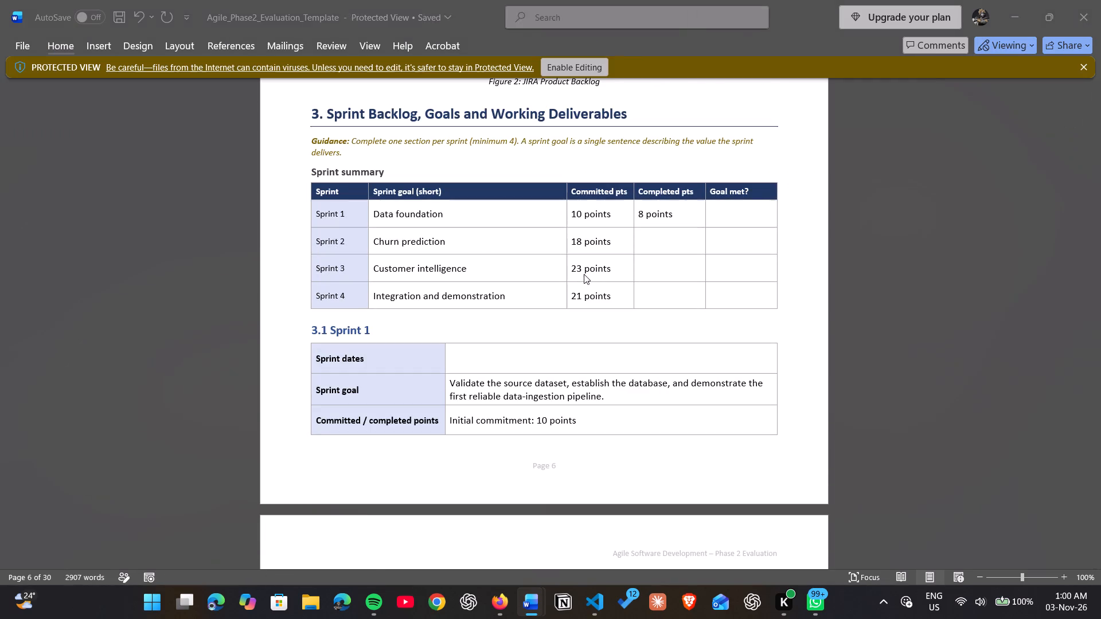
key("alt+Tab")
left_click(592, 258)
key("alt+Tab")
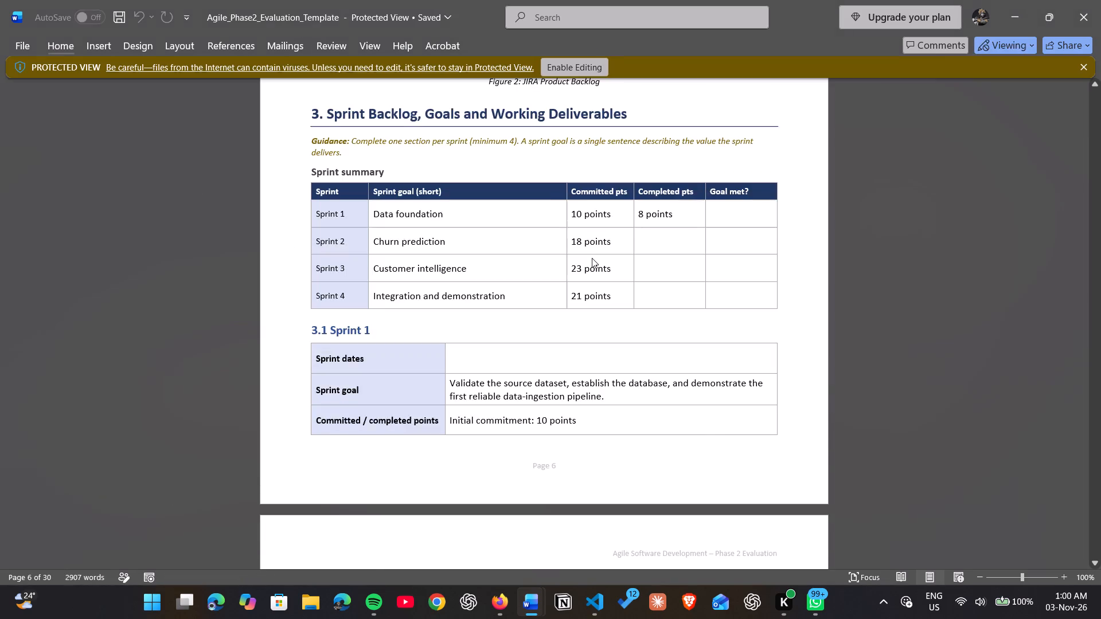
key("alt+Tab")
type("18")
key("Right")
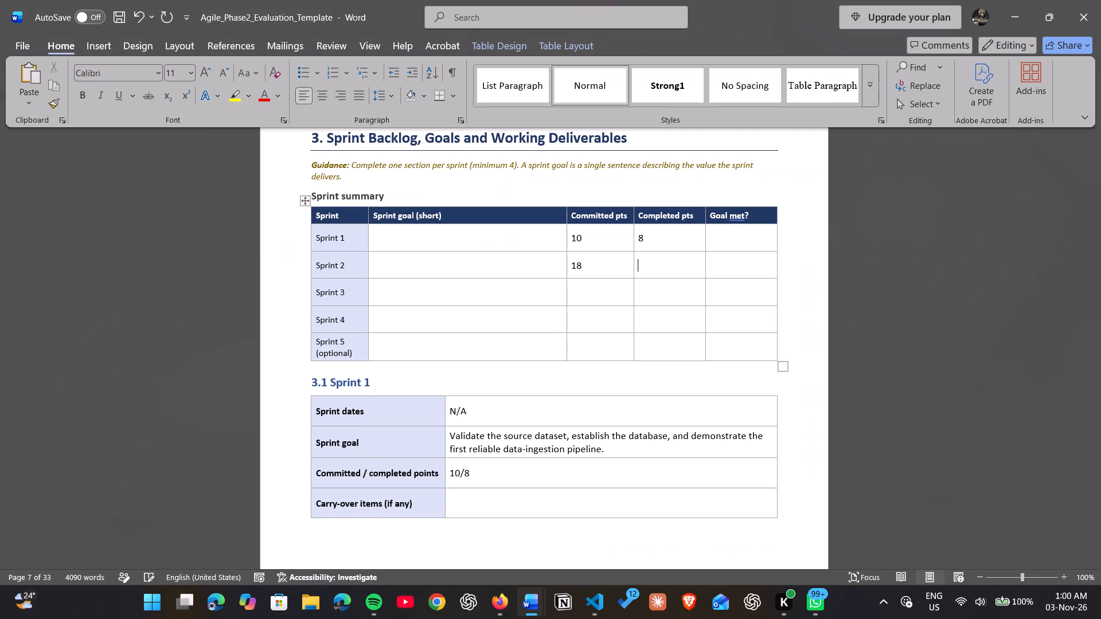
key("Up")
key("Down")
Enter 23 committed points for Sprint 3 and 21 for Sprint 4 in the Sprint summary table, following the Protected View copy.
key("Left")
key("Down")
key("alt+Tab")
key("alt+Tab")
key("1")
key("BackSpace")
type("23")
key("Down")
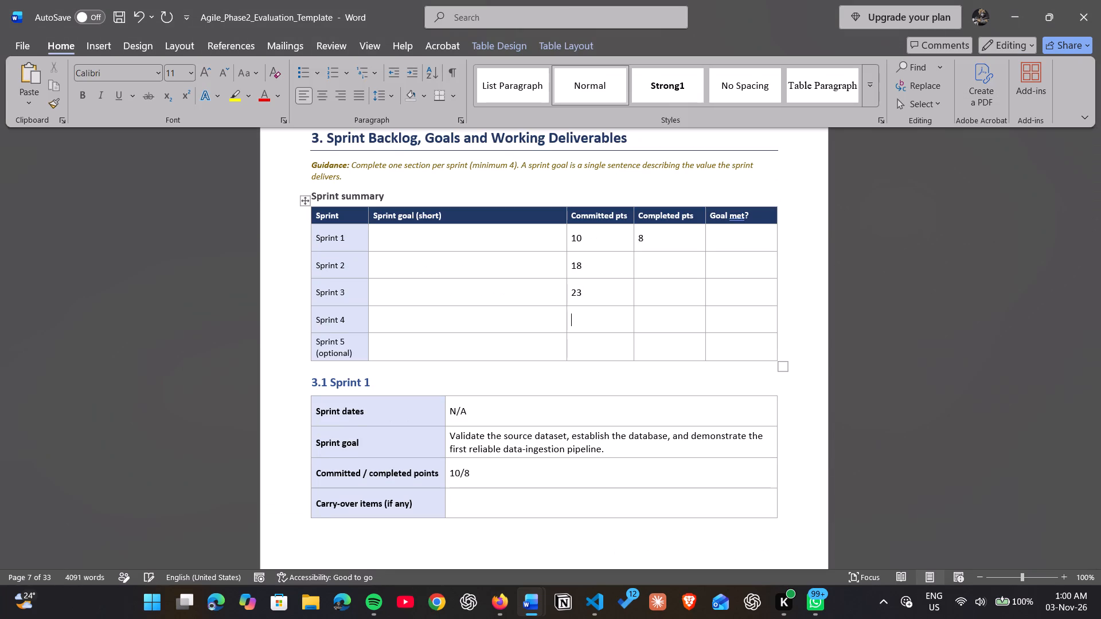
key("alt+Tab")
key("alt+Tab")
type("21")
Enter 0 completed points for Sprints 2, 3 and 4 in the Sprint summary table.
left_click(666, 262)
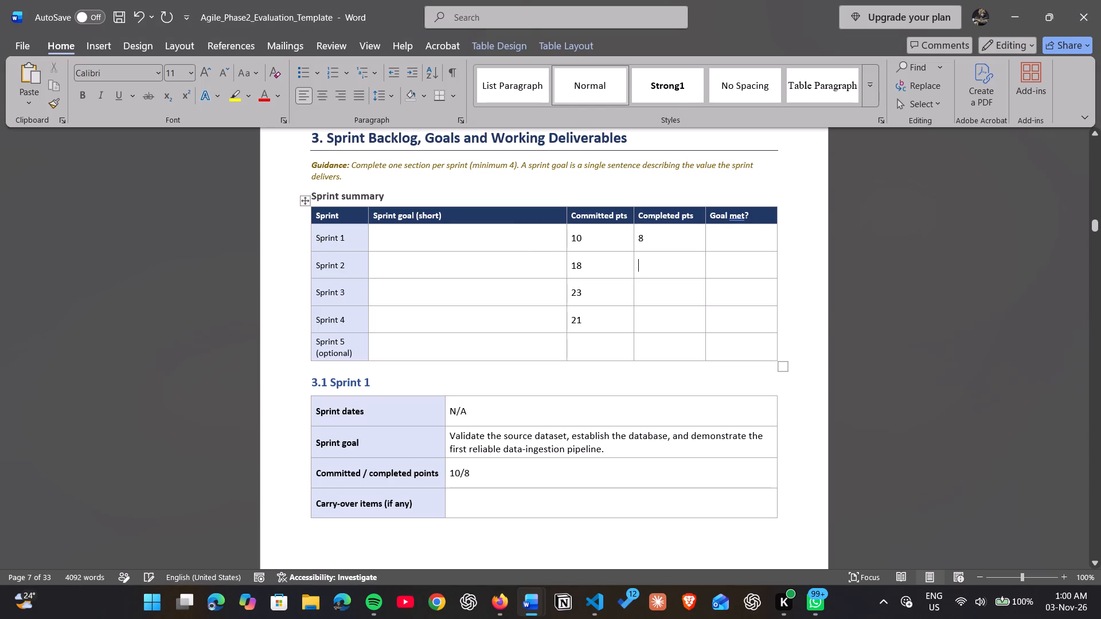
key("0")
key("Down")
key("0")
key("Down")
key("0")
Copy the short goals "Data foundation" and "Churn prediction" from the Protected View copy into the Sprint 1 and Sprint 2 rows of the summary.
left_click(499, 253)
left_click(506, 246)
key("alt+Tab")
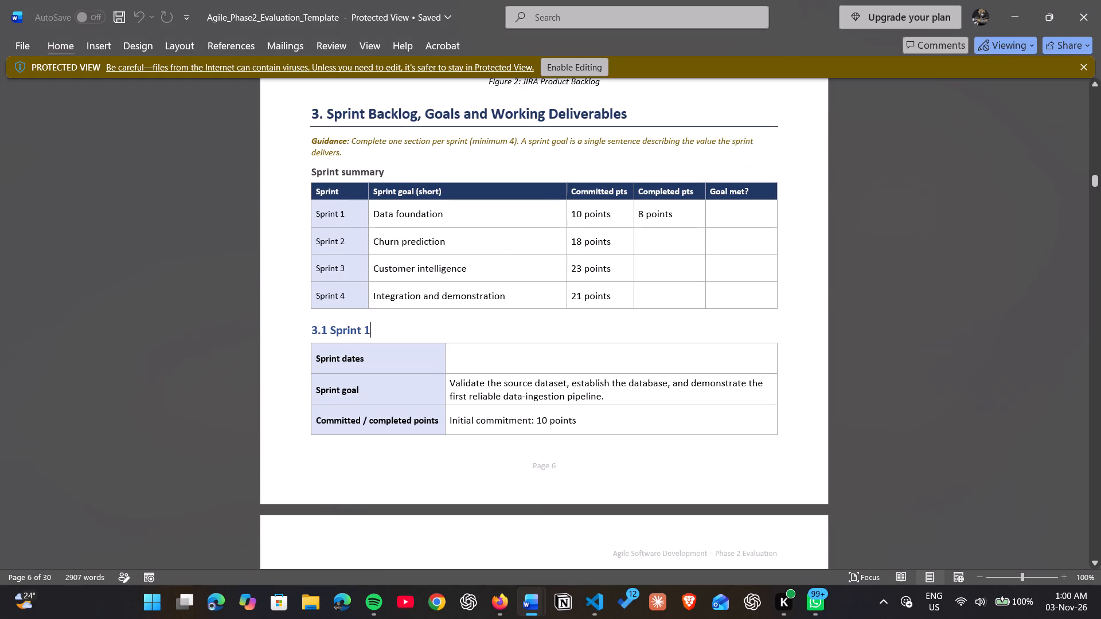
left_click_drag(376, 212, 439, 218)
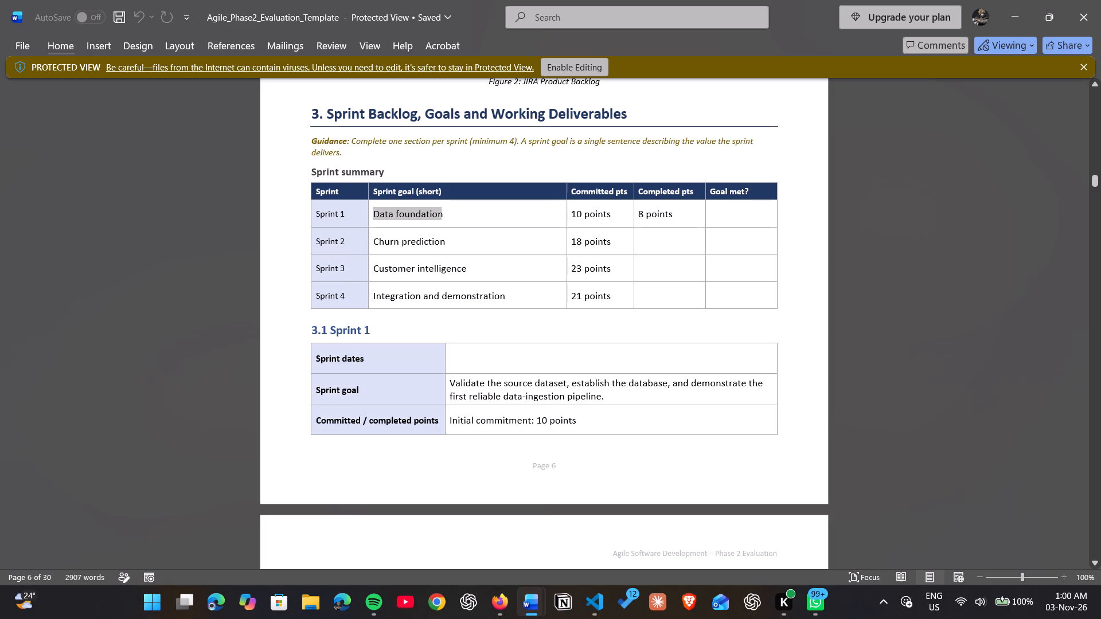
left_click_drag(439, 218, 440, 218)
key("ctrl+c")
key("alt+Tab")
left_click(412, 238, "ctrl")
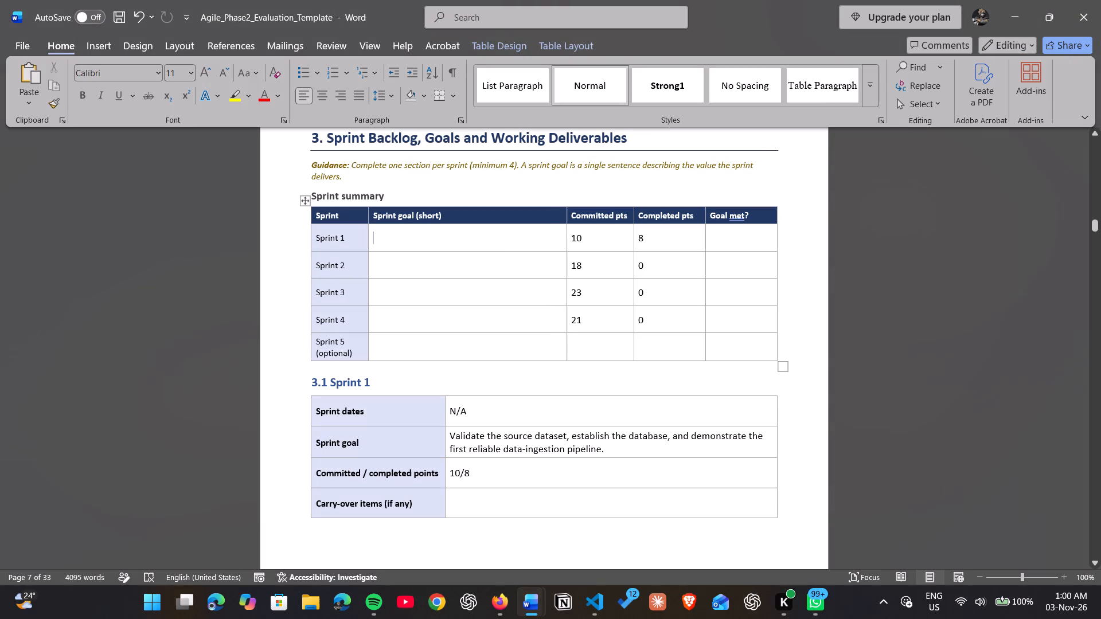
key("ctrl+v")
key("alt+Tab")
left_click_drag(375, 237, 446, 237)
key("ctrl+c")
key("alt+Tab")
left_click(424, 271, "ctrl")
key("ctrl+v")
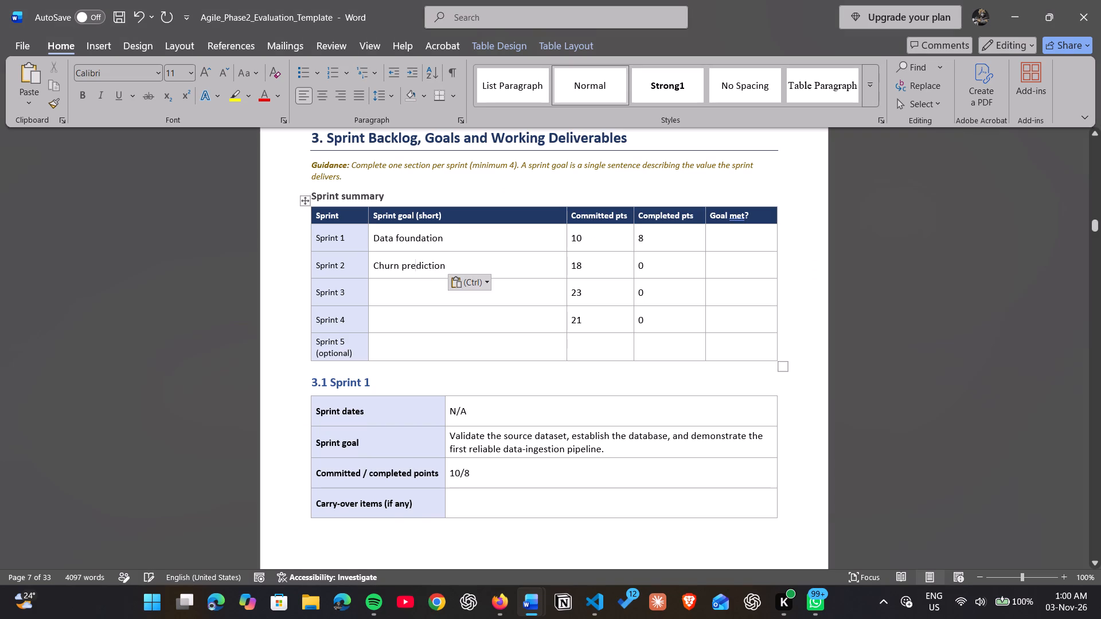
Copy the short goals "Customer intelligence" and "Integration and demonstration" from the Protected View copy into the Sprint 3 and Sprint 4 rows.
key("alt+Tab")
left_click_drag(374, 268, 482, 272)
key("ctrl+c")
key("alt+Tab")
left_click(463, 292, "ctrl")
key("ctrl+v")
key("alt+Tab")
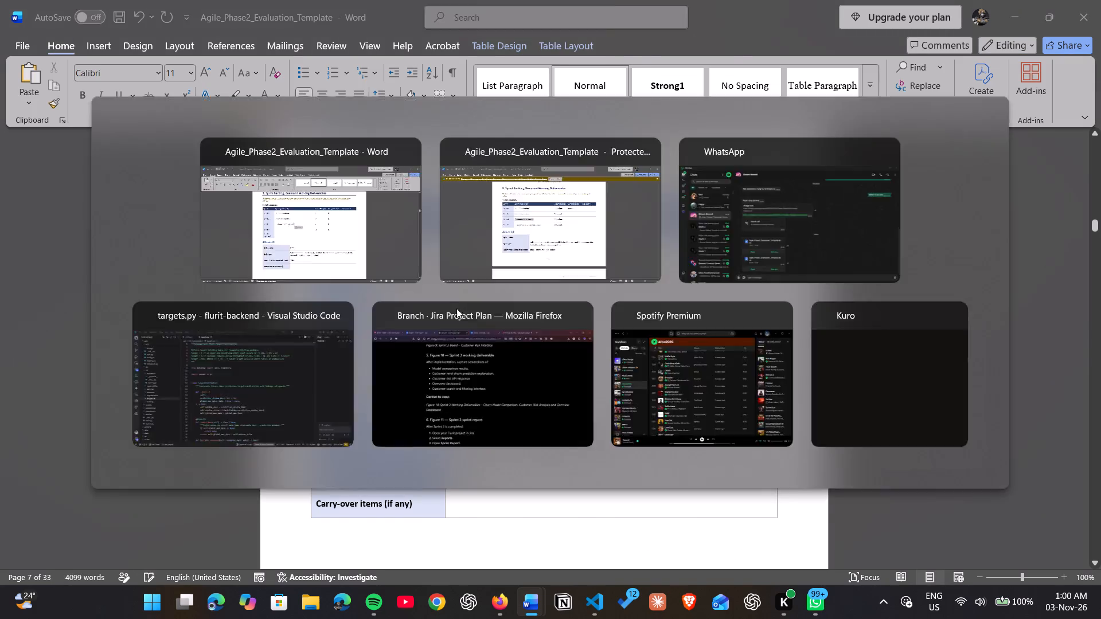
left_click_drag(371, 298, 430, 302)
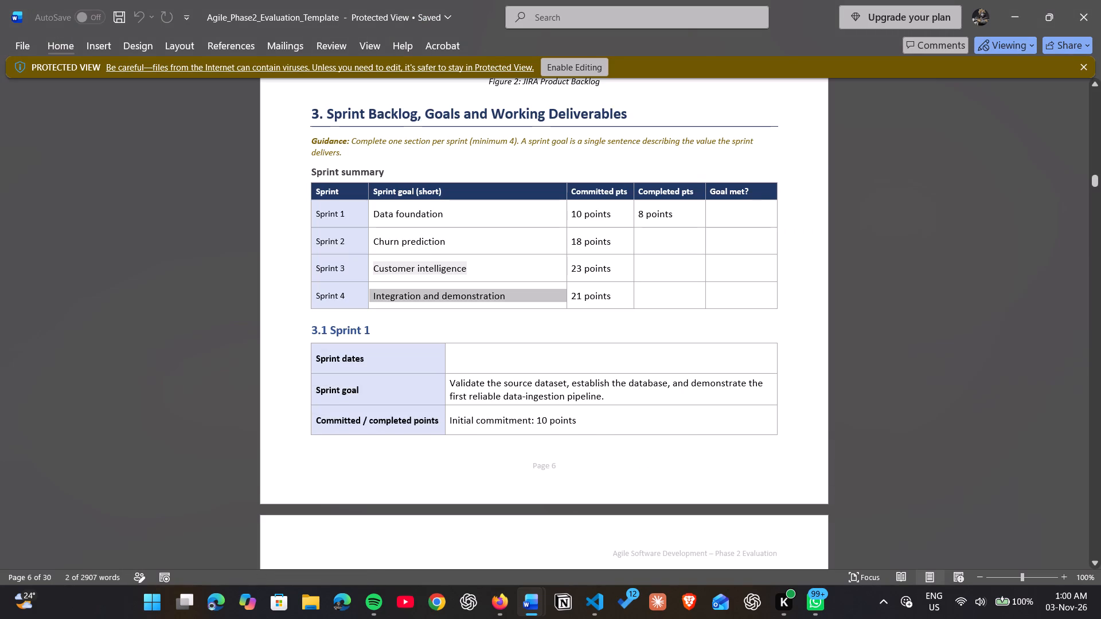
left_click_drag(430, 302, 475, 303)
key("ctrl+c")
key("alt+Tab")
left_click(447, 322)
key("ctrl+v")
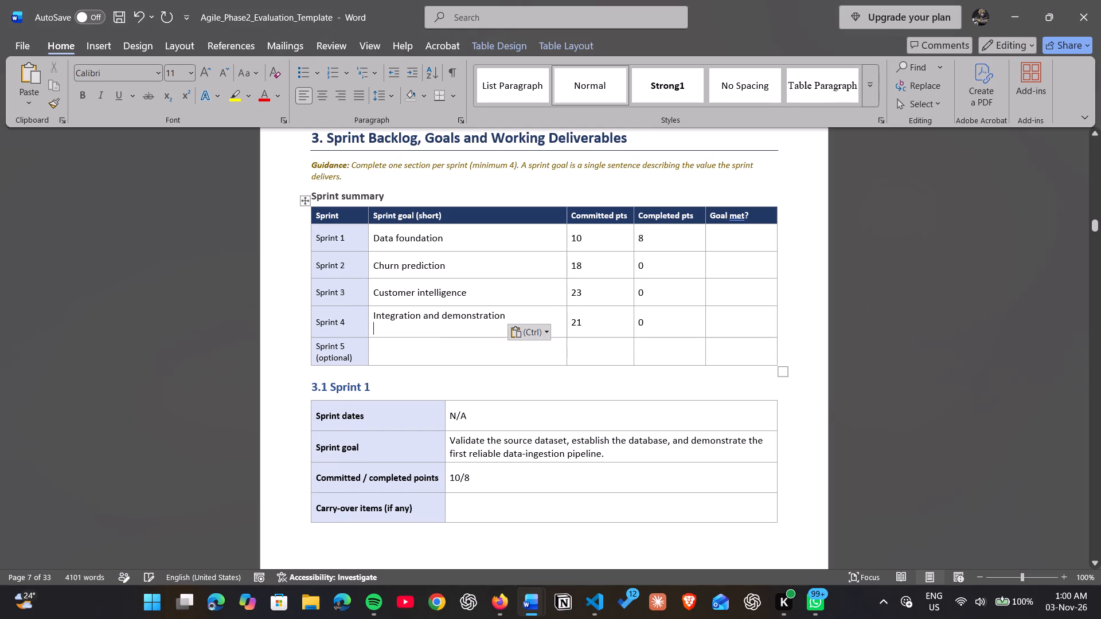
Delete the entire Sprint 5 (optional) row from the Sprint summary table.
left_click(690, 361)
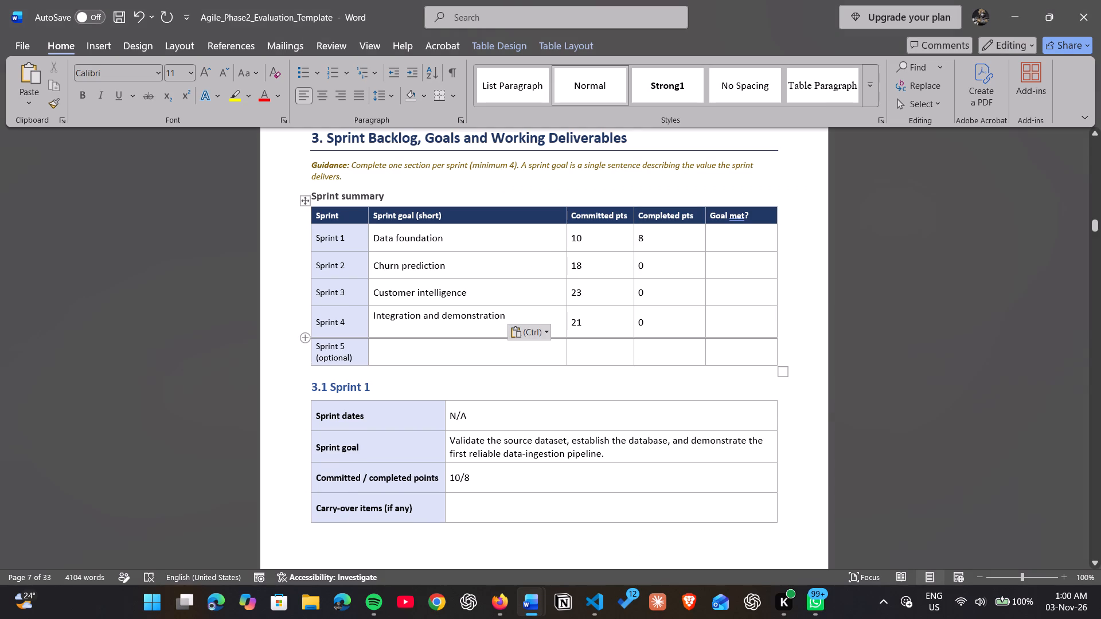
left_click(313, 343)
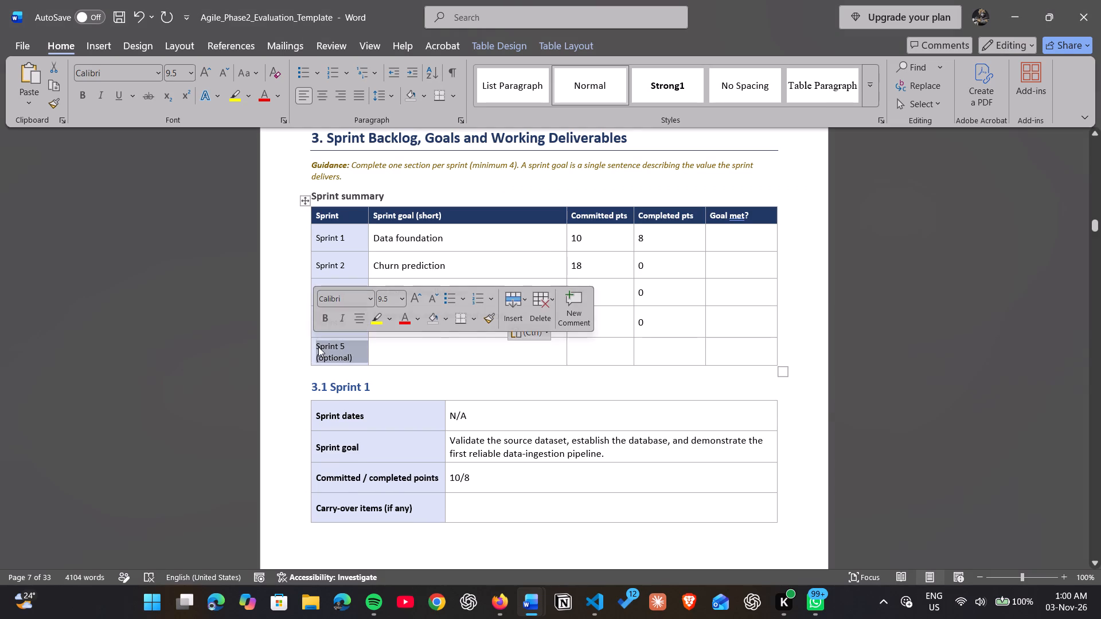
key("BackSpace")
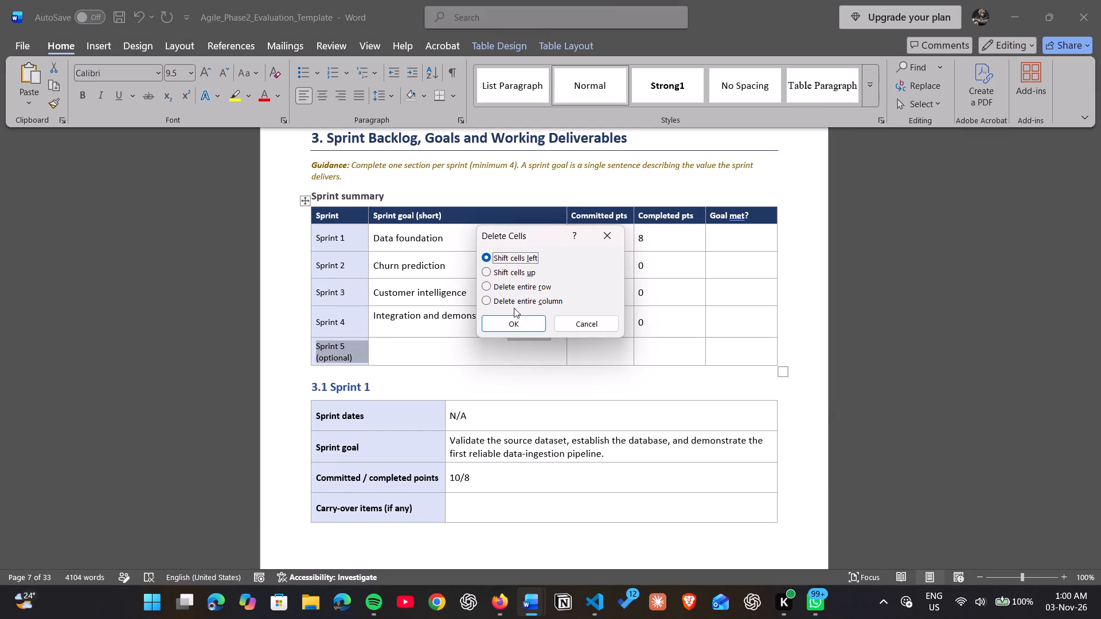
left_click(490, 285)
left_click(506, 324)
Check the Sprint 1 carry-over items and backlog in the Protected View copy against the Carry-over items cell in the editable document.
scroll(408, 406, "down", 1)
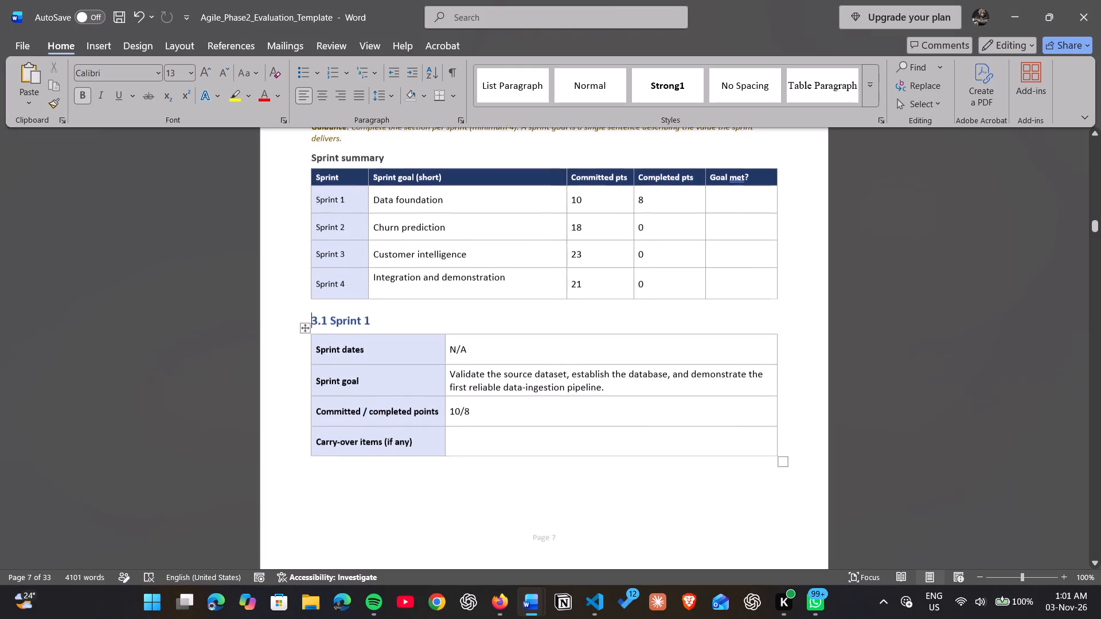
scroll(408, 406, "down", 1)
left_click(522, 384)
key("alt+Tab")
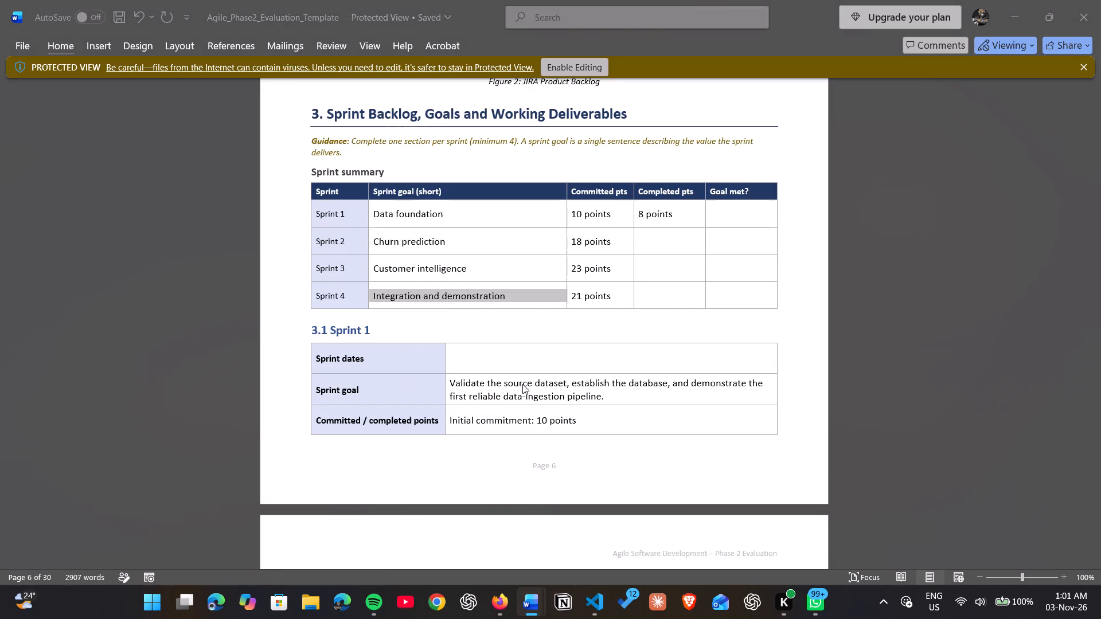
scroll(522, 384, "down", 1)
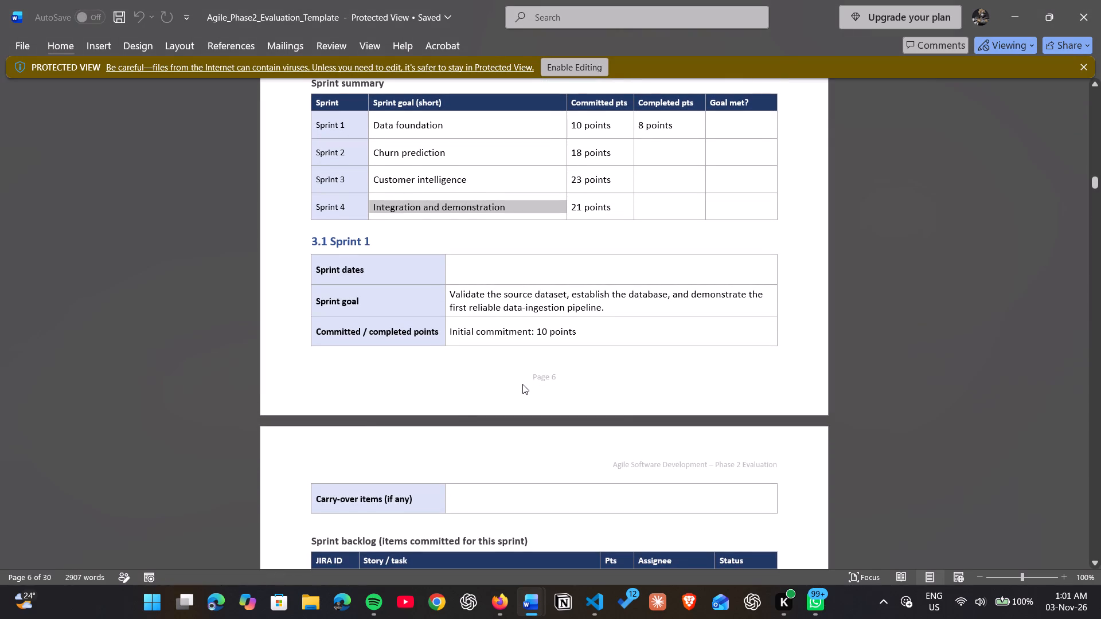
scroll(522, 384, "down", 2)
key("alt+Tab")
scroll(522, 384, "down", 1)
key("alt+Tab")
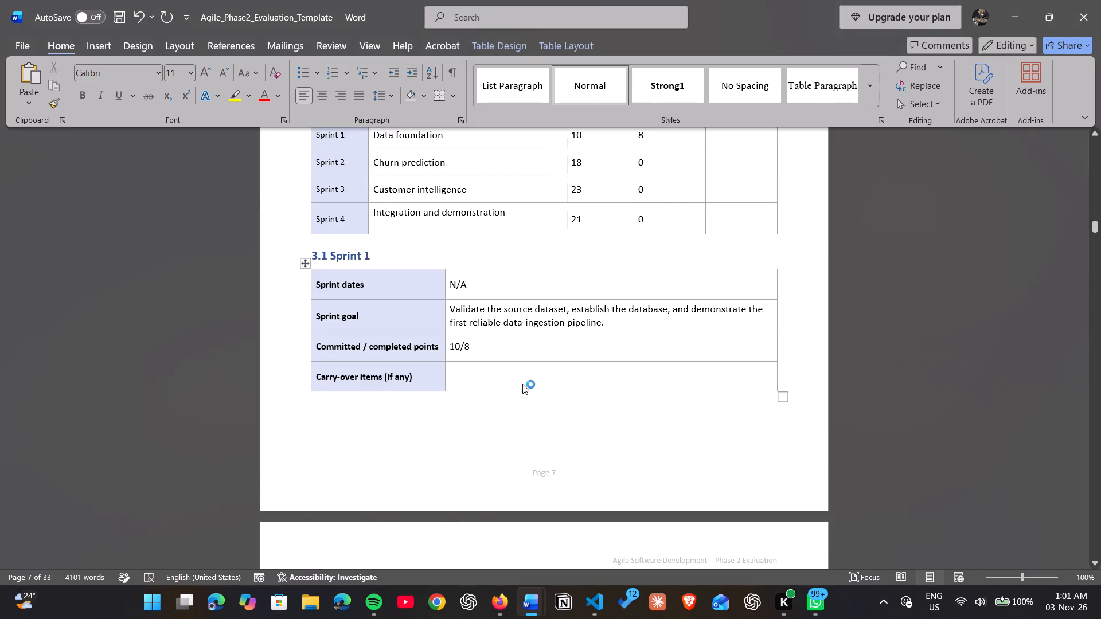
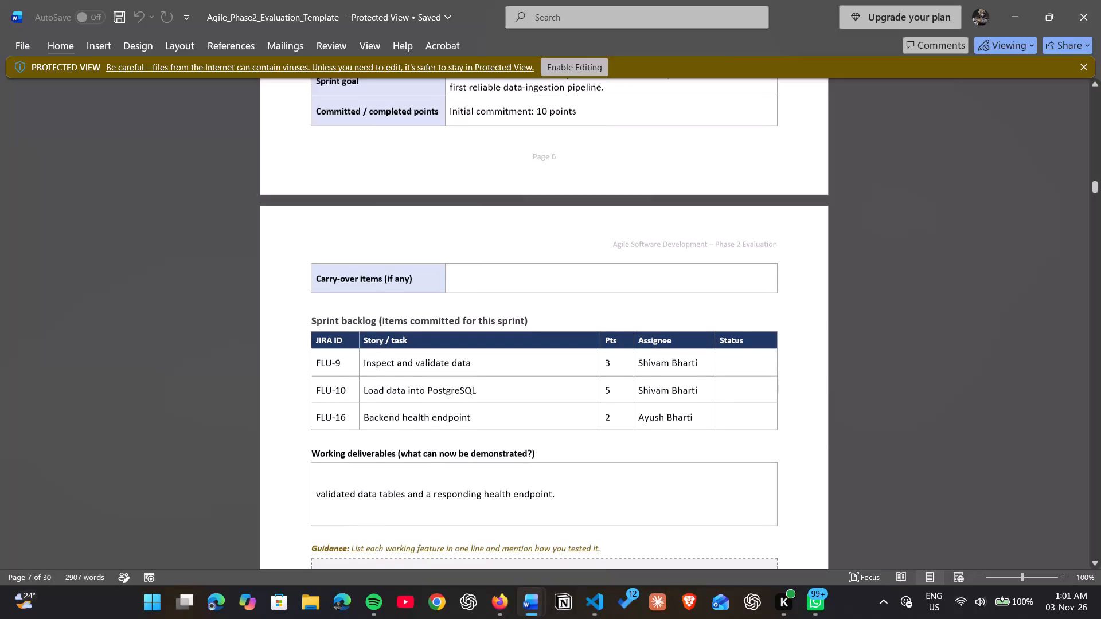
Switch to the Flurit backlog in Jira in Firefox and clear its filter to compare Sprint 1 with the Protected View copy's backlog table.
scroll(799, 375, "down", 1)
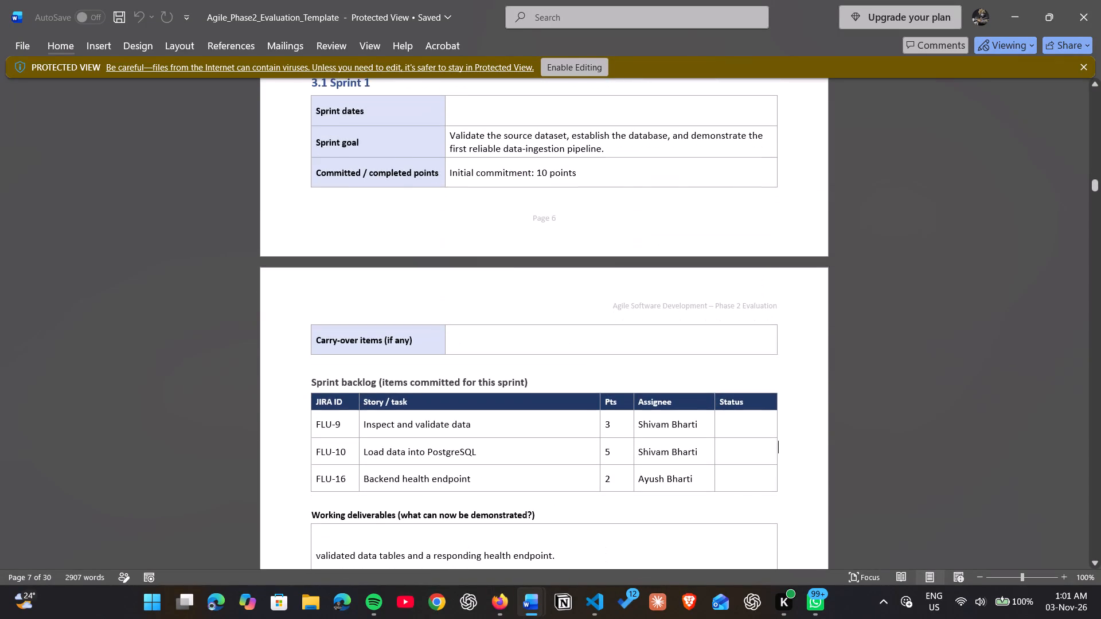
scroll(799, 375, "down", 2)
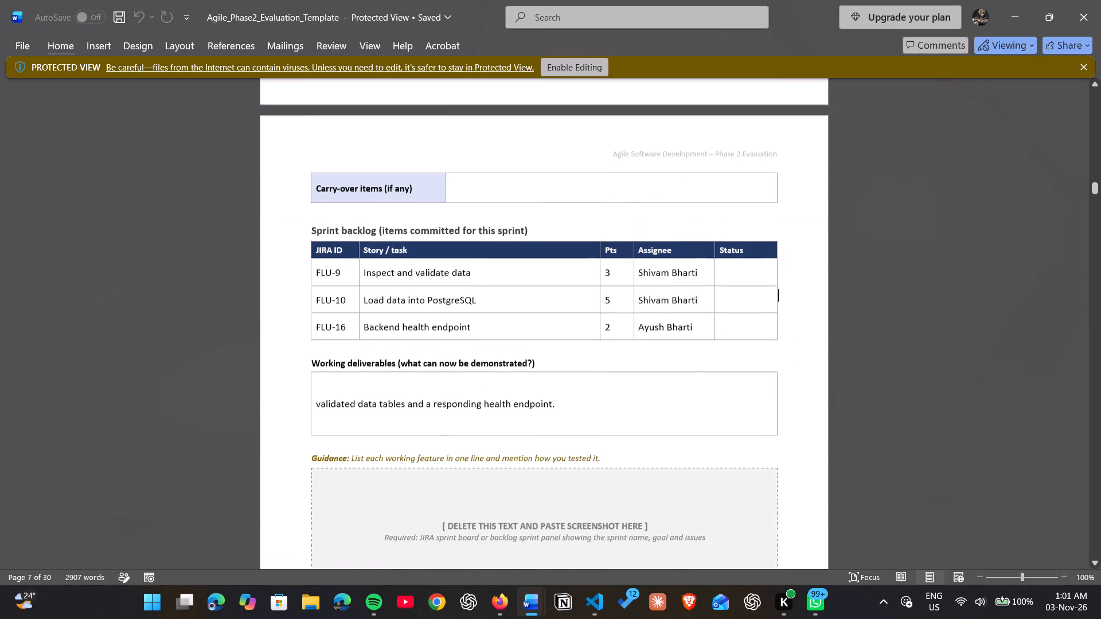
left_click_drag(483, 268, 375, 261)
left_click(536, 325)
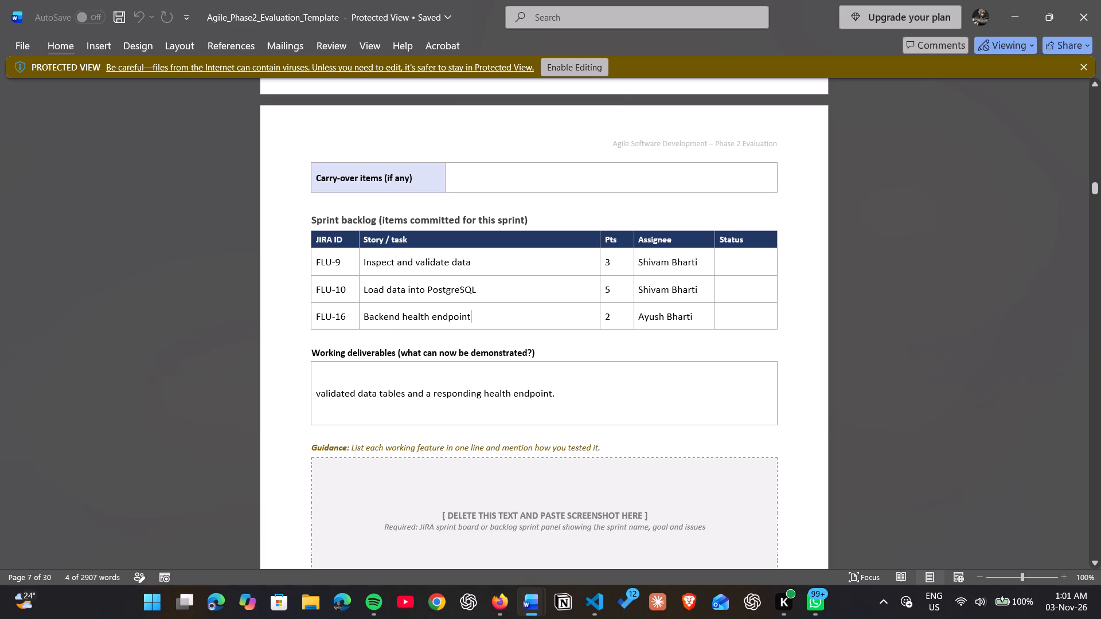
left_click(513, 603)
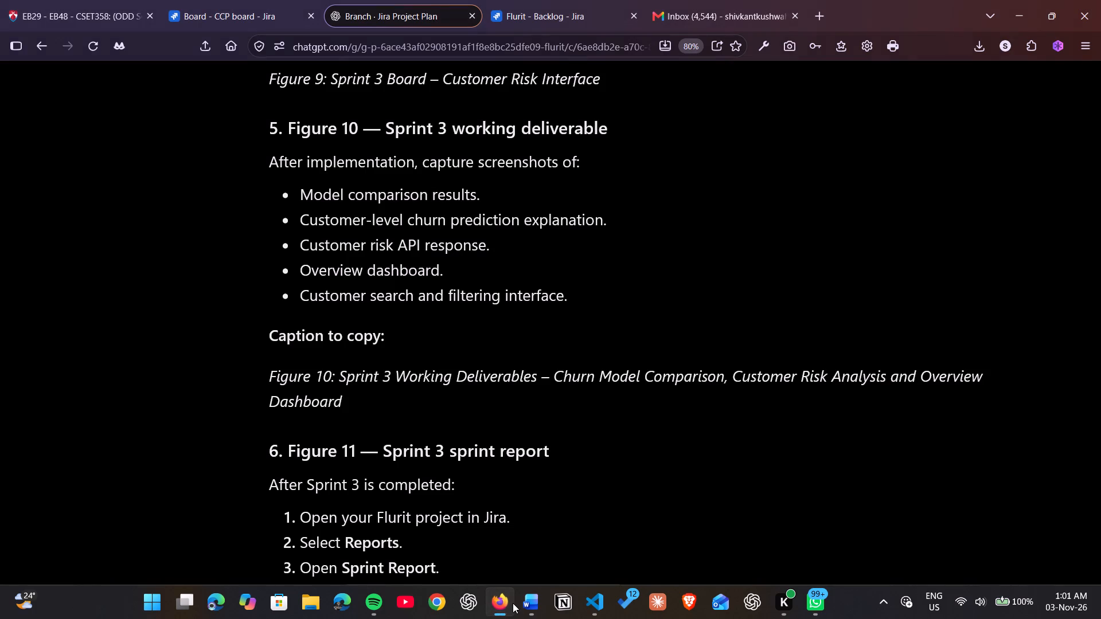
left_click(519, 22)
scroll(600, 411, "up", 6)
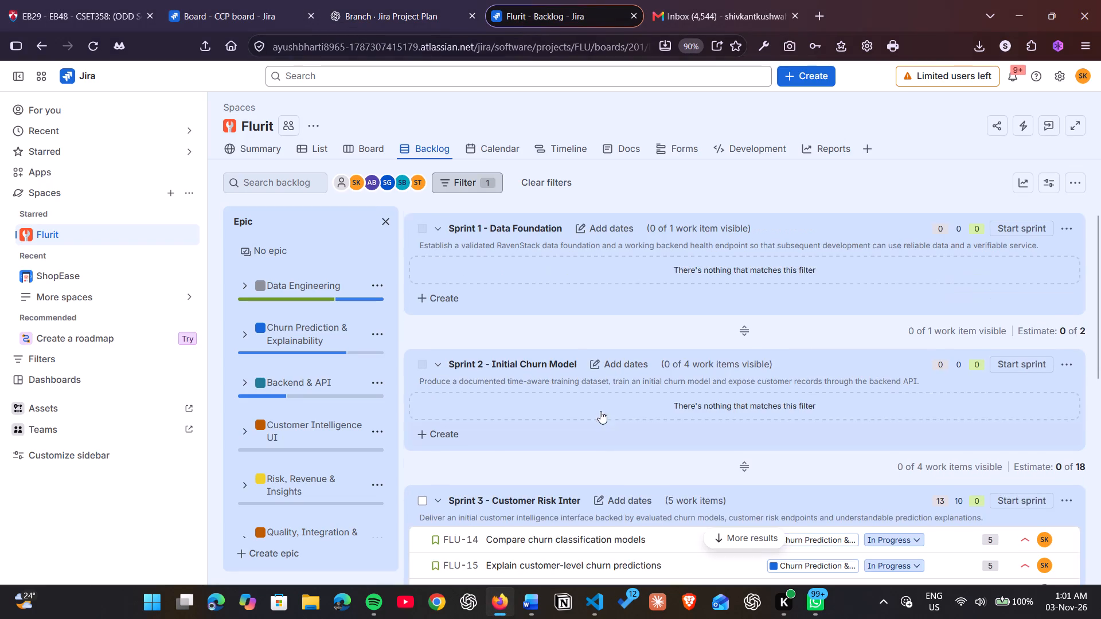
left_click(536, 182)
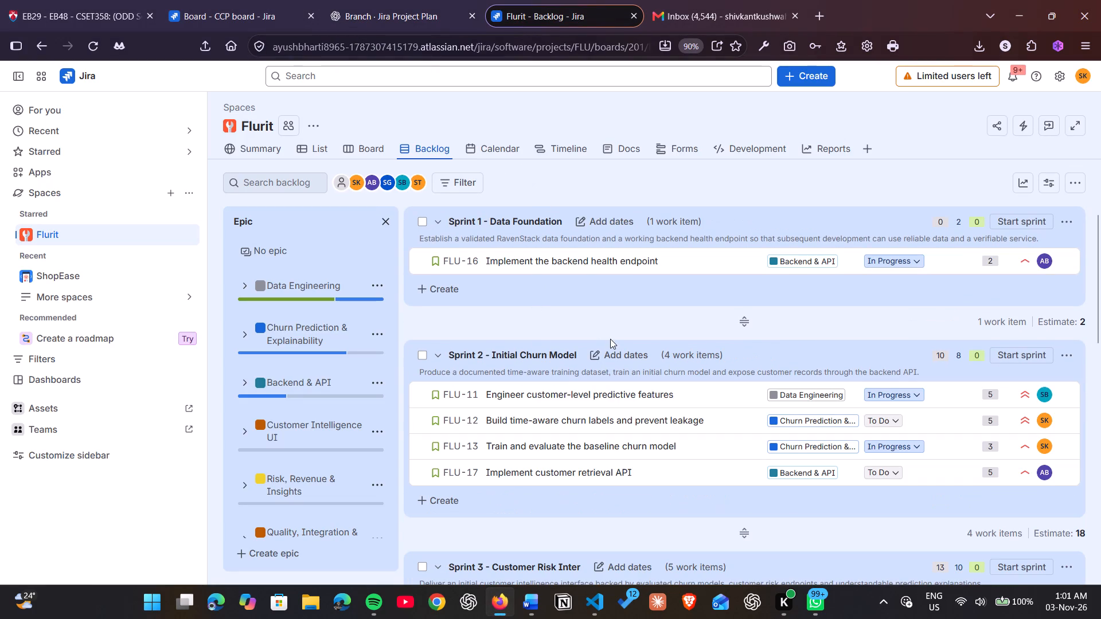
Copy the FLU-9 story text "Inspect and validate data" from the Protected View copy in Word and return to the Jira backlog.
left_click(510, 613)
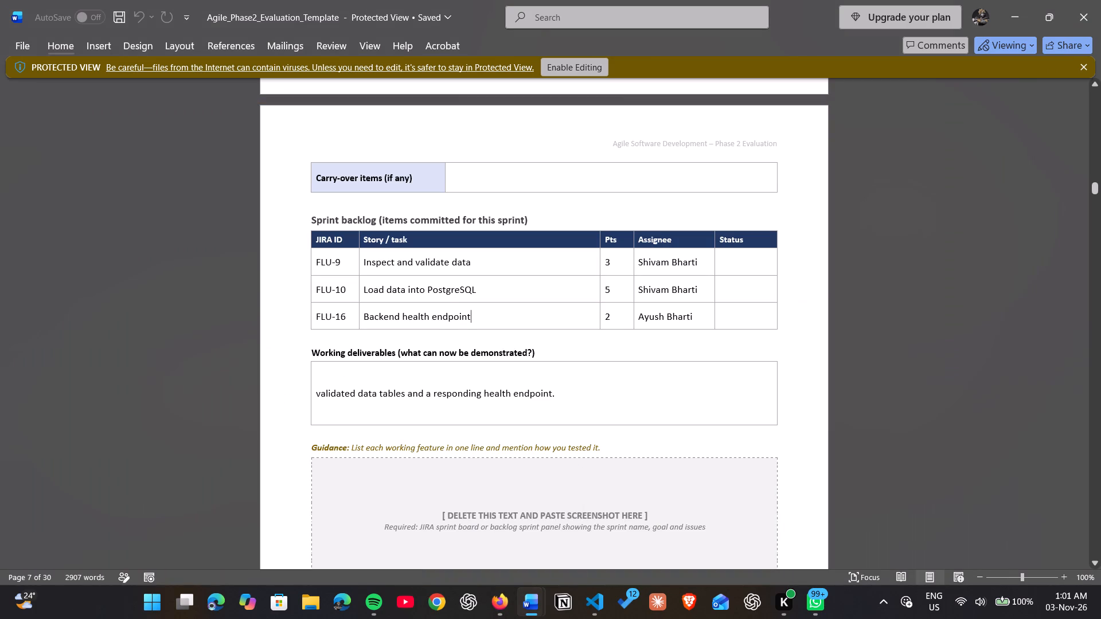
left_click_drag(474, 263, 373, 263)
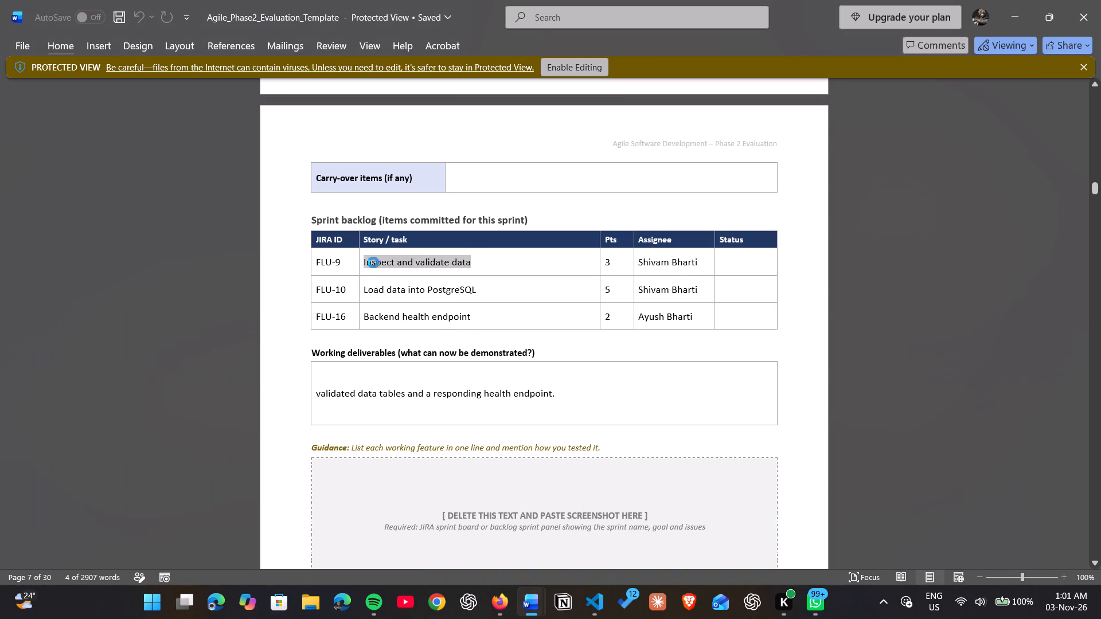
key("ctrl+c")
key("alt+Tab")
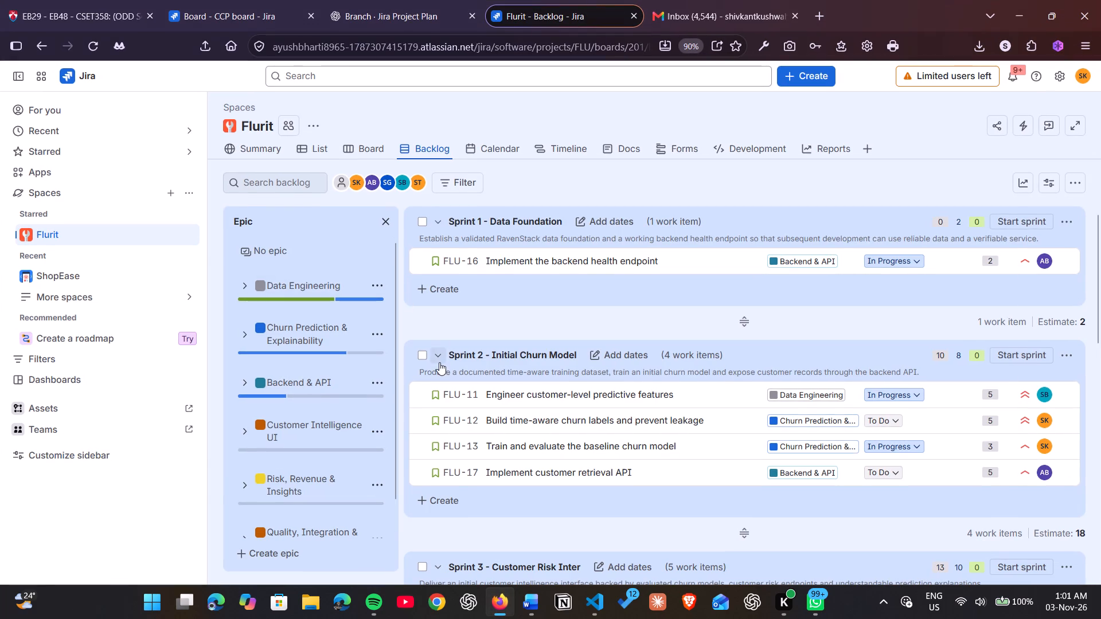
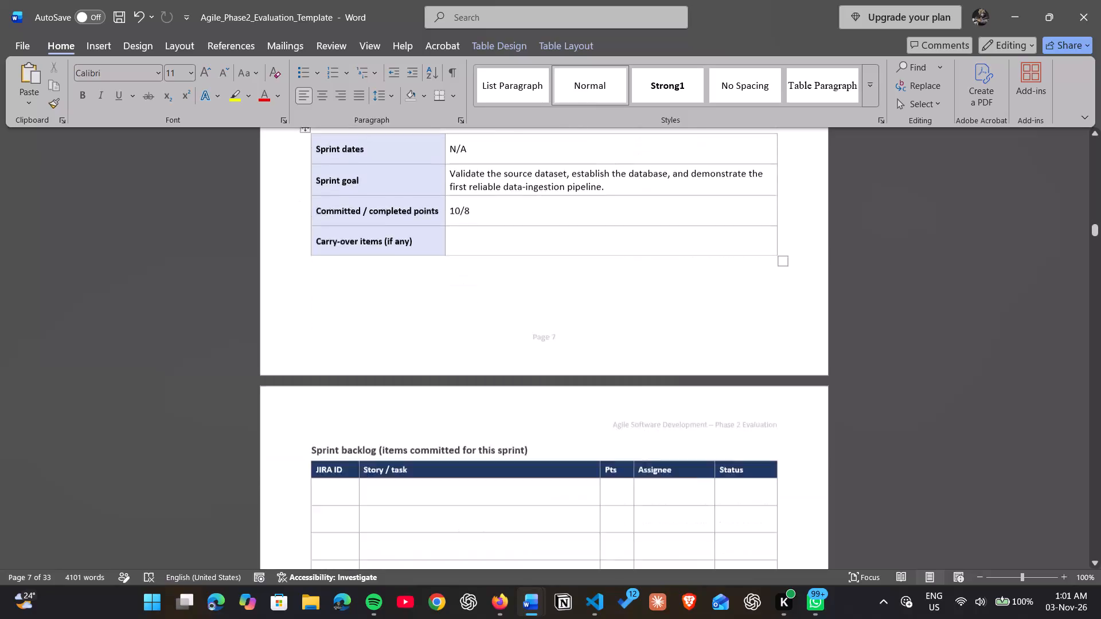
Paste the copied "Inspect and validate data" into the first Story / task cell of the editable template's Sprint backlog table.
left_click(412, 363)
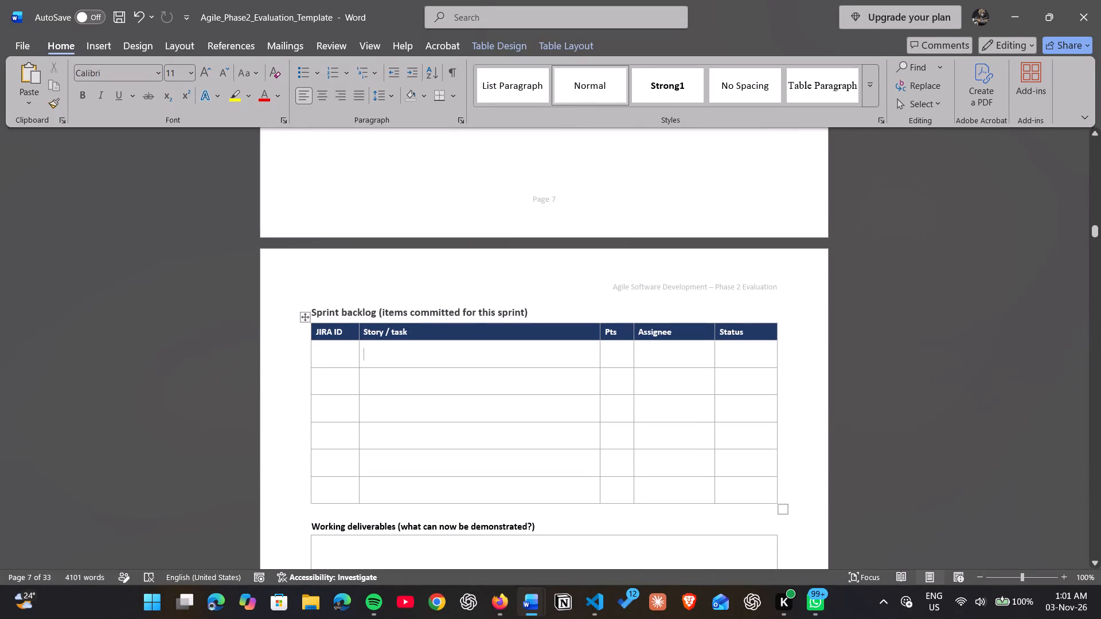
key("ctrl+v")
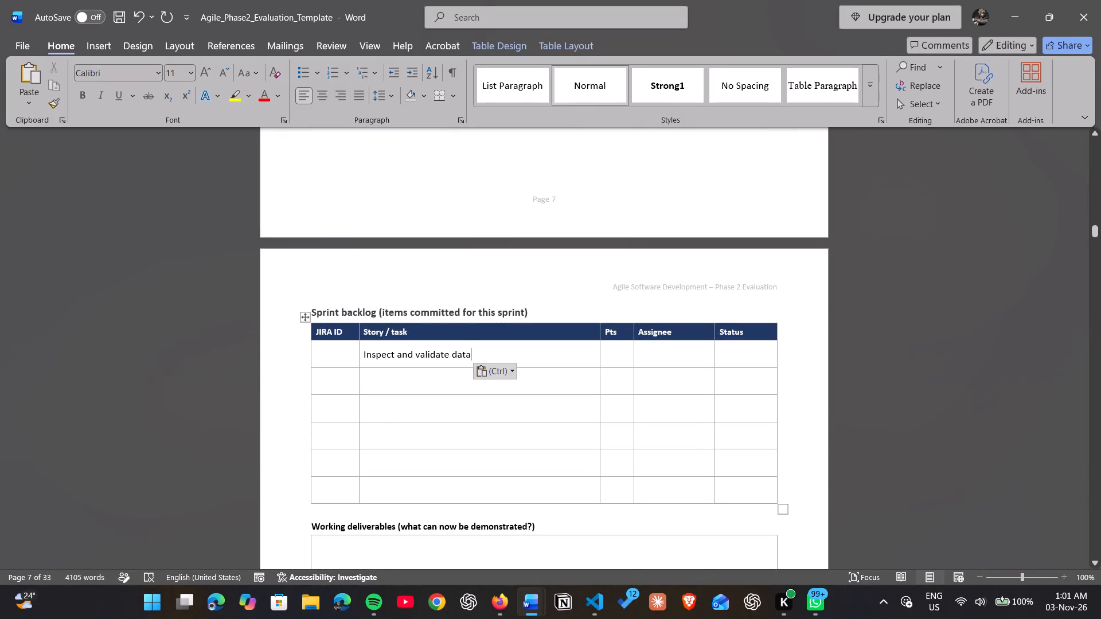
Copy "Load data into PostgreSQL" from the Protected View copy into the second Story / task cell of the editable template.
left_click(497, 590)
left_click(497, 590)
left_click(524, 598)
left_click(581, 561)
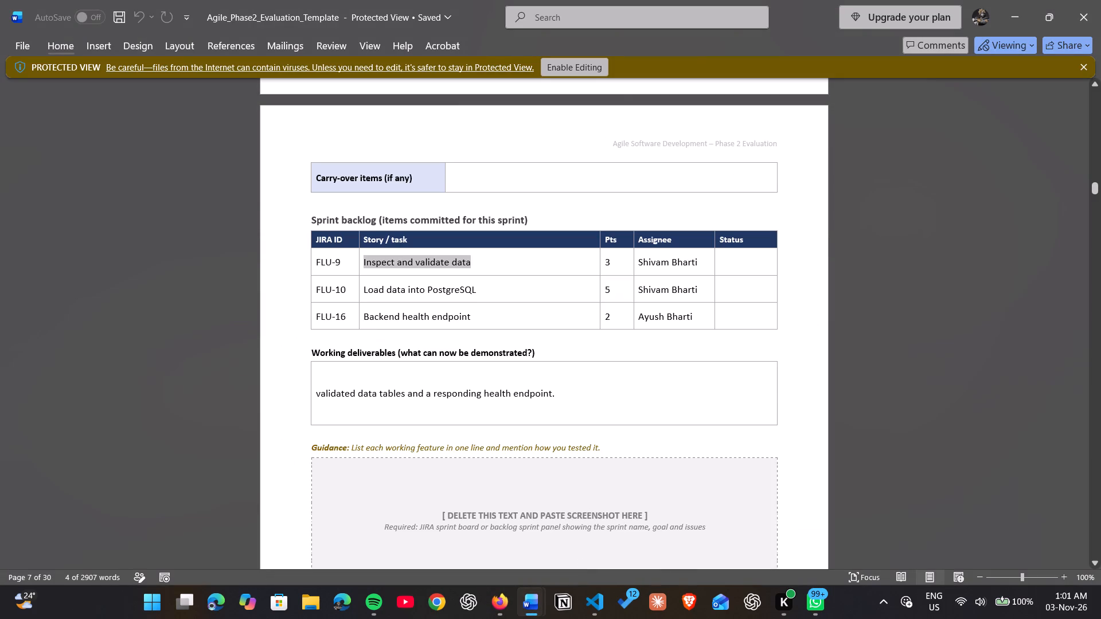
left_click_drag(365, 293, 478, 293)
key("ctrl+c")
key("alt+Tab")
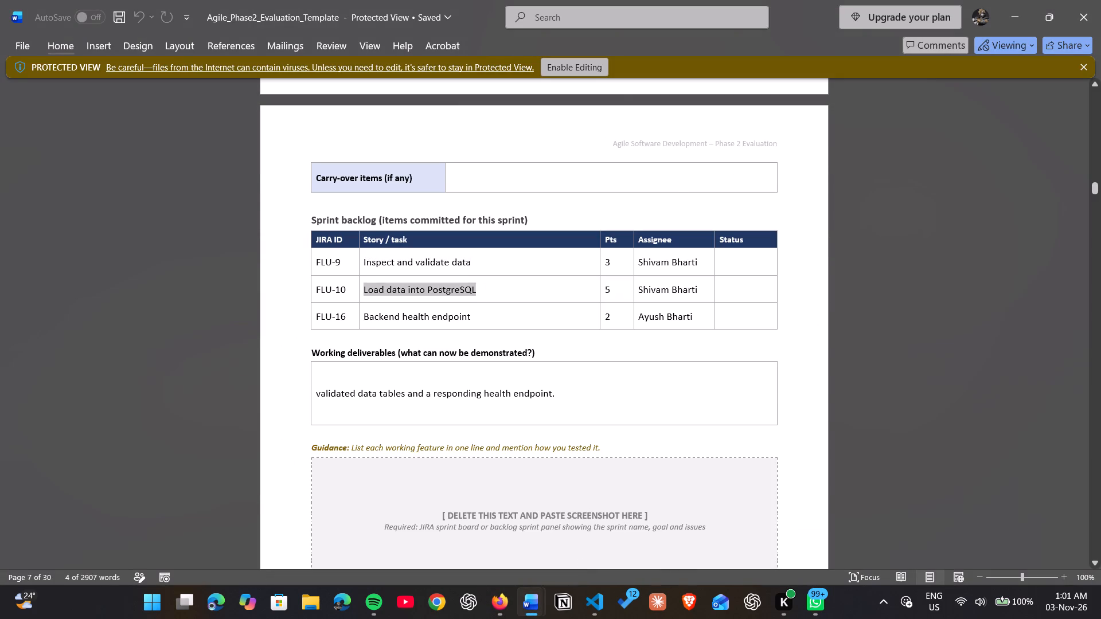
left_click(383, 379, "ctrl")
key("ctrl+v")
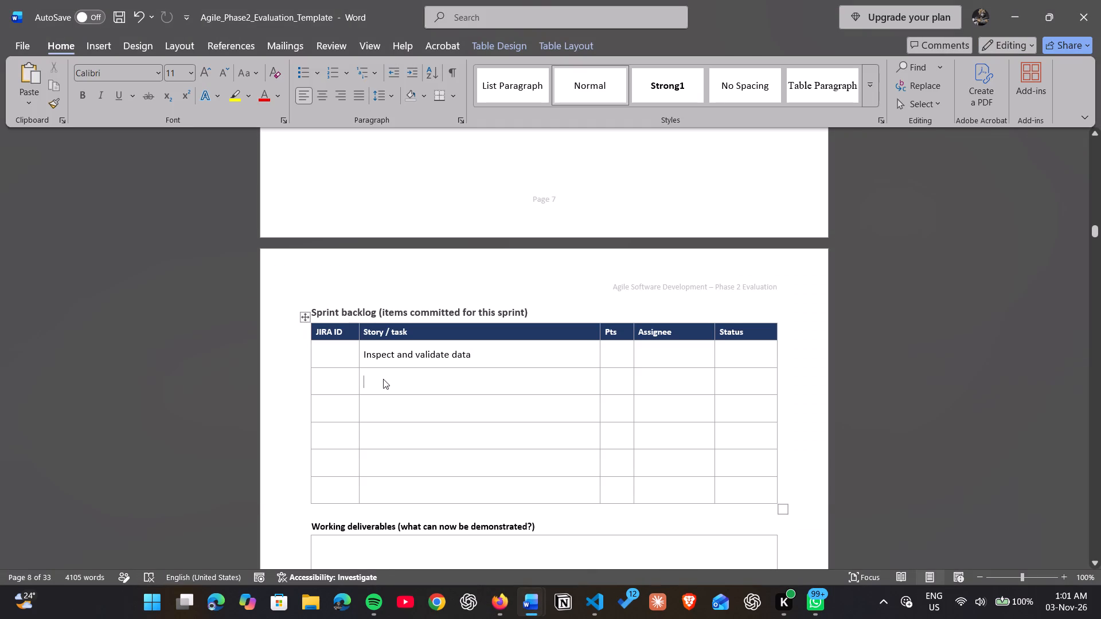
Copy FLU-16's title "Implement the backend health endpoint" from the Jira backlog in Firefox into the third Story / task cell in Word.
key("alt+Tab")
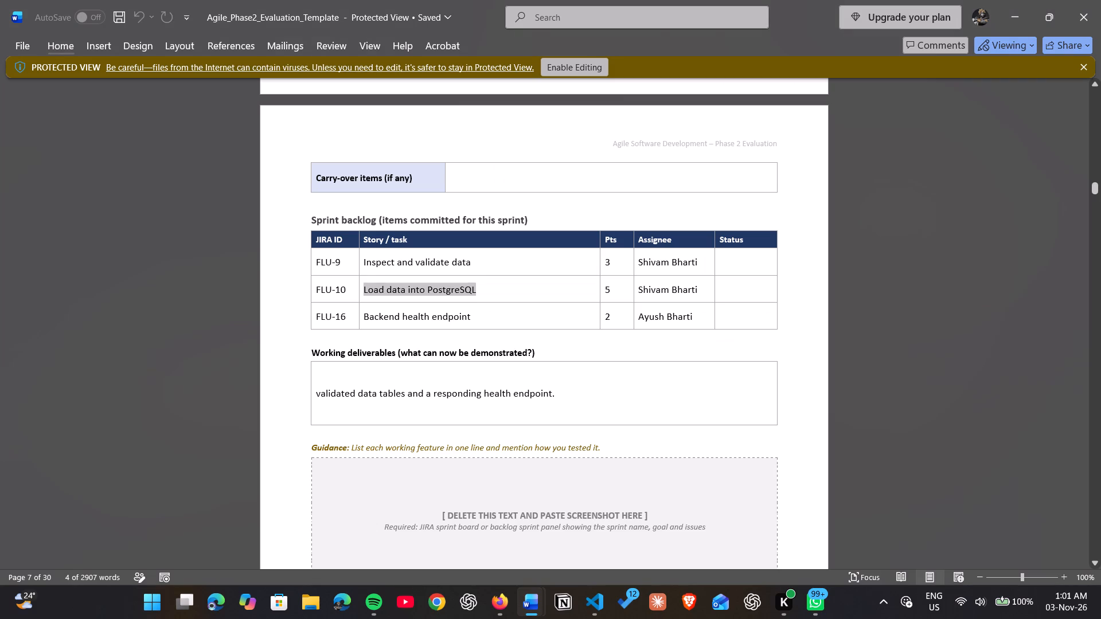
key("alt+Tab")
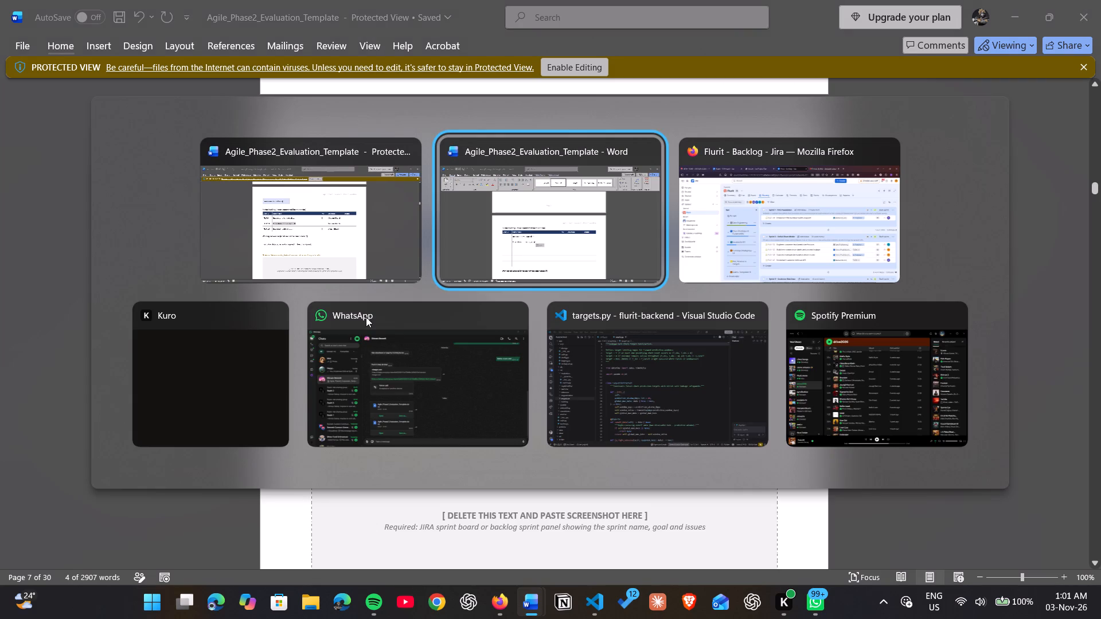
key("alt+Tab")
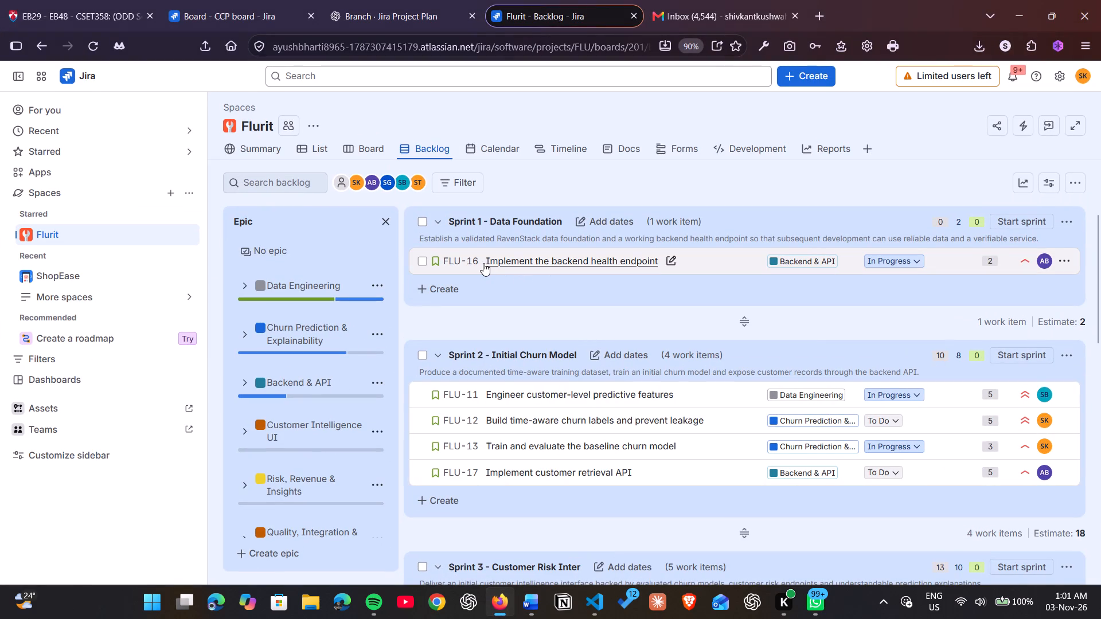
left_click(670, 264)
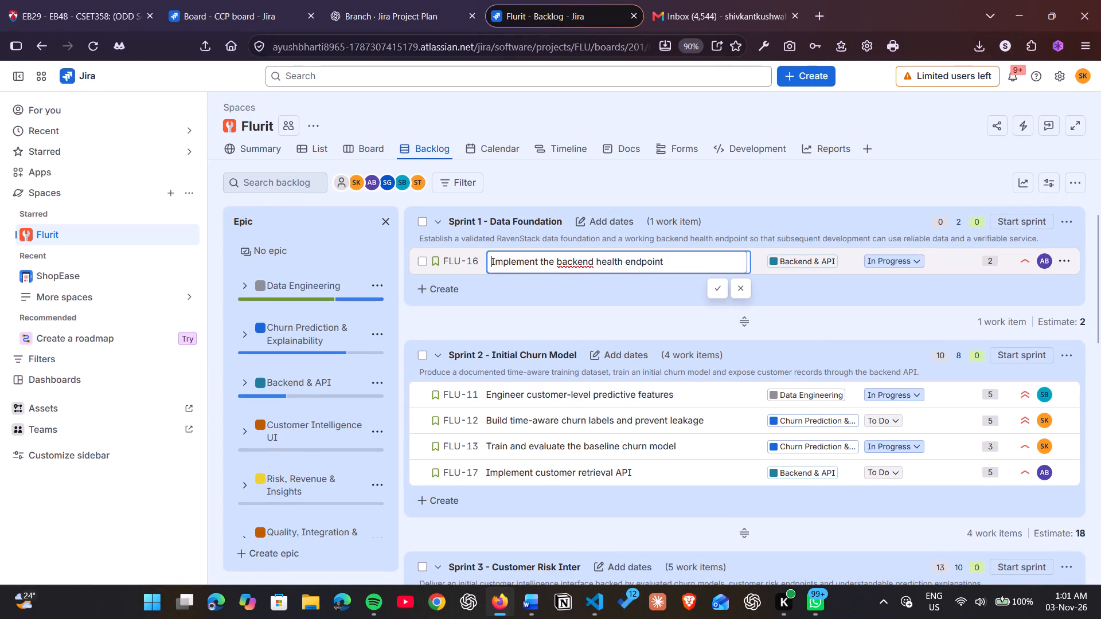
key("ctrl+a")
key("ctrl+c")
key("alt+Tab")
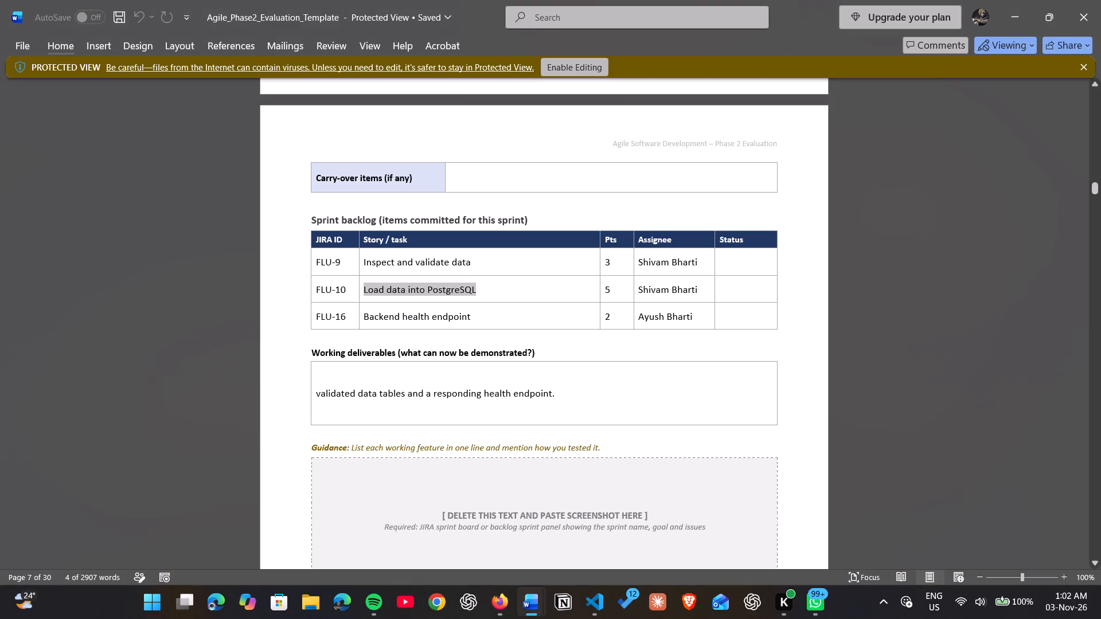
key("alt+Tab")
key("alt+Tab")
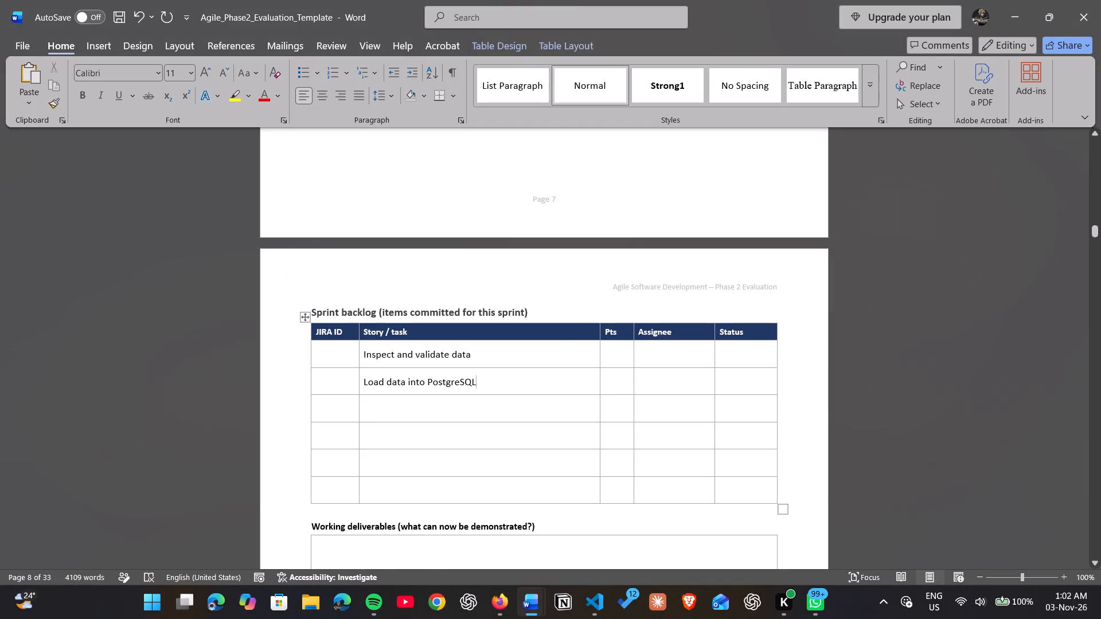
left_click(467, 401)
key("ctrl+v")
Copy the ID FLU-9 from the Protected View copy into the first JIRA ID cell, without a trailing blank line.
key("alt+Tab")
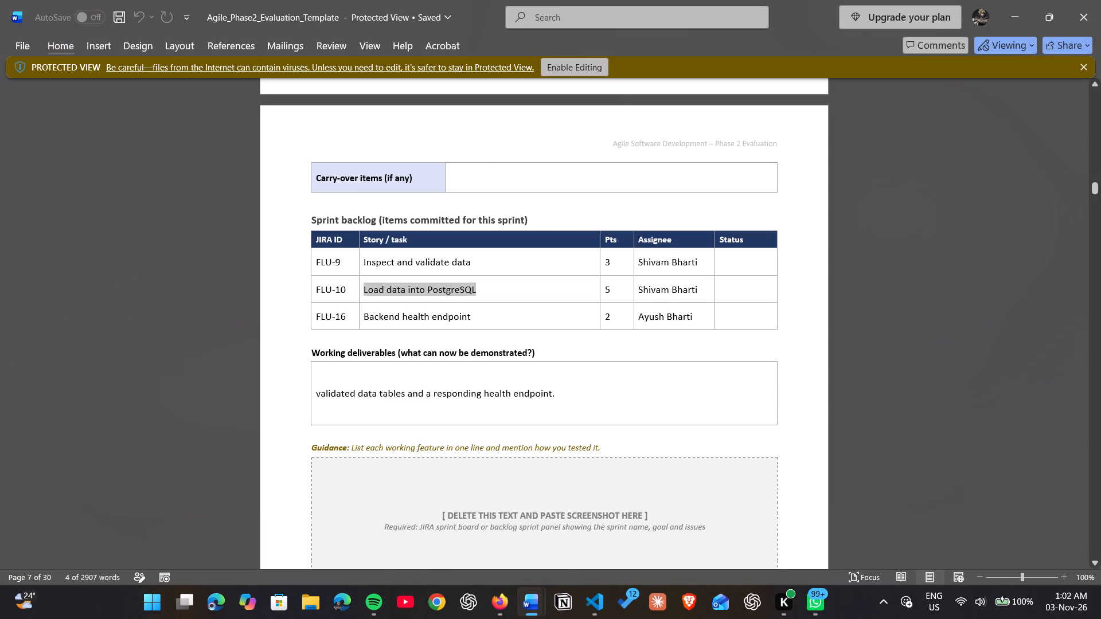
triple_click(330, 269)
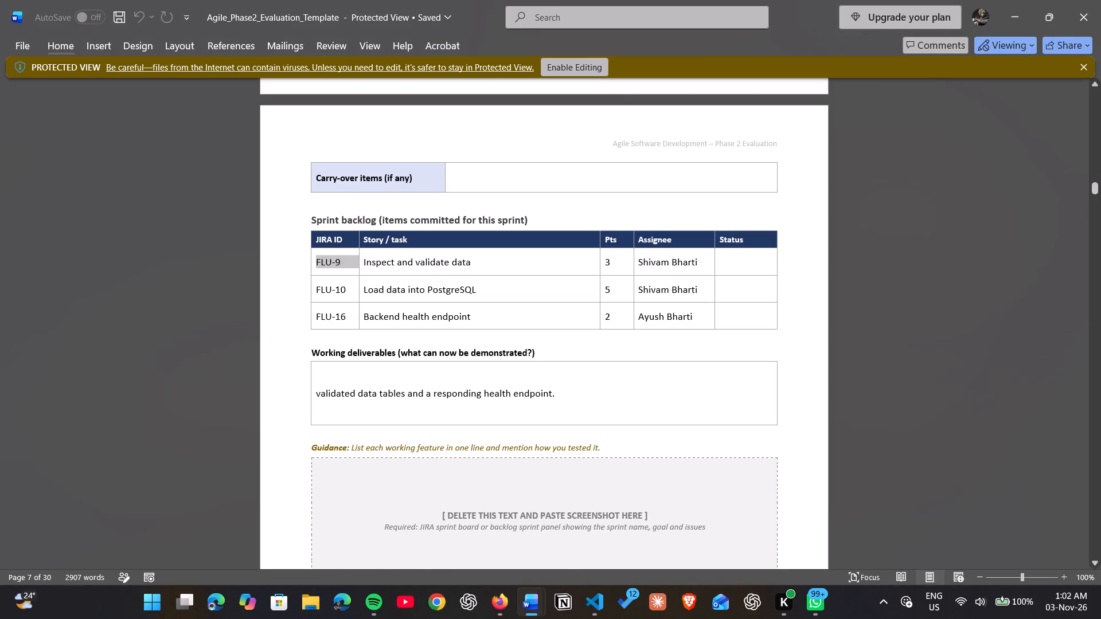
key("ctrl+c")
key("alt+Tab")
left_click(342, 359)
key("ctrl+v")
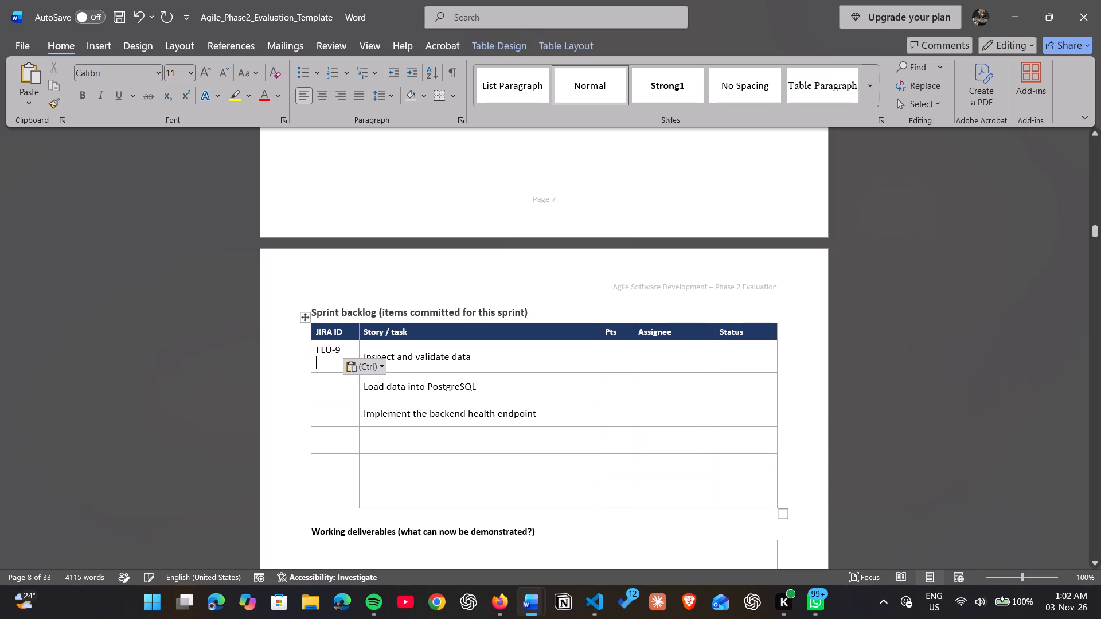
key("BackSpace")
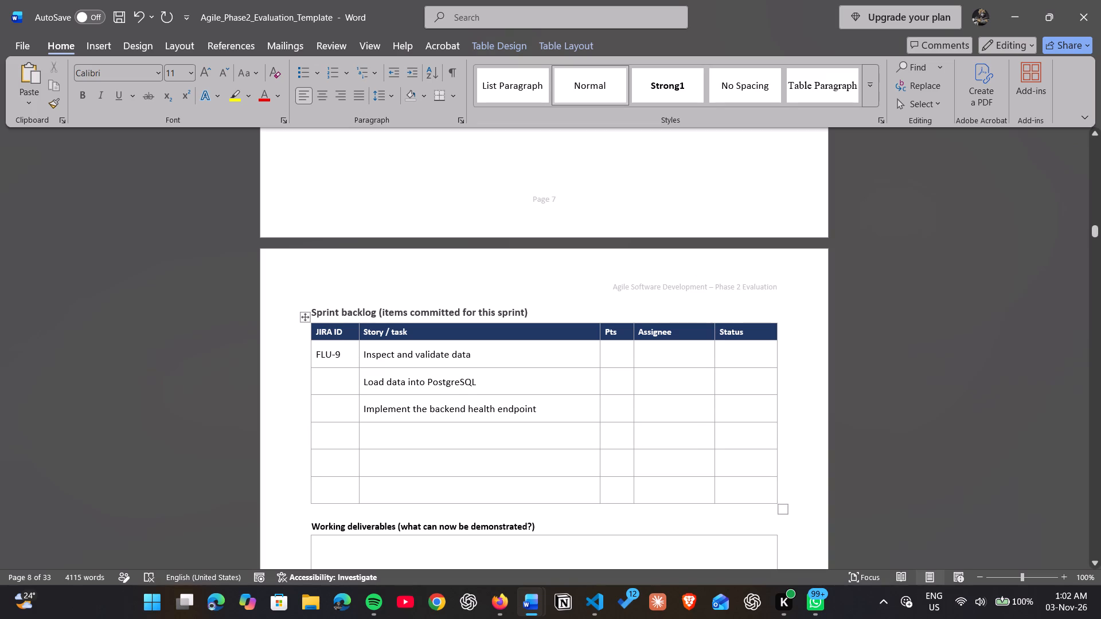
Fill the second and third JIRA ID cells with FLU-10, copied from the Protected View copy, and FLU-16.
left_click(337, 379)
key("alt+Tab")
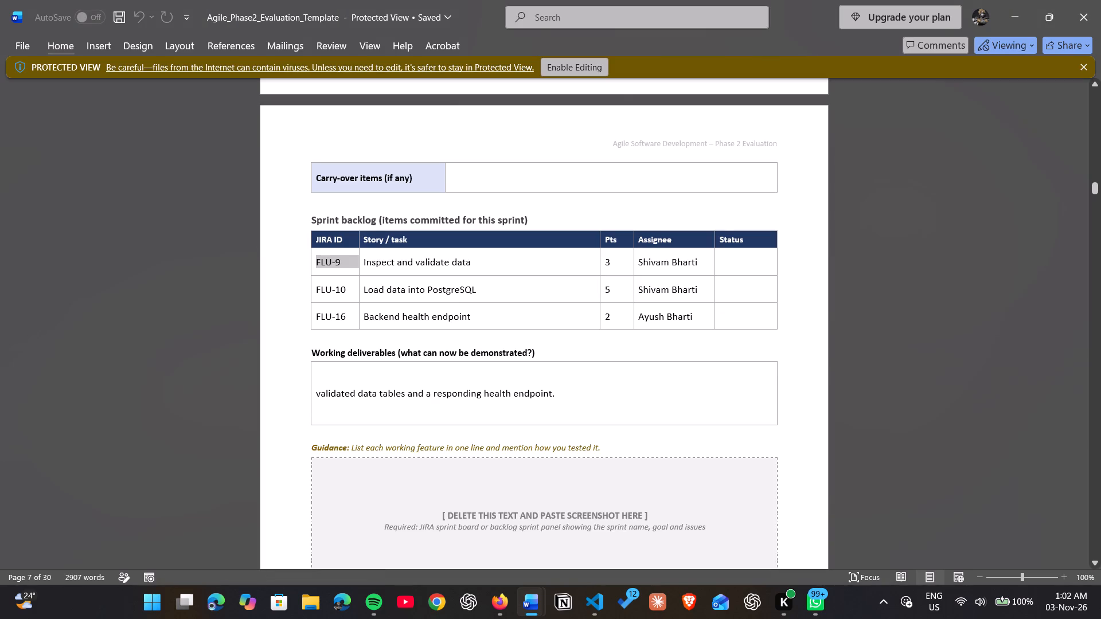
left_click_drag(354, 288, 322, 290)
key("ctrl+c")
key("alt+Tab")
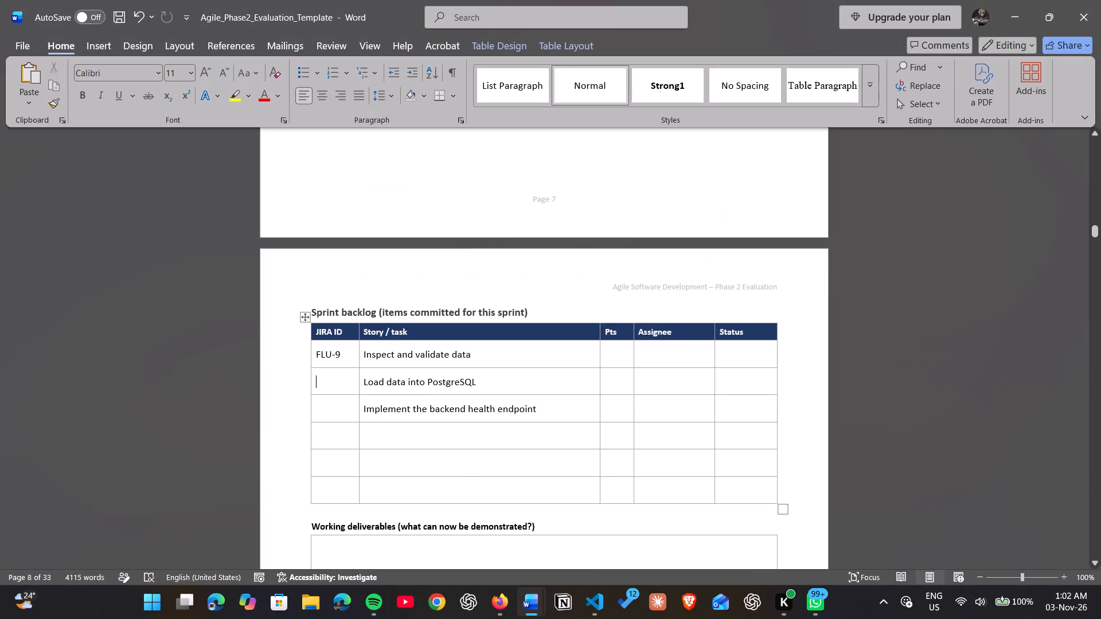
key("ctrl+v")
left_click(340, 412)
key("ctrl+v")
key("BackSpace")
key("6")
Enter the story points 3 for FLU-9, 5 for FLU-10 and 2 for FLU-16, following the Protected View copy.
key("alt+Tab")
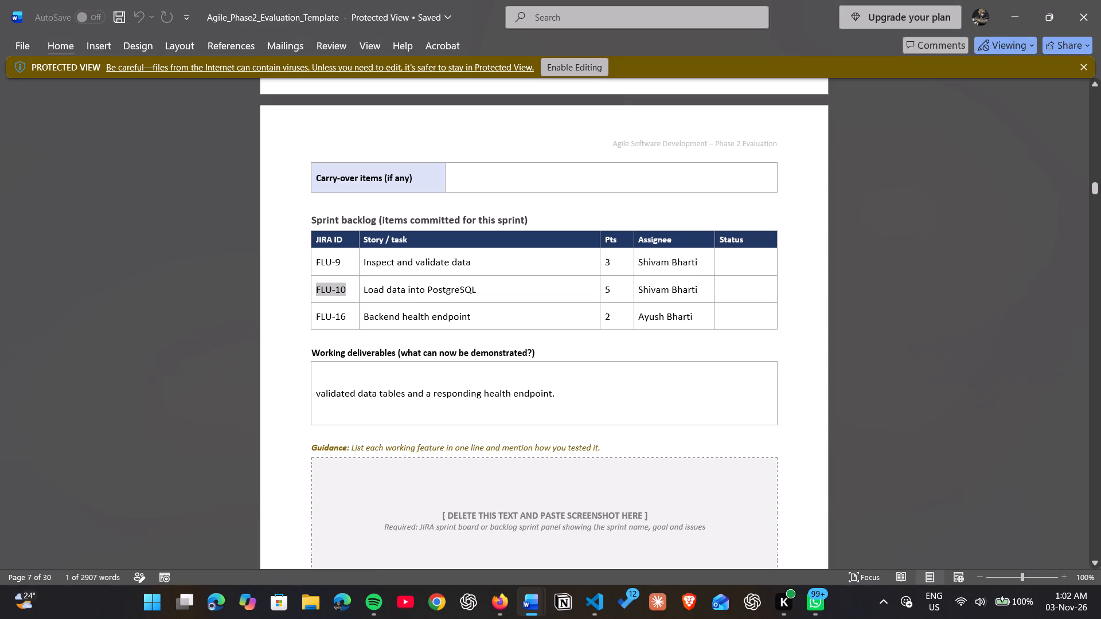
key("alt+Tab")
key("alt+Tab")
key("alt+Tab")
left_click(624, 358)
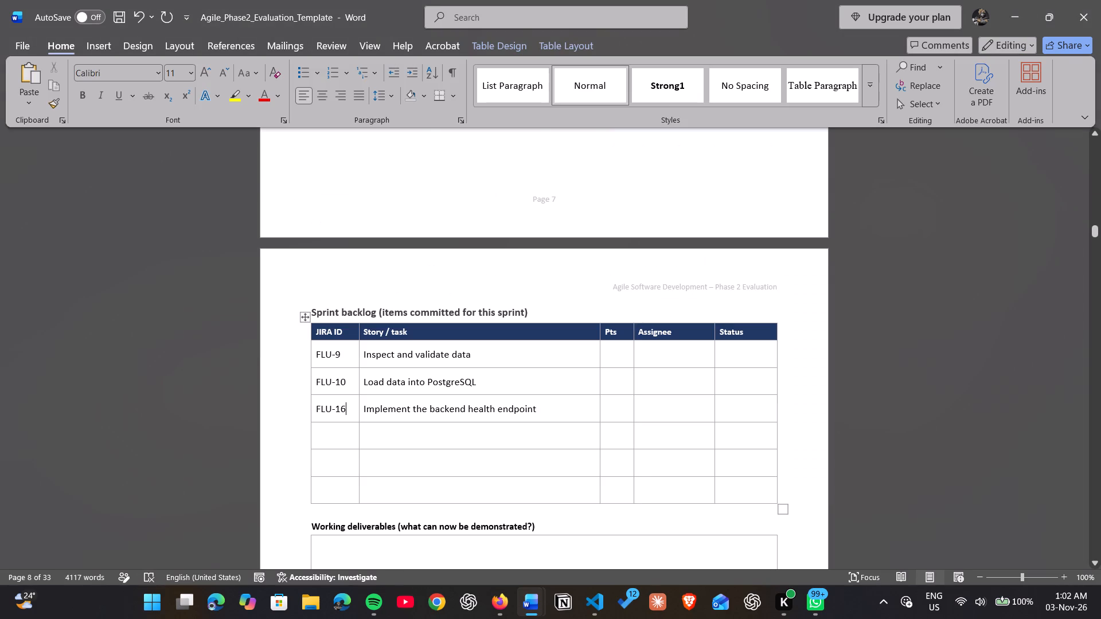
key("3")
key("Down")
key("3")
key("BackSpace")
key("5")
key("Down")
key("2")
Fill in the Assignee cells for FLU-9, FLU-10 and FLU-16 with the names listed in the Protected View copy.
key("Right")
key("Up")
key("Up")
key("alt+Tab")
key("alt+Tab")
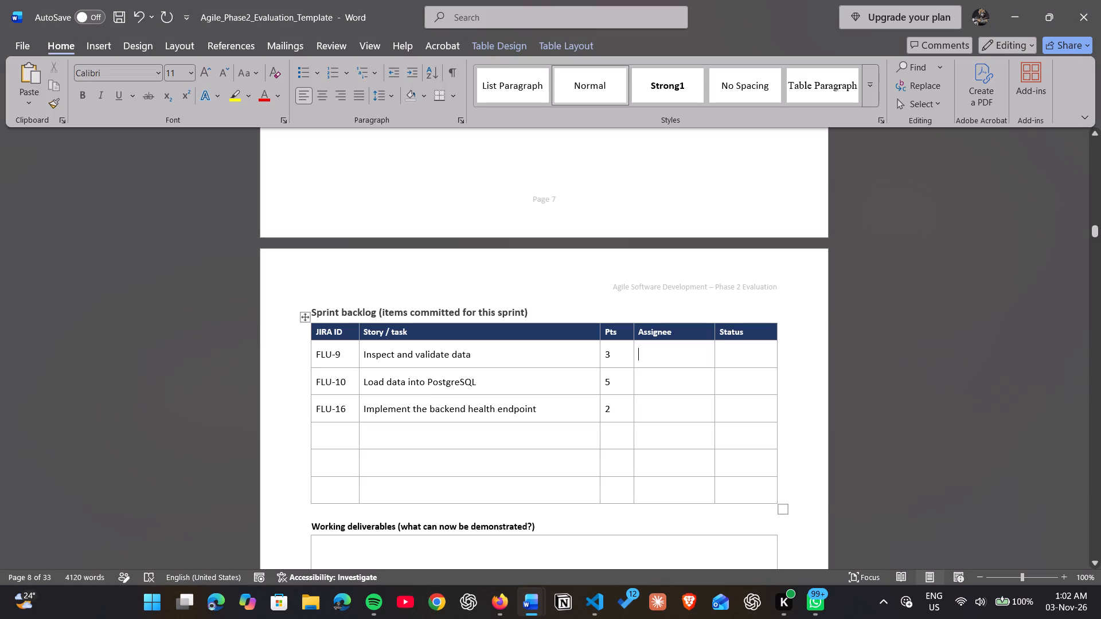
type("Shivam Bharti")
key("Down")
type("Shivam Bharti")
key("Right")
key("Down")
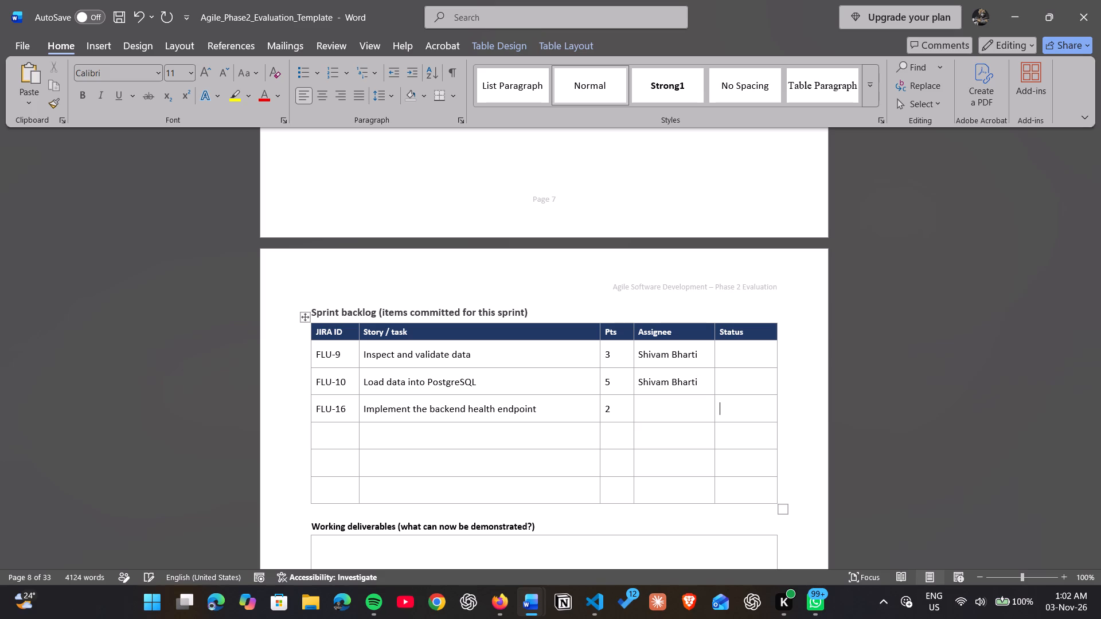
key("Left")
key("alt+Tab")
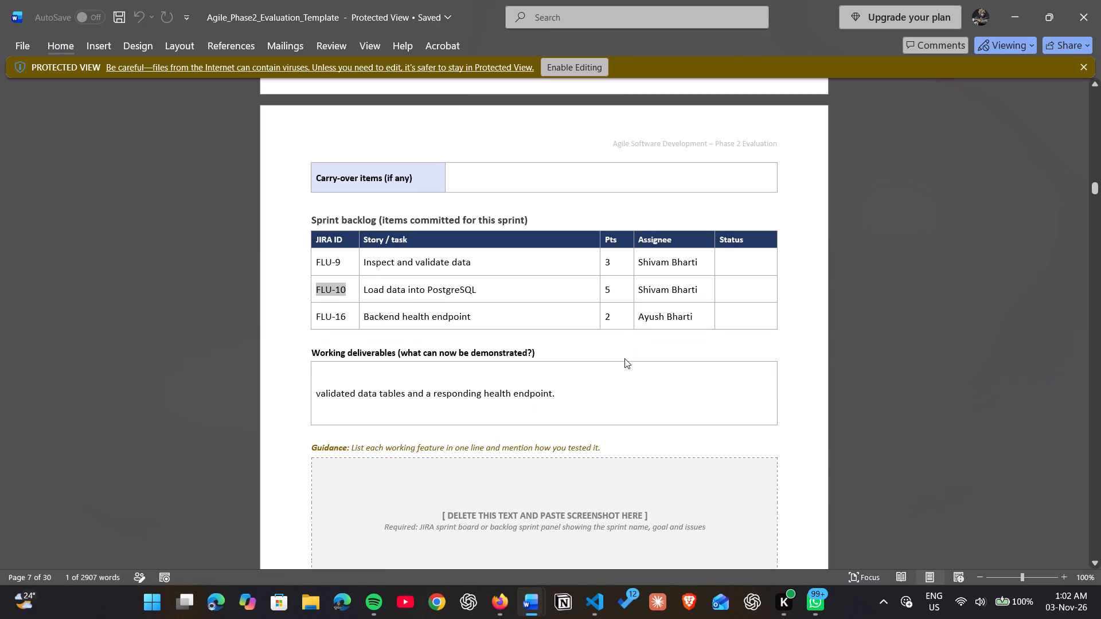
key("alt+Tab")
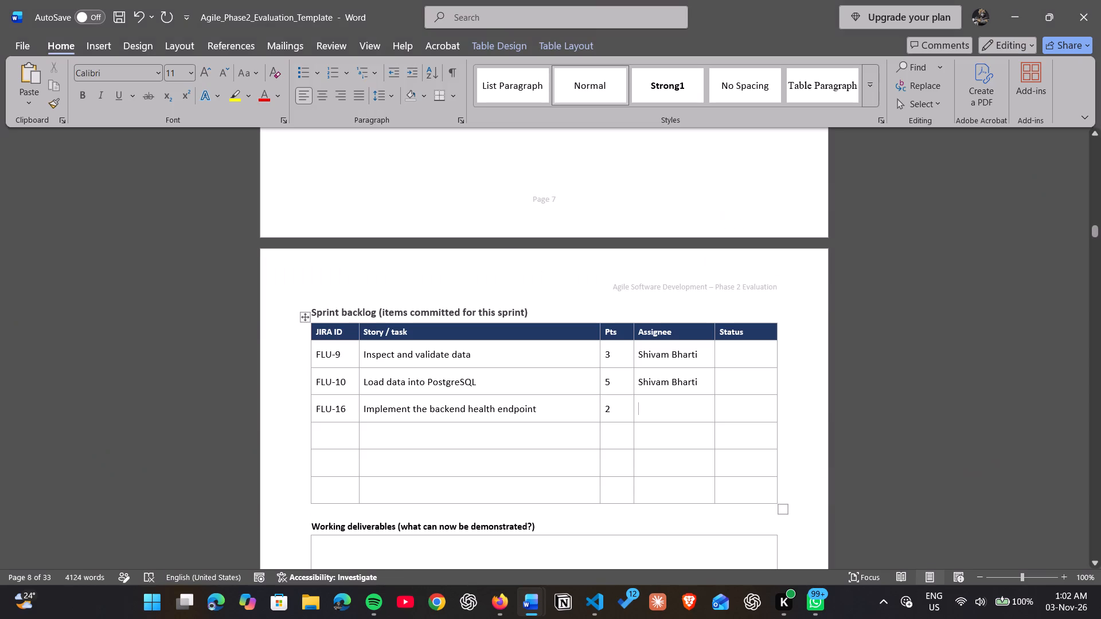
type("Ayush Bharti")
Set the status of FLU-9 and FLU-10 to Done in the Sprint backlog table.
left_click(753, 348)
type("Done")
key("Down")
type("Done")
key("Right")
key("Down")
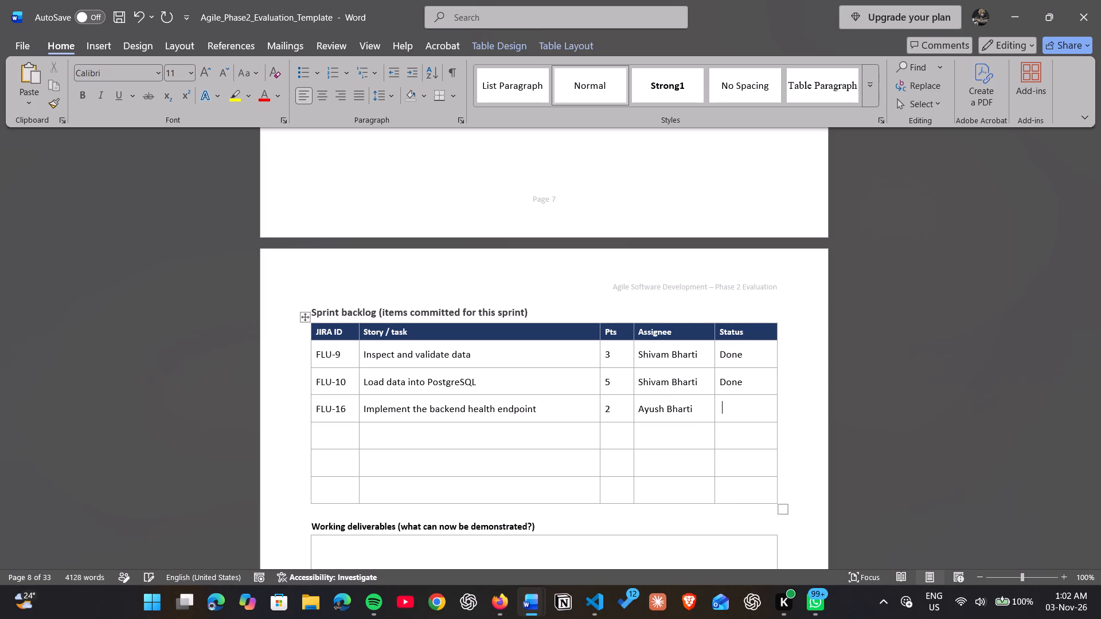
Set the status of FLU-16 to In Progress in the Sprint backlog table.
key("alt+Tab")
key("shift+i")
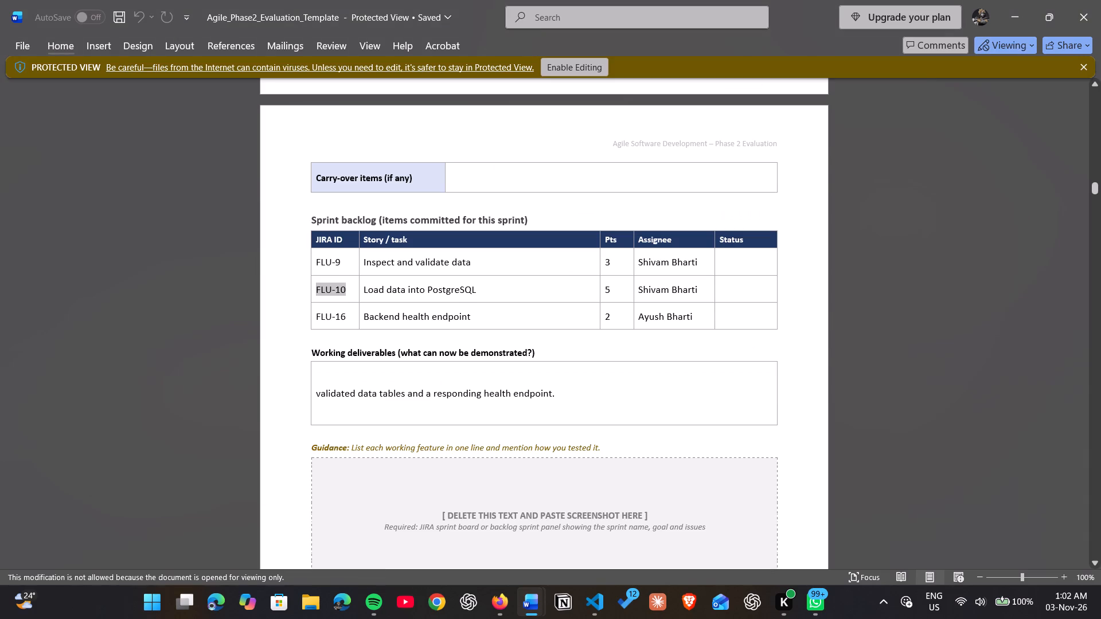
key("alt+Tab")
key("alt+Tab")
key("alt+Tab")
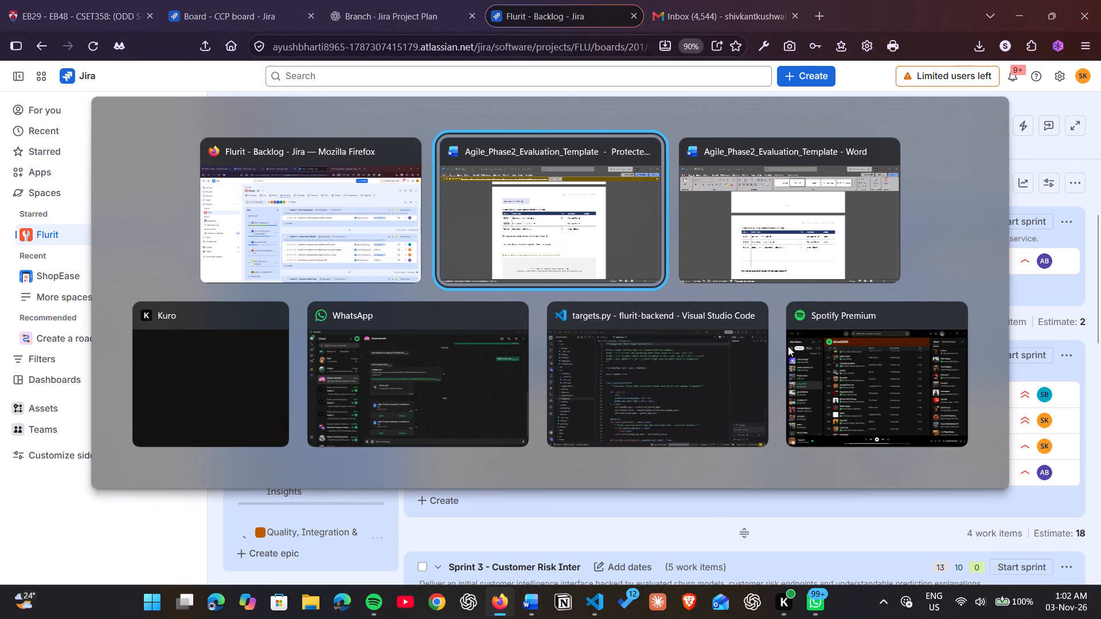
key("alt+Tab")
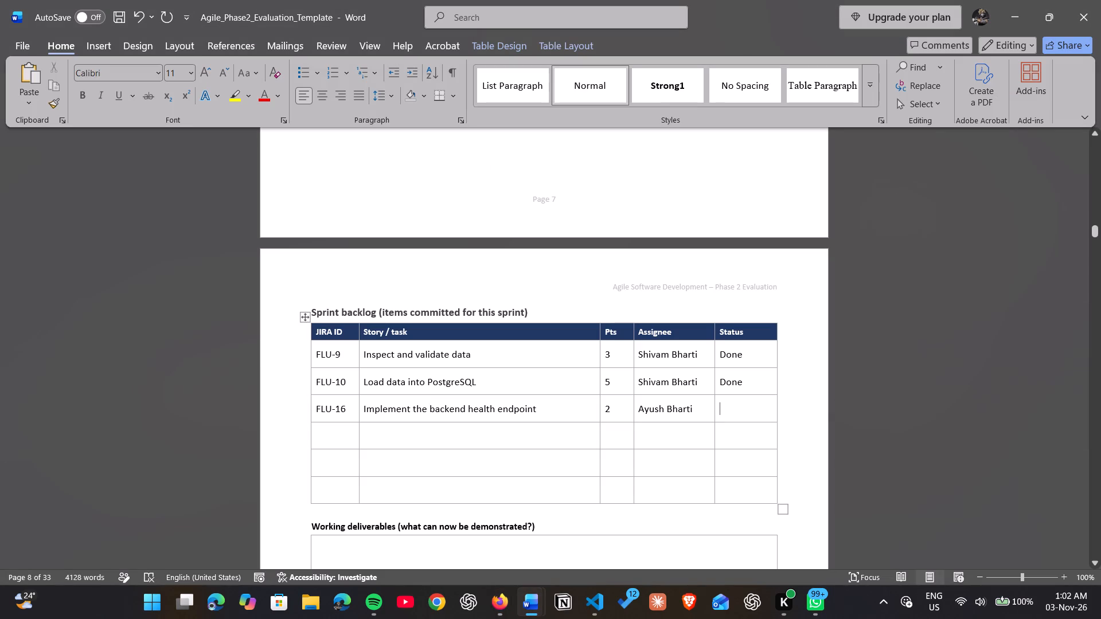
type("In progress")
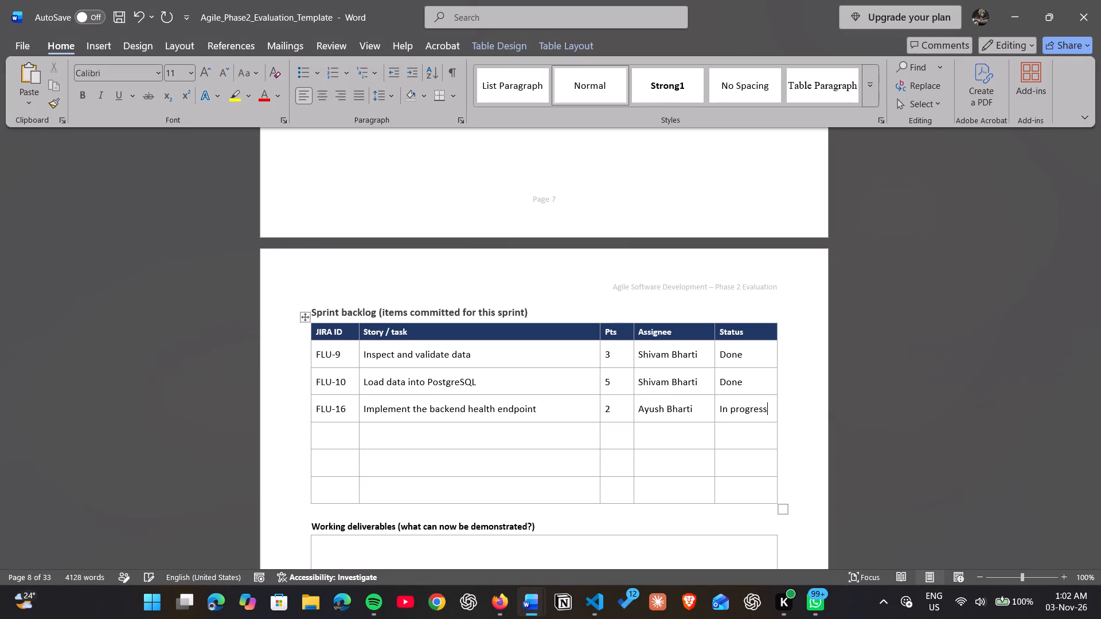
left_click(736, 409)
key("BackSpace")
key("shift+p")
Delete the three empty rows beneath FLU-16 in the Sprint backlog table.
scroll(736, 409, "down", 1)
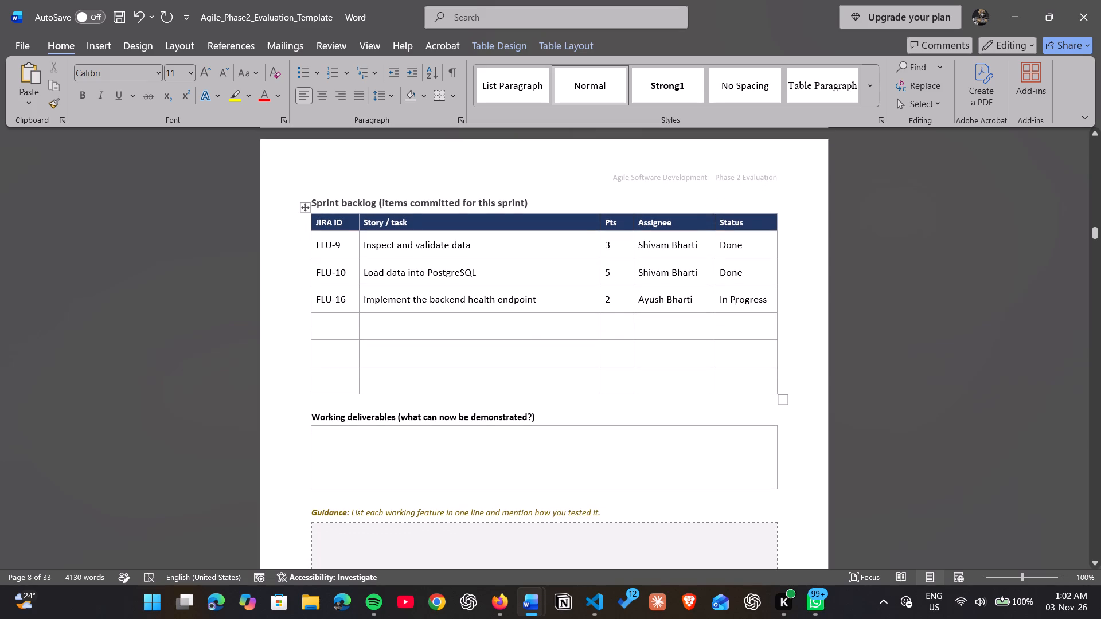
left_click_drag(335, 328, 341, 382)
right_click(341, 382)
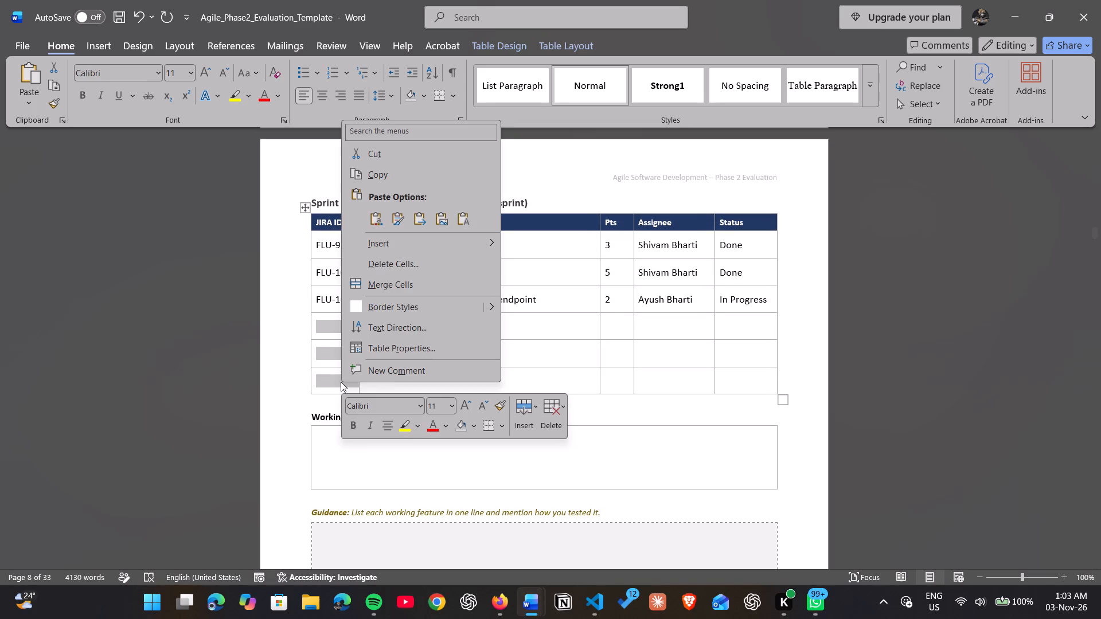
left_click(412, 272)
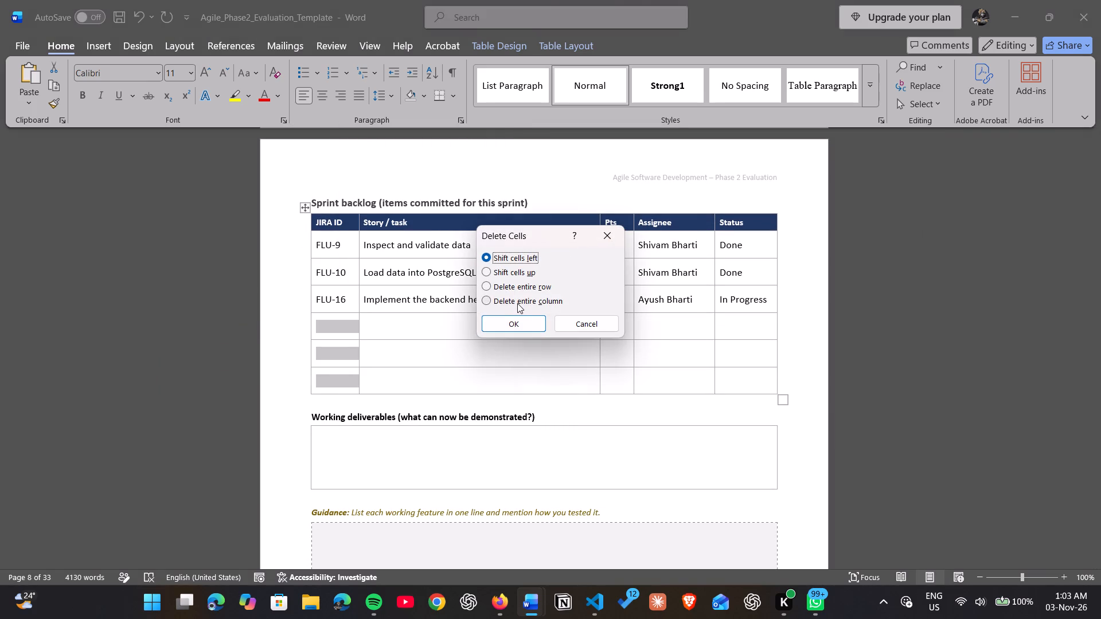
left_click(508, 290)
left_click(509, 320)
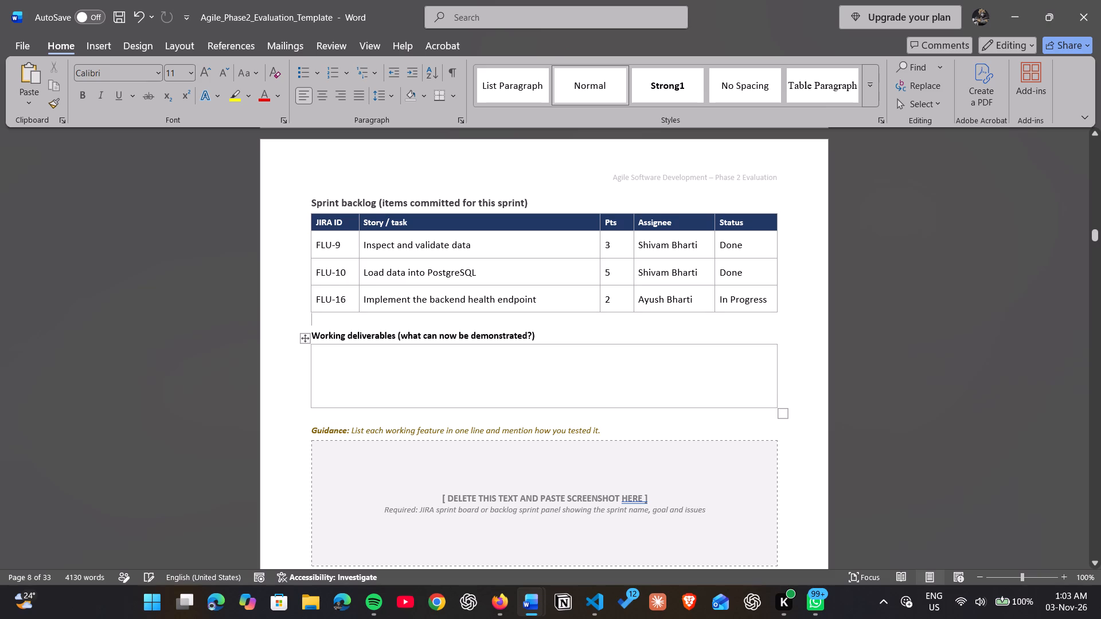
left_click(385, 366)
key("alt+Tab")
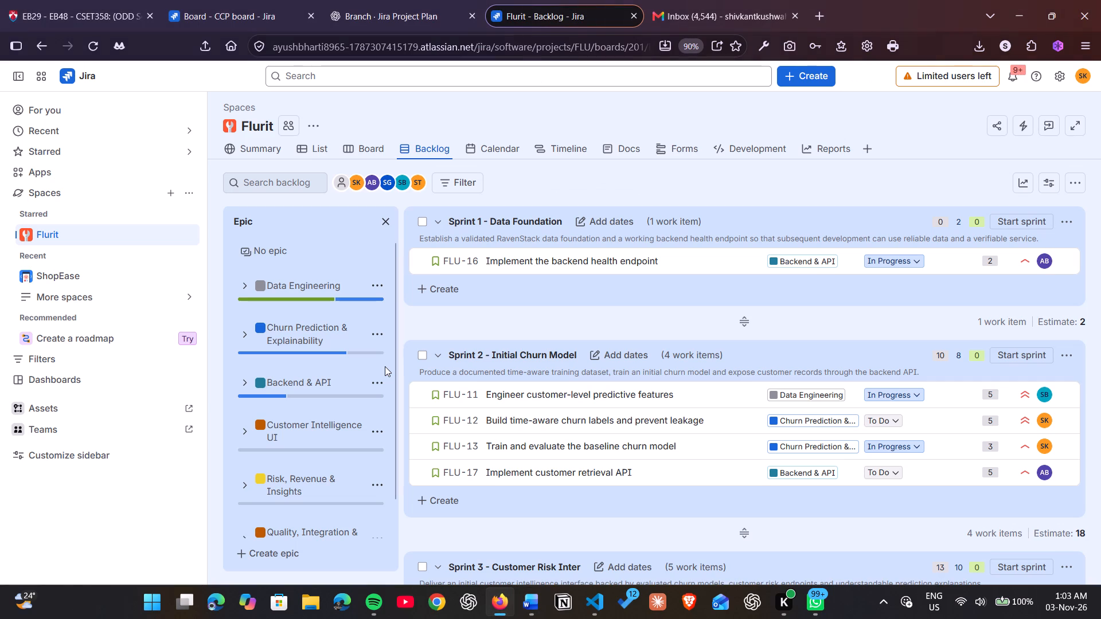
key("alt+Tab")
Capture the 3.1 Sprint 1 details and backlog tables as a screenshot and attach it to the Jira Project Plan chat in ChatGPT.
scroll(385, 372, "up", 2)
scroll(385, 372, "down", 3, "ctrl")
scroll(385, 372, "up", 1)
scroll(385, 372, "up", 1, "ctrl")
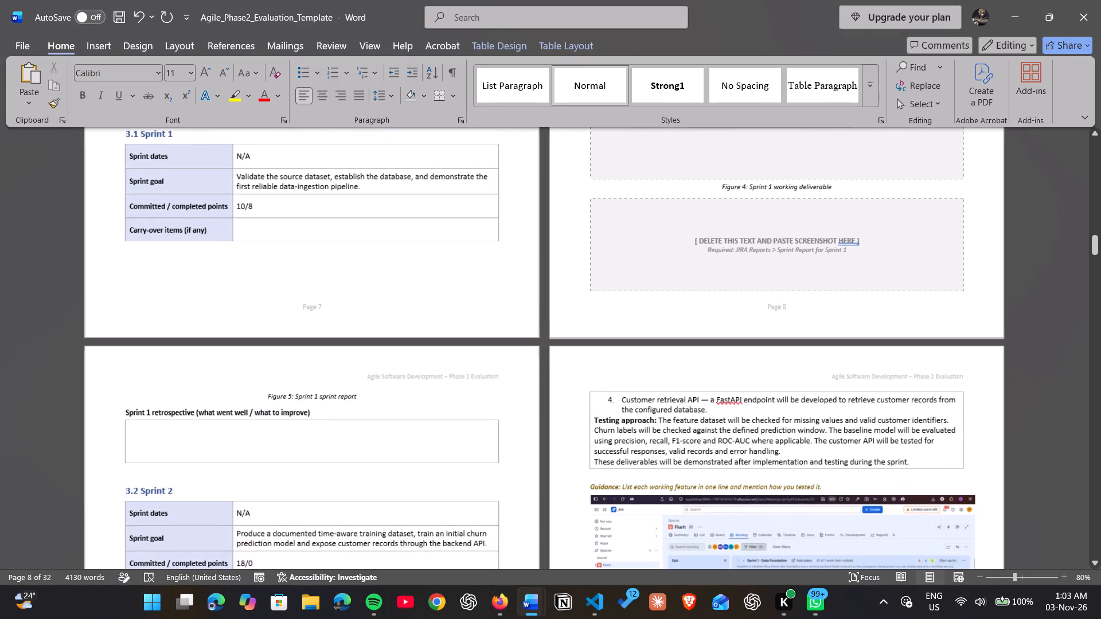
scroll(385, 372, "up", 2, "ctrl")
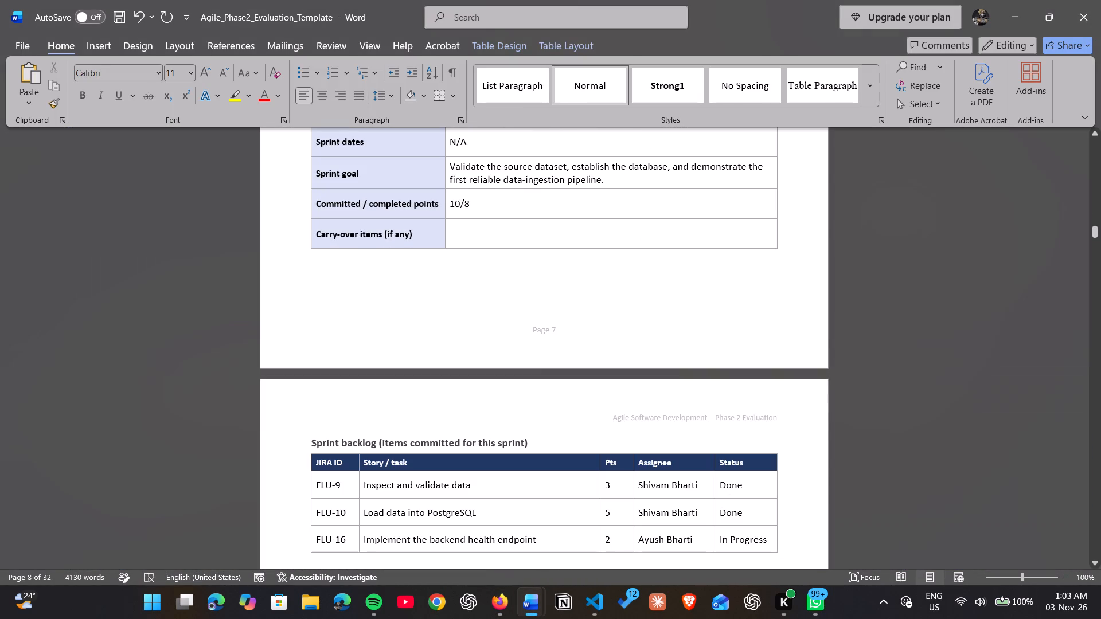
scroll(385, 372, "up", 4)
scroll(385, 372, "down", 1)
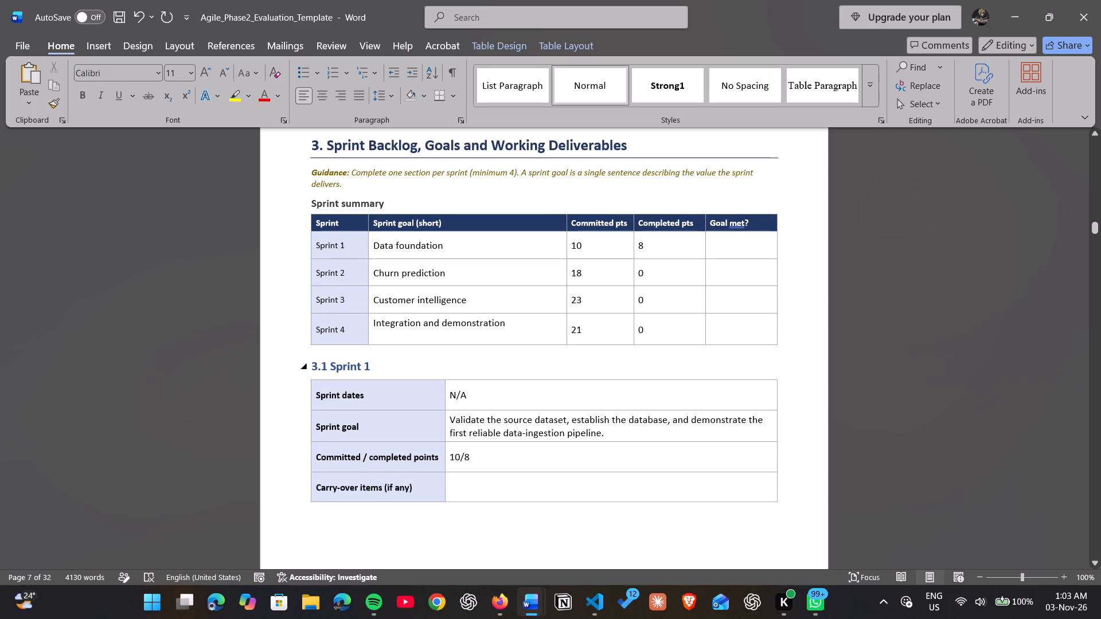
scroll(385, 372, "down", 1)
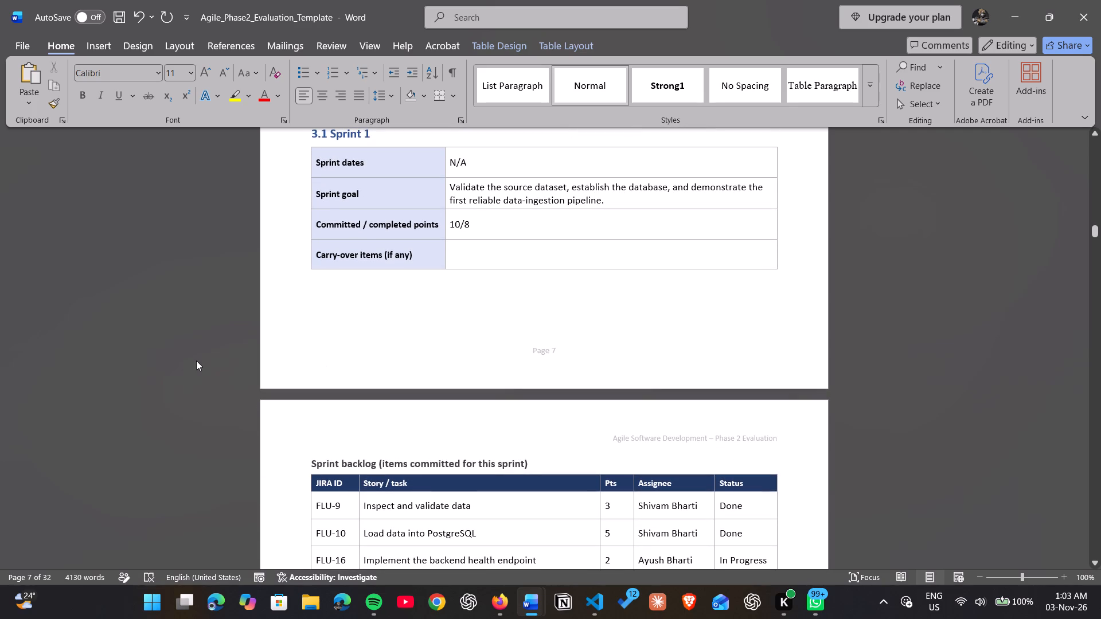
key("Print")
left_click_drag(296, 125, 734, 516)
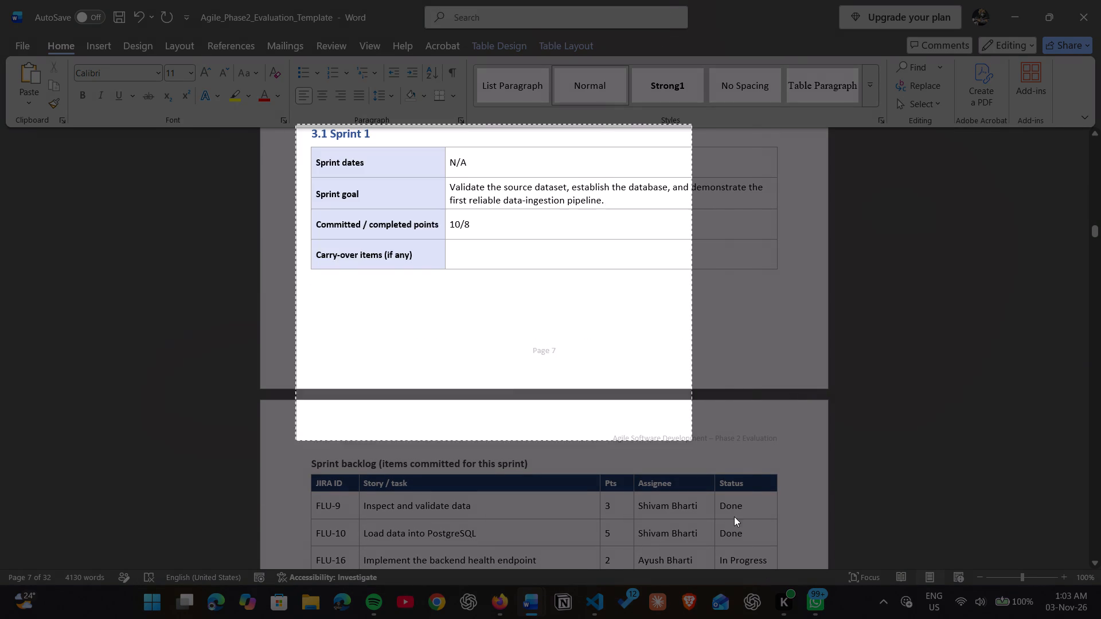
left_click_drag(734, 516, 818, 576)
key("ctrl+c")
key("alt+Tab")
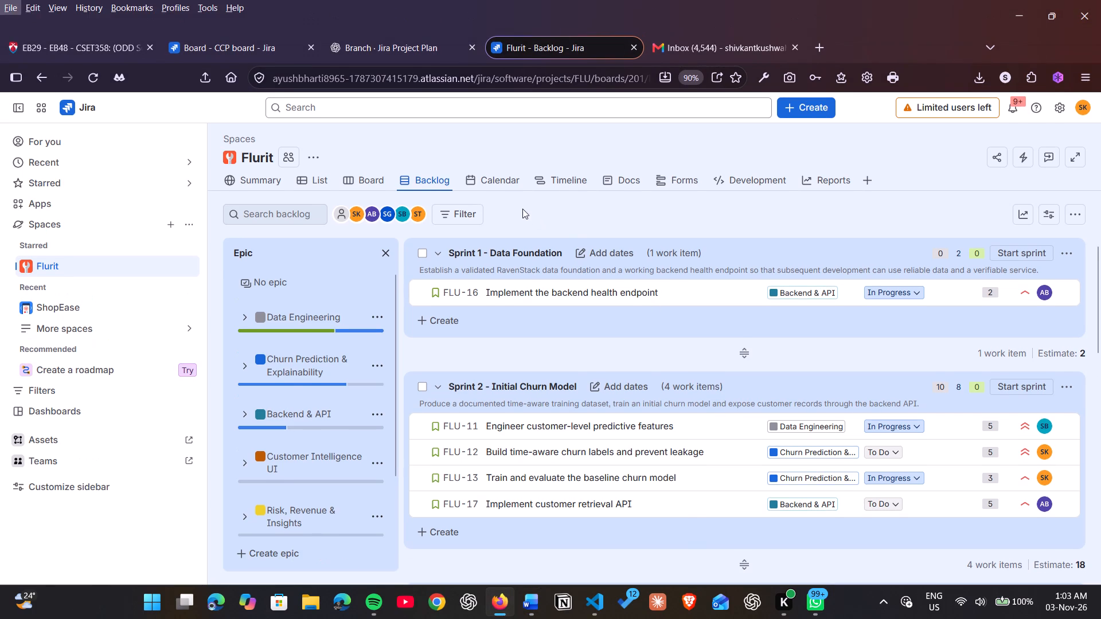
left_click(422, 11)
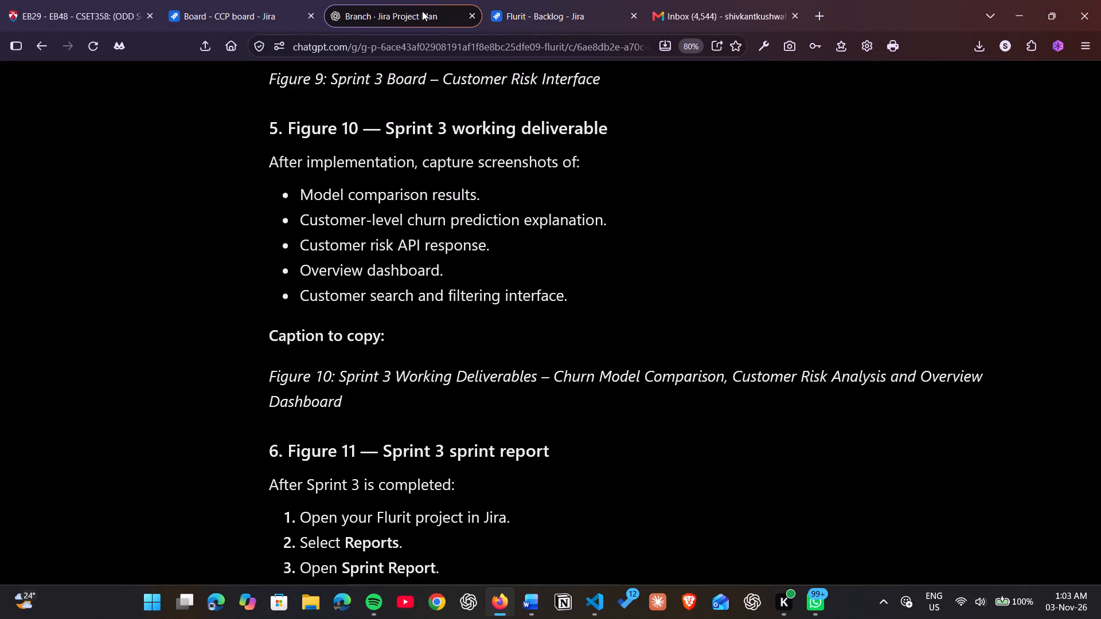
left_click(513, 555)
key("ctrl+v")
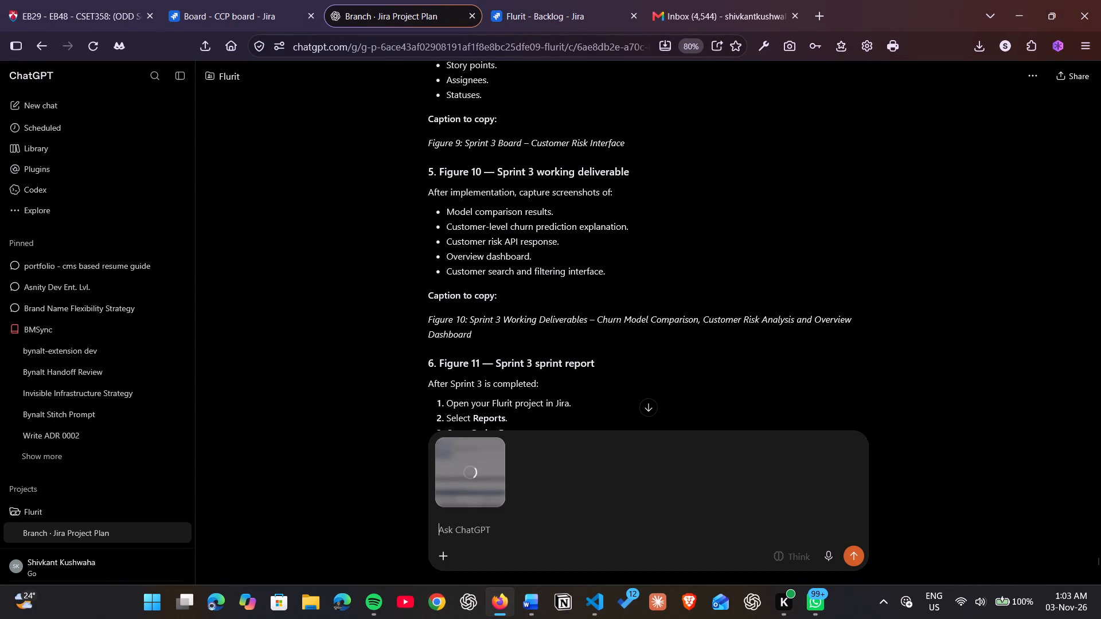
Capture Sprint 1's Working deliverables box and the screenshot placeholders below it, and attach the image to the same ChatGPT chat.
key("alt+Tab")
scroll(410, 364, "down", 4)
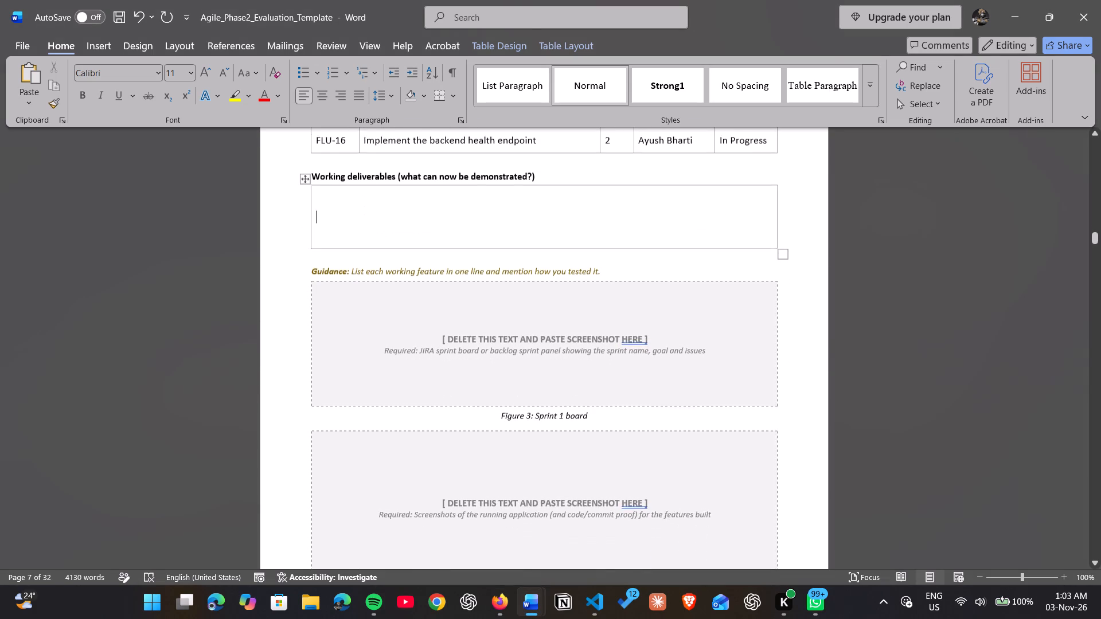
scroll(407, 367, "up", 1)
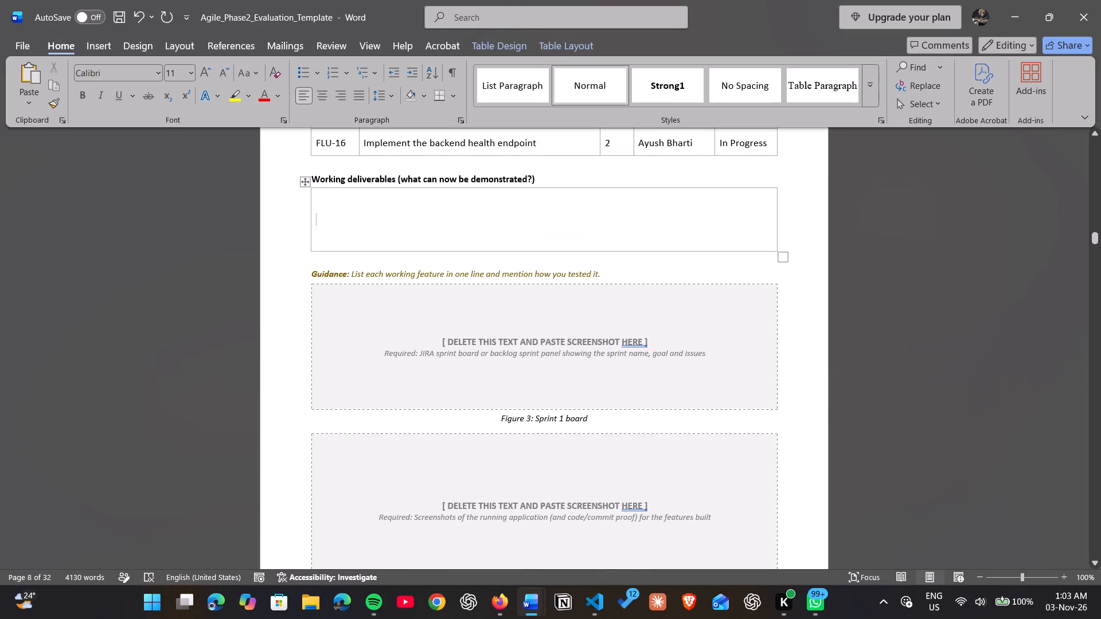
key("Print")
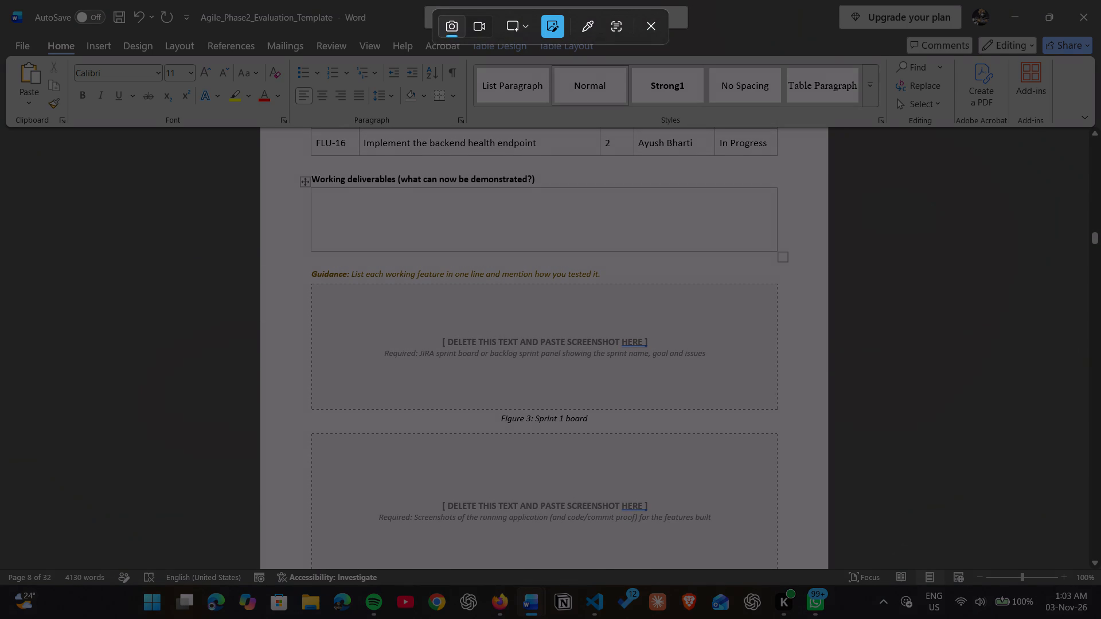
left_click_drag(290, 158, 826, 579)
key("ctrl+c")
key("alt+Tab")
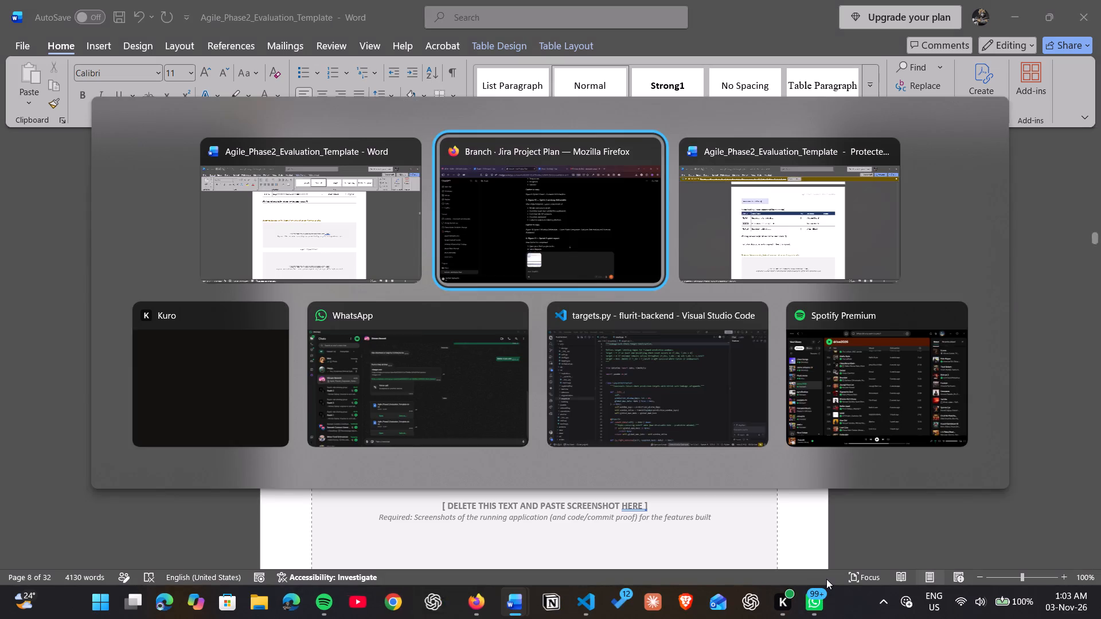
key("ctrl+v")
key("alt+Tab")
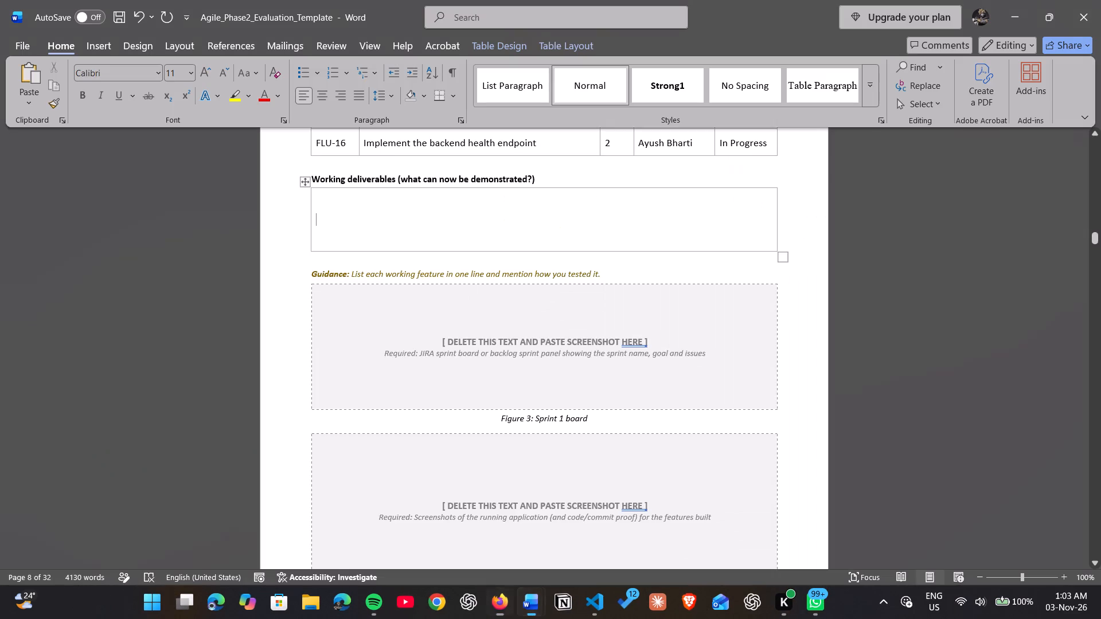
scroll(602, 483, "down", 5)
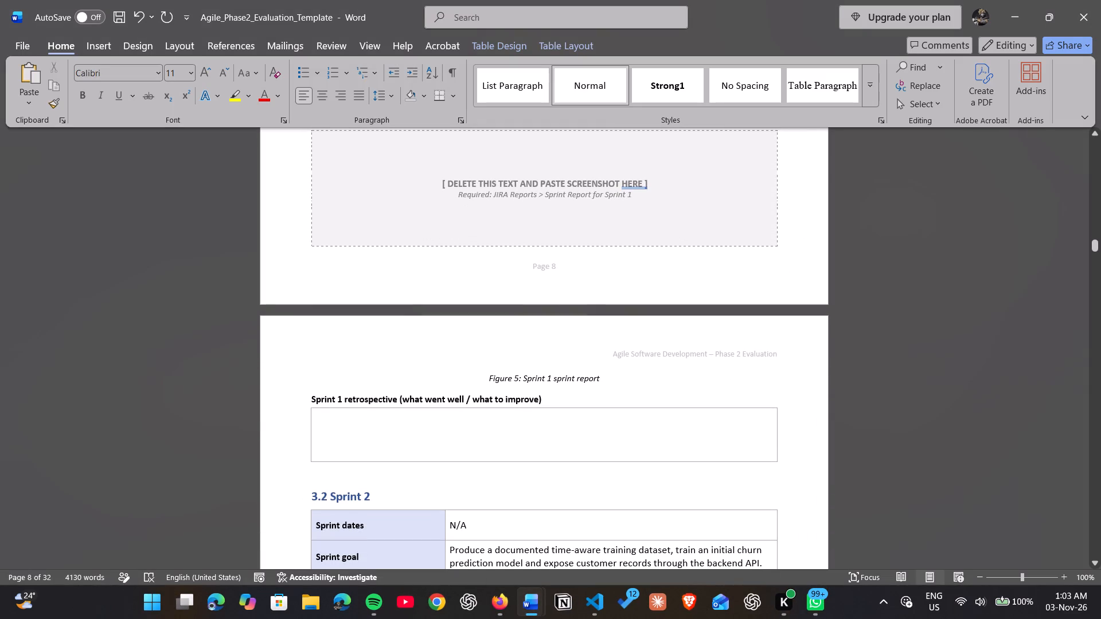
key("Print")
left_click_drag(256, 238, 829, 531)
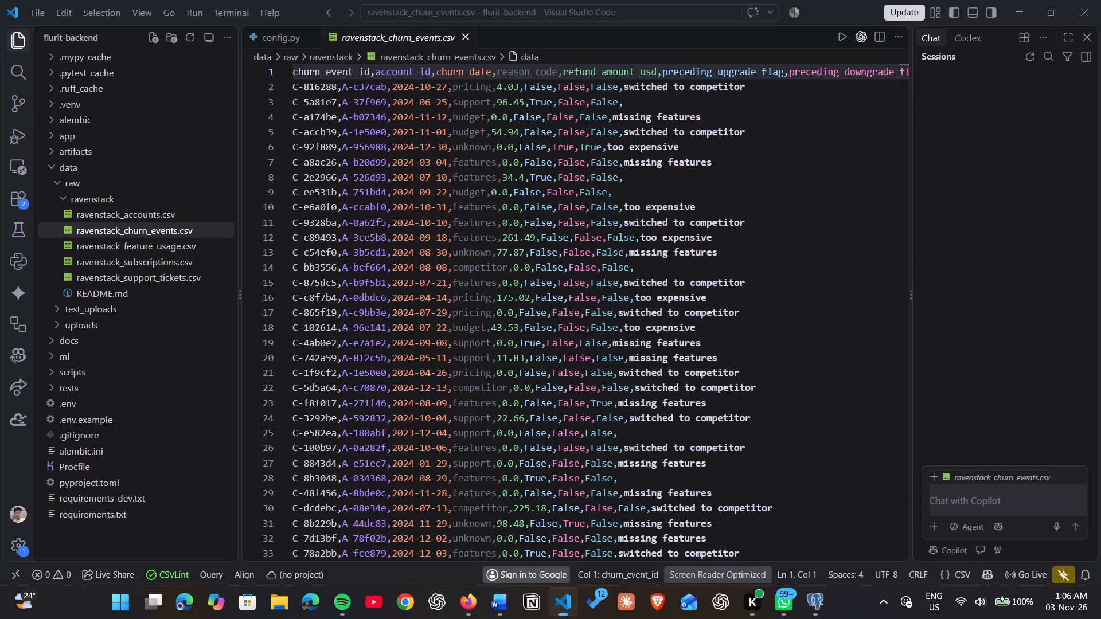
left_click(106, 324)
left_click(106, 324)
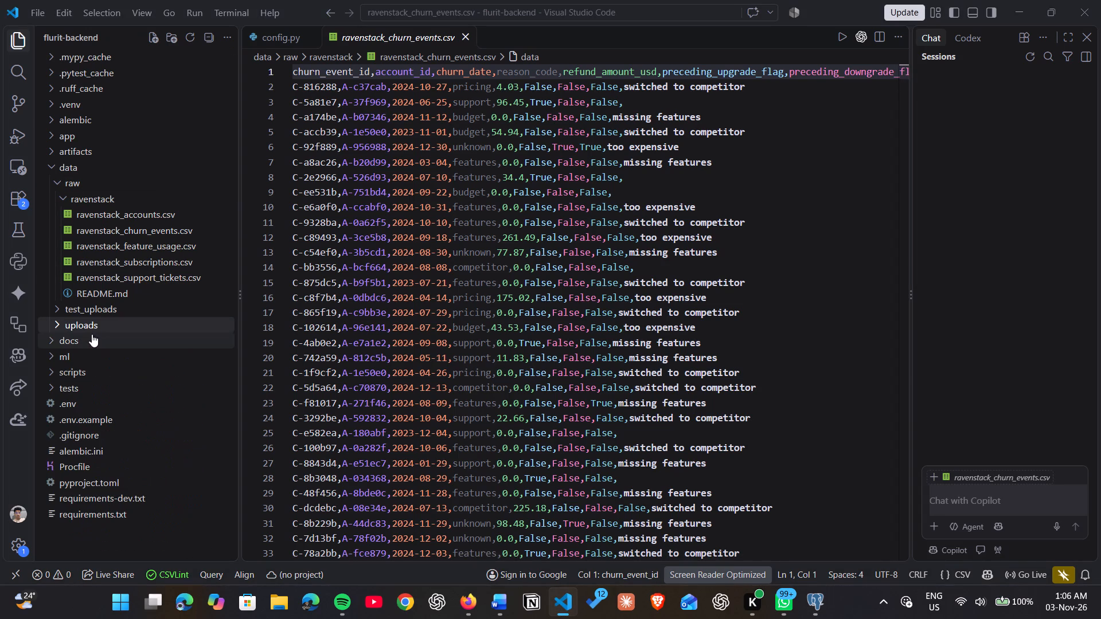
left_click(88, 342)
left_click(88, 342)
left_click(85, 368)
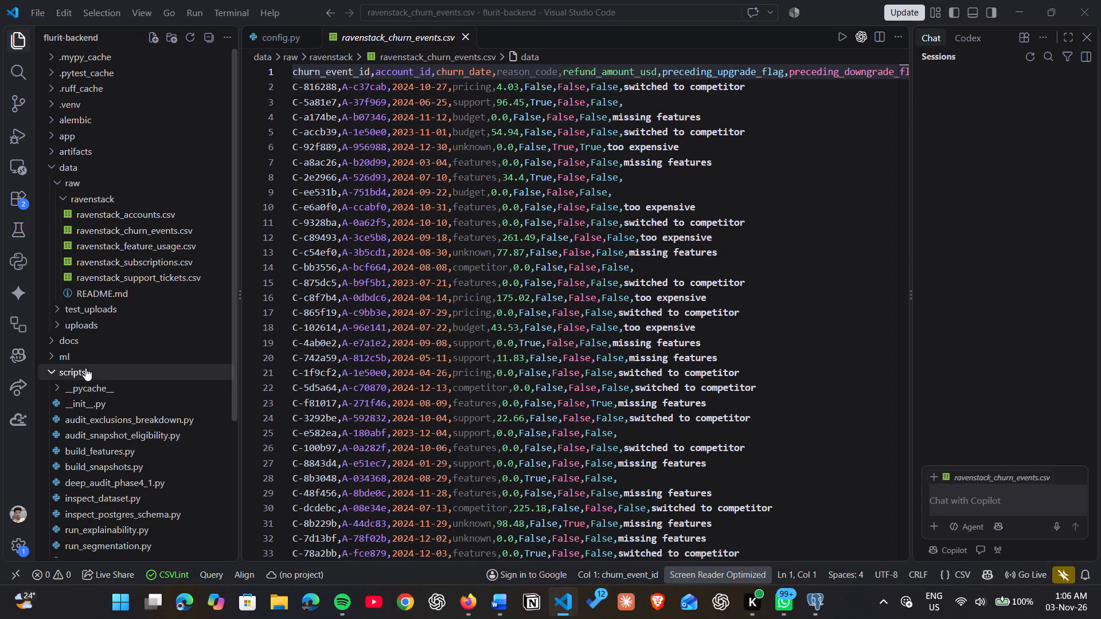
left_click(85, 368)
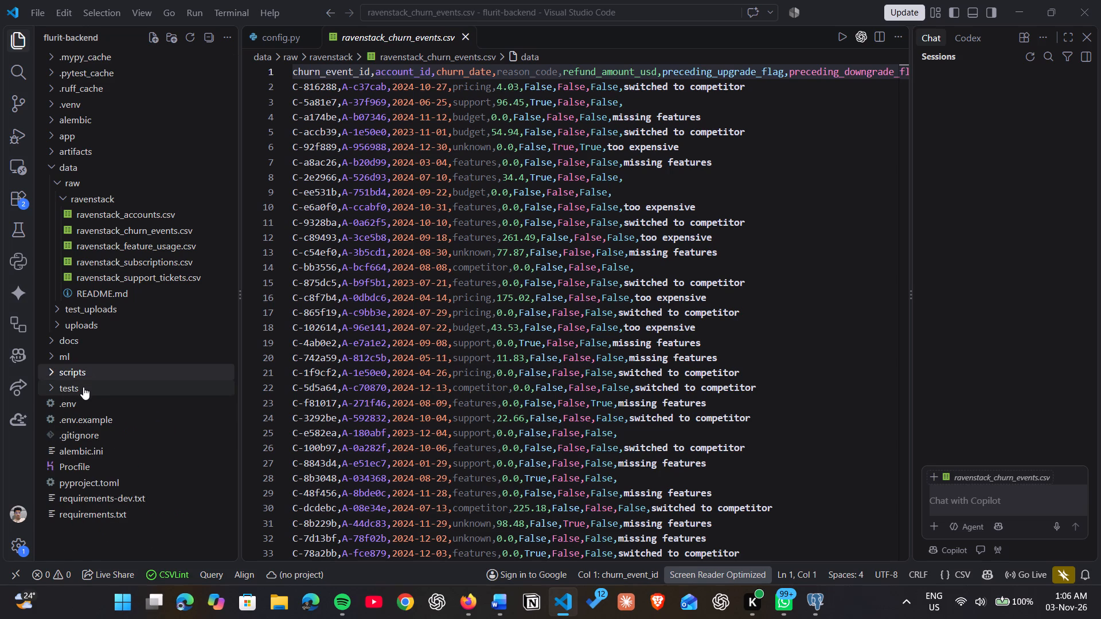
left_click(83, 387)
left_click(83, 387)
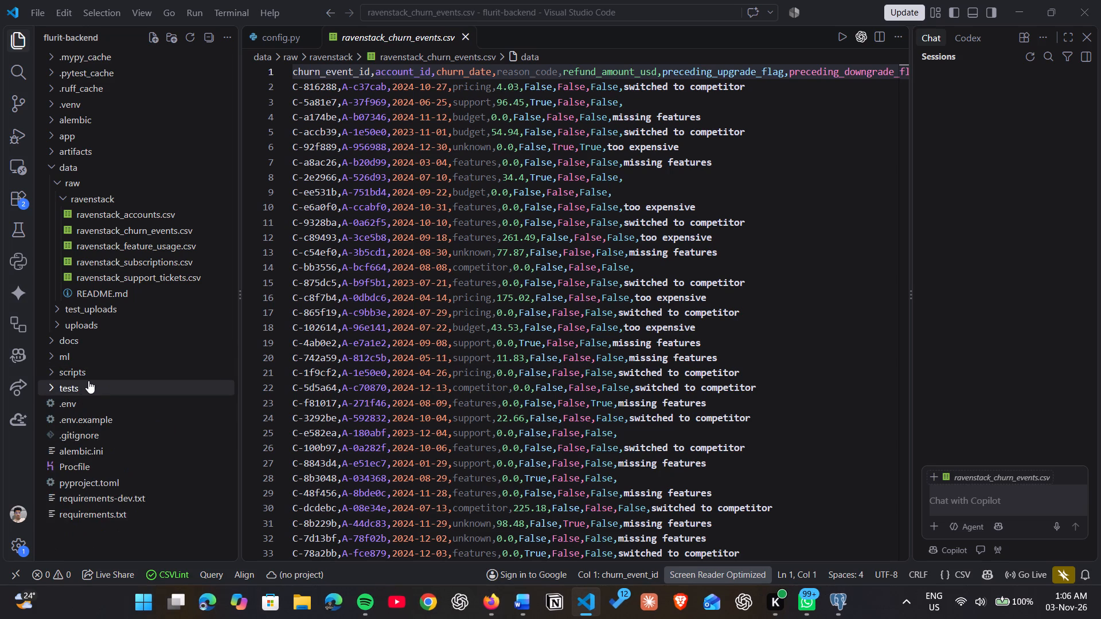
left_click(93, 375)
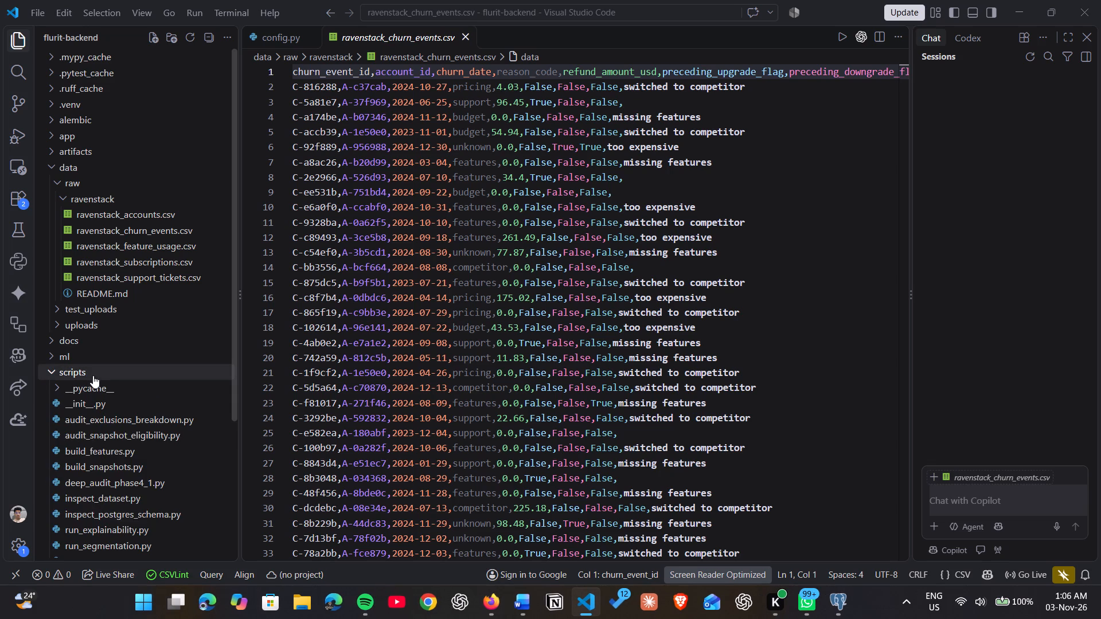
left_click(93, 375)
left_click(93, 375)
left_click(116, 517)
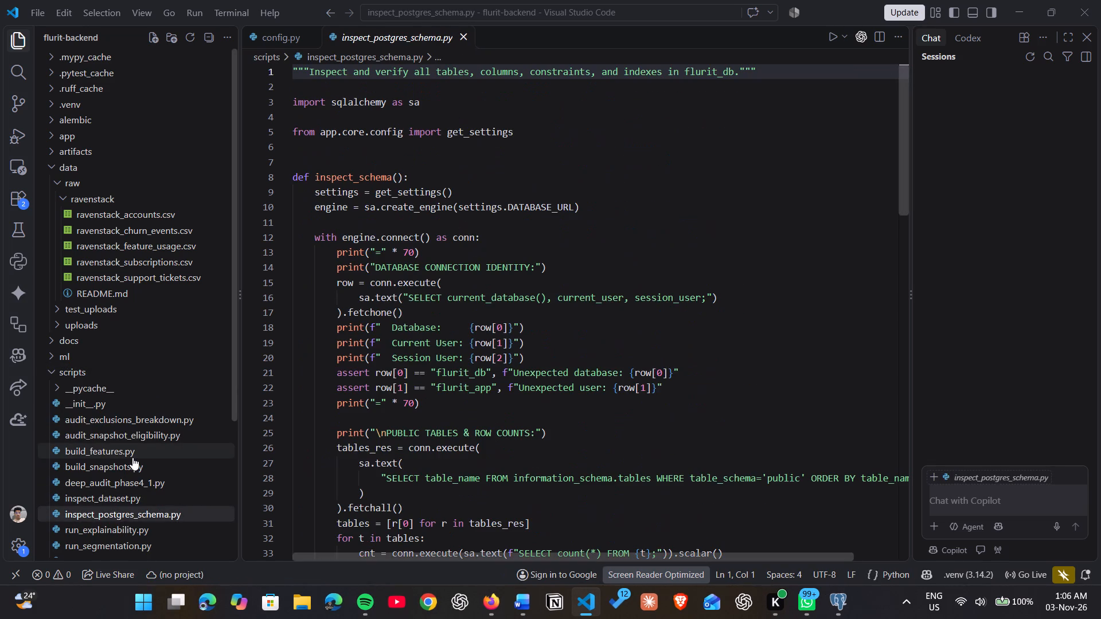
Open validate_dataset.py from the scripts folder and look through its dataset validation code.
scroll(132, 457, "down", 3)
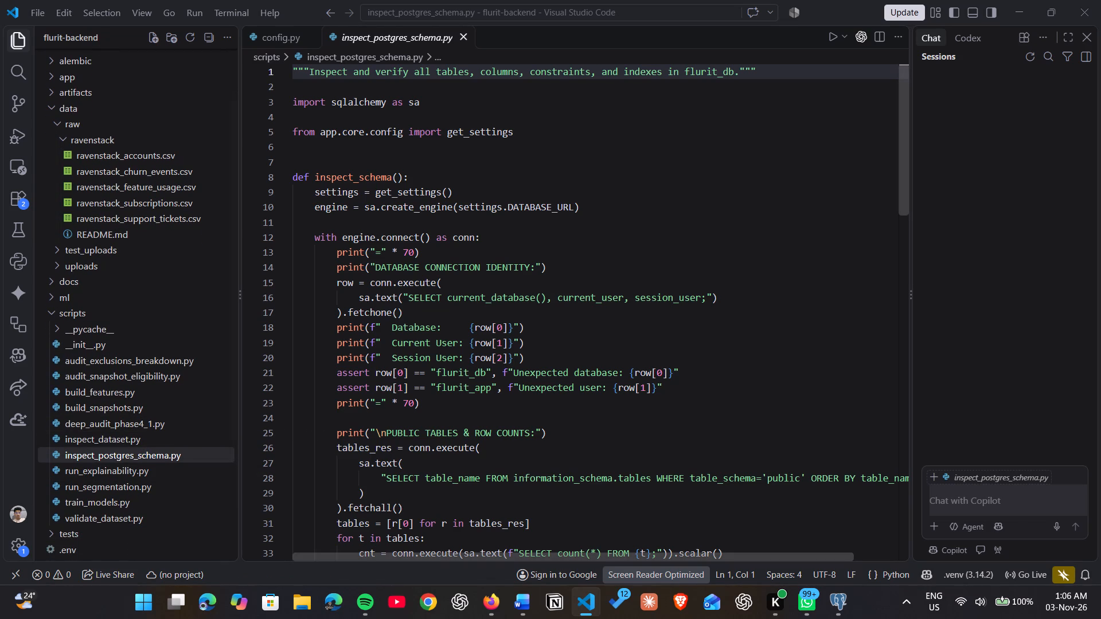
left_click(176, 524)
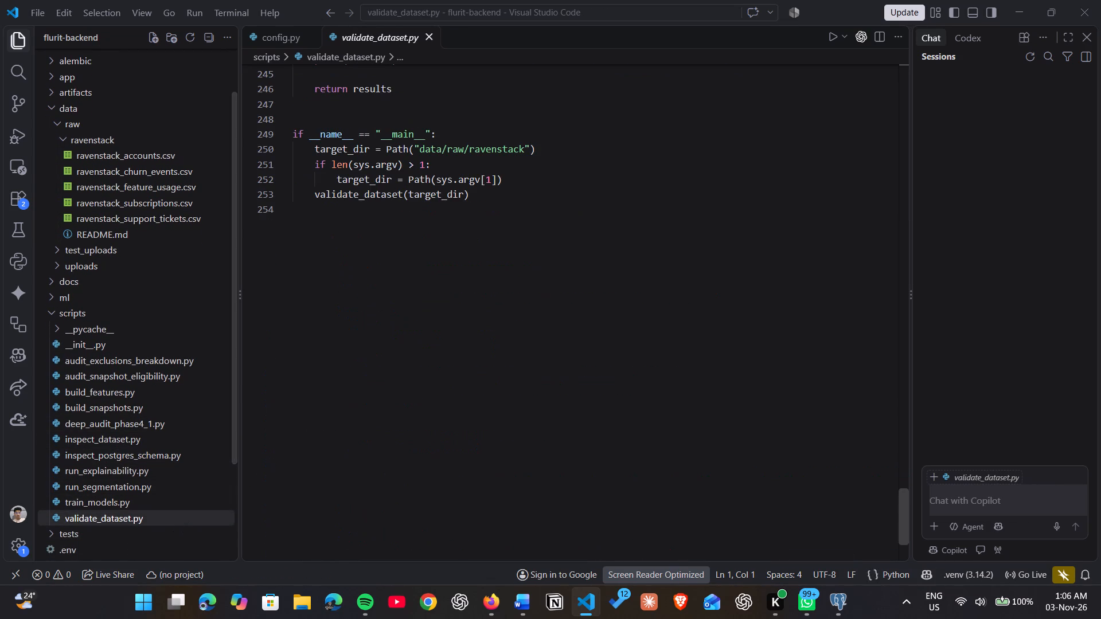
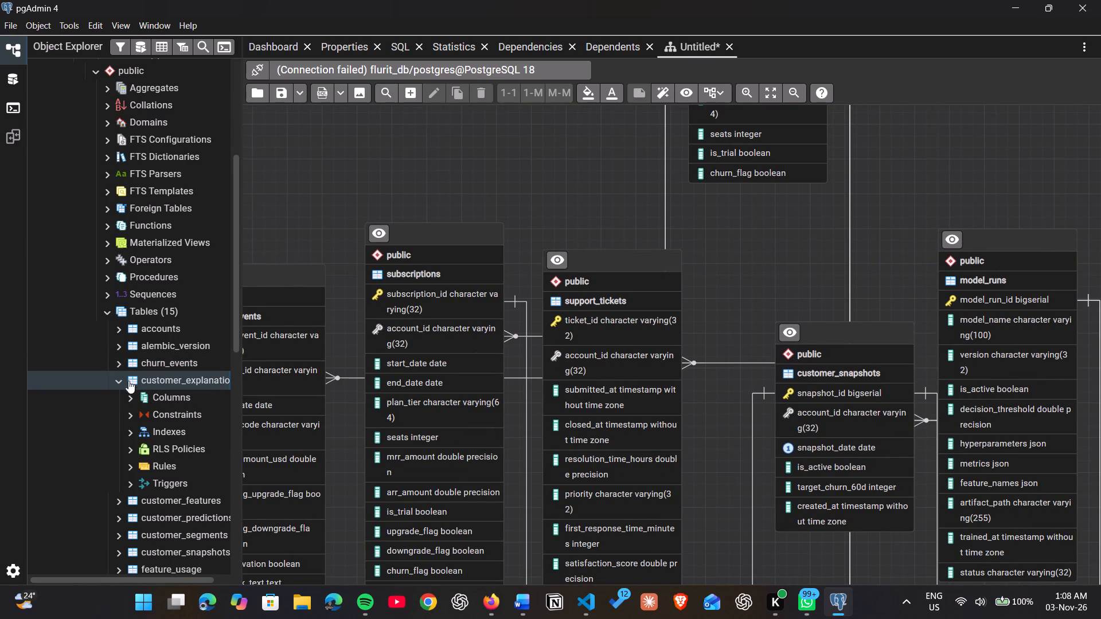
Expand the churn_events table under flurit_db's public schema and look over the subscriptions and support_tickets tables in the ERD.
left_click(119, 363)
left_click(175, 399)
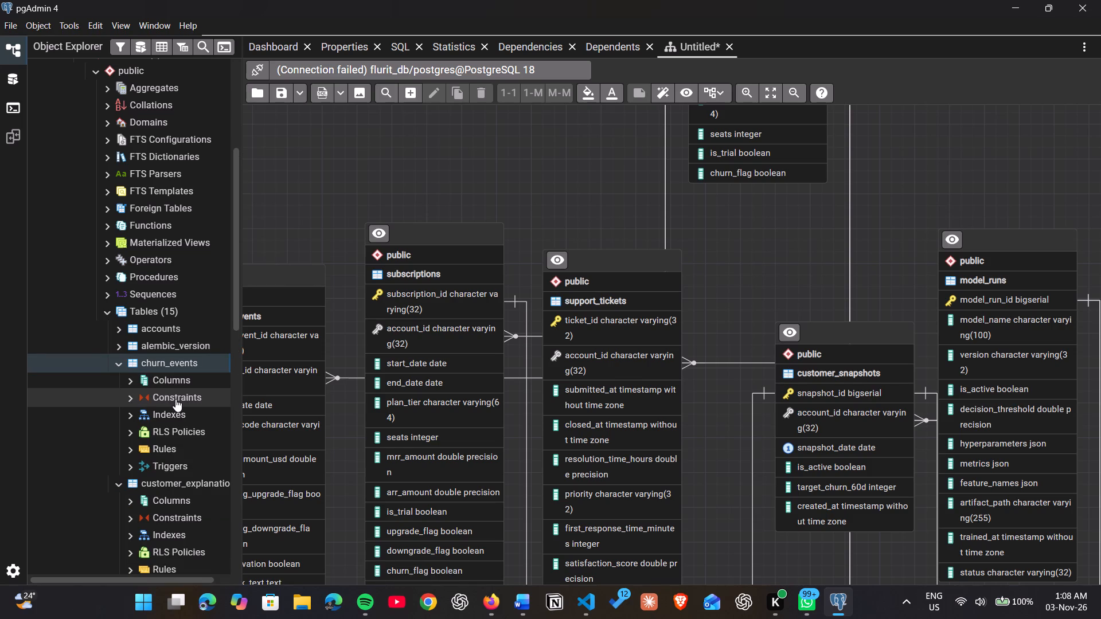
left_click(175, 417)
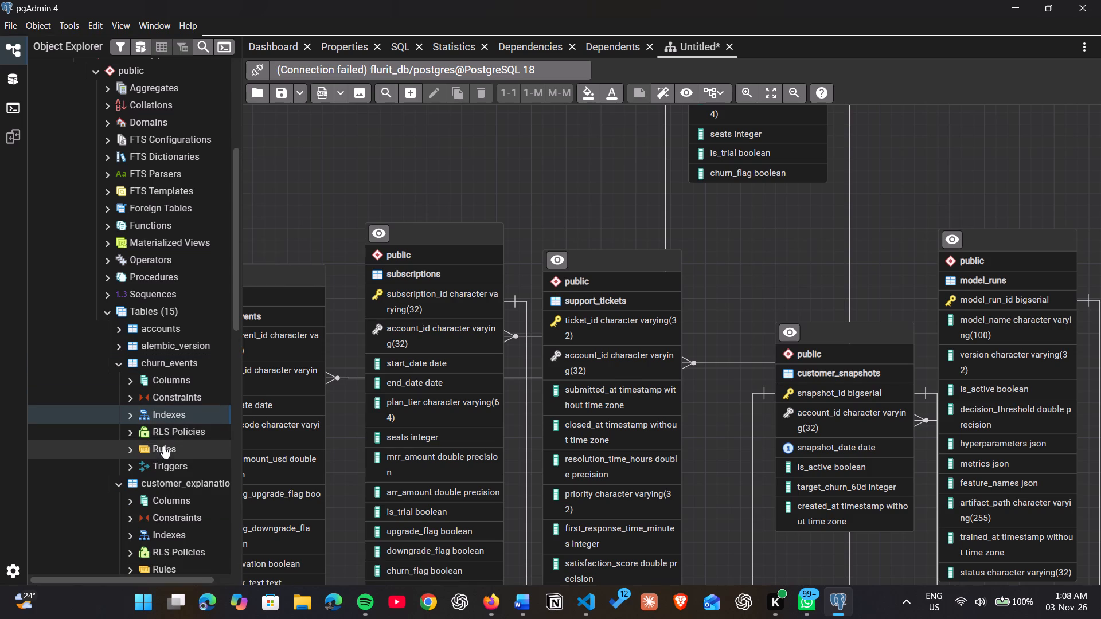
scroll(163, 446, "down", 5)
scroll(163, 446, "up", 5)
scroll(163, 446, "down", 1)
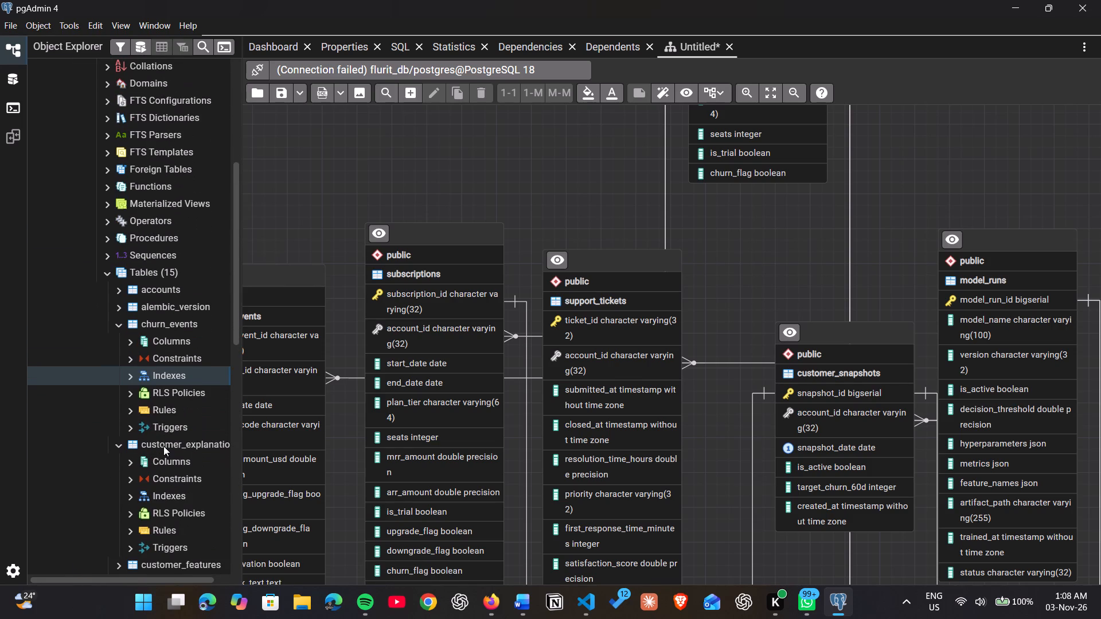
scroll(163, 446, "down", 1)
left_click_drag(568, 207, 594, 95)
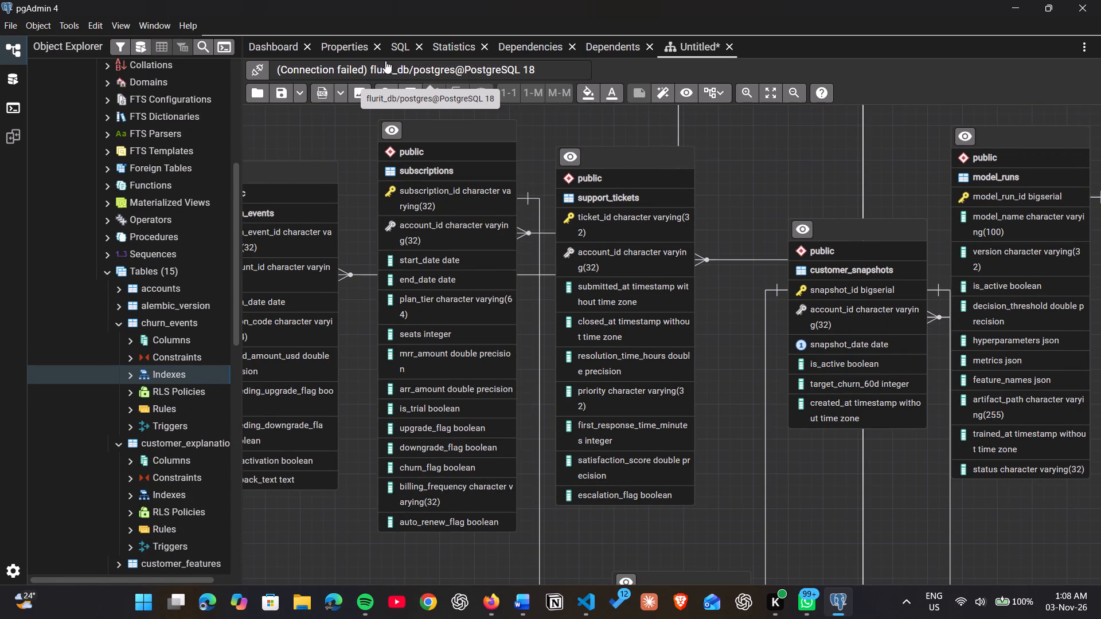
left_click(385, 61)
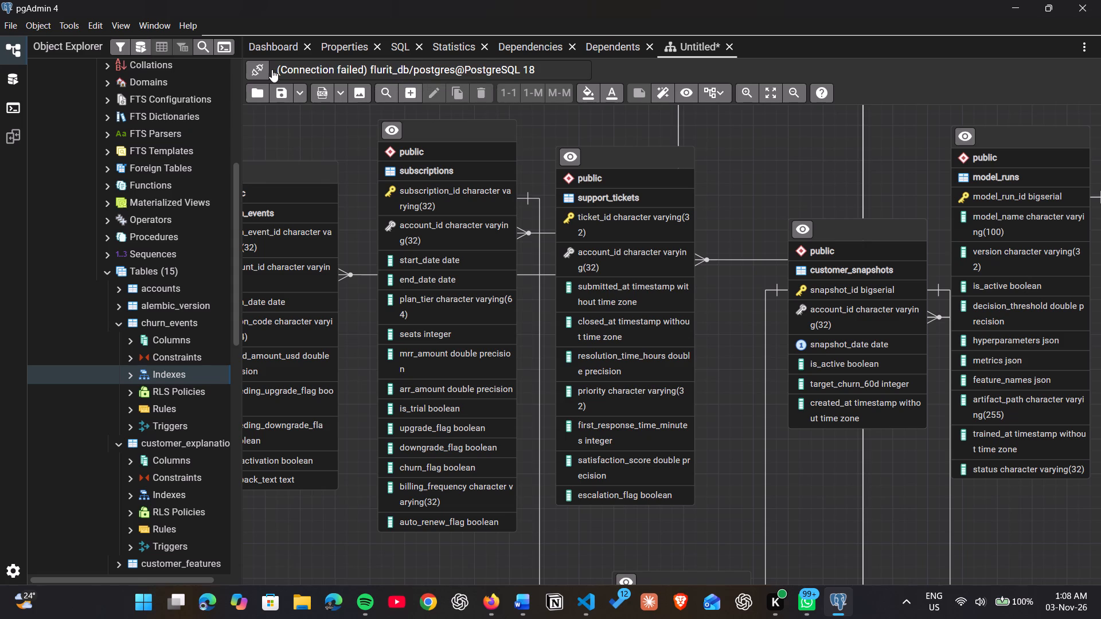
left_click(259, 69)
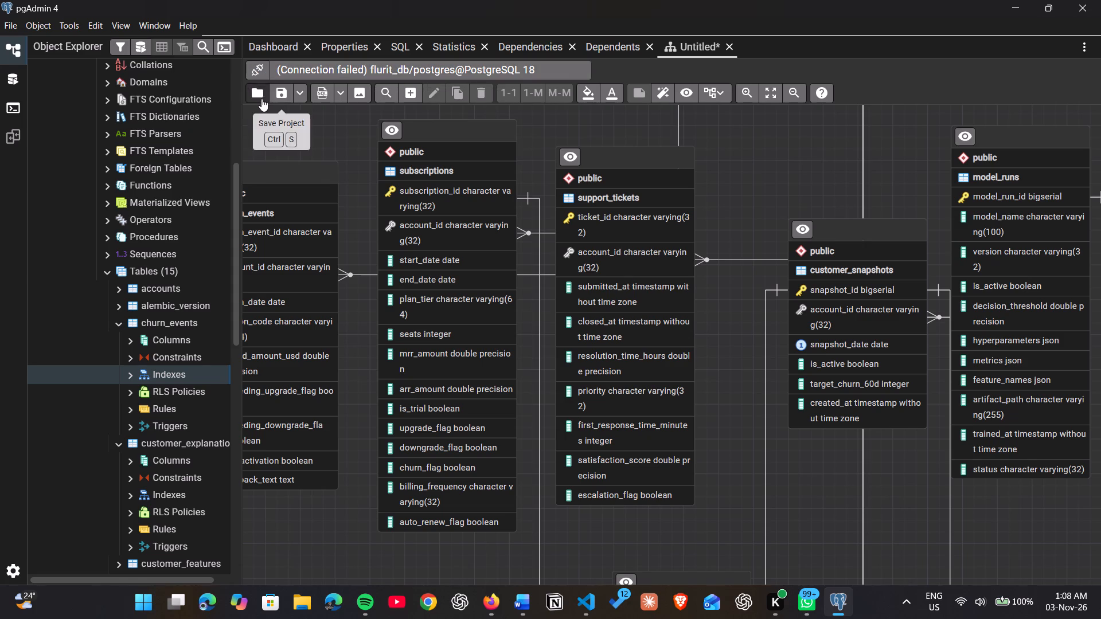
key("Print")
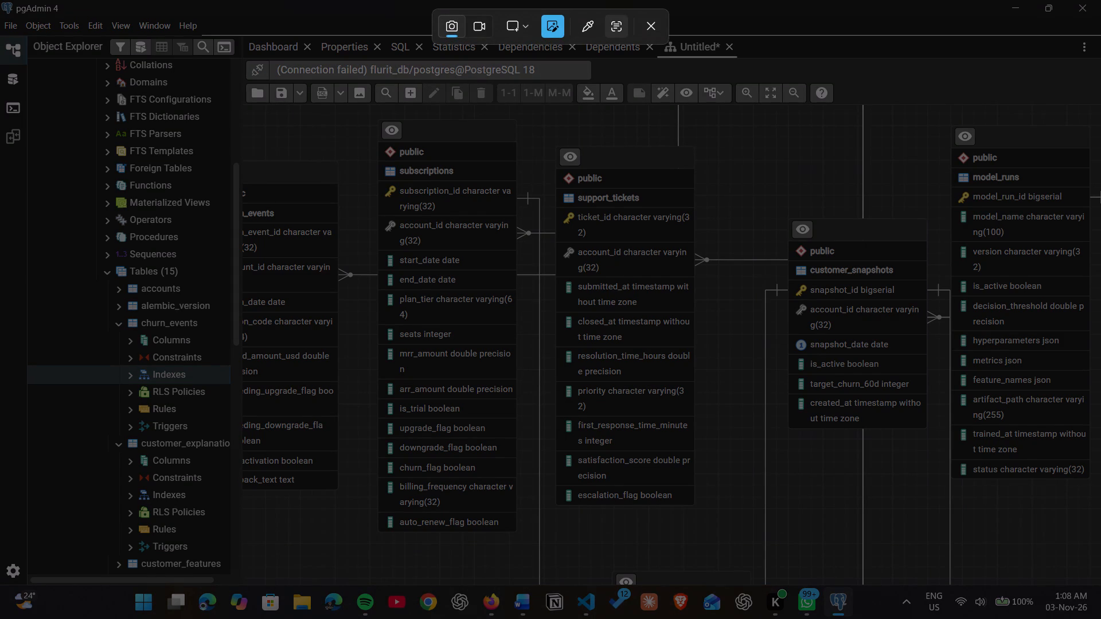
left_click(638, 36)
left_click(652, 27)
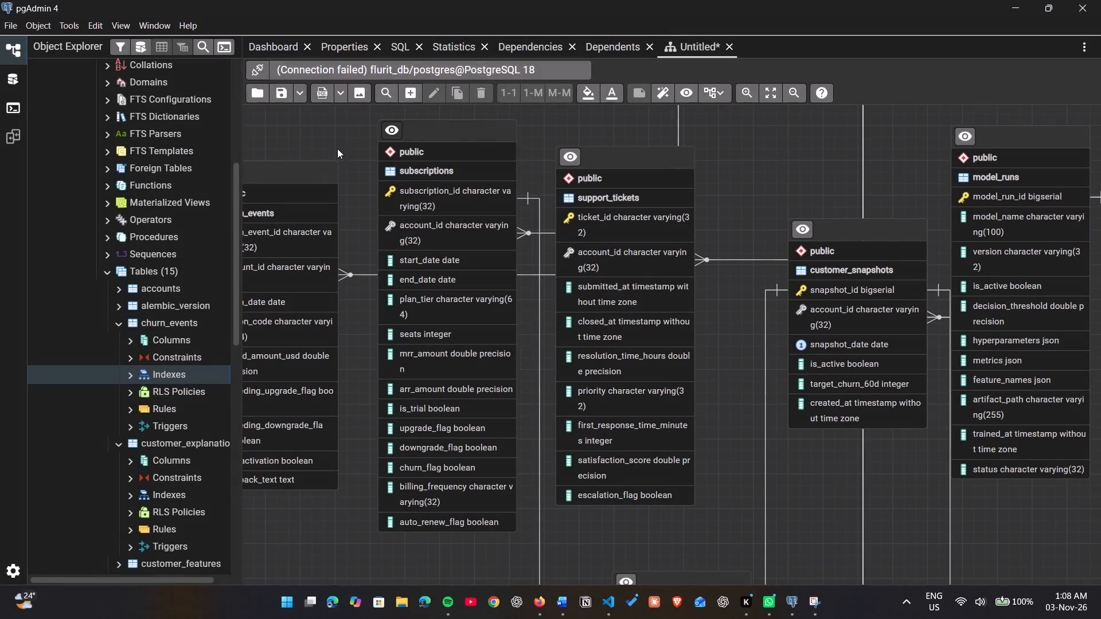
Capture the pgAdmin window showing the flurit_db schema tree and ERD, and paste it above the Figure 4 caption in Word.
scroll(188, 224, "up", 2)
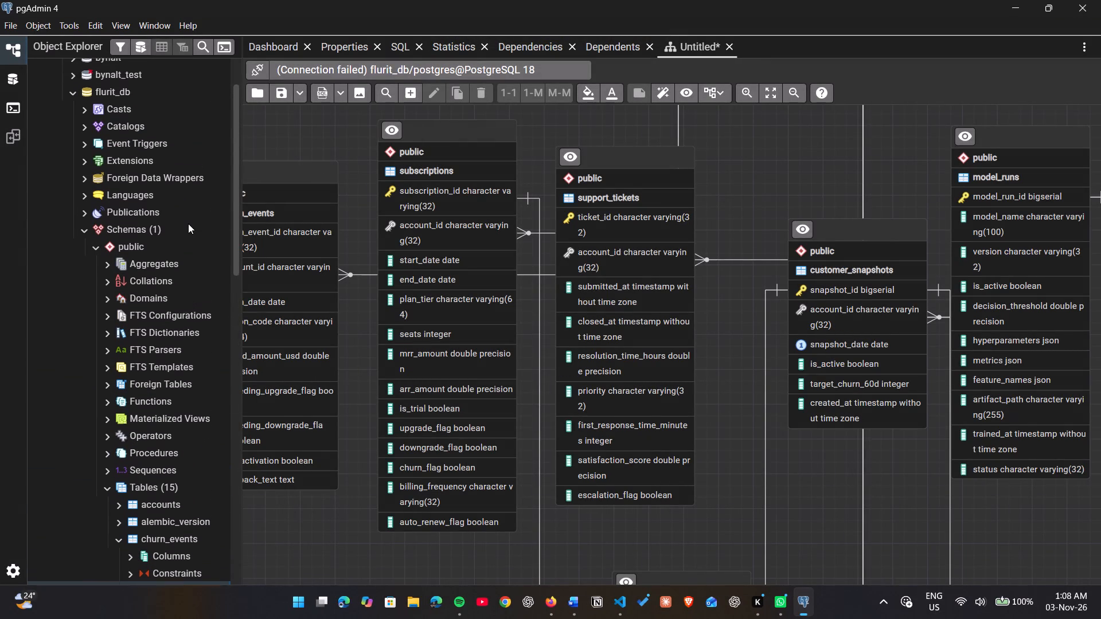
scroll(188, 224, "up", 1)
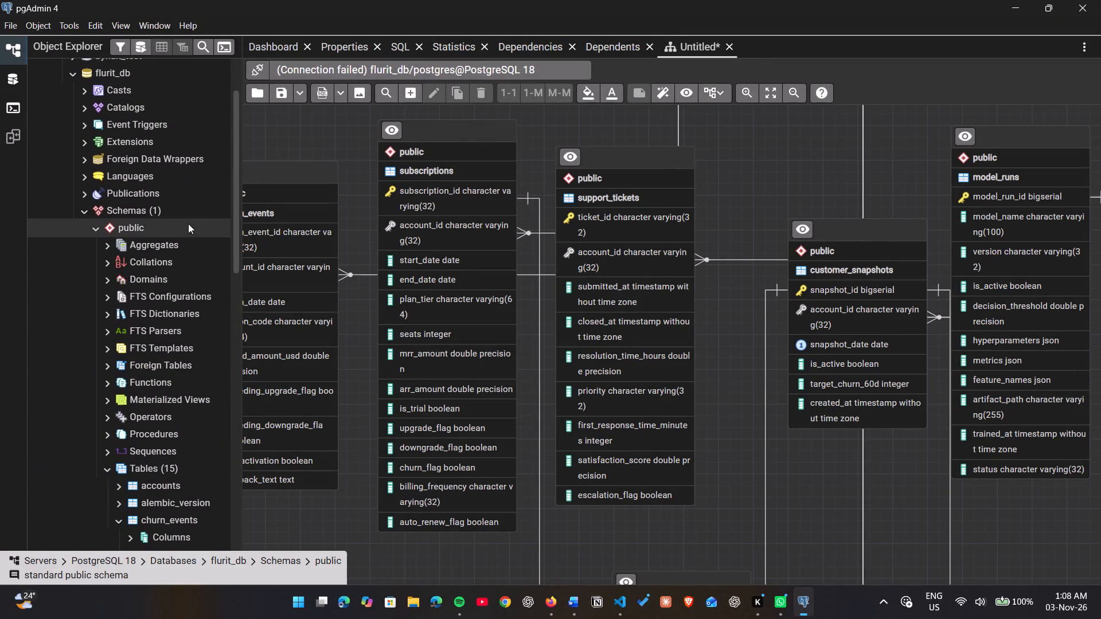
key("Print")
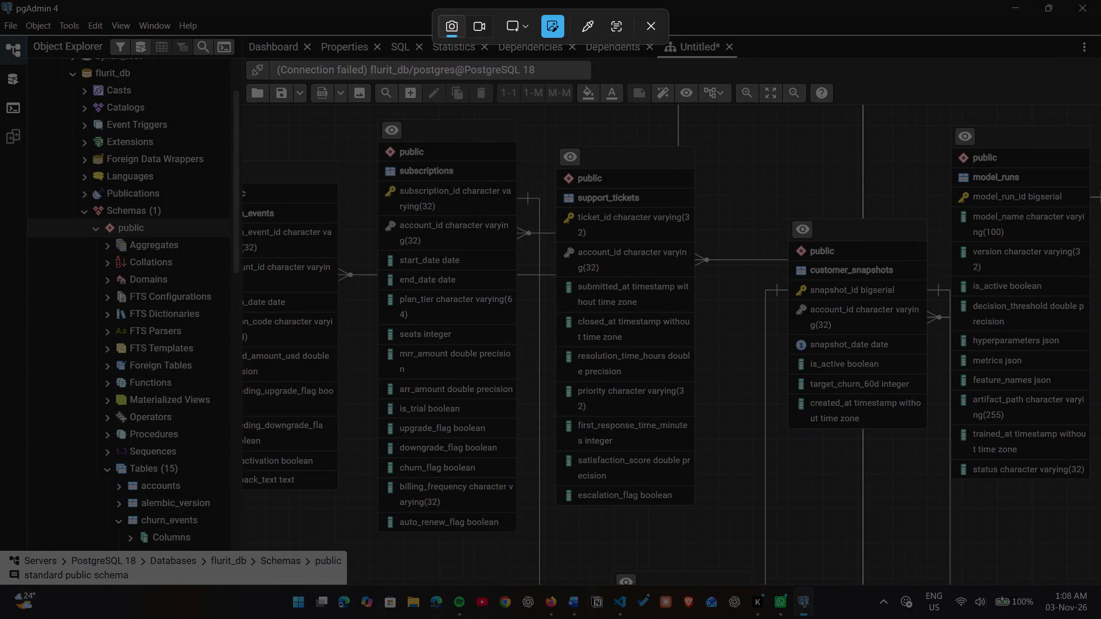
left_click_drag(0, 0, 1100, 583)
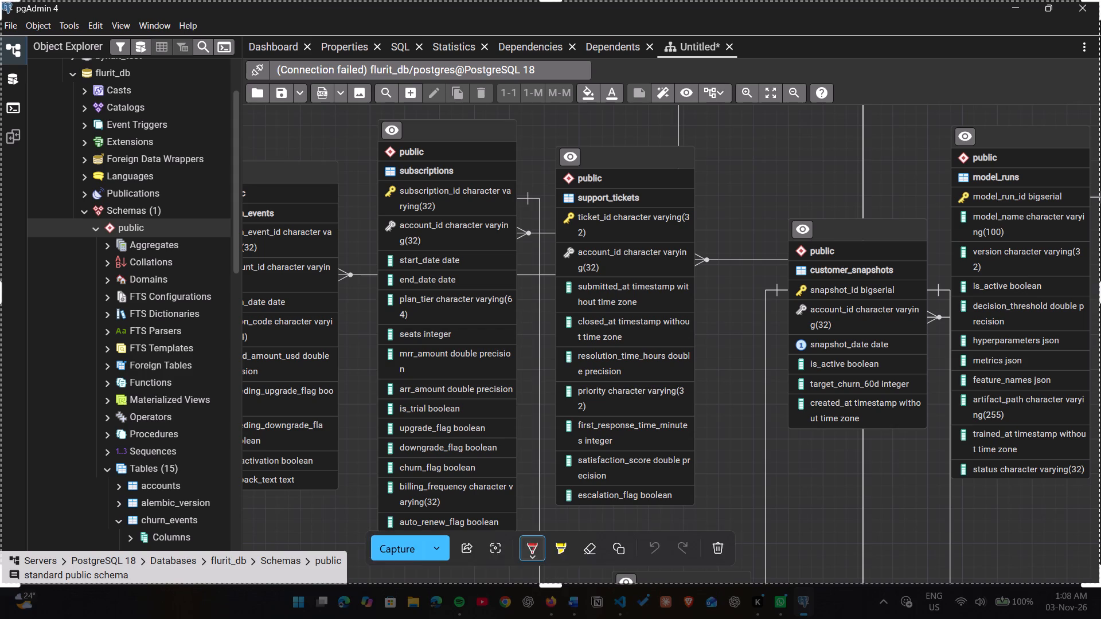
key("ctrl+c")
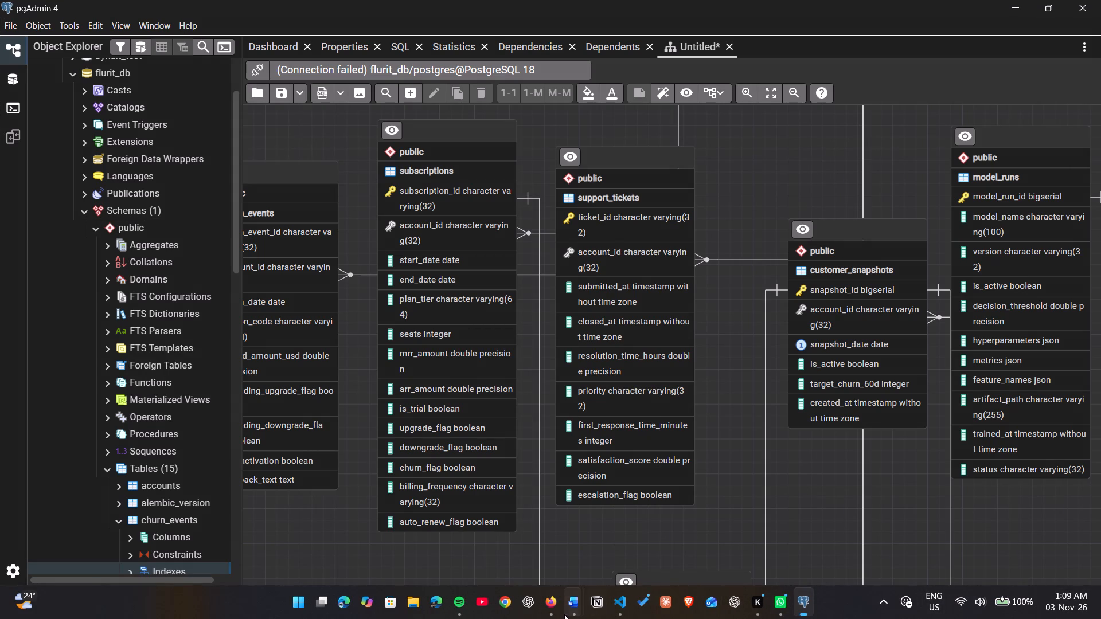
left_click(564, 614)
left_click(541, 531)
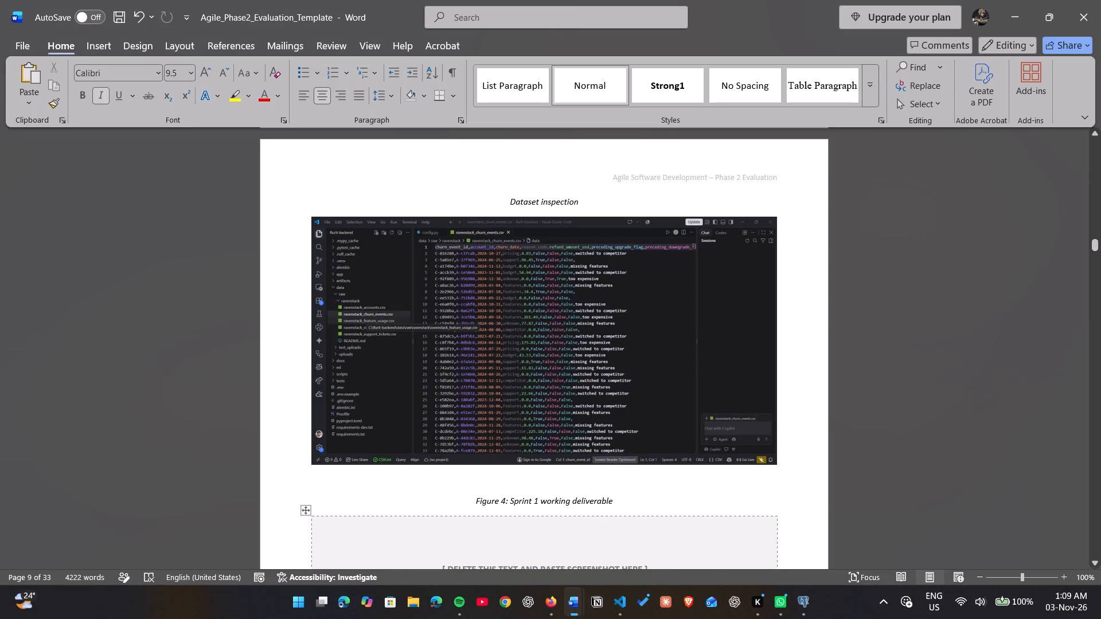
key("ctrl+v")
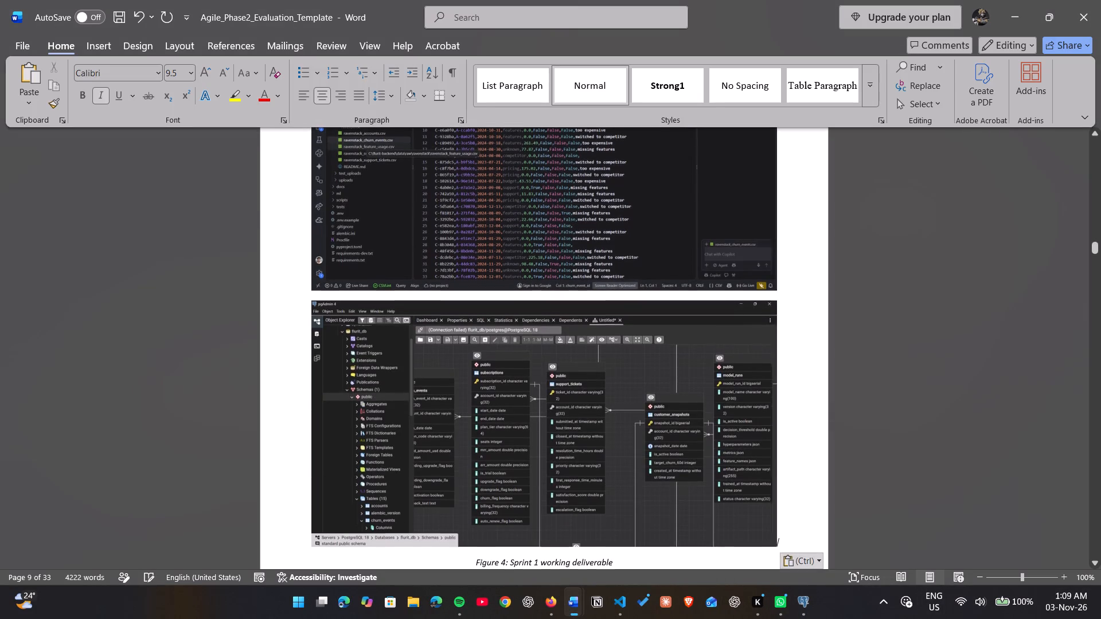
Copy the Jira reports picture above the Figure 8: Sprint 2 sprint report caption for reuse in Figure 5.
scroll(597, 484, "down", 2)
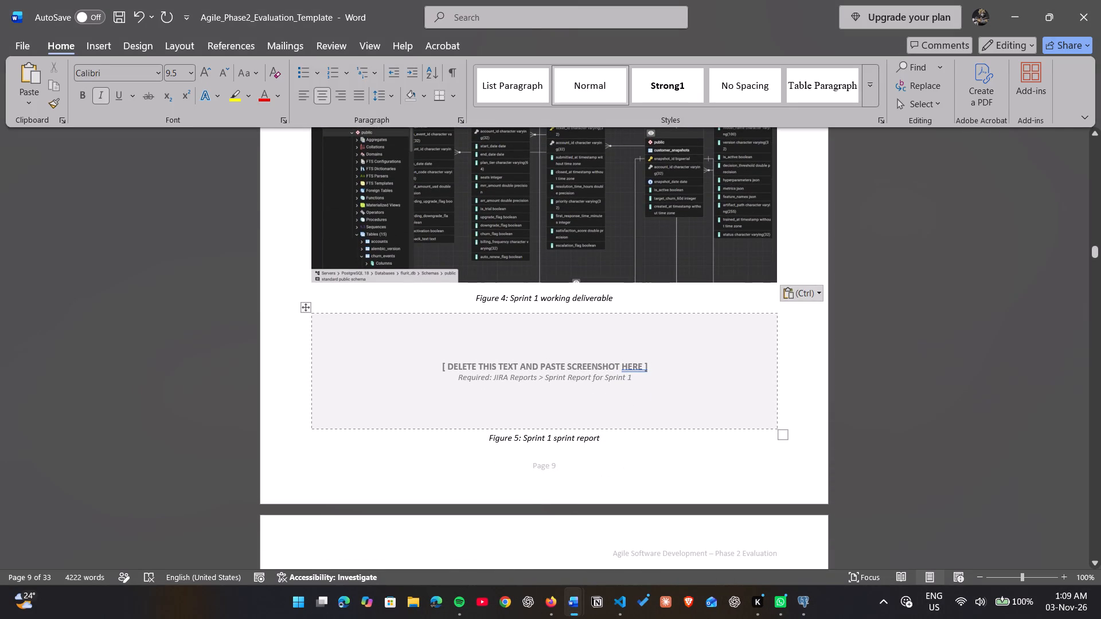
scroll(569, 496, "down", 1)
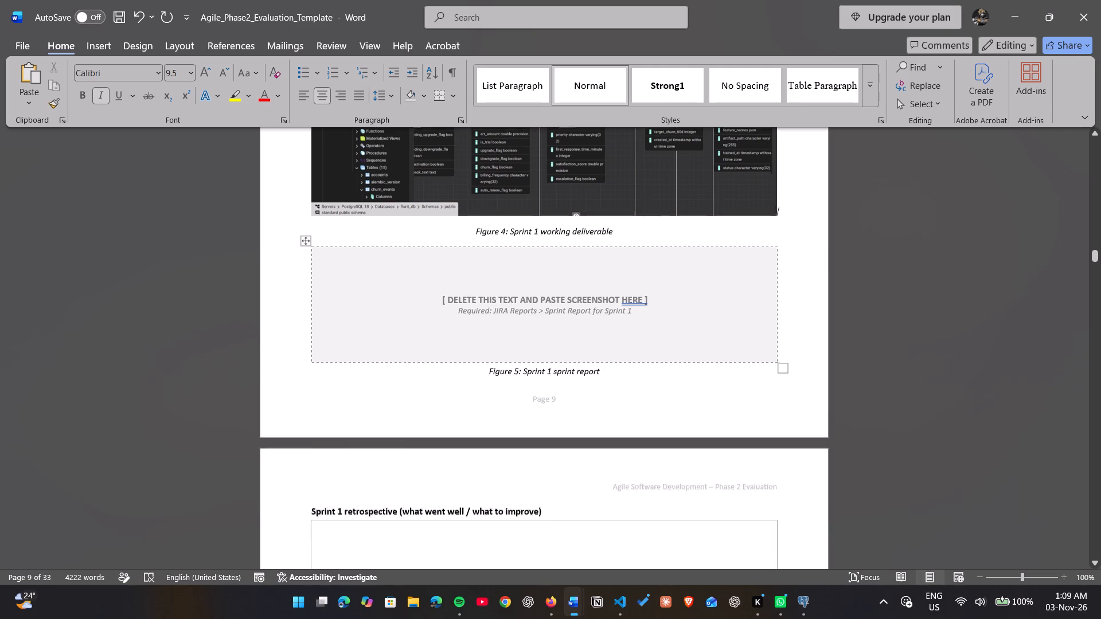
scroll(569, 496, "down", 9)
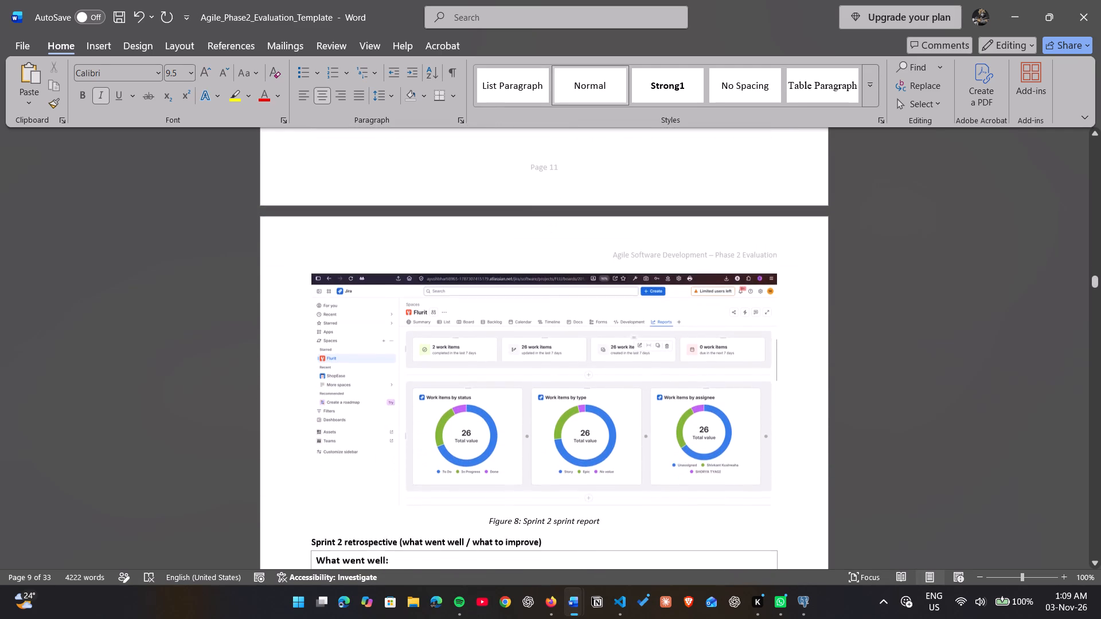
left_click(584, 452)
key("ctrl+c")
scroll(584, 452, "up", 4)
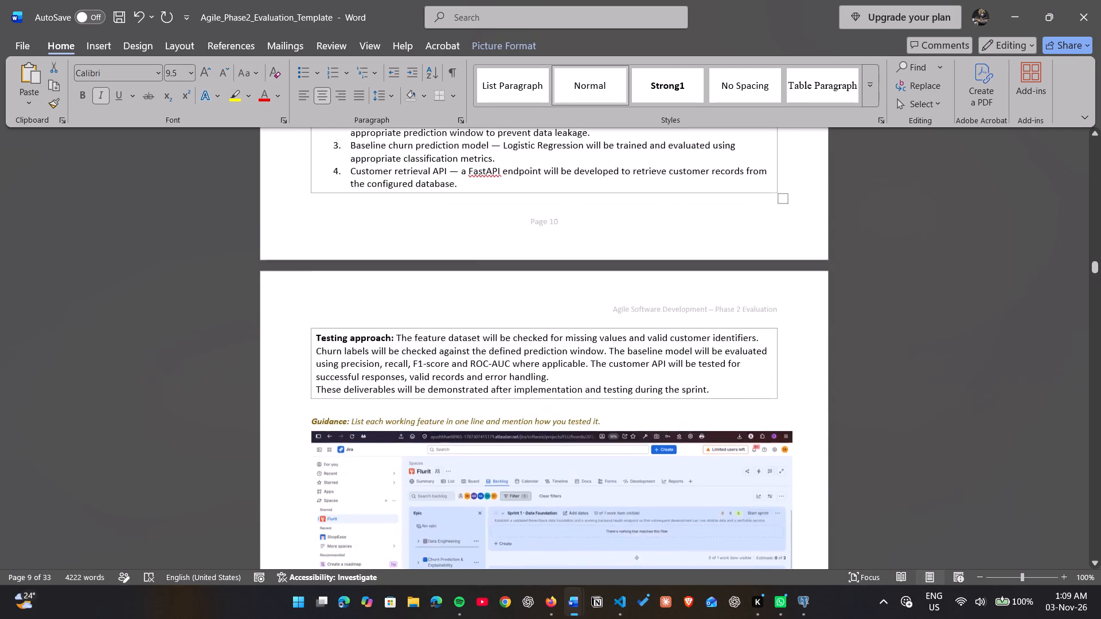
scroll(584, 452, "up", 7)
scroll(584, 452, "down", 1)
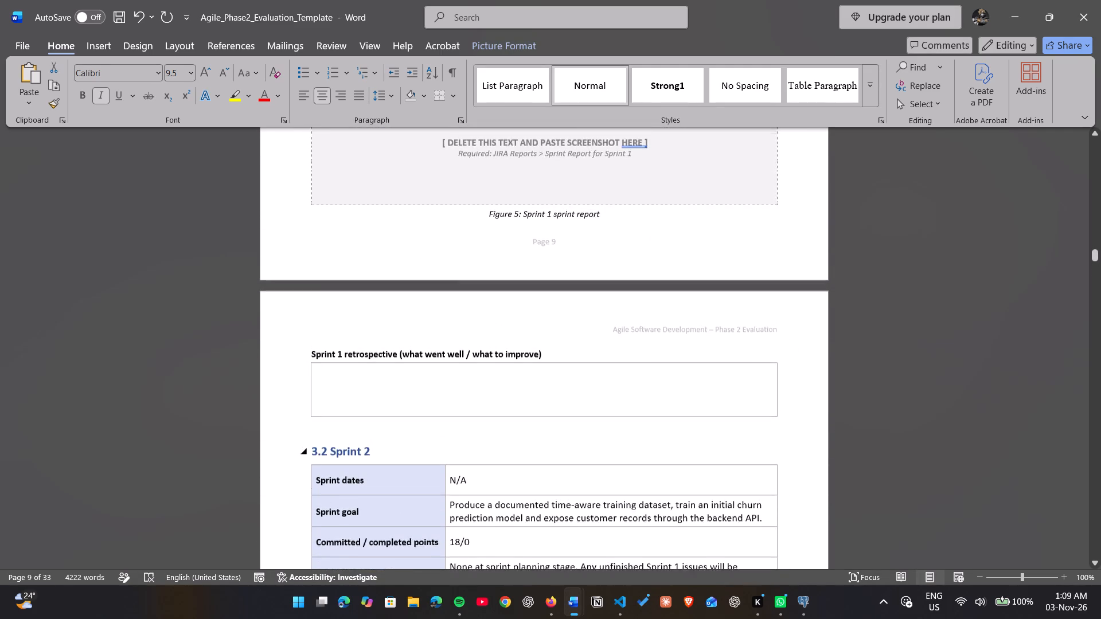
Delete the two empty rows at the end of the Sprint 2 backlog table.
scroll(584, 452, "down", 1)
left_click_drag(339, 476, 355, 516)
scroll(355, 516, "down", 2)
scroll(355, 516, "up", 1)
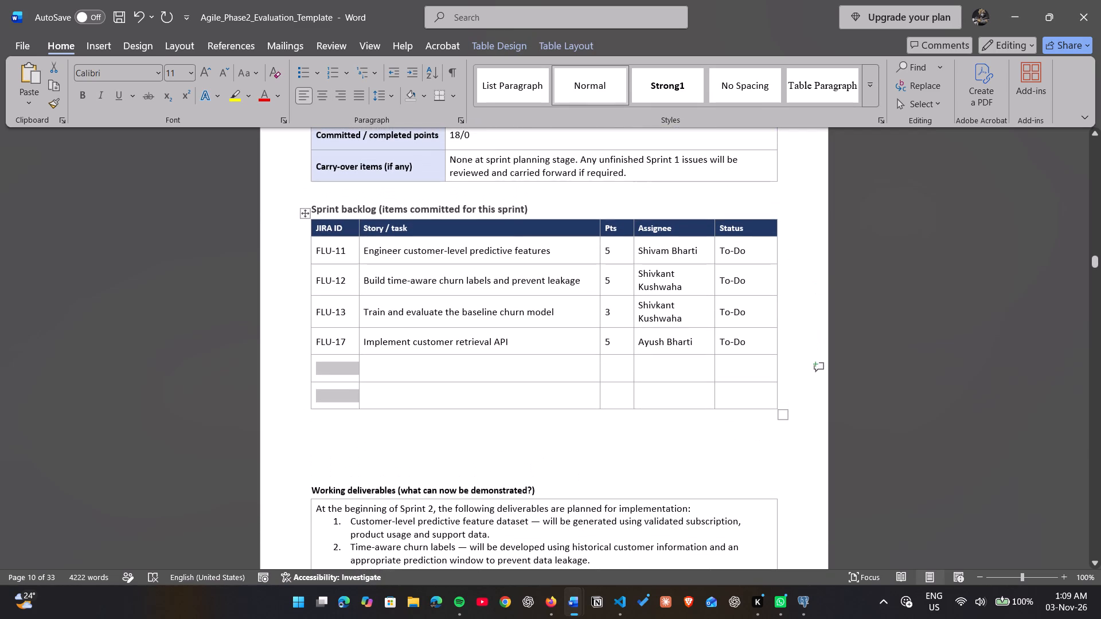
right_click(344, 395)
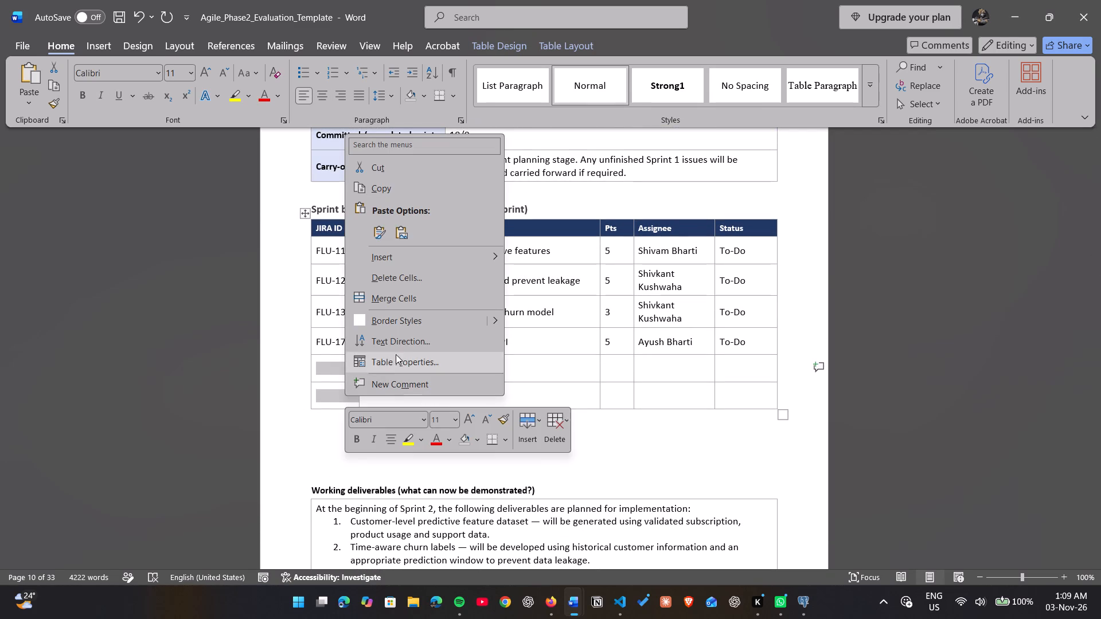
left_click(396, 275)
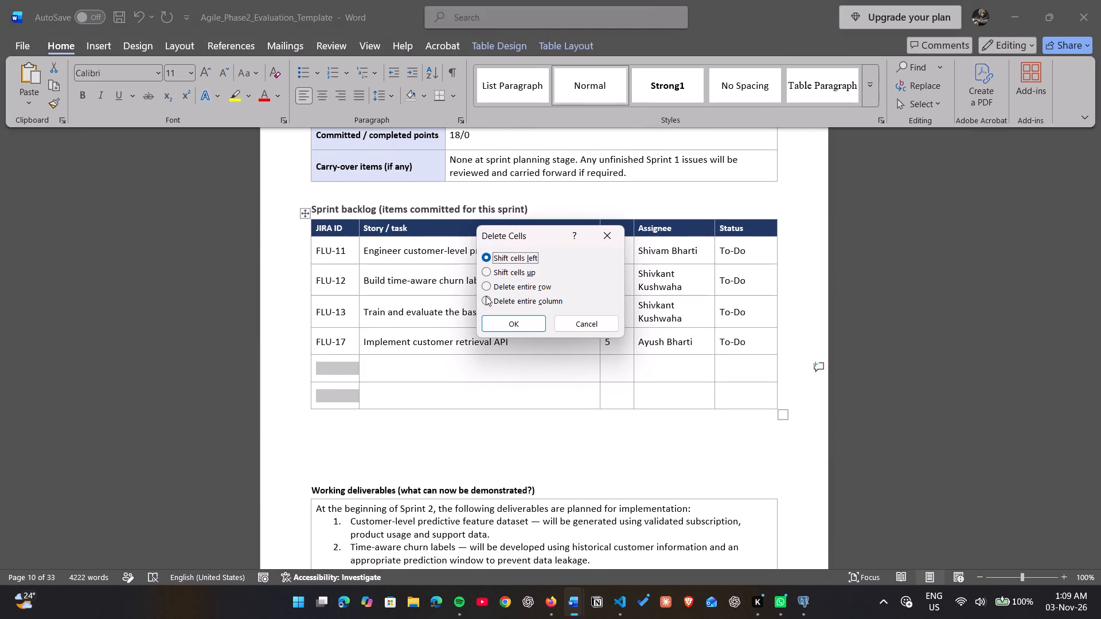
left_click(491, 299)
left_click(489, 291)
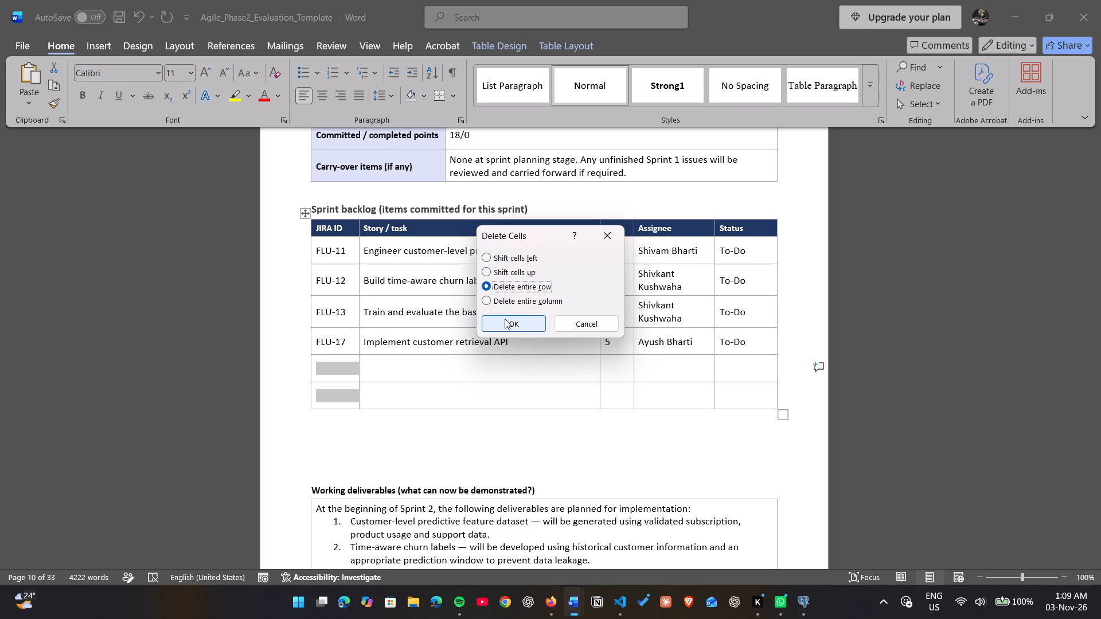
left_click(507, 324)
Remove the surplus blank lines between the Sprint 2 backlog table and the Working deliverables heading.
scroll(458, 304, "up", 1)
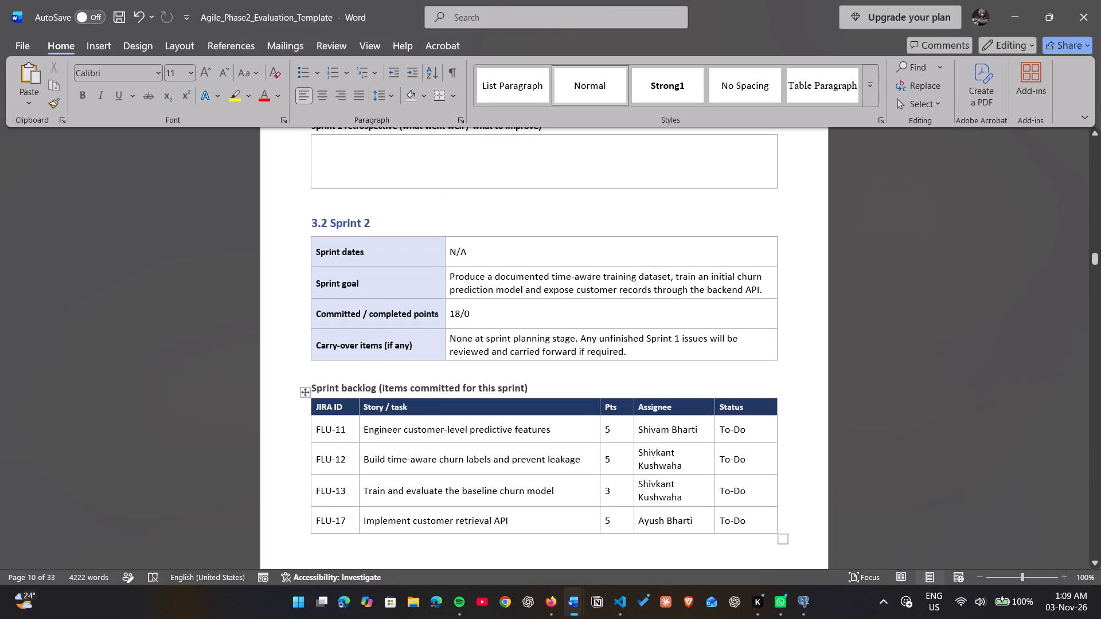
key("BackSpace")
scroll(458, 304, "down", 1)
left_click(385, 309)
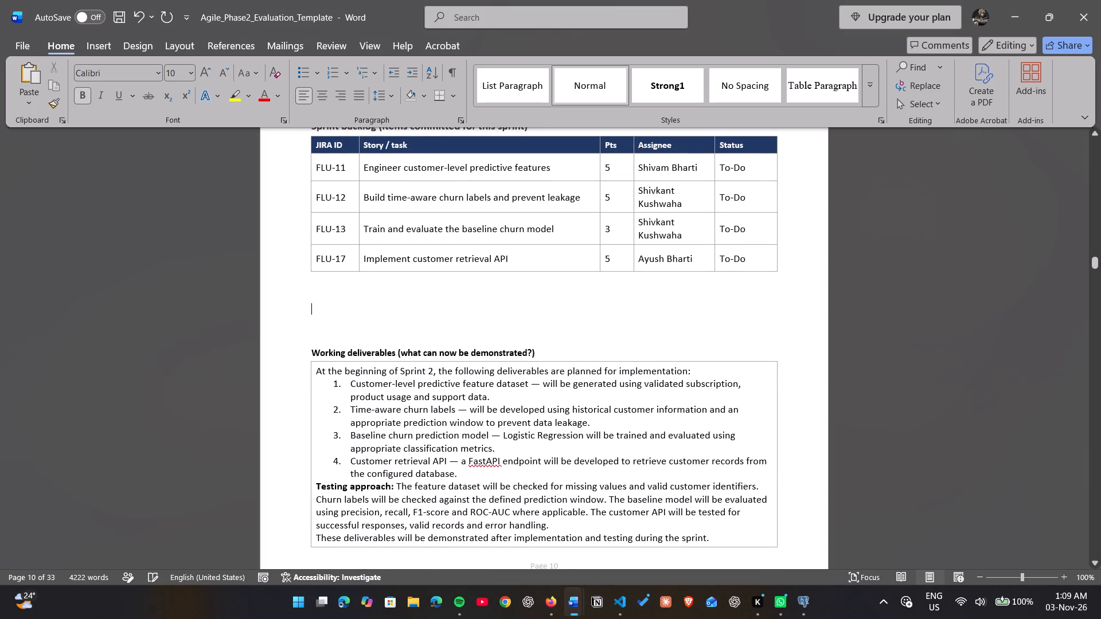
key("BackSpace")
key("BackSpace")
key("Down")
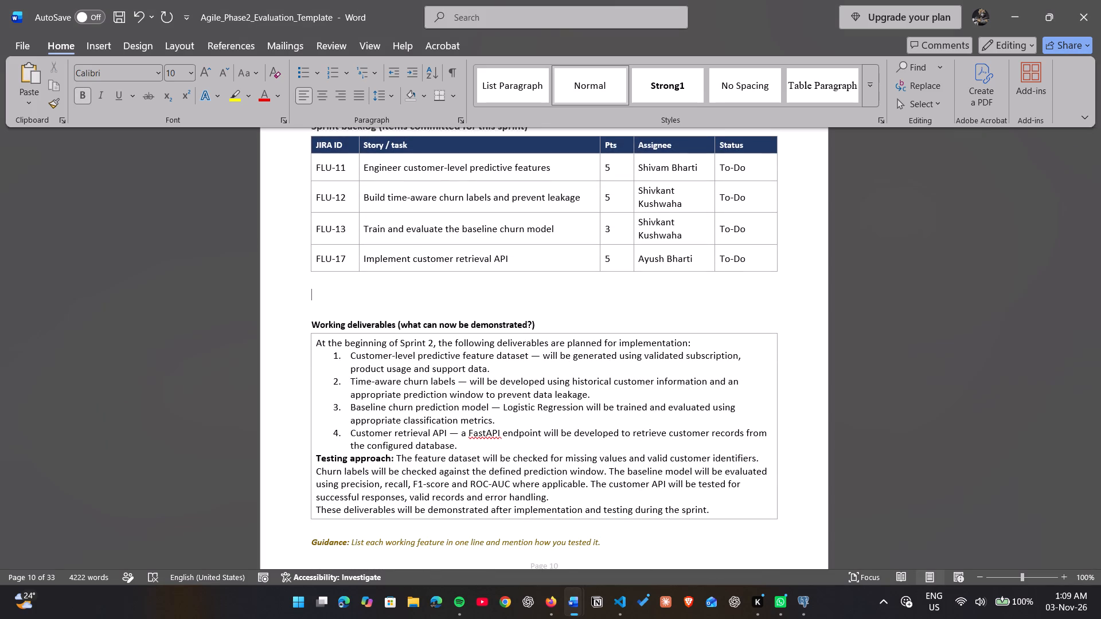
key("BackSpace")
key("BackSpace")
Replace the placeholder box above the Figure 5: Sprint 1 sprint report caption with the copied Jira reports picture.
scroll(385, 309, "up", 2)
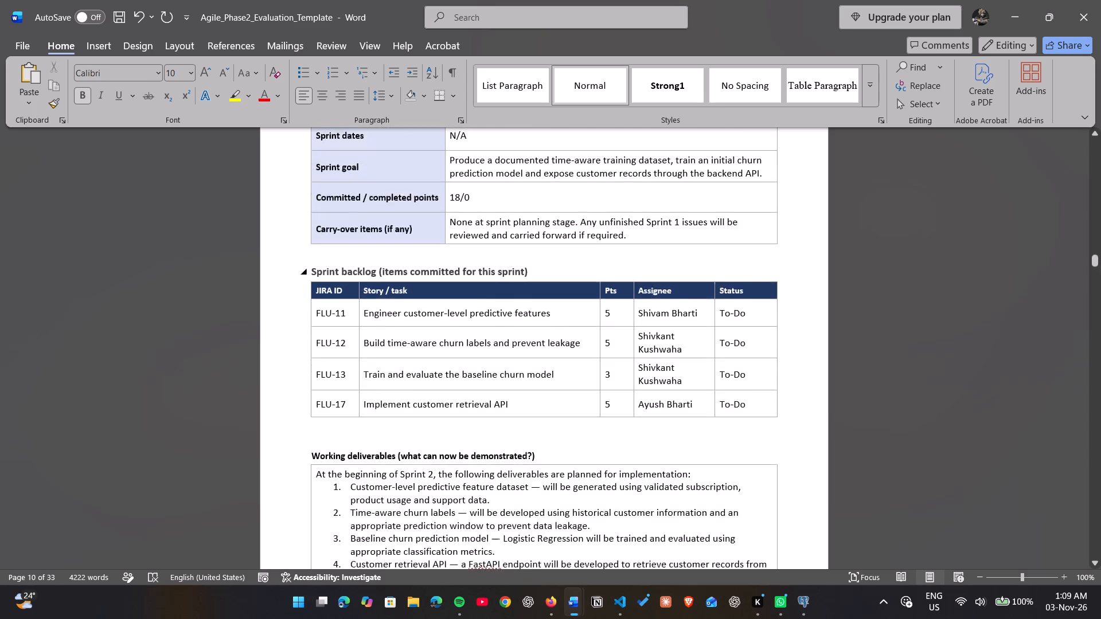
scroll(385, 309, "up", 4)
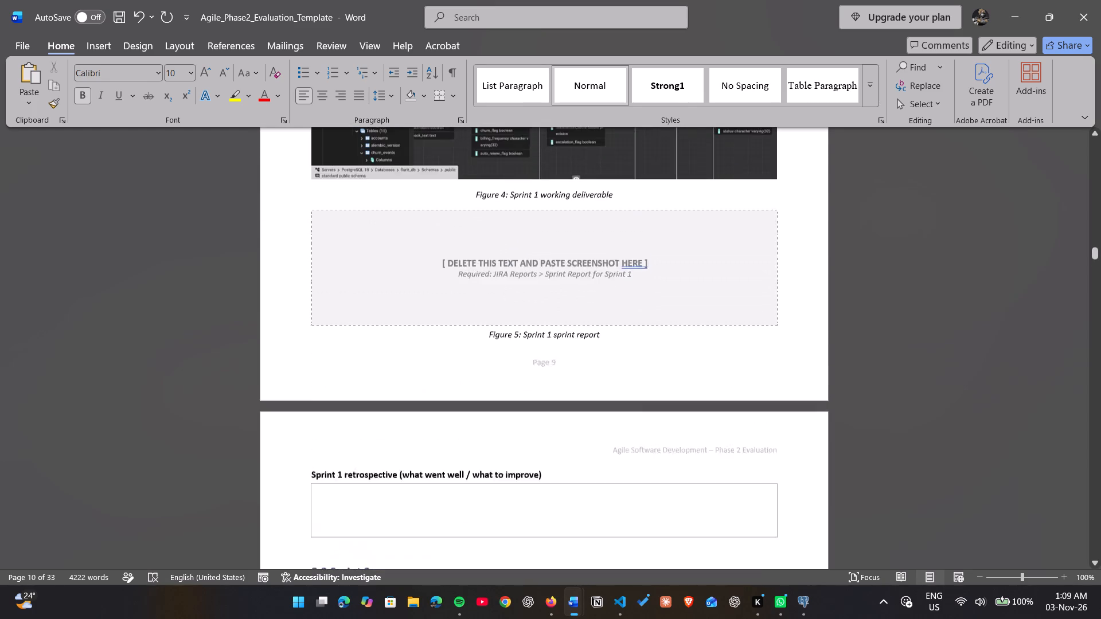
scroll(385, 309, "up", 1)
left_click(614, 366)
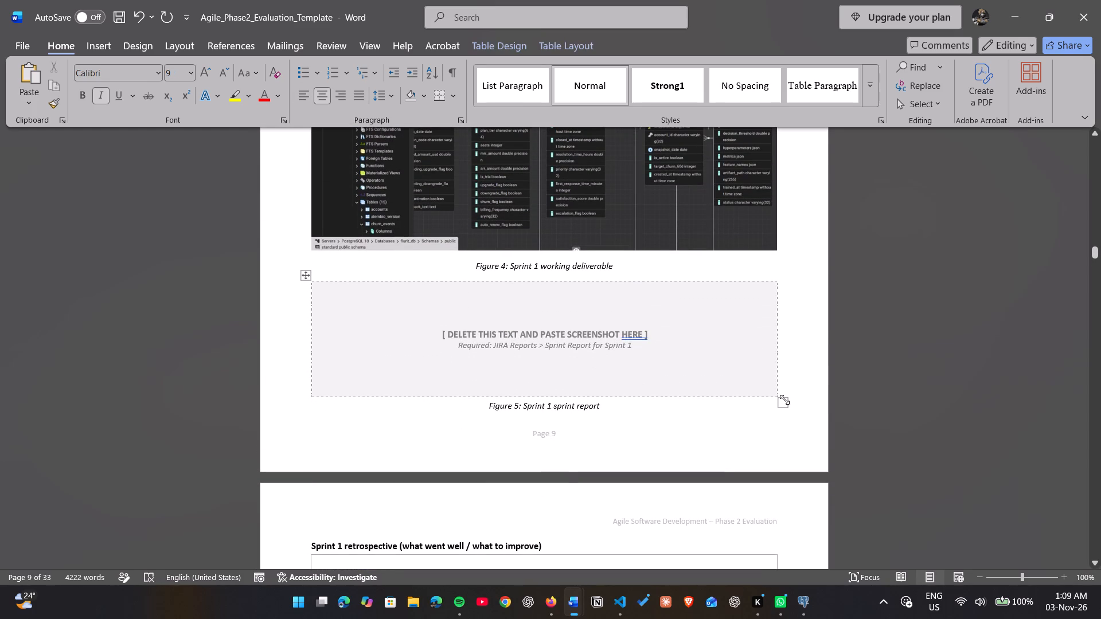
left_click(784, 399)
key("BackSpace")
key("Return")
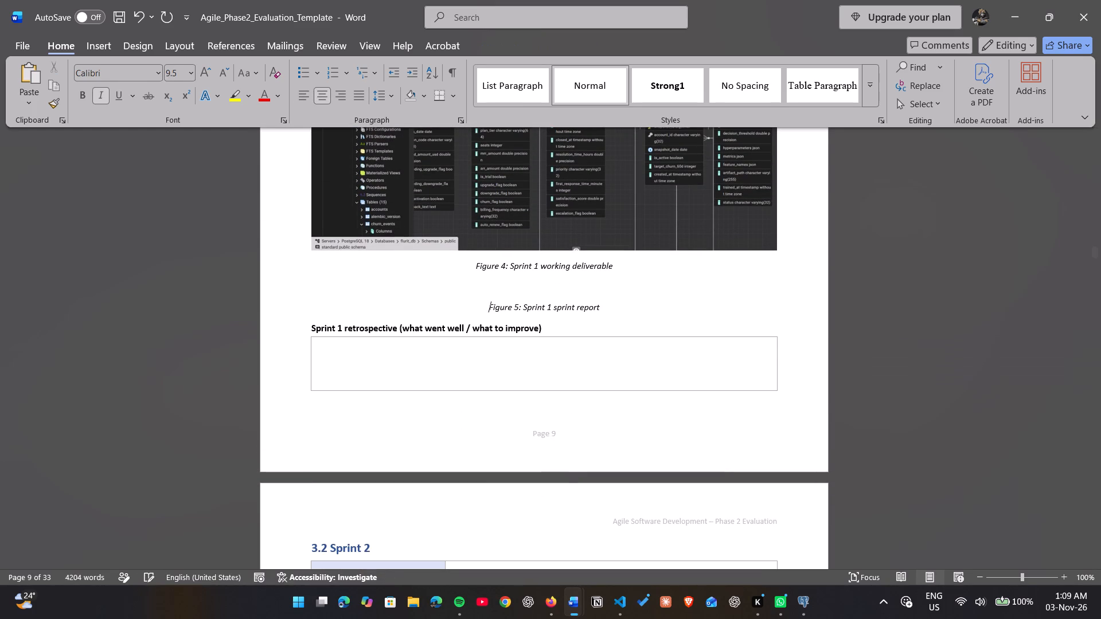
key("Up")
key("ctrl+v")
scroll(784, 399, "up", 1)
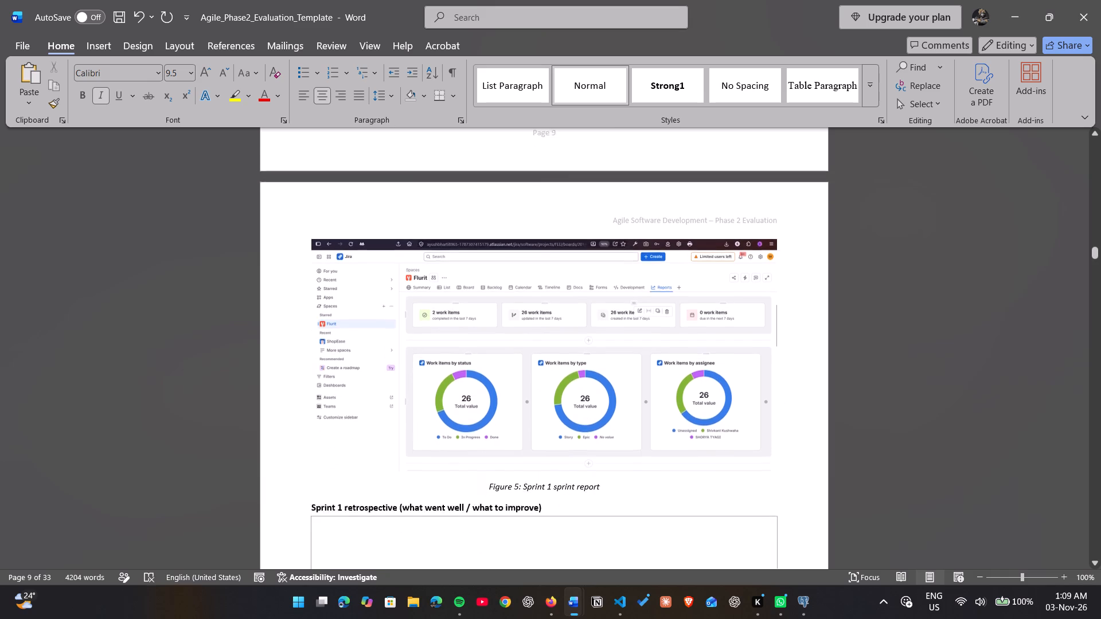
Switch to VS Code with the build_features.py script open.
scroll(784, 399, "up", 1)
scroll(784, 399, "down", 1)
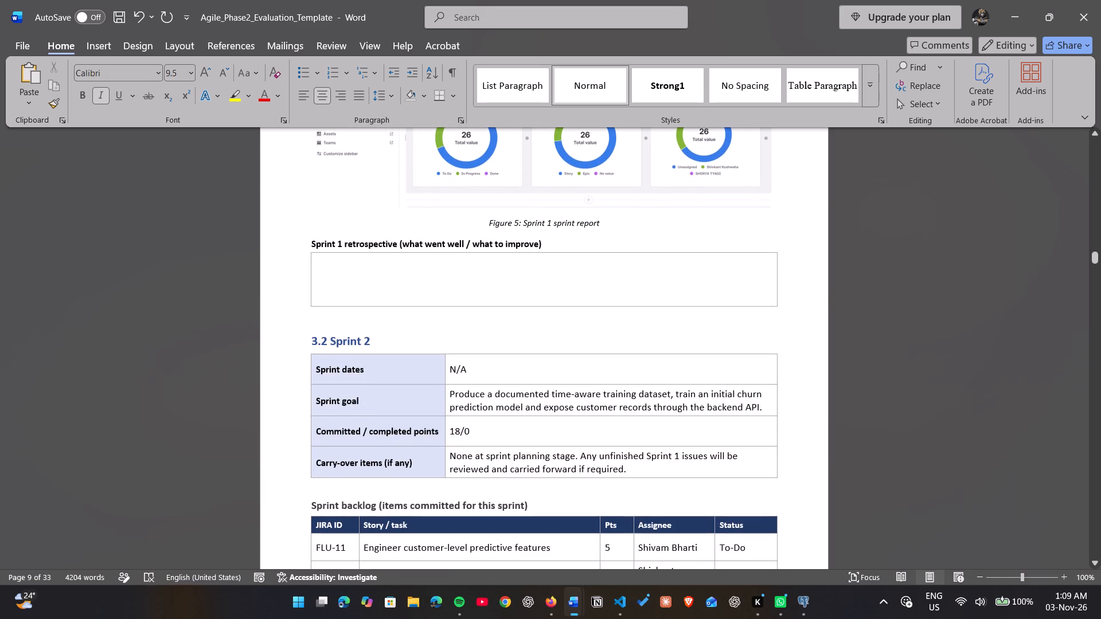
key("alt+Tab")
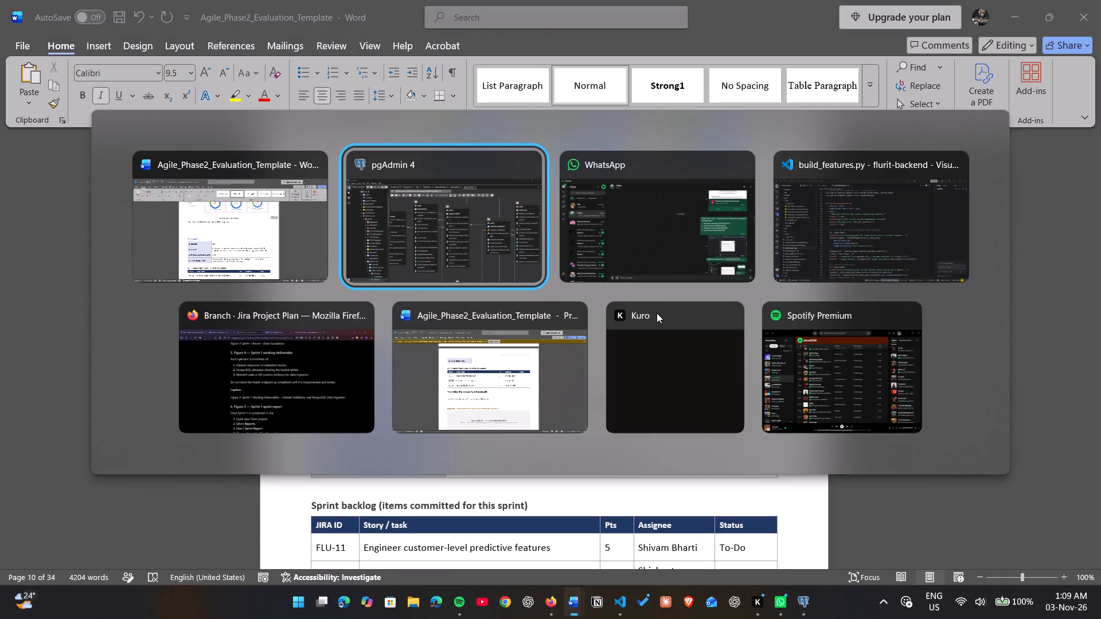
key("alt+Tab")
key("alt+Tab")
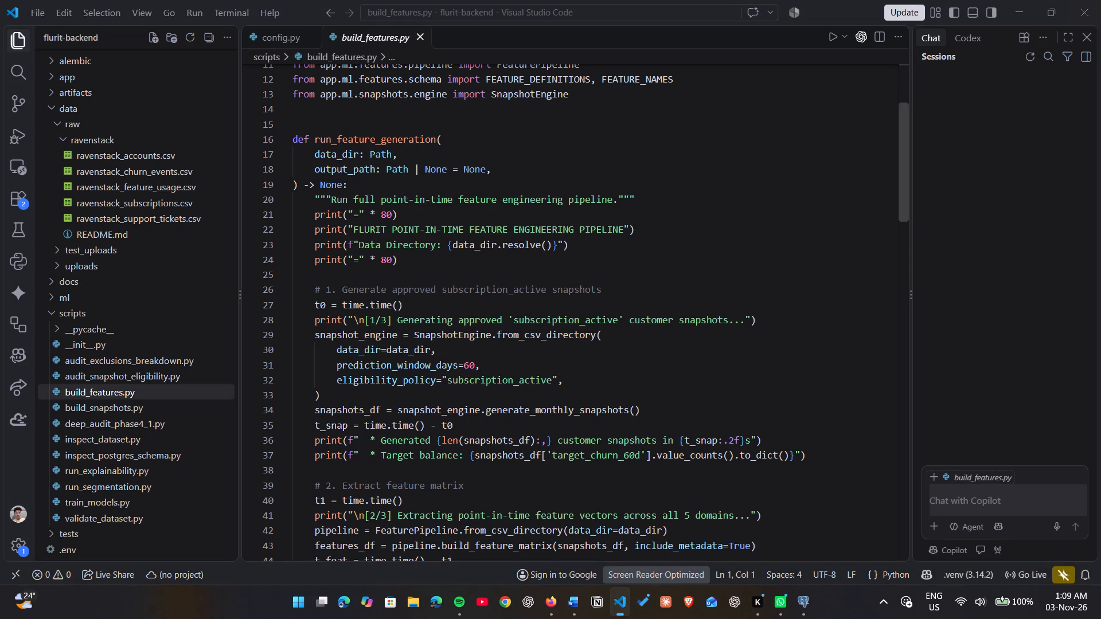
Copy the Sprint 1 retrospective draft from ChatGPT into the Word template's Sprint 1 retrospective box, without a trailing blank line.
left_click(552, 597)
scroll(549, 377, "down", 3)
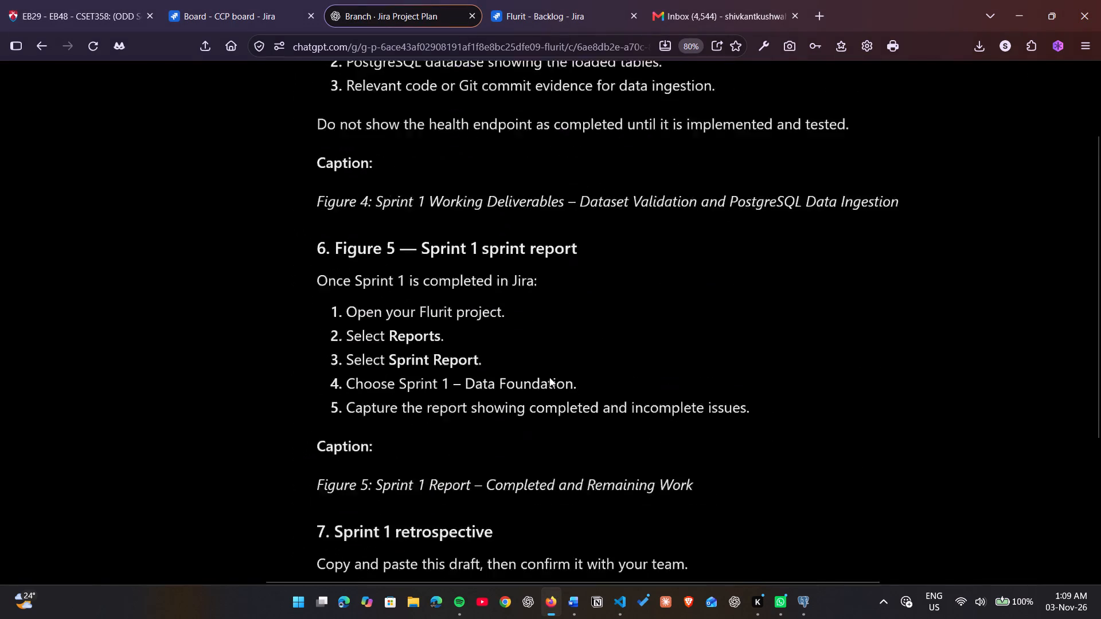
scroll(549, 377, "down", 3)
left_click(827, 323)
key("alt+Tab")
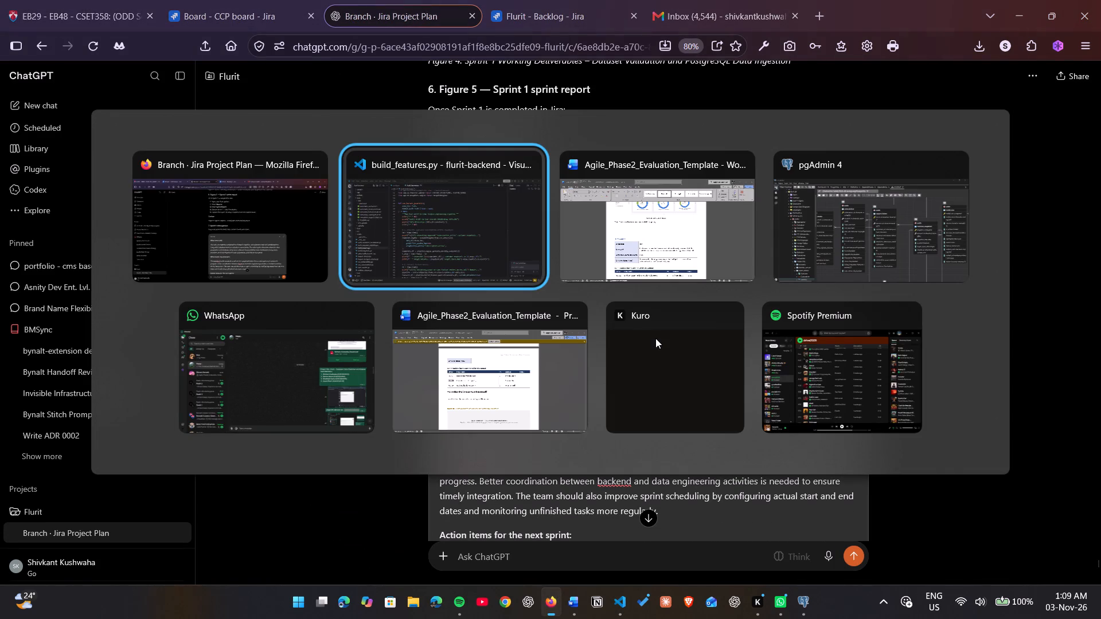
key("alt+Tab")
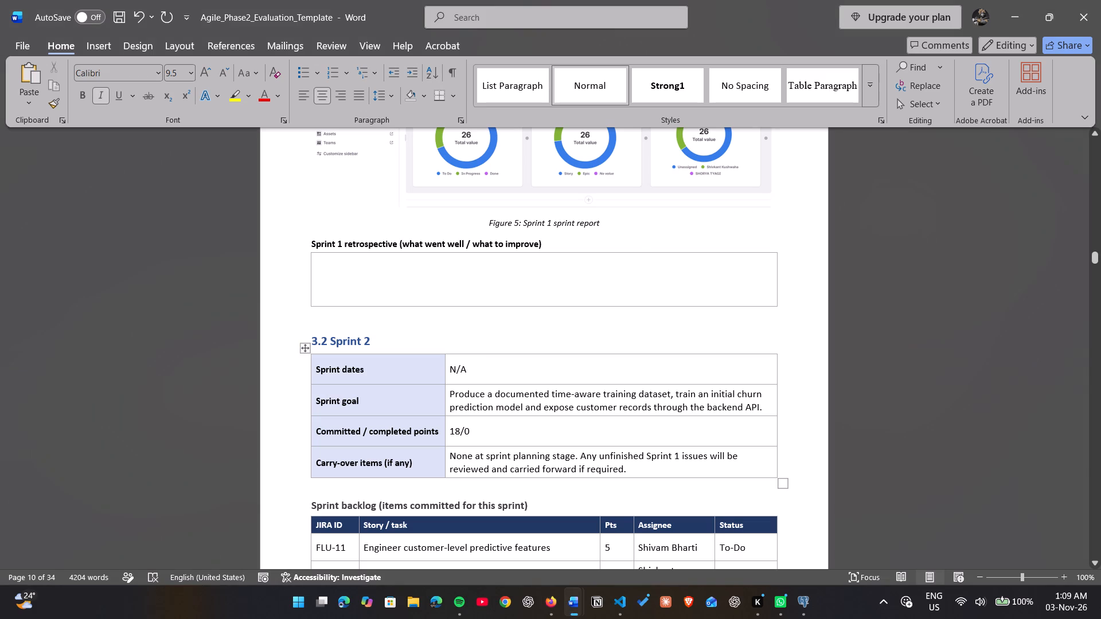
left_click(588, 292)
key("ctrl+v")
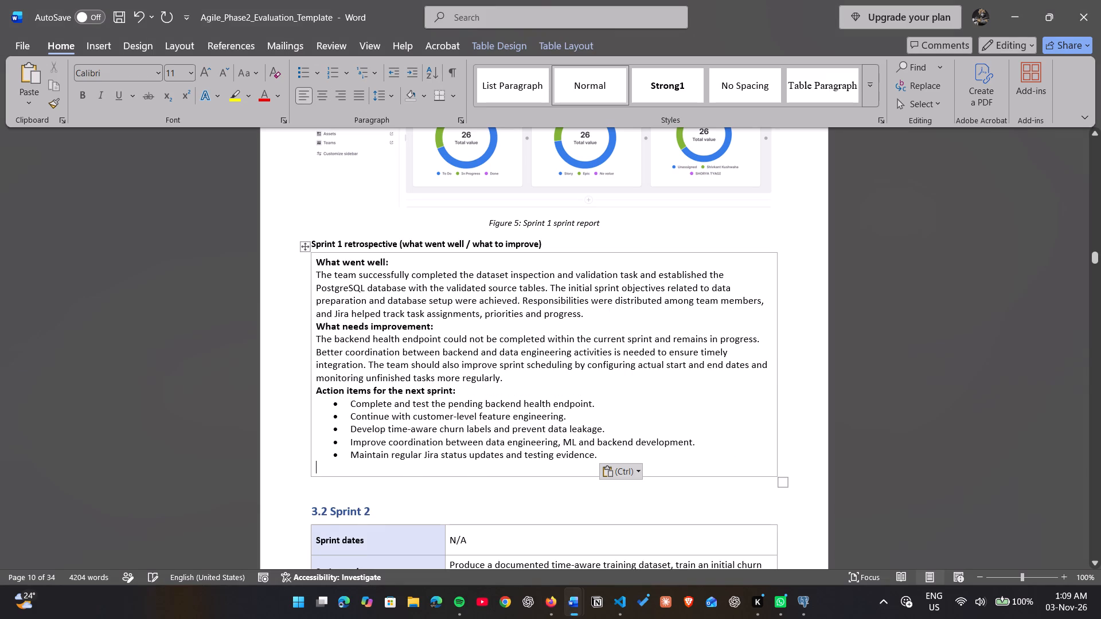
key("BackSpace")
Review the document from the Sprint 2 section back through the Sprint 1 content and product backlog to the marking scheme.
scroll(588, 292, "down", 1)
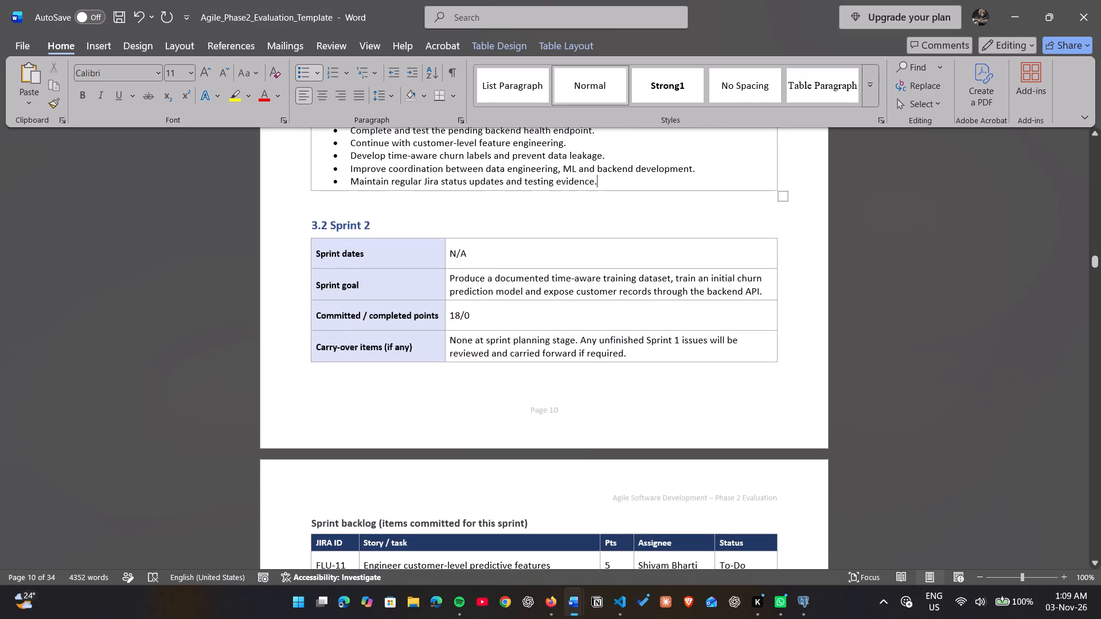
scroll(588, 292, "up", 7)
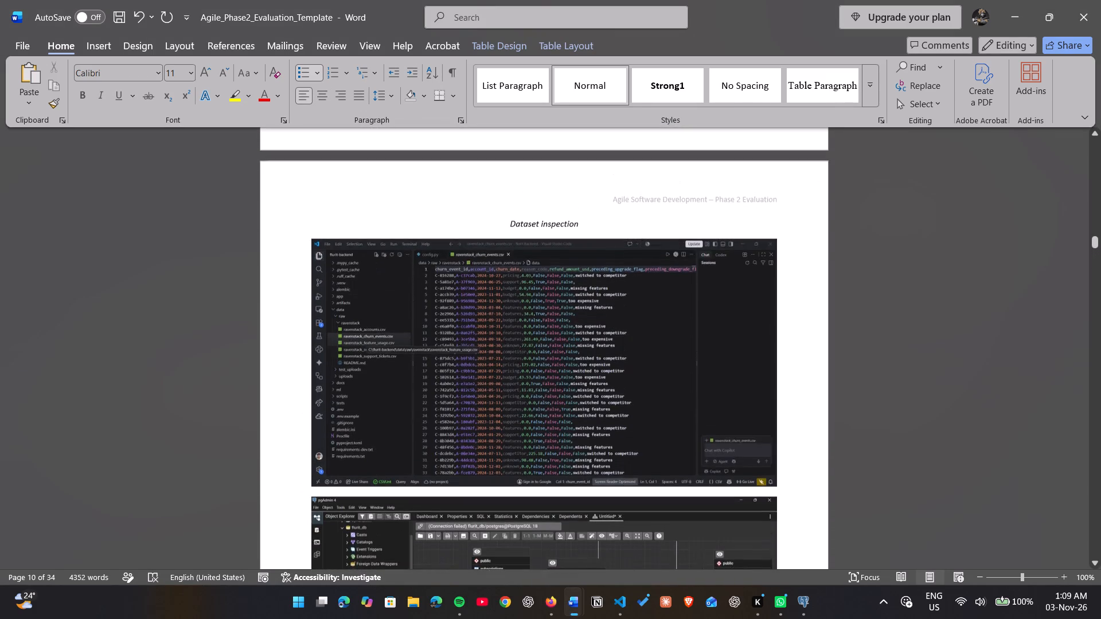
scroll(588, 292, "up", 6)
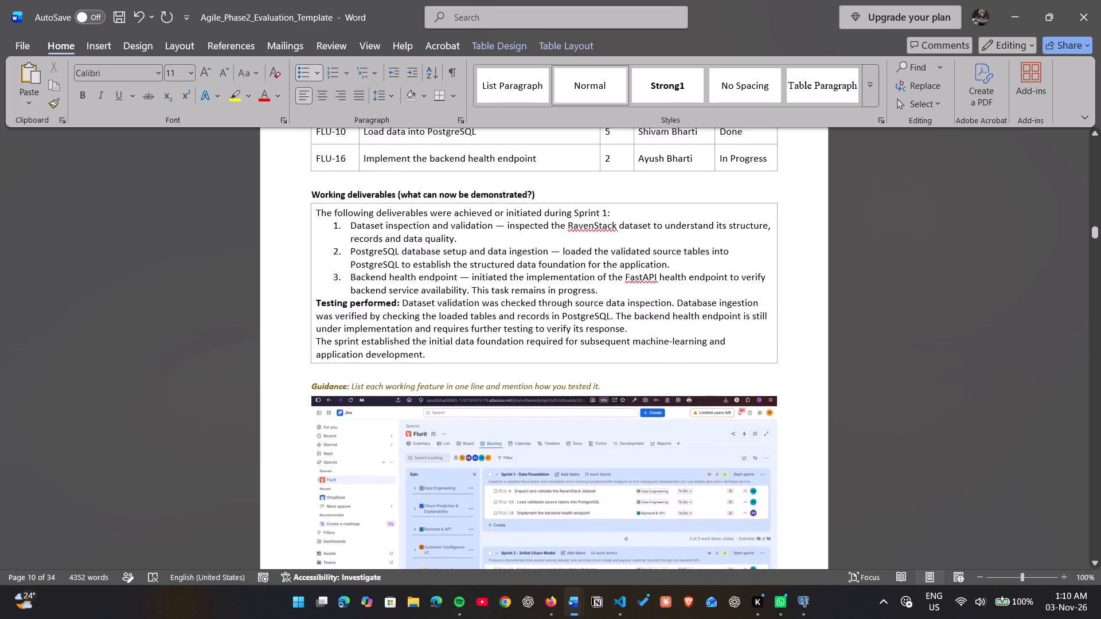
scroll(588, 292, "up", 8)
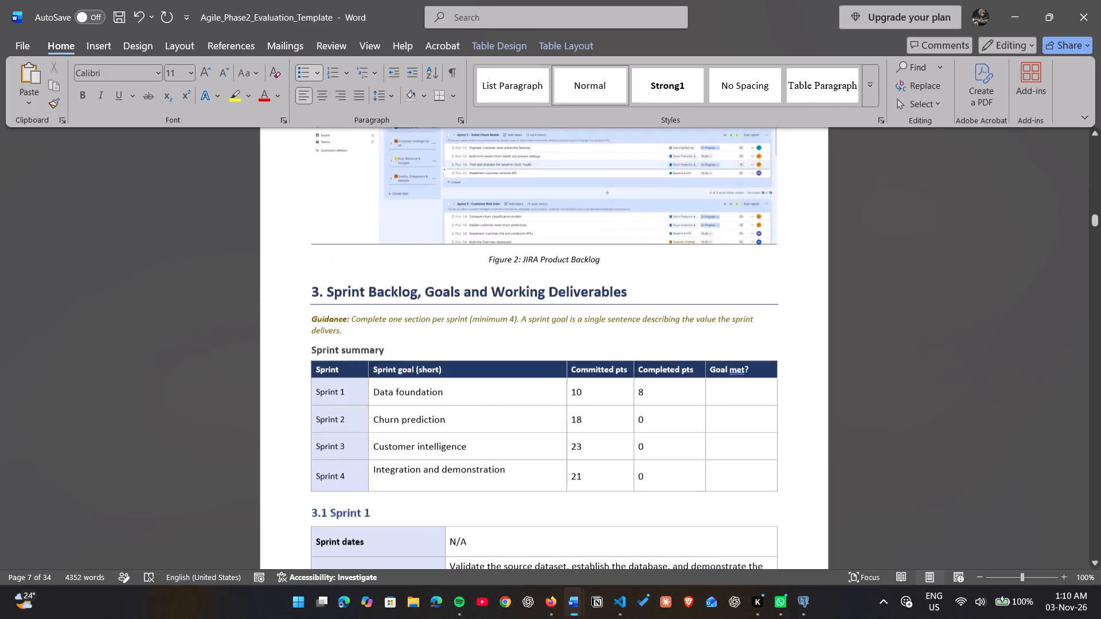
scroll(588, 292, "up", 4)
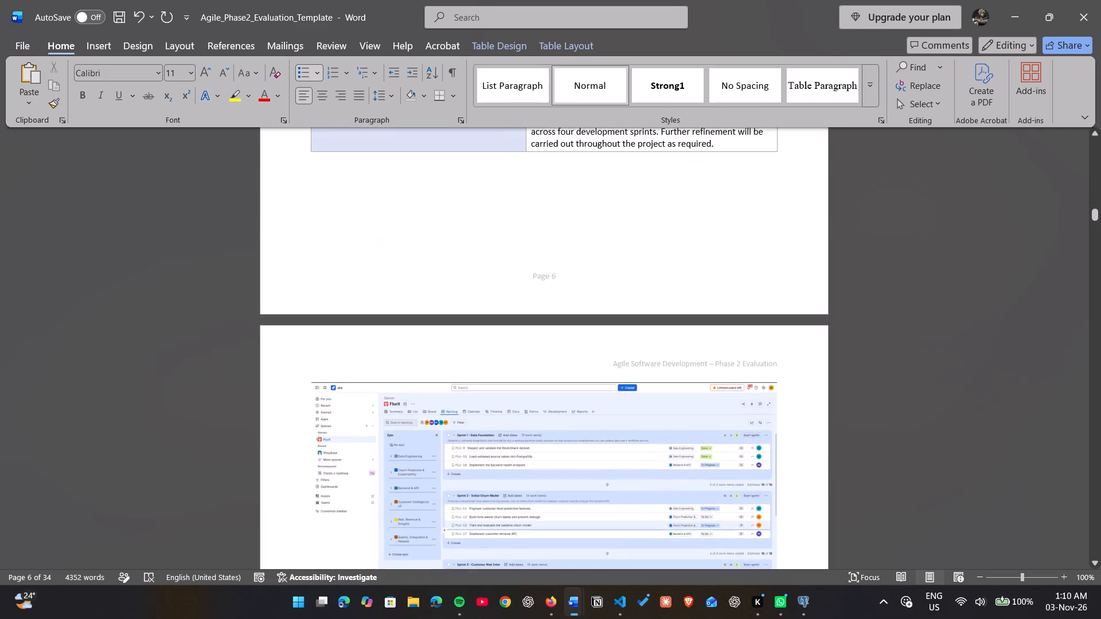
scroll(588, 292, "up", 7)
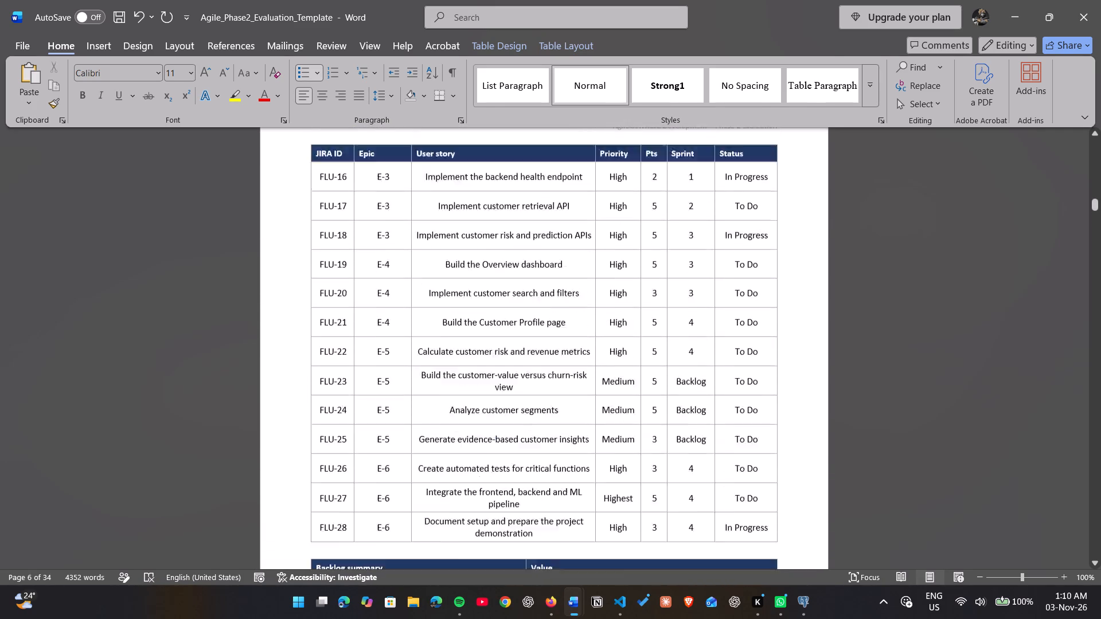
scroll(588, 292, "up", 9)
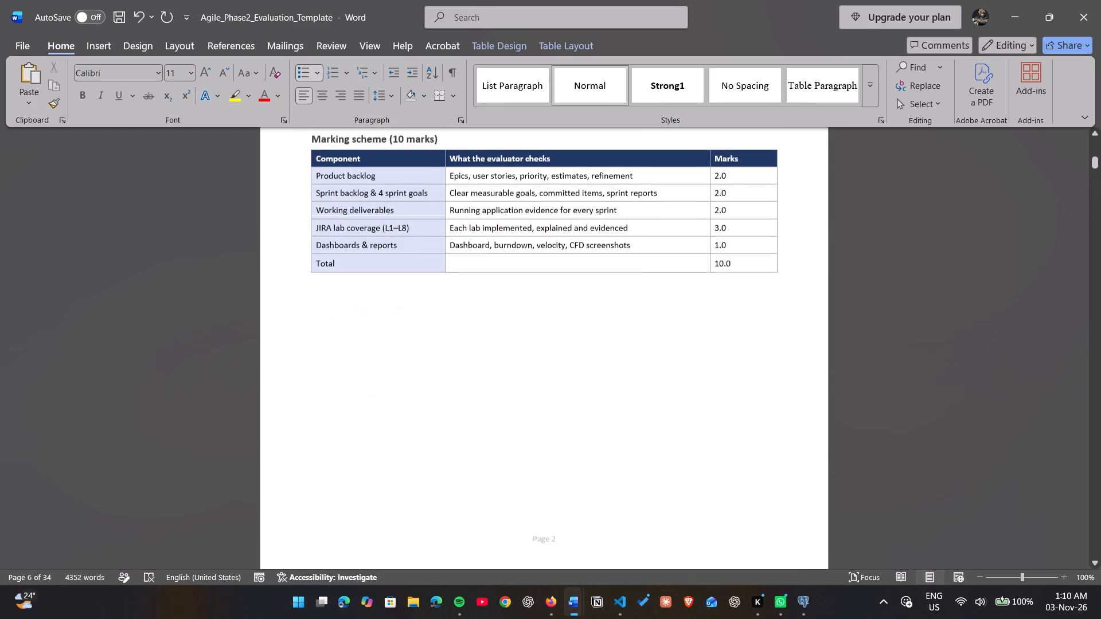
Save the evaluation template document.
key("ctrl+s")
Look through the report from the cover page to section 3.4 Sprint 4, checking which sprint sections still need filling.
scroll(588, 292, "up", 11)
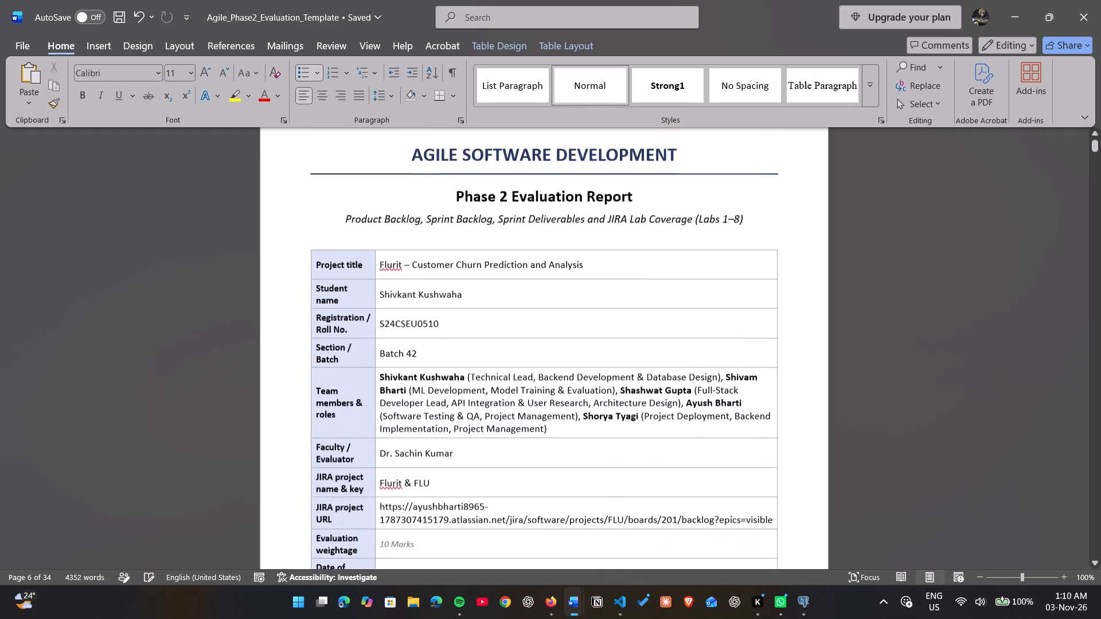
scroll(588, 292, "up", 3)
scroll(588, 292, "down", 10)
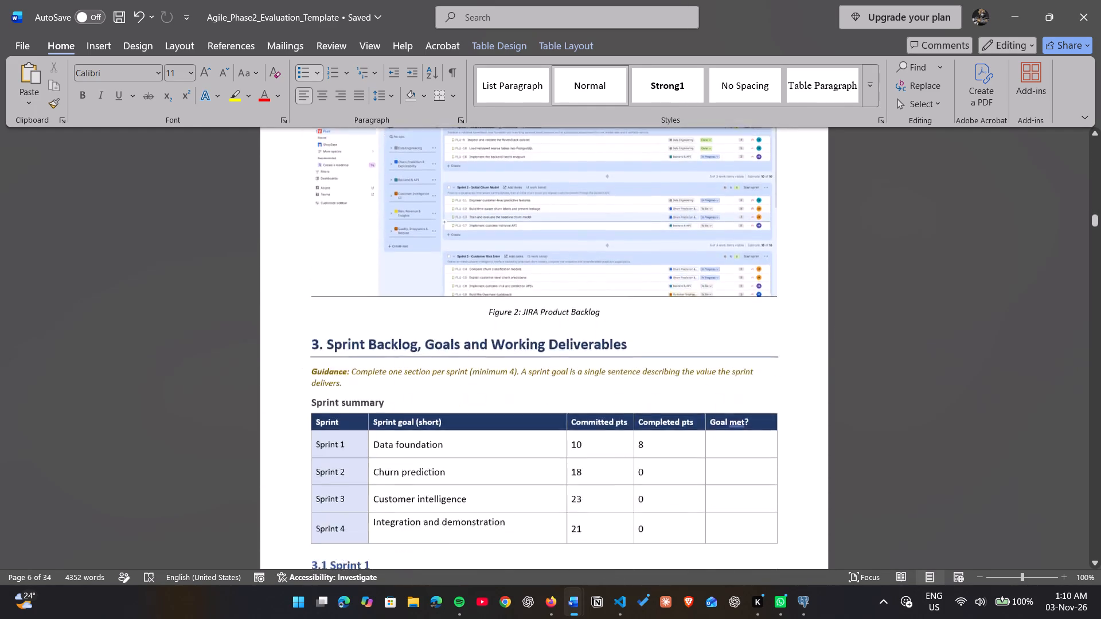
scroll(588, 292, "down", 13)
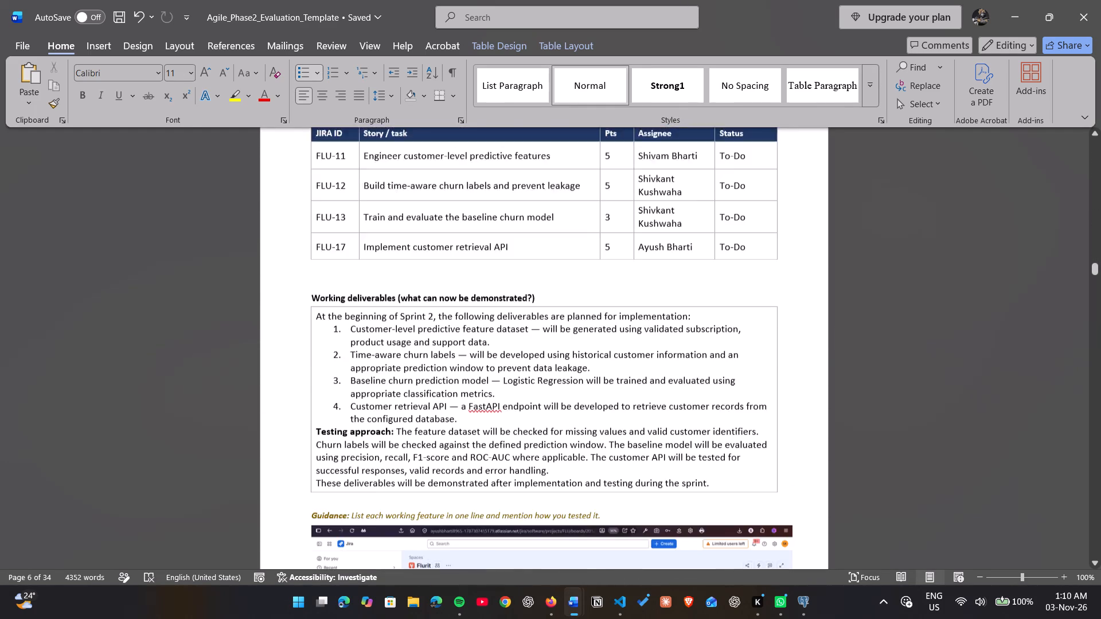
scroll(588, 292, "down", 13)
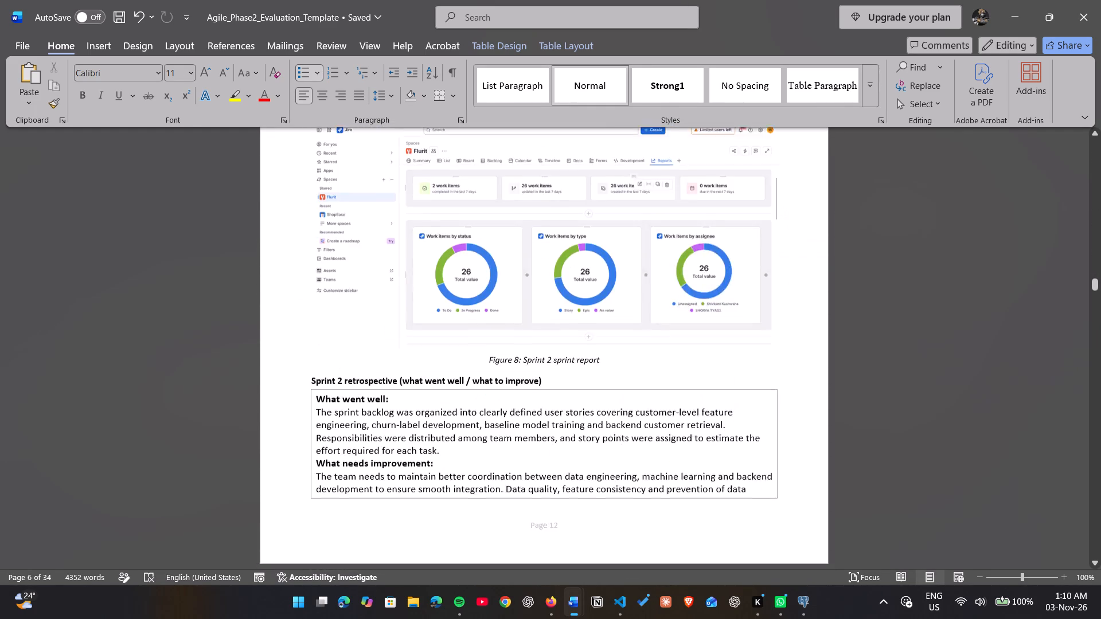
scroll(588, 292, "down", 10)
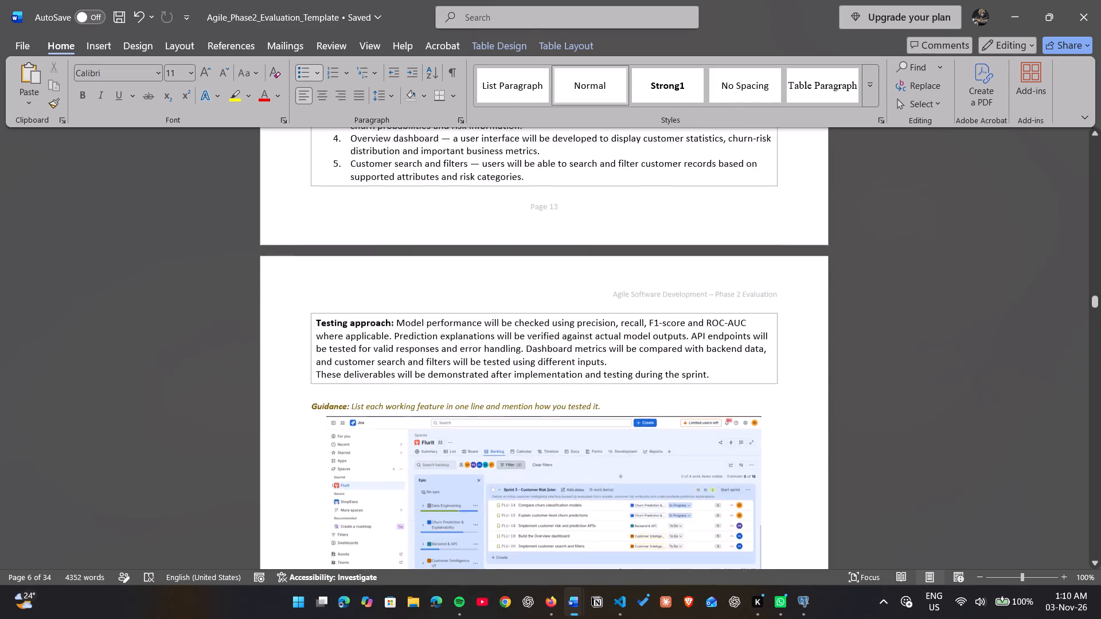
scroll(588, 292, "down", 6)
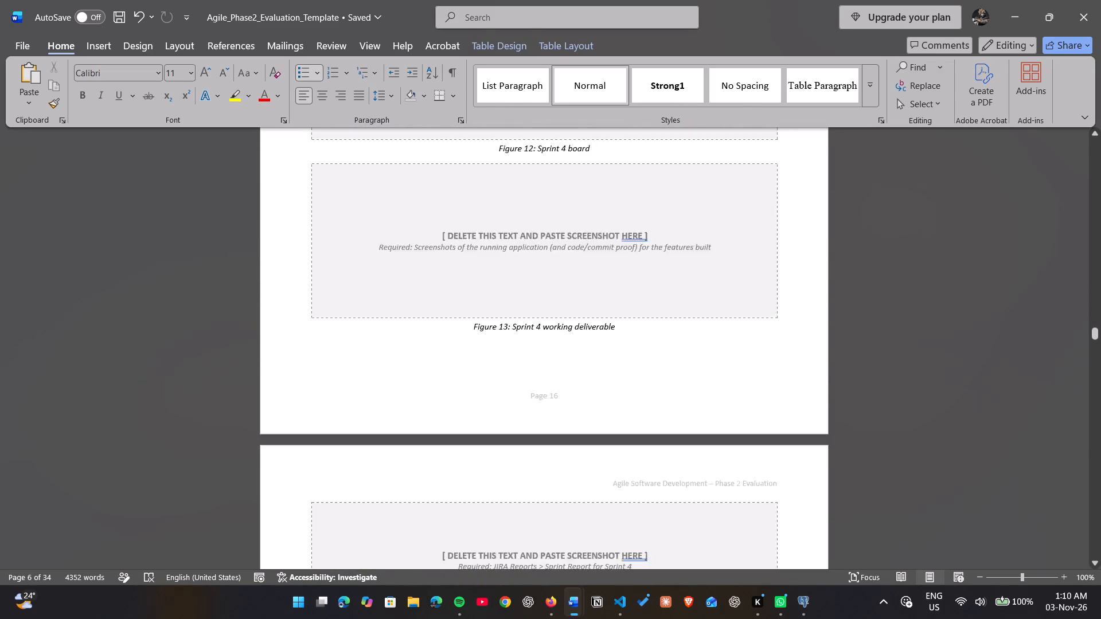
scroll(588, 292, "down", 4)
scroll(588, 292, "up", 1)
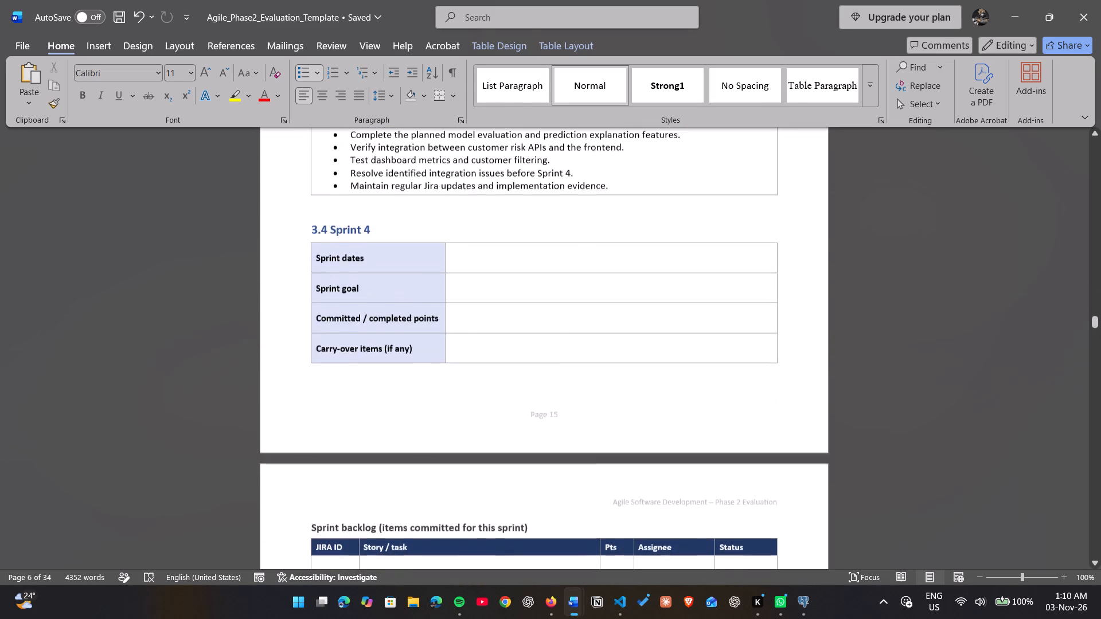
scroll(588, 292, "up", 1)
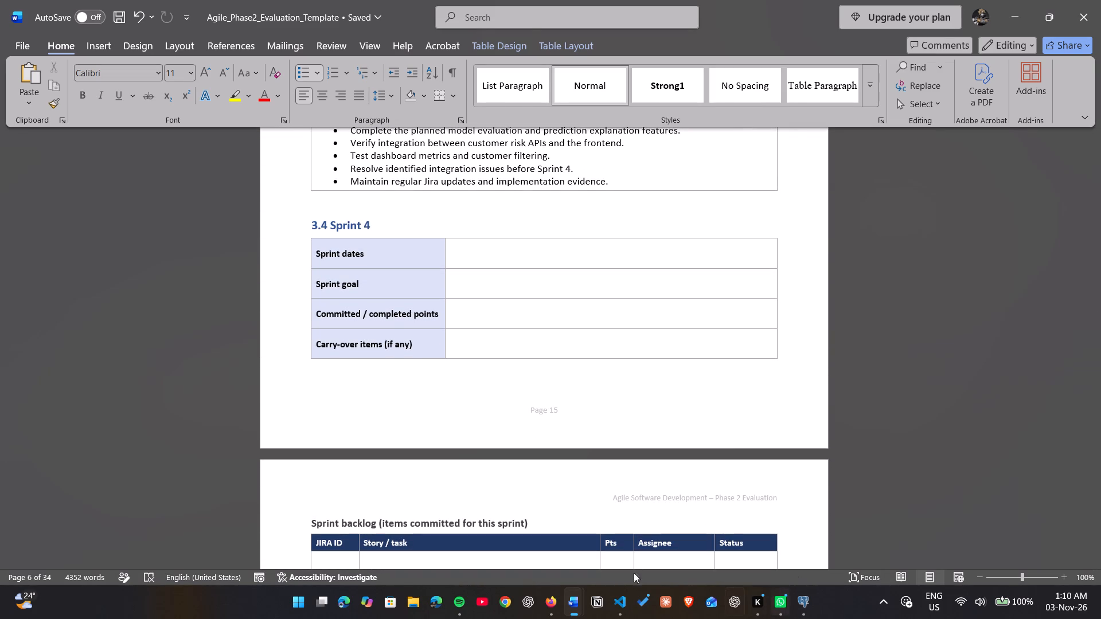
Check the Sprint 4 goal, points and backlog items in the Protected View copy of the template, and return to the editable document.
left_click(576, 593)
left_click(628, 545)
scroll(498, 352, "down", 3)
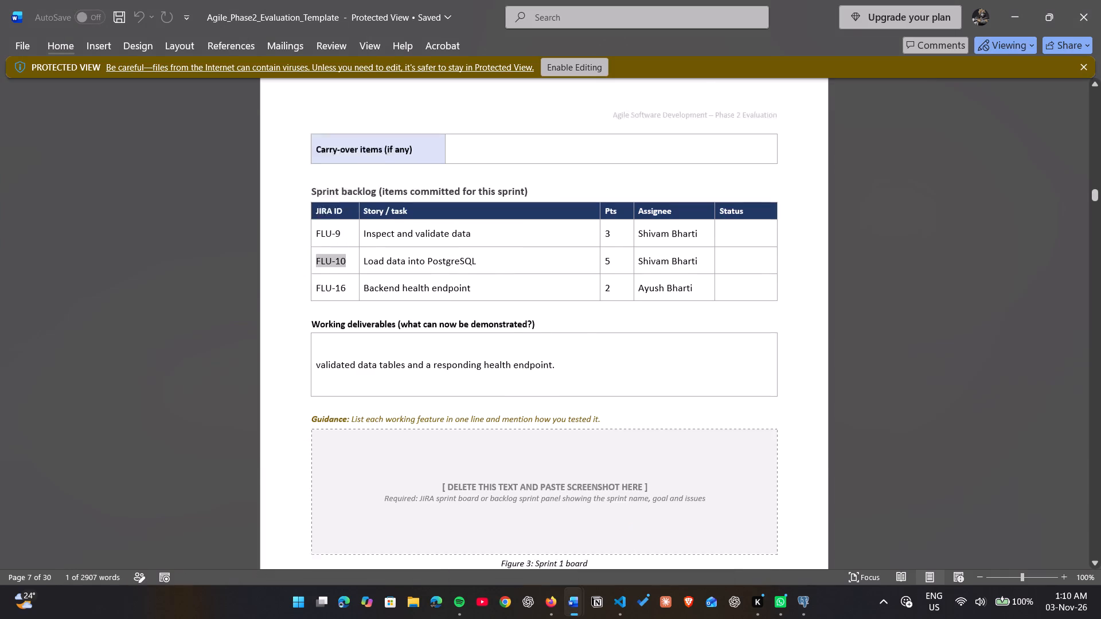
scroll(498, 352, "down", 10)
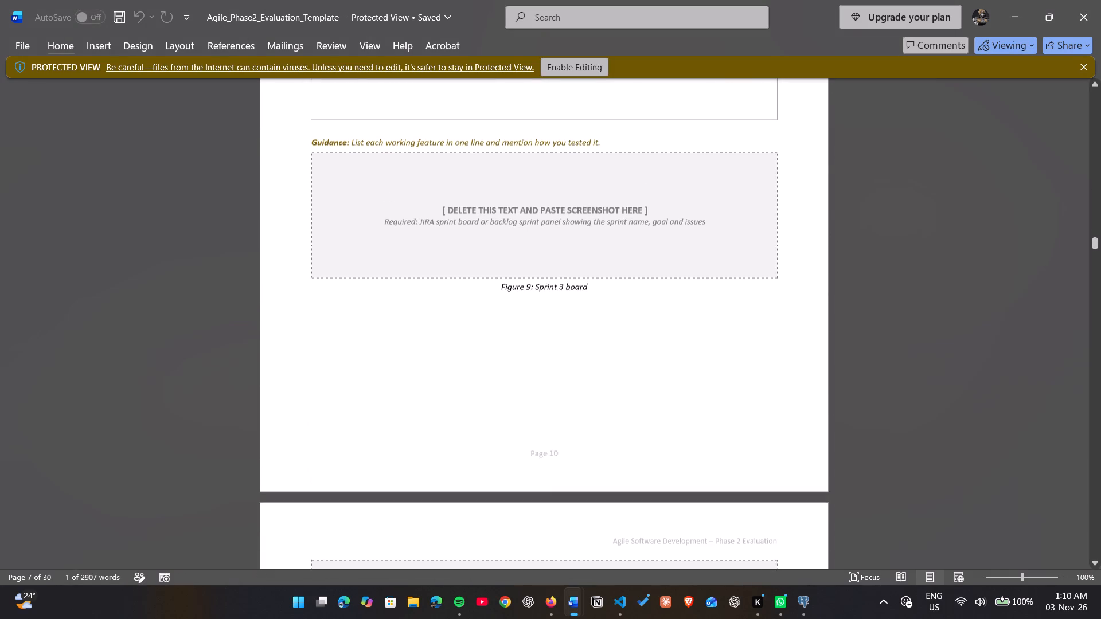
scroll(498, 352, "down", 7)
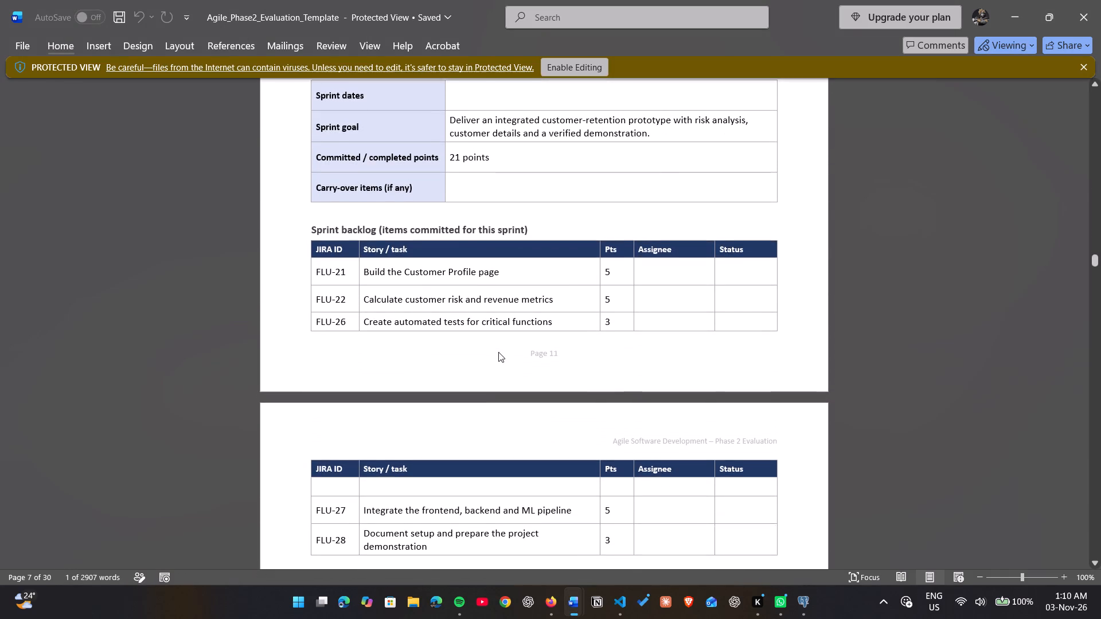
left_click(449, 116)
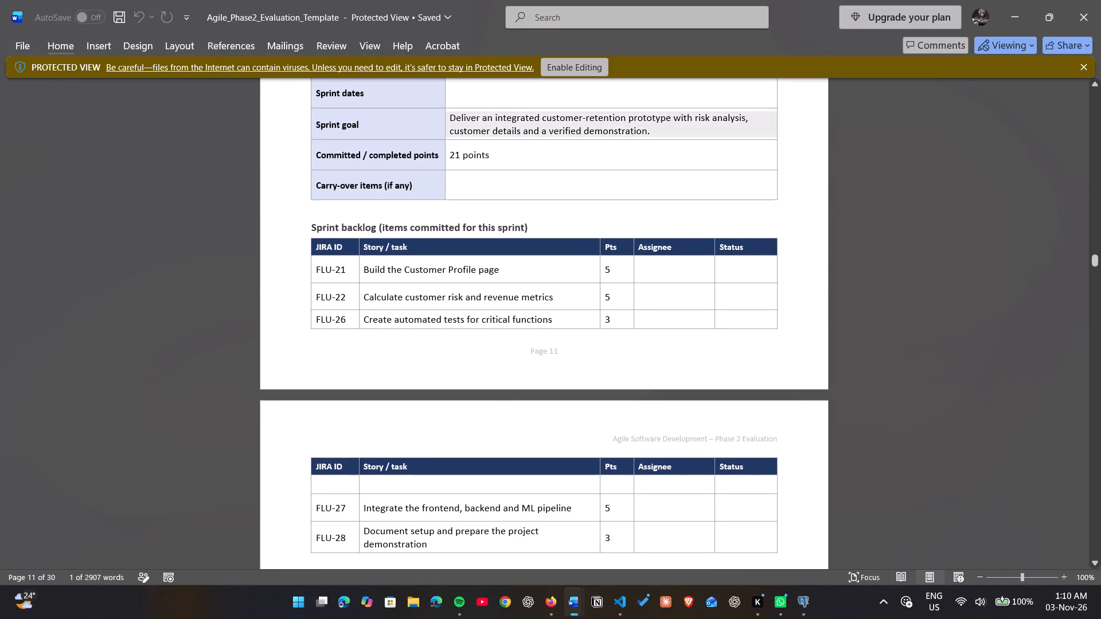
key("alt+Tab")
Capture the empty 3.4 Sprint 4 details table as a screenshot and attach it to the ChatGPT message in Firefox.
scroll(253, 346, "down", 1)
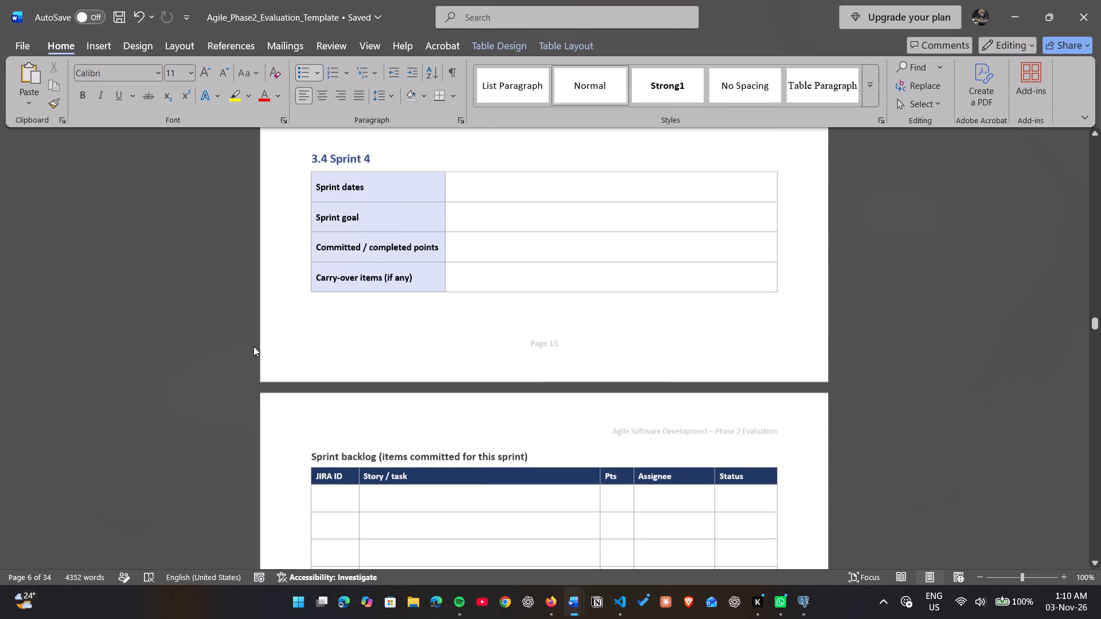
scroll(253, 346, "down", 1)
scroll(253, 346, "down", 3, "ctrl")
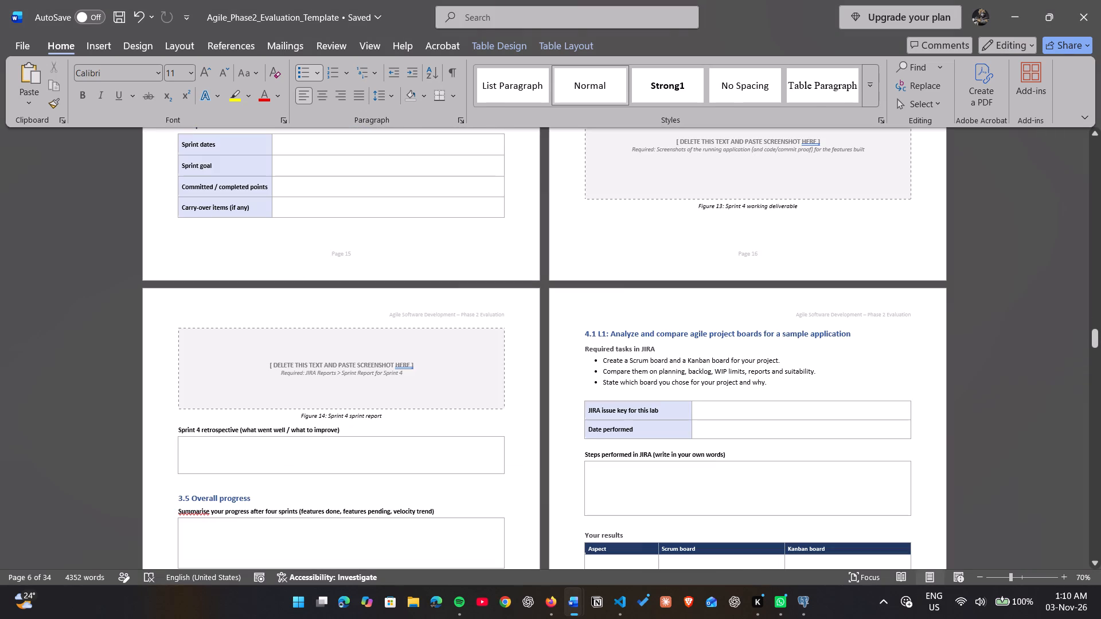
scroll(253, 346, "up", 2, "ctrl")
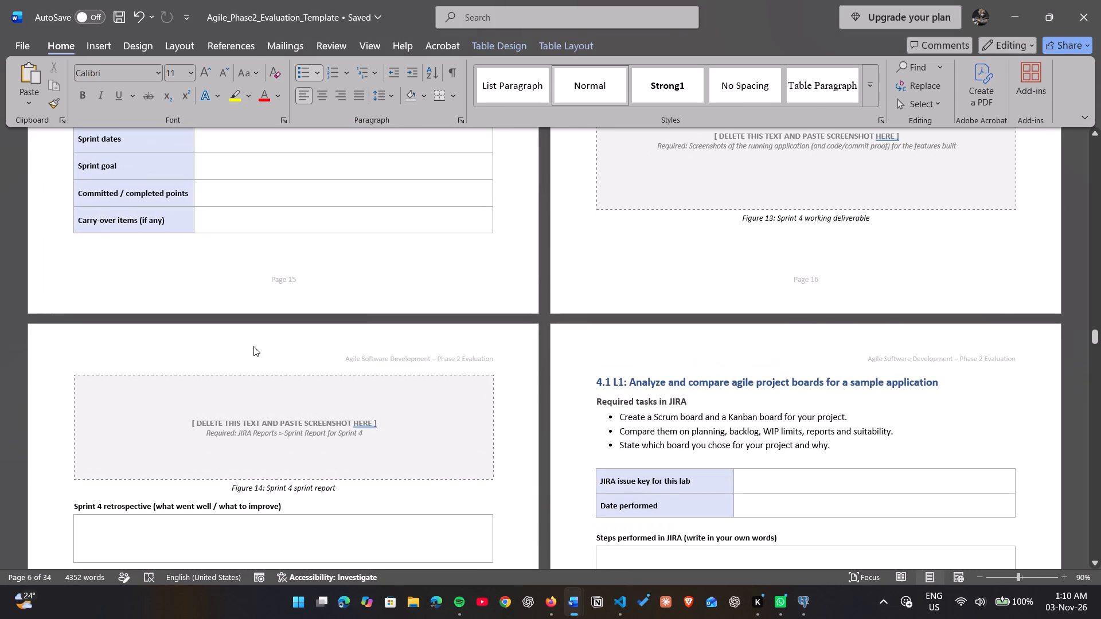
scroll(253, 346, "up", 1, "ctrl")
scroll(253, 346, "up", 1)
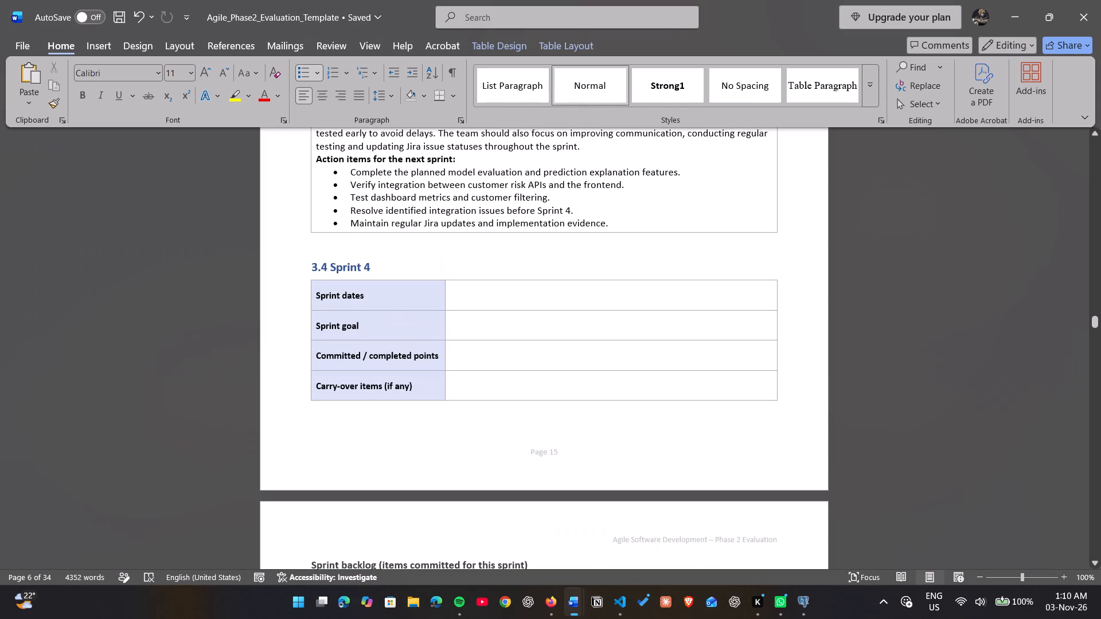
key("Print")
left_click_drag(299, 255, 693, 426)
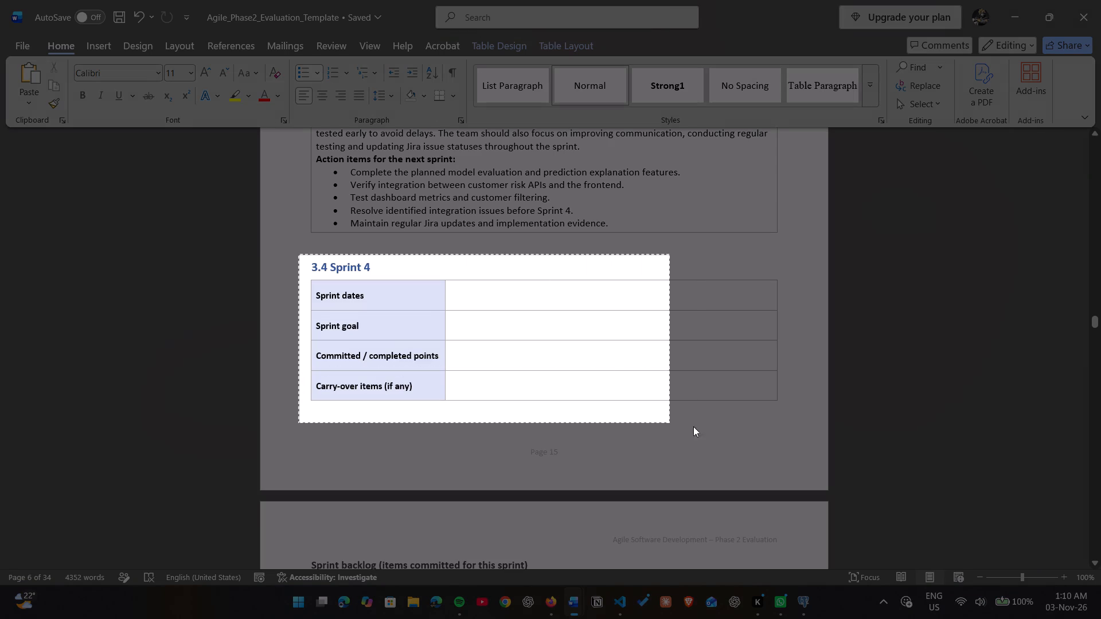
left_click_drag(693, 426, 805, 439)
key("ctrl+c")
key("alt+Tab")
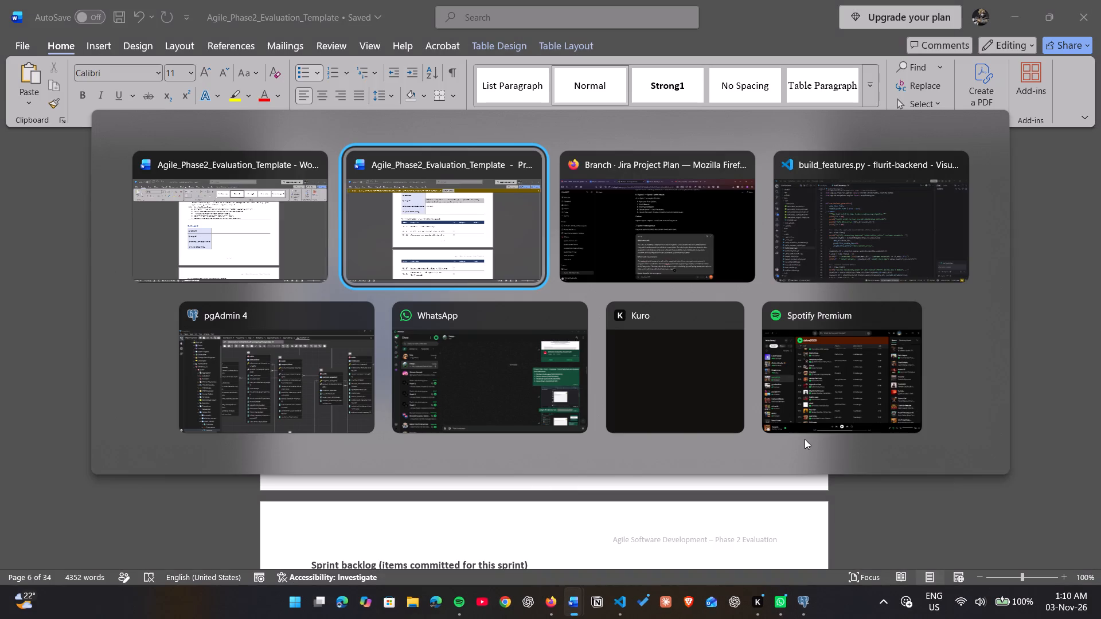
key("alt+Tab")
left_click(600, 553)
key("ctrl+v")
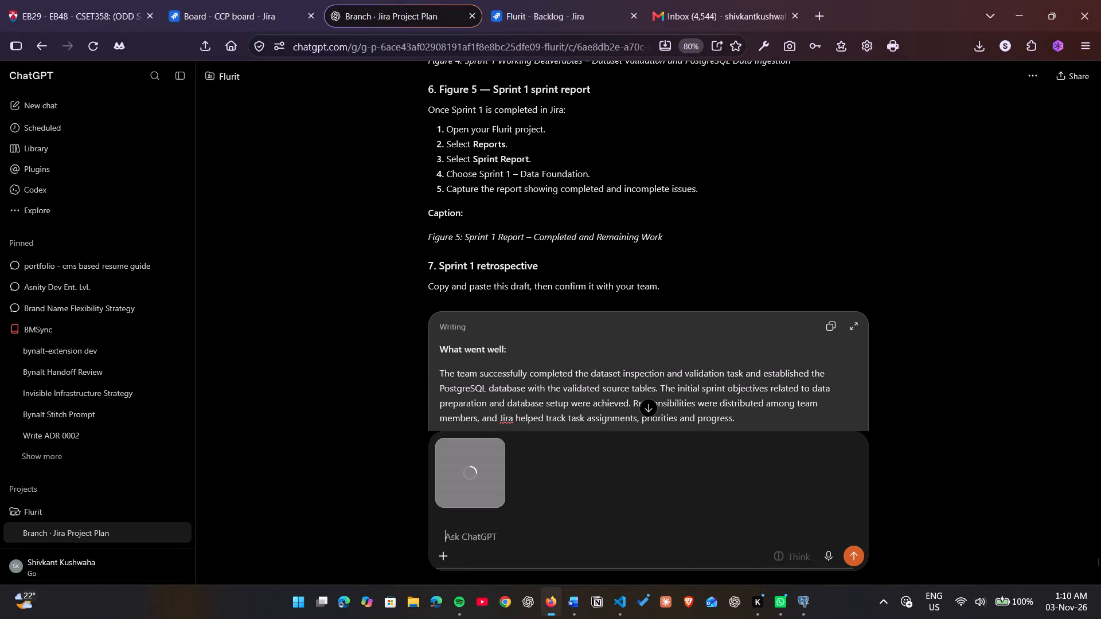
Capture Word's empty Sprint 4 backlog table and Working deliverables box, and attach the screenshot to the same ChatGPT message.
key("alt+Tab")
scroll(472, 438, "down", 6)
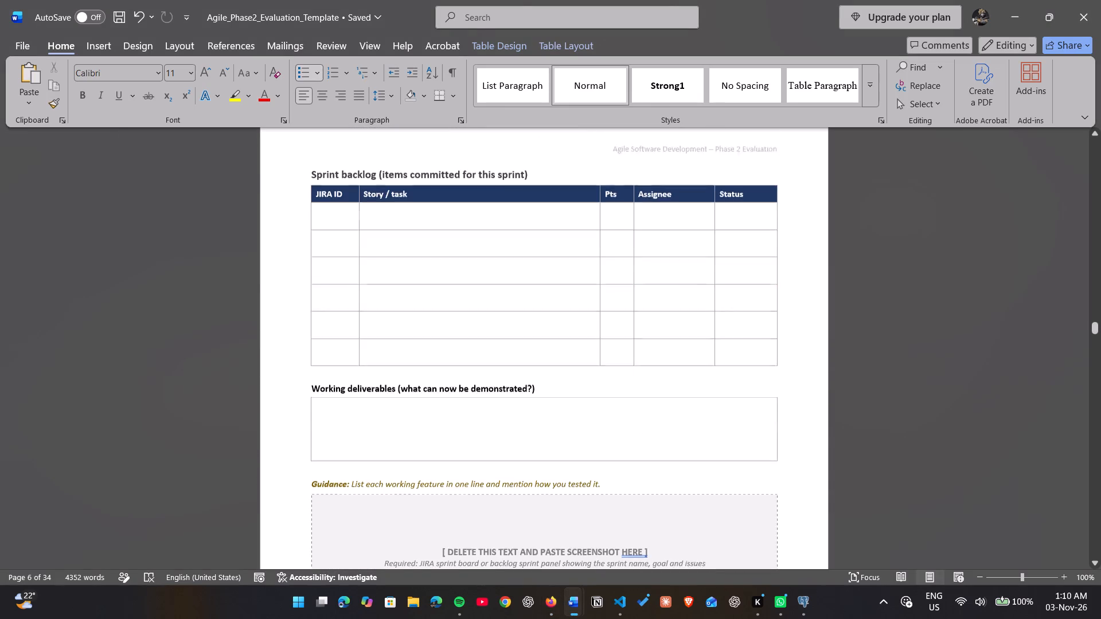
key("Print")
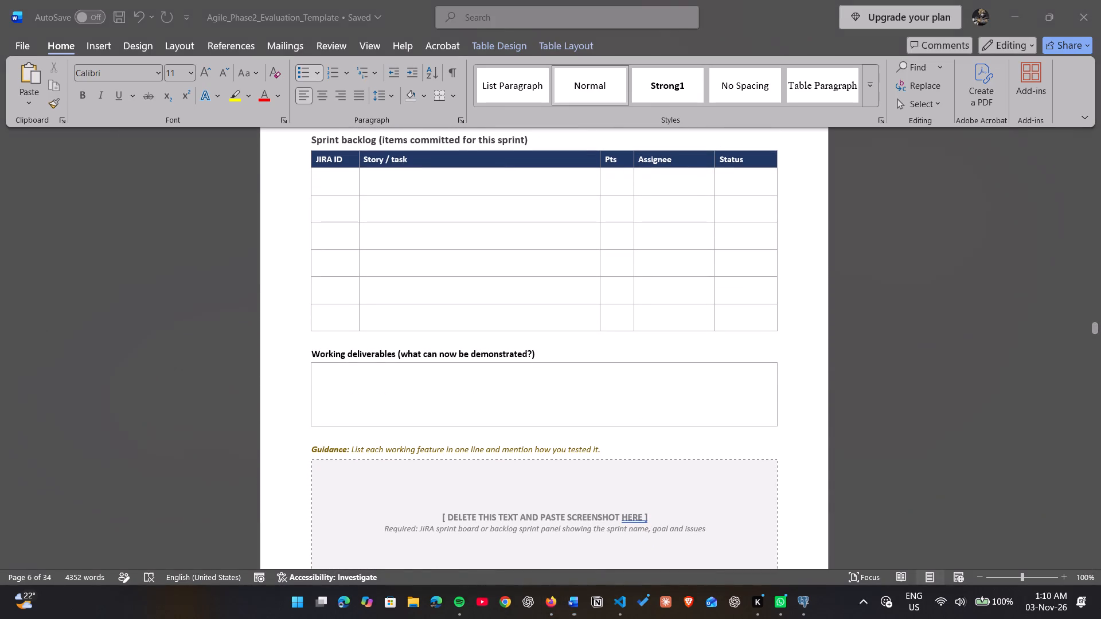
left_click_drag(311, 134, 781, 497)
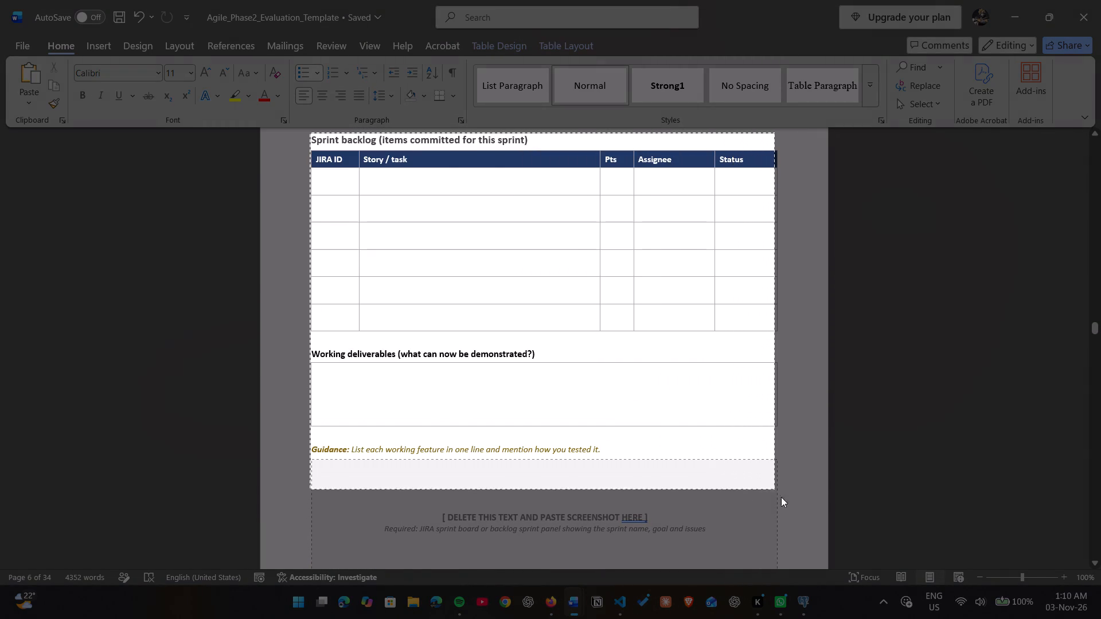
left_click_drag(781, 497, 787, 532)
key("ctrl+c")
key("alt+Tab")
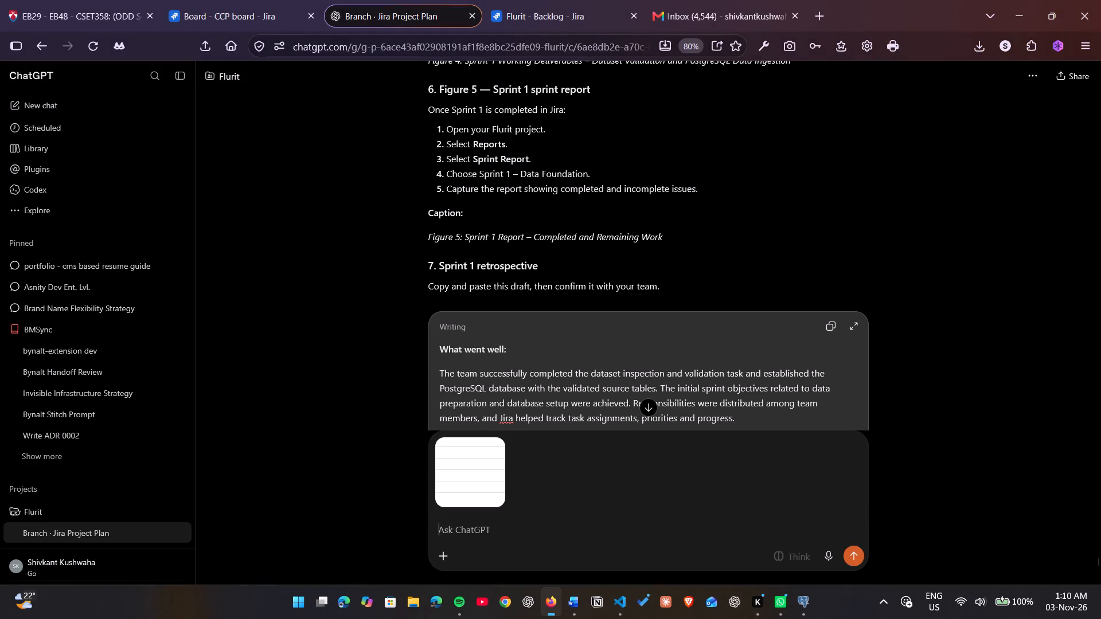
key("ctrl+v")
Capture the Figure 12 and Figure 13 Sprint 4 placeholders in Word and attach the screenshot to the ChatGPT message in Firefox.
key("alt+Tab")
scroll(600, 426, "down", 1)
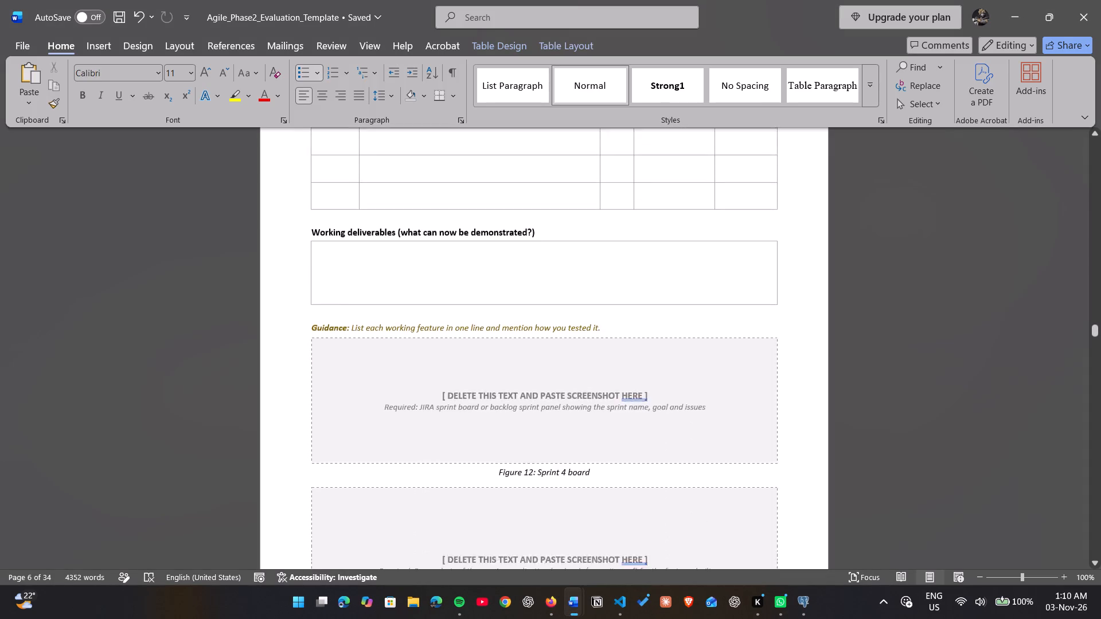
scroll(600, 426, "down", 2)
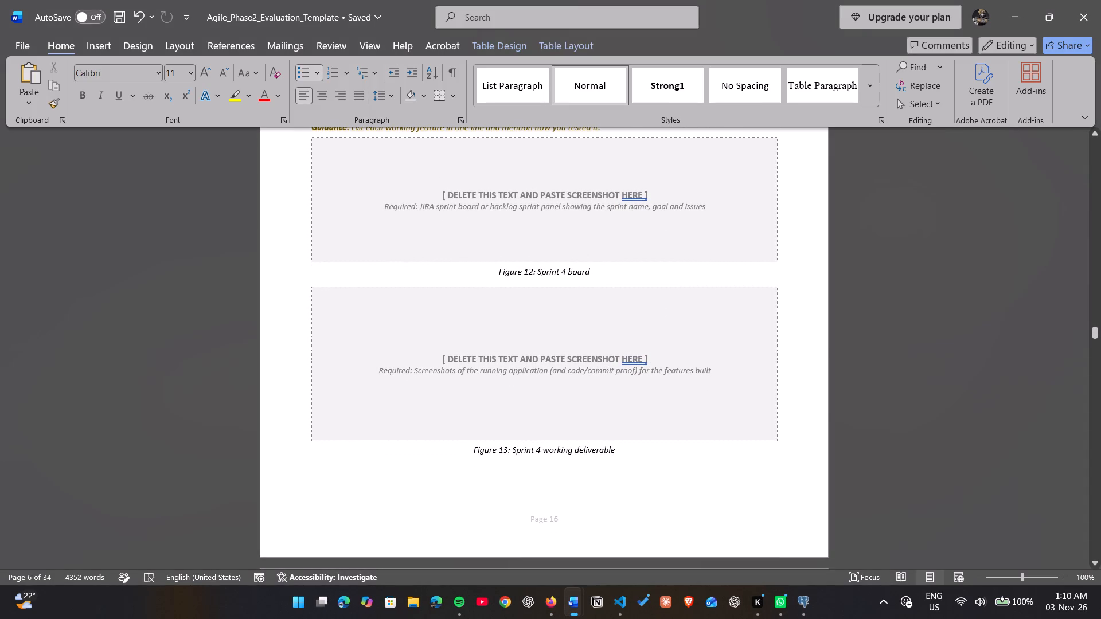
key("Print")
left_click_drag(288, 108, 817, 504)
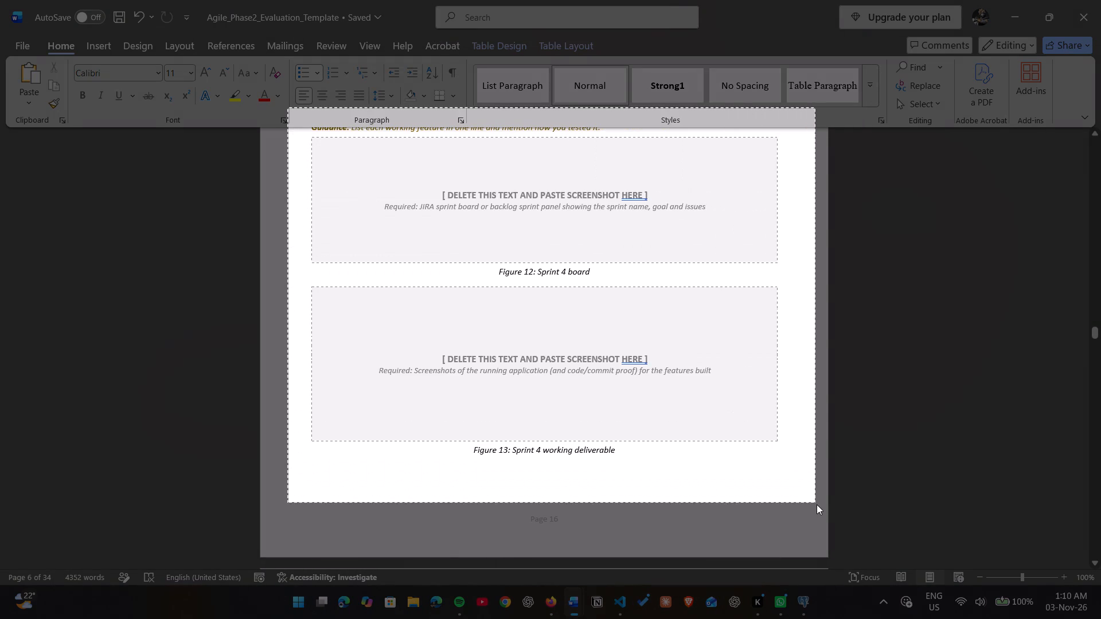
left_click_drag(817, 504, 818, 507)
key("ctrl+c")
key("alt+Tab")
key("ctrl+v")
Capture Word's Figure 14 placeholder, Sprint 4 retrospective box and 3.5 Overall progress box, and attach the screenshot to the same ChatGPT message.
key("alt+Tab")
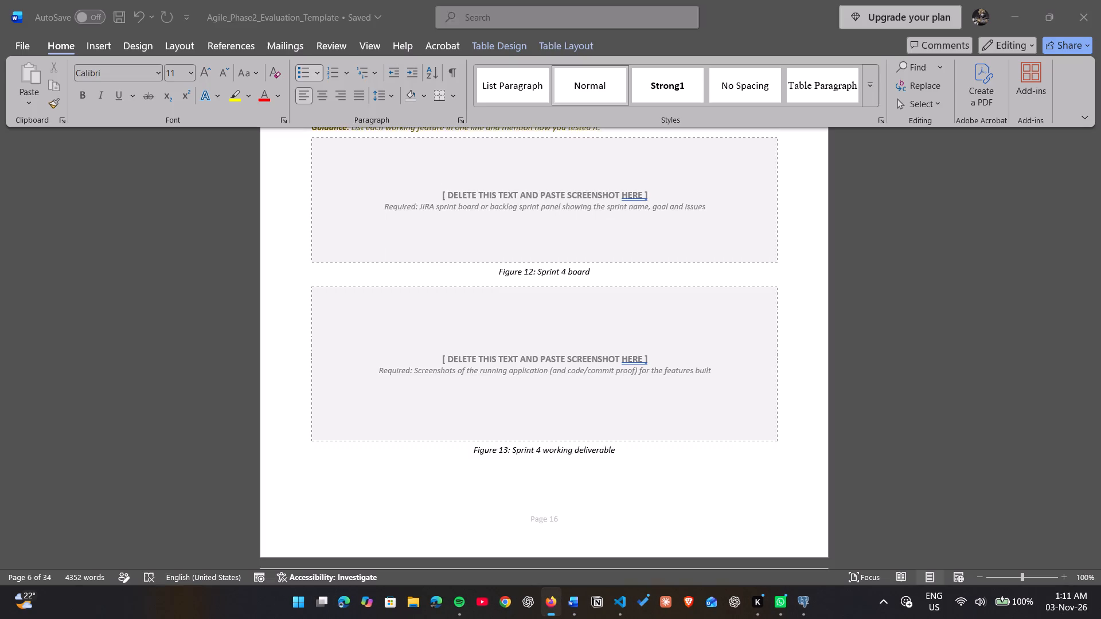
scroll(510, 456, "down", 2)
scroll(284, 420, "down", 2)
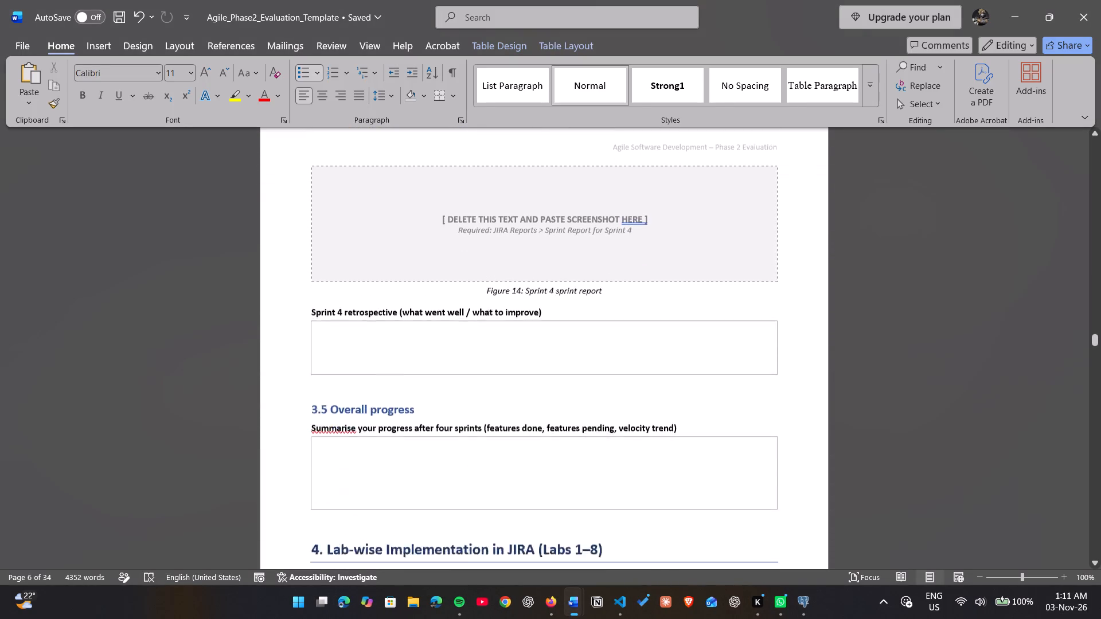
scroll(284, 420, "down", 1)
key("Print")
left_click_drag(287, 124, 403, 185)
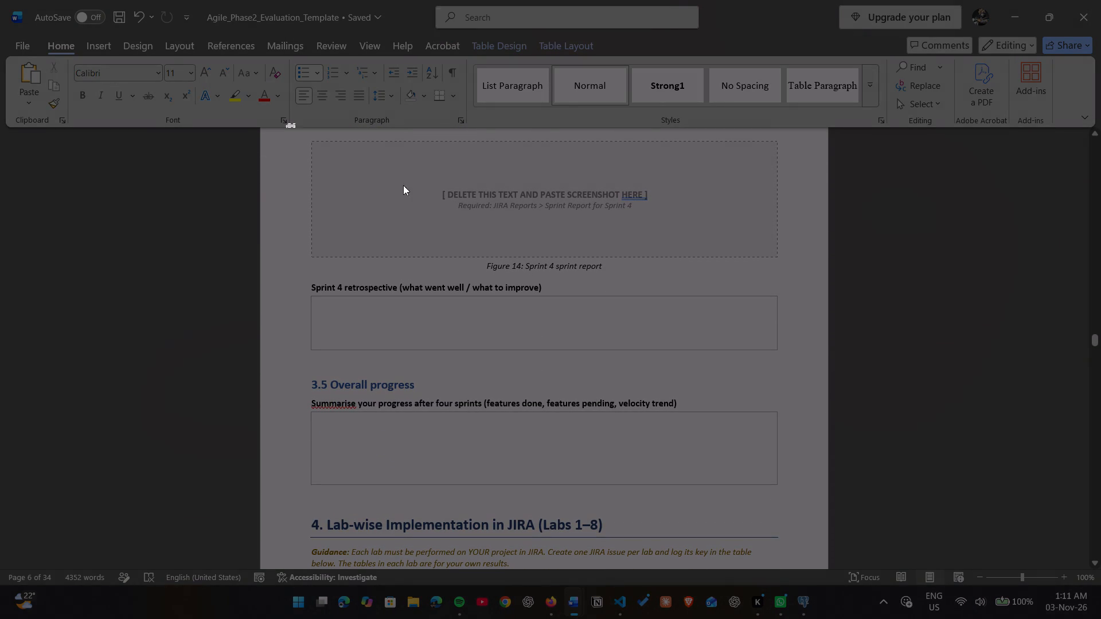
left_click_drag(403, 185, 822, 508)
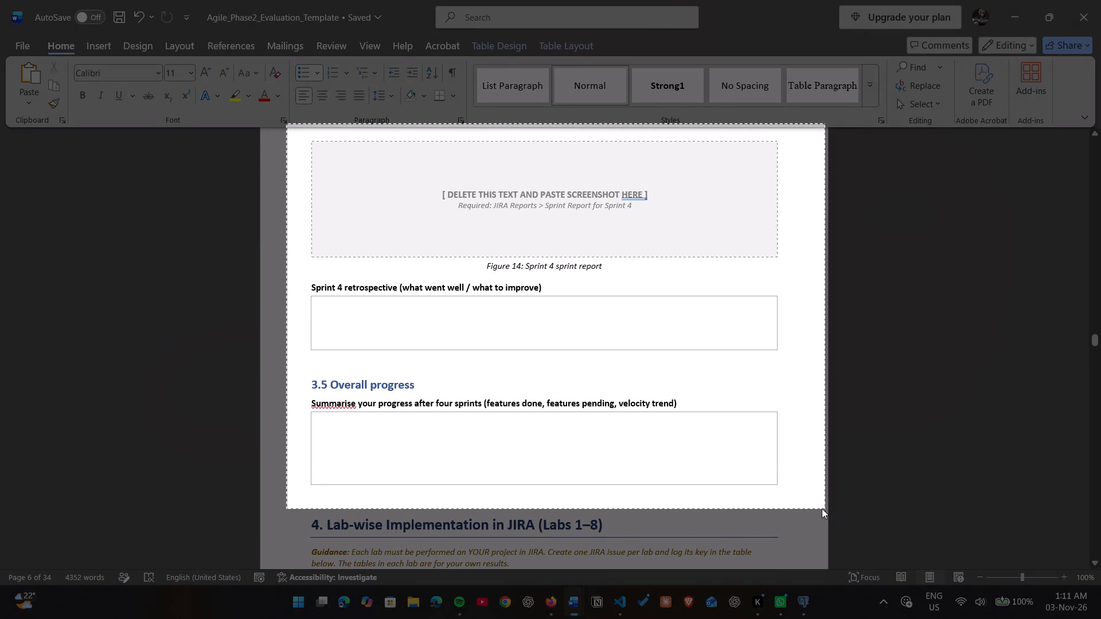
left_click_drag(822, 508, 813, 507)
key("ctrl+c")
key("alt+Tab")
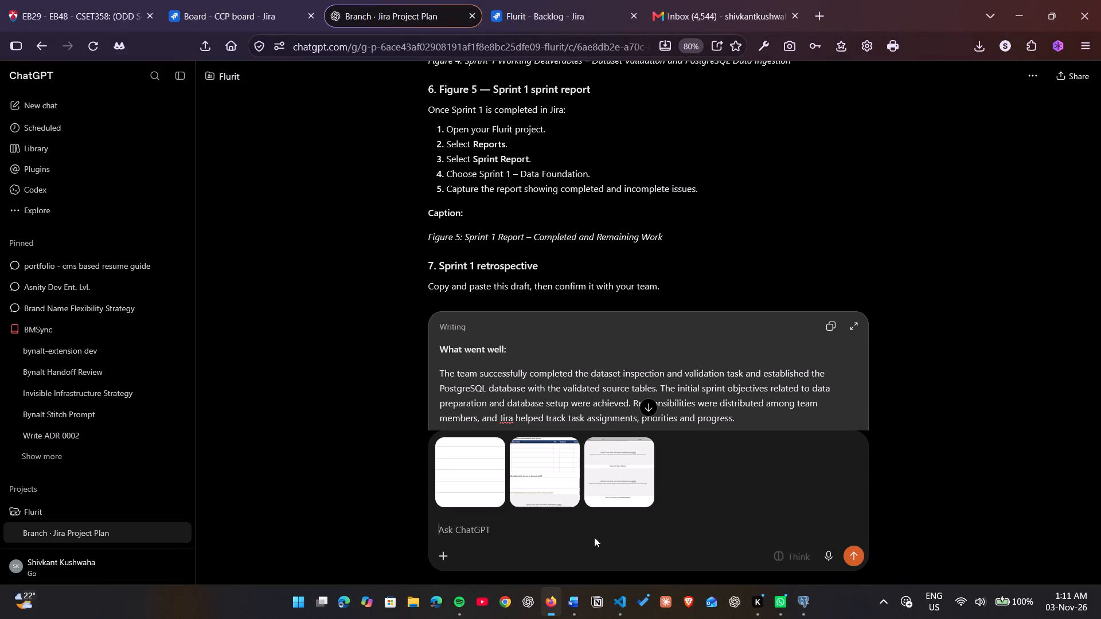
key("ctrl+v")
Send the ChatGPT message with the attached Sprint 4 template screenshots, without adding any text.
key("alt+Tab")
scroll(470, 356, "up", 1)
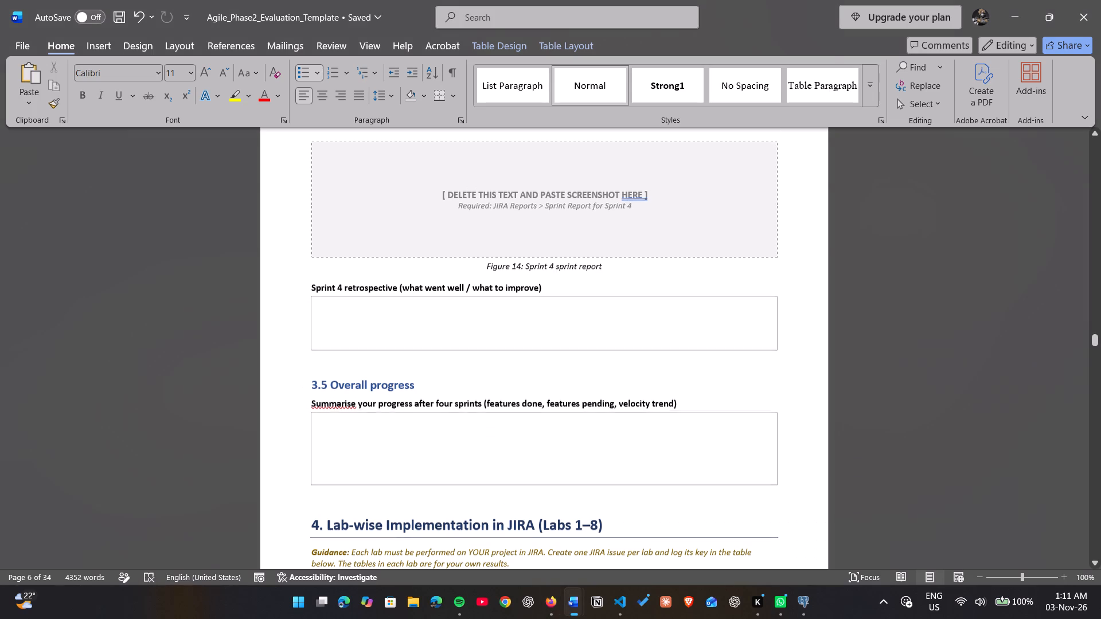
scroll(470, 356, "up", 4)
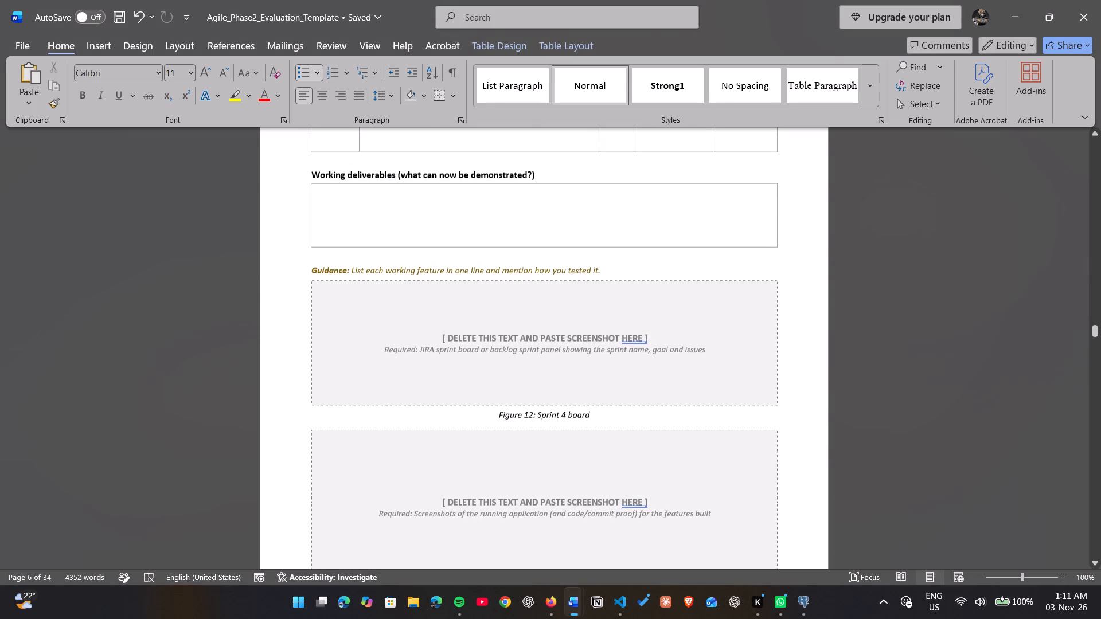
key("alt+Tab")
key("Return")
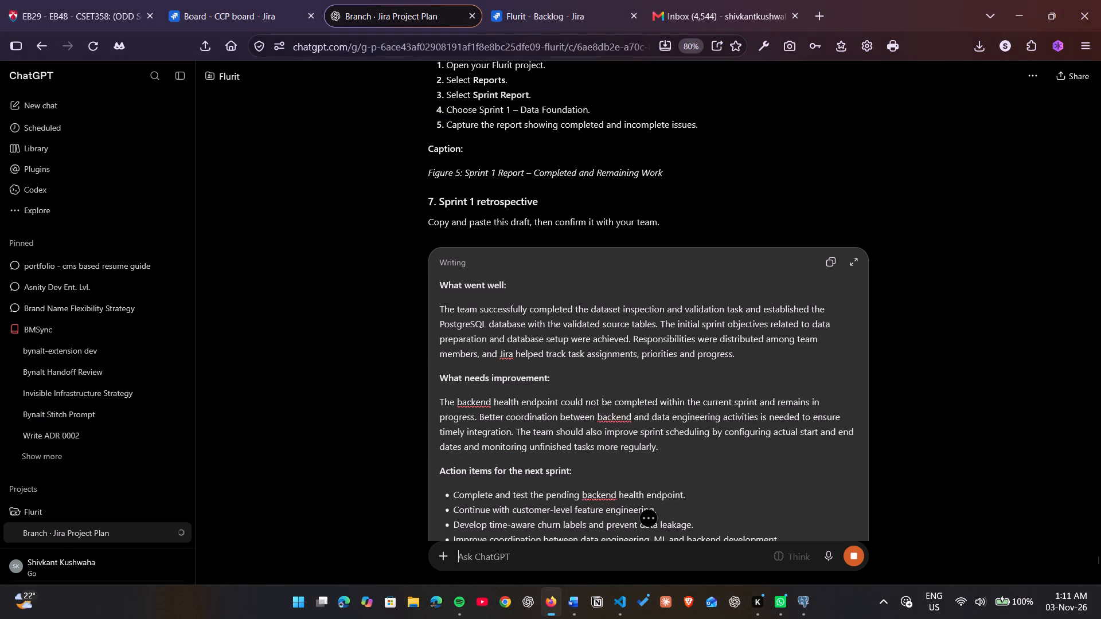
Filter the Flurit backlog in Jira by the sprint Sprint 4 — Integration & Demon.
key("alt+Tab")
key("alt+Tab")
left_click(552, 26)
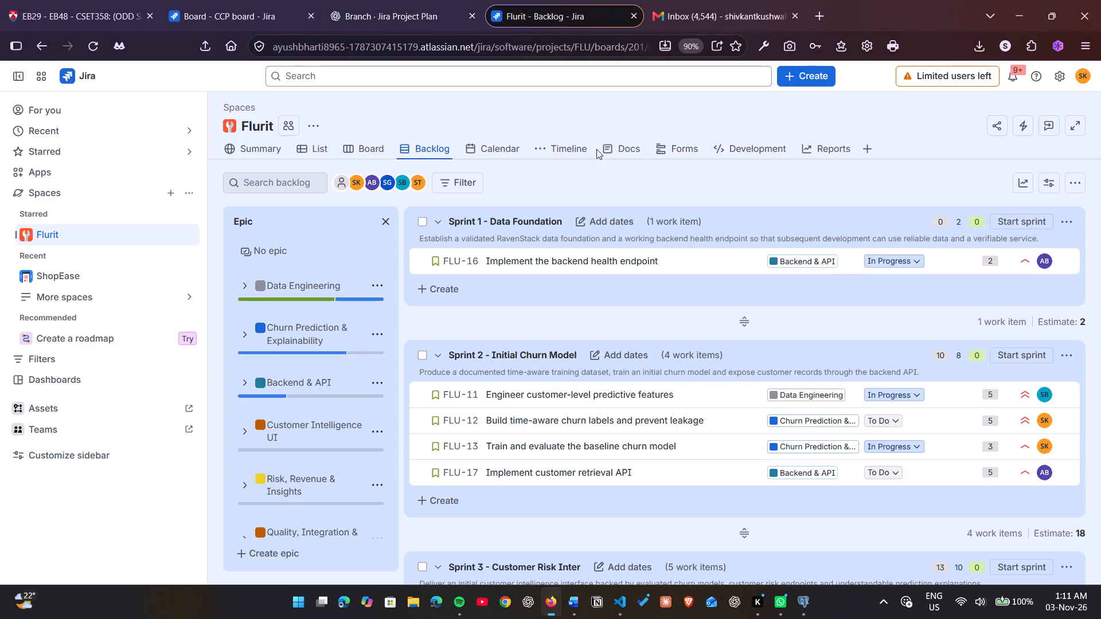
left_click(469, 187)
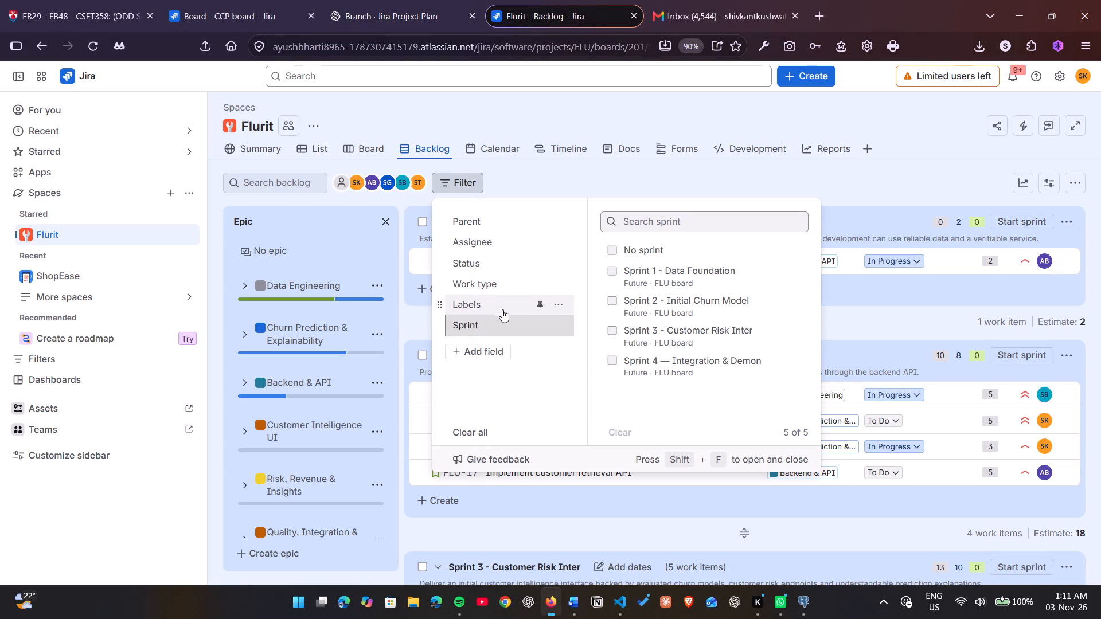
left_click(616, 355)
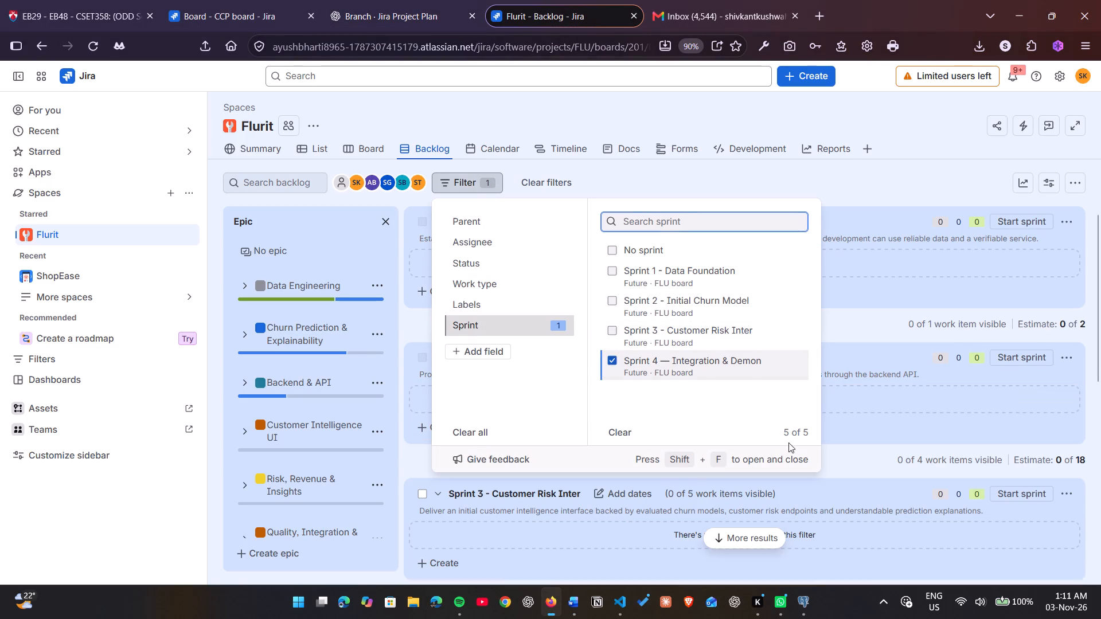
left_click(821, 182)
Capture the Jira page showing the Sprint 4 backlog and paste it in Word in place of the placeholder above the Figure 12 caption.
scroll(821, 182, "down", 5)
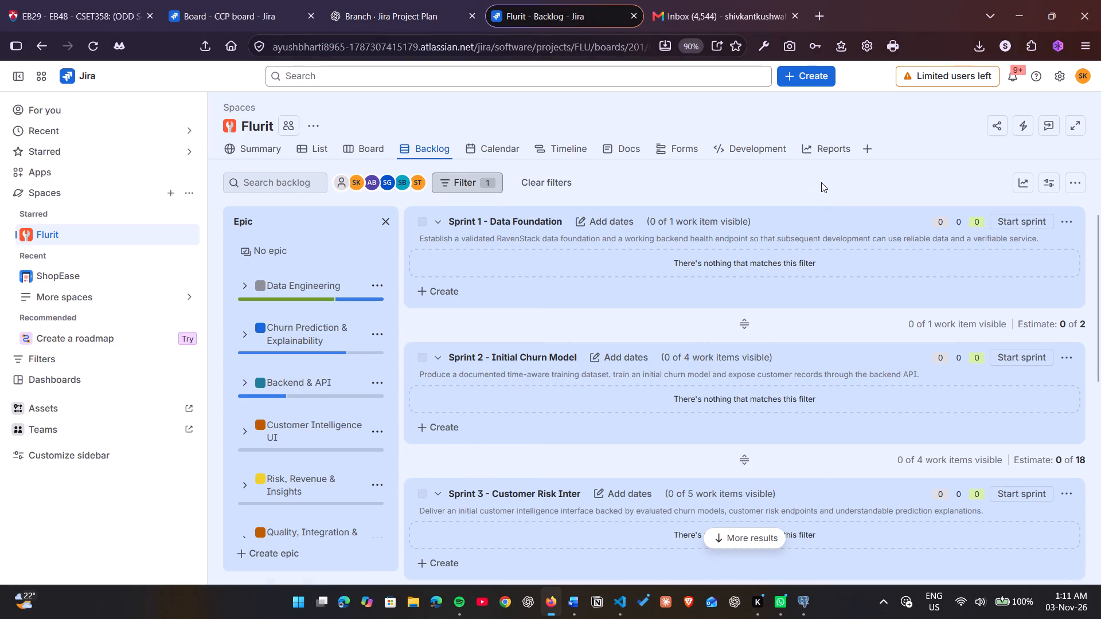
scroll(809, 314, "down", 8)
scroll(809, 314, "up", 1)
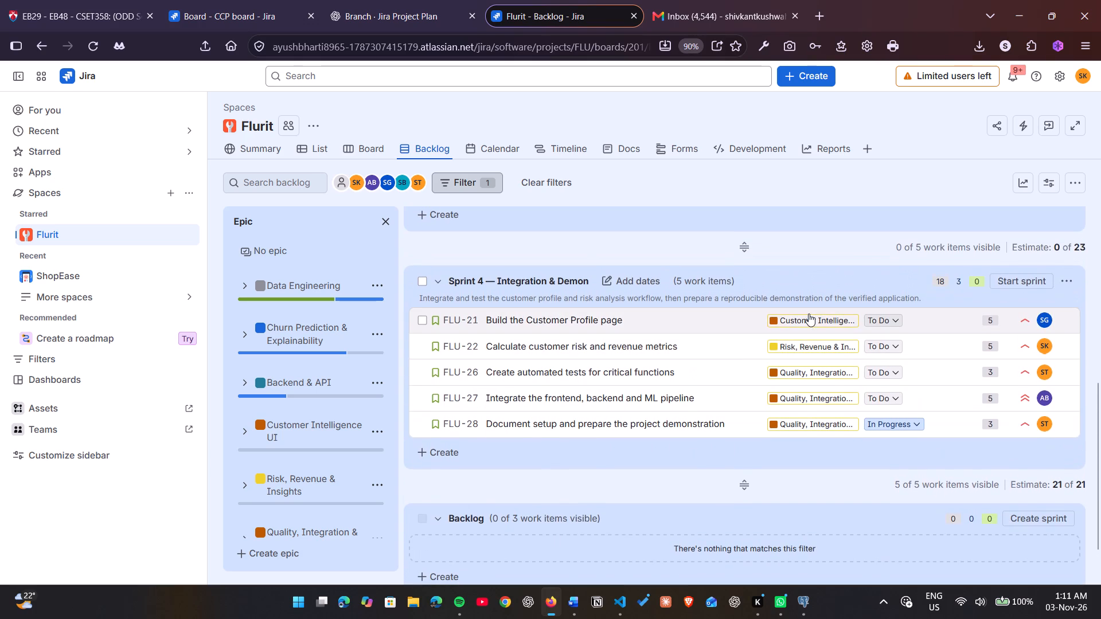
key("Print")
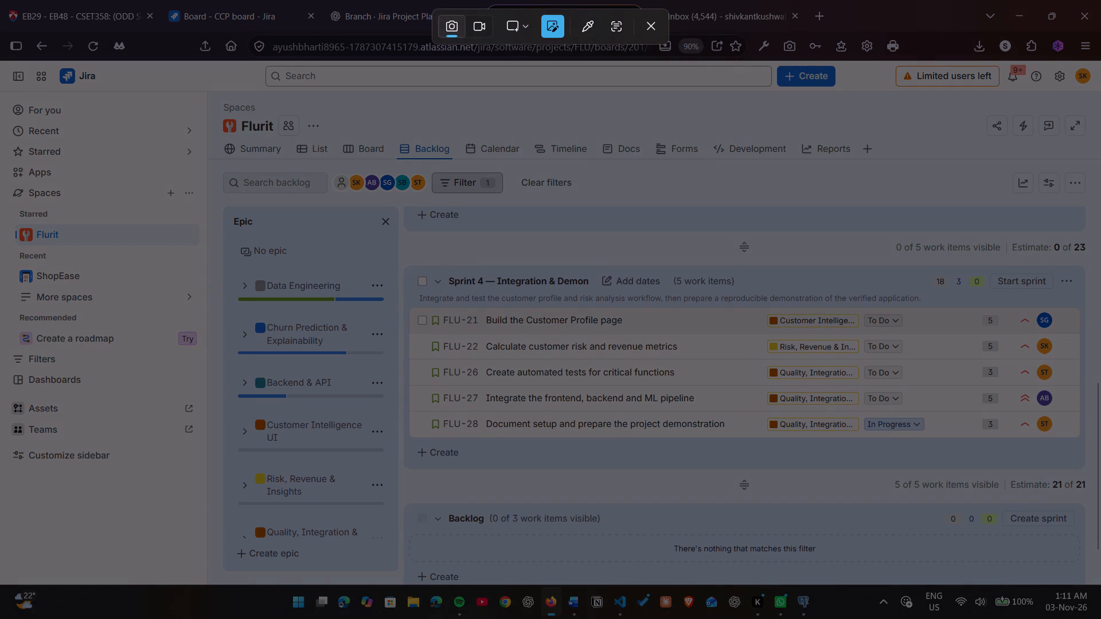
left_click_drag(0, 61, 1088, 606)
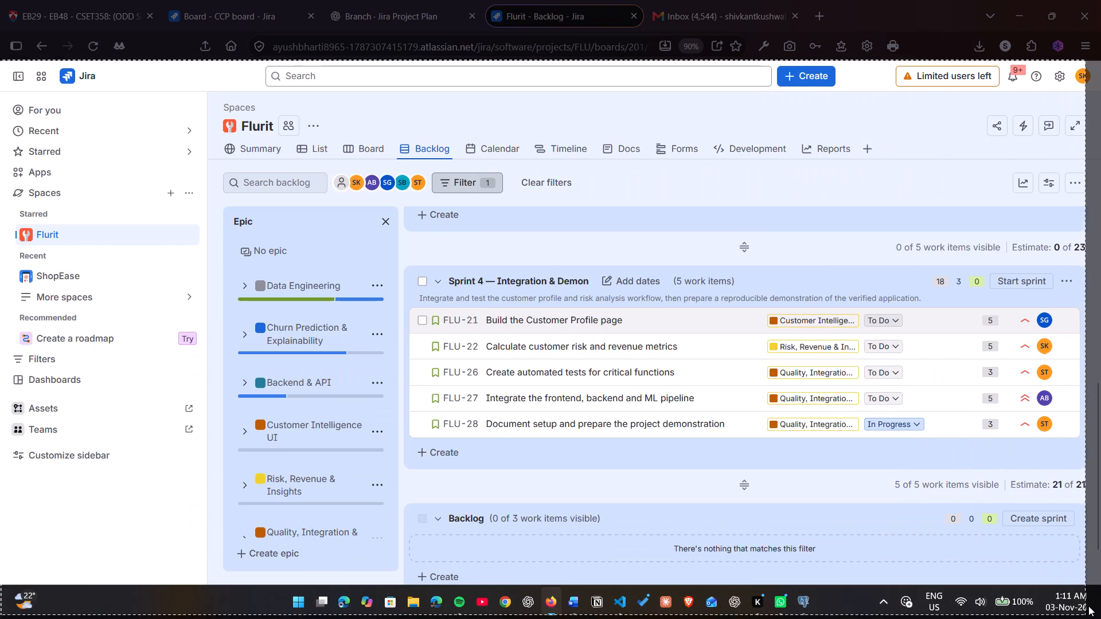
left_click_drag(1088, 606, 1093, 585)
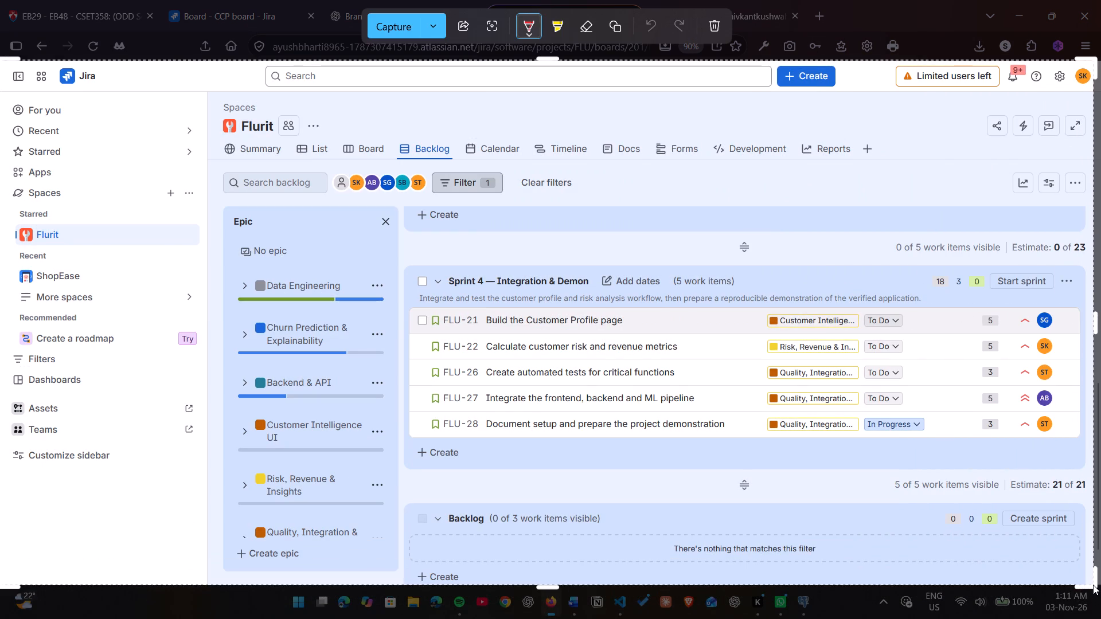
key("ctrl+c")
key("alt+Tab")
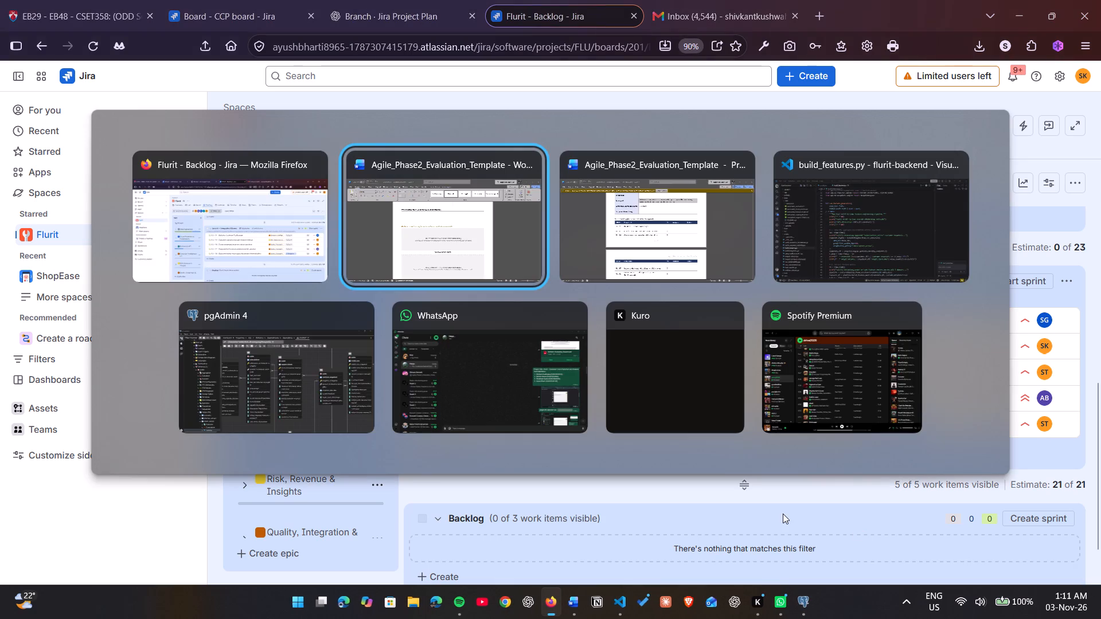
scroll(632, 377, "up", 1)
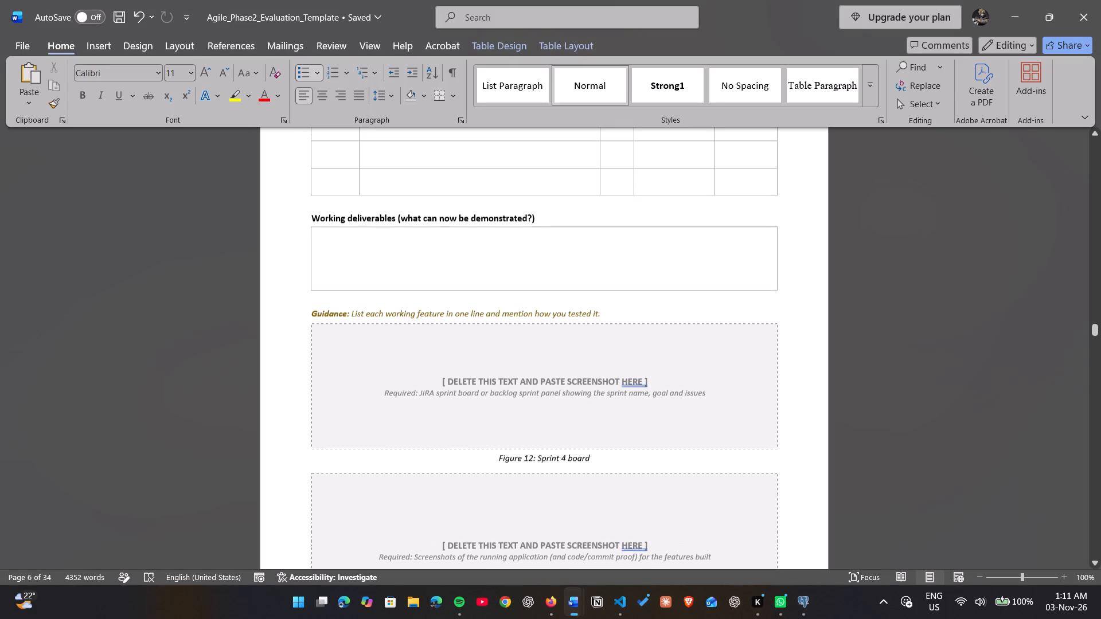
left_click(673, 394)
left_click(786, 453)
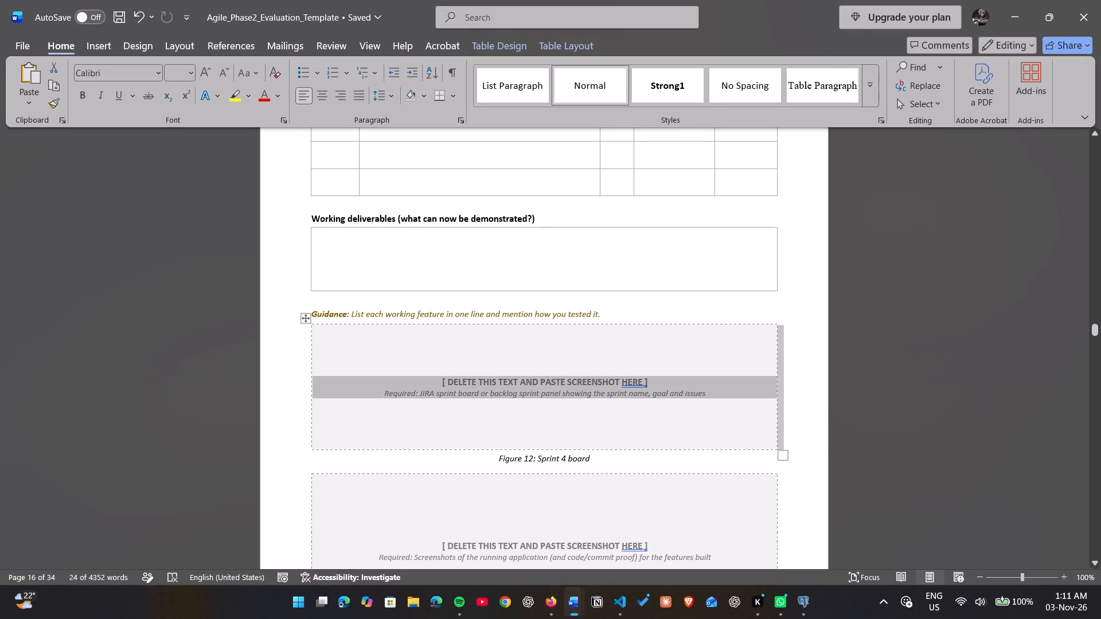
key("BackSpace")
key("Return")
key("Up")
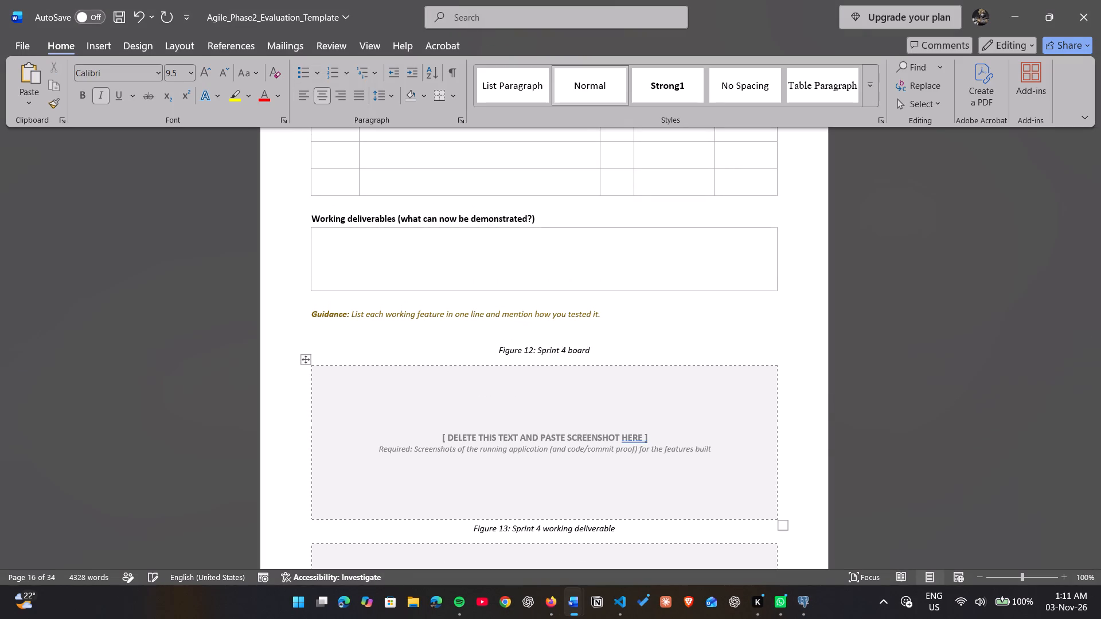
key("ctrl+v")
Switch to the ChatGPT conversation in Firefox and find the drafted 3.4 Sprint 4 details and backlog table in its reply.
scroll(716, 424, "up", 2)
key("alt+Tab")
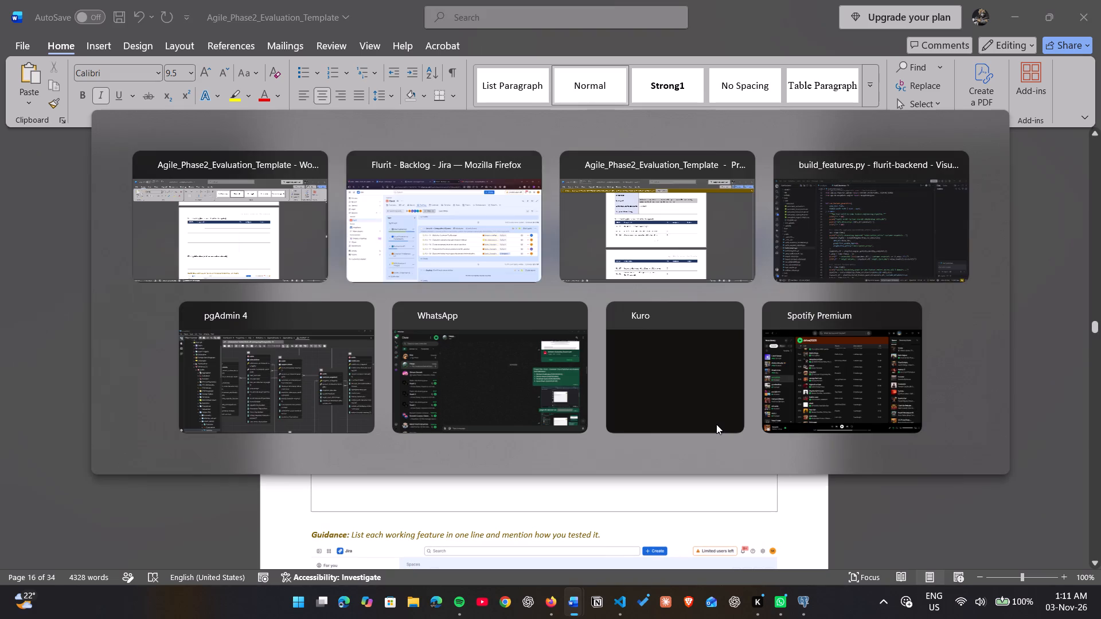
key("alt+Tab")
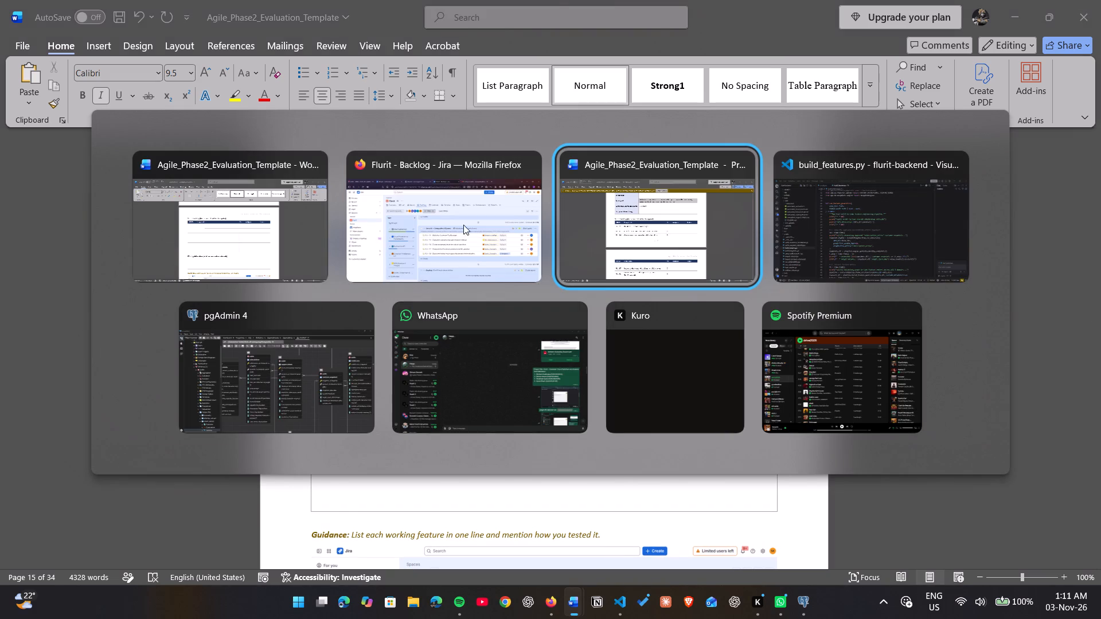
left_click(463, 223, "alt")
left_click(399, 9)
scroll(444, 186, "down", 4)
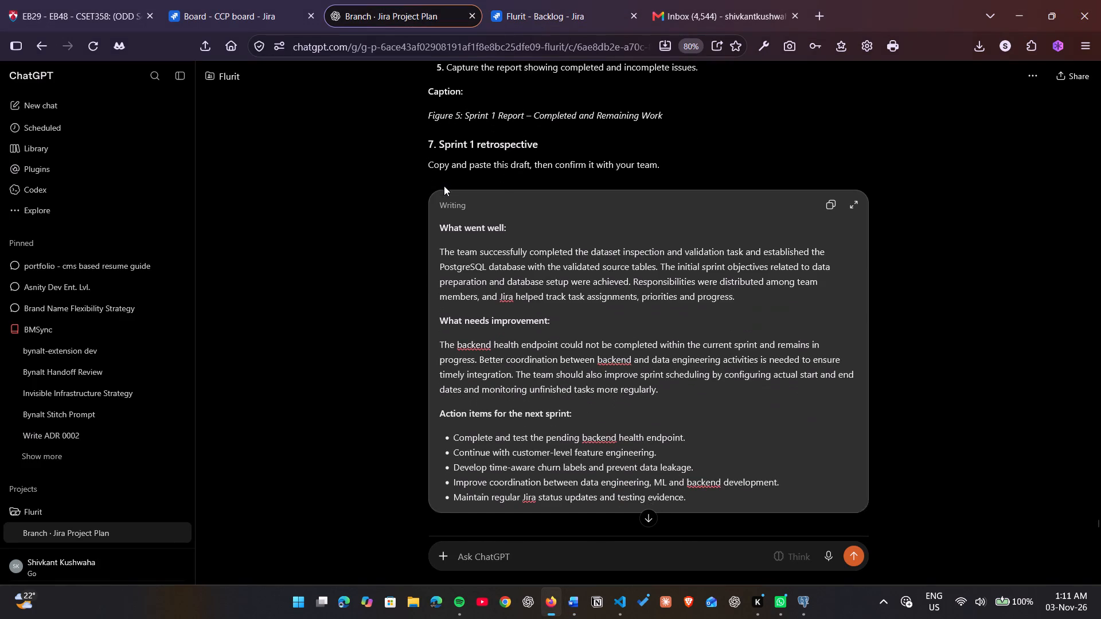
scroll(444, 186, "down", 9)
scroll(444, 186, "up", 7)
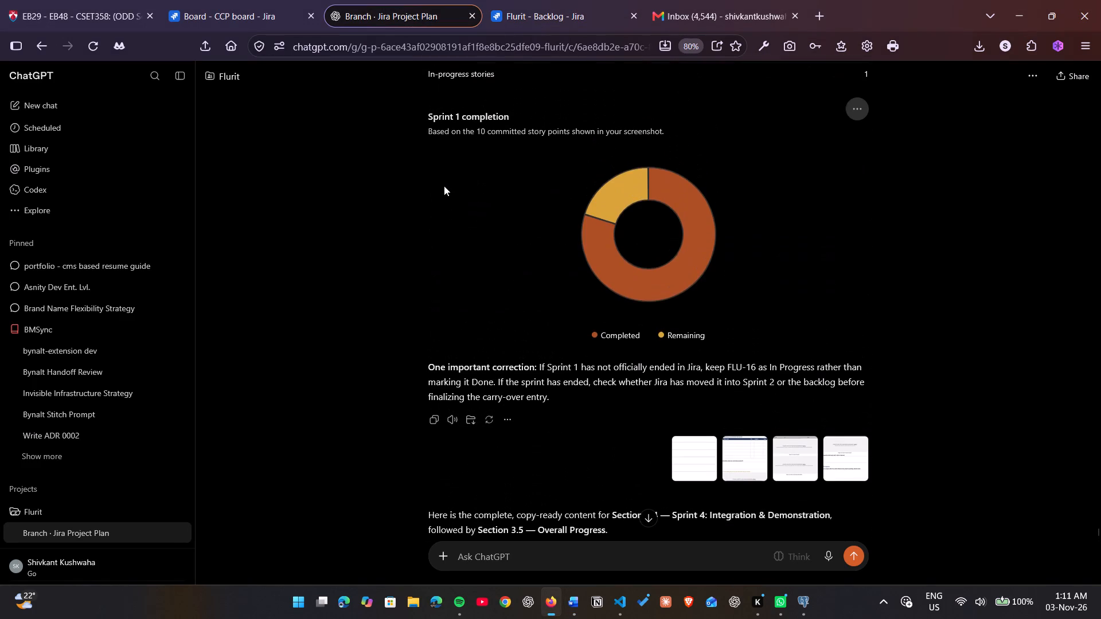
scroll(444, 279, "up", 2)
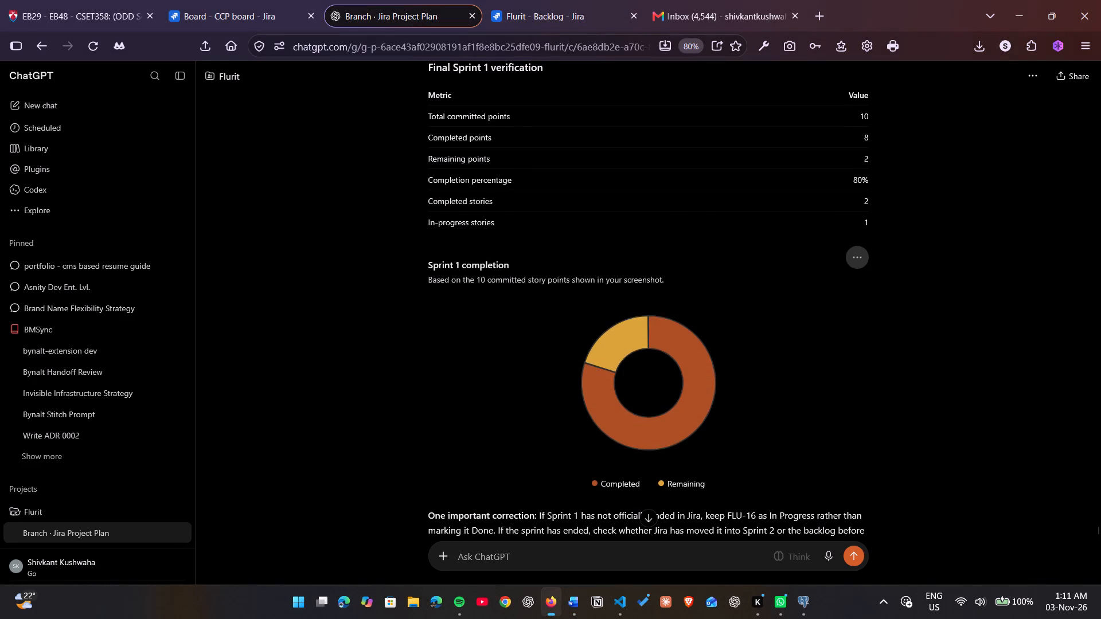
scroll(444, 279, "up", 2)
scroll(444, 279, "down", 7)
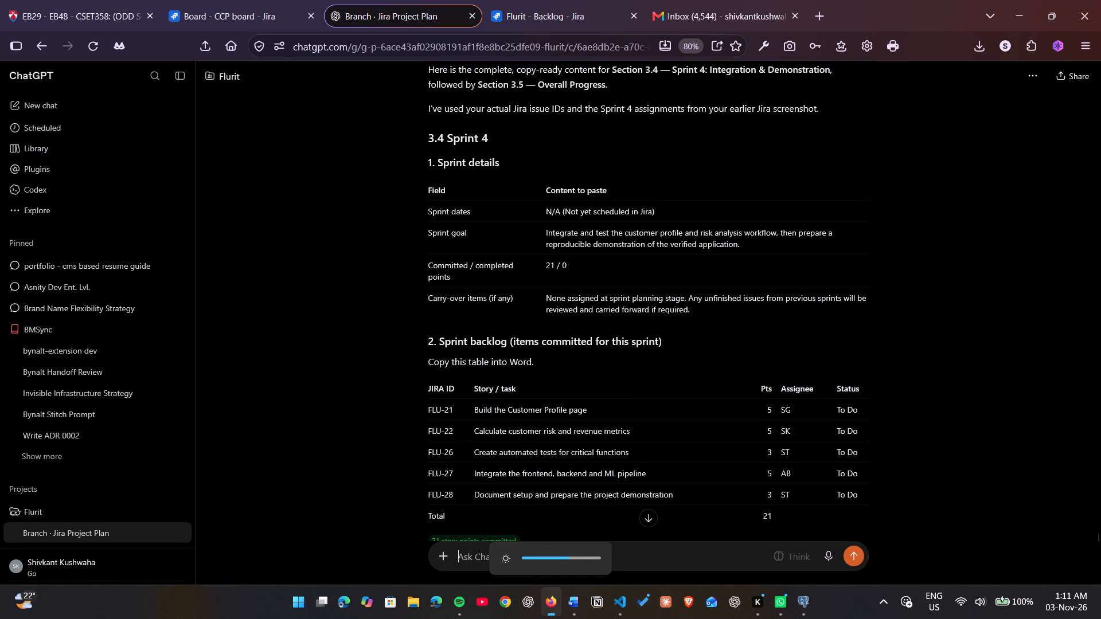
Copy ChatGPT's Sprint dates entry "N/A (Not yet scheduled in Jira)" into Word's 3.4 Sprint 4 table, without an extra blank line.
left_click_drag(546, 210, 559, 212)
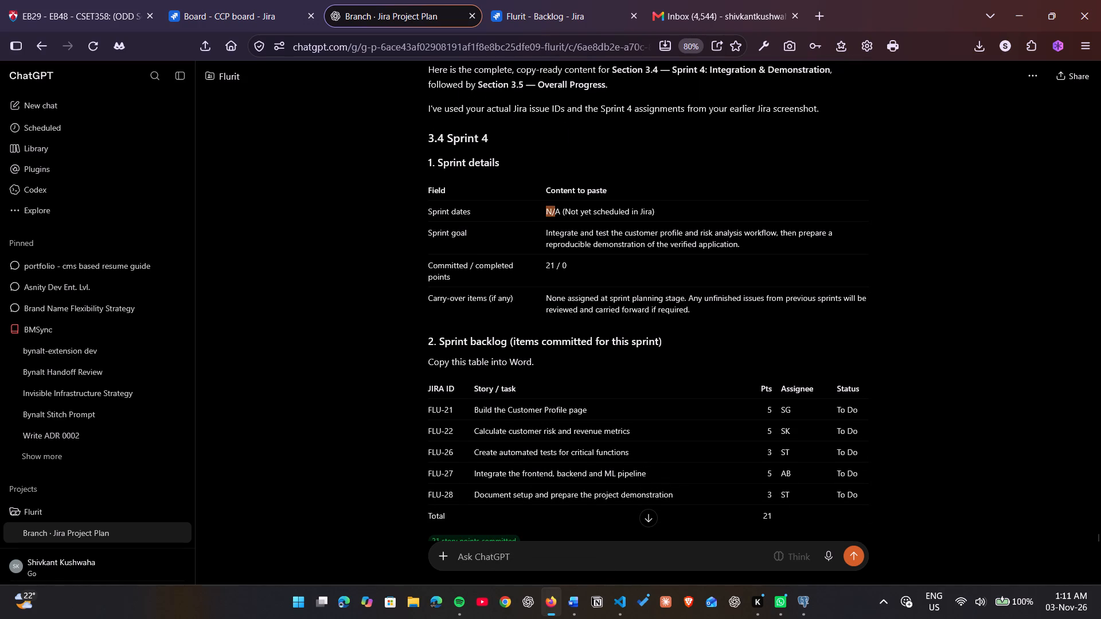
left_click_drag(559, 212, 559, 213)
key("ctrl+c")
key("alt+Tab")
scroll(460, 263, "up", 1)
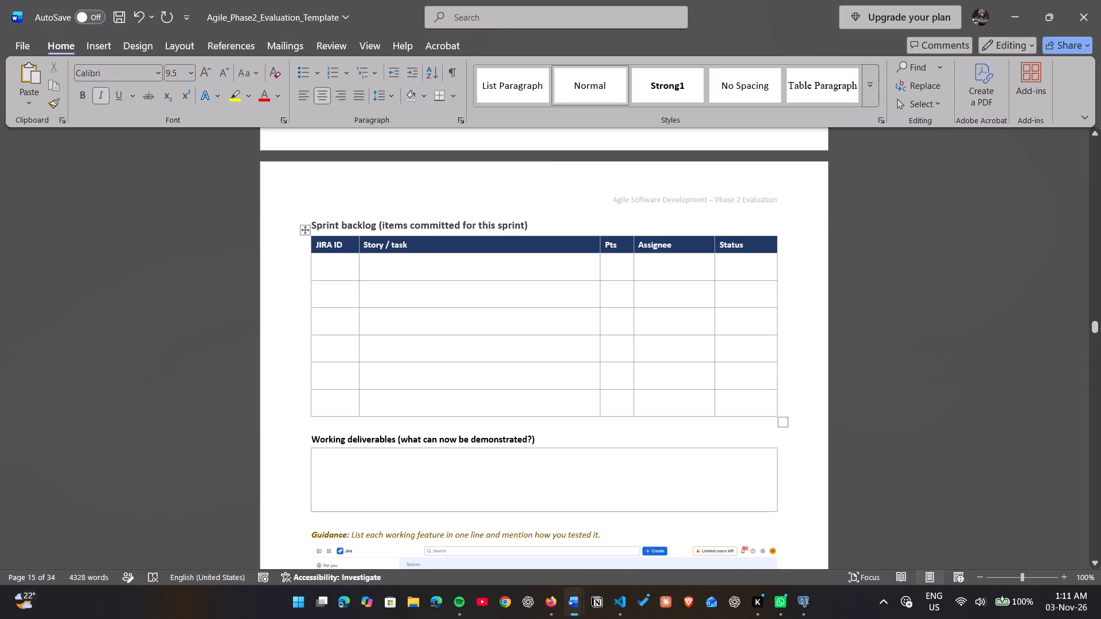
scroll(460, 263, "up", 3)
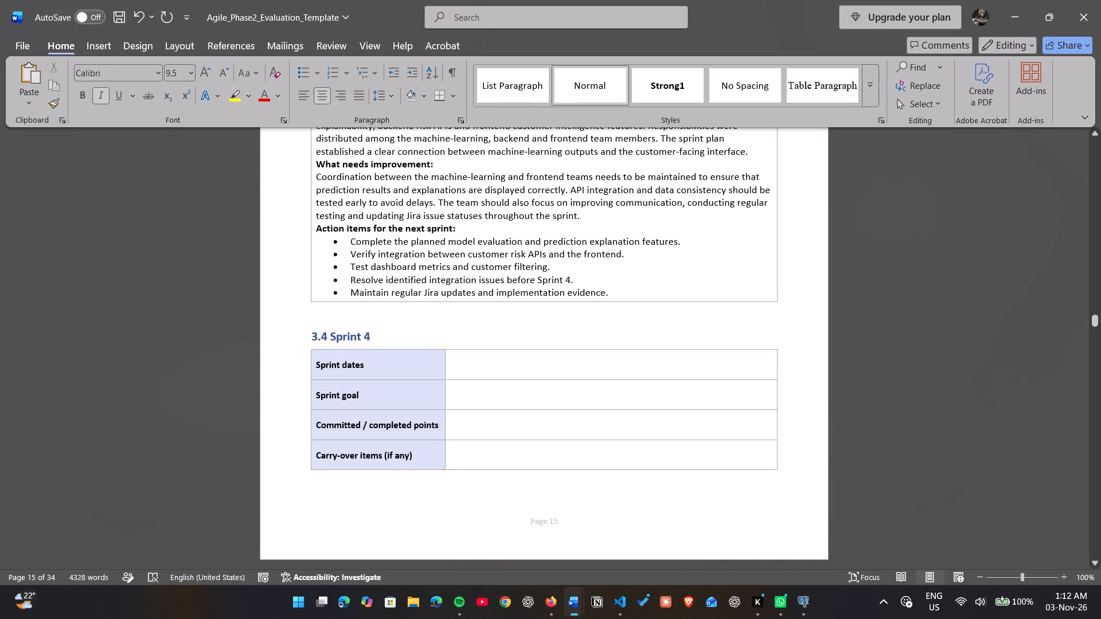
left_click(471, 360, "ctrl")
key("ctrl+v")
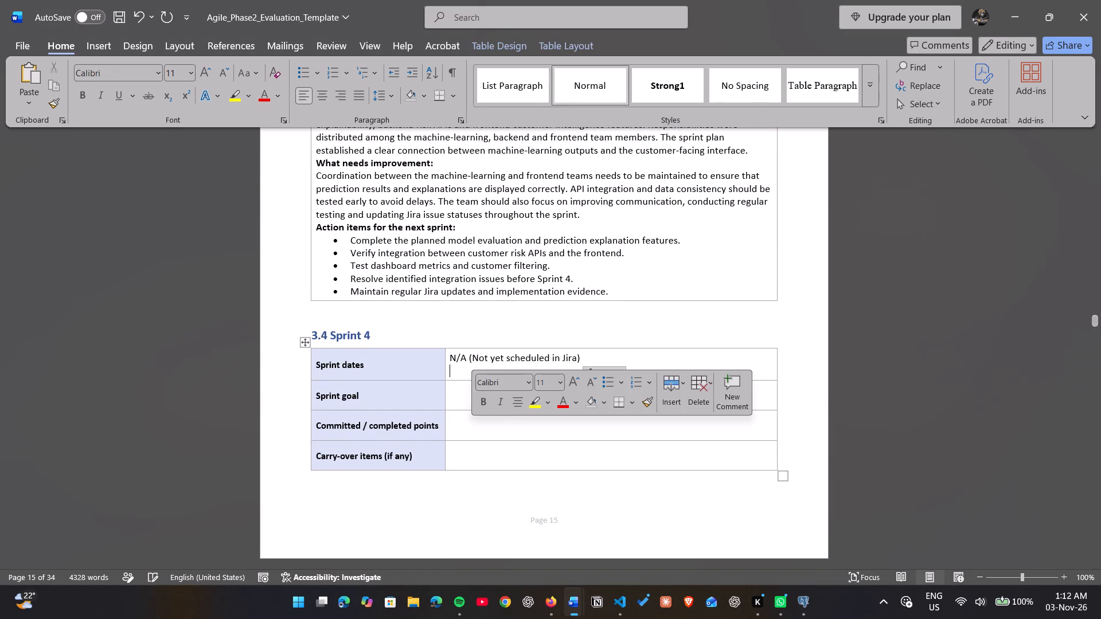
key("BackSpace")
scroll(470, 356, "down", 1)
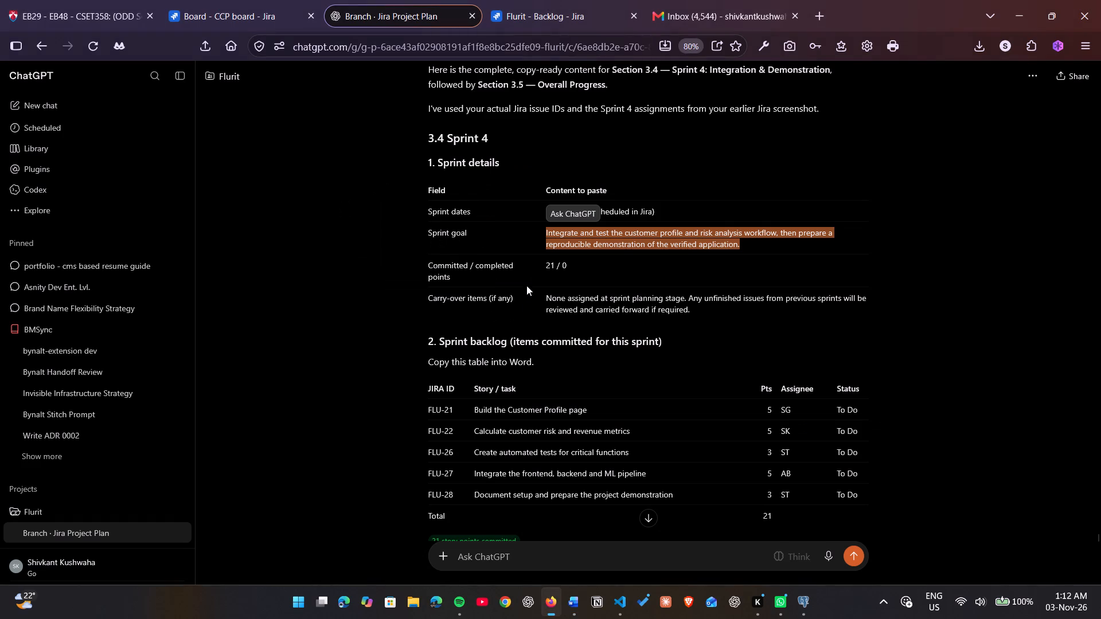
left_click_drag(542, 267, 573, 267)
key("ctrl+c")
key("alt+Tab")
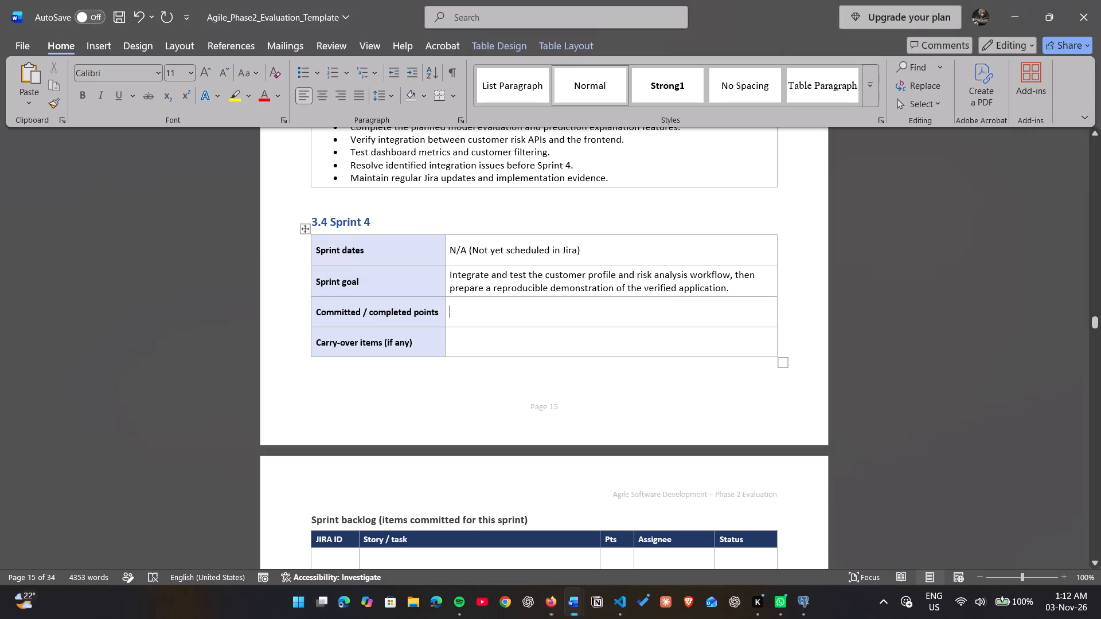
key("ctrl+v")
Copy ChatGPT's carry-over text, starting "None assigned at sprint planning stage", into the Carry-over items cell of Word's Sprint 4 table.
key("alt+Tab")
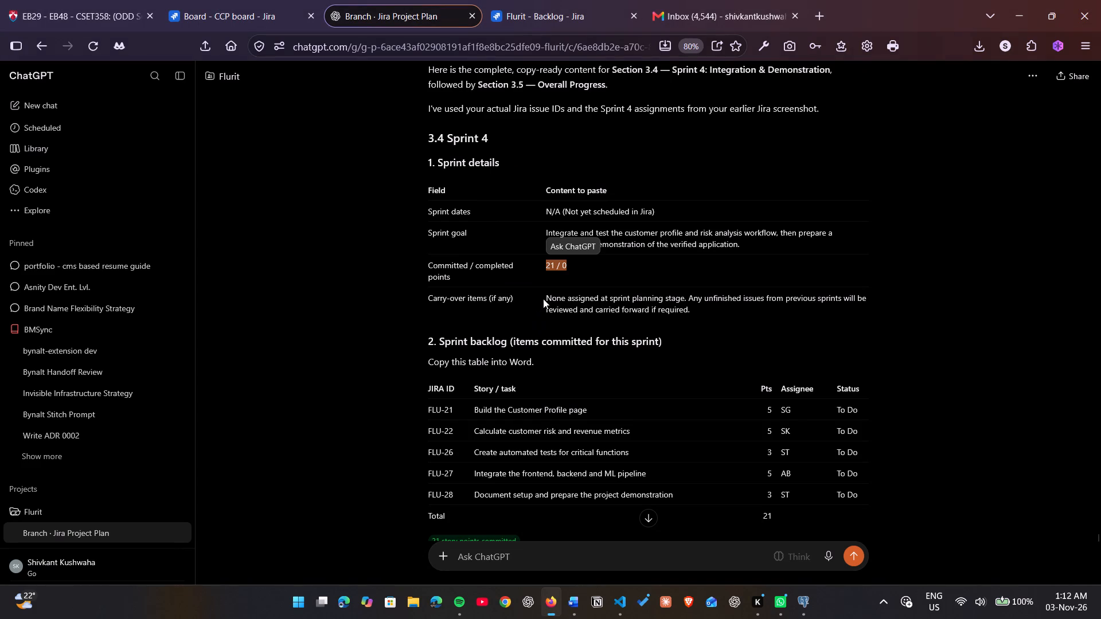
left_click_drag(543, 299, 712, 310)
key("ctrl+c")
key("alt+Tab")
left_click(571, 346, "ctrl")
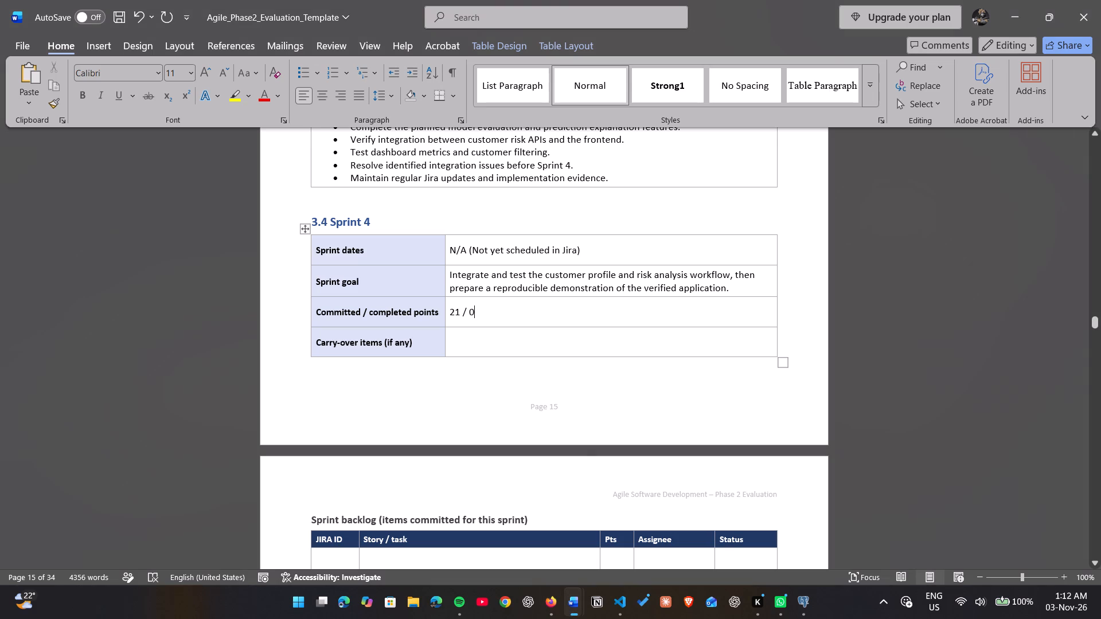
key("ctrl+v")
Copy the ID FLU-21 from ChatGPT's backlog table into the first JIRA ID cell of Word's Sprint 4 backlog table.
scroll(571, 346, "down", 2)
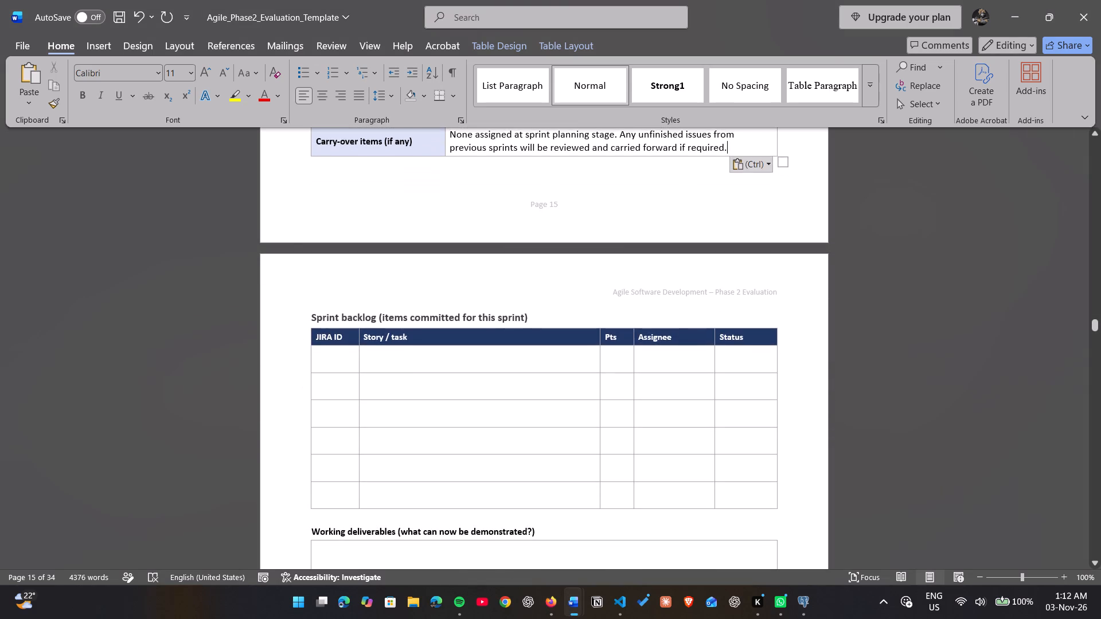
key("alt+Tab")
left_click_drag(425, 406, 448, 411)
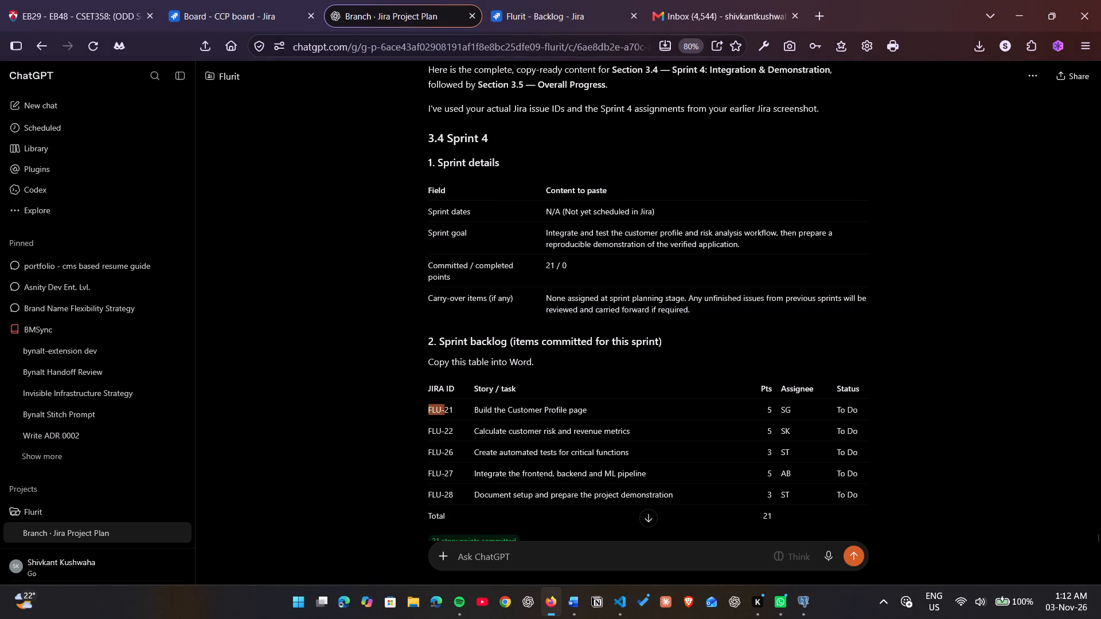
left_click_drag(448, 411, 457, 411)
key("ctrl+c")
key("alt+Tab")
left_click(335, 377)
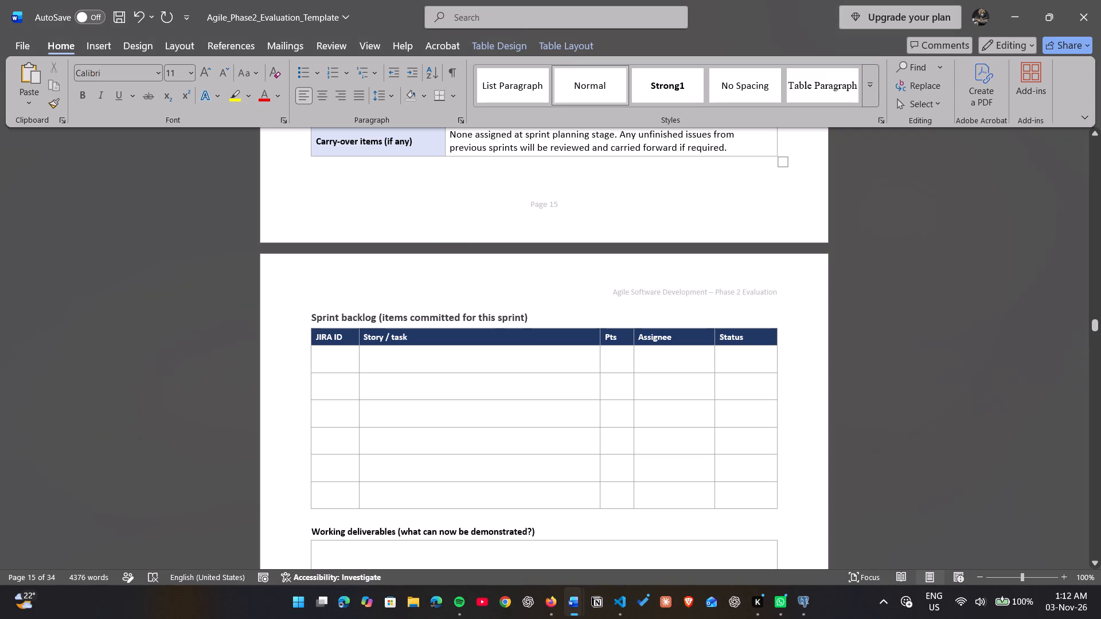
left_click(340, 367)
key("ctrl+v")
Copy the ID FLU-22 from ChatGPT into the second JIRA ID cell of Word's Sprint 4 backlog table.
scroll(340, 367, "down", 1)
key("alt+Tab")
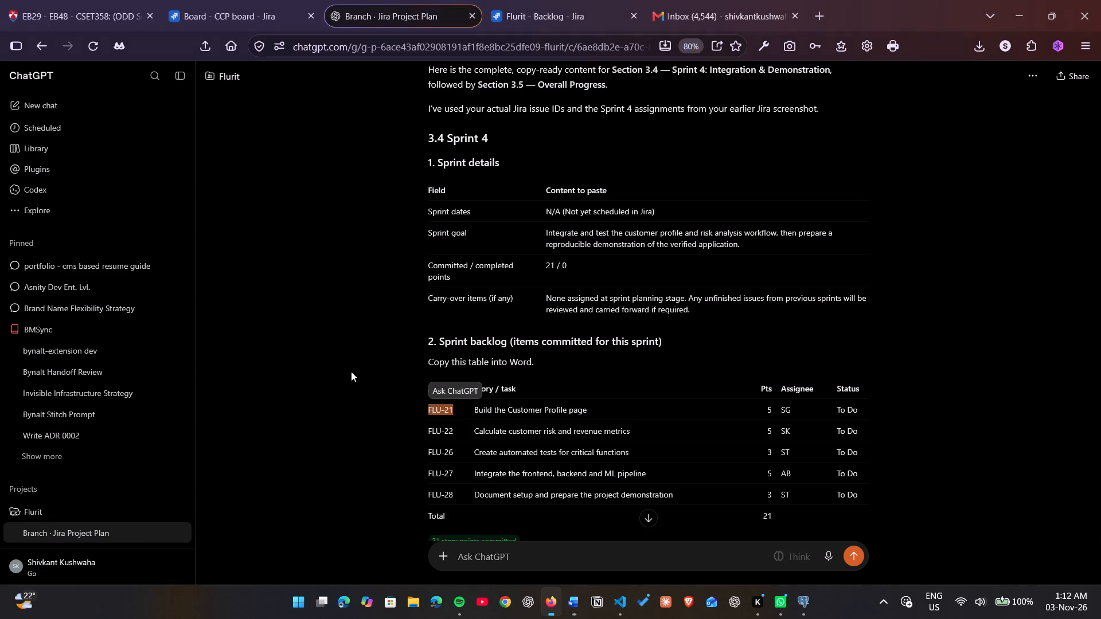
left_click_drag(424, 432, 455, 432)
left_click(386, 449)
left_click_drag(425, 427, 460, 428)
key("ctrl+c")
key("alt+Tab")
left_click(340, 329)
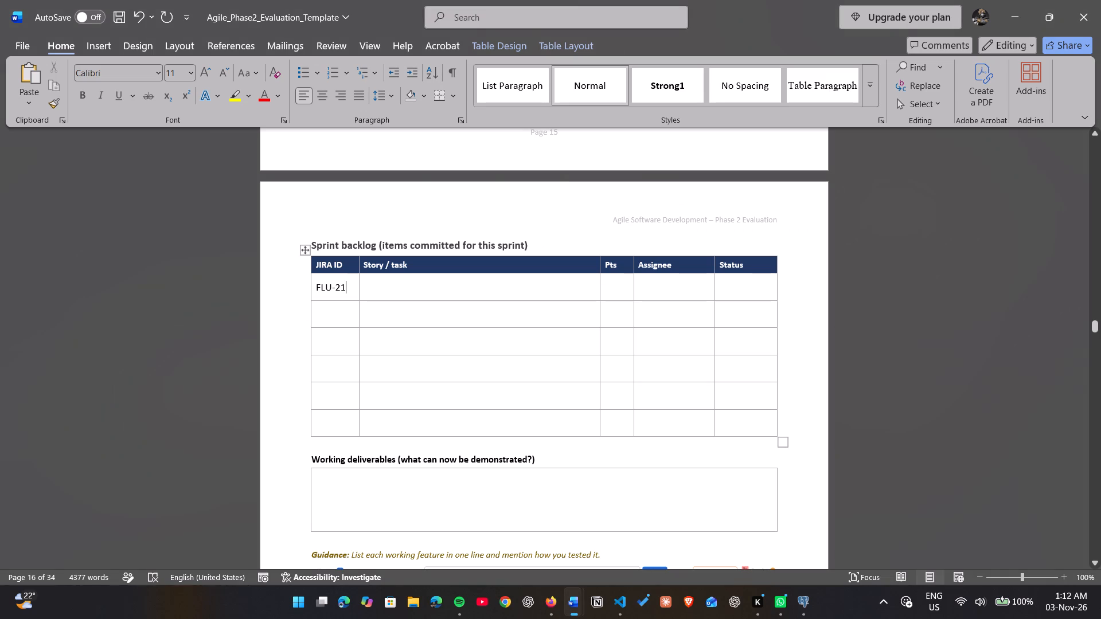
left_click(348, 305)
key("ctrl+v")
left_click(348, 305)
Copy the ID FLU-26 from ChatGPT into the third JIRA ID cell of Word's Sprint 4 backlog table.
scroll(348, 305, "down", 1)
key("alt+Tab")
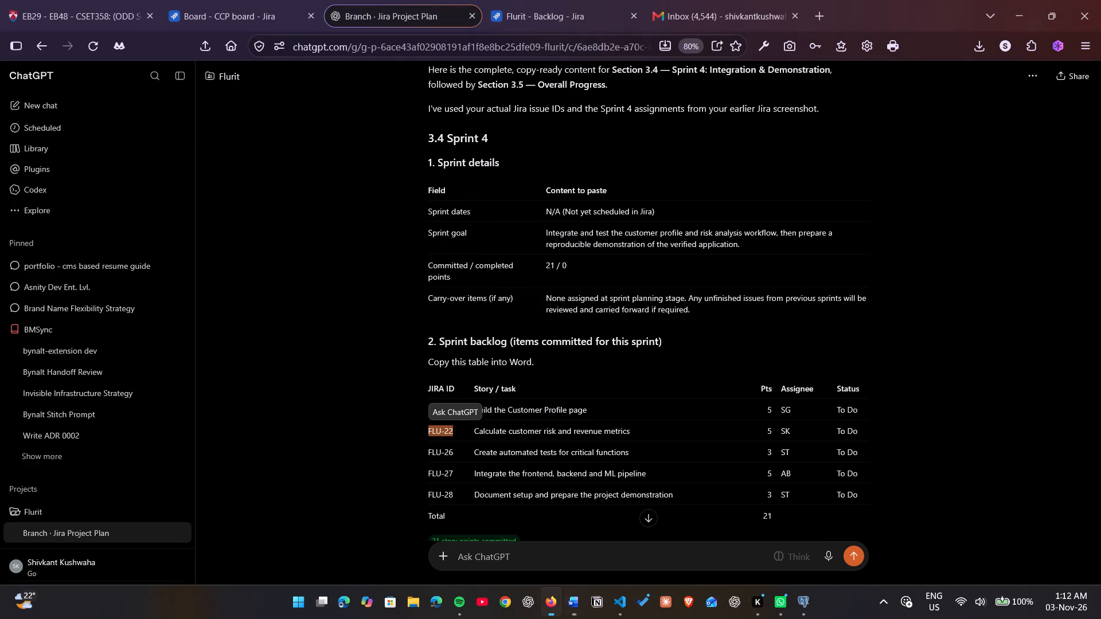
left_click_drag(429, 450, 461, 452)
key("ctrl+c")
key("alt+Tab")
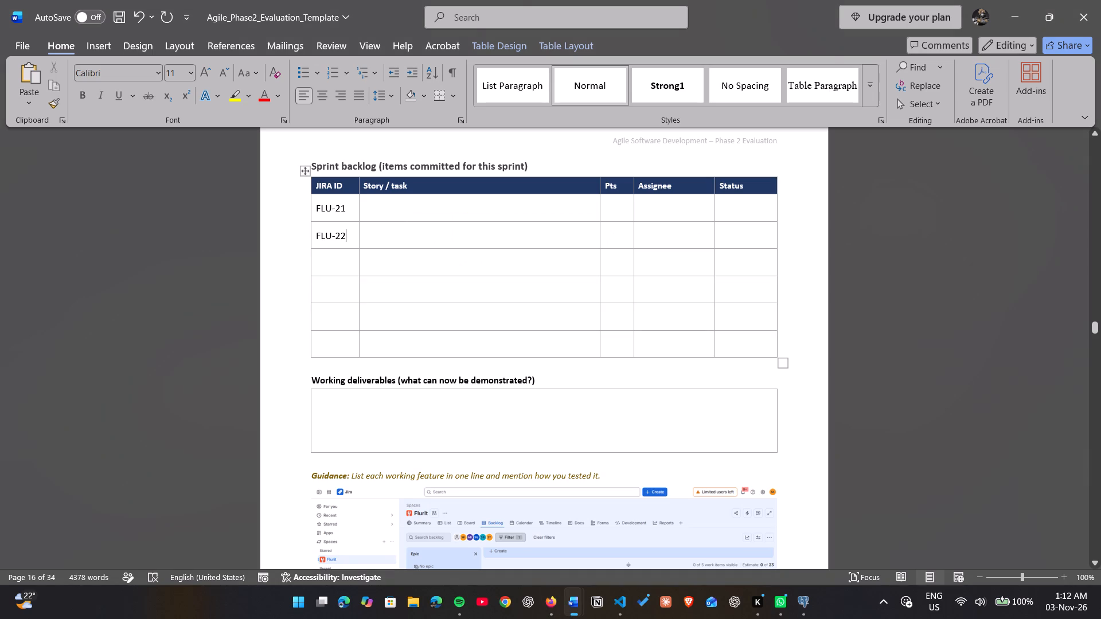
left_click(329, 258)
key("ctrl+v")
Copy the ID FLU-27 from ChatGPT into the fourth JIRA ID cell of Word's Sprint 4 backlog table.
key("alt+Tab")
left_click_drag(427, 471, 458, 475)
key("ctrl+c")
key("alt+Tab")
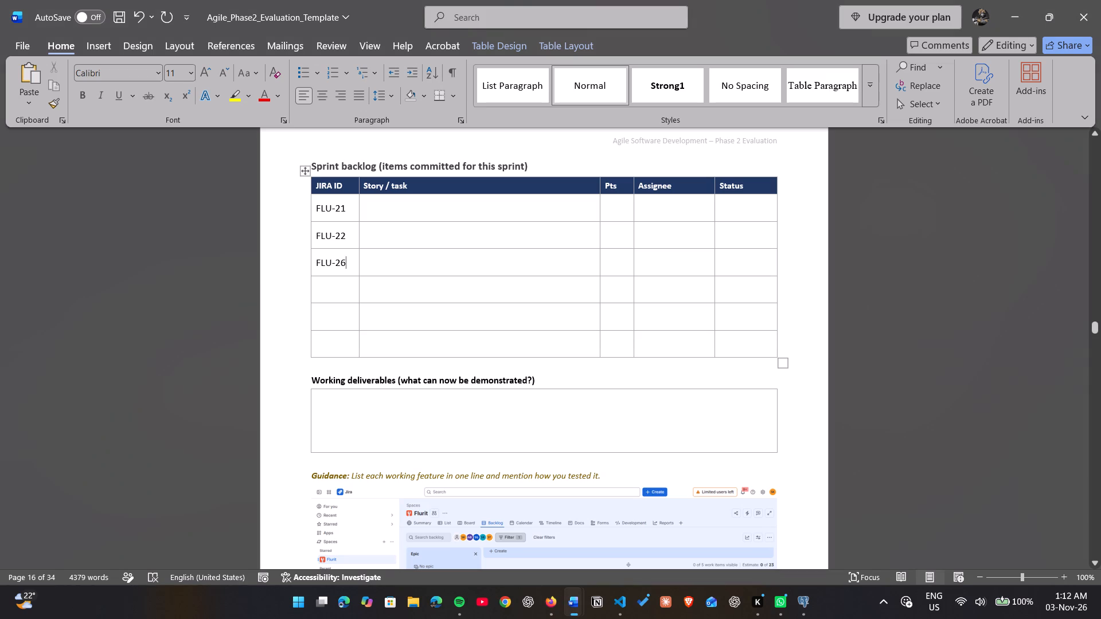
left_click(330, 291)
key("ctrl+v")
Copy the ID FLU-28 from ChatGPT into the fifth JIRA ID cell of Word's Sprint 4 backlog table.
key("alt+Tab")
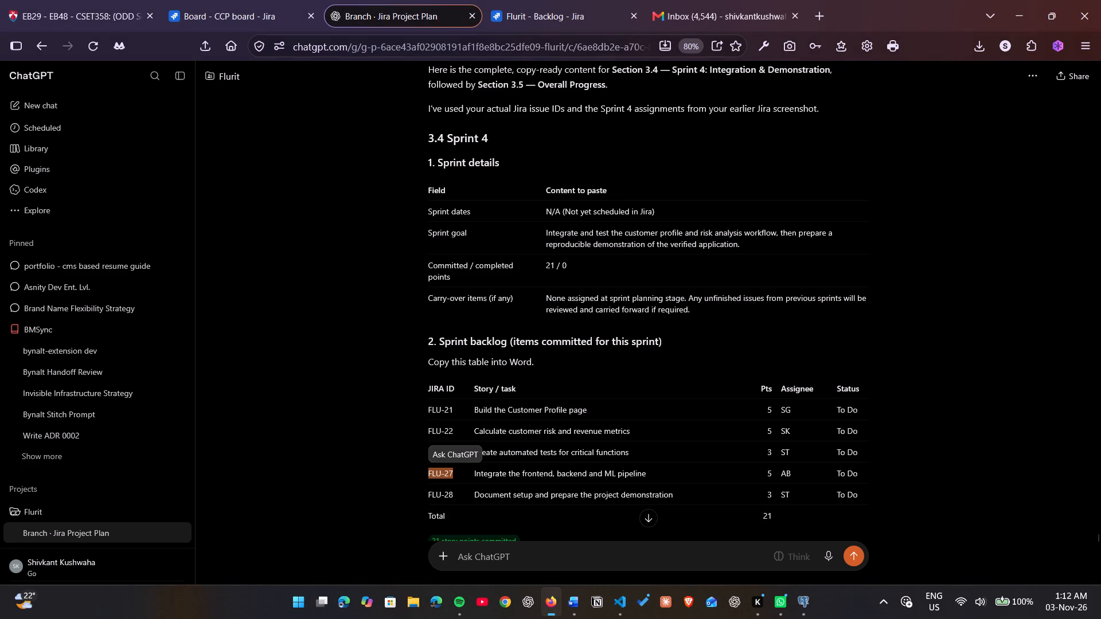
left_click_drag(428, 493, 412, 493)
left_click(379, 501)
left_click_drag(423, 492, 433, 493)
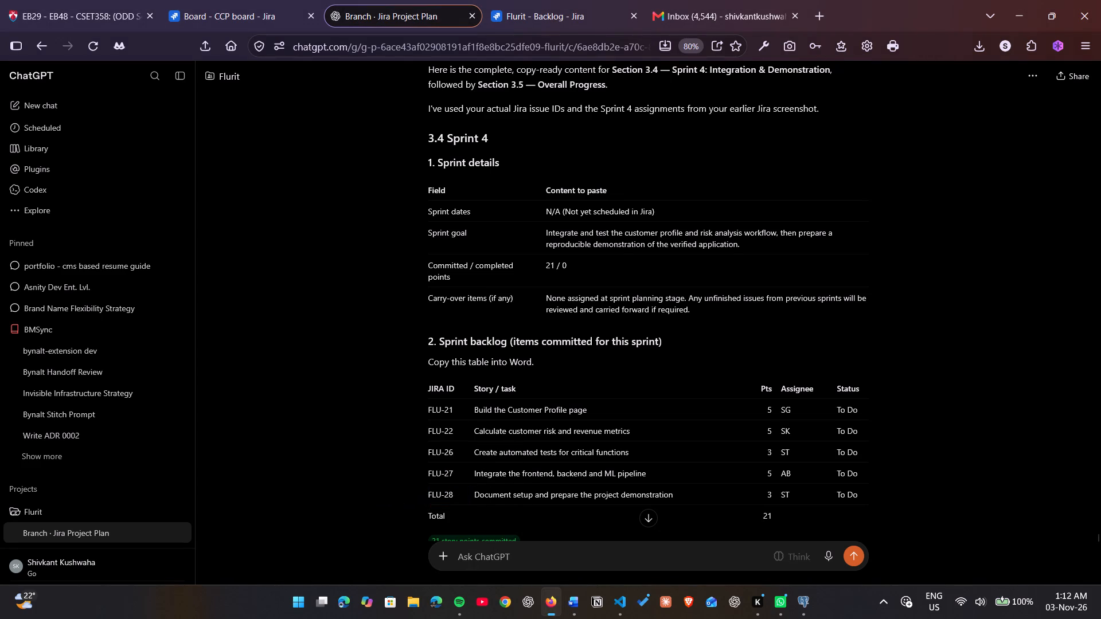
left_click_drag(433, 493, 455, 493)
key("ctrl+c")
key("alt+Tab")
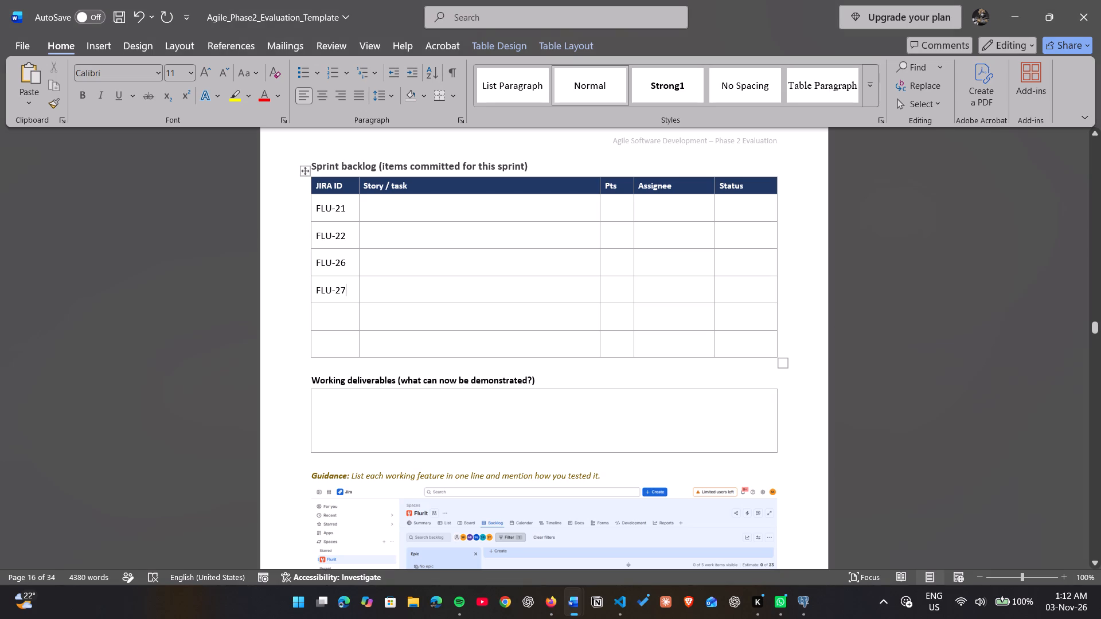
left_click(347, 320)
key("ctrl+v")
Delete the entire empty row below FLU-28 in the Sprint 4 backlog table.
right_click(323, 360)
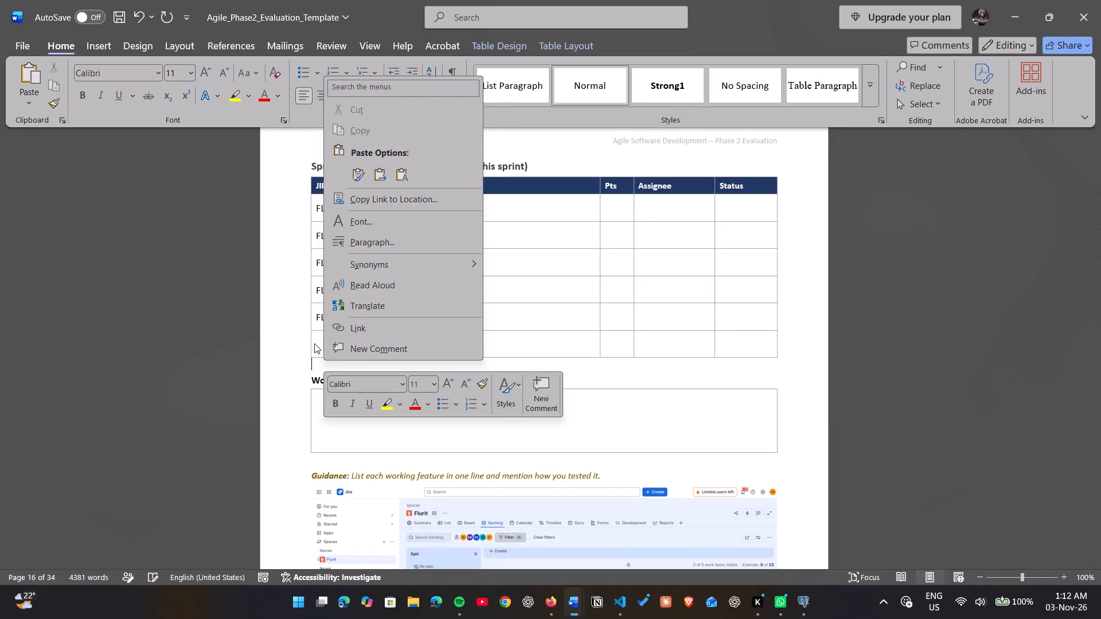
right_click(314, 343)
left_click(369, 233)
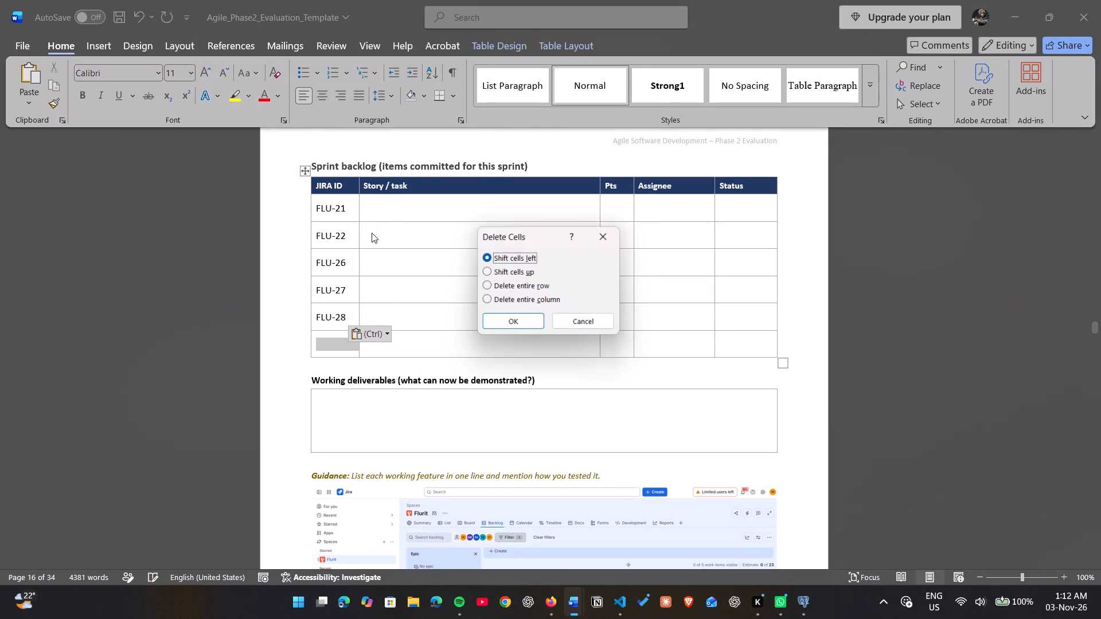
left_click(487, 287)
left_click(499, 333)
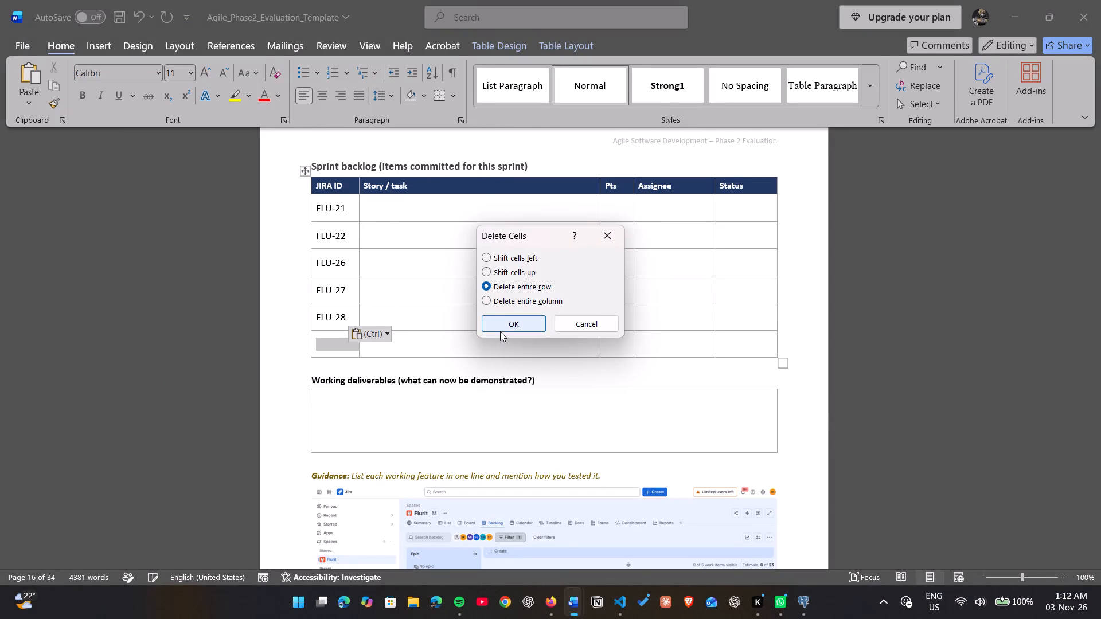
left_click(502, 327)
Copy ChatGPT's task "Build the Customer Profile page" into the Story / task cell of the FLU-21 row in Word.
left_click(413, 212)
key("alt+Tab")
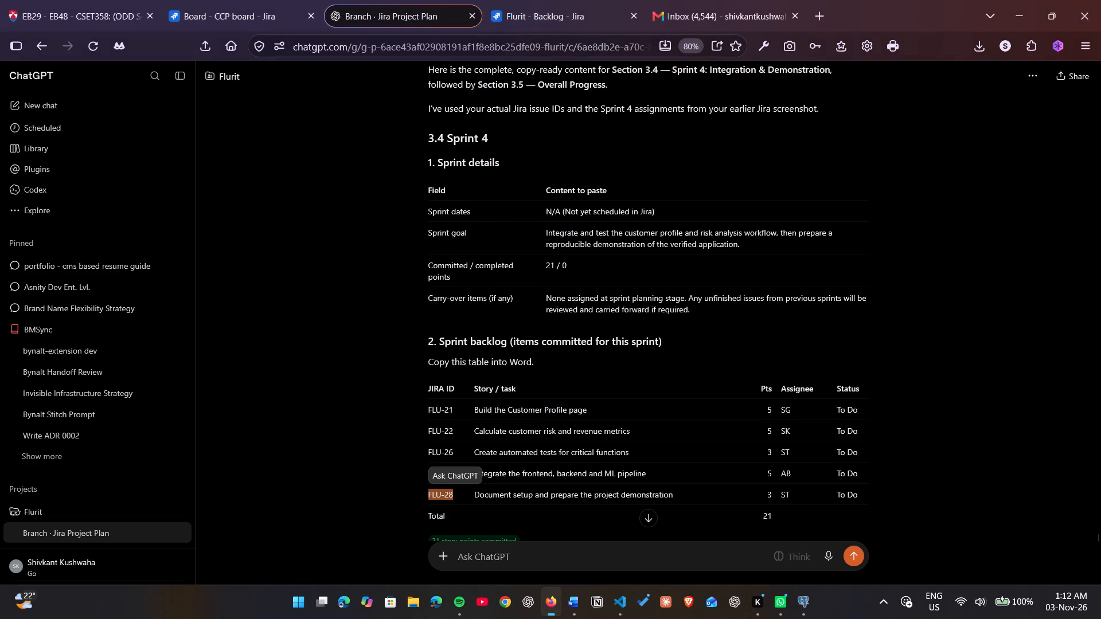
scroll(474, 388, "down", 2)
left_click(497, 365)
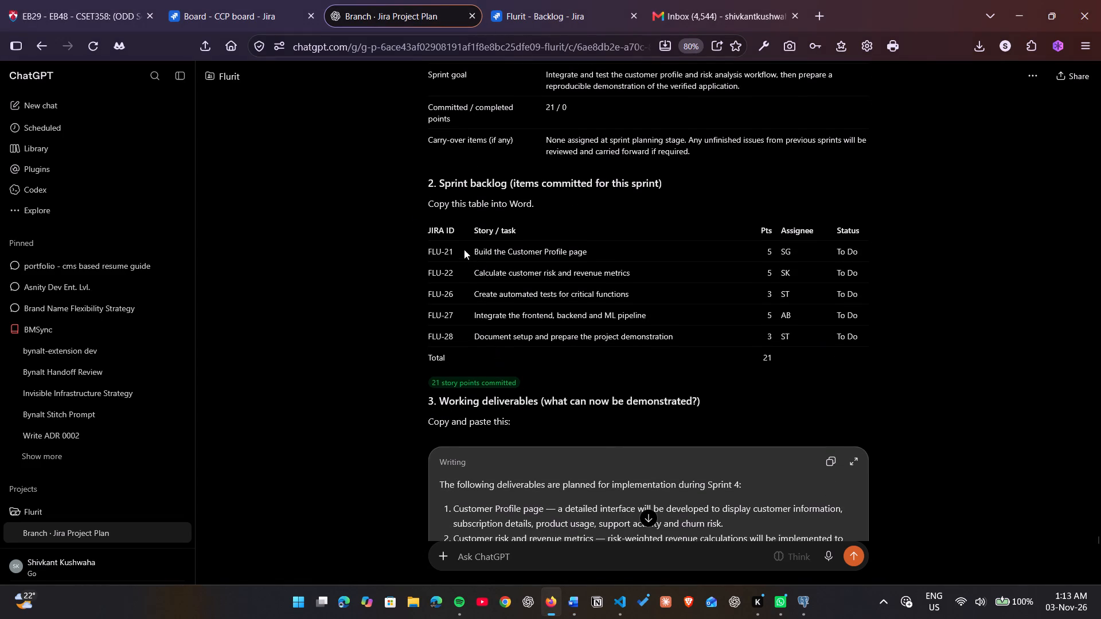
left_click_drag(478, 248, 509, 276)
left_click(509, 276)
left_click_drag(474, 249, 616, 259)
key("ctrl+c")
key("alt+Tab")
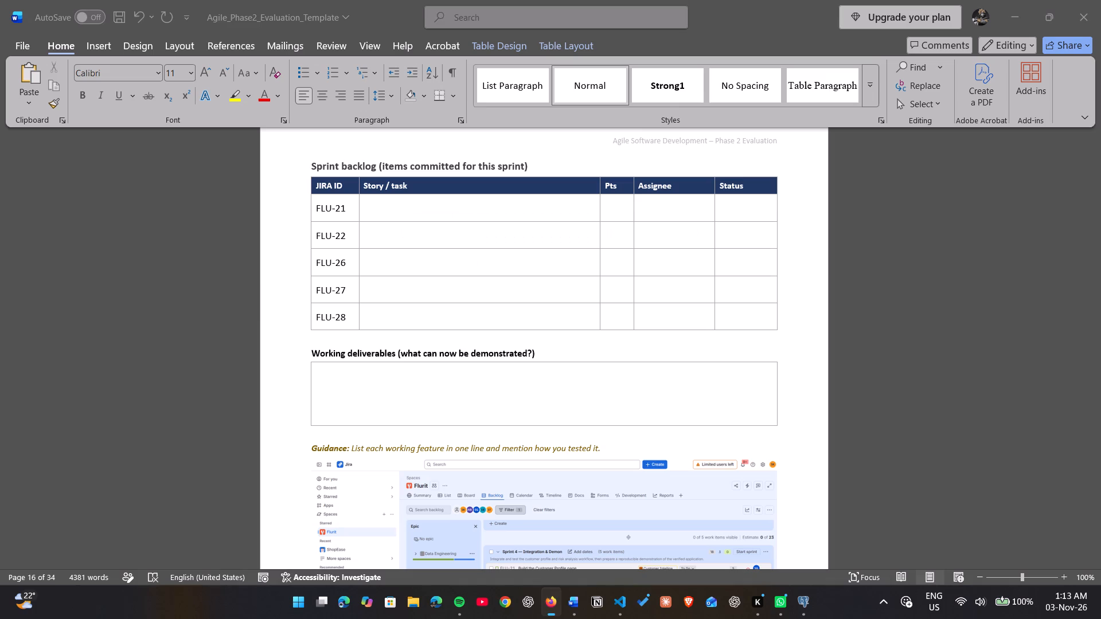
key("ctrl+v")
Copy ChatGPT's task "Calculate customer risk and revenue metrics" into the Story / task cell of the FLU-22 row in Word.
key("alt+Tab")
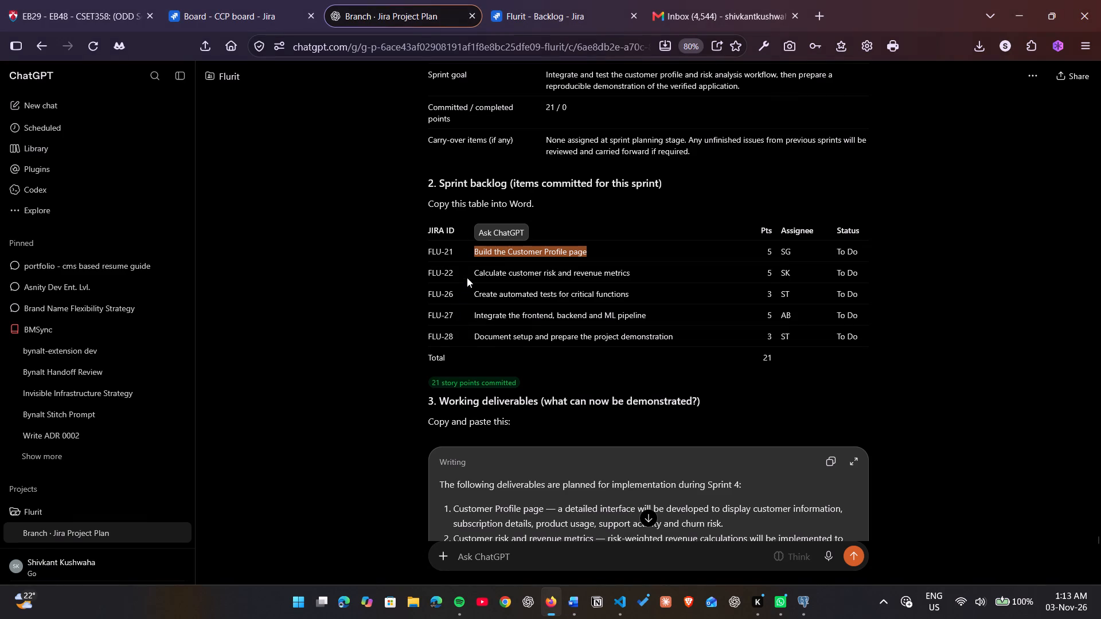
left_click_drag(471, 271, 643, 275)
key("ctrl+c")
key("alt+Tab")
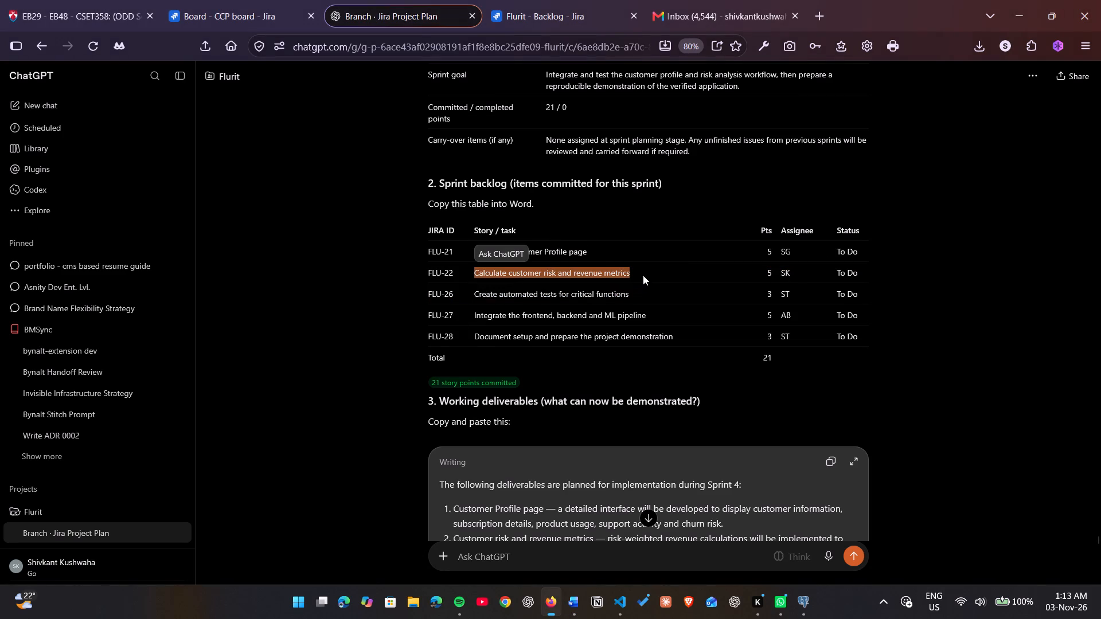
left_click(516, 245)
key("ctrl+v")
Copy ChatGPT's task "Create automated tests for critical functions" into the Story / task cell of the FLU-26 row in Word.
key("alt+Tab")
left_click_drag(474, 294, 638, 295)
key("ctrl+c")
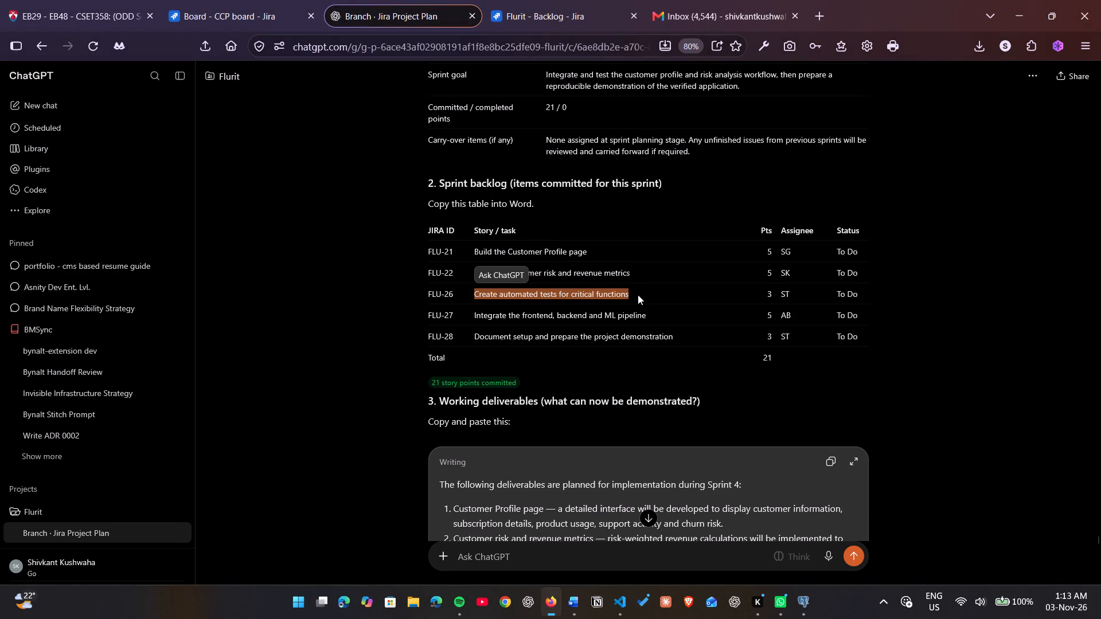
key("alt+Tab")
left_click(526, 271)
key("ctrl+v")
Copy ChatGPT's task "Integrate the frontend, backend and ML pipeline" into Word's FLU-27 Story / task cell, without an extra blank line.
key("alt+Tab")
left_click(475, 316)
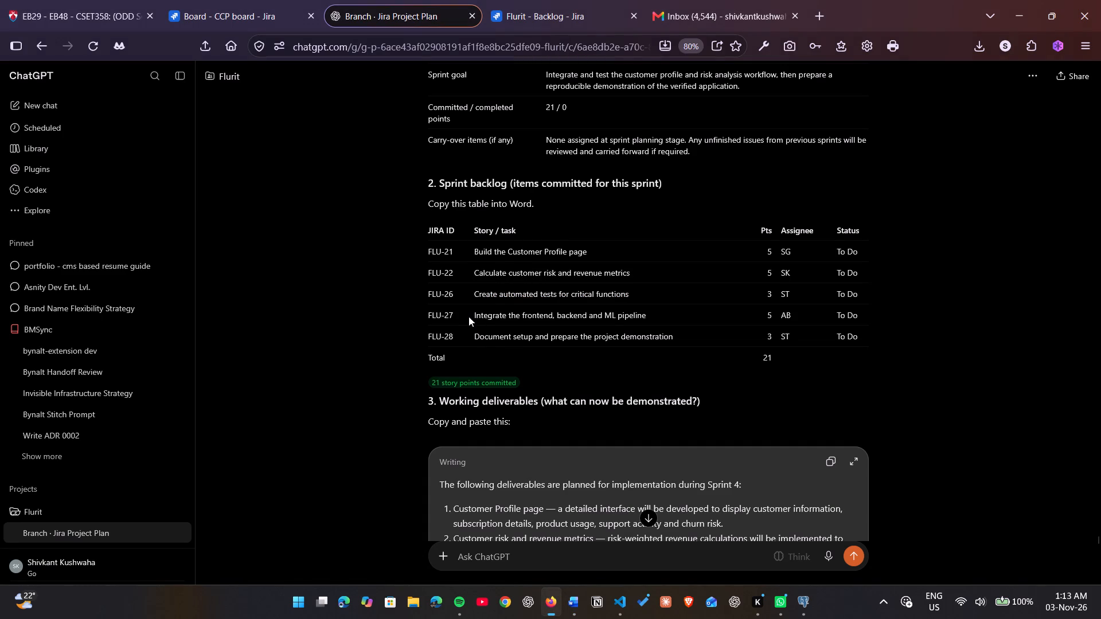
left_click_drag(468, 316, 650, 324)
key("ctrl+c")
key("alt+Tab")
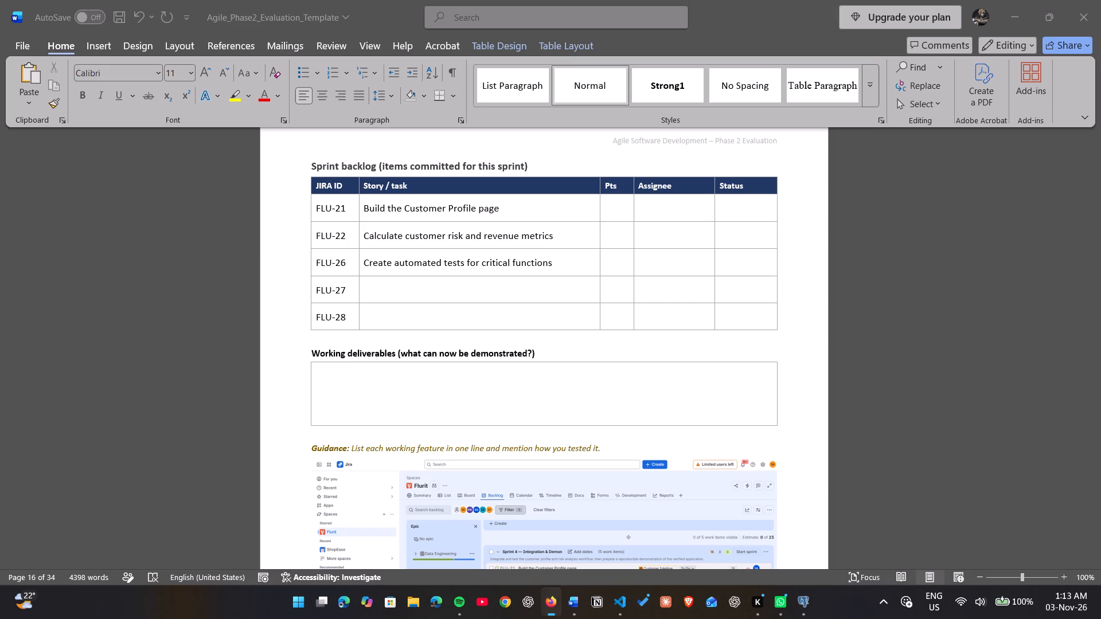
left_click(527, 297)
key("ctrl+v")
key("alt+Tab")
key("alt+Tab")
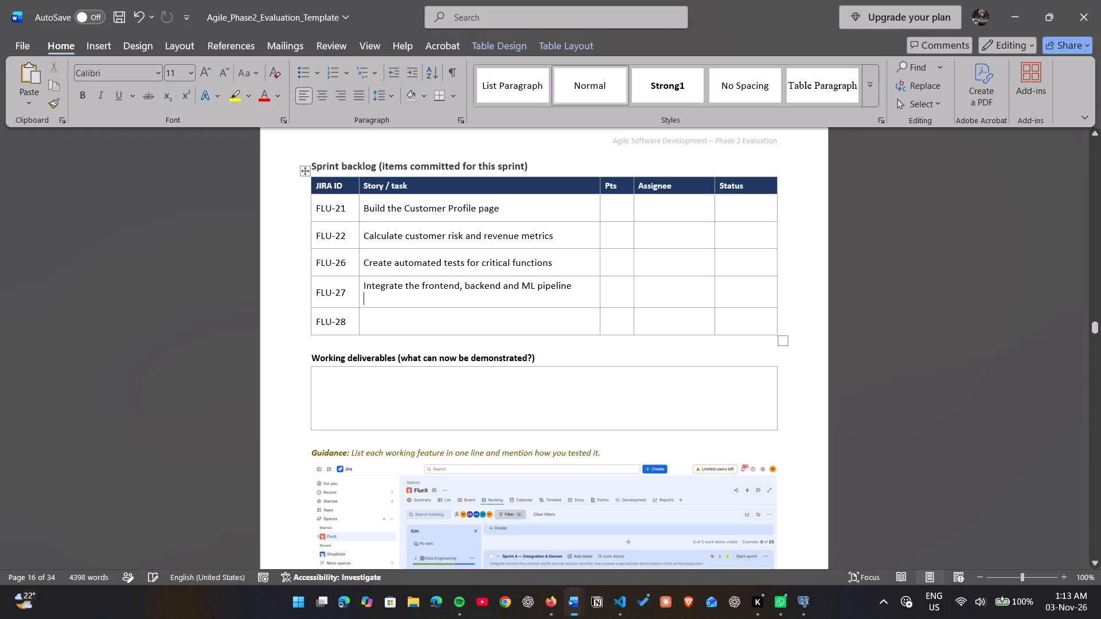
key("BackSpace")
Copy ChatGPT's task "Document setup and prepare the project demonstration" into the Story / task cell of the FLU-28 row in Word.
key("alt+Tab")
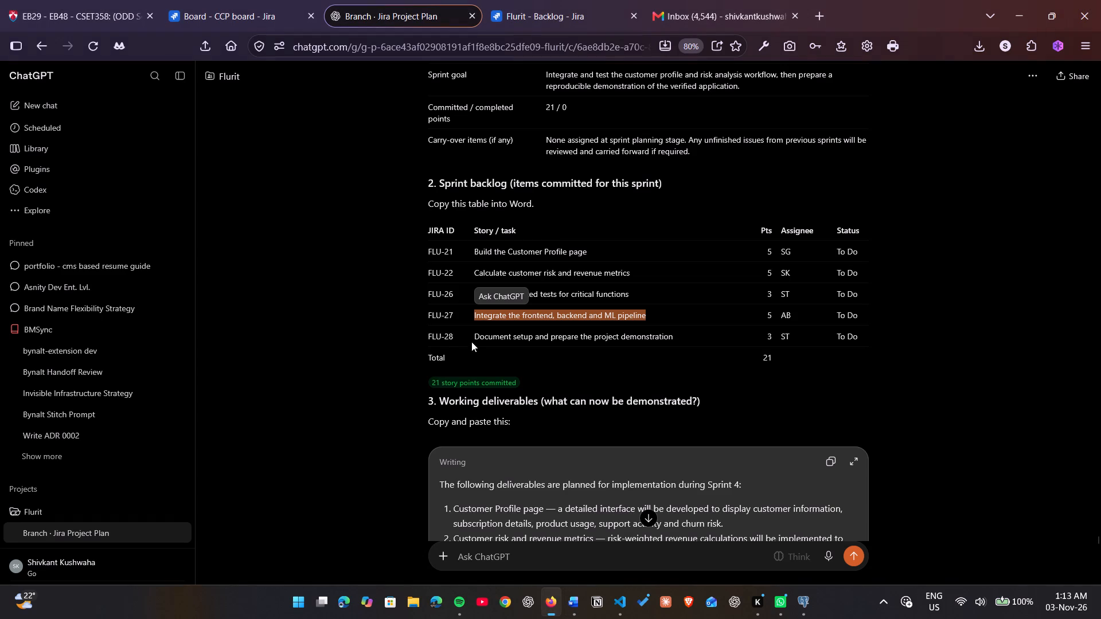
left_click_drag(472, 336, 681, 345)
key("ctrl+c")
key("alt+Tab")
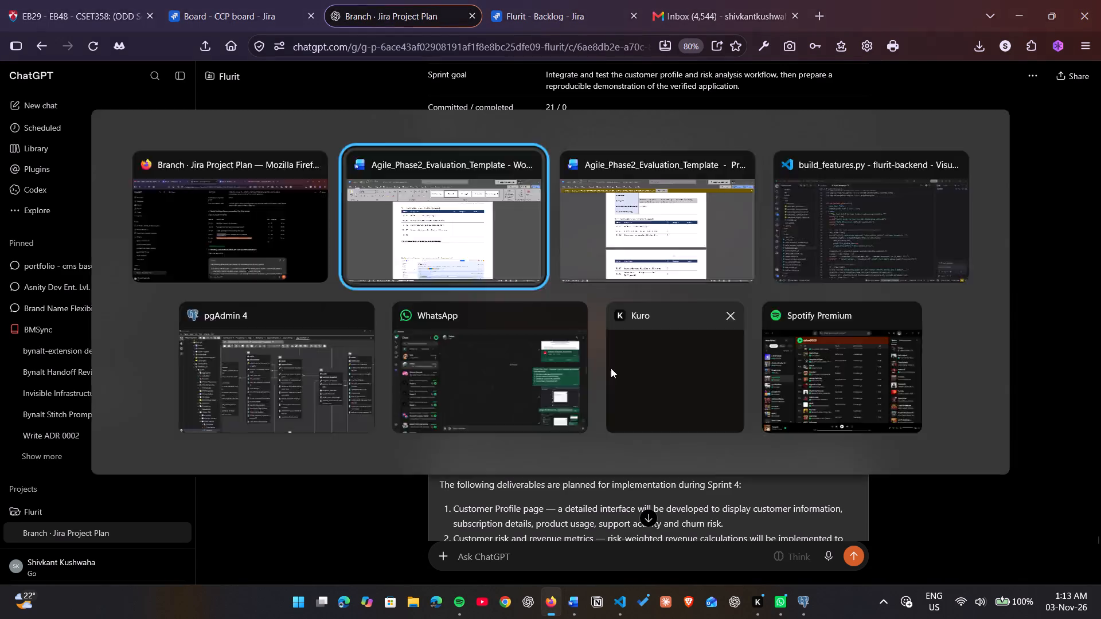
left_click(514, 320)
key("ctrl+v")
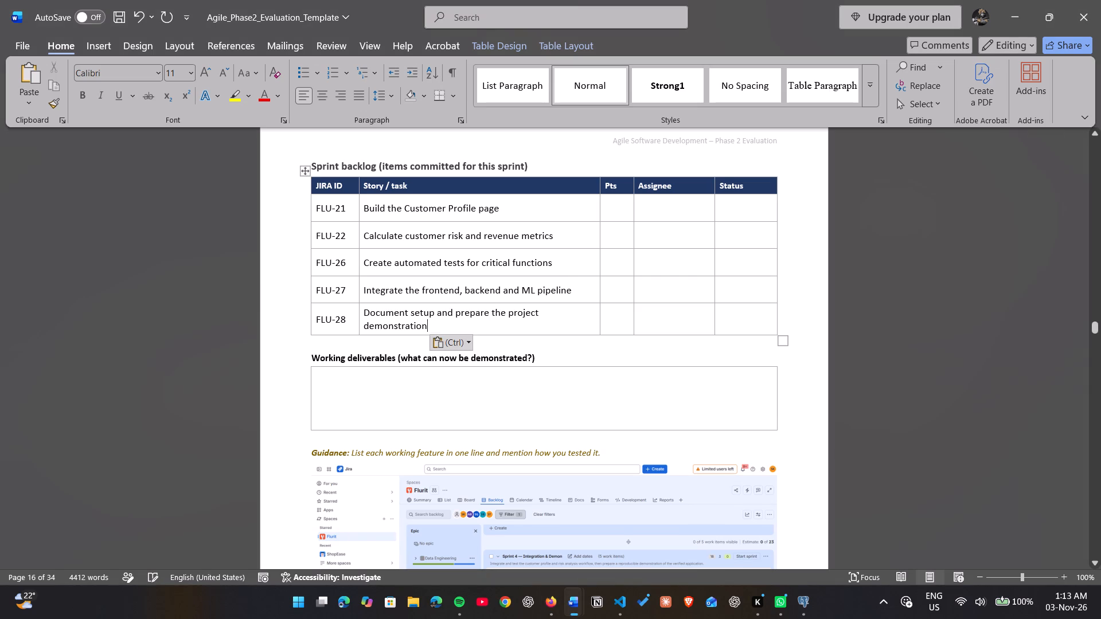
Following ChatGPT's backlog table, enter Pts values in Word of 5 for FLU-21, 5 for FLU-22 and 3 for FLU-26.
key("alt+Tab")
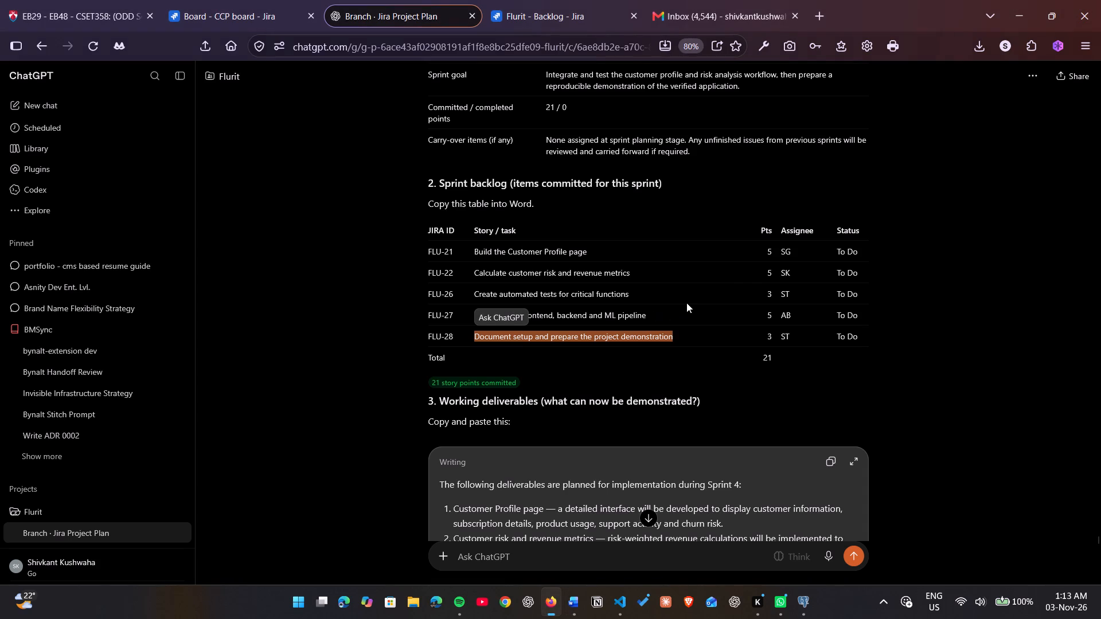
left_click(751, 273)
key("alt+Tab")
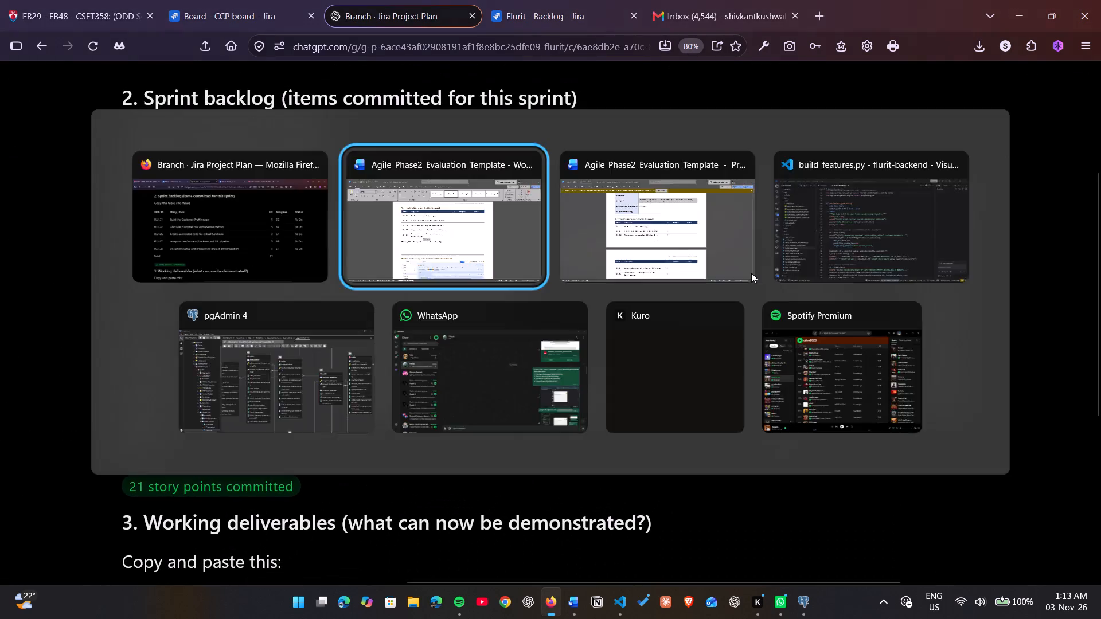
left_click(620, 206)
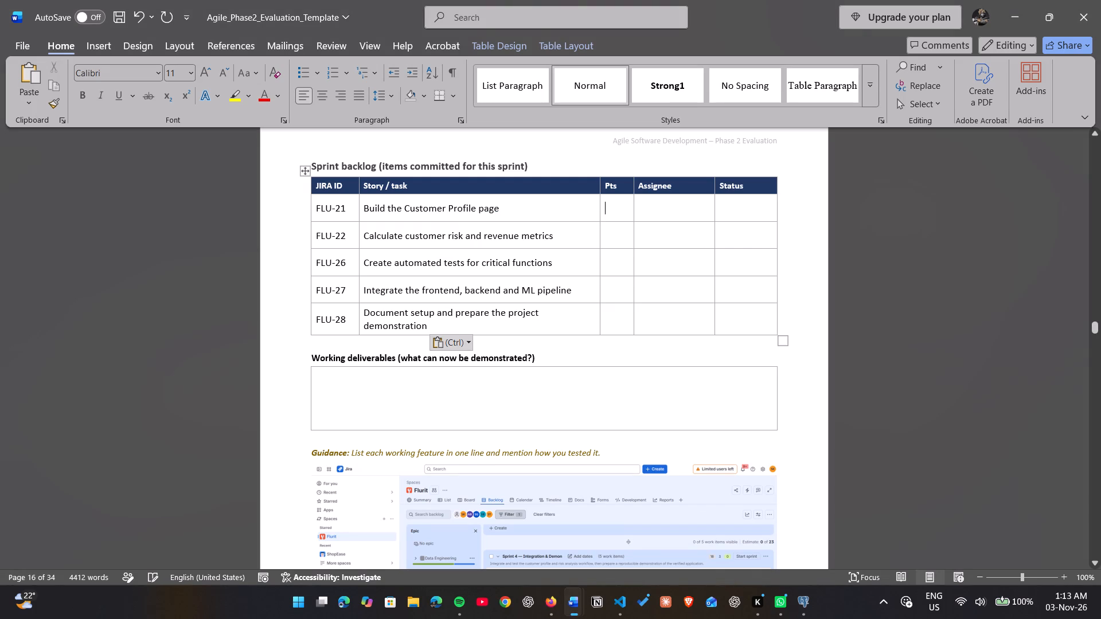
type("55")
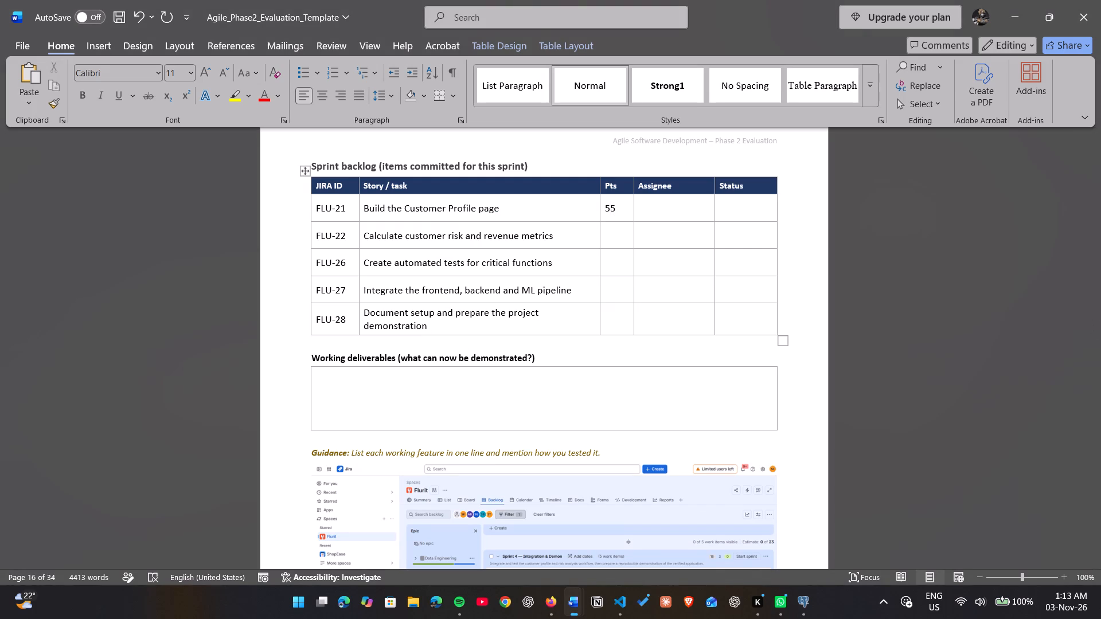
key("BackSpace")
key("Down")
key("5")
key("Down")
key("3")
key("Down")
Check ChatGPT's table and enter the remaining Pts values in Word: 5 for FLU-27 and 3 for FLU-28.
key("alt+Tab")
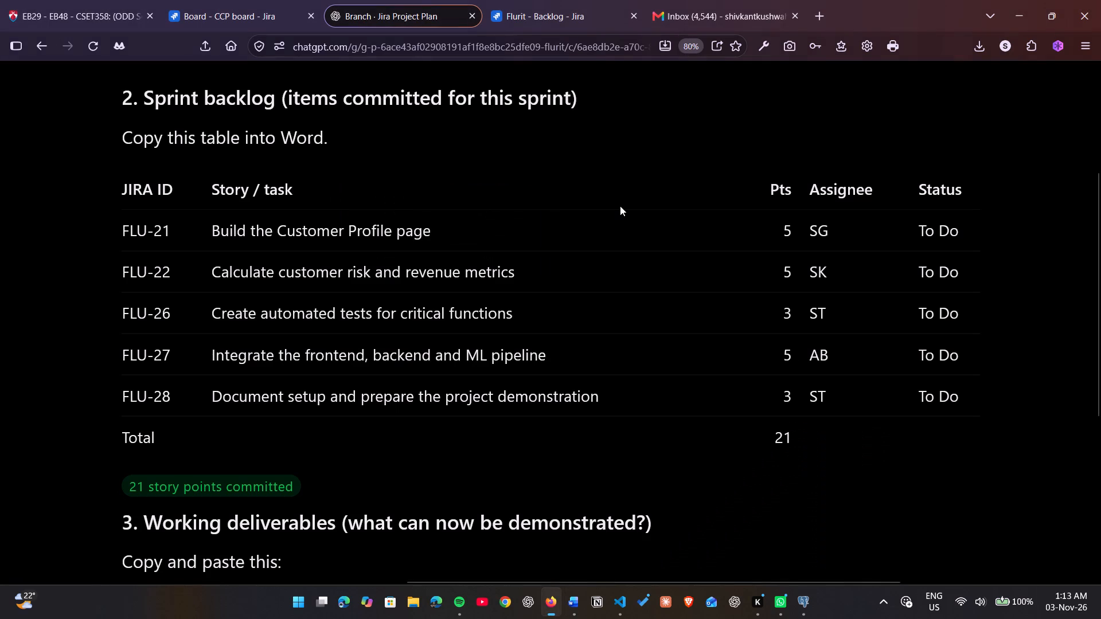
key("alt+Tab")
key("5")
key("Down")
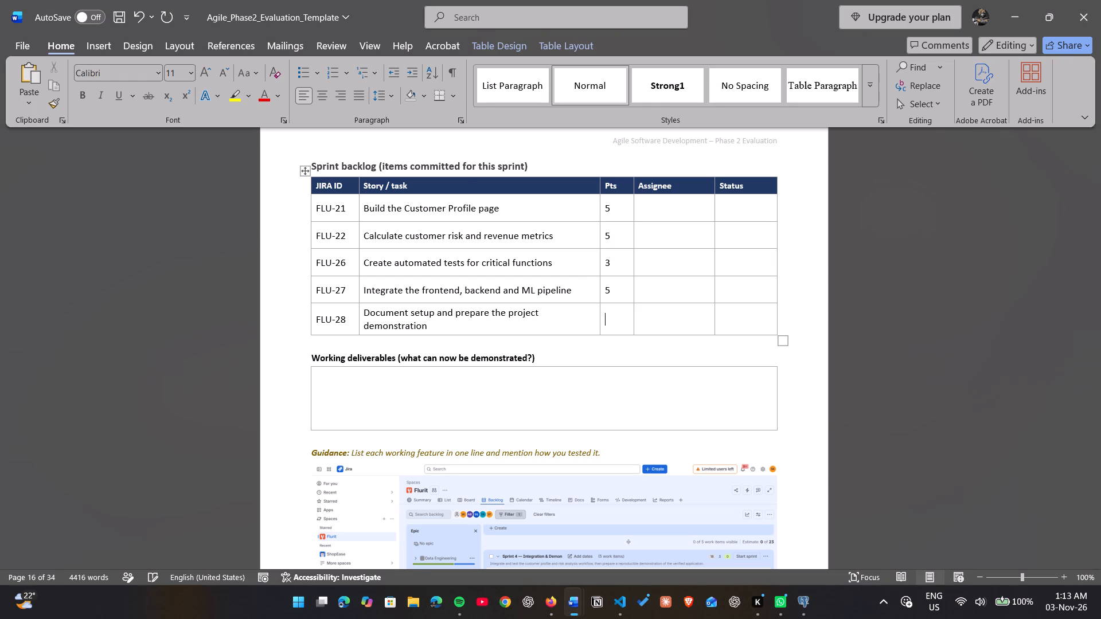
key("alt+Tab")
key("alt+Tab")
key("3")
Enter full assignee names in Word's Sprint 4 backlog: team member ST for FLU-21 and FLU-26, and SK for FLU-22.
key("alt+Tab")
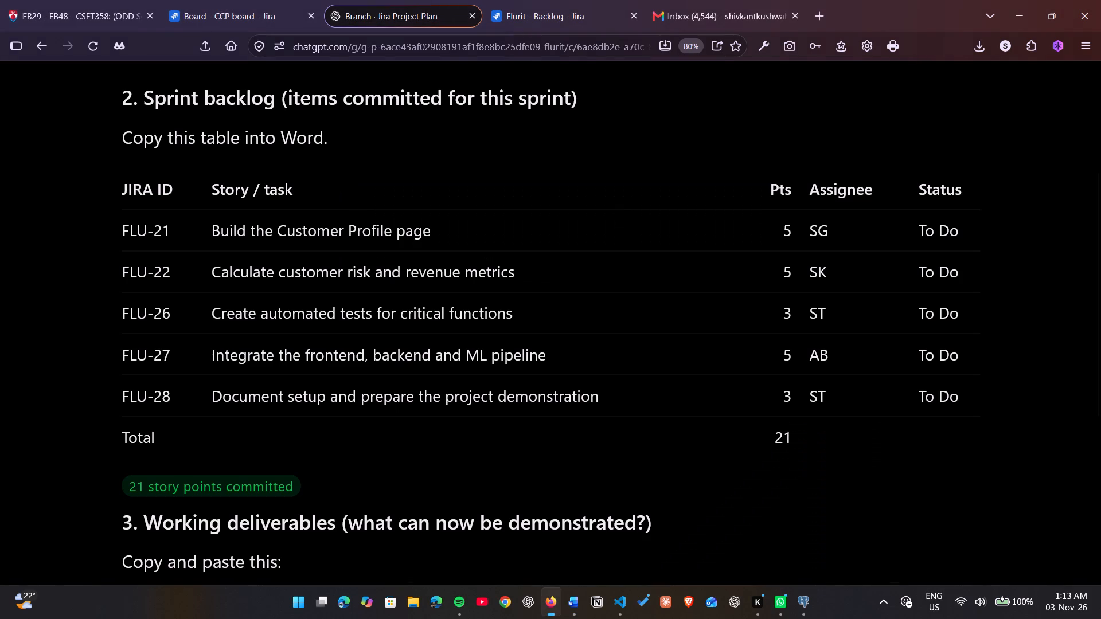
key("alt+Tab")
left_click(677, 209)
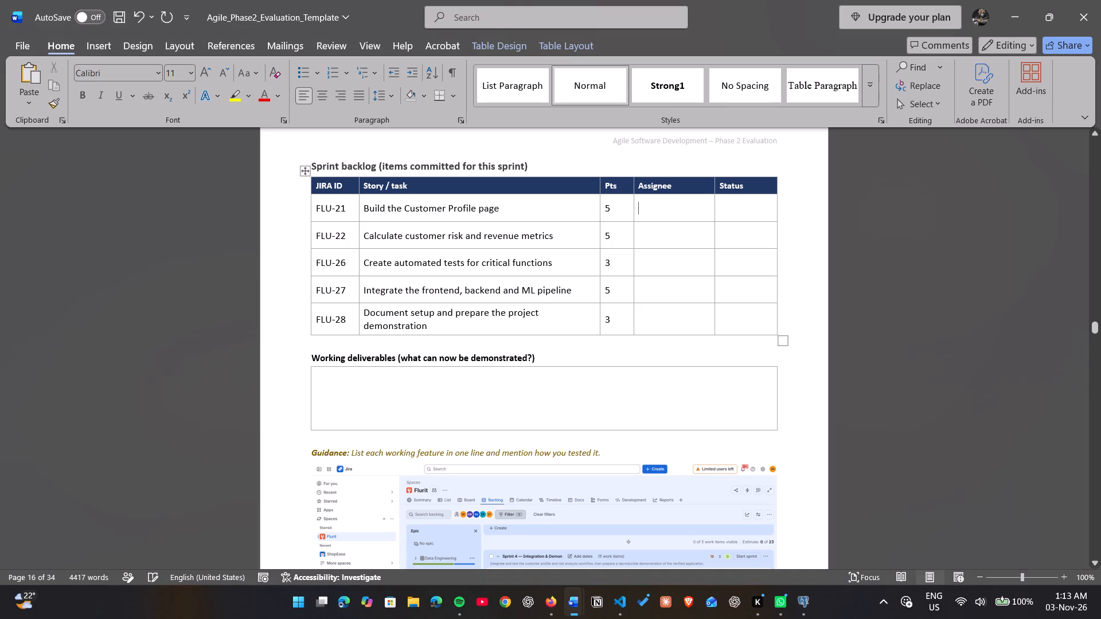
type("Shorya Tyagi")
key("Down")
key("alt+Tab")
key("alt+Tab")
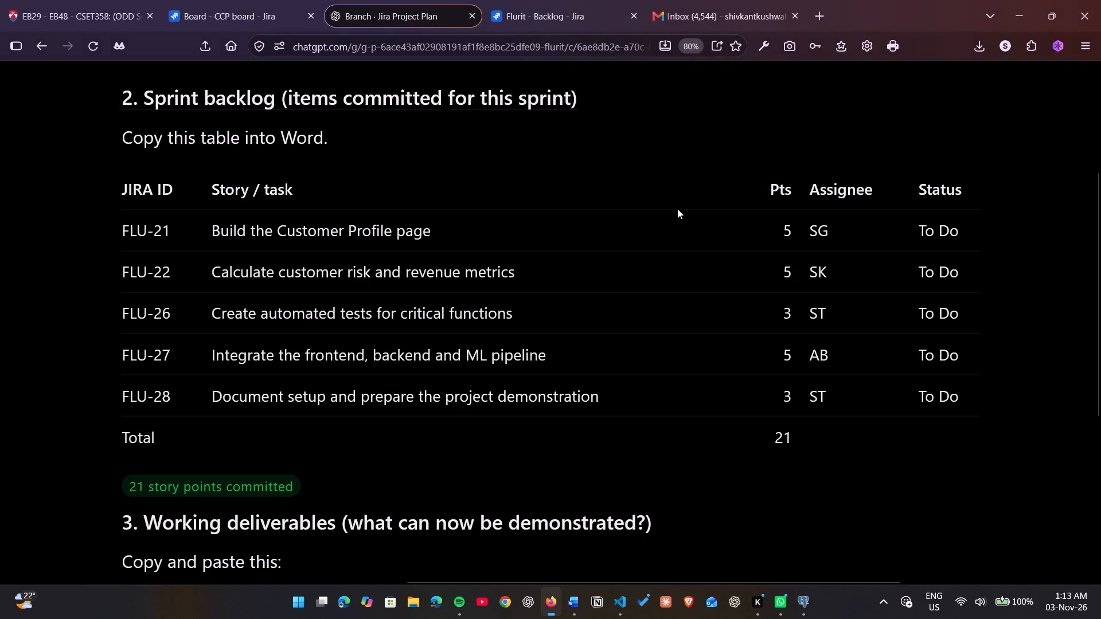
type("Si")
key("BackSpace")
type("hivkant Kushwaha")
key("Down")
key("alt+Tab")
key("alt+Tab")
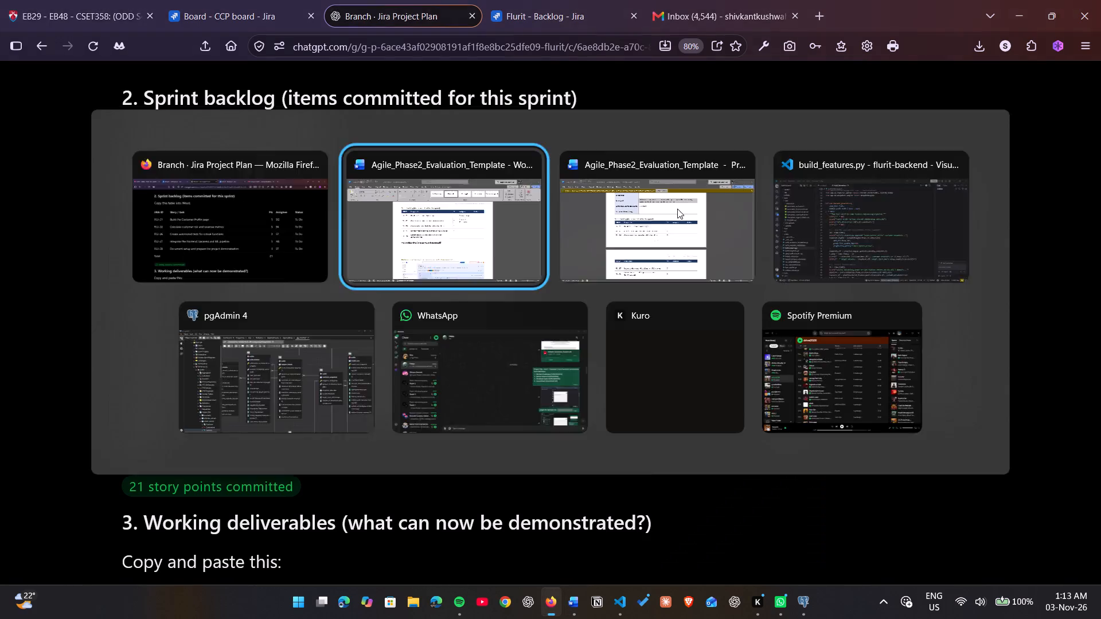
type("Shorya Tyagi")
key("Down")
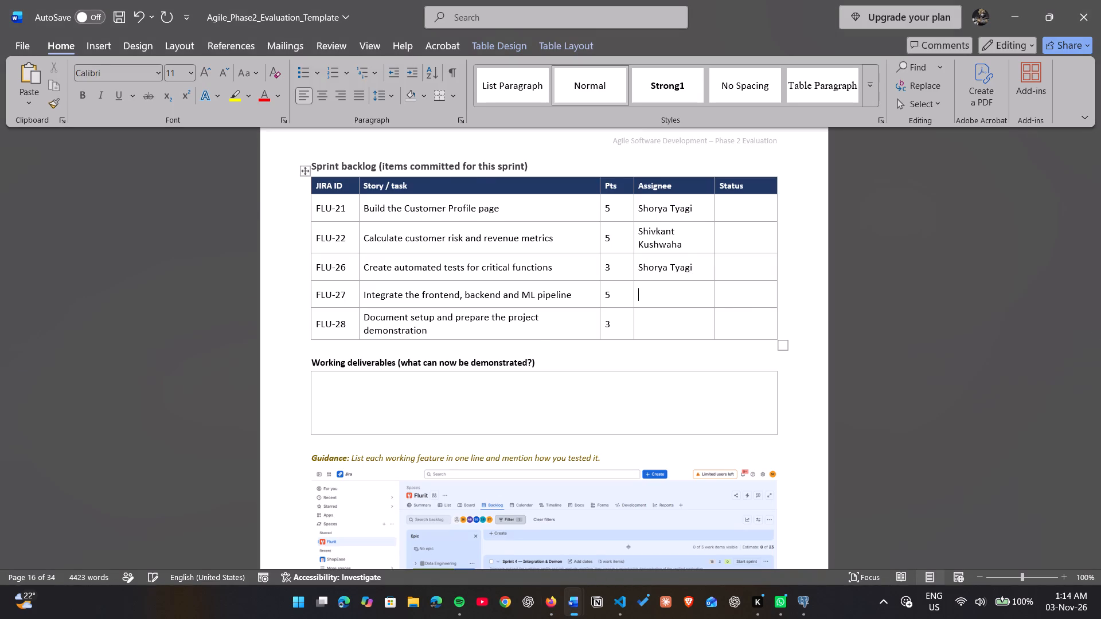
Check ChatGPT's assignee initials and enter the full names in Word: team member AB for FLU-27 and ST for FLU-28.
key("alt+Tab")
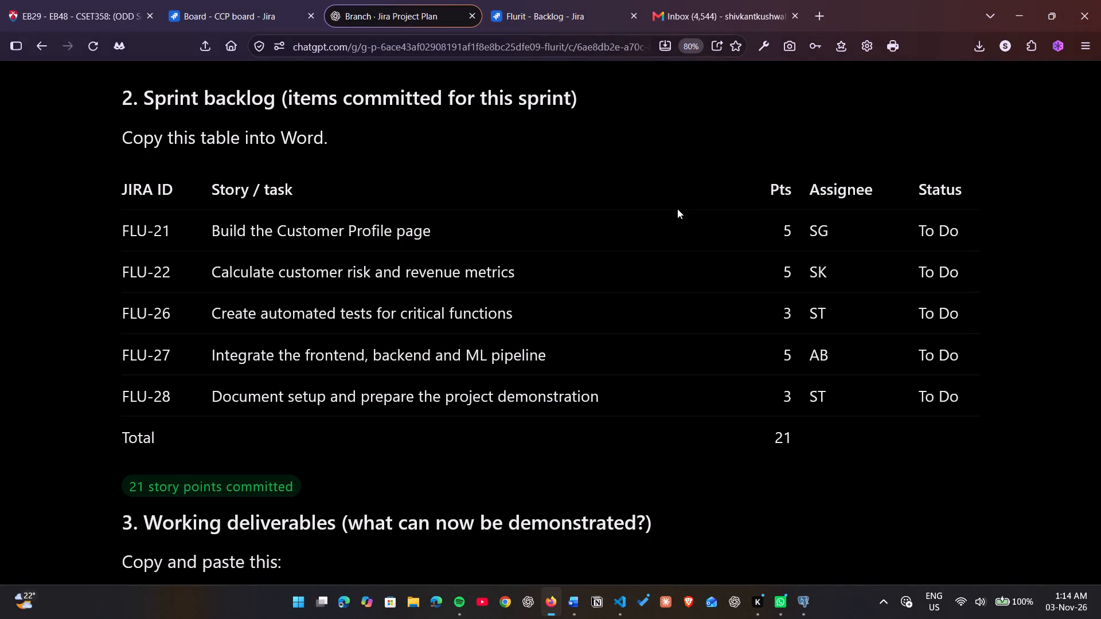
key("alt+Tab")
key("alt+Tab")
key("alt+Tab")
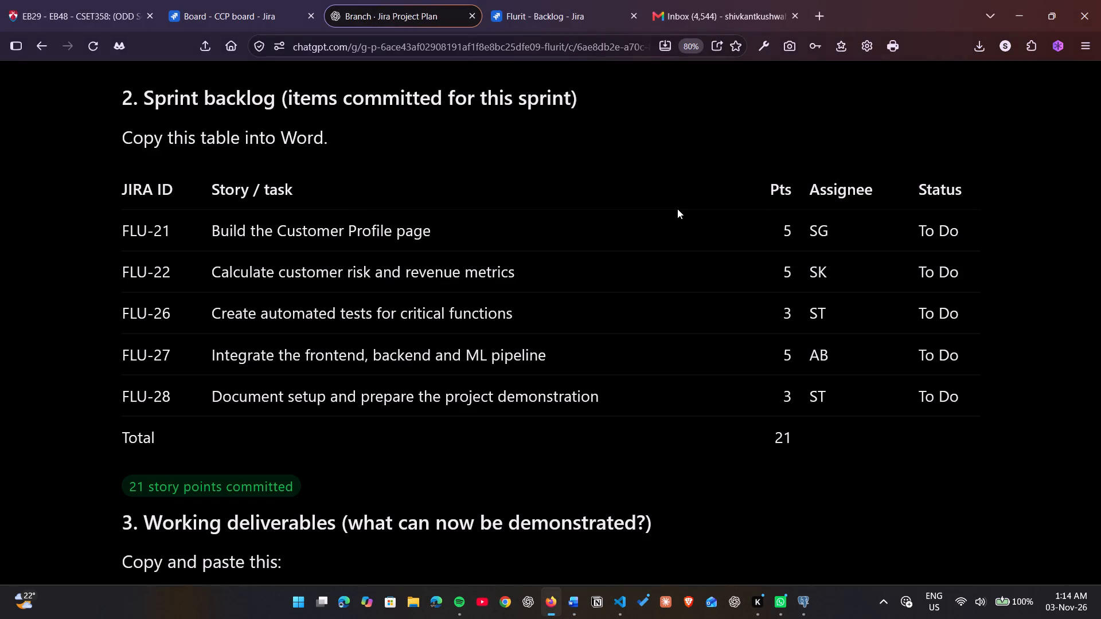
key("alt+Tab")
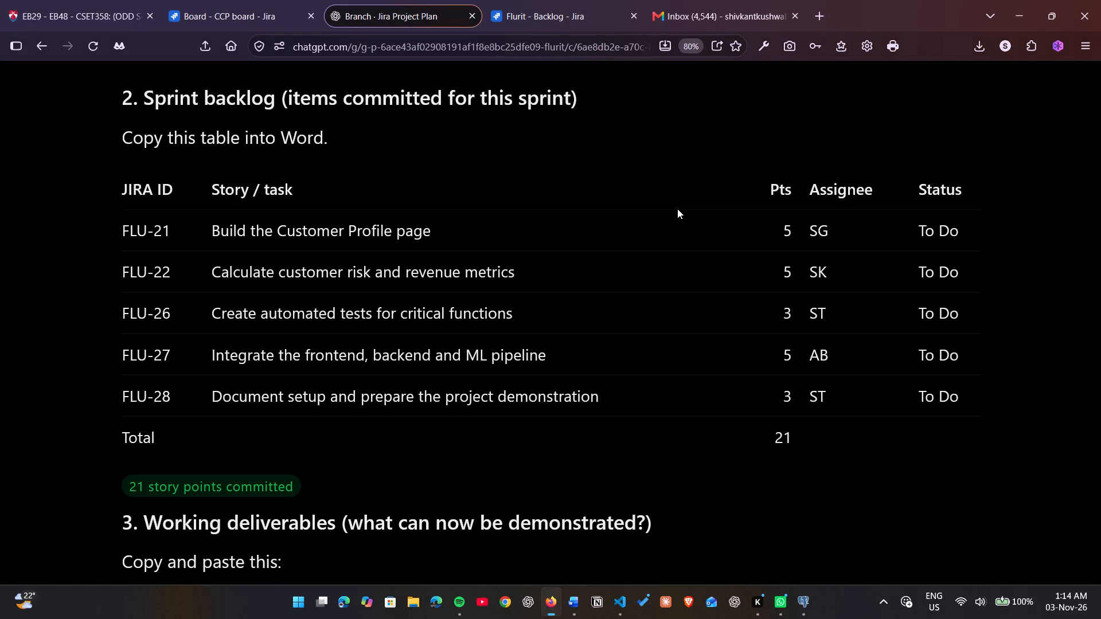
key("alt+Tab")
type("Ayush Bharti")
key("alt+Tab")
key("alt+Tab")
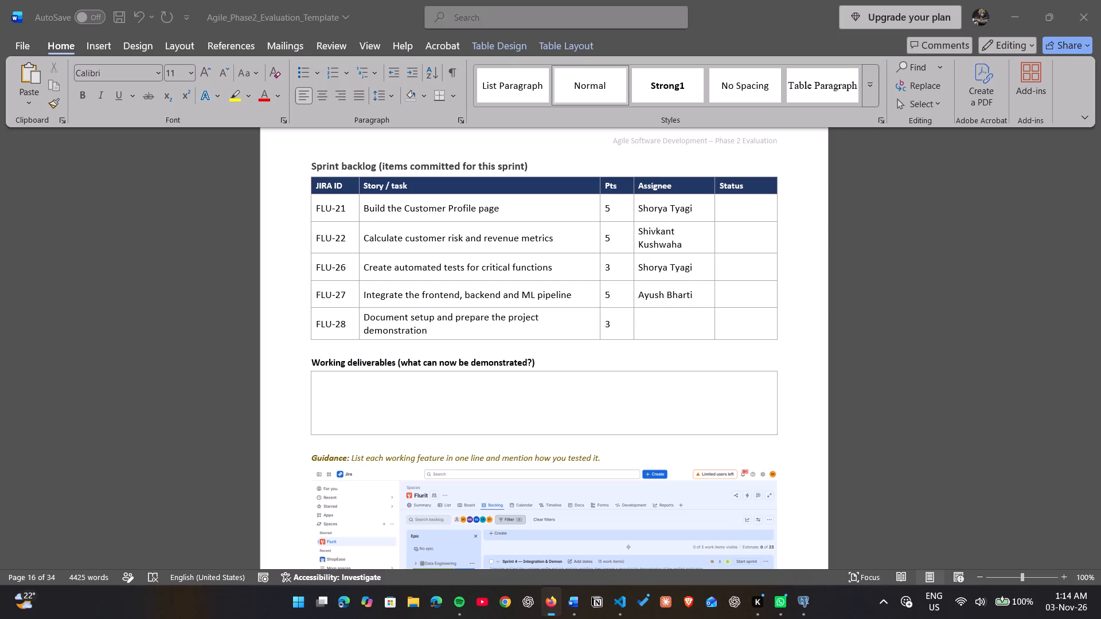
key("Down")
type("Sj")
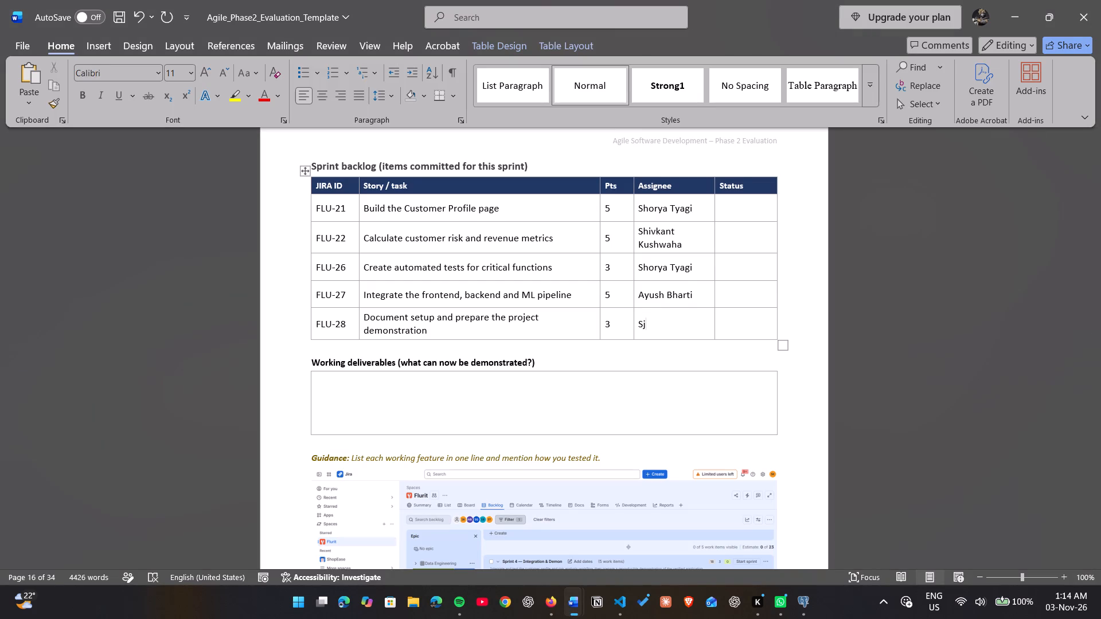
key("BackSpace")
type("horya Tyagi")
Set the Status of all five Sprint 4 backlog rows in Word, FLU-21 to FLU-28, to "To-Do".
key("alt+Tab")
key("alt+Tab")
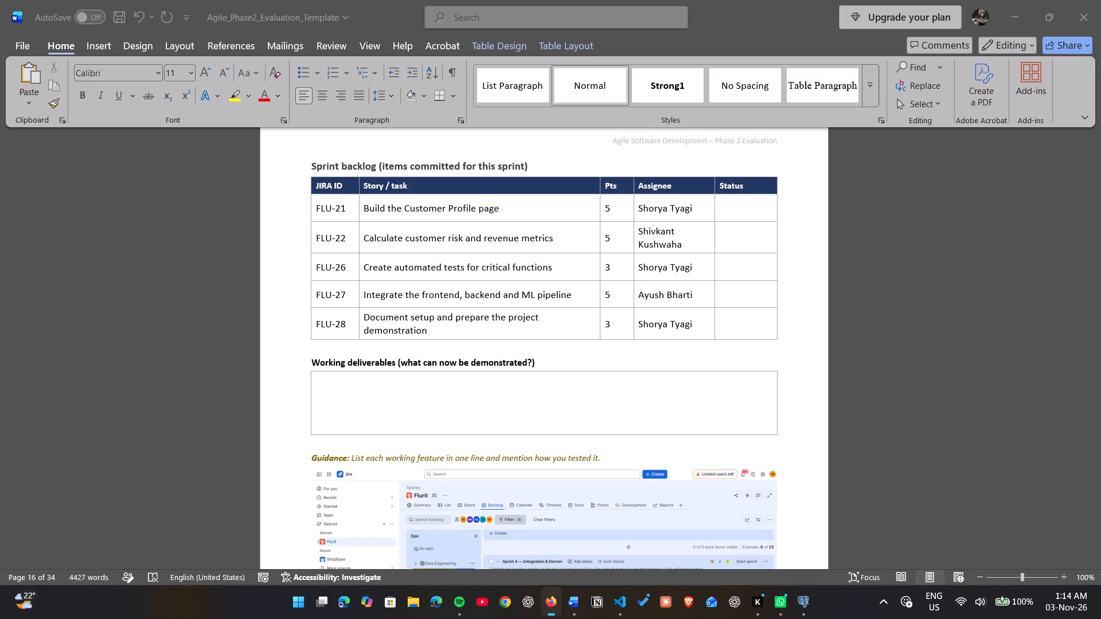
left_click(757, 206)
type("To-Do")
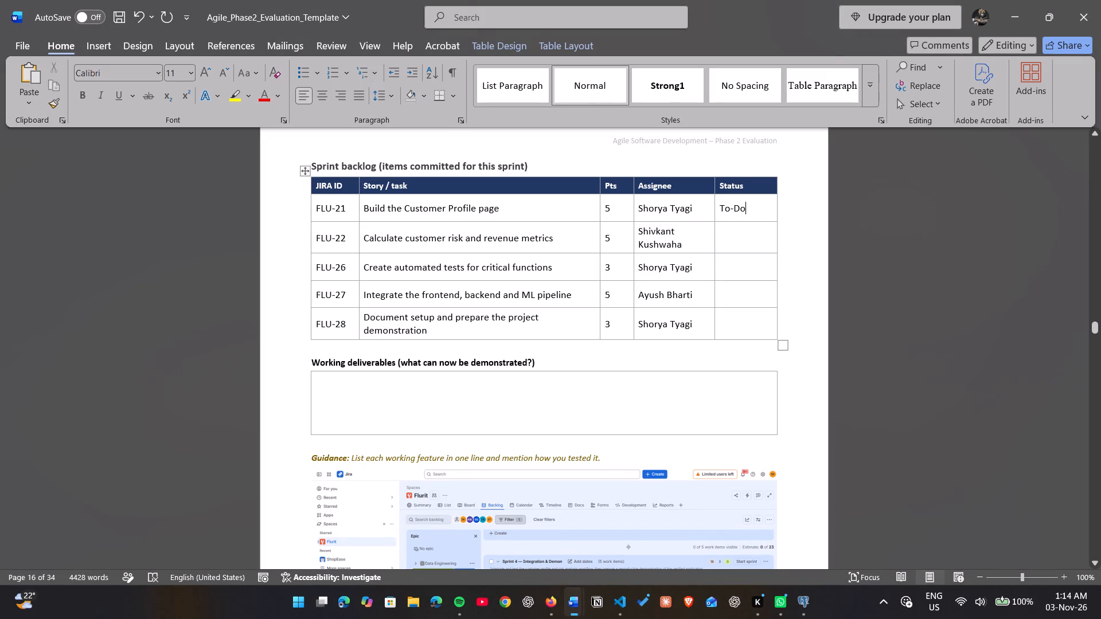
left_click_drag(757, 206, 721, 206)
key("ctrl+c")
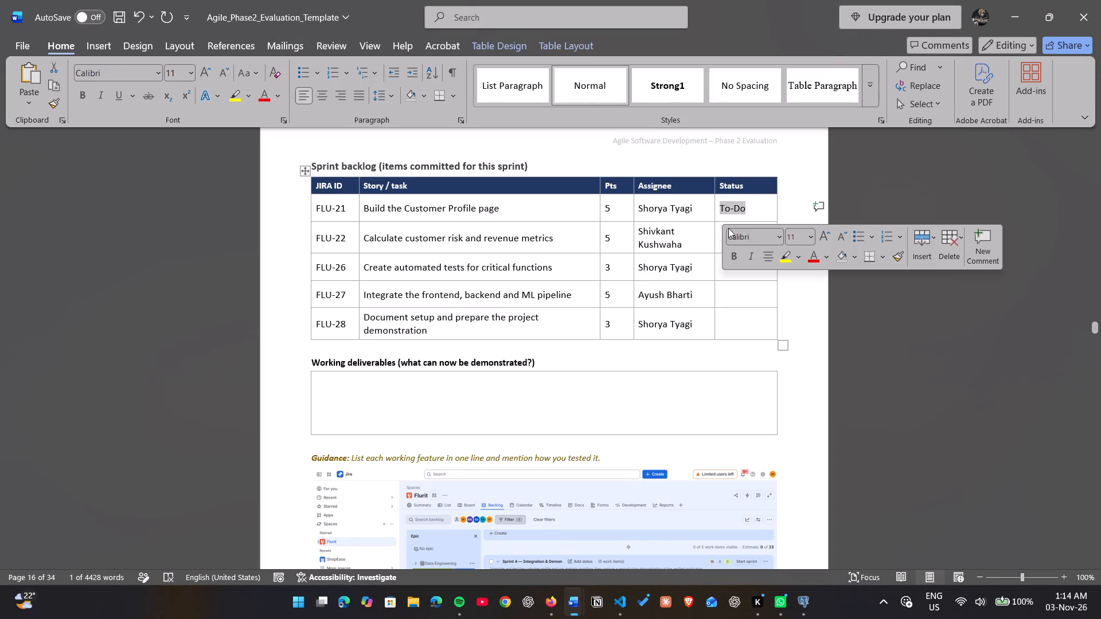
left_click(715, 242)
key("ctrl+v")
left_click(733, 259)
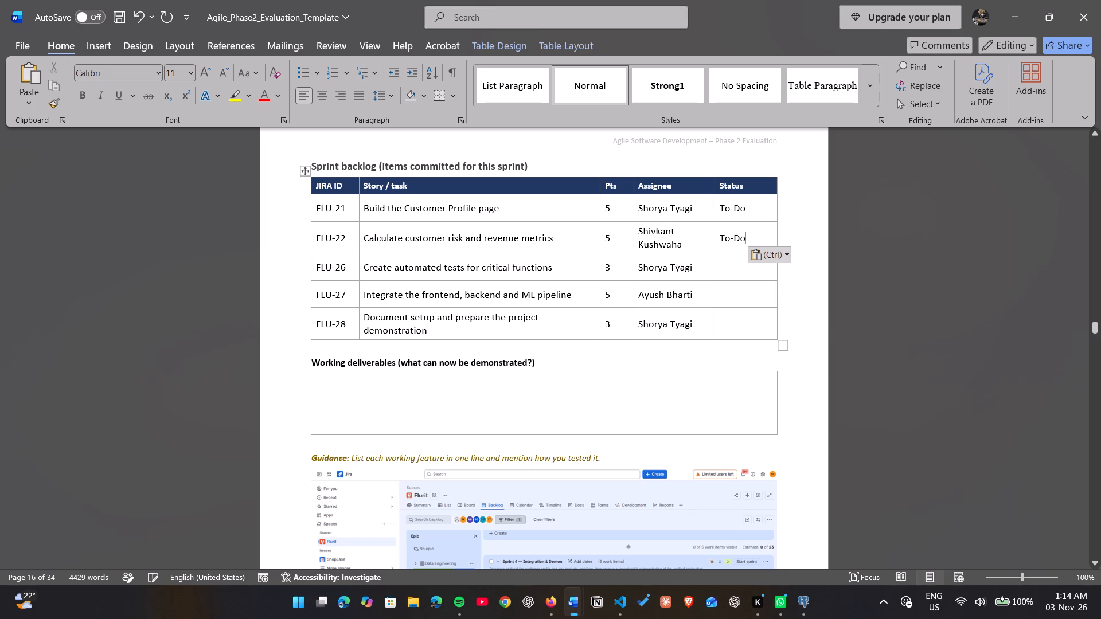
key("ctrl+v")
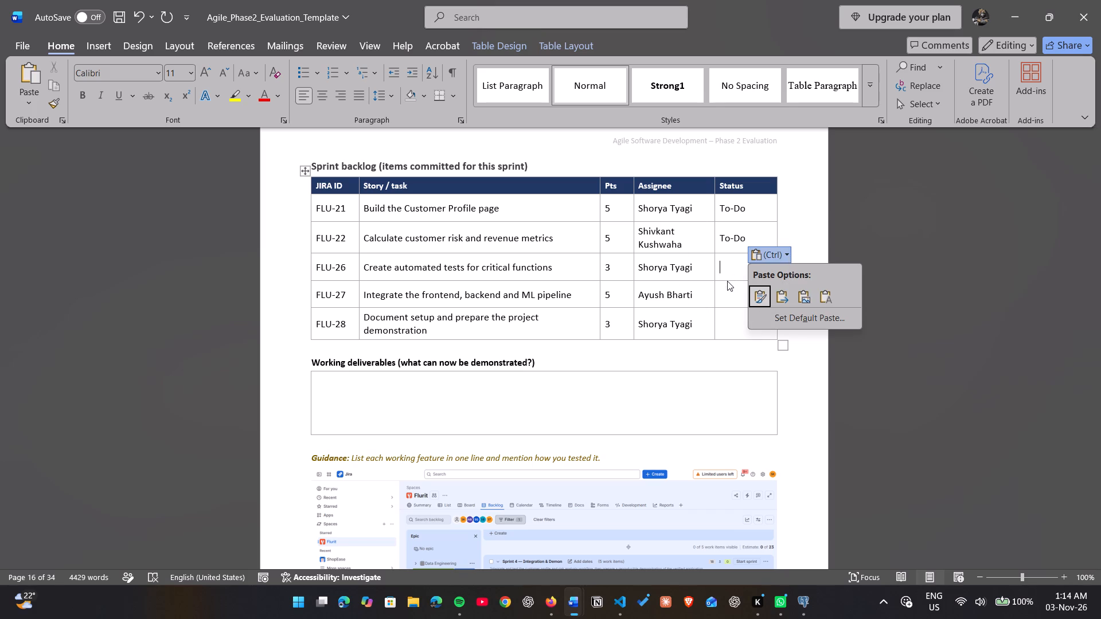
left_click(729, 267)
key("ctrl+v")
left_click(726, 288)
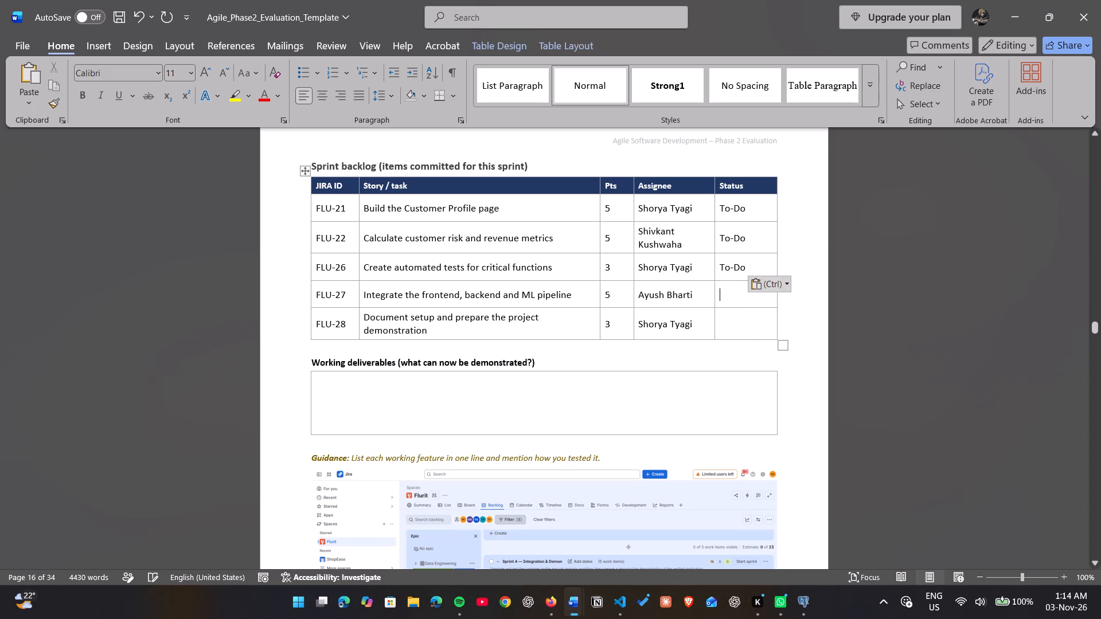
key("ctrl+v")
left_click(725, 323)
key("ctrl+v")
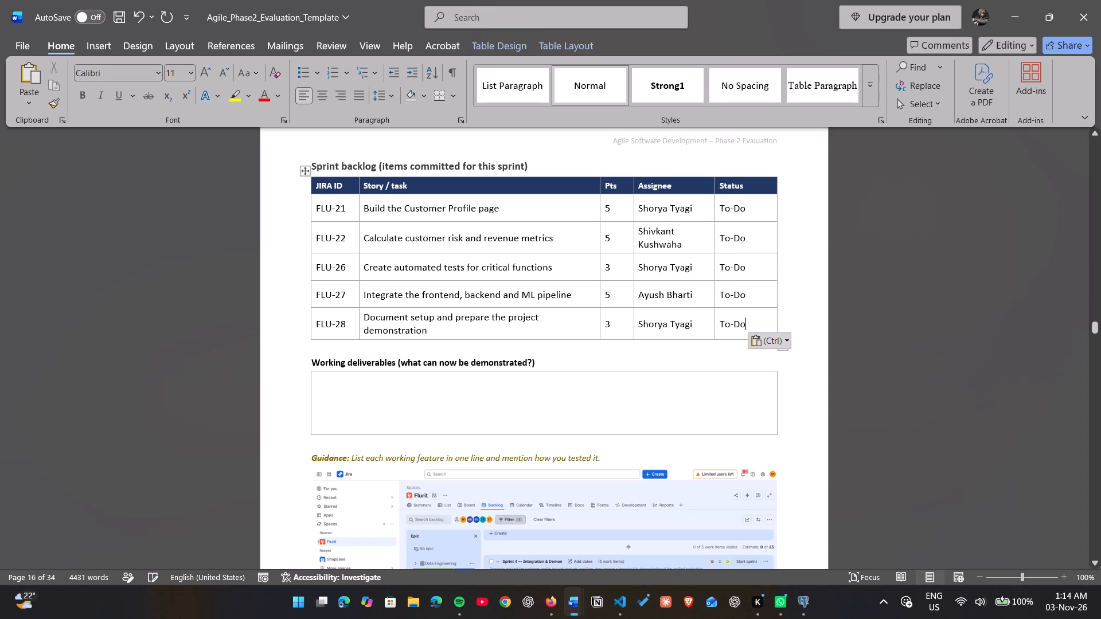
left_click(798, 302)
Copy ChatGPT's Sprint 4 working deliverables draft into Word's Working deliverables box, without an extra blank line at the end.
key("alt+Tab")
scroll(798, 302, "down", 1)
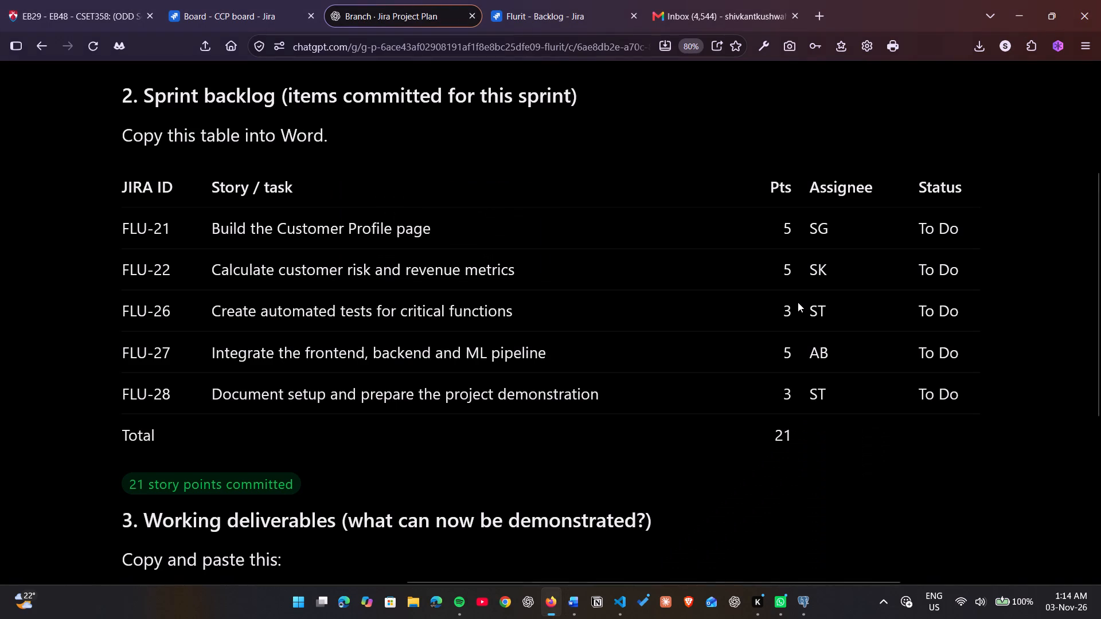
scroll(798, 302, "down", 1)
key("alt+Tab")
scroll(516, 365, "down", 1)
key("alt+Tab")
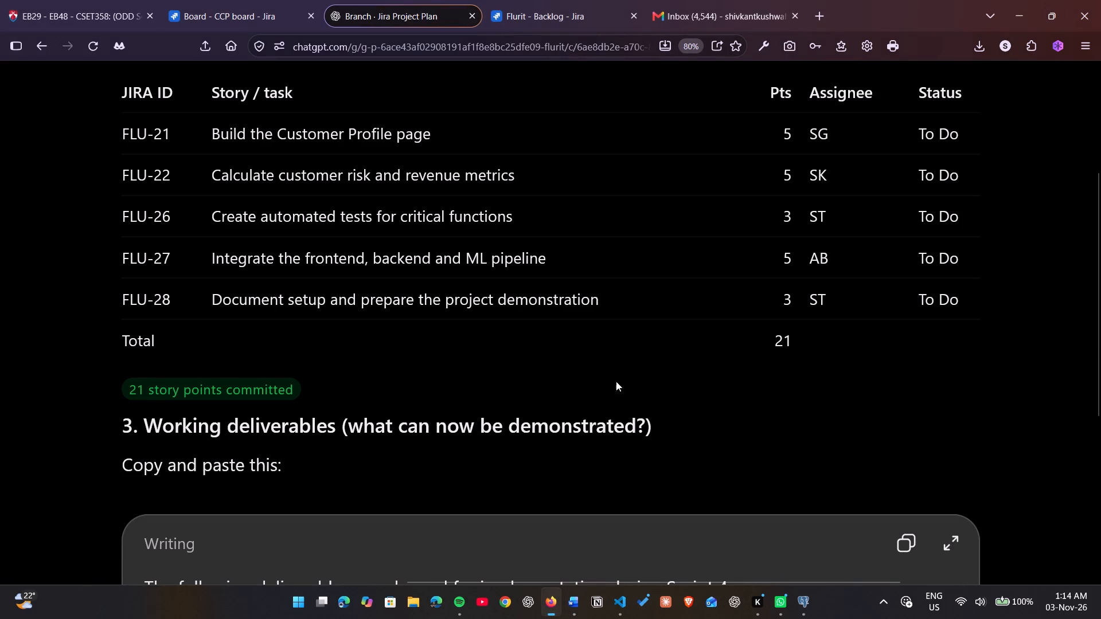
scroll(631, 395, "down", 4)
left_click(919, 257)
key("alt+Tab")
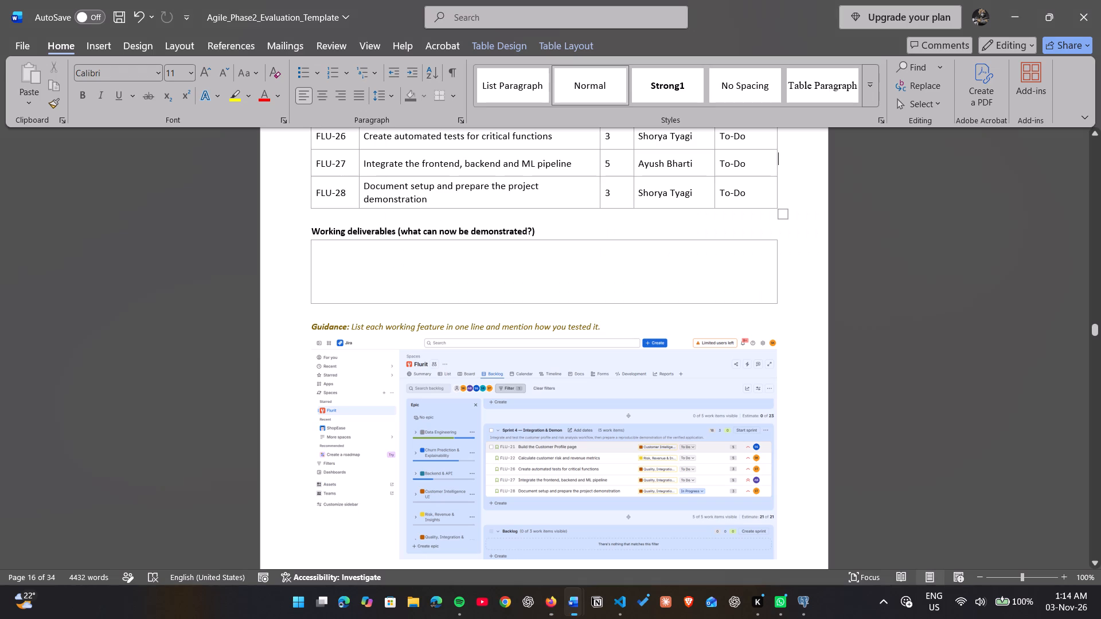
left_click(548, 258)
key("ctrl+v")
key("alt+Tab")
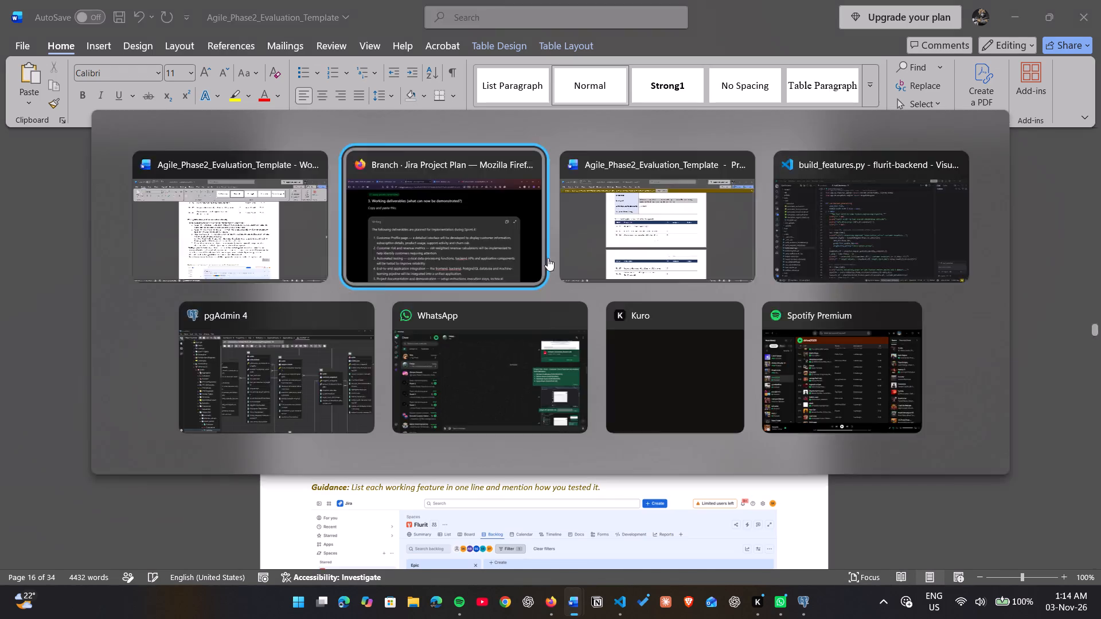
key("alt+Tab")
key("BackSpace")
Check ChatGPT's capture instructions for Sprint 4 Figures 12 and 13 against the figure placeholders in the Word template.
key("alt+Tab")
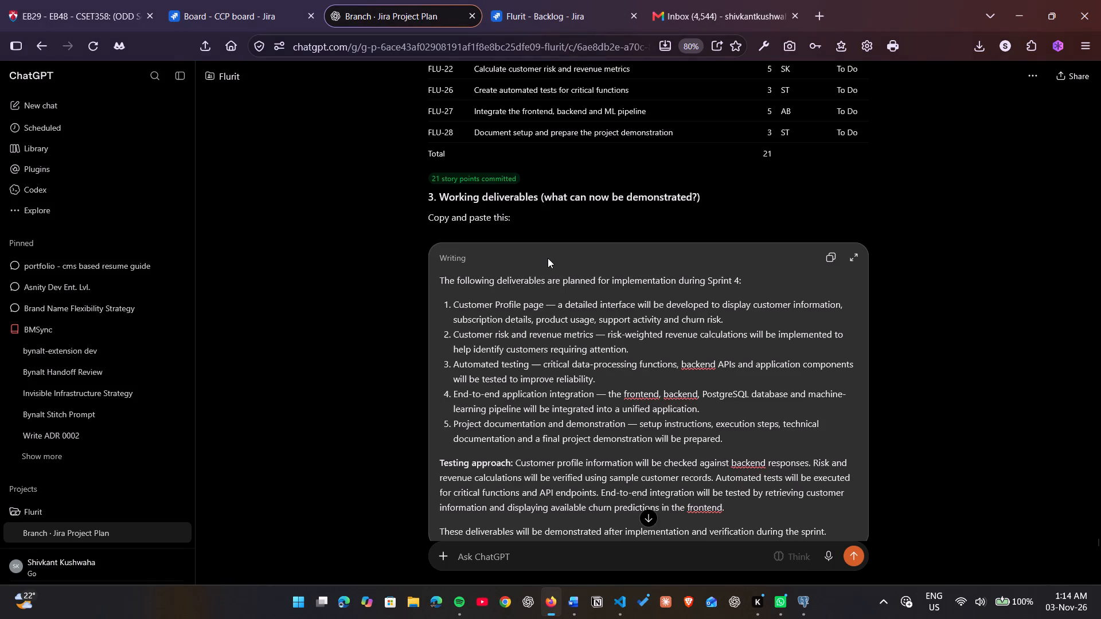
scroll(548, 258, "down", 5)
key("alt+Tab")
scroll(548, 258, "down", 1)
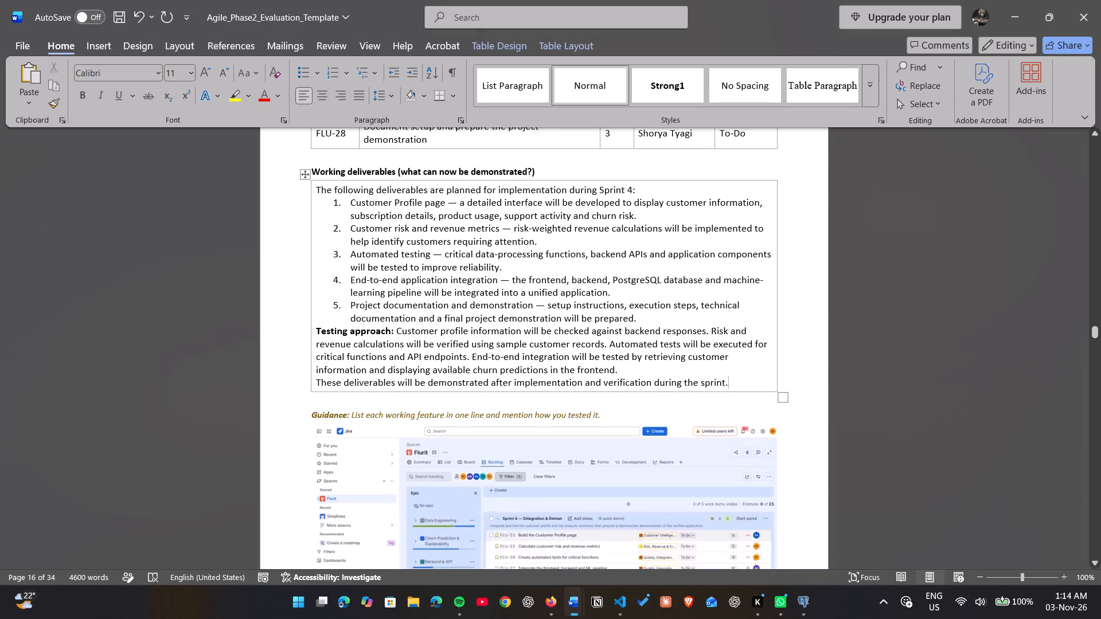
scroll(548, 258, "down", 3)
key("alt+Tab")
scroll(548, 258, "down", 1)
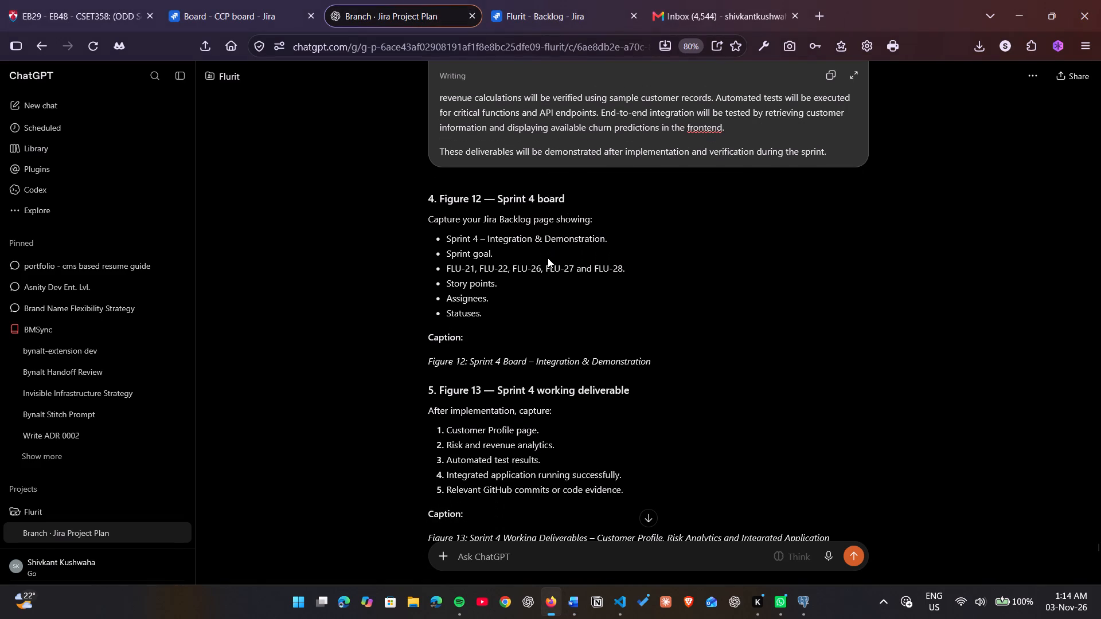
scroll(548, 258, "down", 1)
scroll(630, 279, "down", 4)
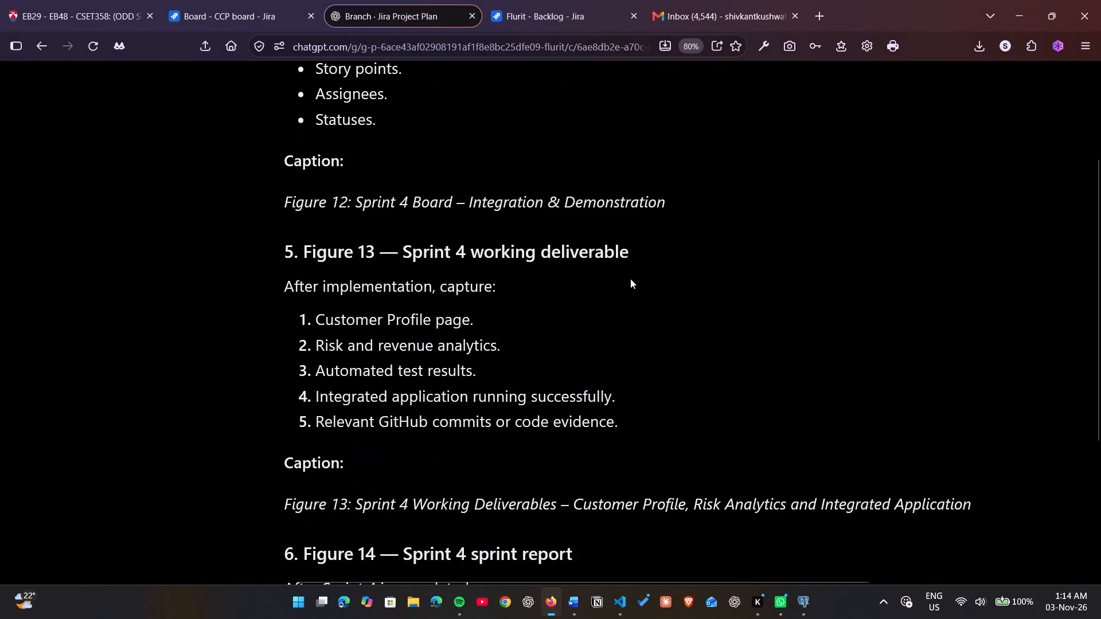
scroll(584, 371, "down", 1)
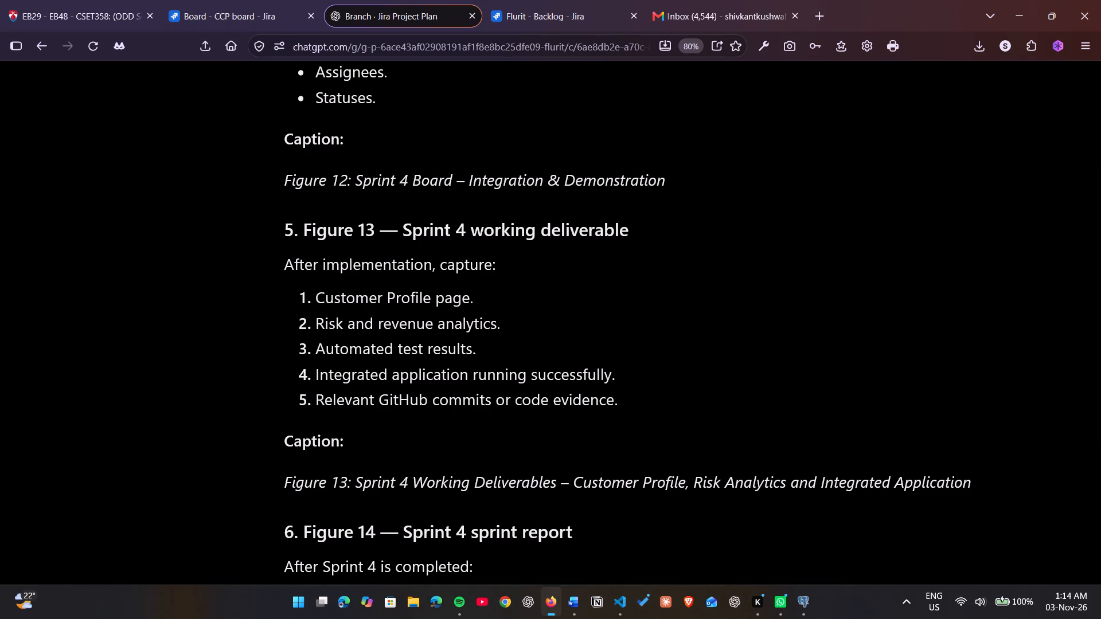
Switch to VS Code, browse the test files in flurit-backend's tests folder with scripts collapsed, and open test_explainability.py.
left_click(625, 607)
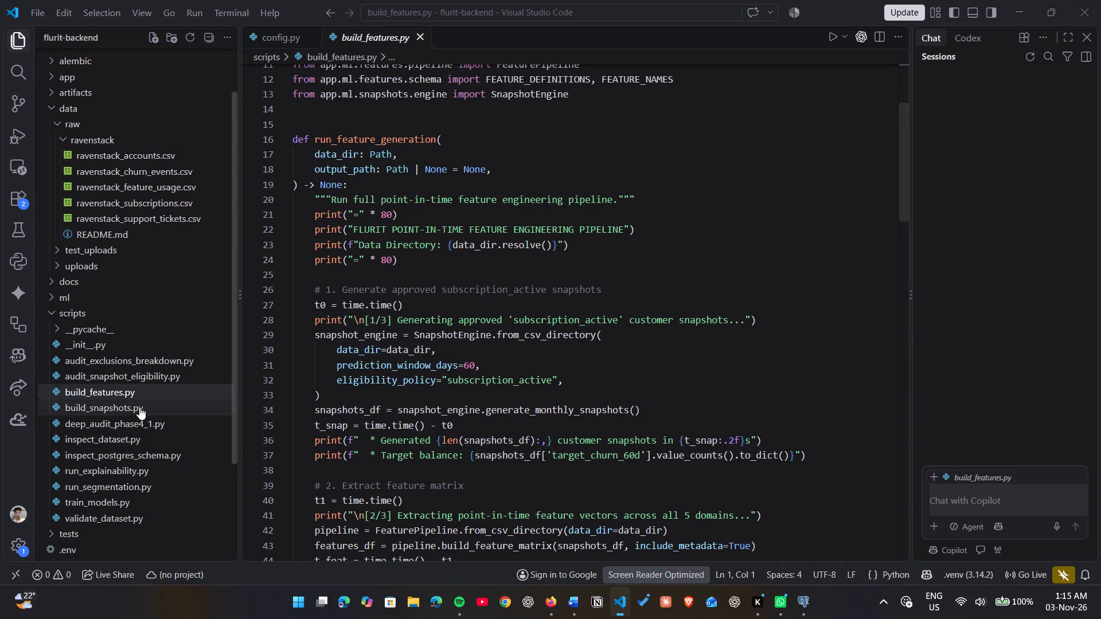
scroll(127, 407, "down", 3)
left_click(86, 450)
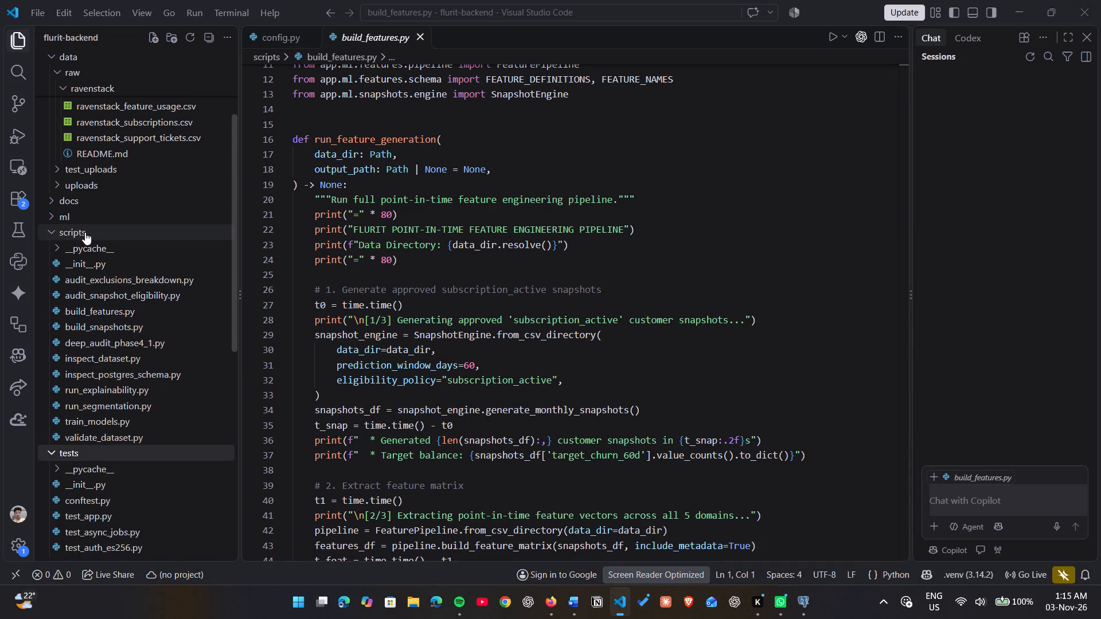
left_click(84, 233)
scroll(85, 398, "down", 5)
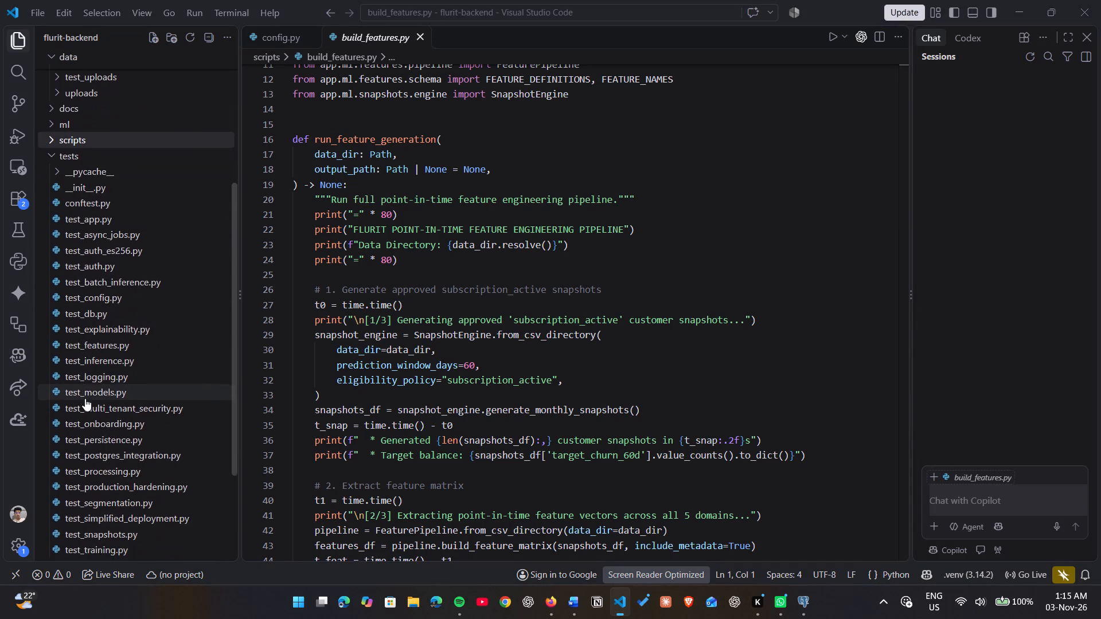
scroll(85, 398, "down", 2)
scroll(85, 398, "up", 2)
left_click(92, 444)
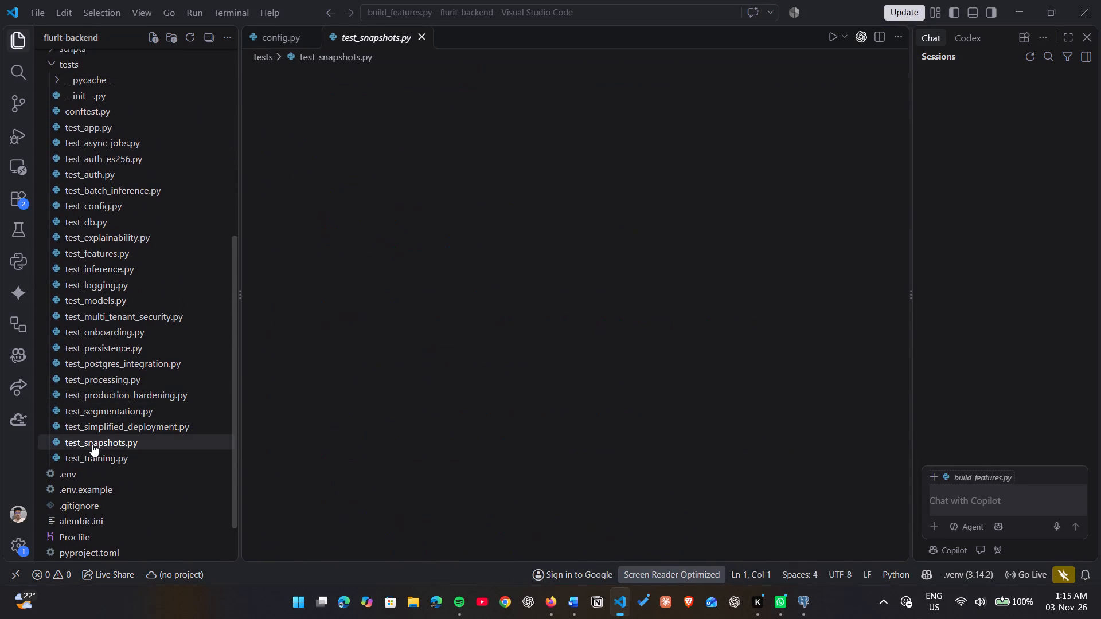
scroll(344, 246, "up", 3)
scroll(344, 246, "down", 6)
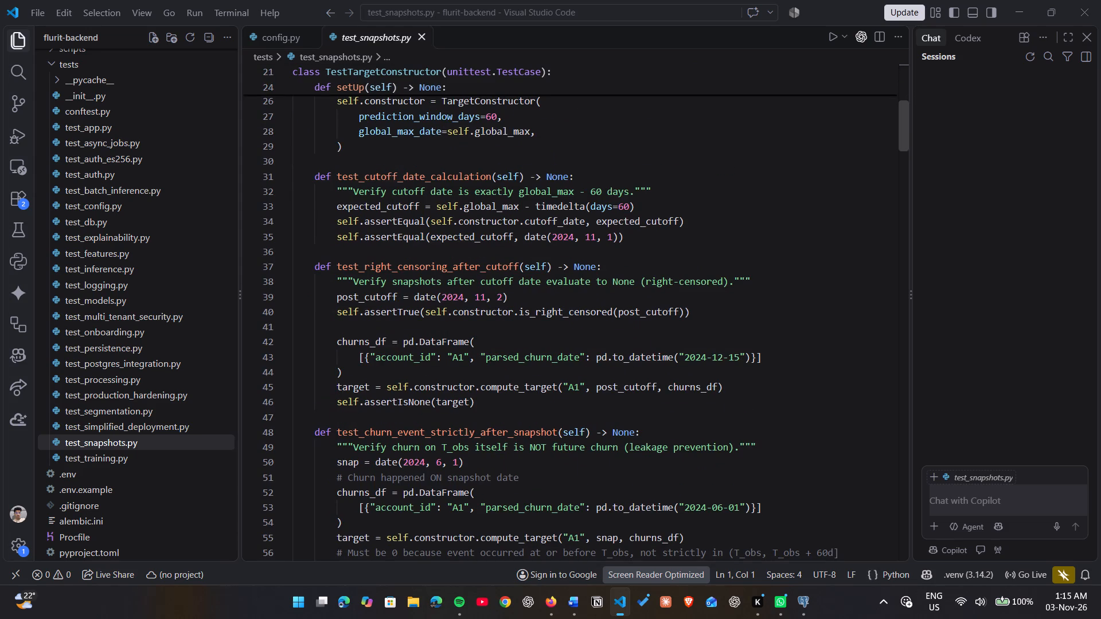
left_click(95, 275)
left_click(97, 287)
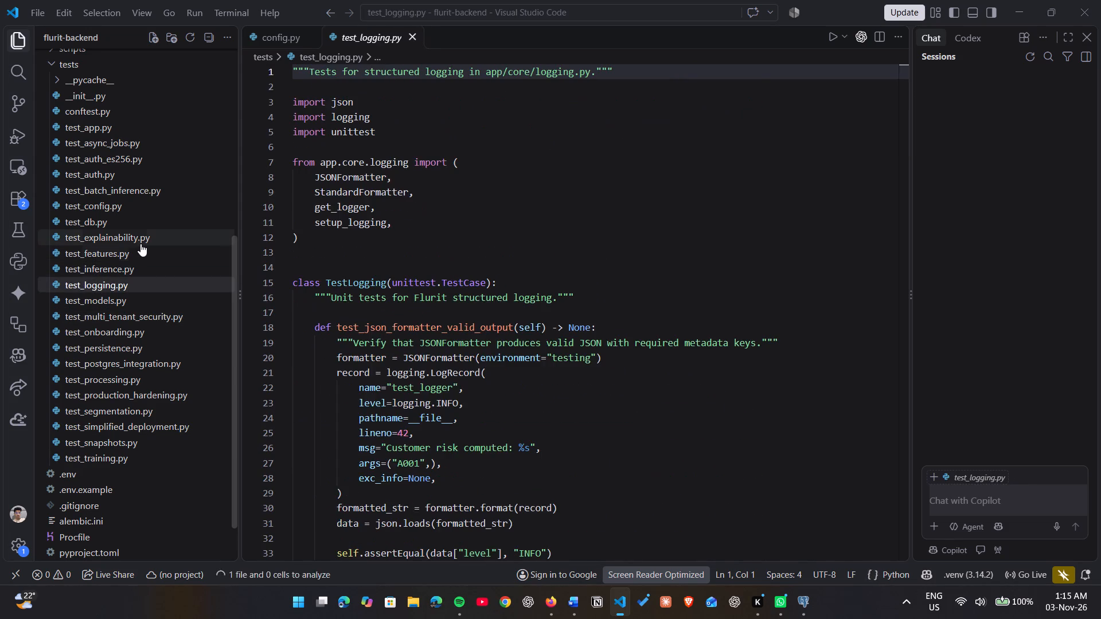
left_click(140, 242)
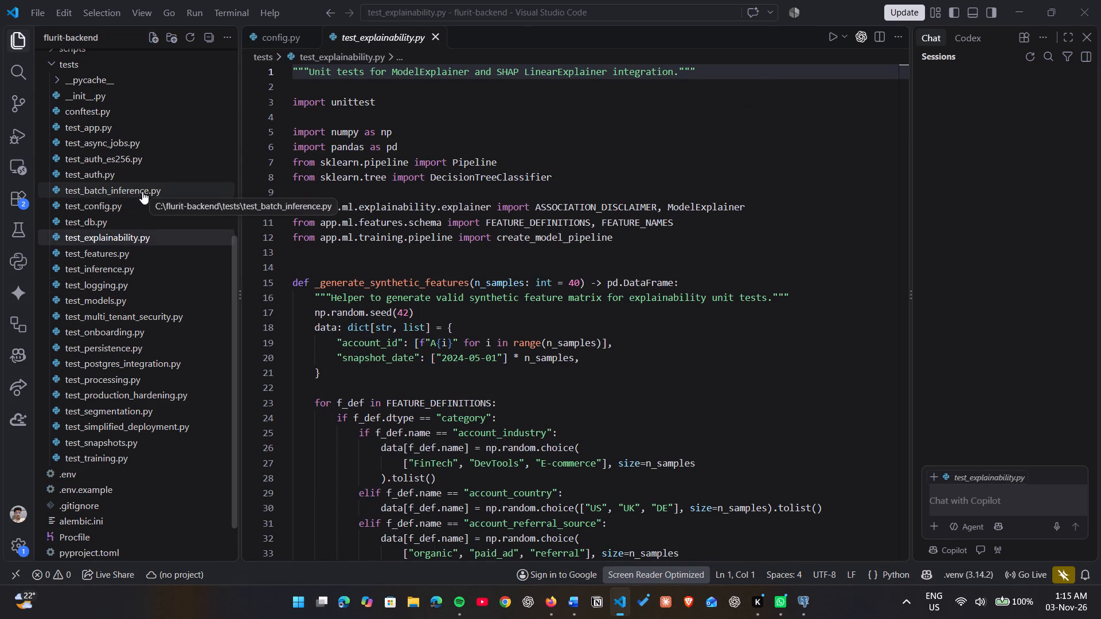
scroll(348, 273, "up", 1)
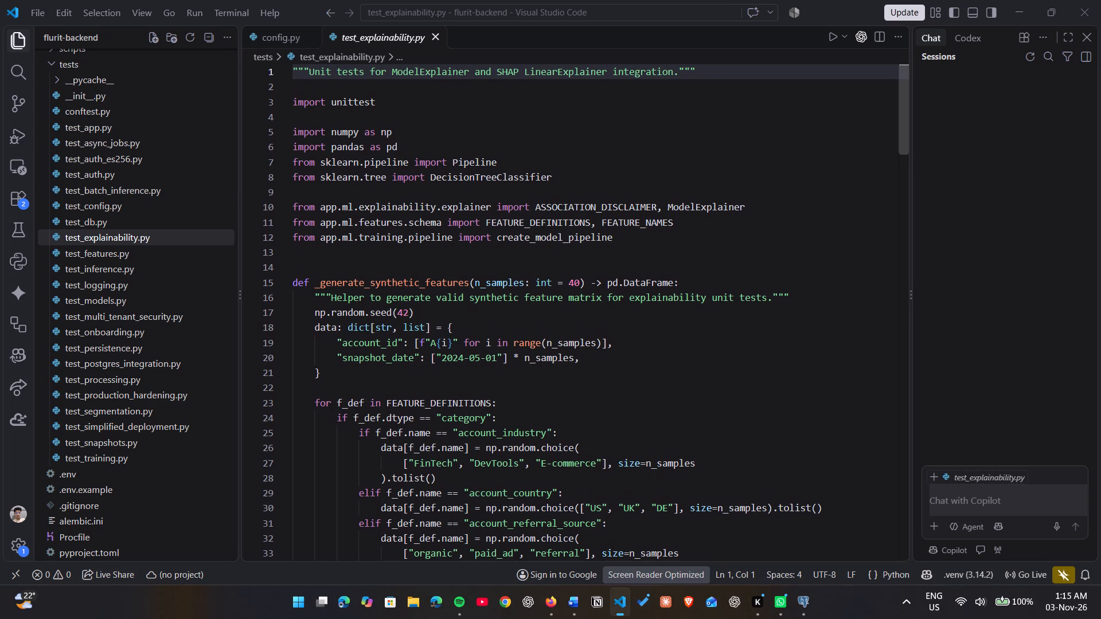
Capture the VS Code window without the taskbar and paste it into Word in place of the Figure 13 Sprint 4 working deliverable placeholder.
key("Print")
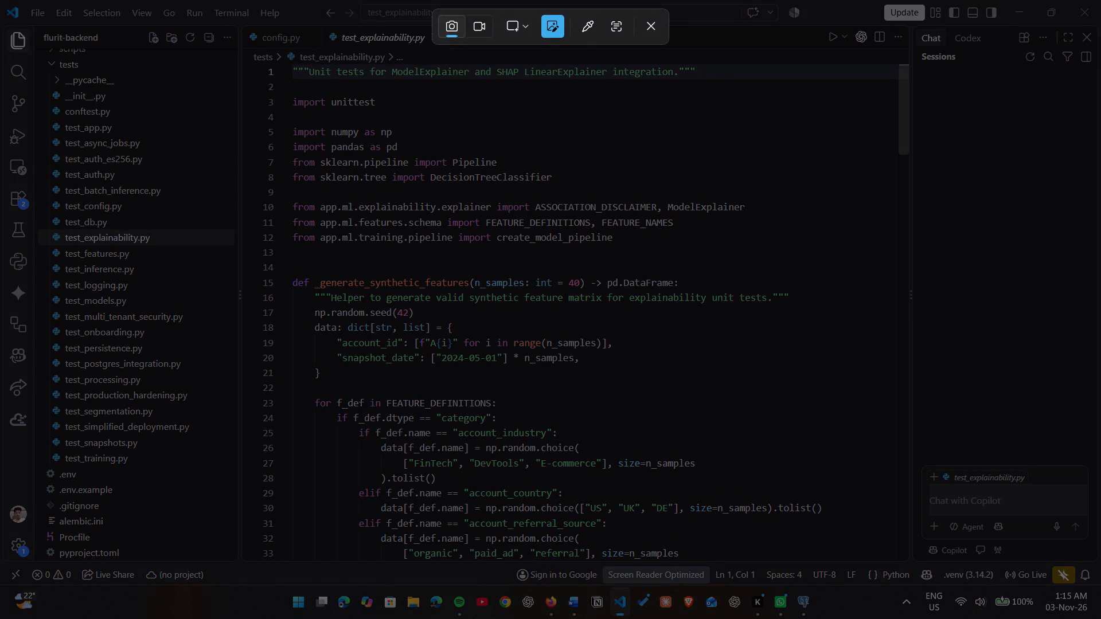
left_click_drag(0, 0, 1100, 584)
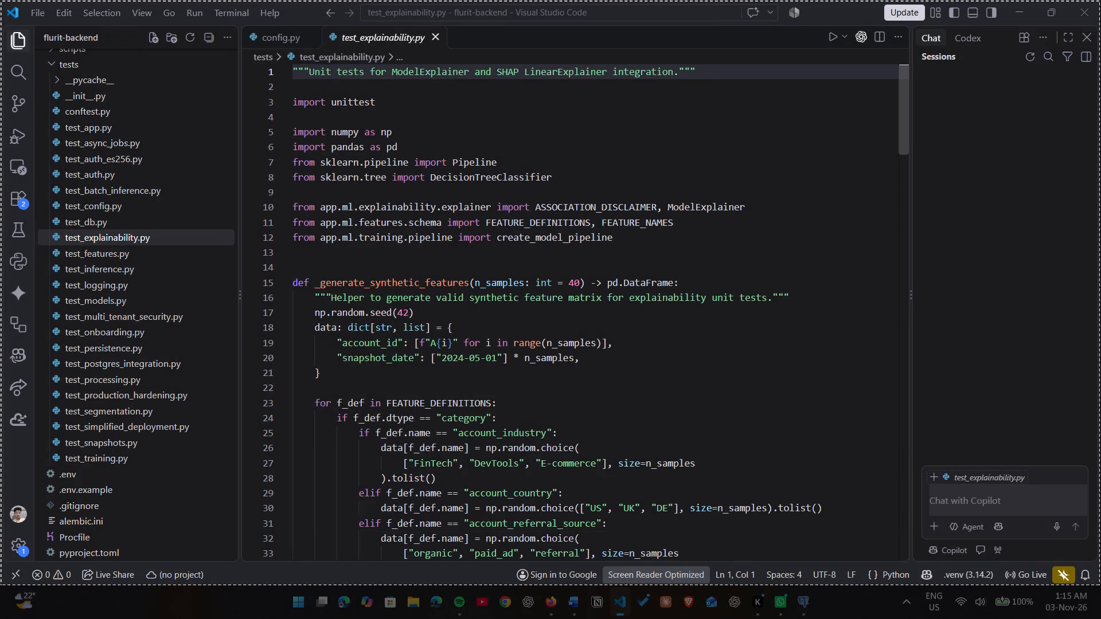
key("ctrl+c")
key("alt+Tab")
key("alt+Tab")
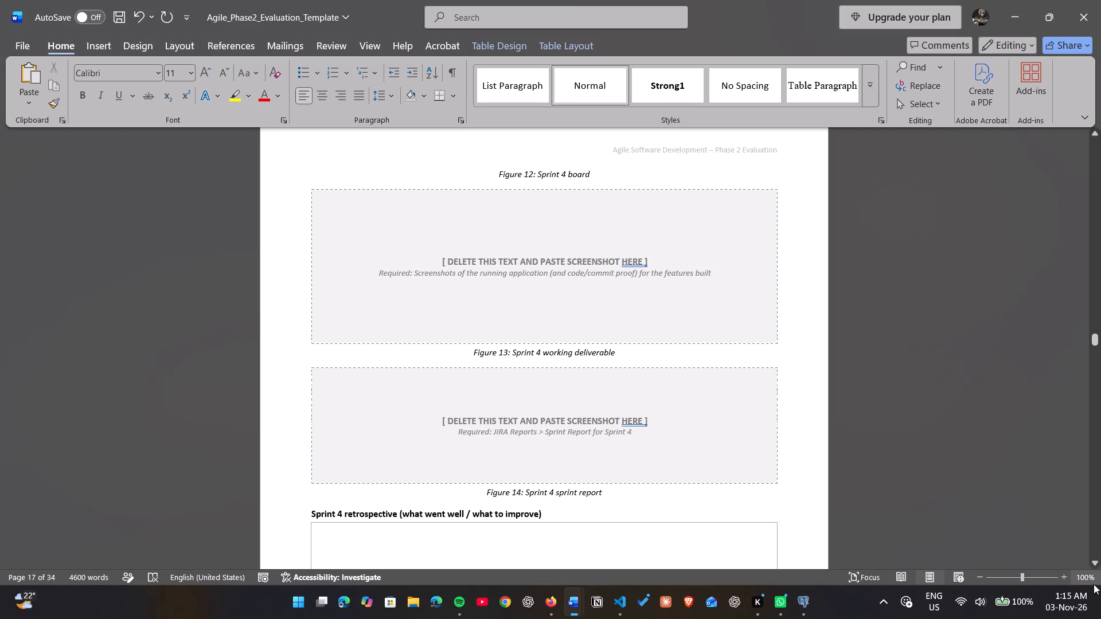
scroll(807, 487, "up", 1)
left_click(756, 434)
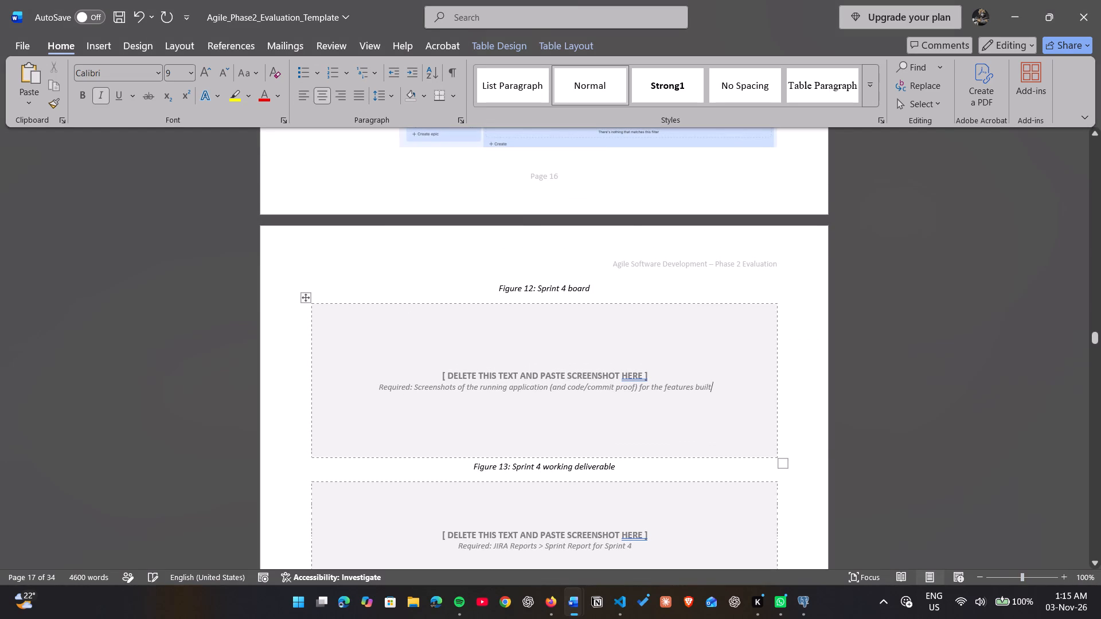
left_click(783, 461)
key("BackSpace")
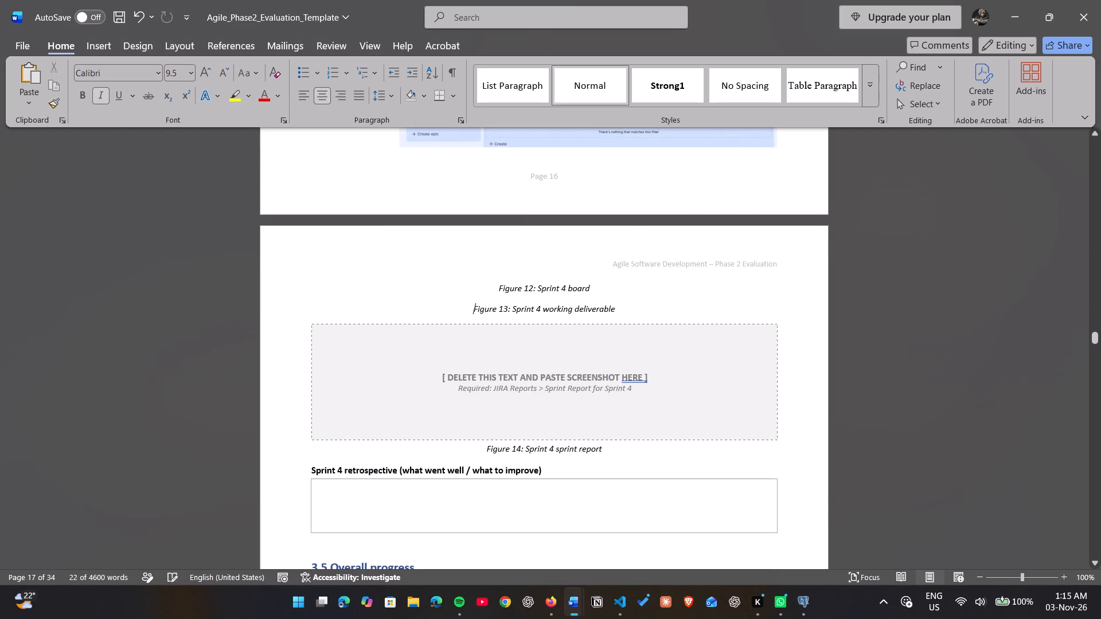
key("Return")
key("Up")
key("ctrl+v")
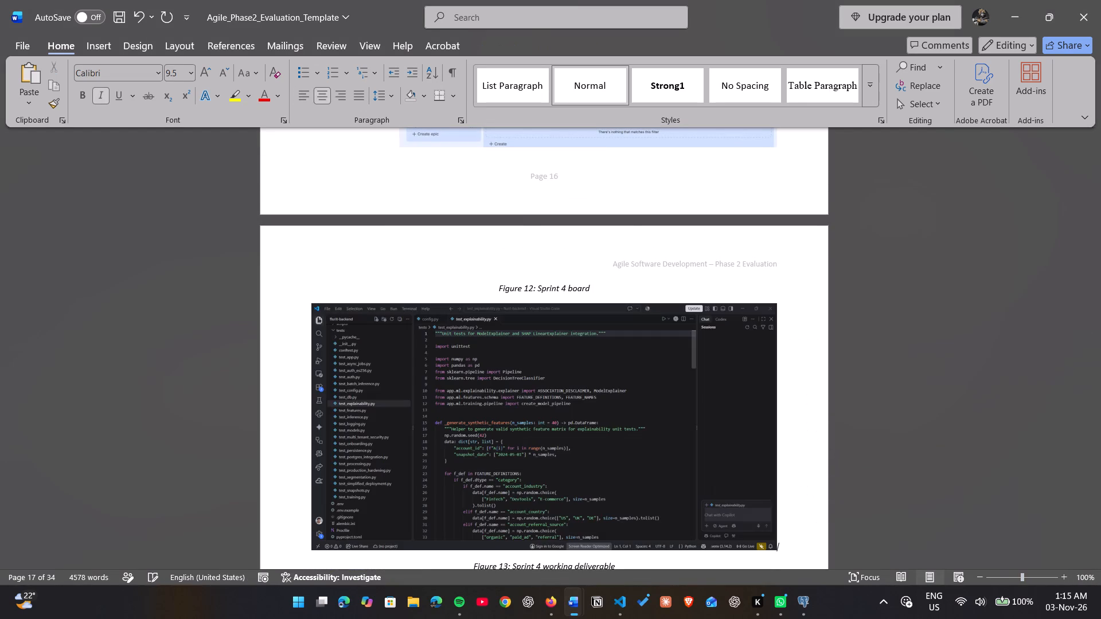
Replace Word's Figure 14 Sprint 4 sprint report placeholder with a copy of the Jira reports screenshot used for Figure 11.
scroll(783, 461, "down", 3)
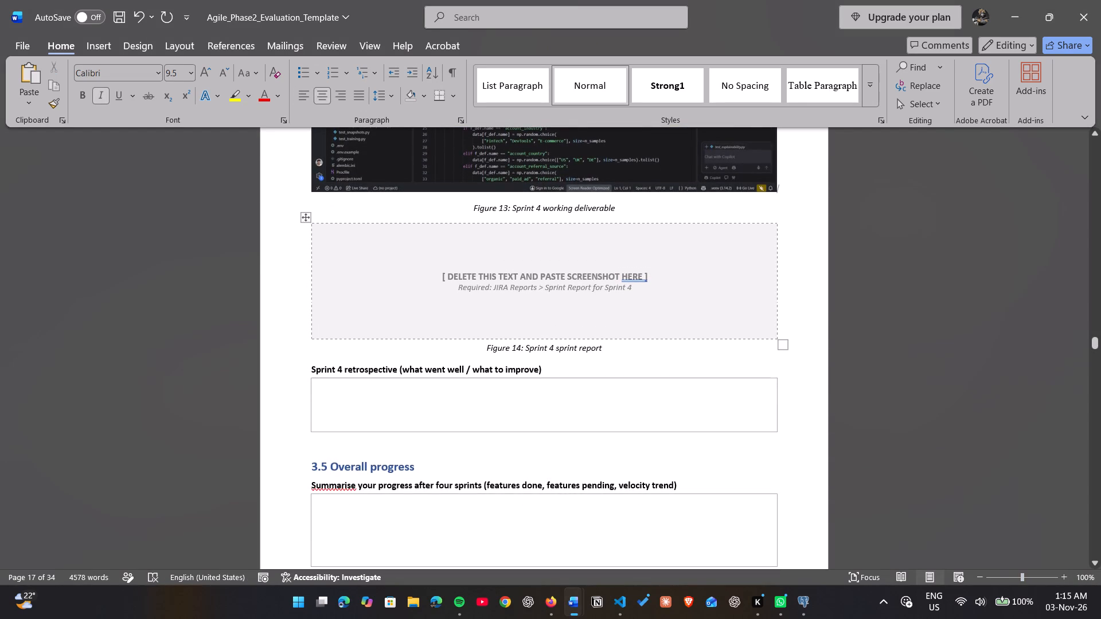
key("alt+Tab")
left_click(283, 221, "alt")
scroll(517, 275, "up", 2)
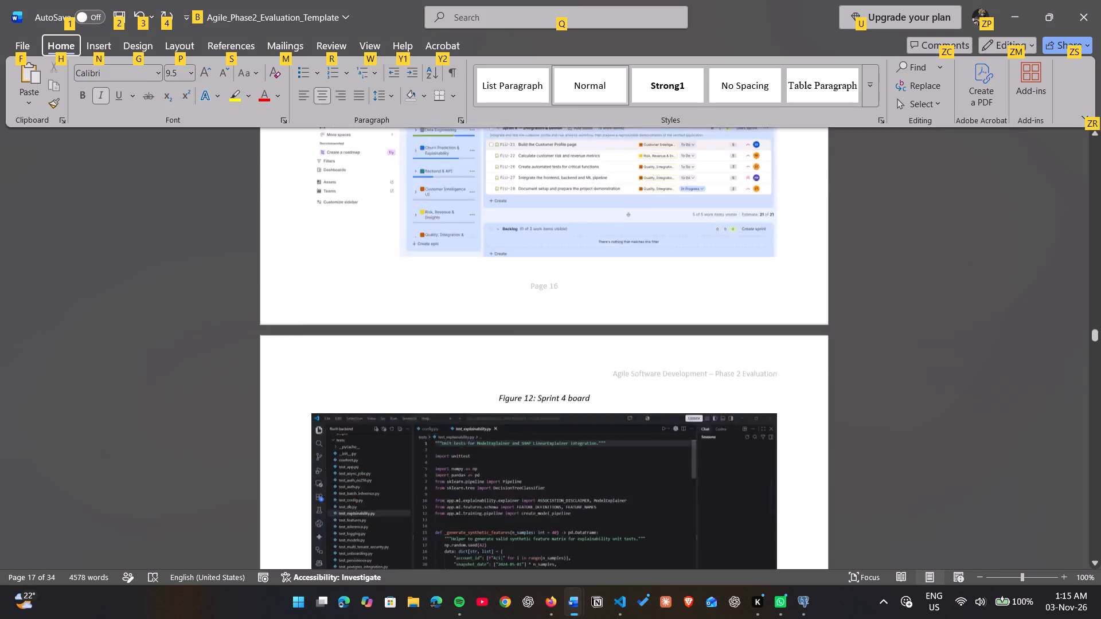
scroll(517, 275, "up", 8)
left_click(517, 275)
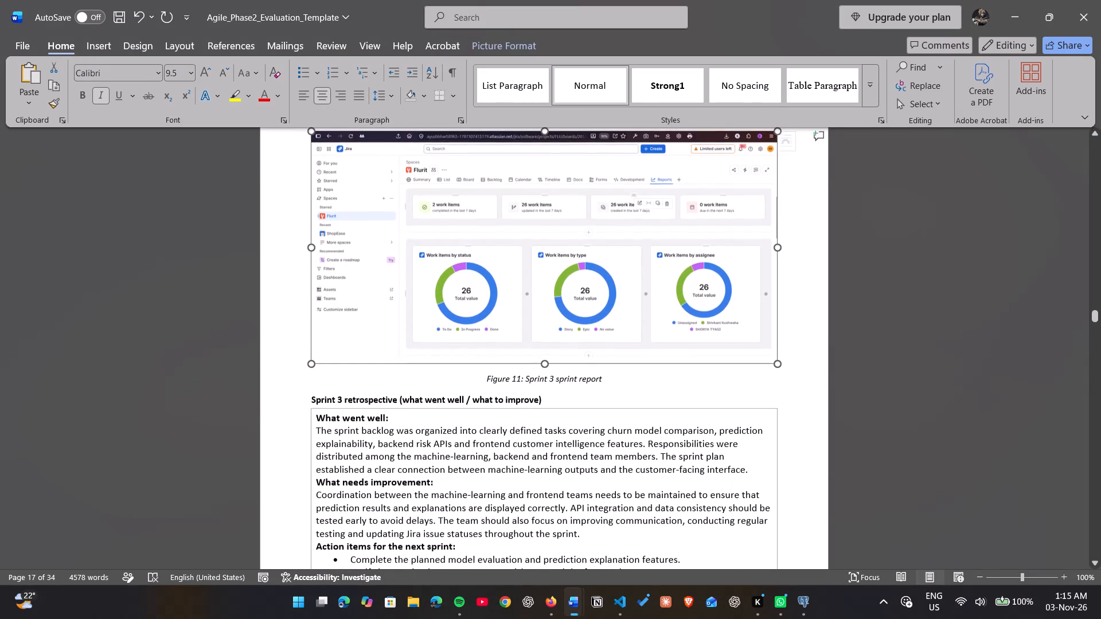
key("ctrl+c")
scroll(517, 275, "down", 8)
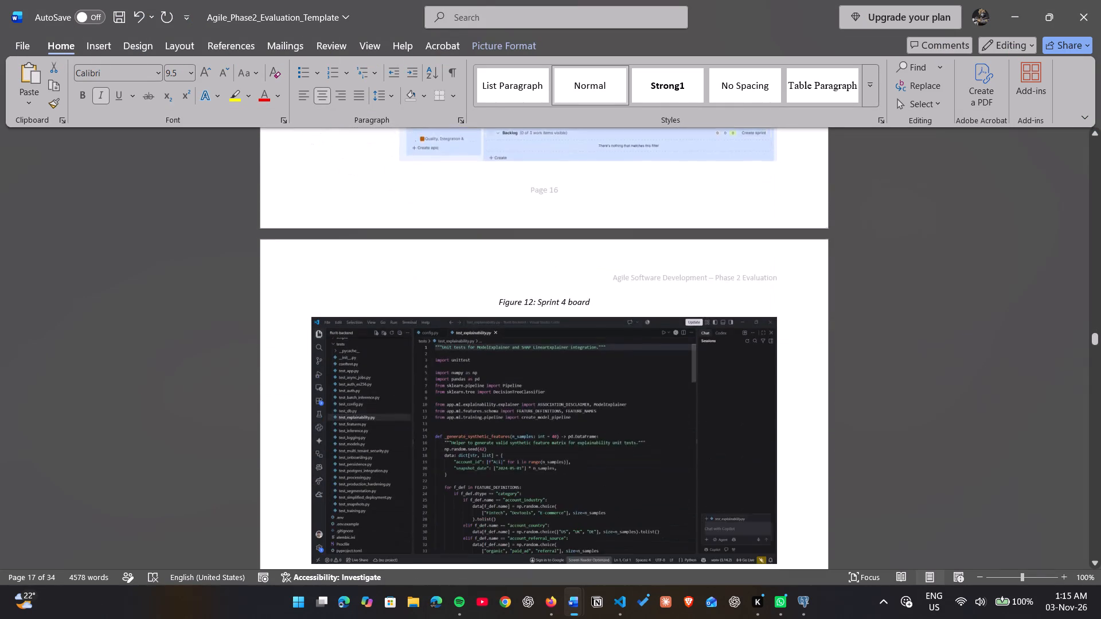
scroll(517, 275, "down", 4)
scroll(517, 275, "up", 1, "ctrl")
scroll(517, 275, "down", 1, "ctrl")
scroll(517, 275, "up", 1, "ctrl")
scroll(517, 275, "down", 1, "ctrl")
scroll(517, 275, "down", 2)
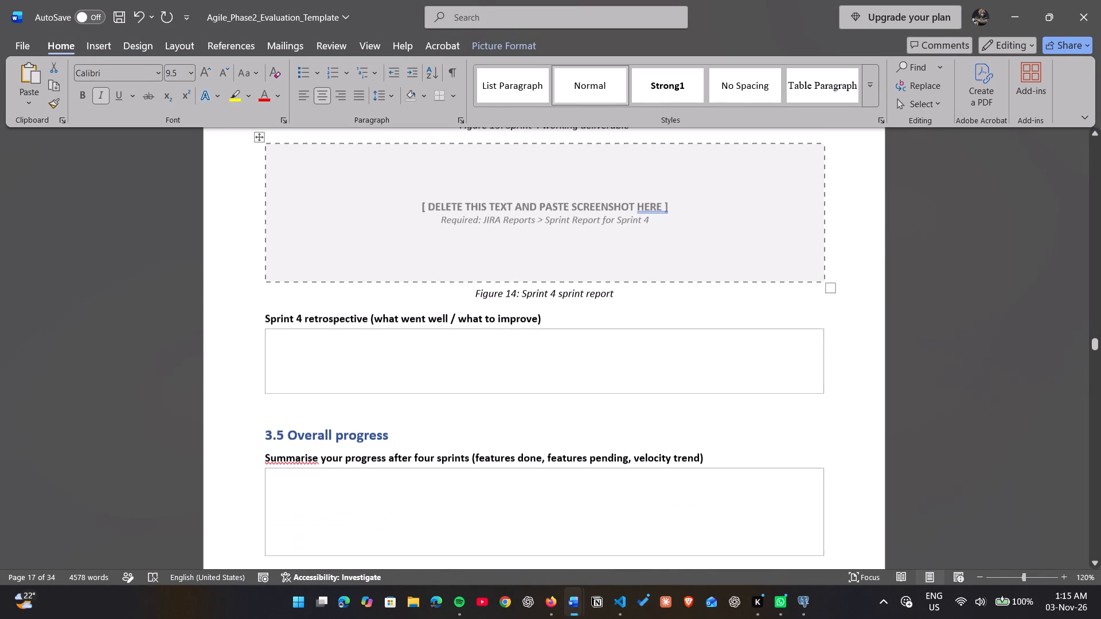
left_click(633, 294)
left_click(828, 281)
scroll(785, 268, "up", 1)
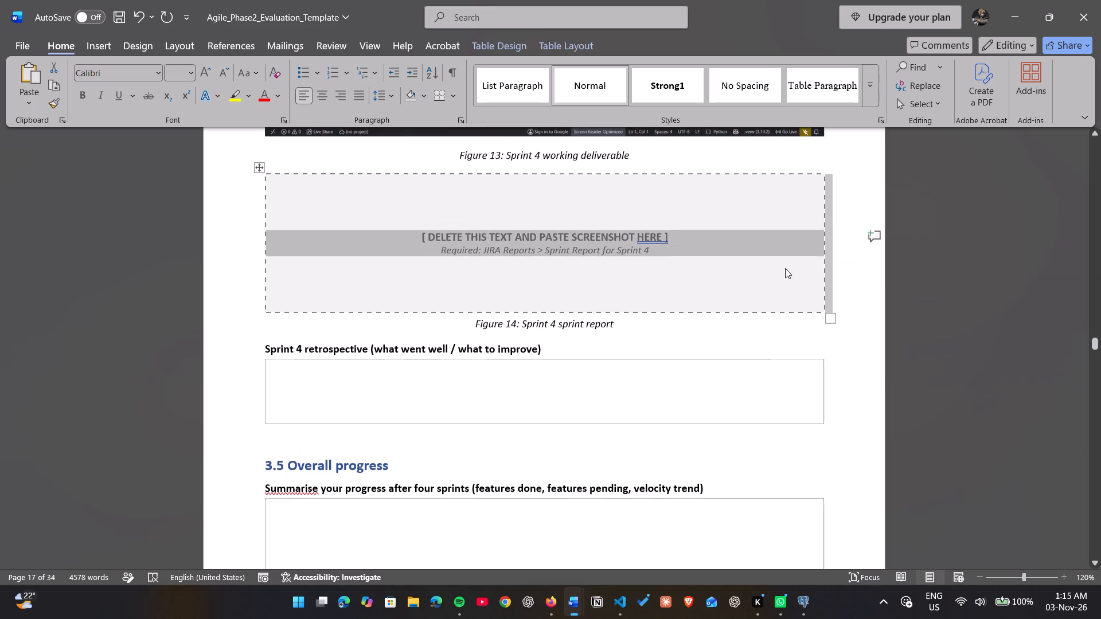
scroll(785, 268, "up", 1)
key("BackSpace")
key("Return")
key("Up")
key("ctrl+v")
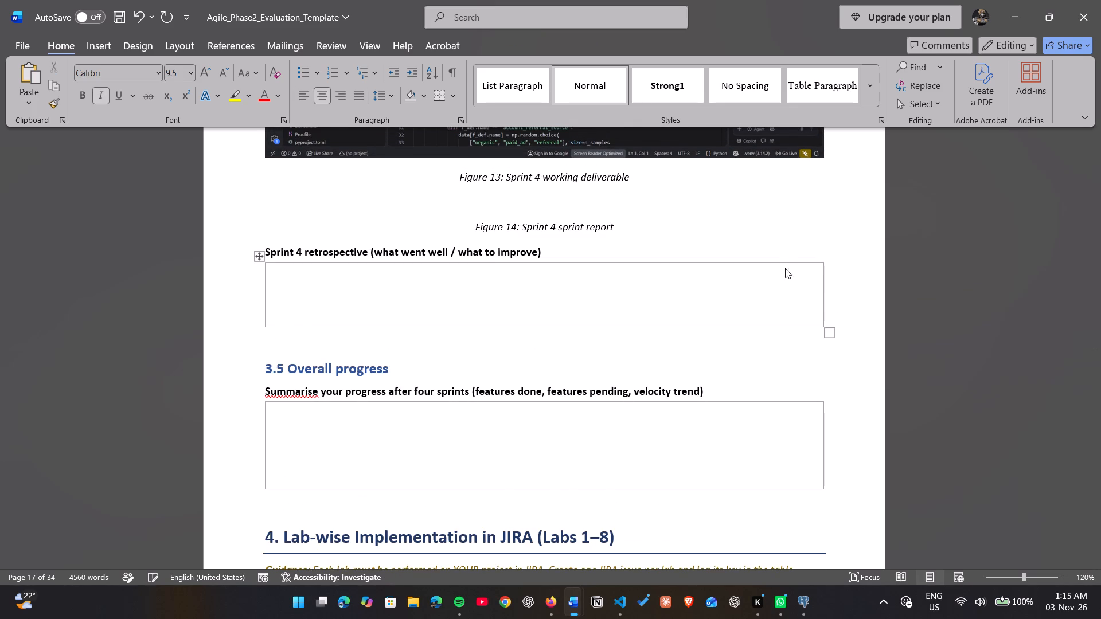
Copy ChatGPT's Sprint 4 retrospective draft into Word's Sprint 4 retrospective box, without an extra blank line at the end.
scroll(785, 268, "down", 1)
key("alt+Tab")
key("alt+Tab")
scroll(785, 268, "down", 6)
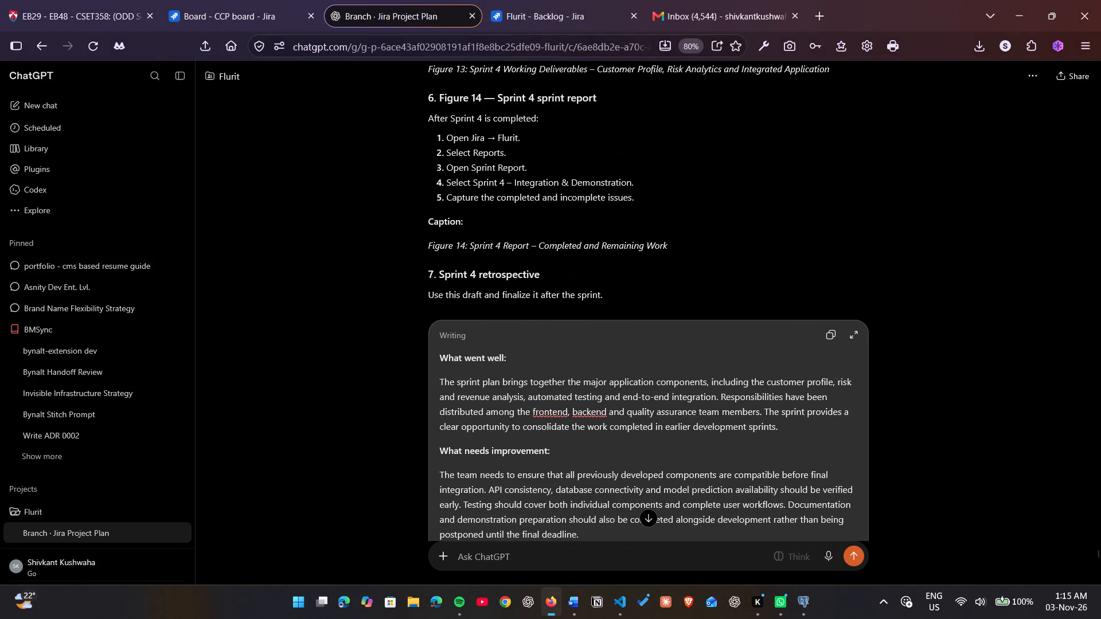
left_click(828, 336)
key("alt+Tab")
scroll(600, 247, "down", 1)
left_click(549, 293)
key("ctrl+v")
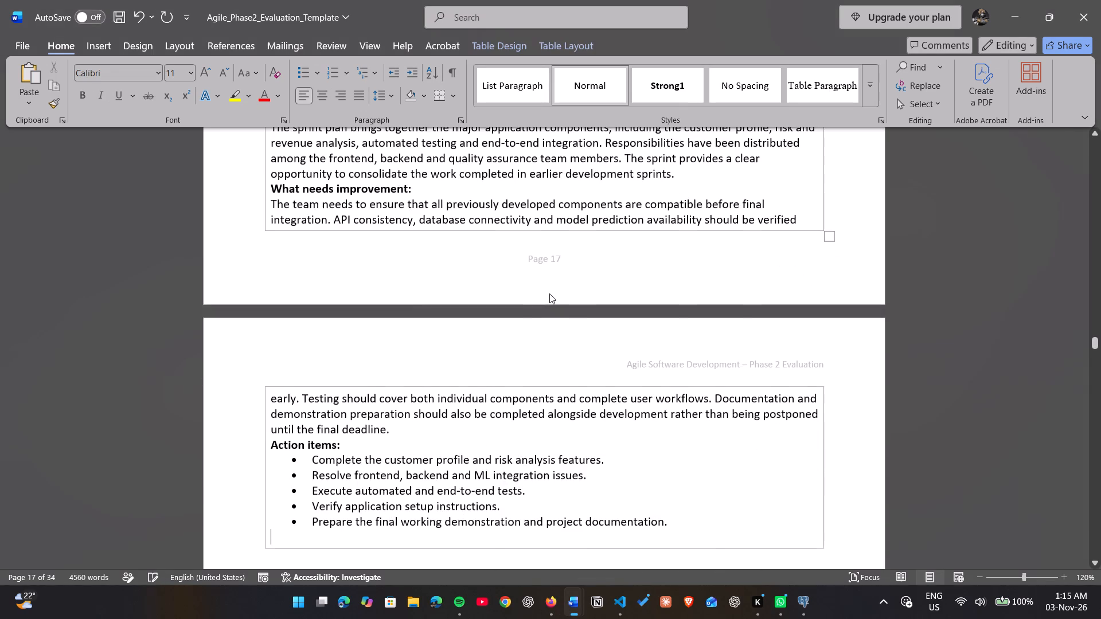
scroll(549, 293, "down", 1)
key("BackSpace")
Copy ChatGPT's overall progress summary into Word's box under 3.5 Overall progress, without an extra blank line at the end.
key("alt+Tab")
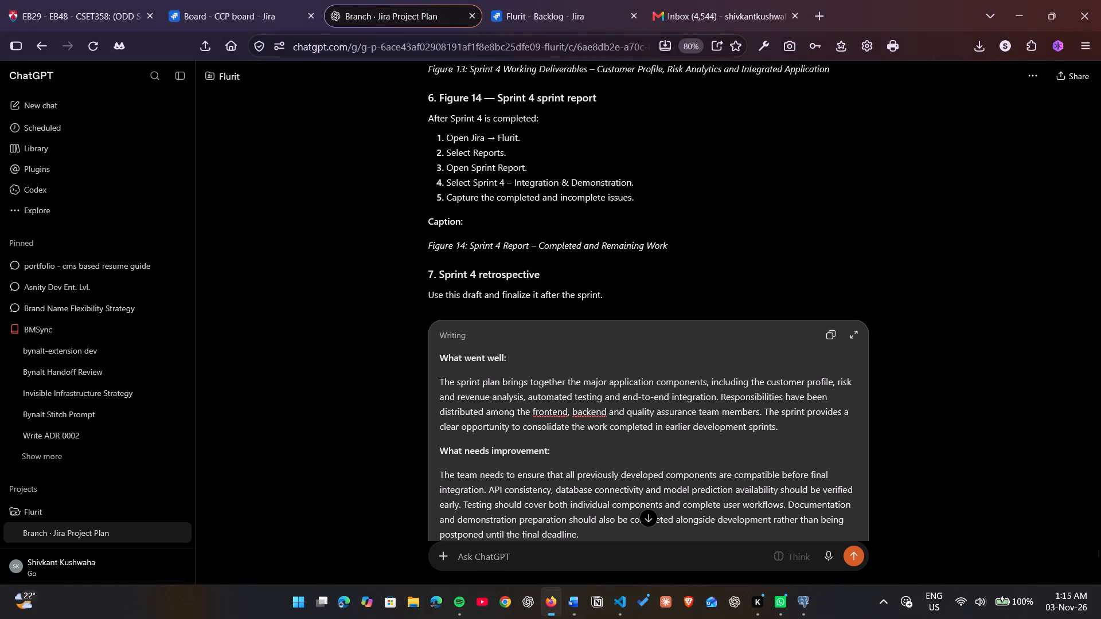
scroll(552, 361, "down", 8)
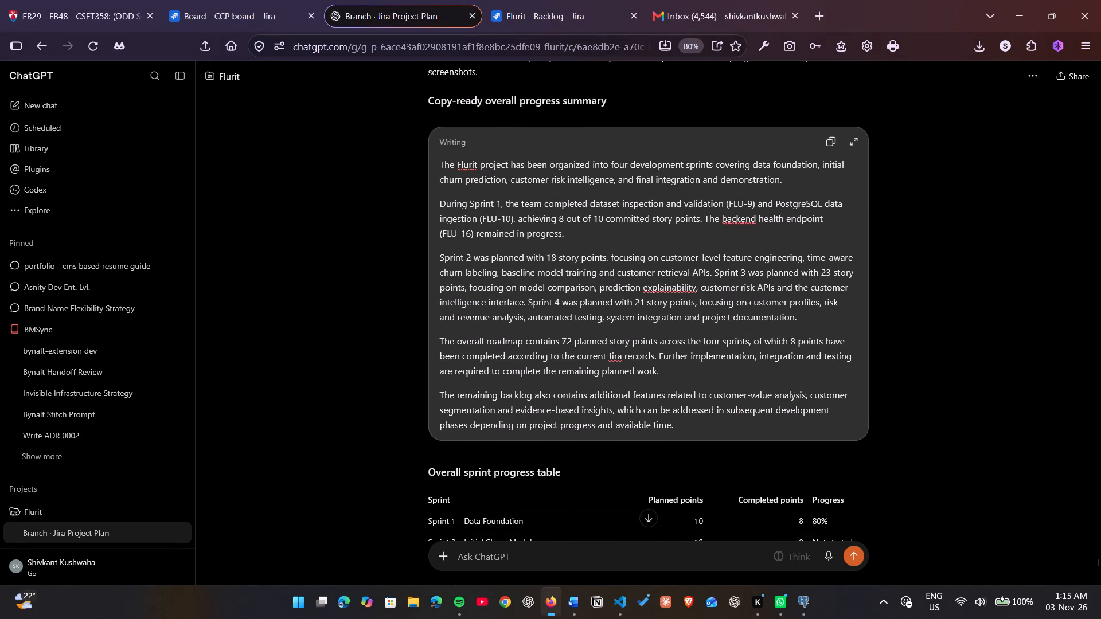
left_click(831, 144)
key("alt+Tab")
left_click(563, 367, "ctrl")
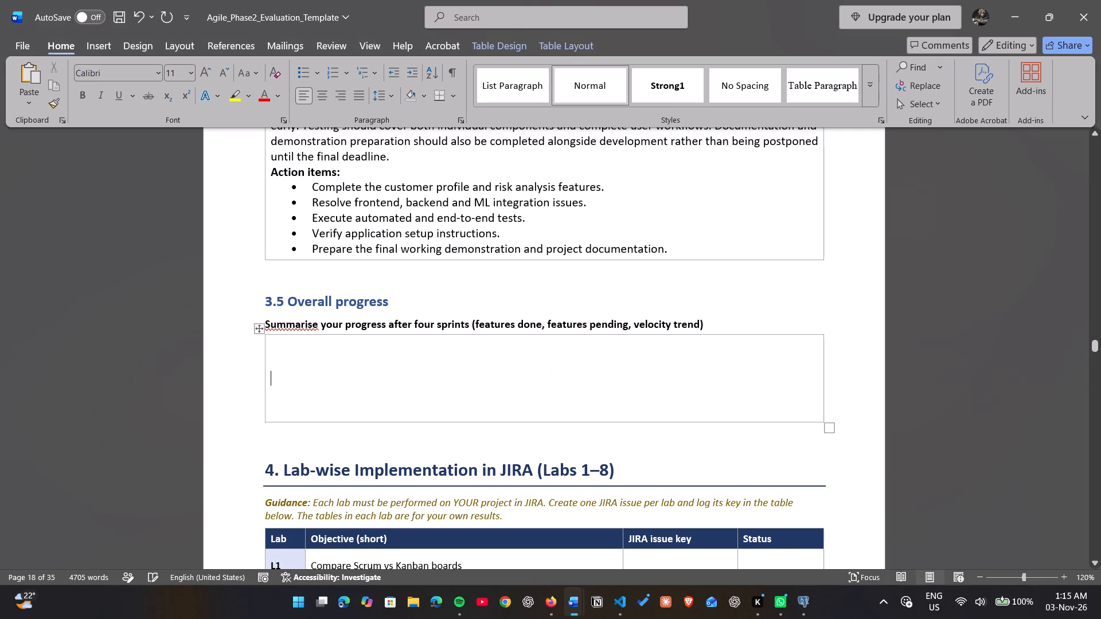
key("ctrl+v")
scroll(563, 367, "down", 1)
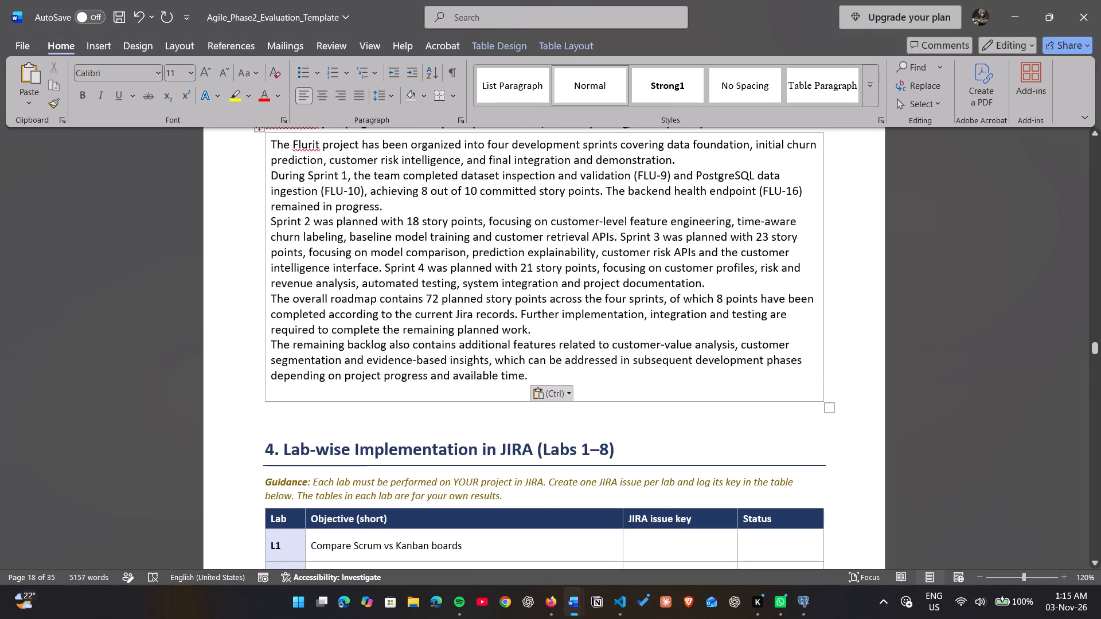
key("BackSpace")
scroll(563, 367, "up", 1)
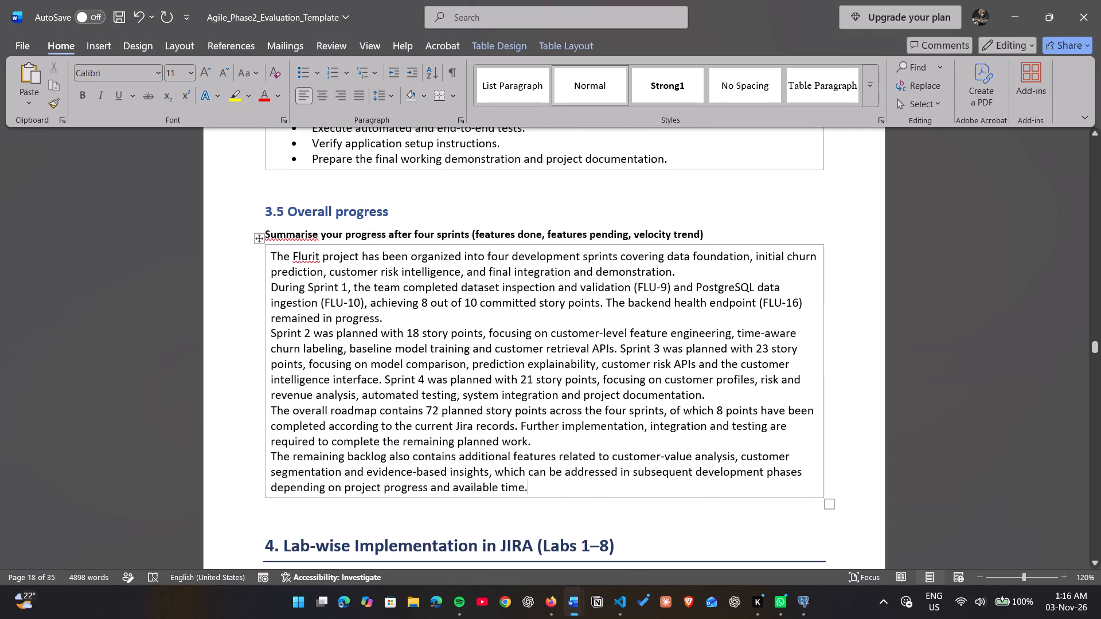
scroll(338, 443, "down", 3)
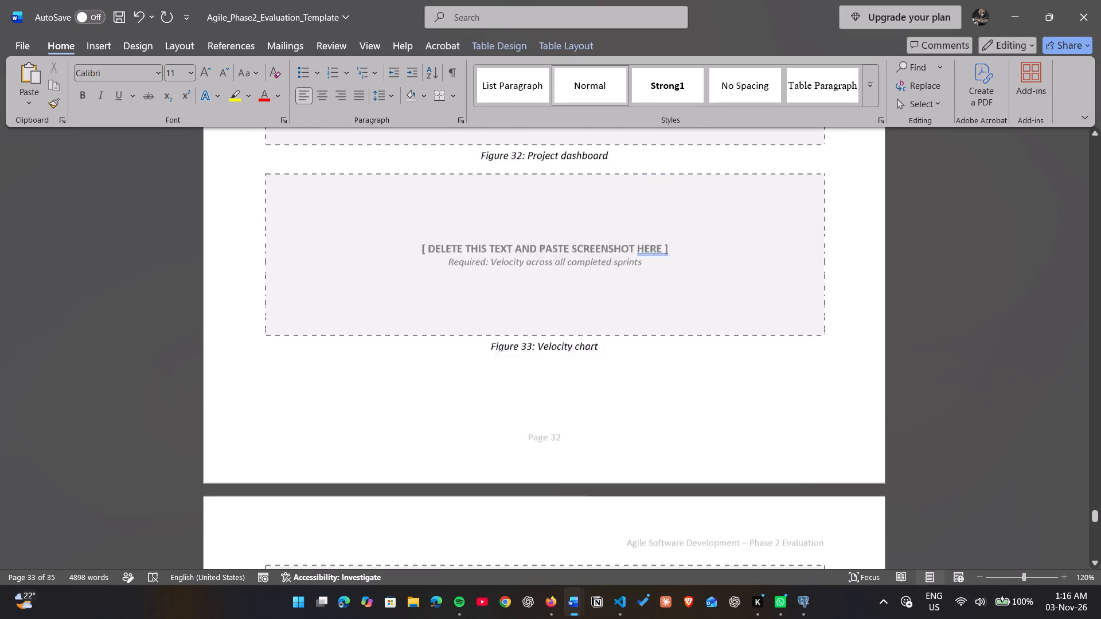
scroll(415, 155, "up", 3)
scroll(451, 279, "down", 1)
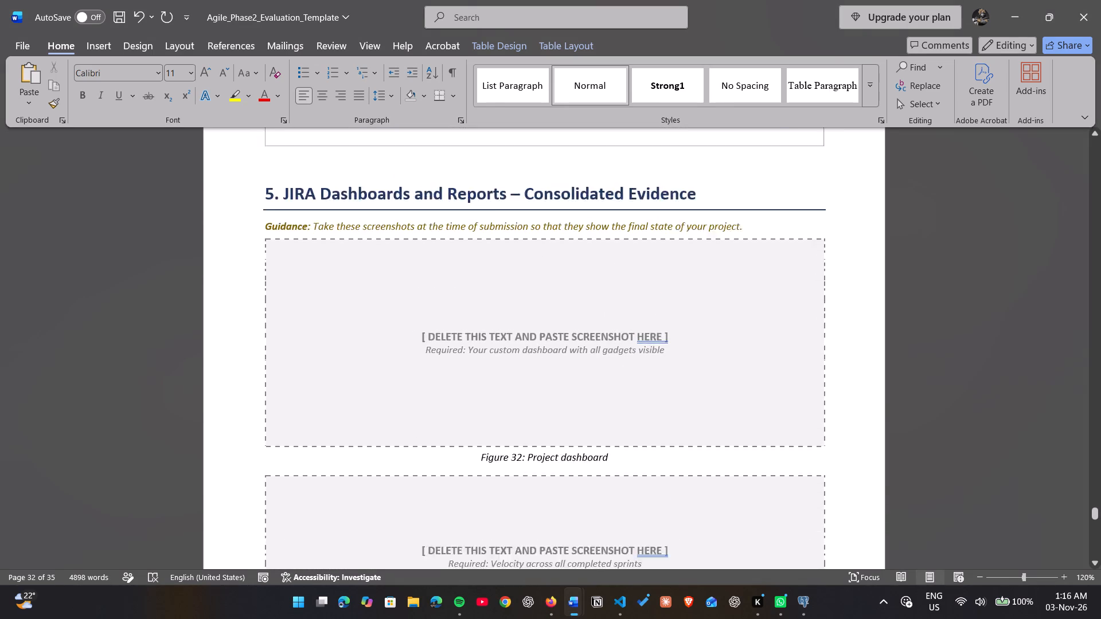
scroll(451, 279, "down", 1)
scroll(748, 332, "up", 1)
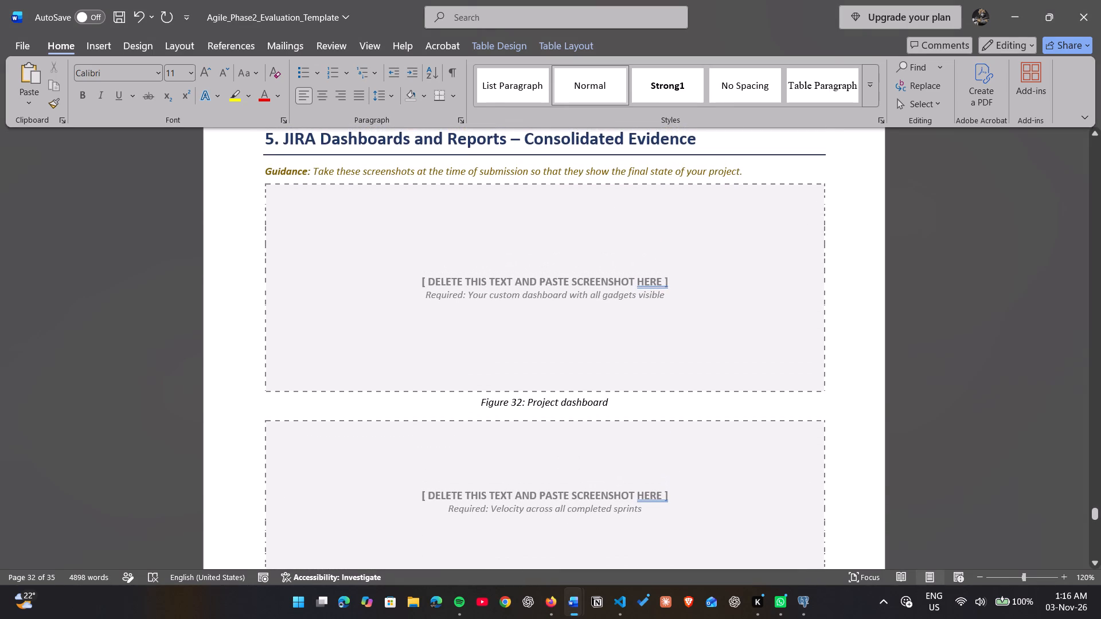
key("alt+Tab")
key("alt+Tab")
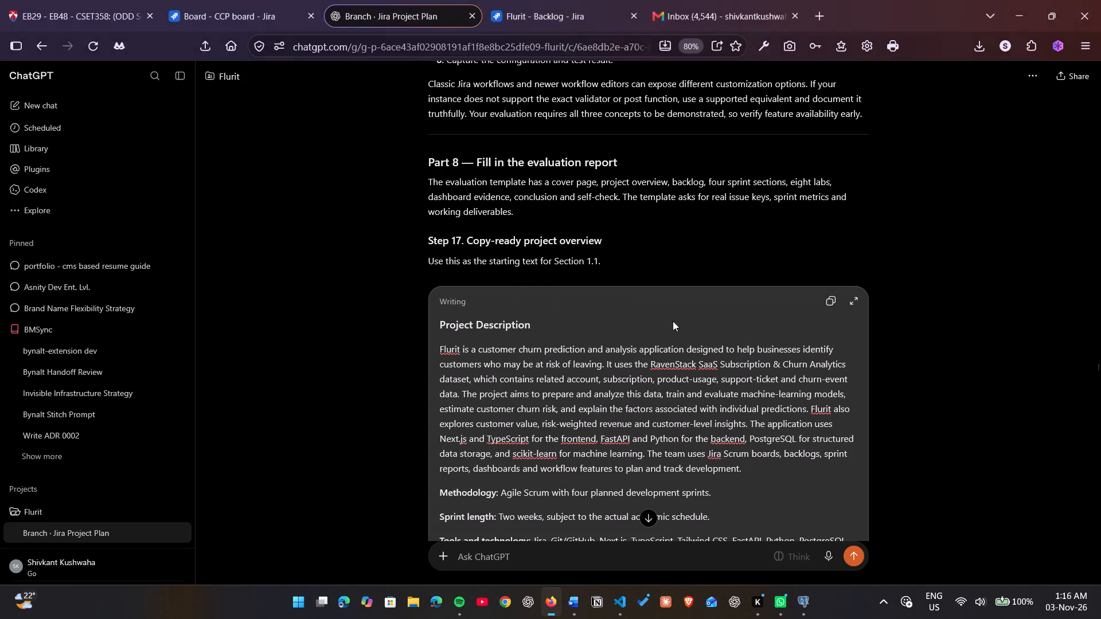
scroll(673, 321, "down", 1)
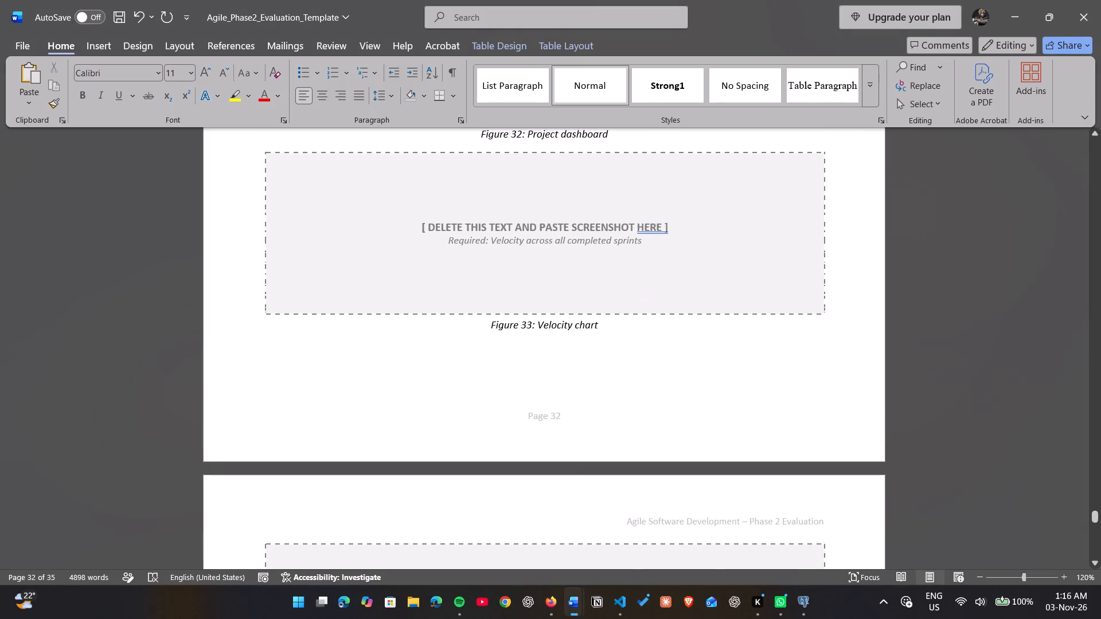
scroll(673, 321, "down", 3)
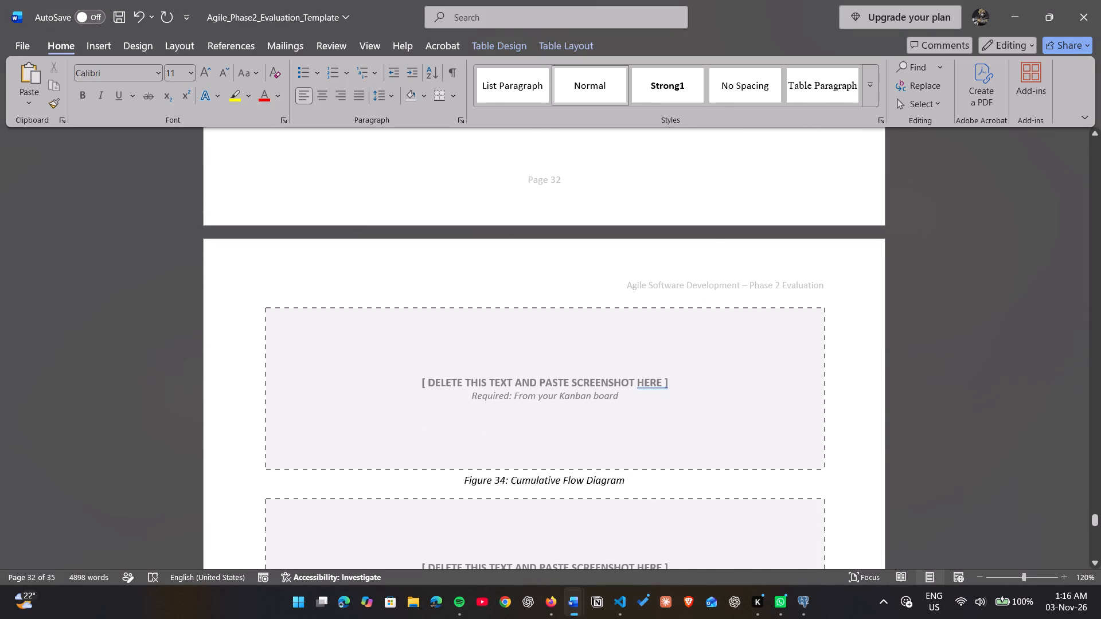
scroll(673, 321, "down", 1)
Switch to Jira in Firefox and open the Flurit project's Cumulative flow diagram report.
key("alt+Tab")
left_click(554, 30)
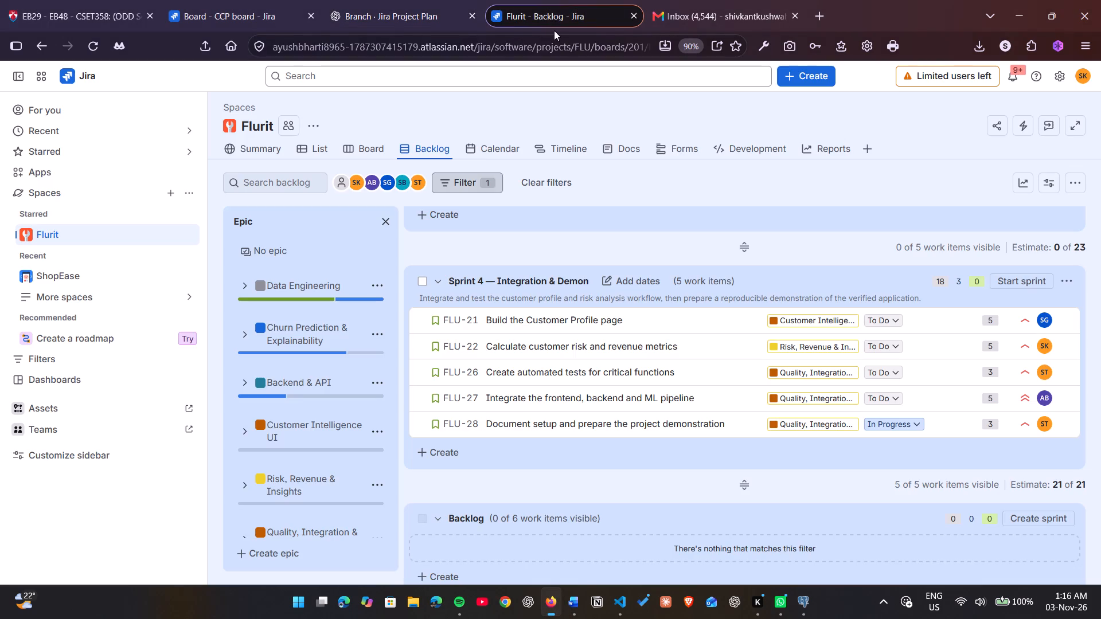
left_click(833, 148)
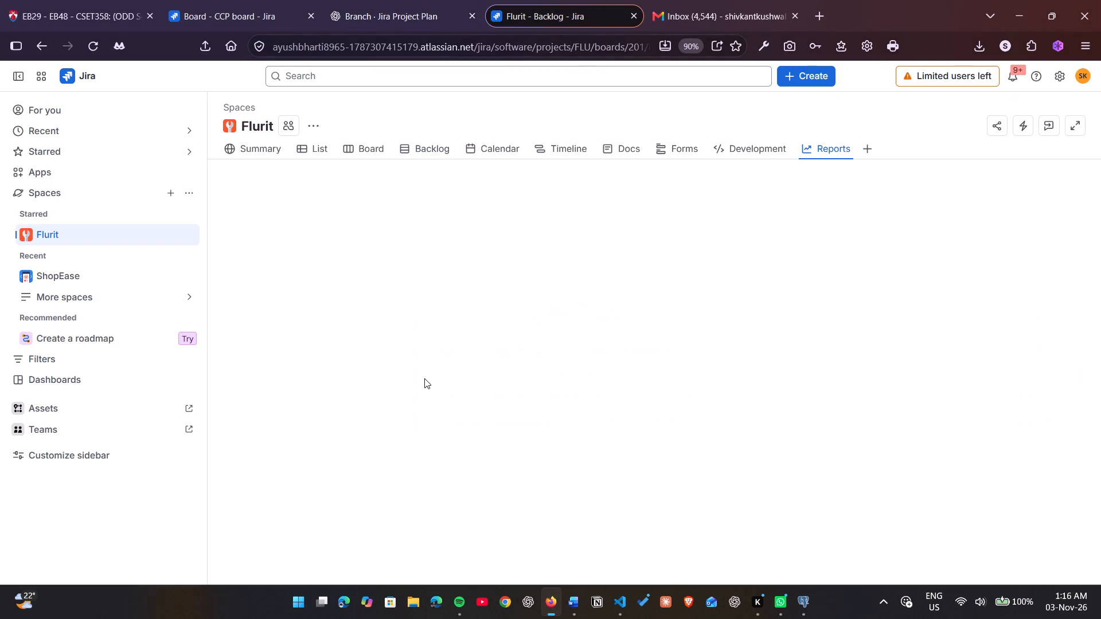
left_click(256, 193)
scroll(377, 469, "down", 1)
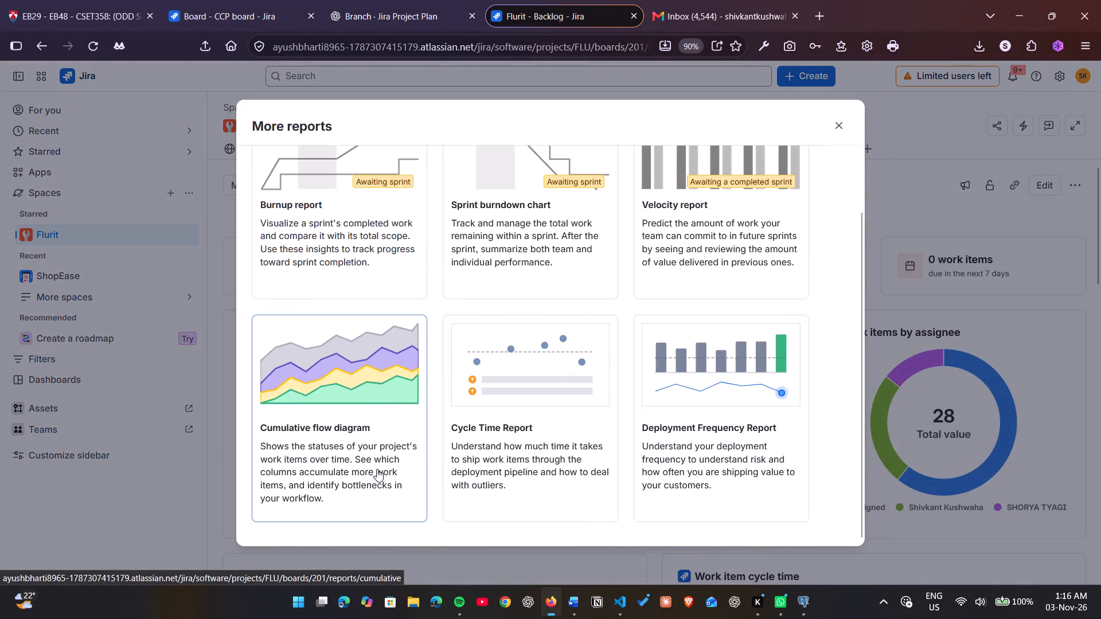
scroll(377, 469, "down", 1)
left_click(329, 389)
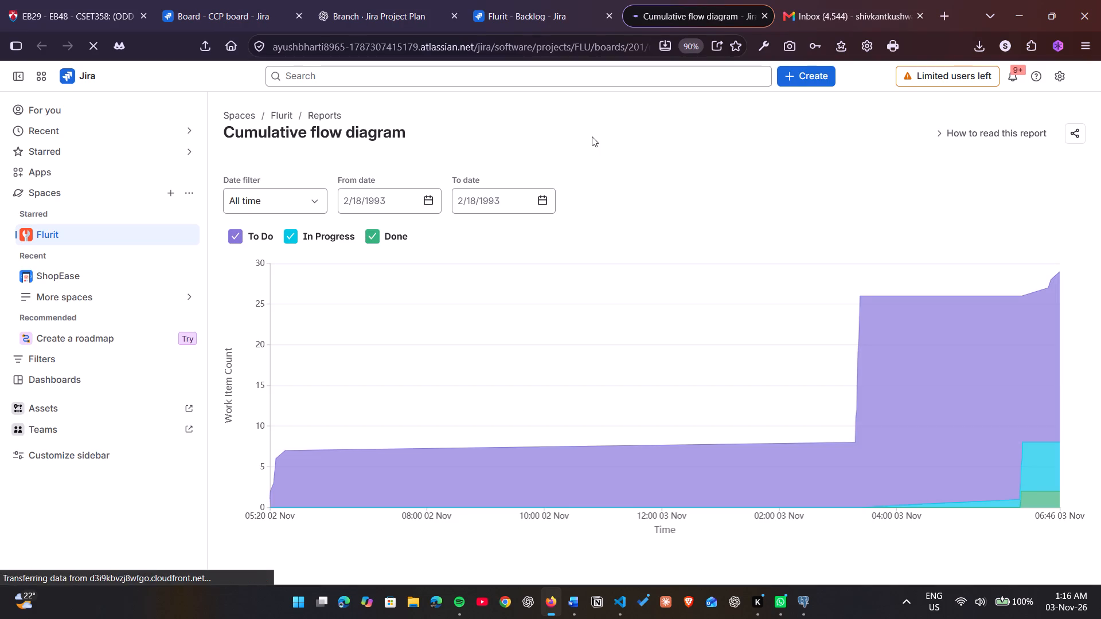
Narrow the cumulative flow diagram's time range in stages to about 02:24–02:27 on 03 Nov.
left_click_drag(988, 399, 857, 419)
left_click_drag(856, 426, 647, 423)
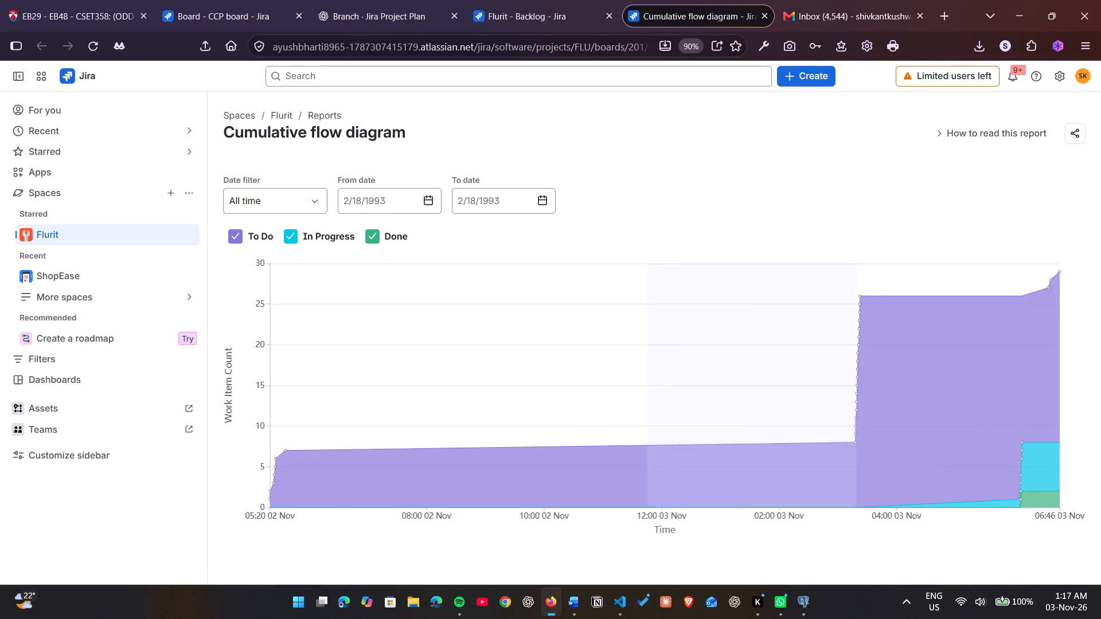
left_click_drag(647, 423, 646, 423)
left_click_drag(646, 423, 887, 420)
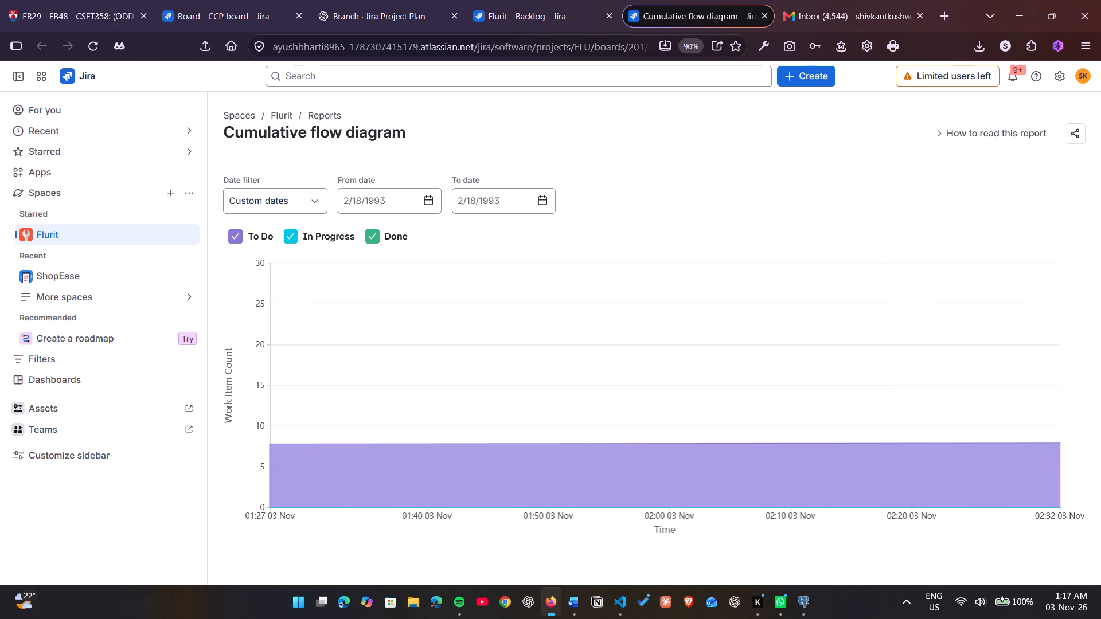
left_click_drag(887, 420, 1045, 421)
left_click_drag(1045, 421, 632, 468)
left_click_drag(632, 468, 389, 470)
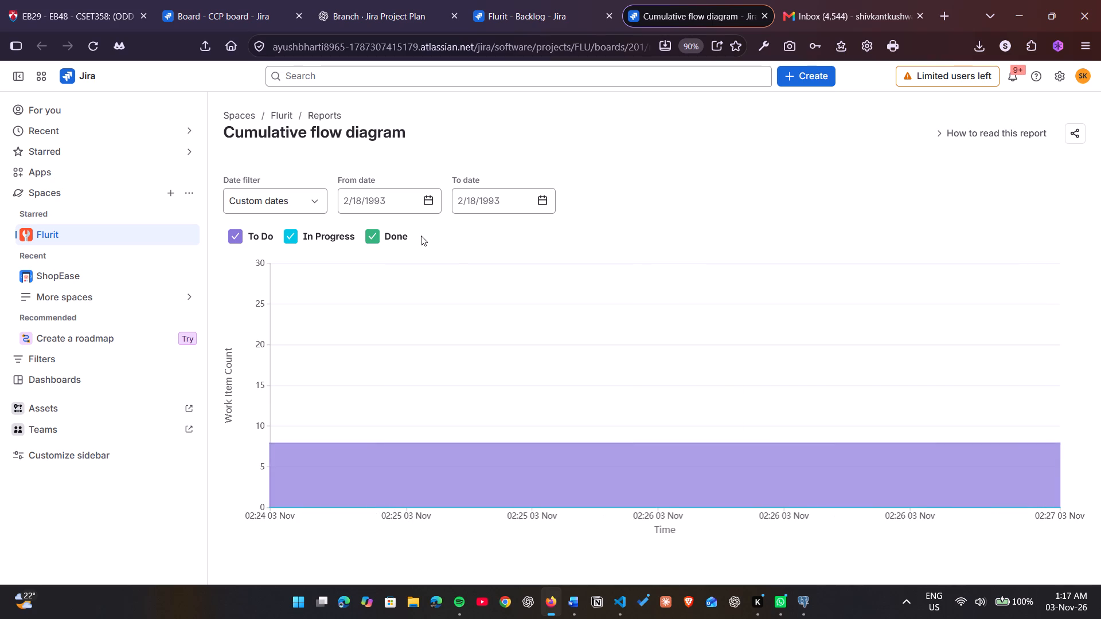
Return to the Flurit project's reports and reopen the Cumulative flow diagram with its all-time range.
left_click(278, 115)
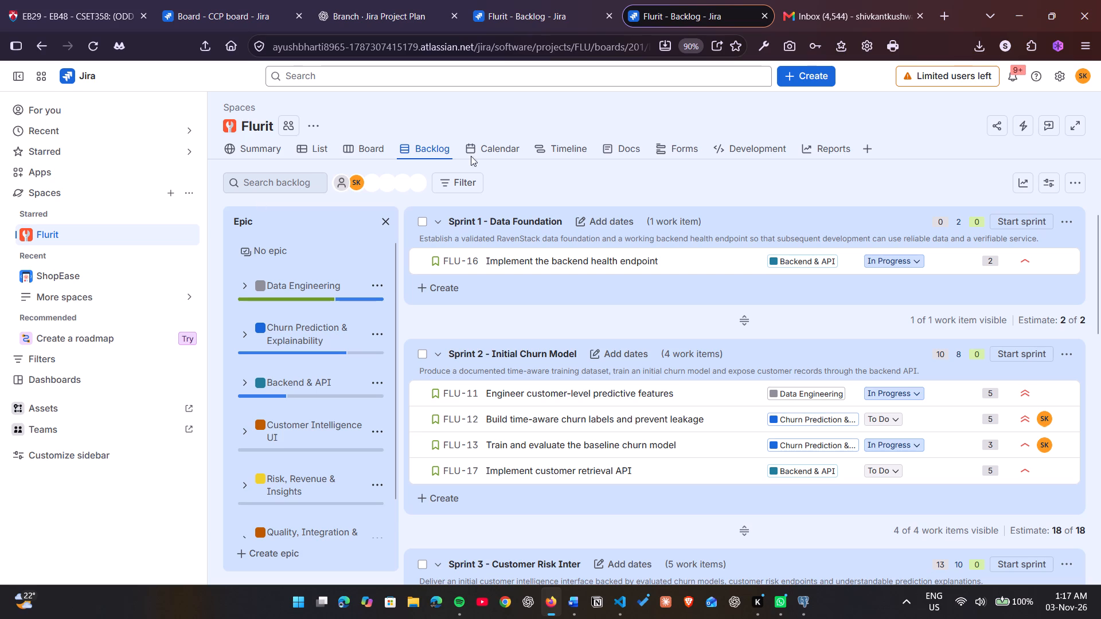
left_click(814, 147)
left_click(834, 147)
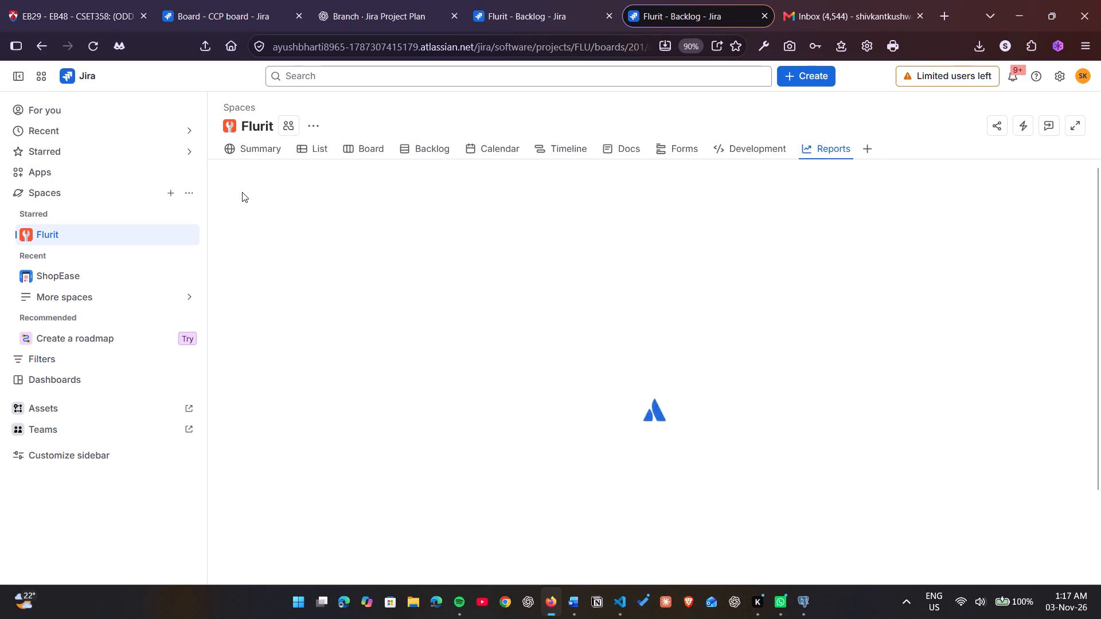
left_click(242, 193)
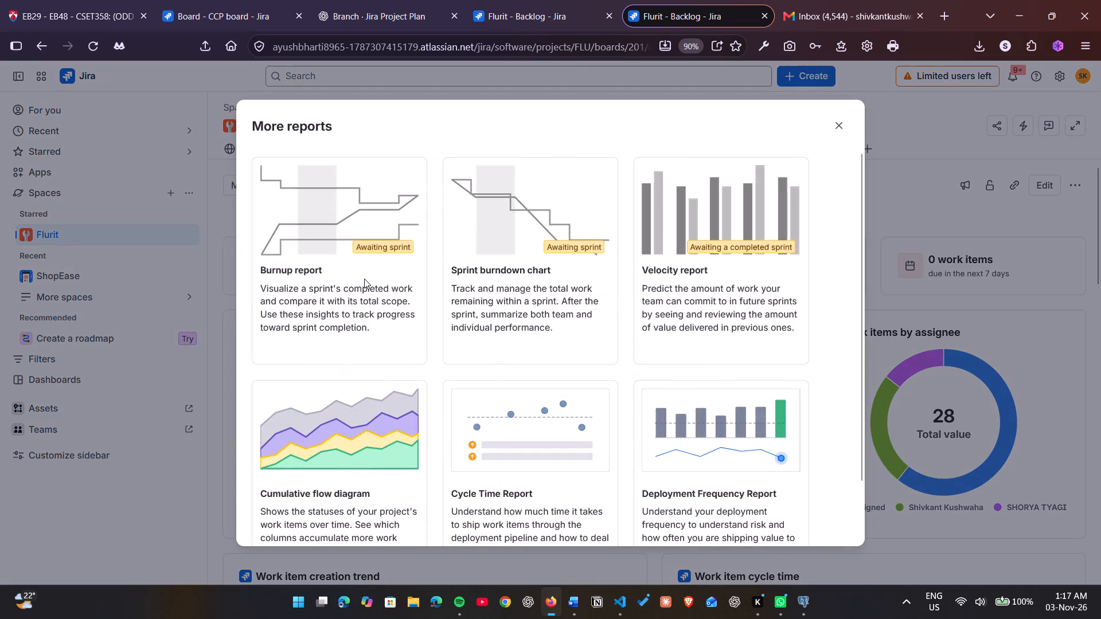
left_click(370, 421)
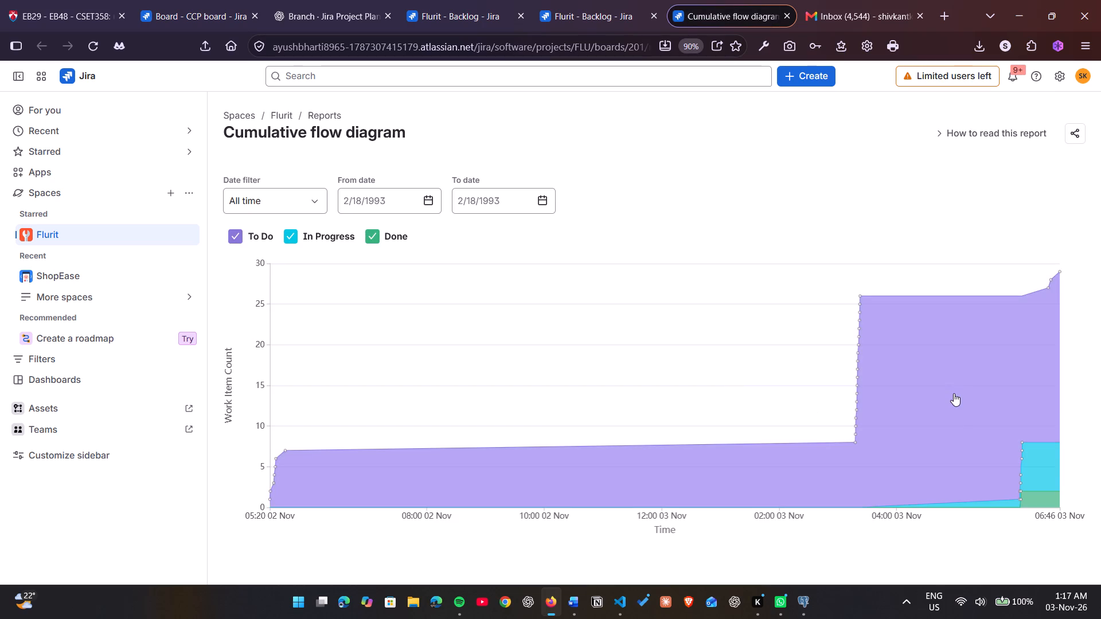
Narrow the cumulative flow diagram's time range in stages to about 06:01–06:07 on 03 Nov.
left_click_drag(1022, 480, 977, 477)
left_click_drag(1021, 492, 1022, 492)
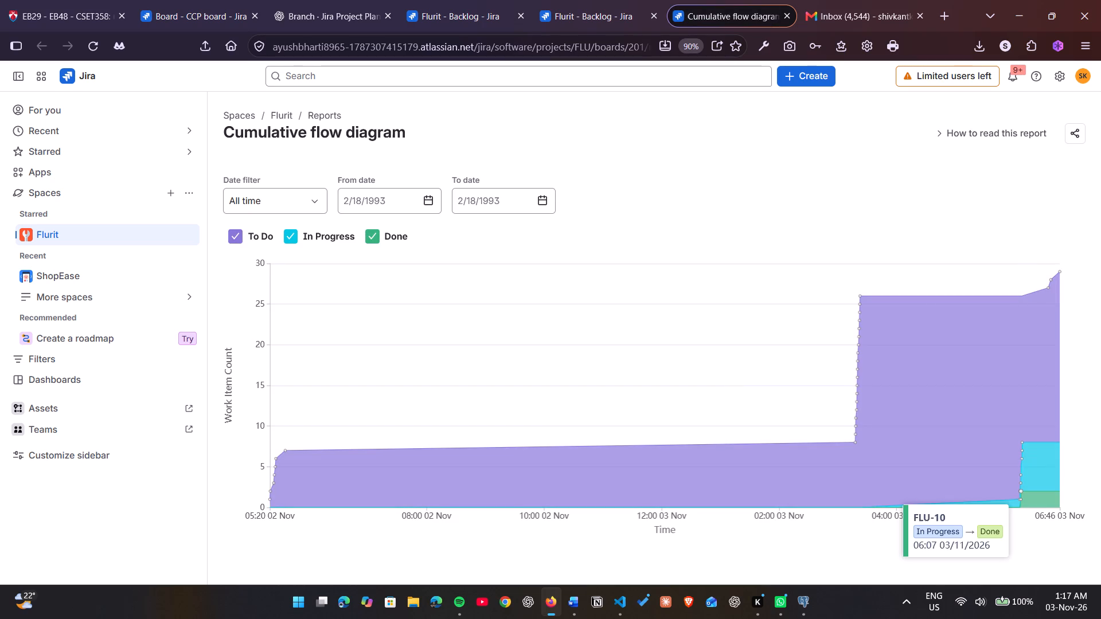
left_click_drag(1022, 492, 949, 465)
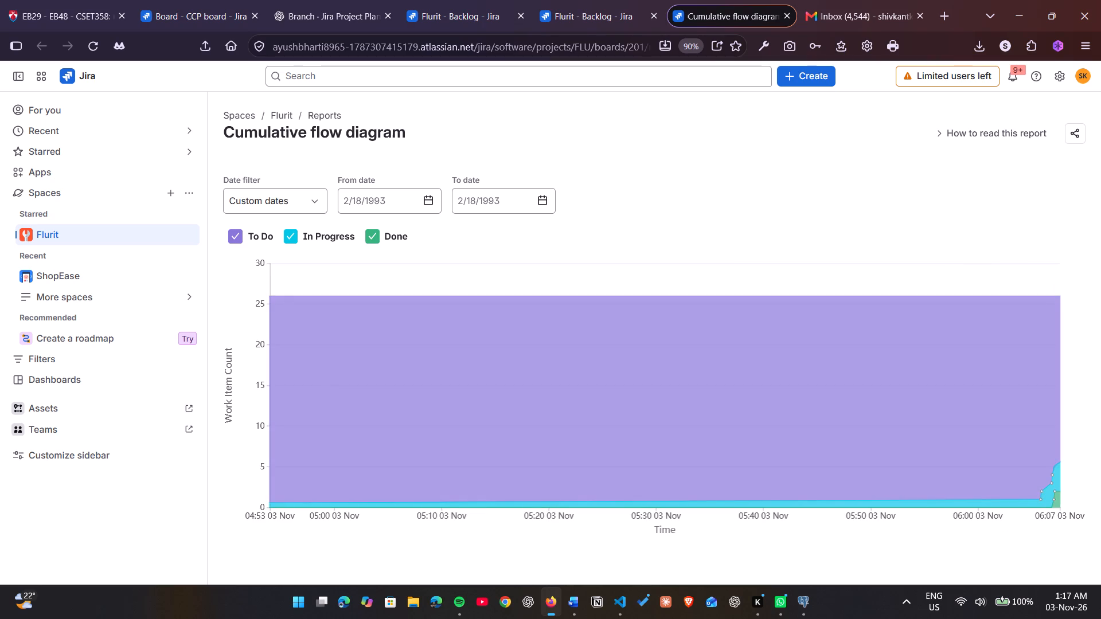
left_click_drag(1053, 477, 990, 434)
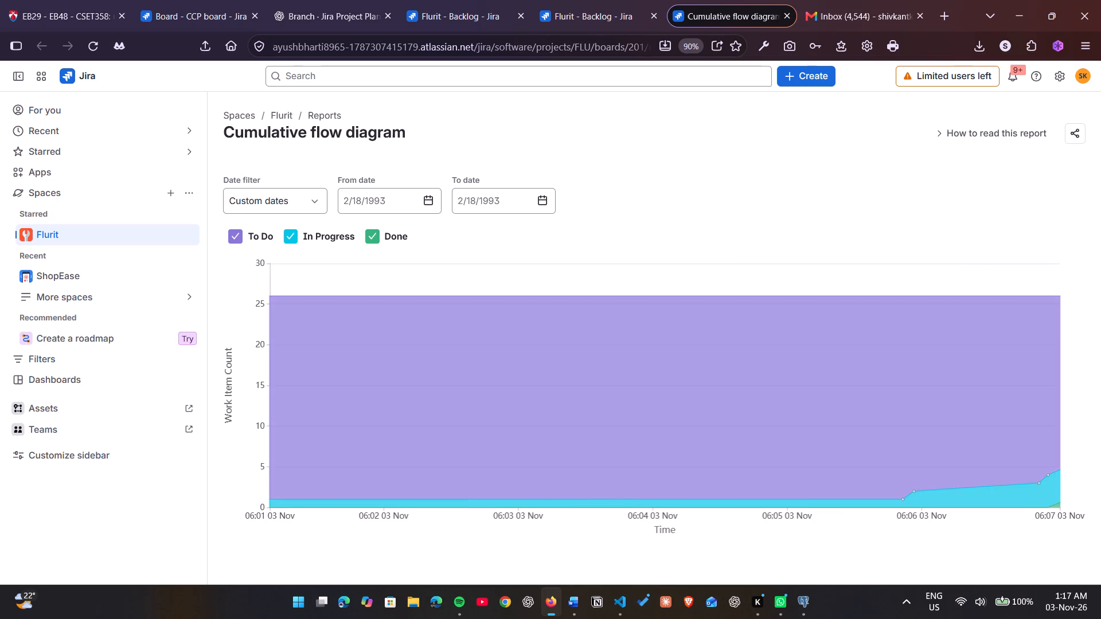
Narrow the cumulative flow diagram to about 06:06–06:07 on 03 Nov and copy a screenshot of the full report page.
left_click_drag(1059, 506, 998, 455)
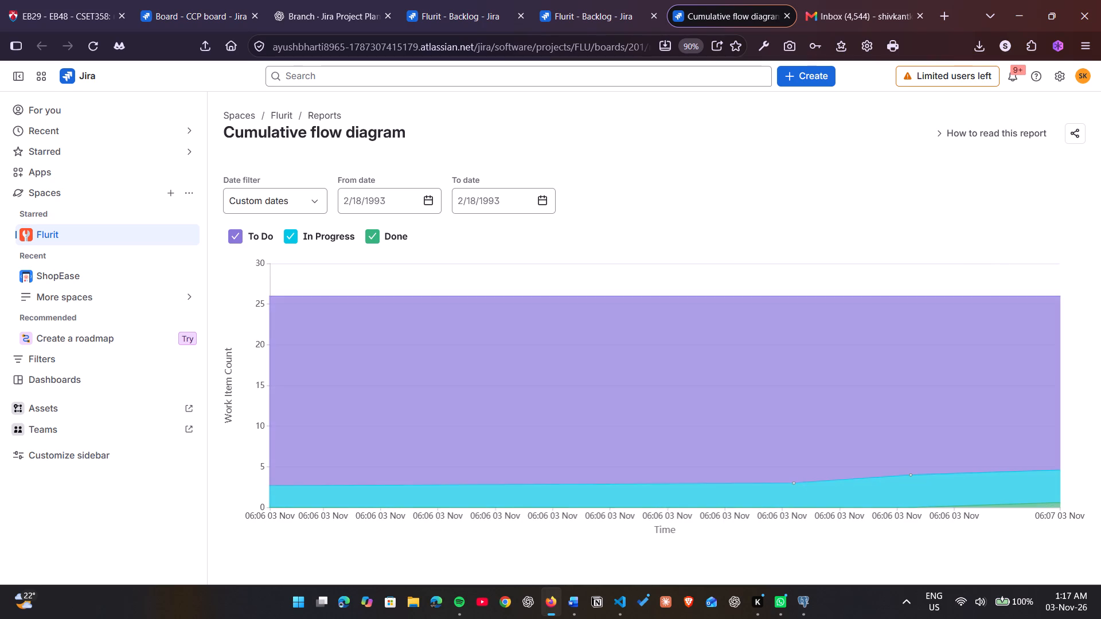
scroll(998, 455, "down", 2)
key("Print")
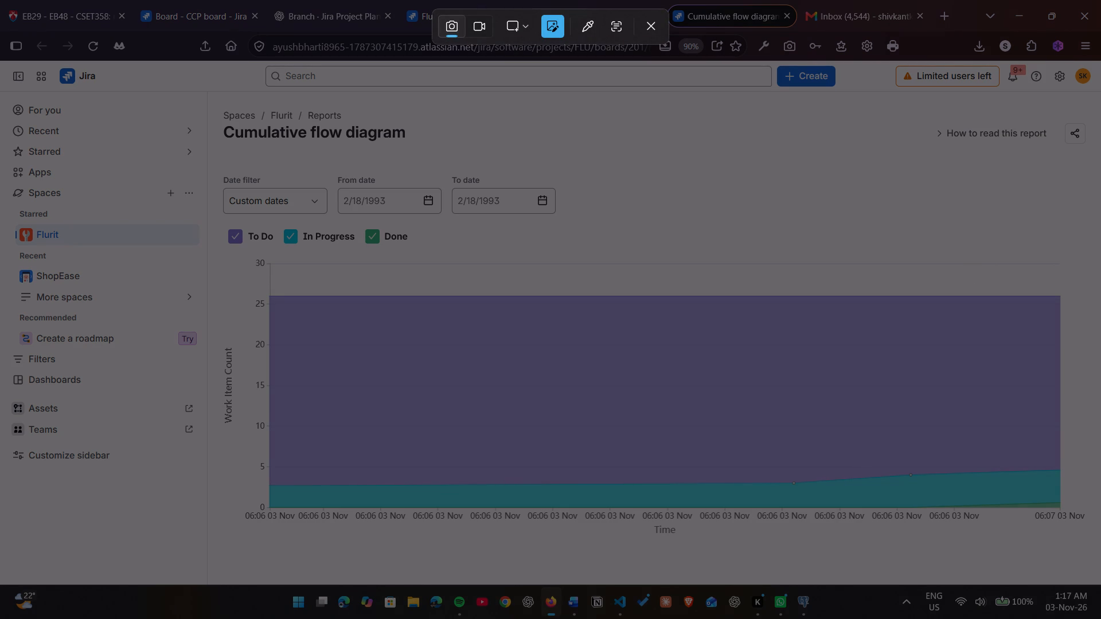
left_click_drag(2, 32, 1009, 526)
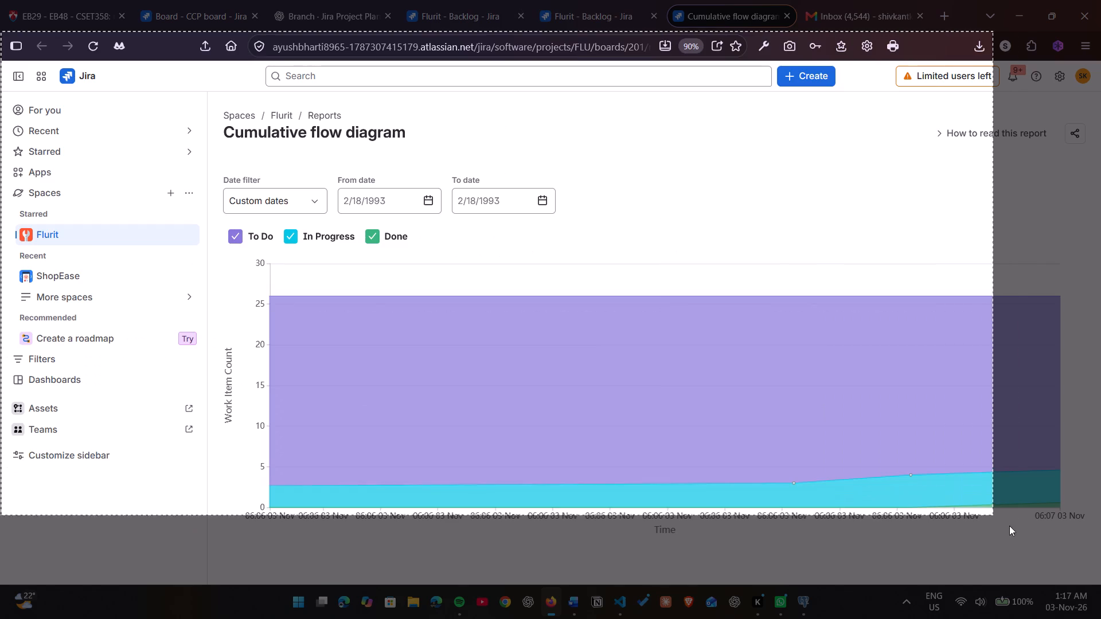
left_click_drag(1009, 526, 1100, 576)
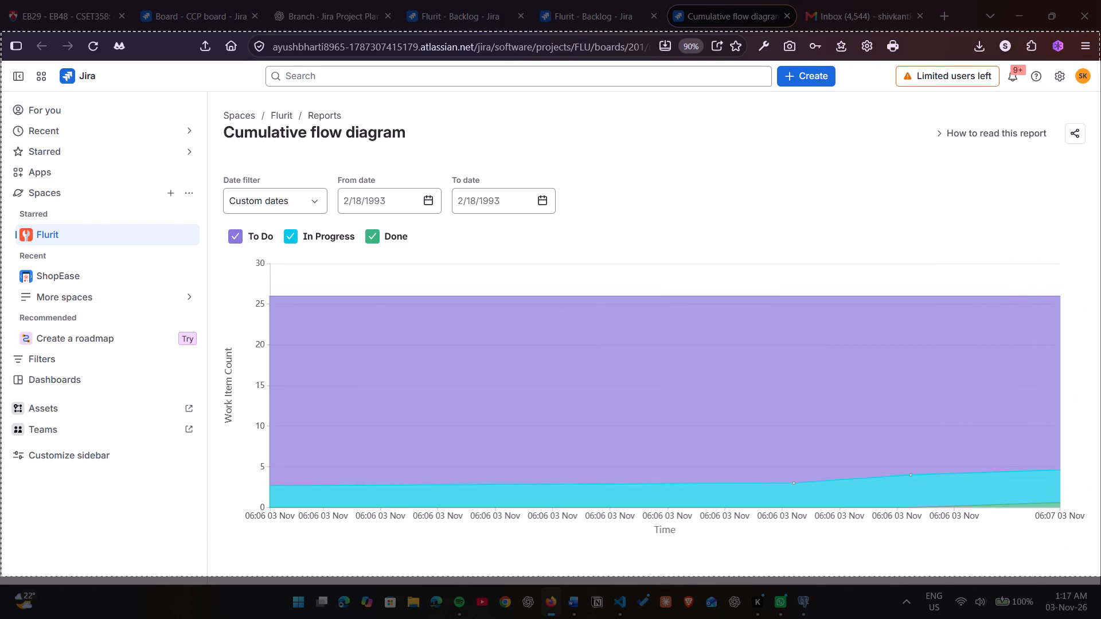
key("ctrl+c")
Switch to the evaluation template in Word and select the screenshot placeholder above the Figure 34 Cumulative Flow Diagram caption.
key("alt+Tab")
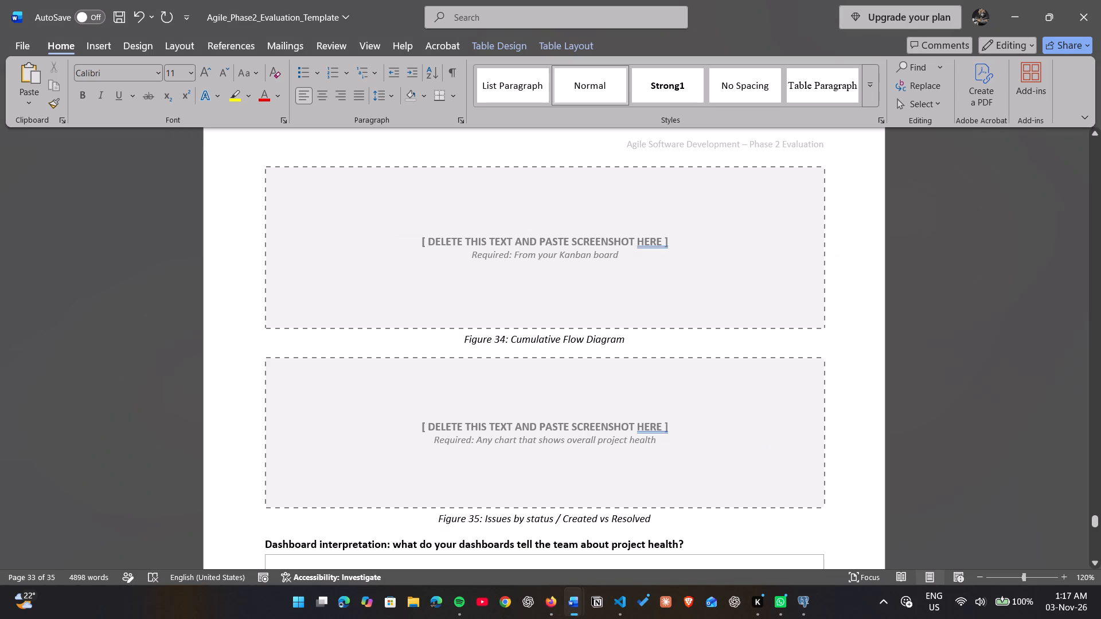
left_click(732, 324)
left_click(828, 334)
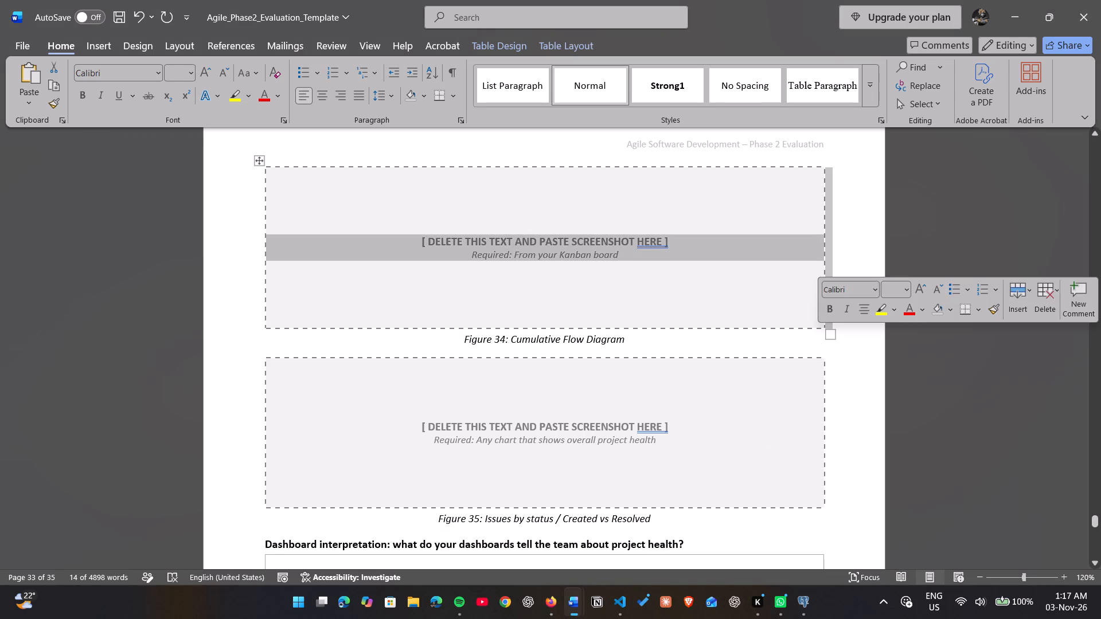
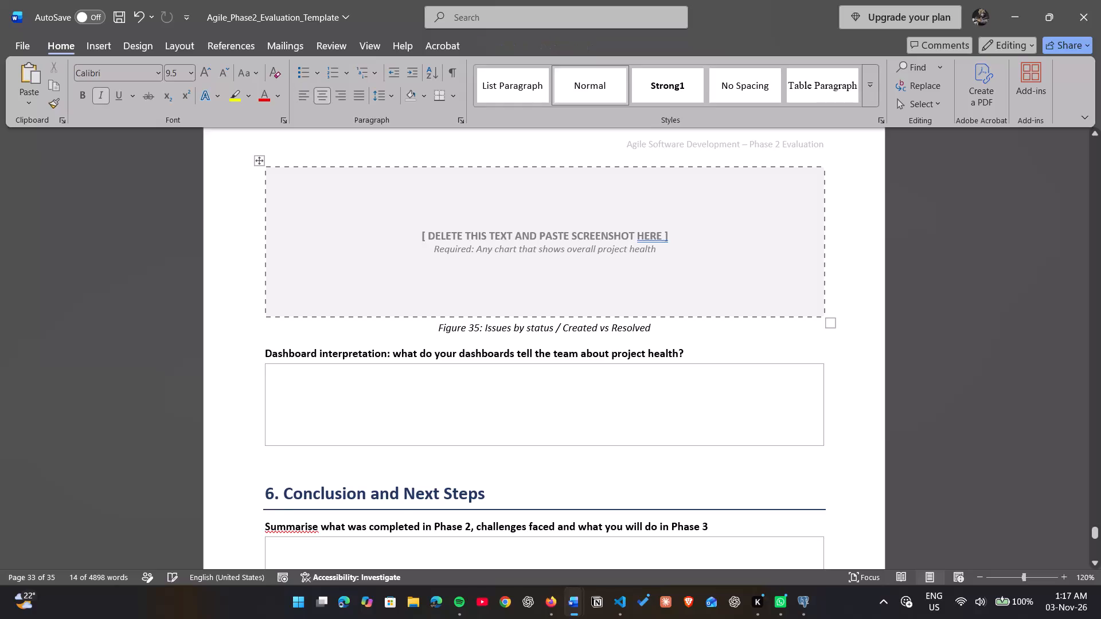
Make room above the Figure 34 Cumulative Flow Diagram caption and paste the copied report screenshot there.
scroll(802, 289, "up", 2)
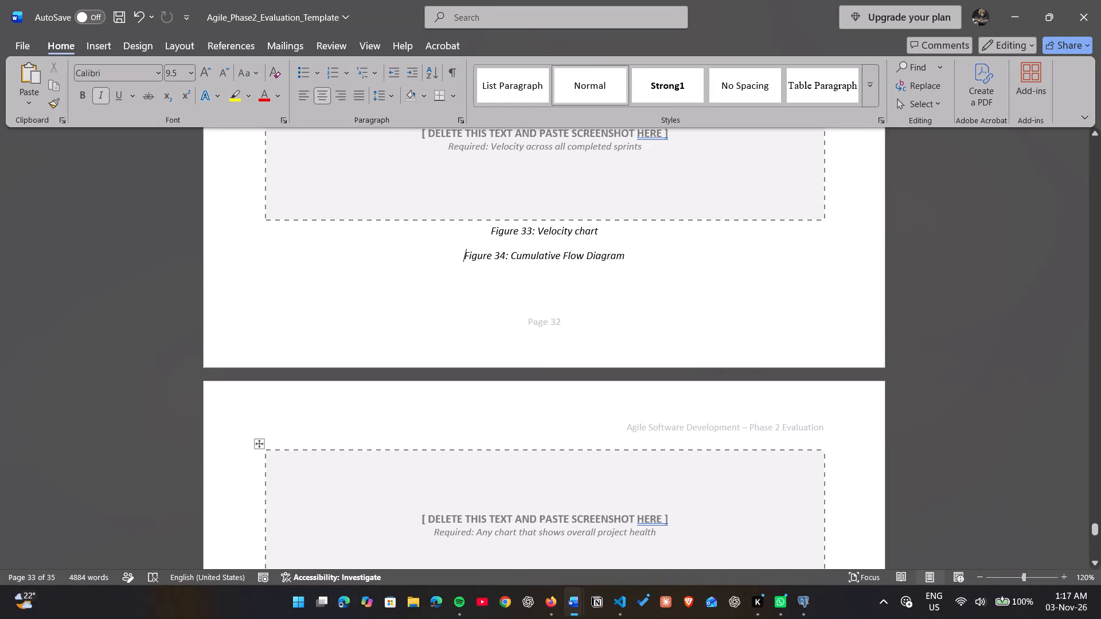
key("Return")
key("Return")
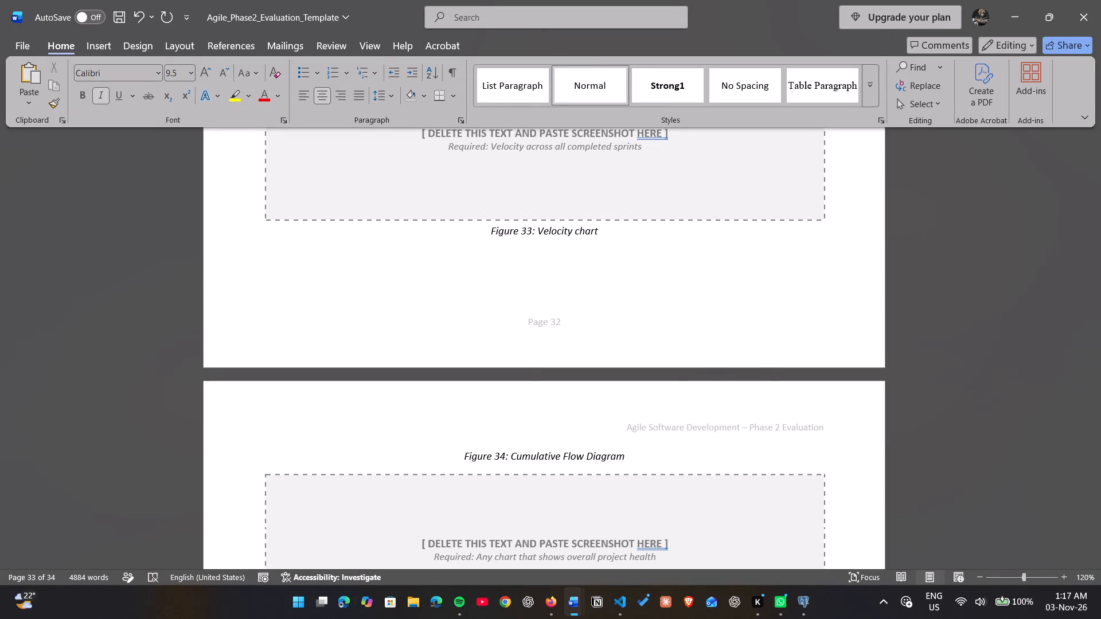
key("Up")
key("Return")
key("ctrl+v")
scroll(802, 289, "down", 1)
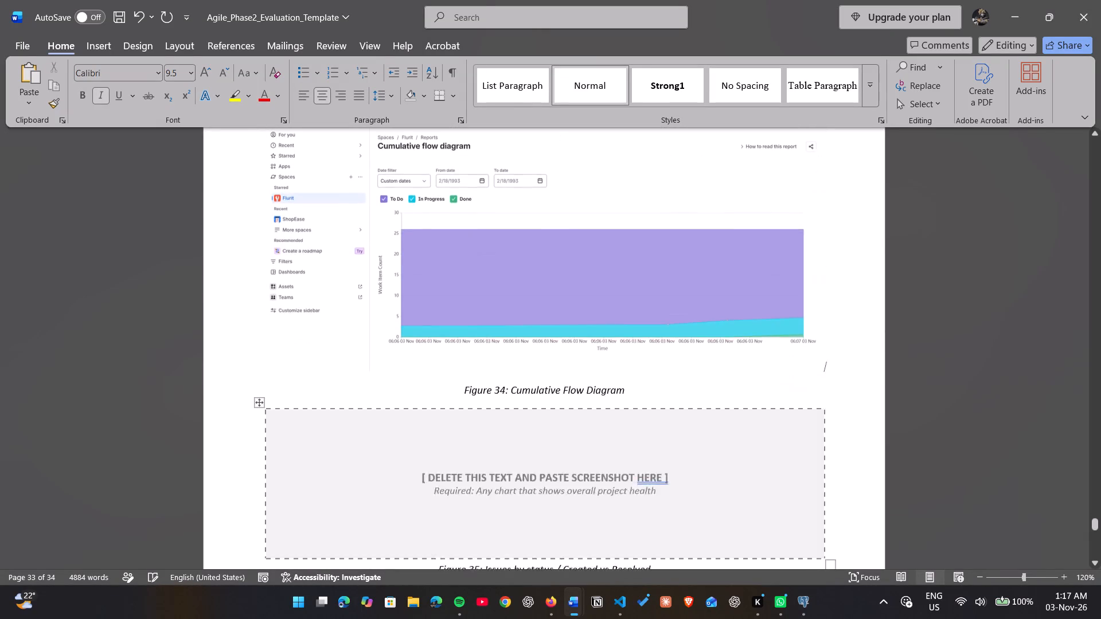
Switch to Jira in Firefox and look through Flurit's reports page and additional report types for a project health chart.
scroll(802, 289, "down", 1)
scroll(802, 289, "up", 1)
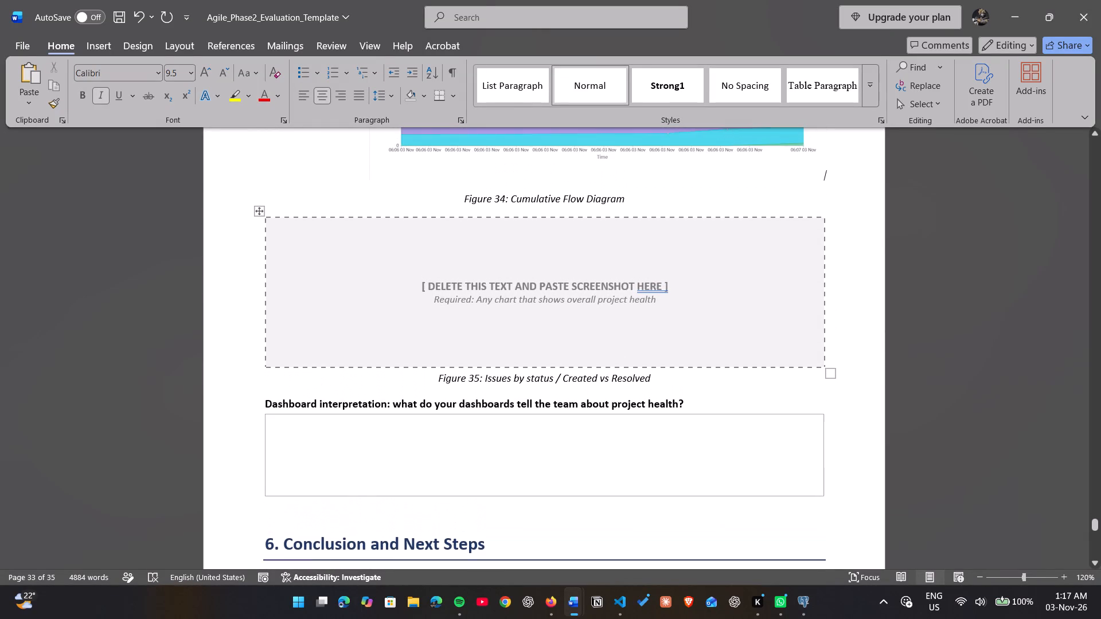
key("alt+Tab")
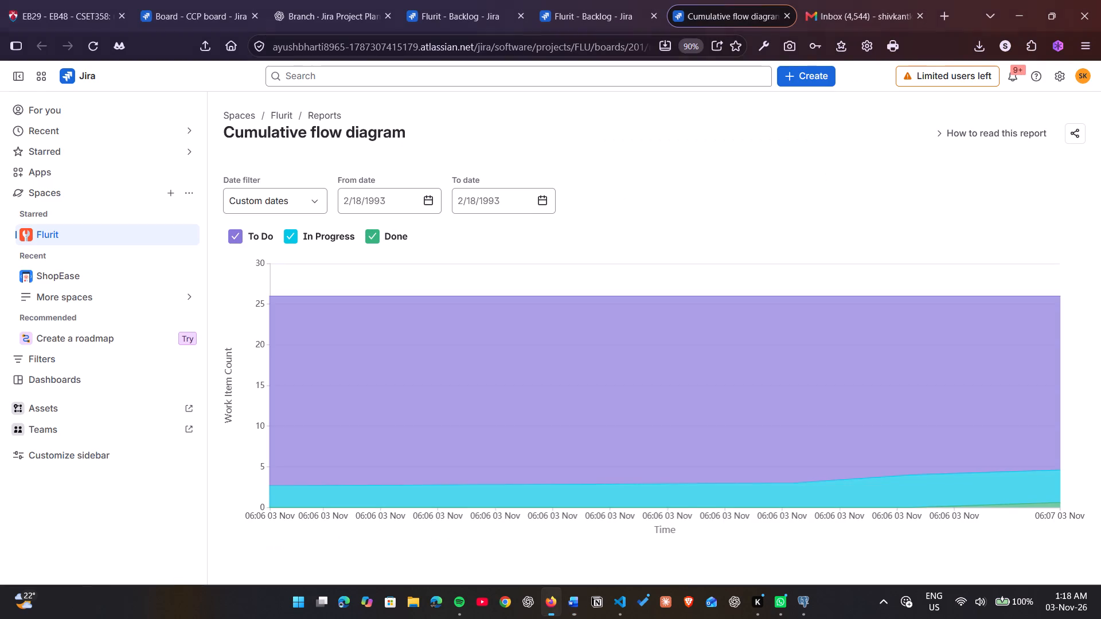
left_click(286, 120)
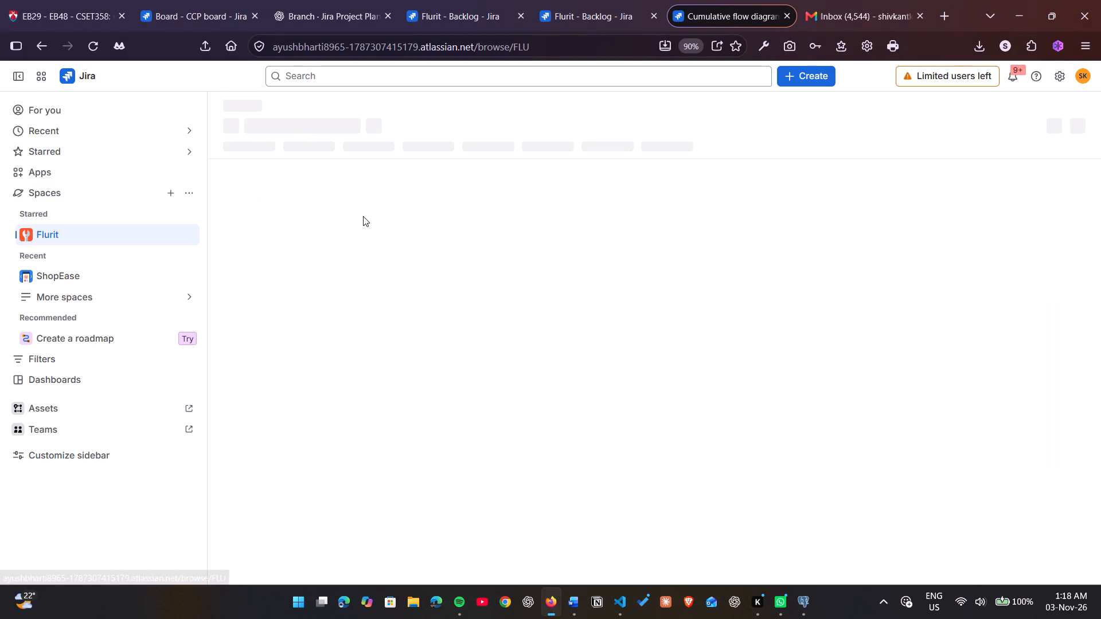
scroll(392, 365, "down", 1)
scroll(392, 365, "up", 3)
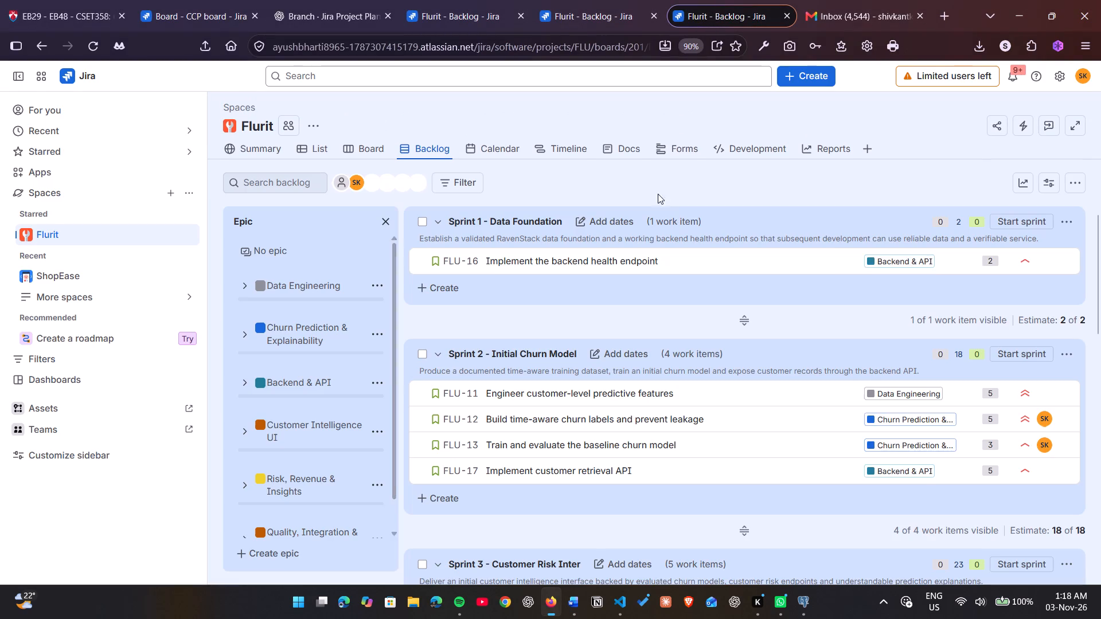
left_click(825, 151)
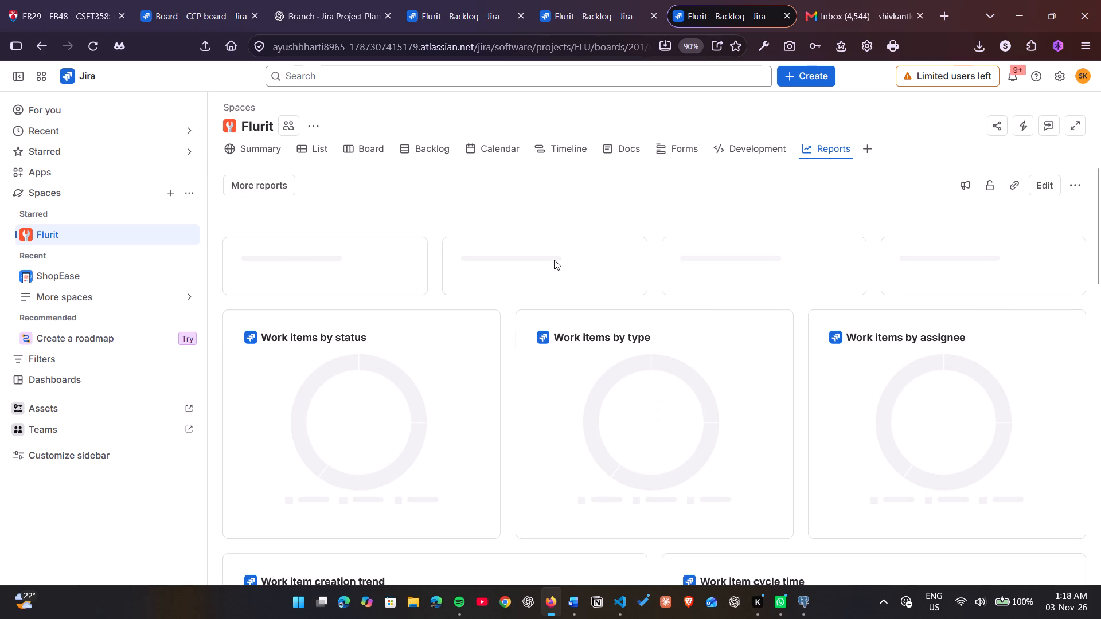
scroll(554, 260, "down", 1)
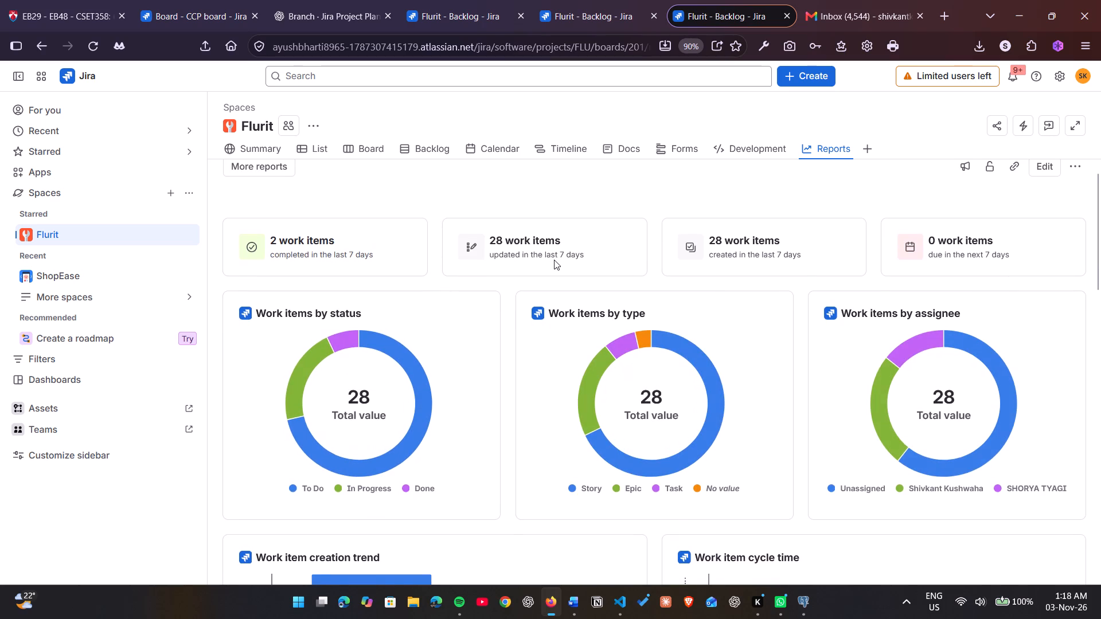
scroll(554, 260, "down", 1)
scroll(554, 260, "up", 2)
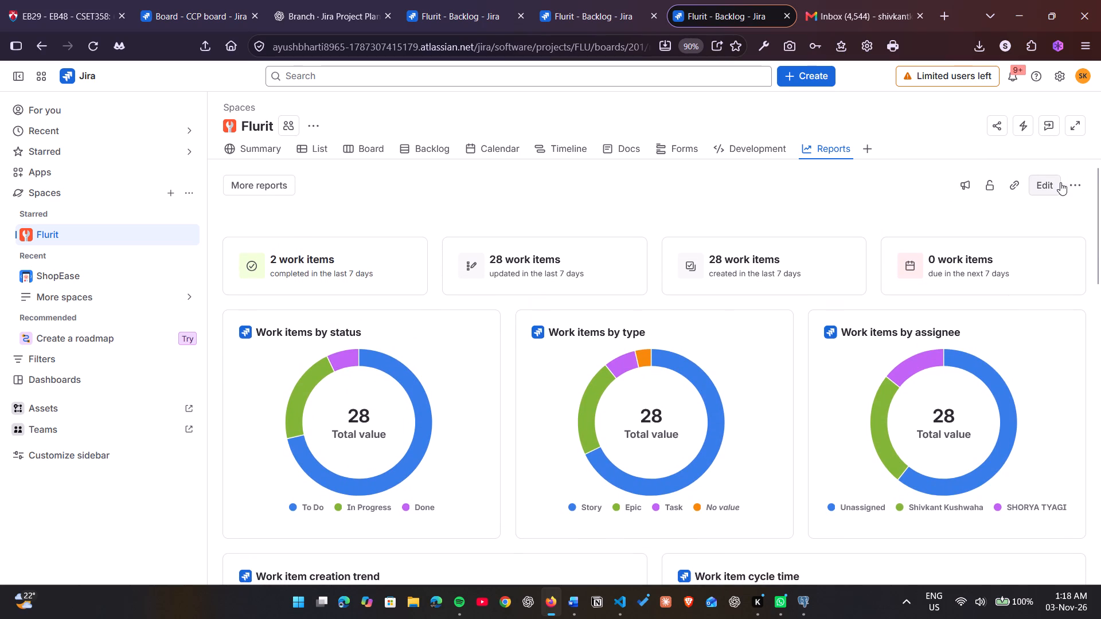
left_click(263, 181)
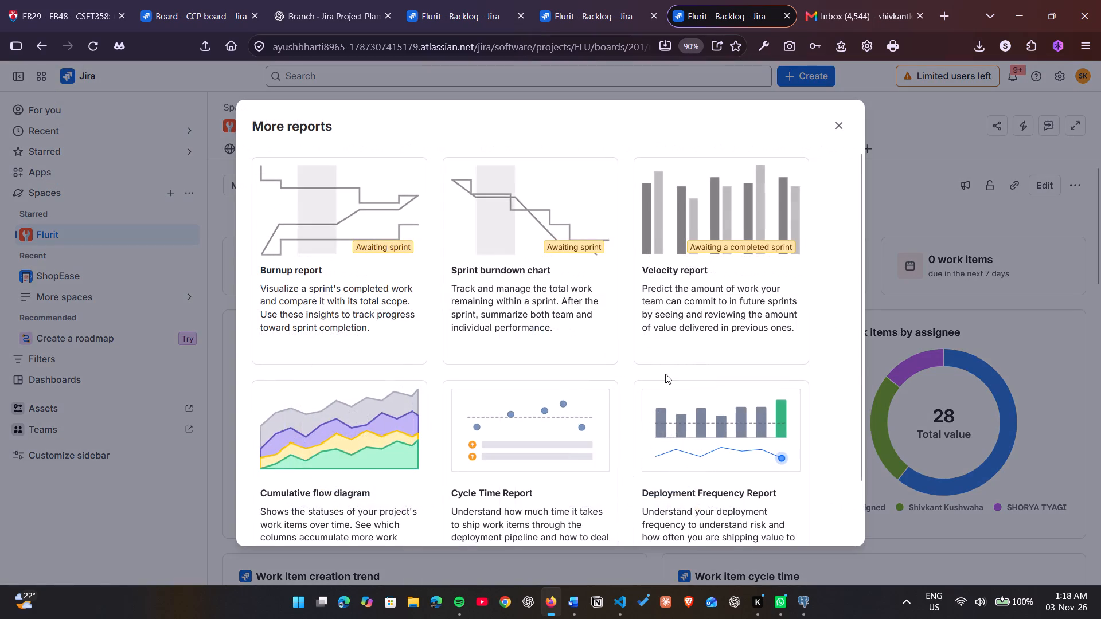
scroll(665, 374, "down", 2)
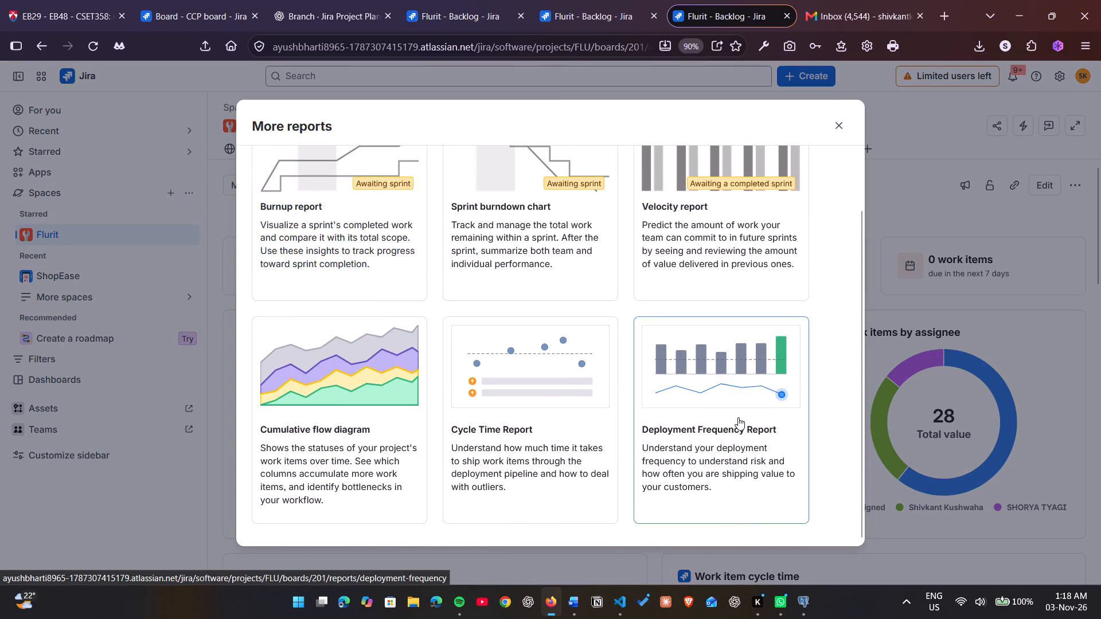
Return to the evaluation template in Word and copy the backlog screenshot above the Figure 2: JIRA Product Backlog caption.
key("alt+Tab")
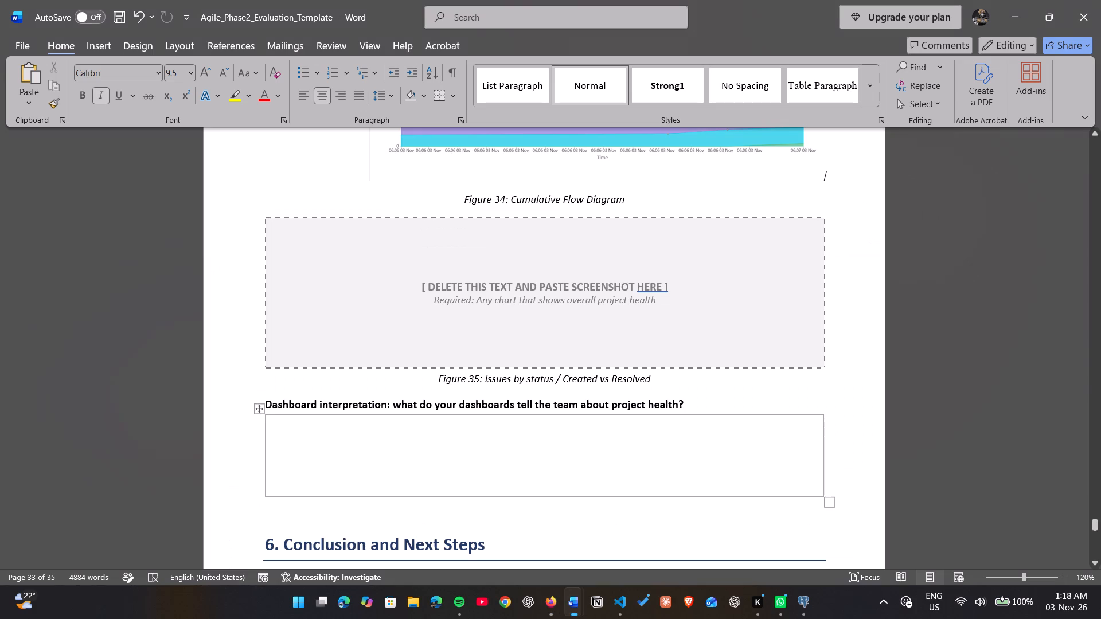
scroll(738, 417, "right", 1)
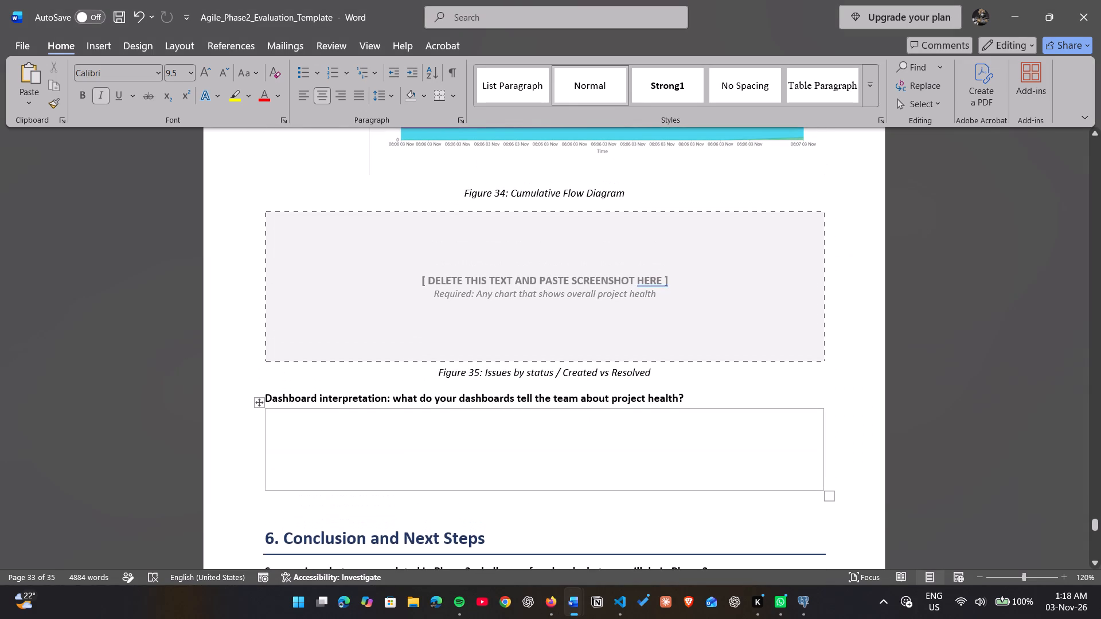
scroll(738, 417, "up", 1)
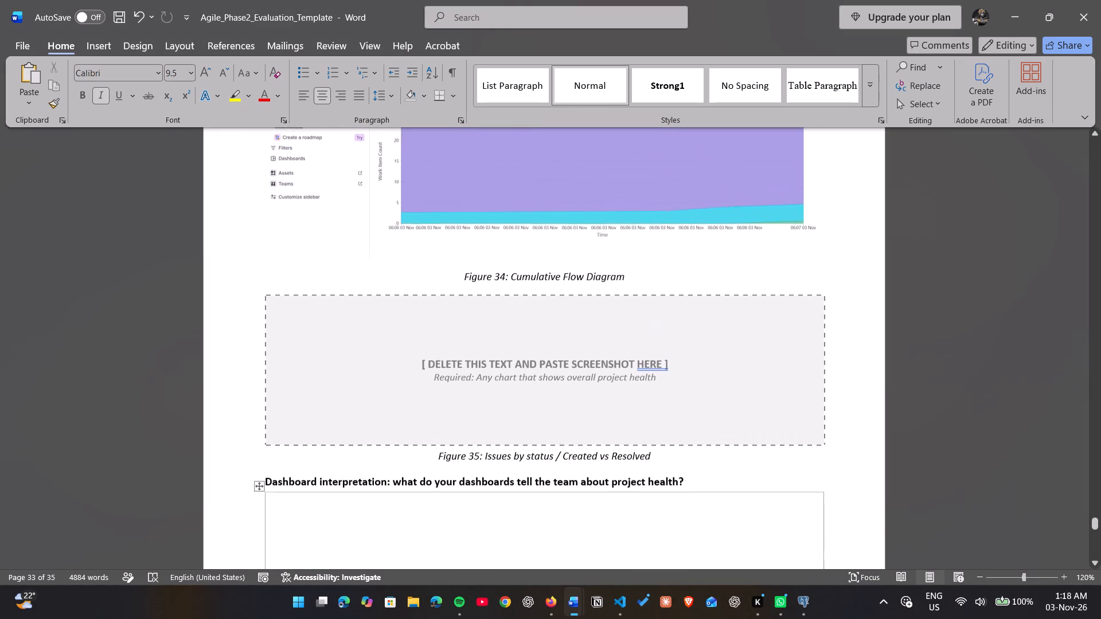
scroll(738, 417, "up", 5)
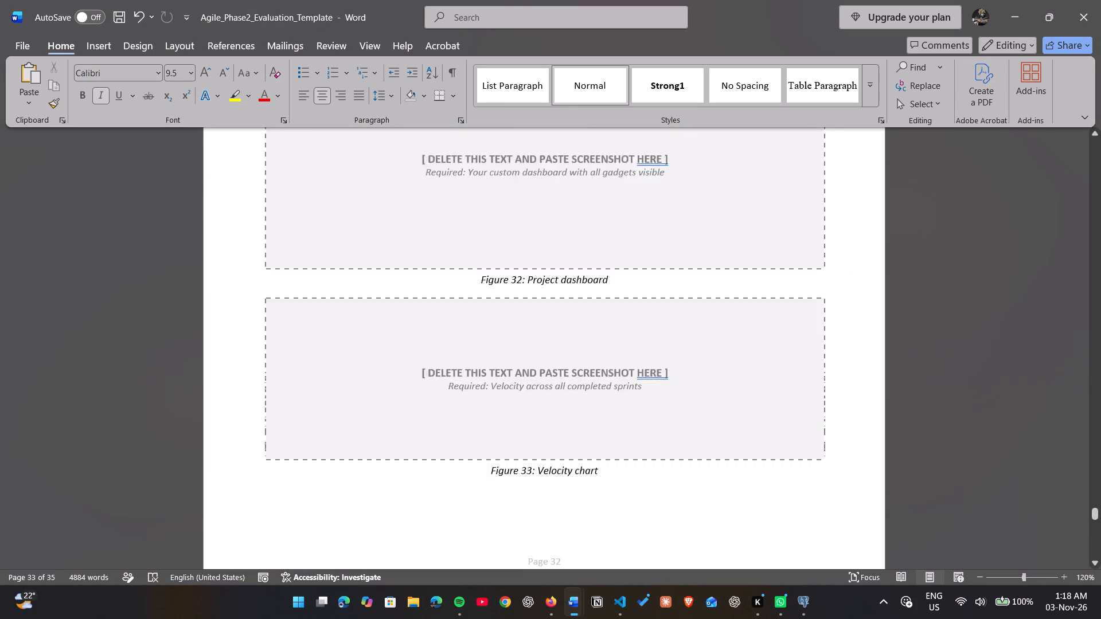
scroll(738, 417, "up", 1)
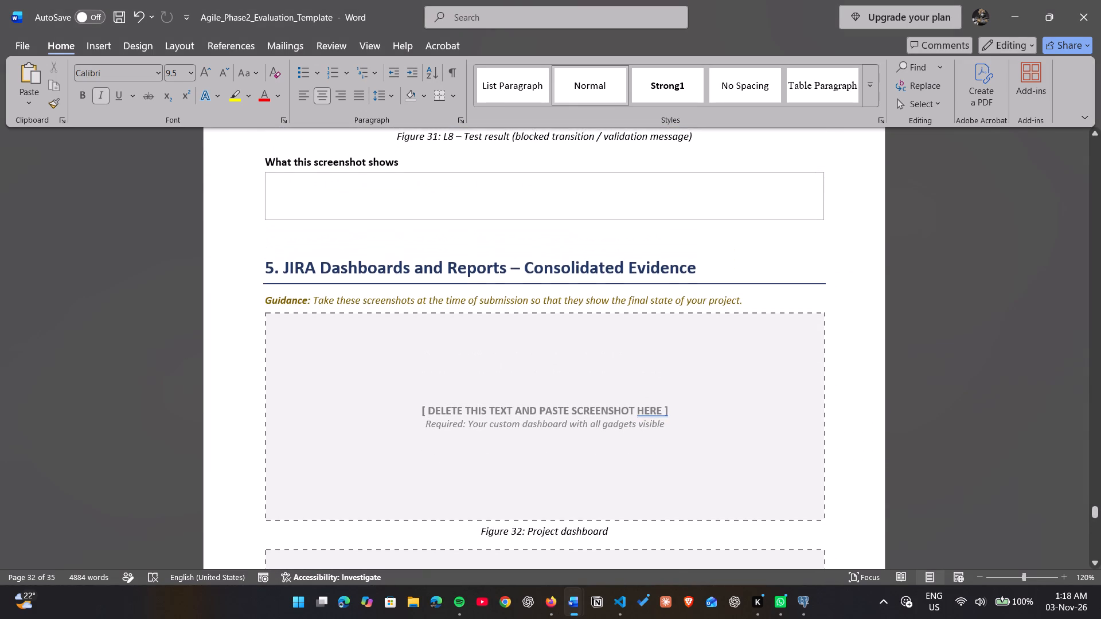
key("alt+Tab")
key("alt+Tab")
scroll(738, 417, "up", 9)
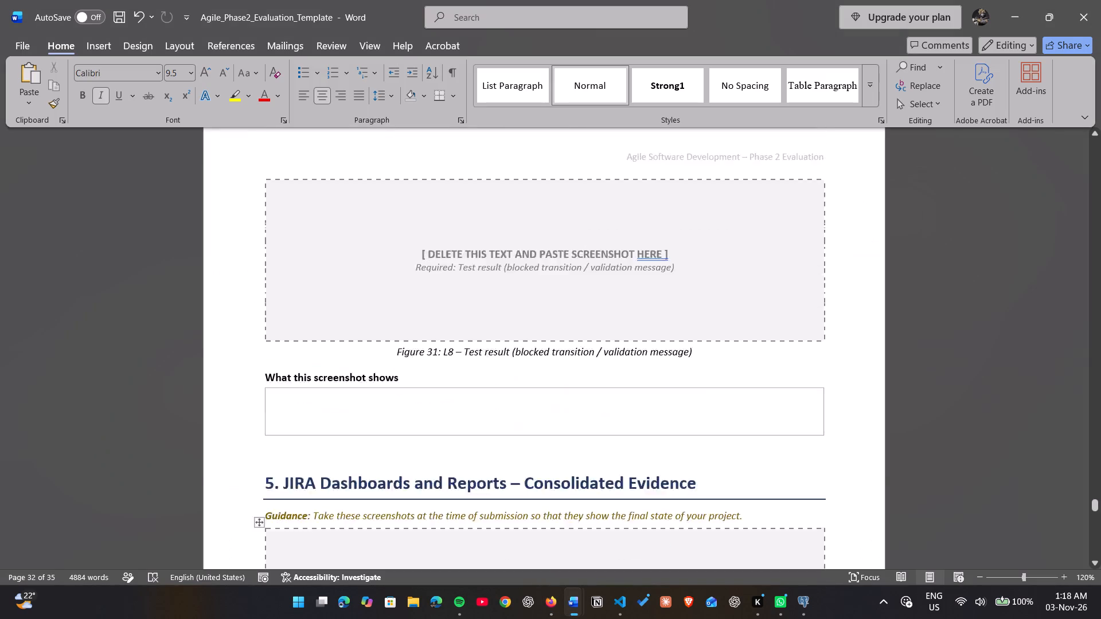
scroll(738, 417, "up", 20)
scroll(738, 417, "up", 7)
scroll(738, 417, "down", 6)
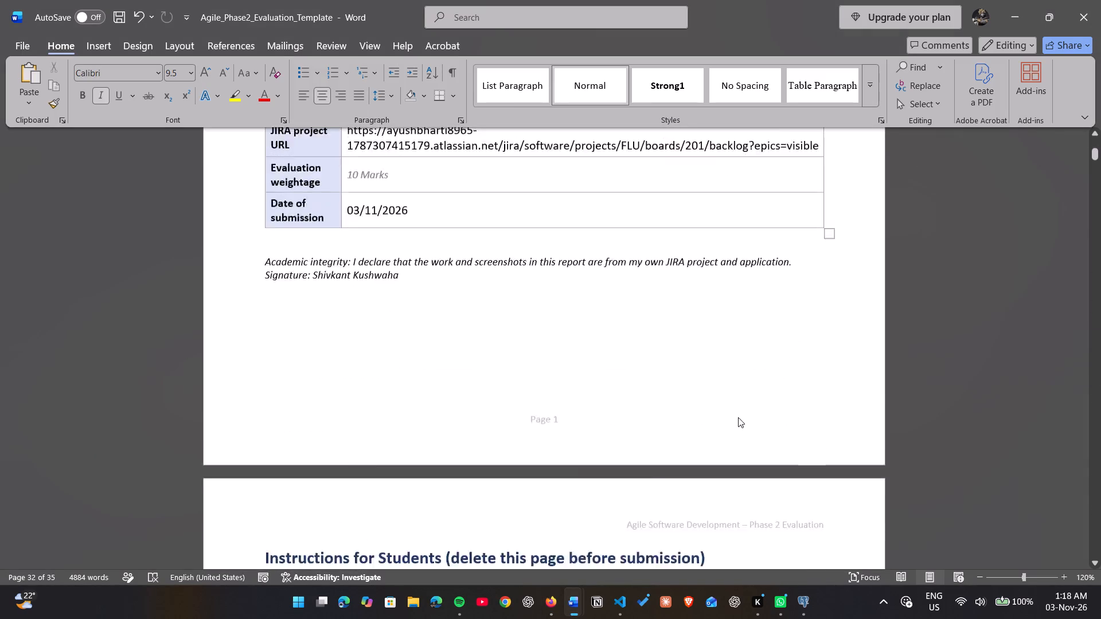
scroll(738, 417, "down", 7)
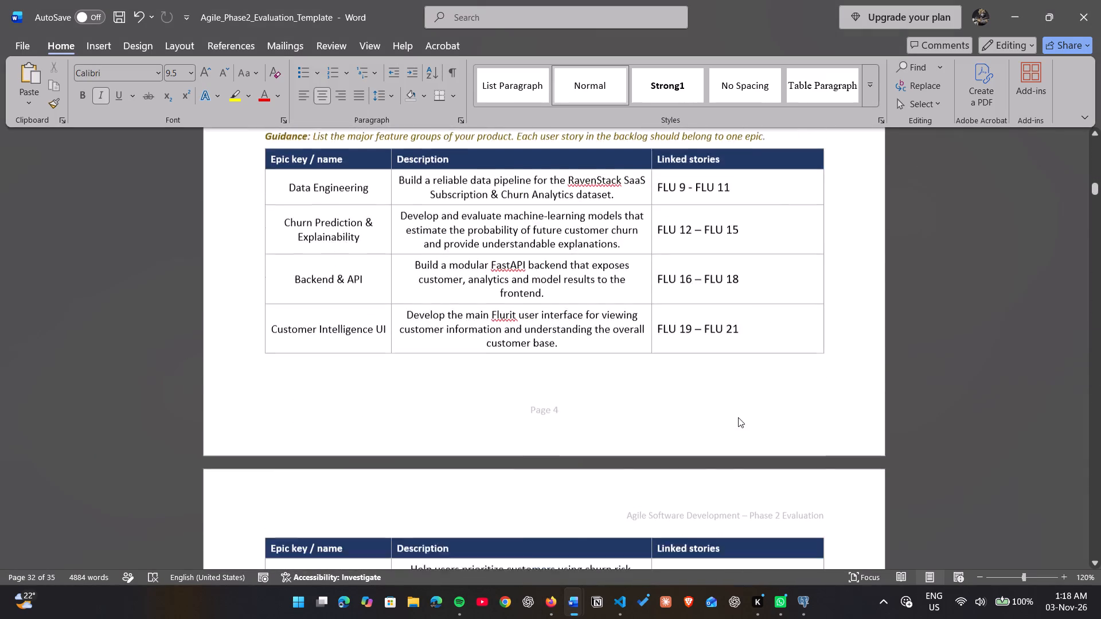
scroll(738, 417, "down", 6)
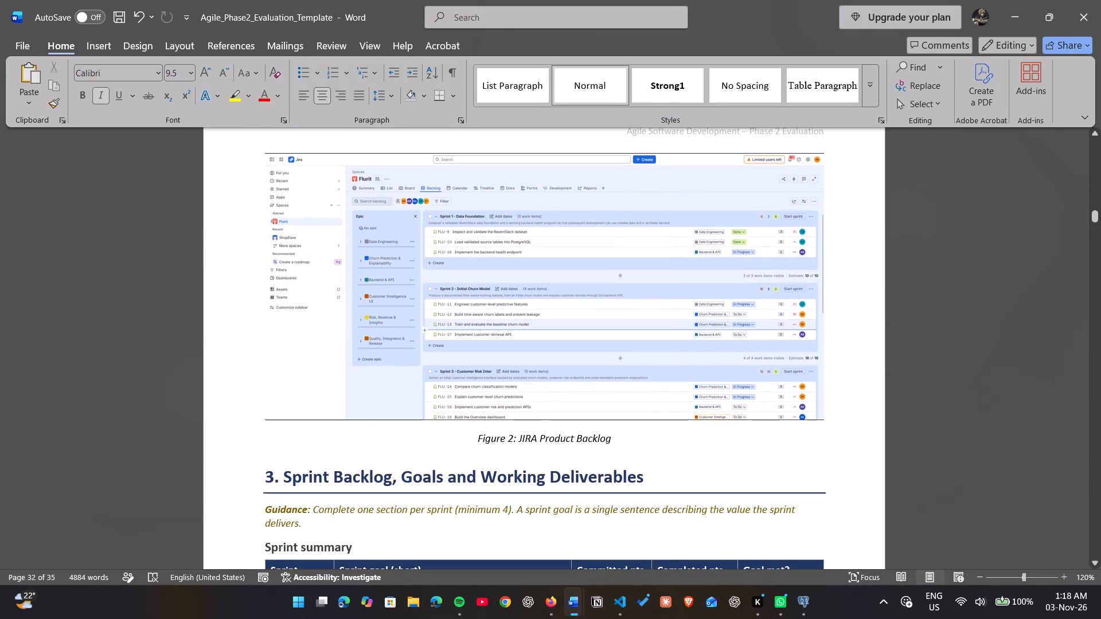
left_click(712, 350)
key("ctrl+c")
Delete the placeholder above the Figure 32: Project dashboard caption in section 5 and paste the copied backlog screenshot in its place.
scroll(712, 350, "up", 3)
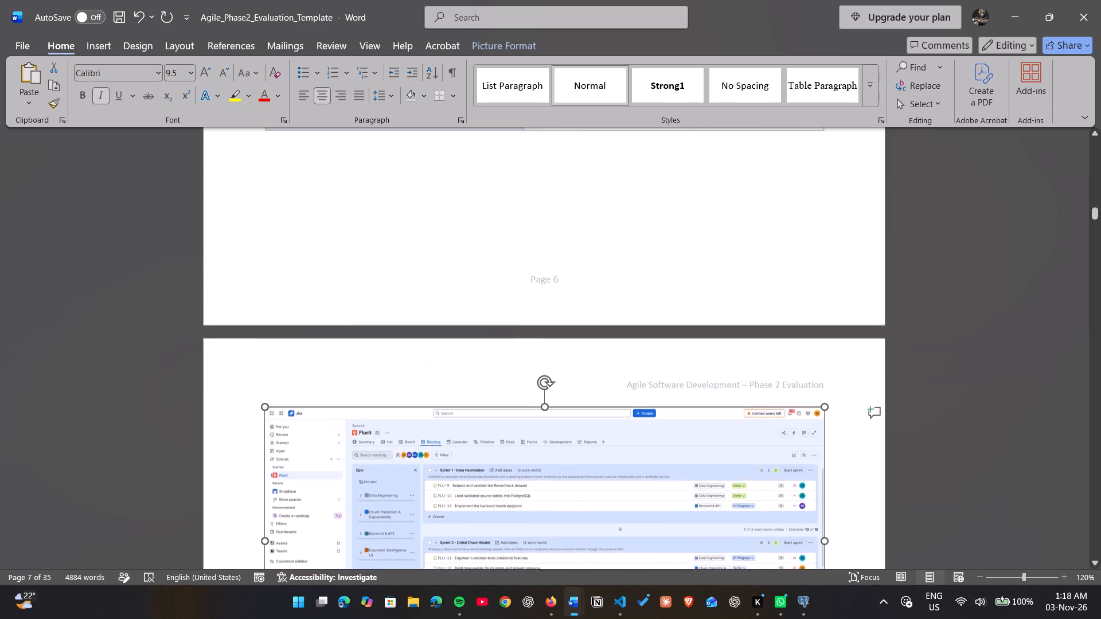
scroll(712, 350, "up", 2)
scroll(712, 350, "down", 20)
scroll(712, 350, "down", 20)
scroll(712, 350, "down", 5)
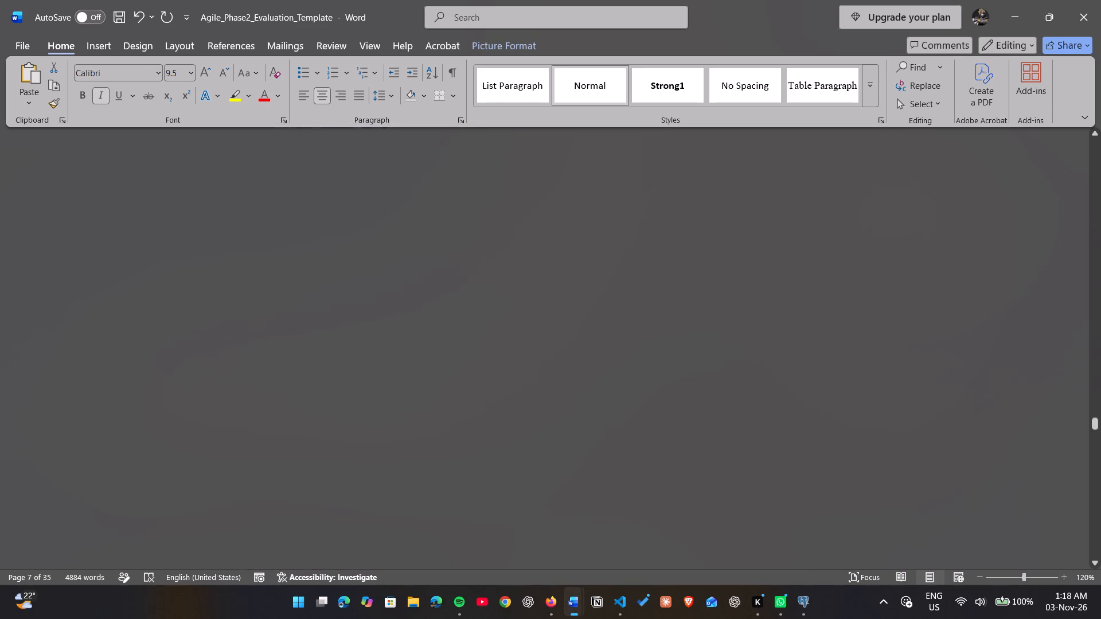
scroll(712, 350, "down", 20)
scroll(712, 350, "down", 1)
scroll(712, 350, "up", 4)
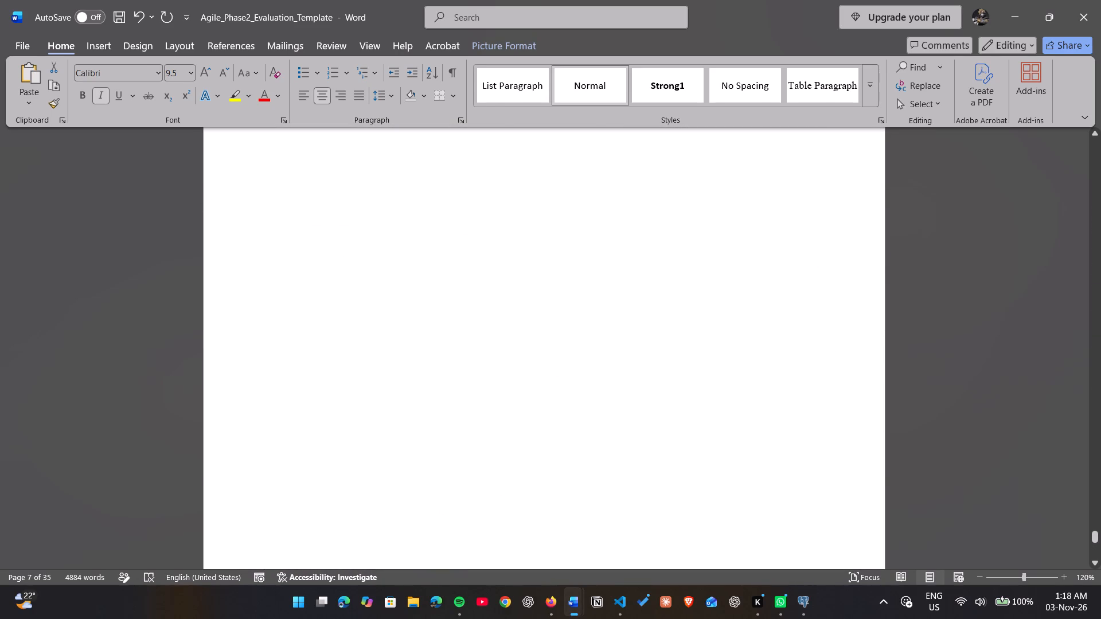
scroll(712, 350, "up", 8)
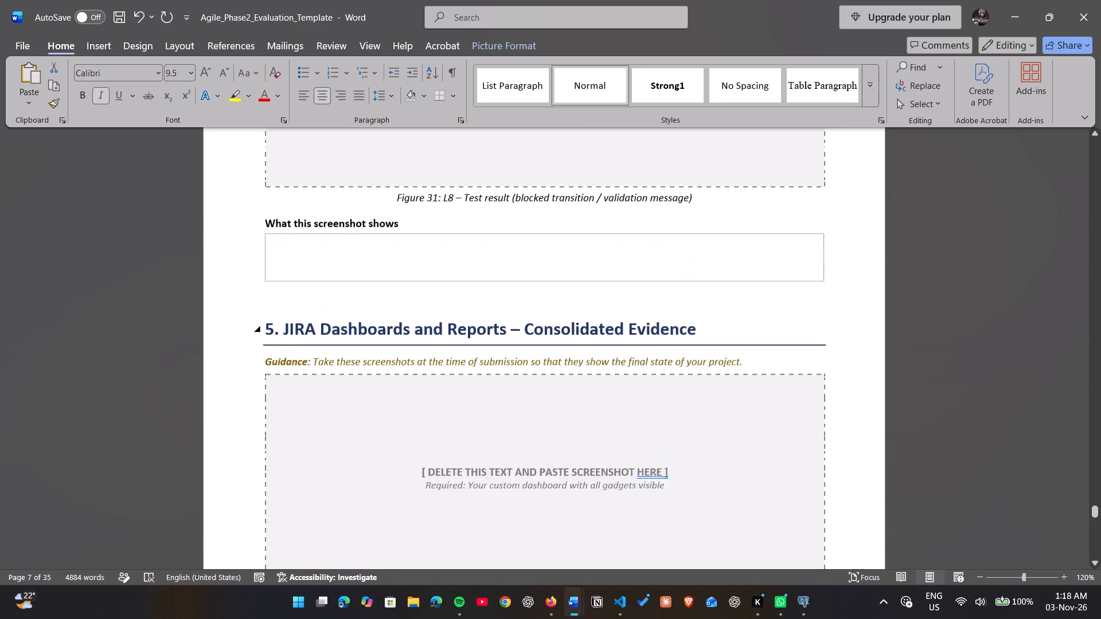
scroll(689, 433, "down", 1)
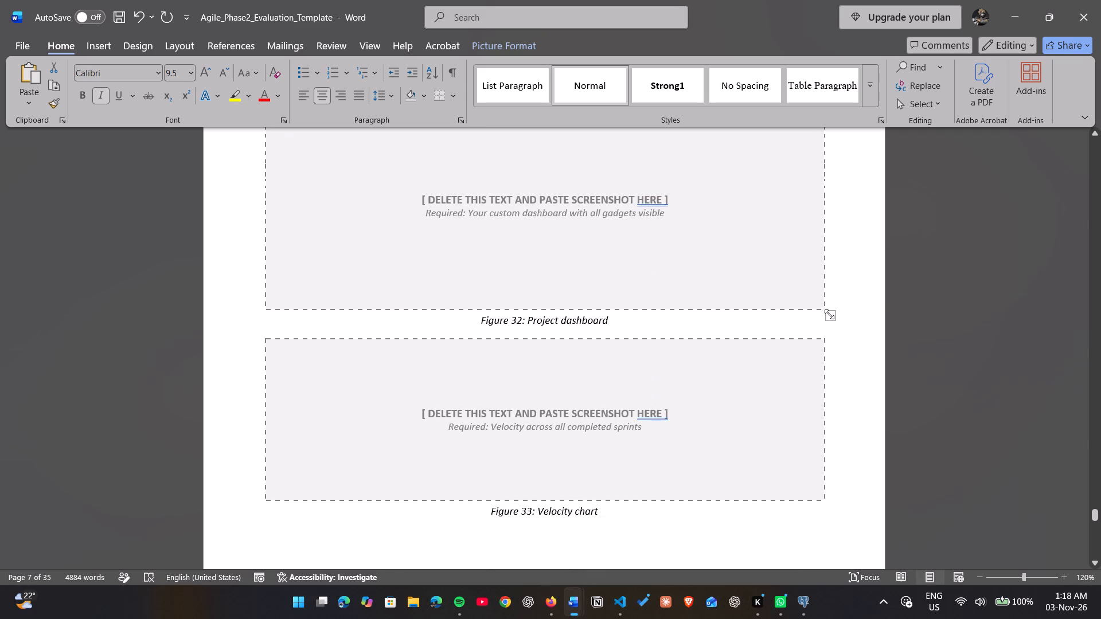
left_click(829, 314)
key("BackSpace")
key("Return")
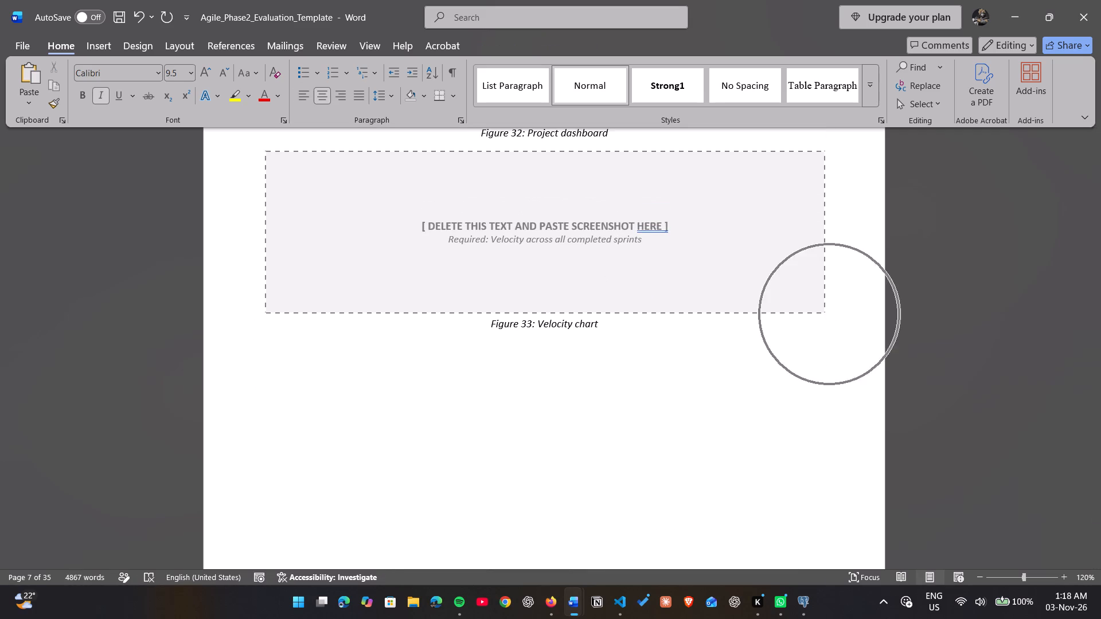
scroll(829, 314, "up", 2)
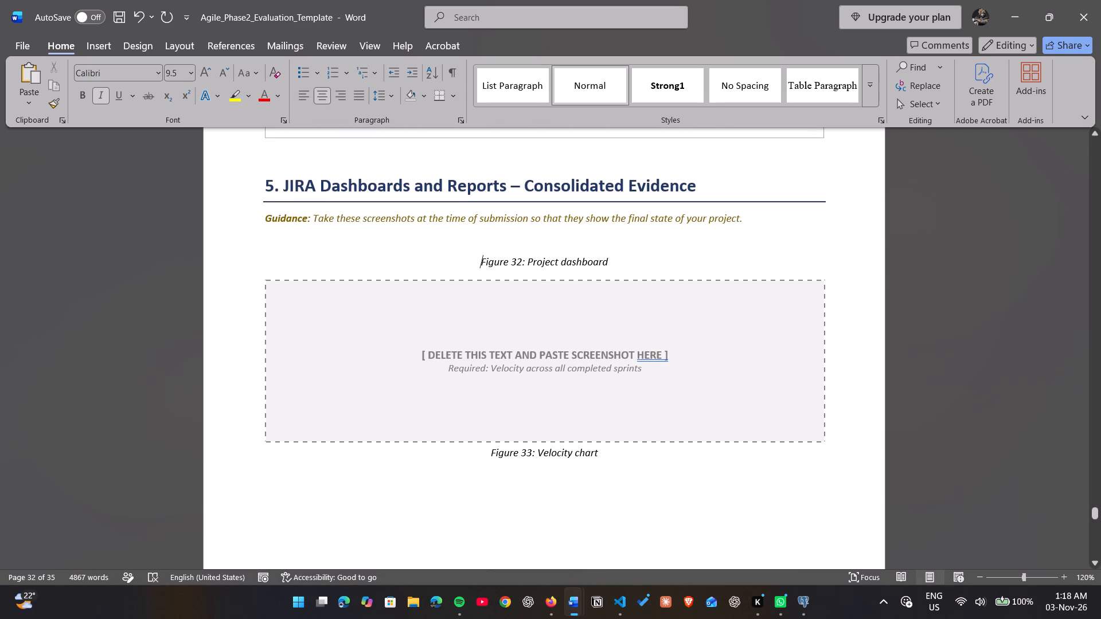
key("Up")
key("ctrl+v")
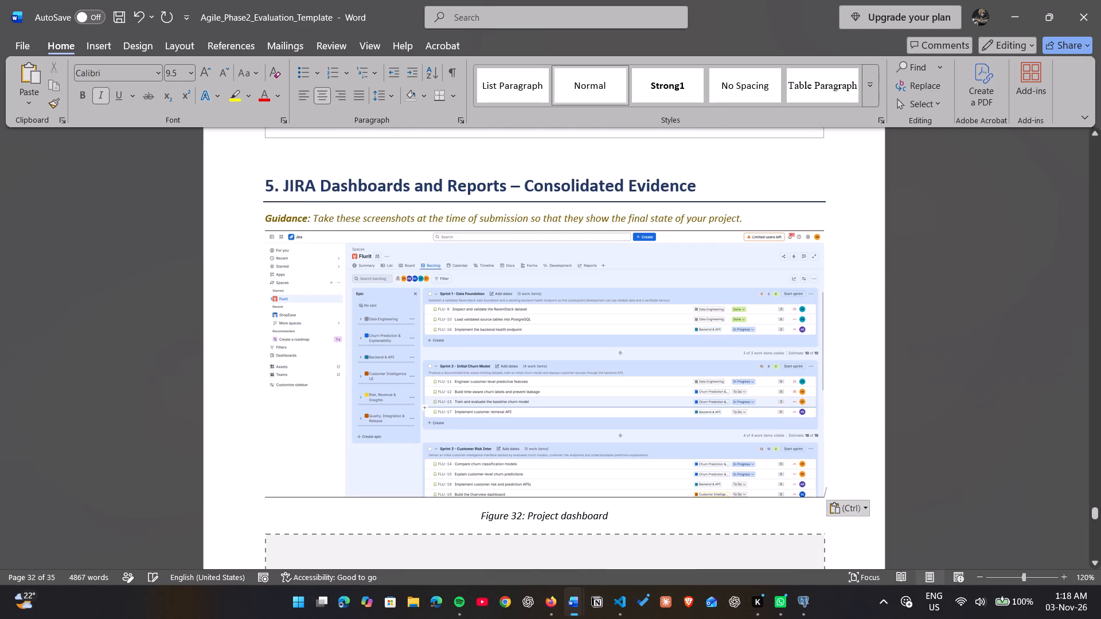
Check the template from the L7 and L8 labs through section 5 to the final checklist for remaining unfilled placeholders.
scroll(829, 314, "up", 3)
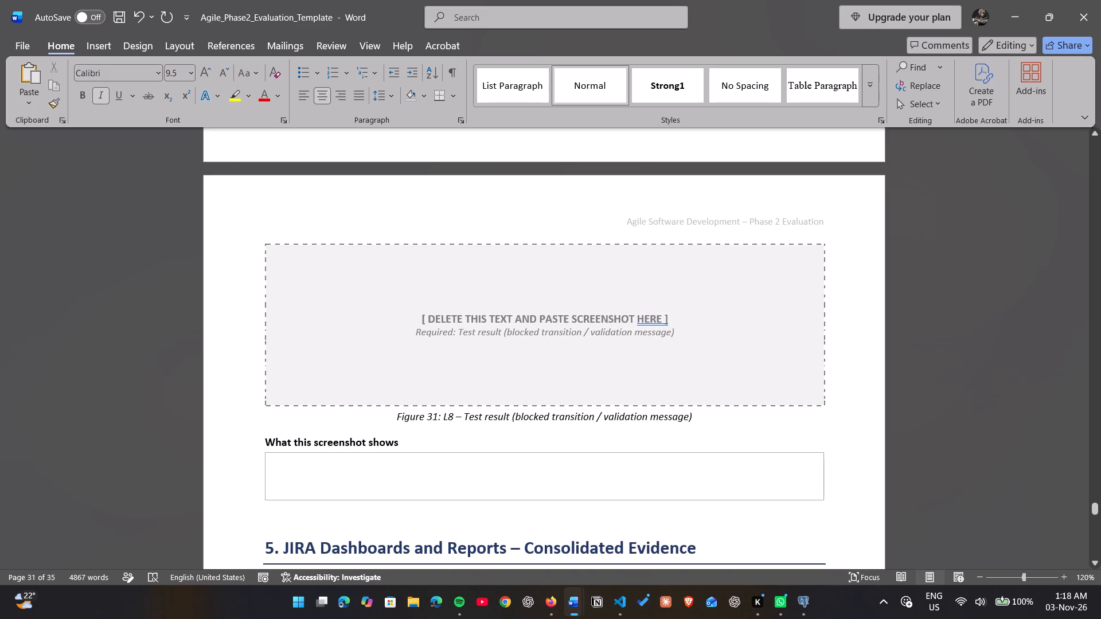
scroll(829, 314, "up", 3)
scroll(829, 314, "down", 3)
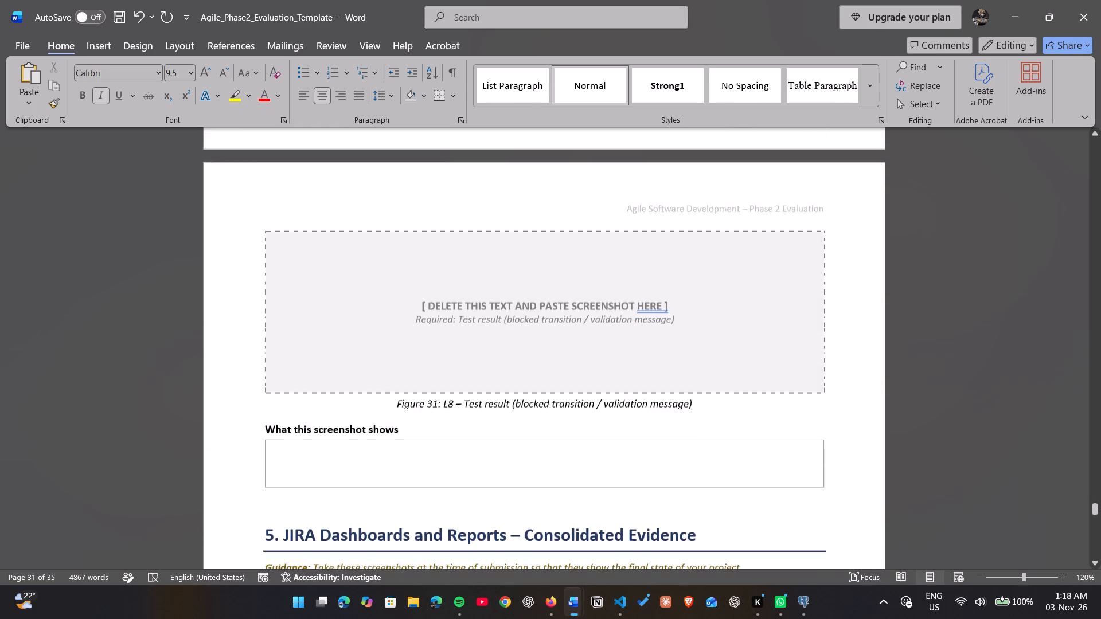
scroll(829, 314, "down", 5)
scroll(829, 314, "up", 2)
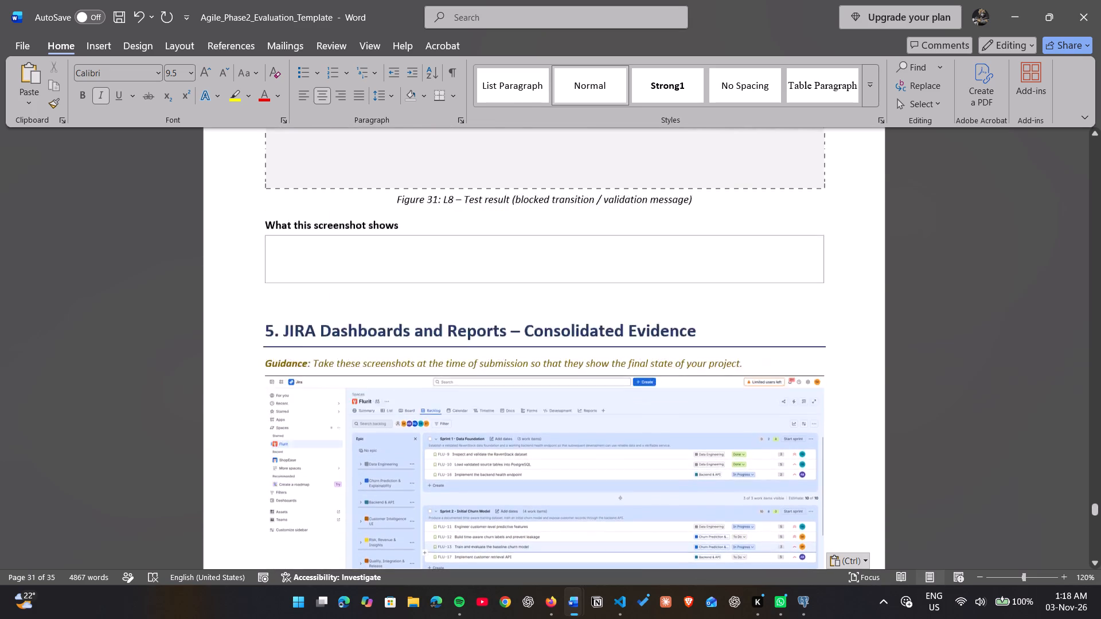
scroll(829, 314, "up", 4)
scroll(829, 314, "down", 1)
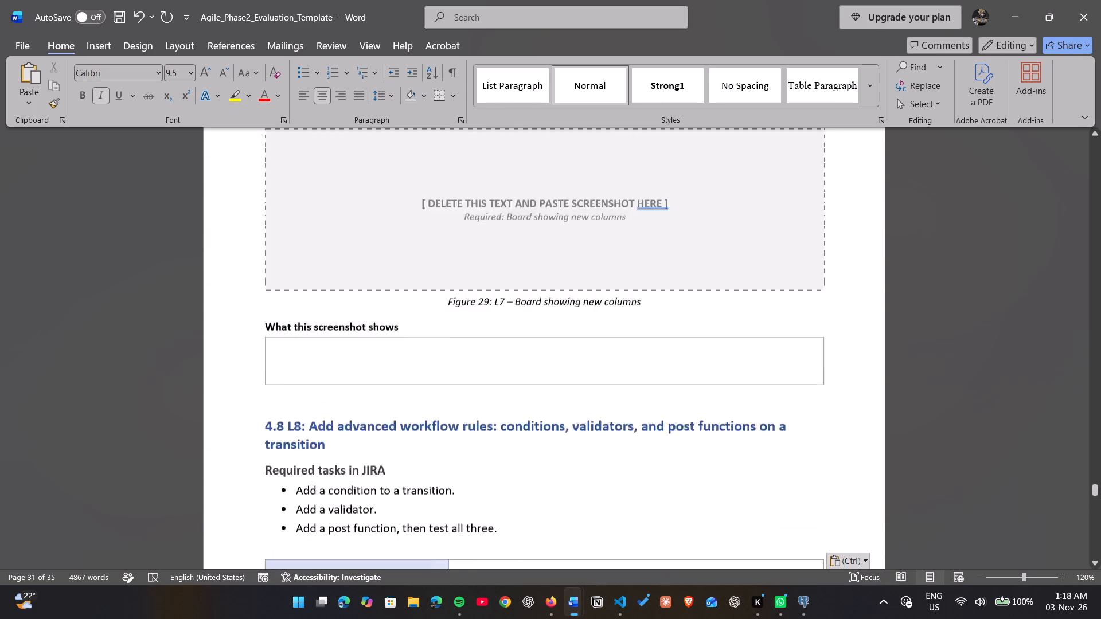
scroll(829, 314, "down", 2)
scroll(829, 314, "up", 1)
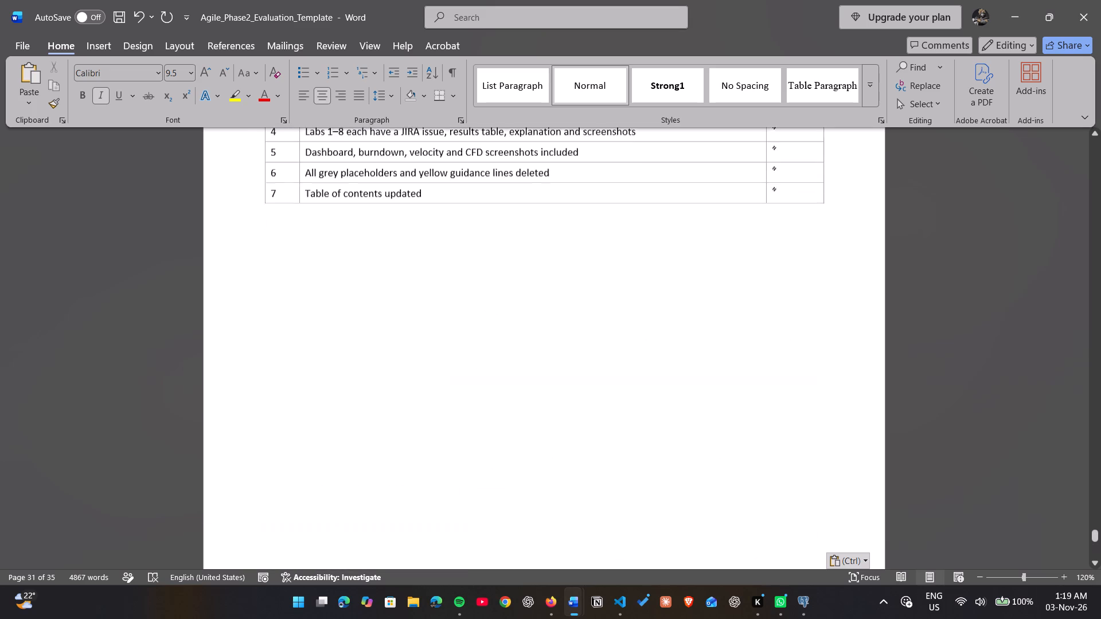
scroll(829, 314, "up", 2)
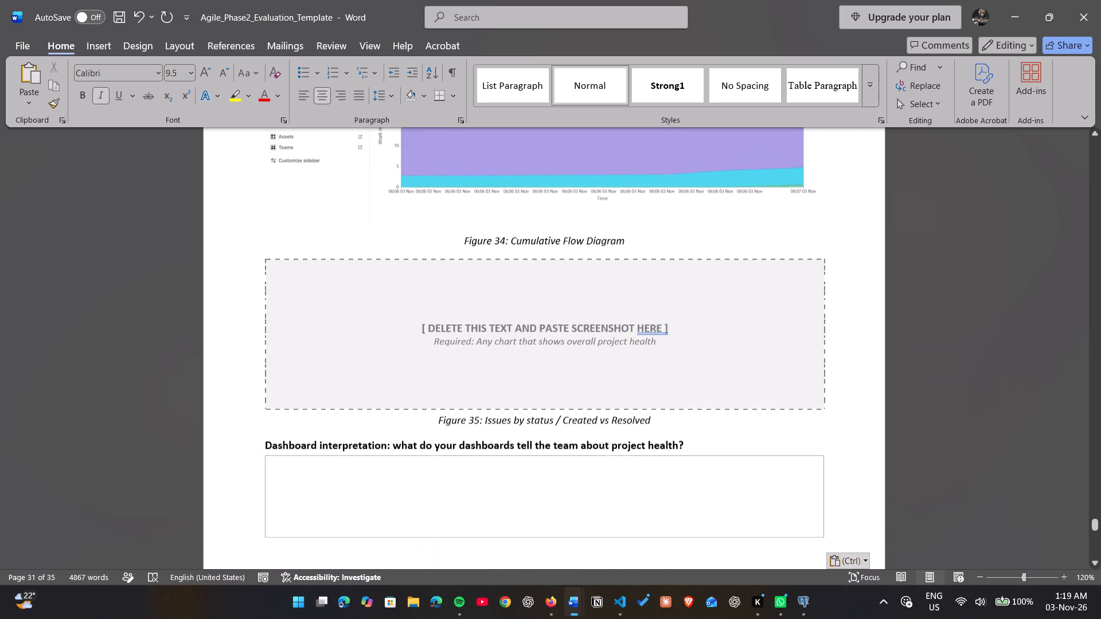
scroll(829, 314, "down", 3)
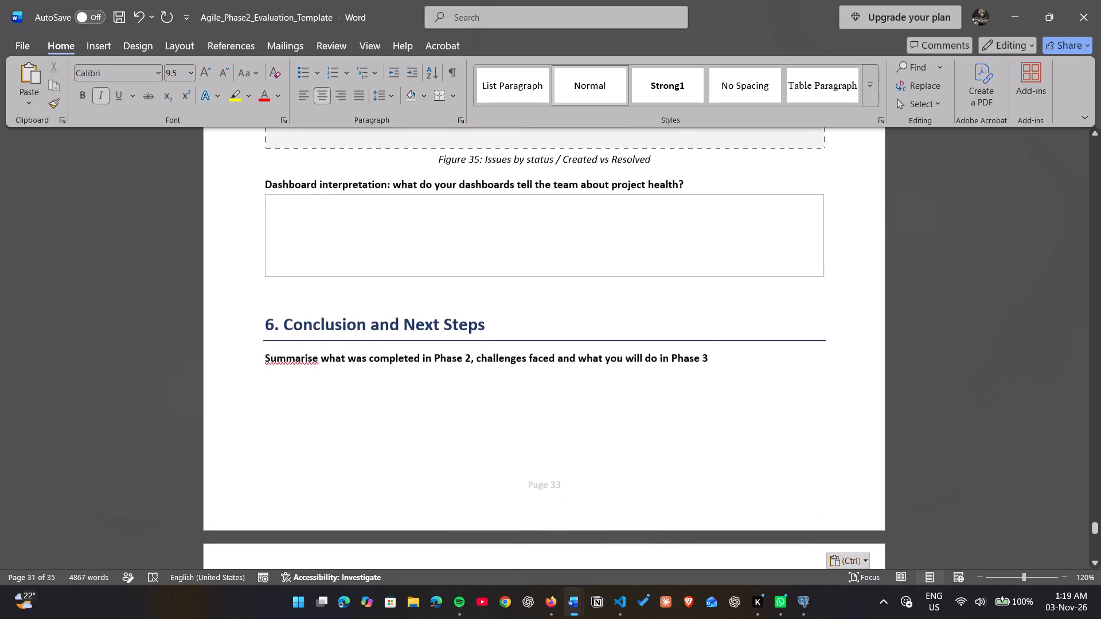
scroll(829, 314, "down", 3)
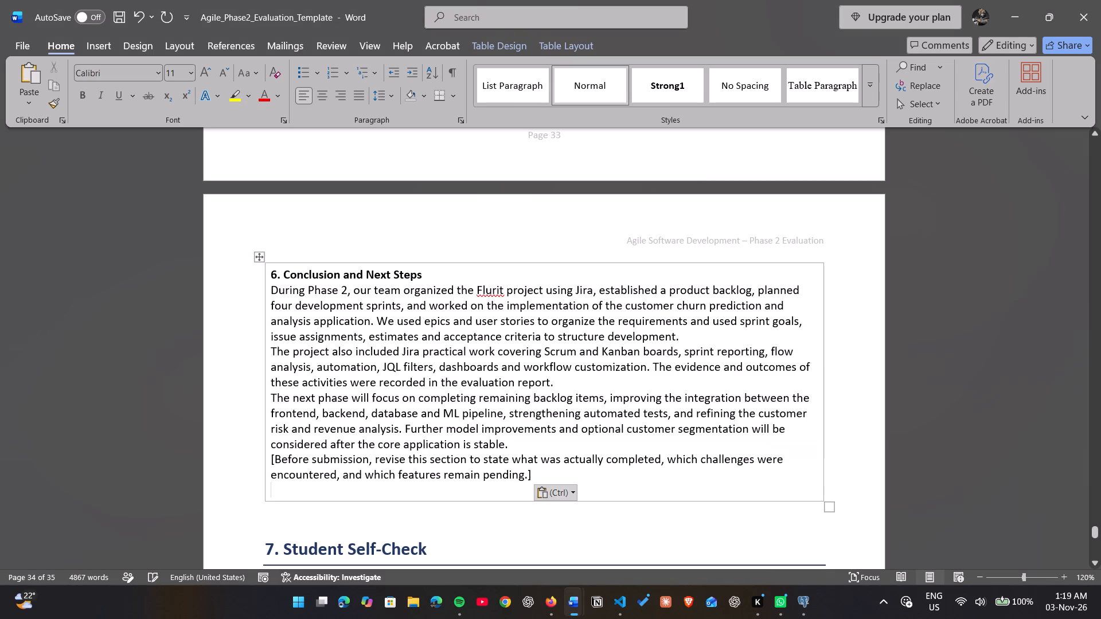
key("BackSpace")
key("alt+Tab")
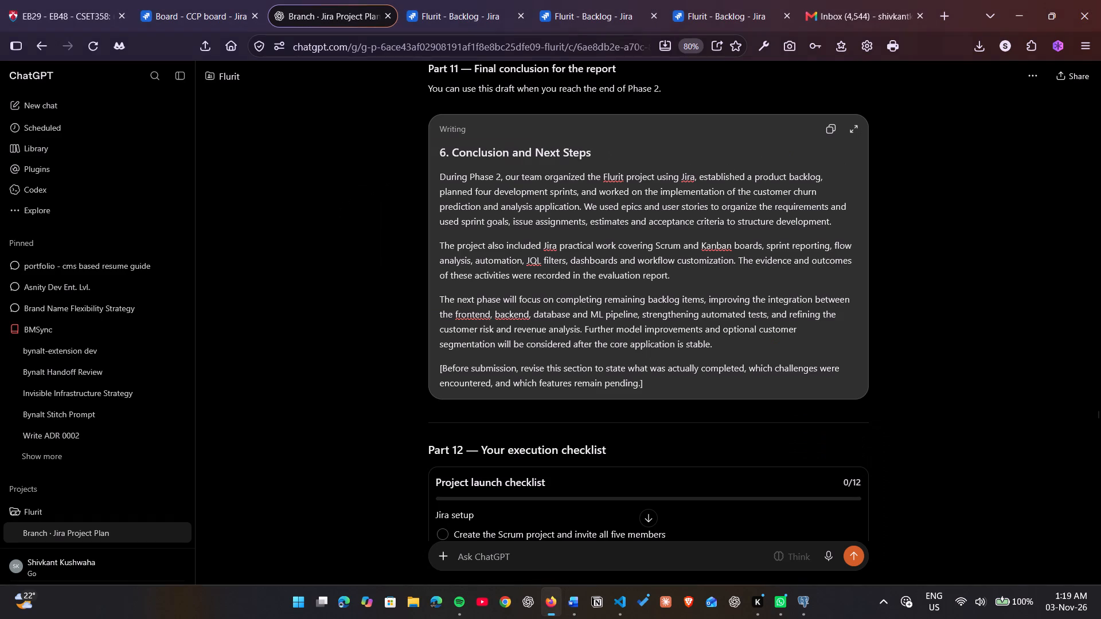
key("alt+Tab")
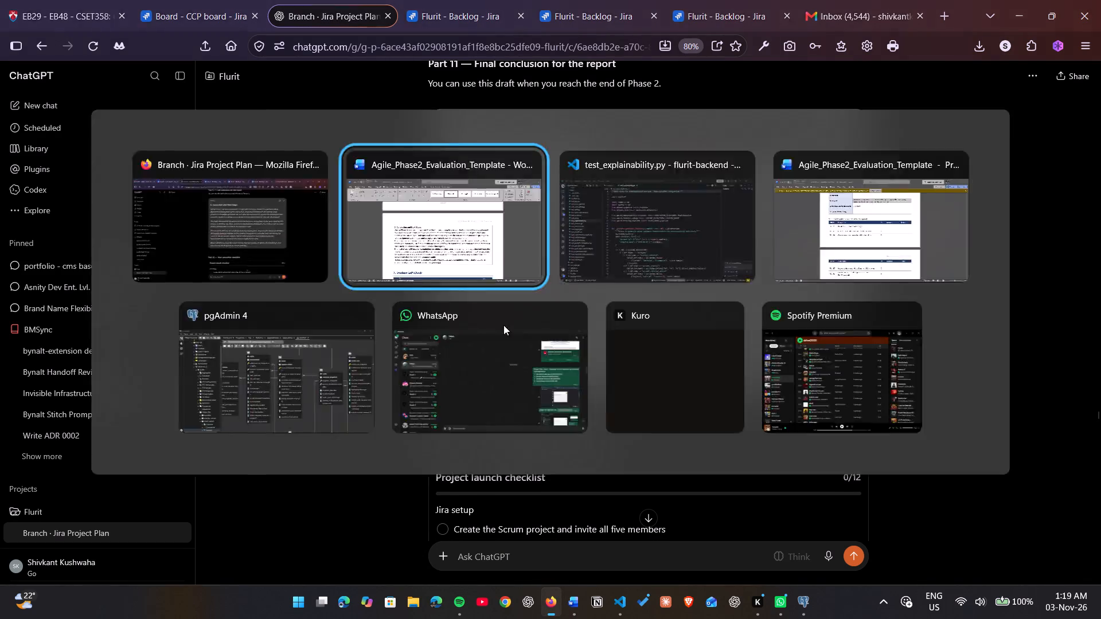
left_click_drag(554, 476, 522, 448)
key("BackSpace")
Look back through section 5 up to Figure 31 for placeholders and answer boxes that are still unfilled.
scroll(522, 448, "up", 1)
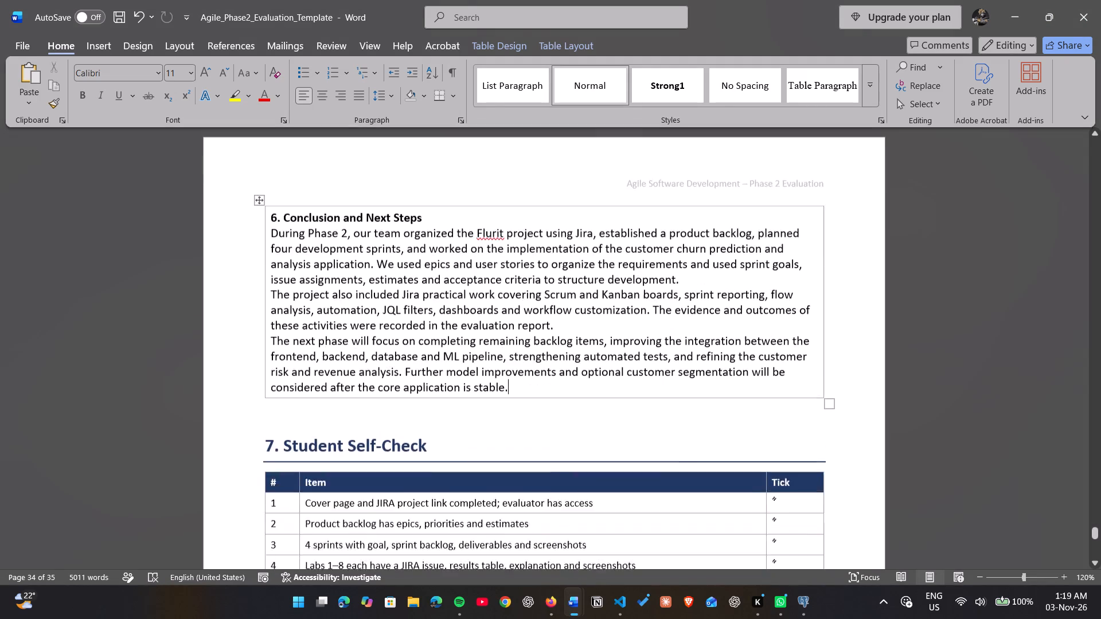
scroll(522, 448, "up", 2)
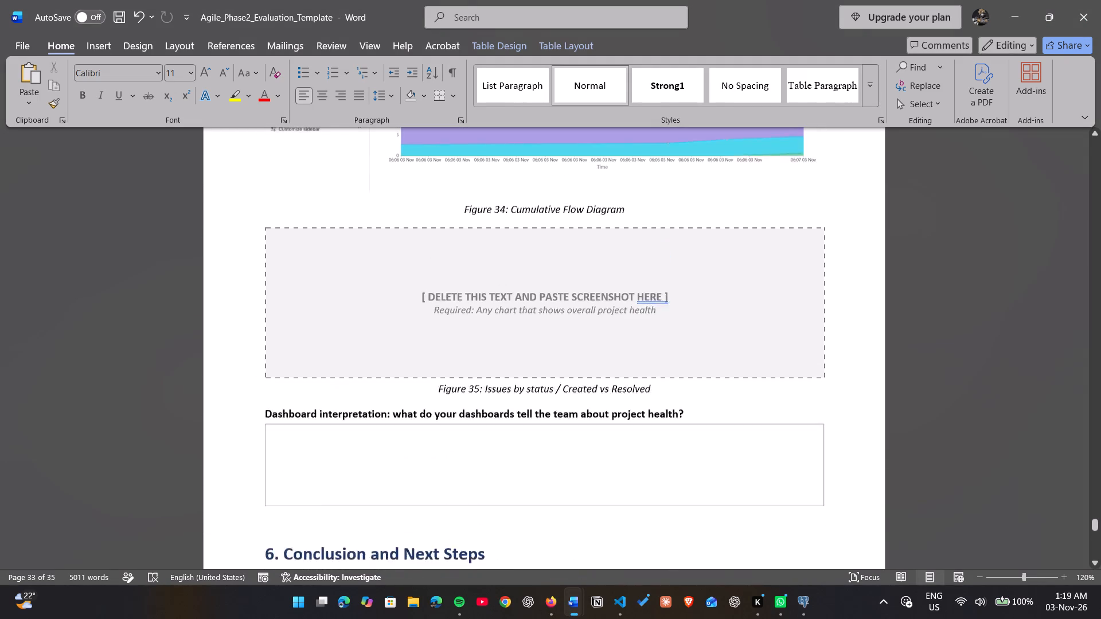
scroll(522, 448, "up", 4)
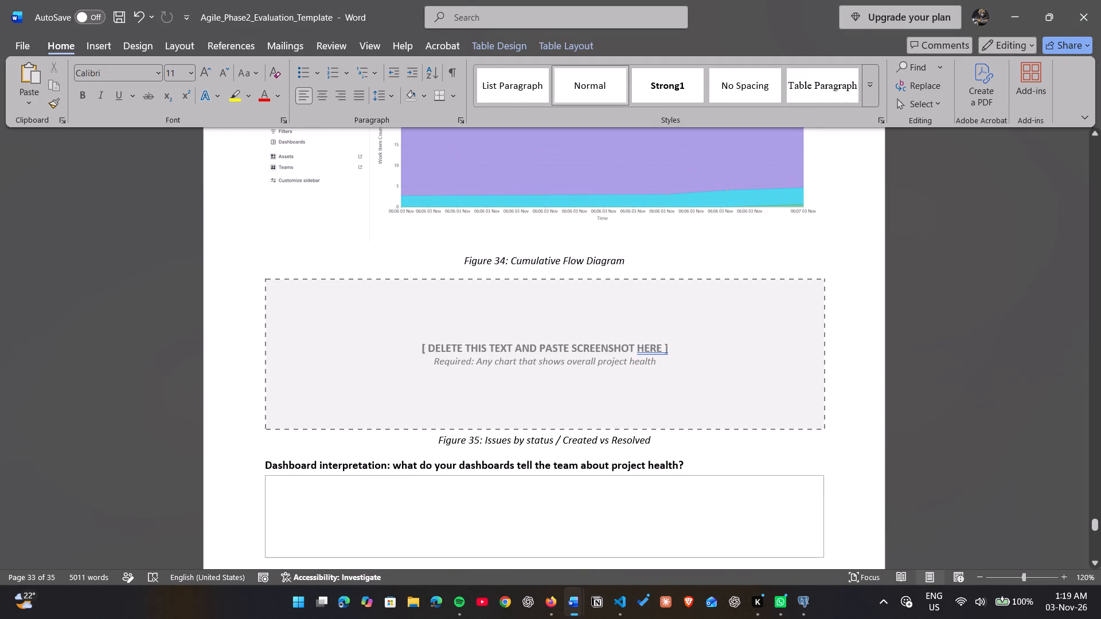
scroll(522, 448, "up", 4)
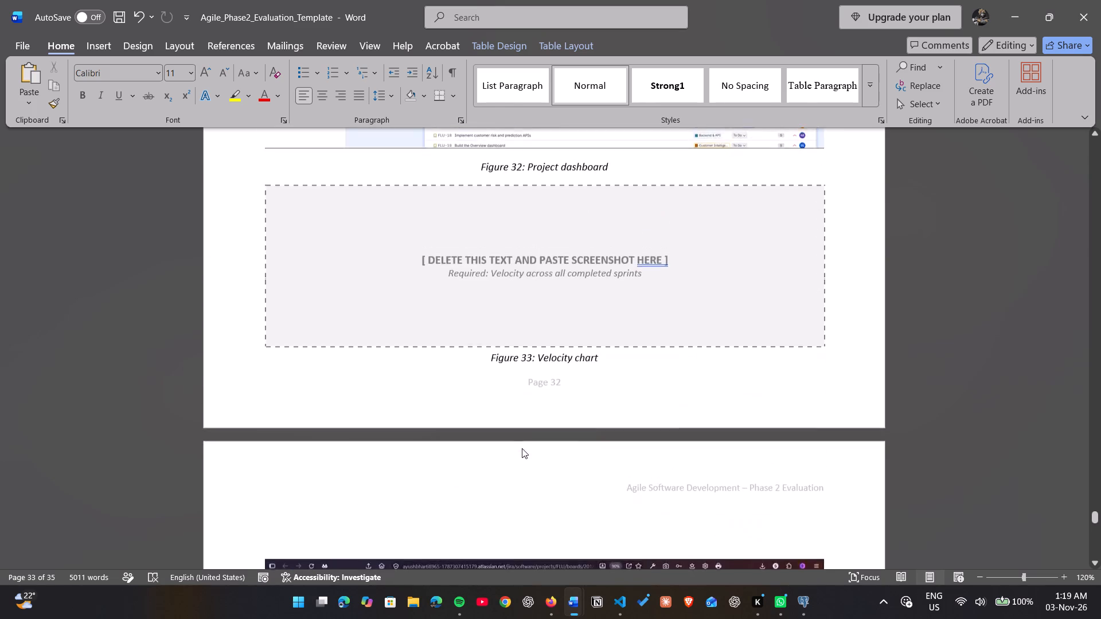
scroll(522, 448, "up", 4)
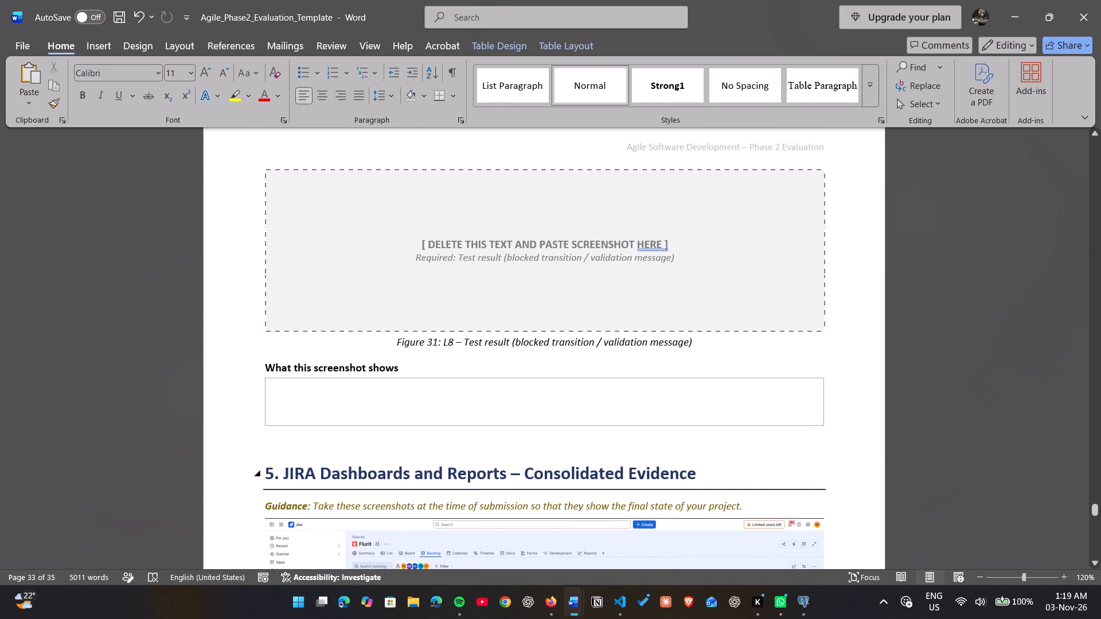
Save the evaluation template, skim it from the conclusion back to the cover page, and close the document.
key("ctrl+s")
scroll(522, 448, "down", 10)
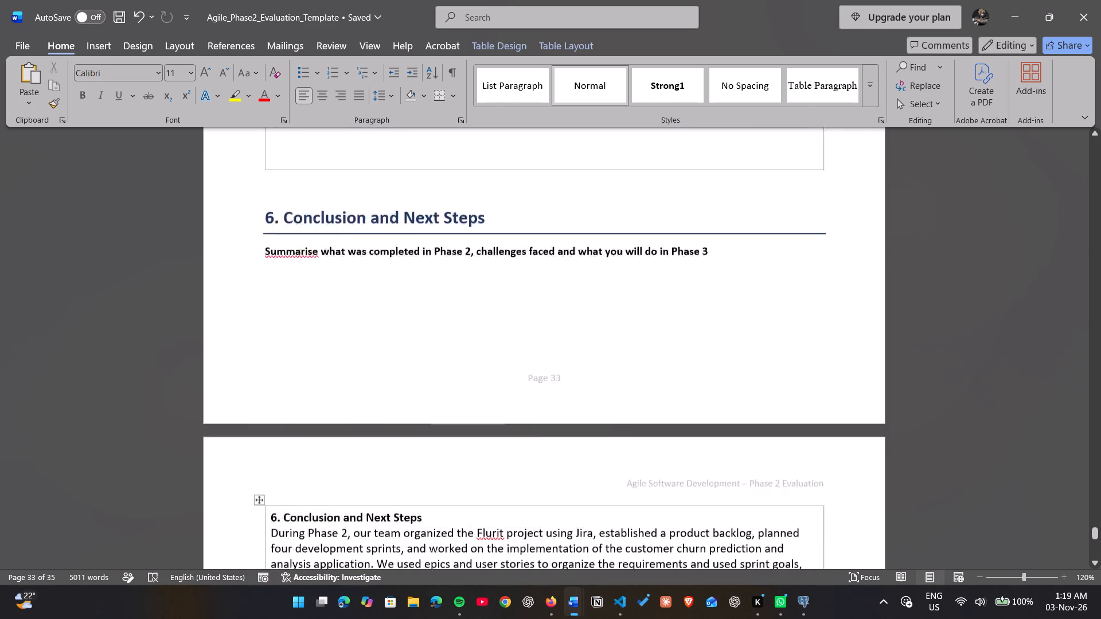
scroll(522, 448, "down", 7)
scroll(522, 448, "up", 6)
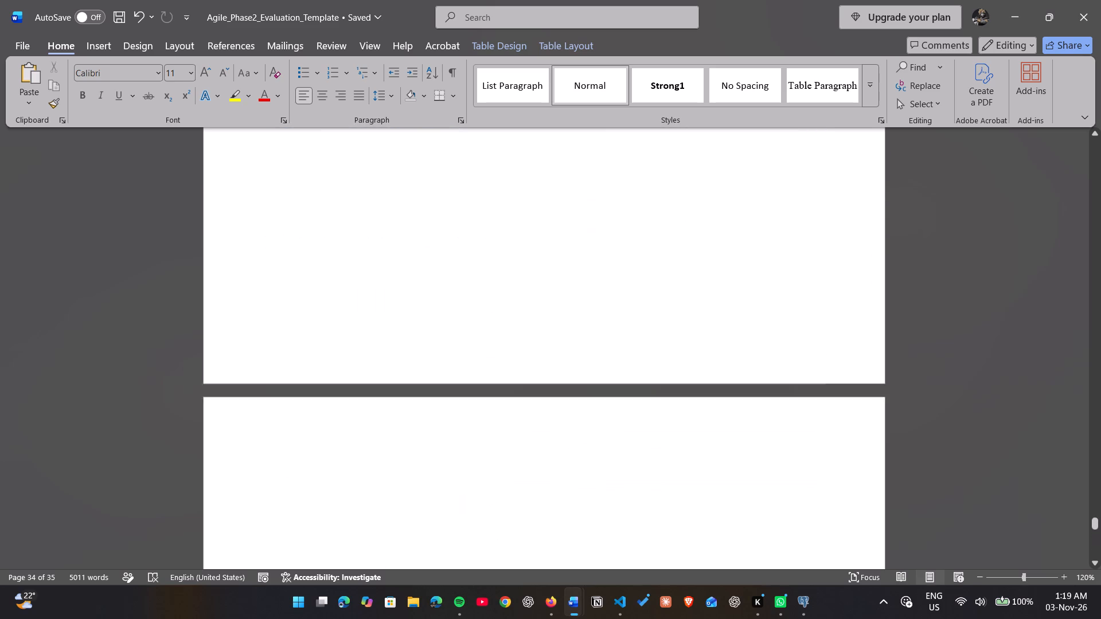
scroll(522, 448, "up", 20)
scroll(522, 448, "up", 11)
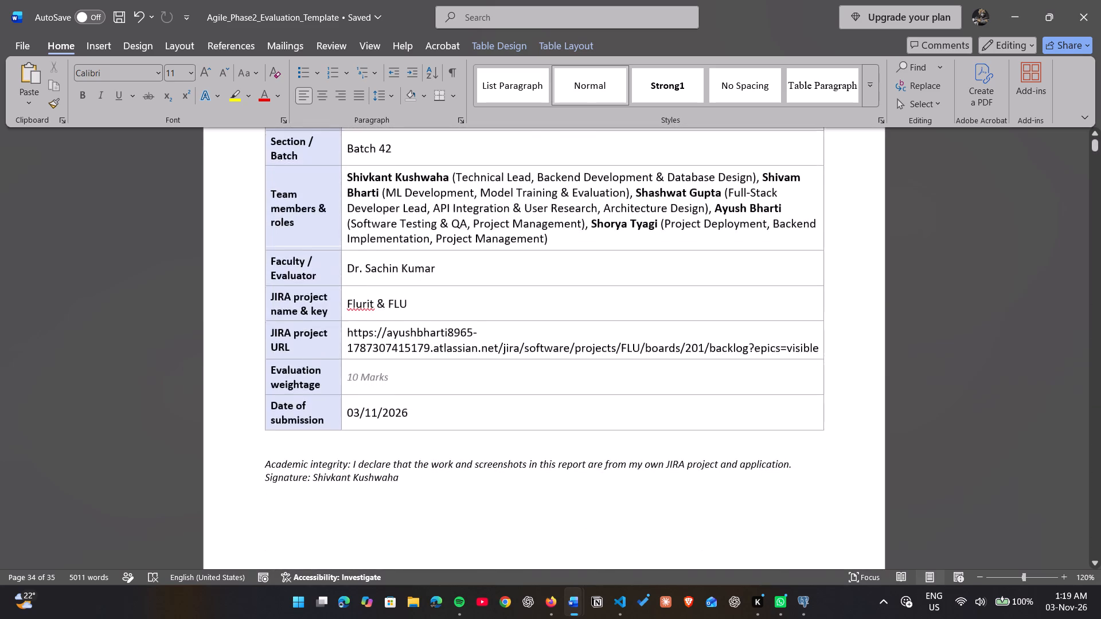
key("ctrl+s")
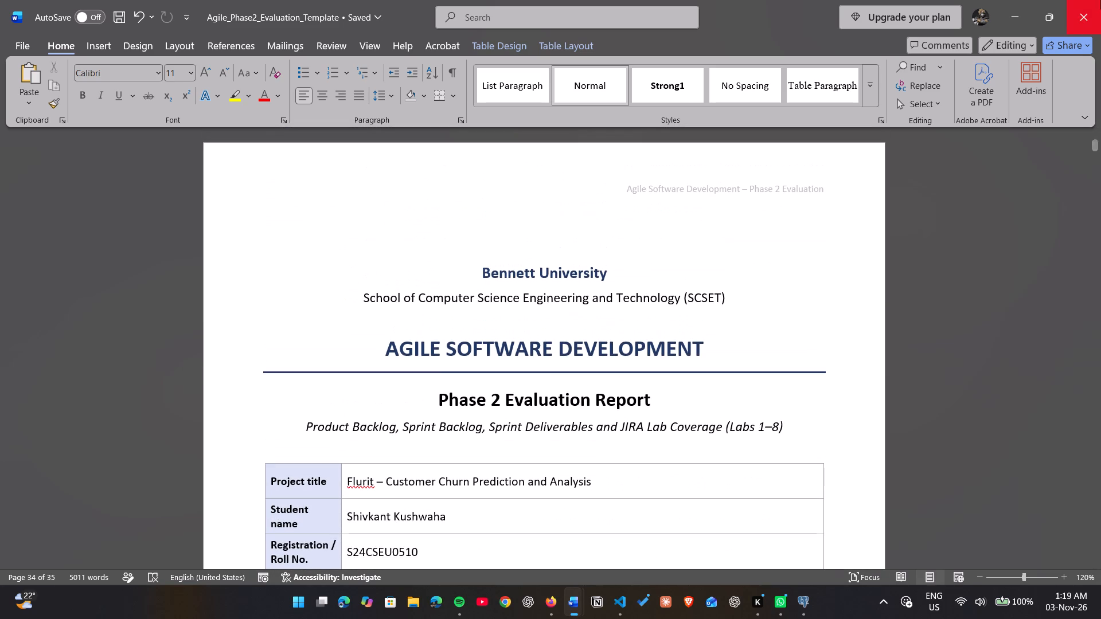
left_click(1100, 0)
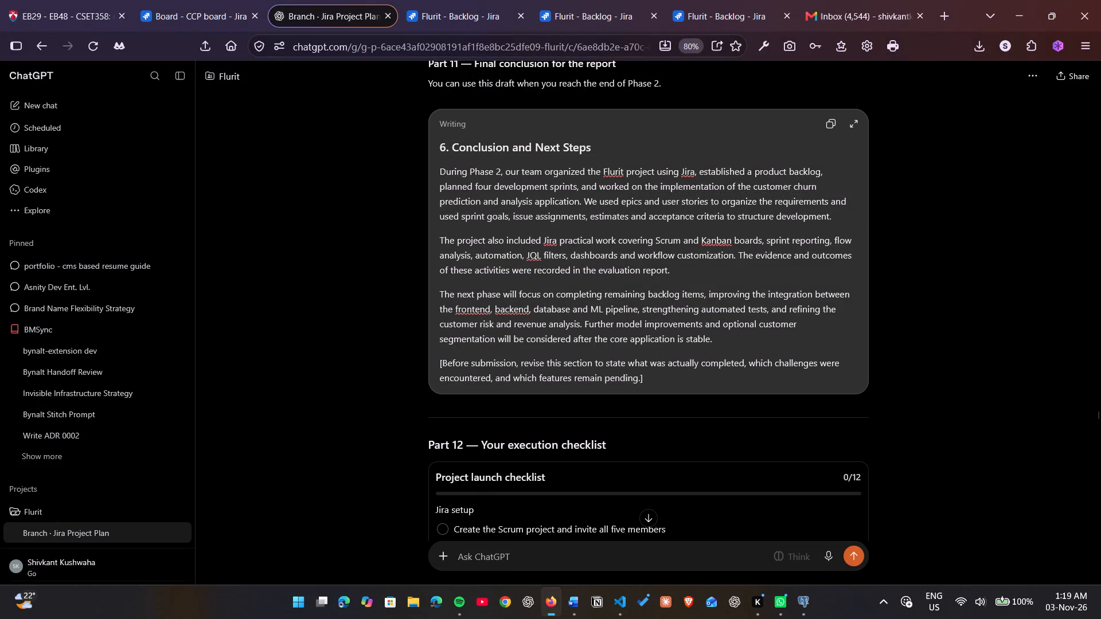
Reopen Agile_Phase2_Evaluation_Template from the Downloads folder in File Explorer, check its cover page details, and close Word.
left_click(407, 605)
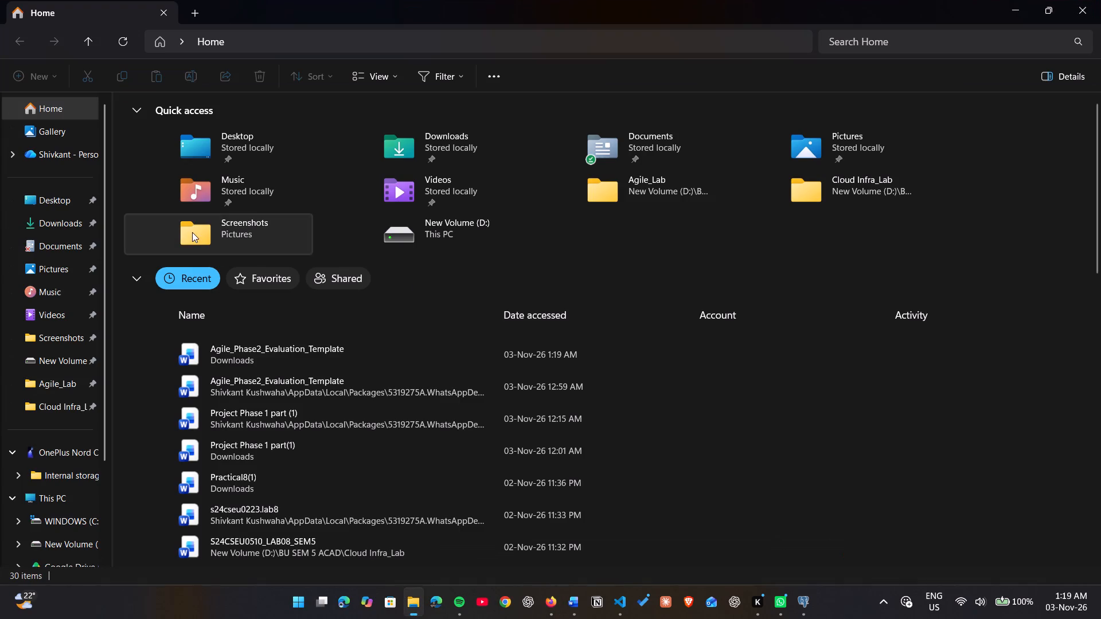
left_click(77, 213)
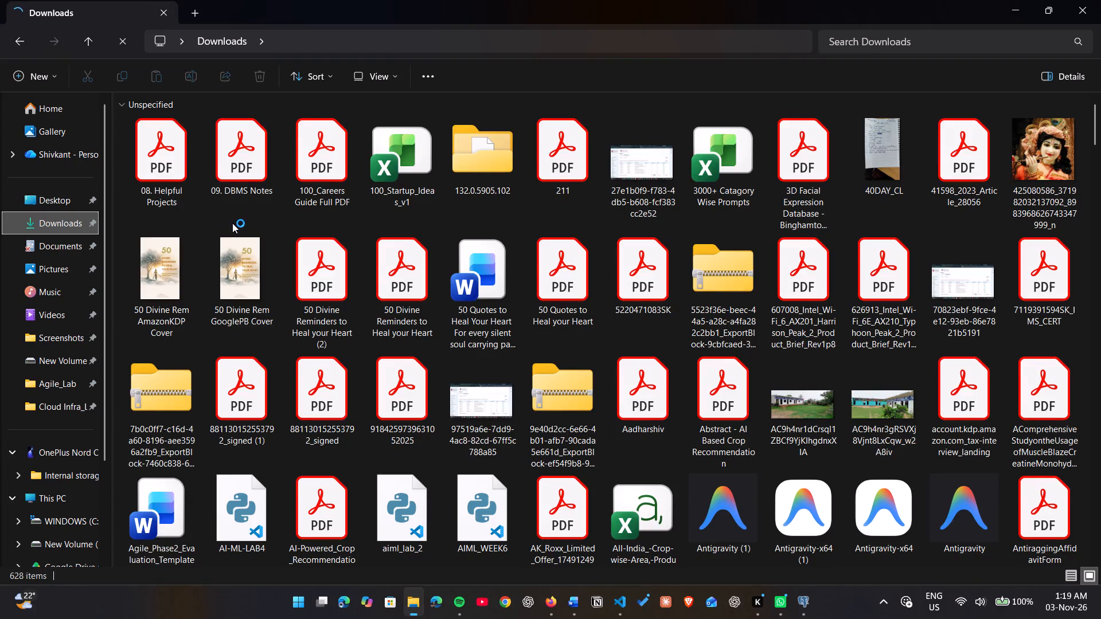
double_click(150, 177)
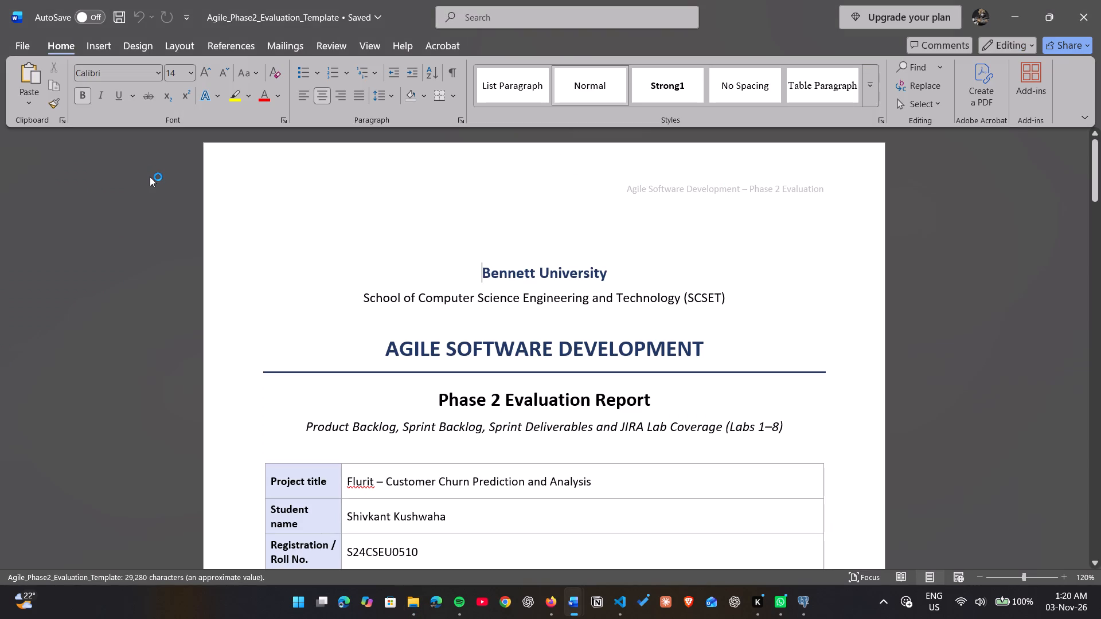
scroll(204, 261, "down", 3)
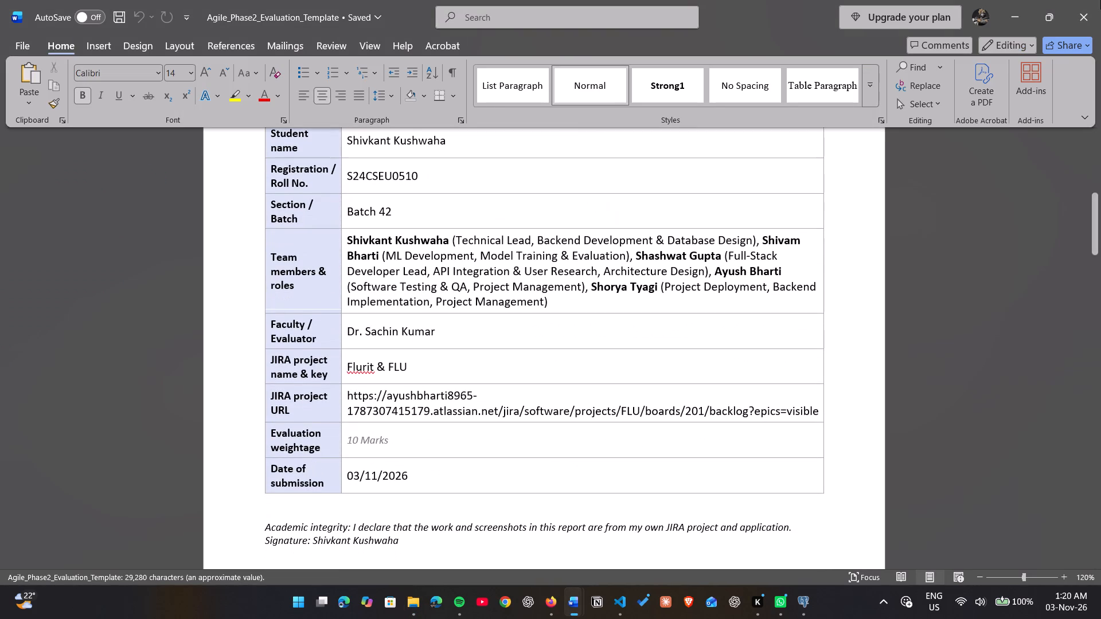
left_click(1100, 0)
left_click(1100, 0)
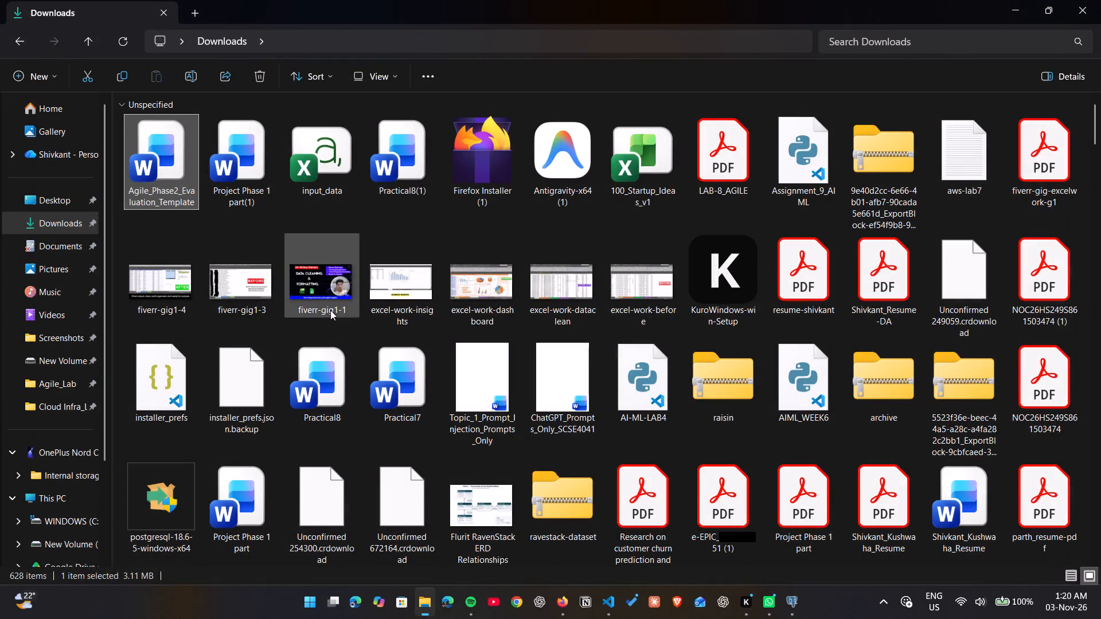
Switch to pgAdmin 4 and quit the application.
left_click(785, 600)
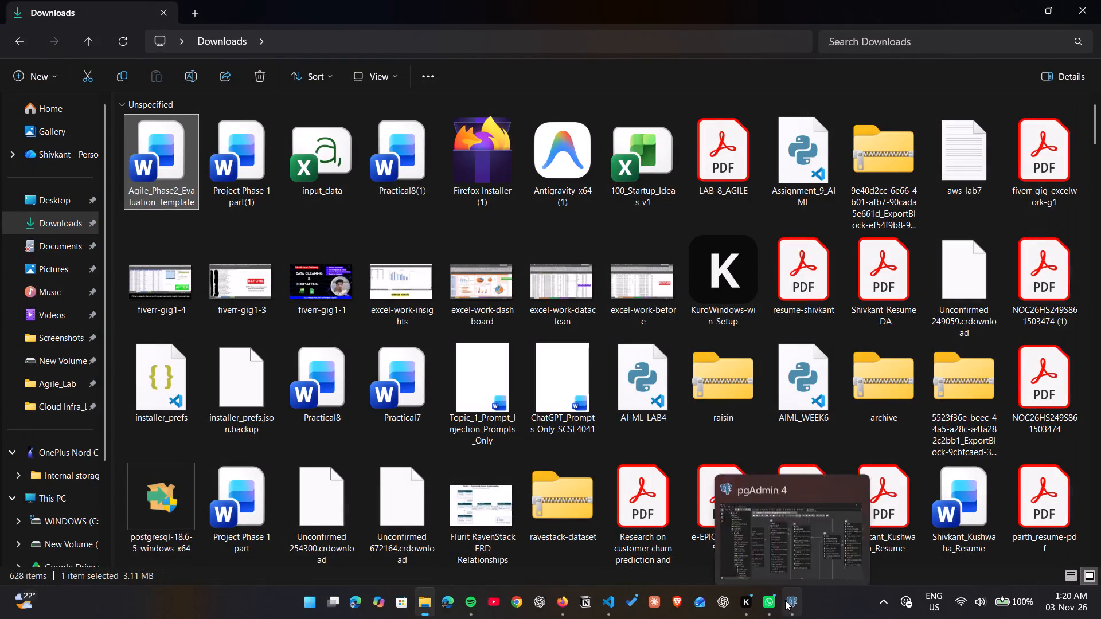
left_click(1100, 0)
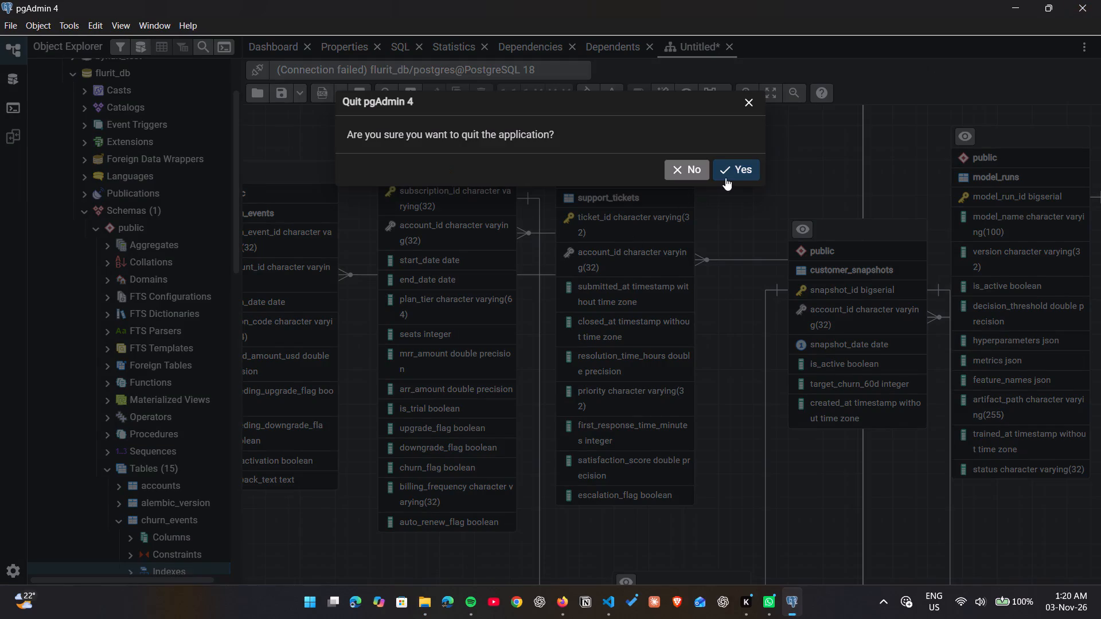
left_click(725, 178)
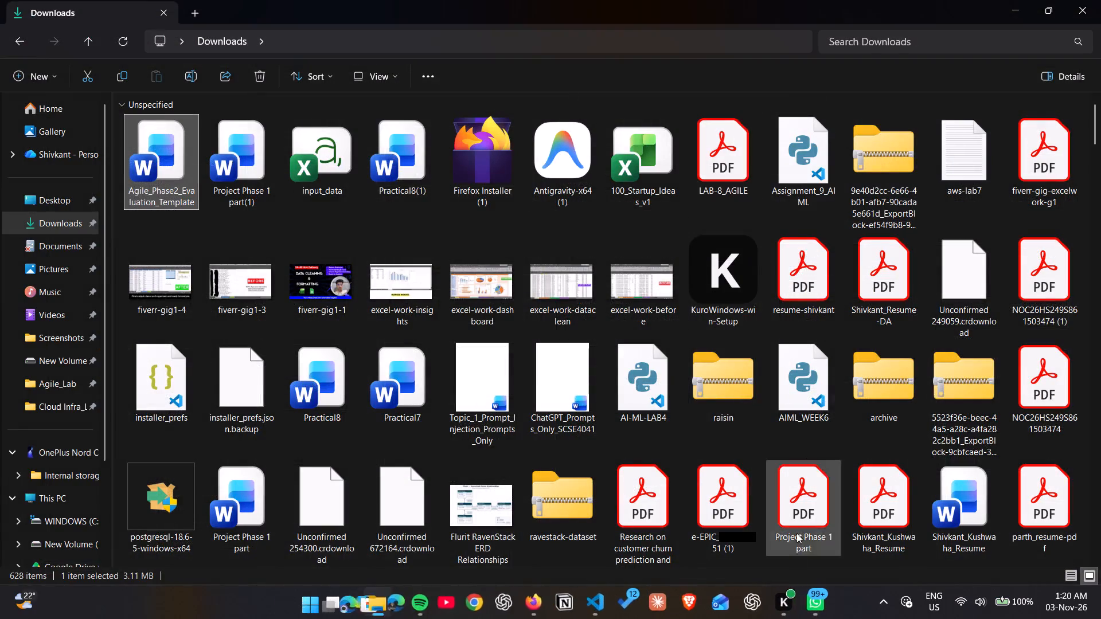
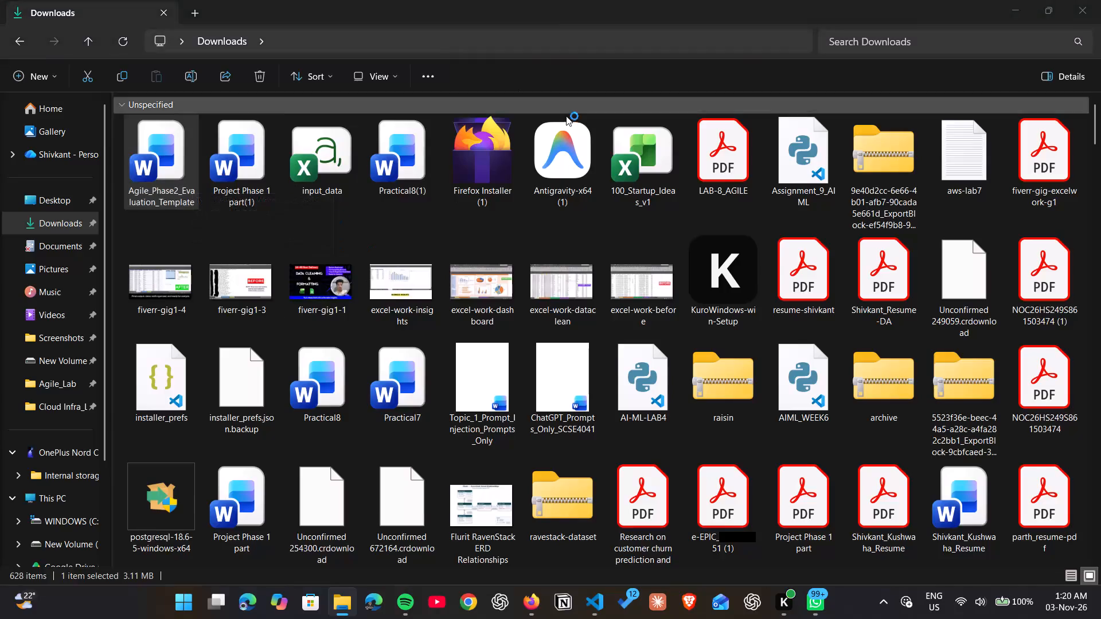
Skim the saved evaluation template from the cover page through the sprint sections to the JQL evidence section, and close the document.
scroll(469, 250, "down", 7)
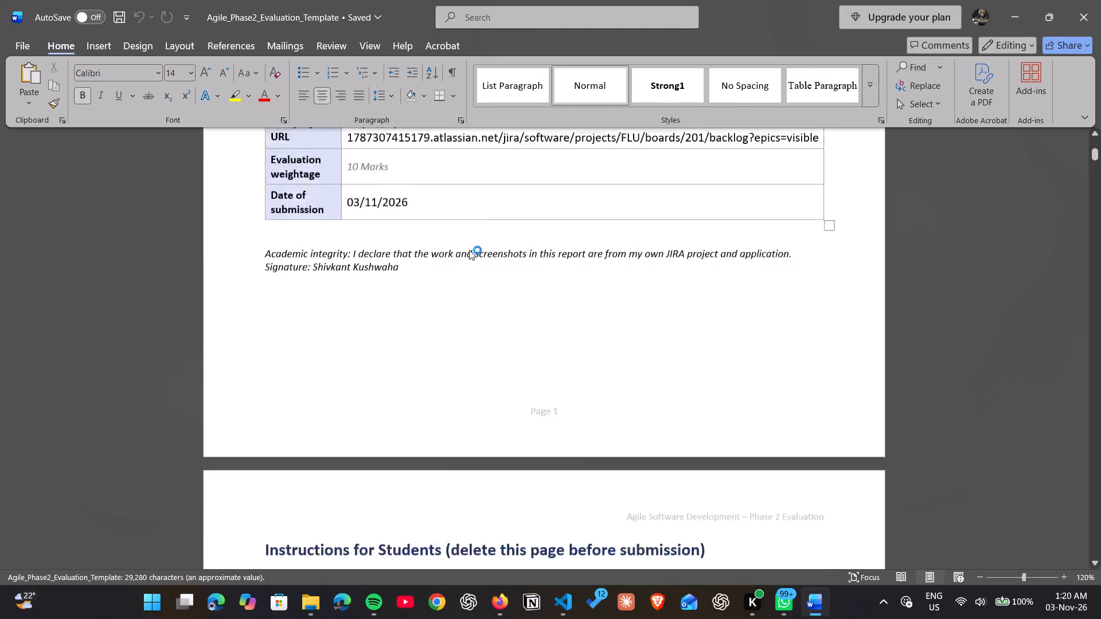
scroll(469, 250, "down", 8)
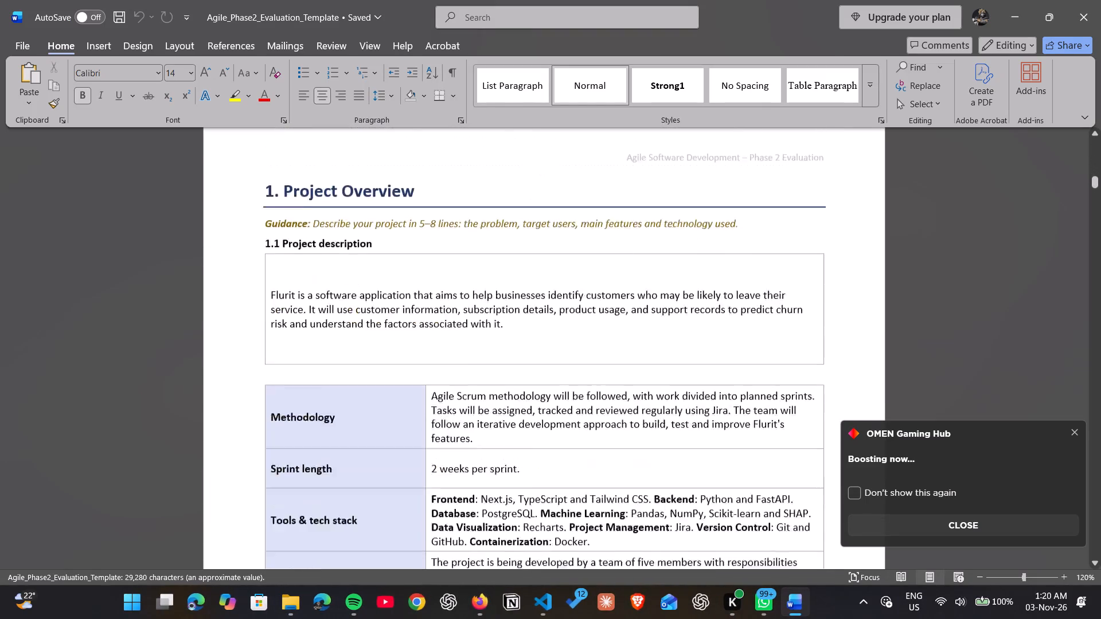
scroll(469, 250, "down", 3)
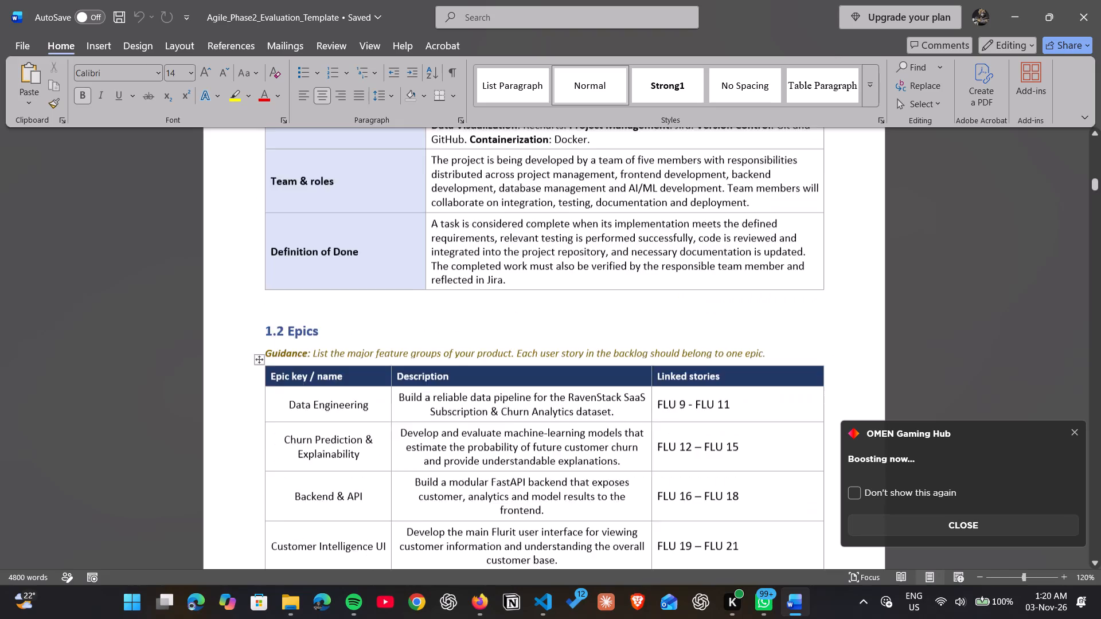
scroll(469, 250, "down", 2)
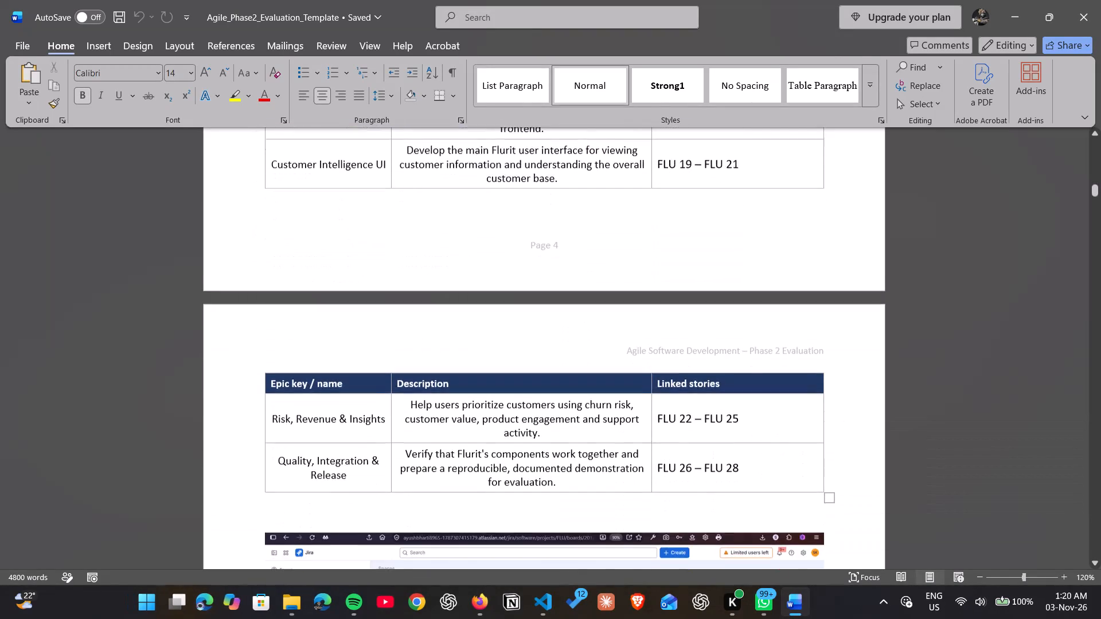
scroll(469, 250, "down", 2)
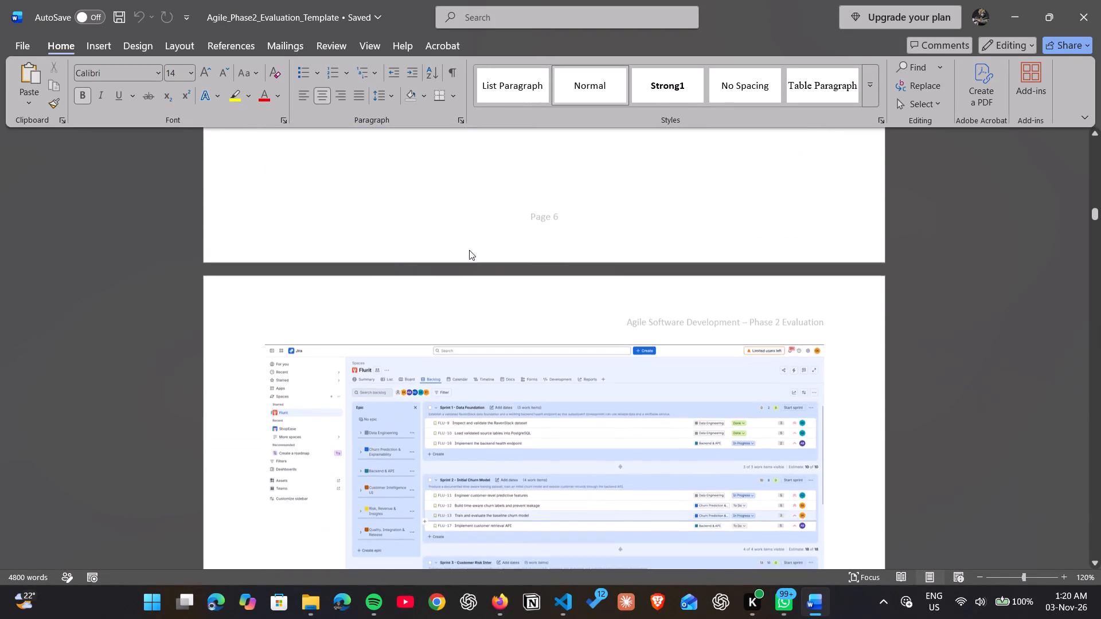
scroll(469, 250, "down", 1)
scroll(469, 250, "up", 1)
scroll(469, 250, "down", 2)
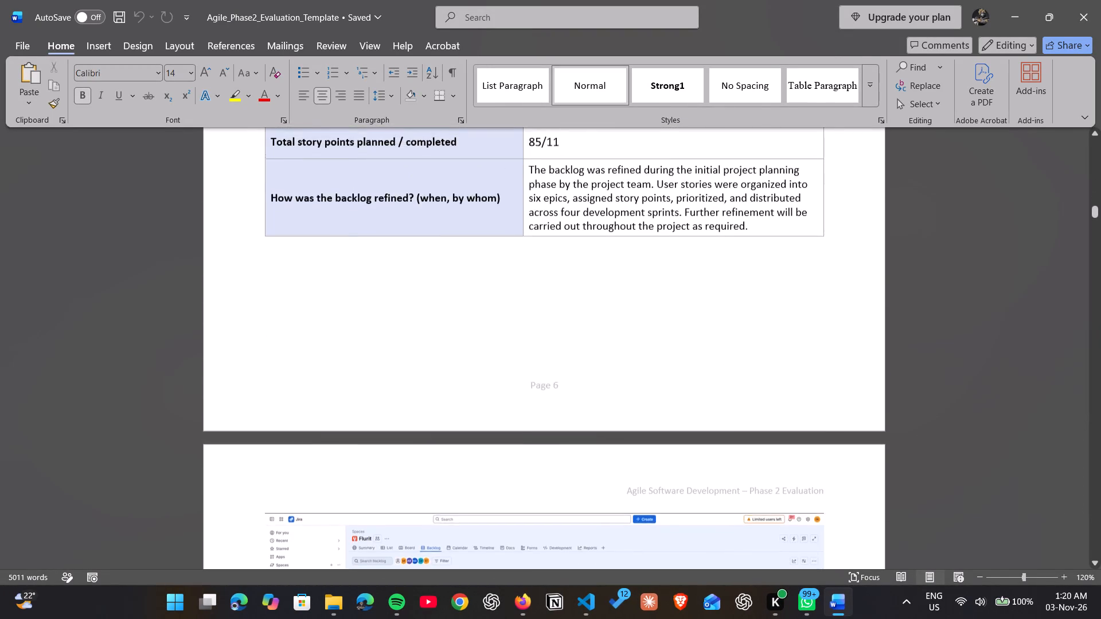
scroll(469, 250, "down", 4)
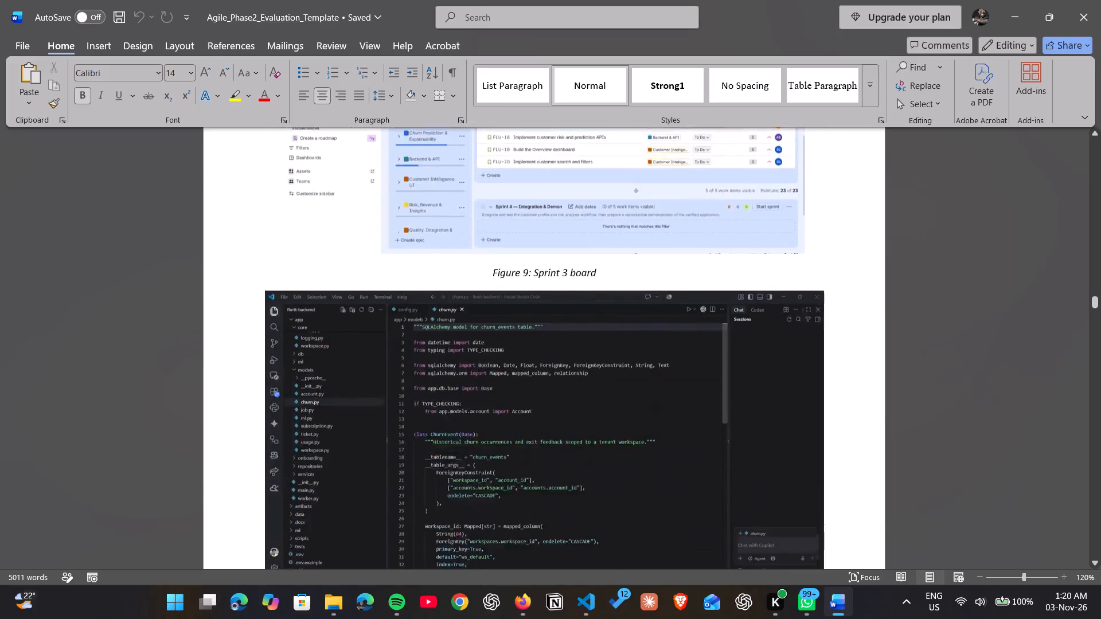
scroll(469, 250, "down", 2)
scroll(469, 250, "up", 1)
scroll(469, 250, "down", 1)
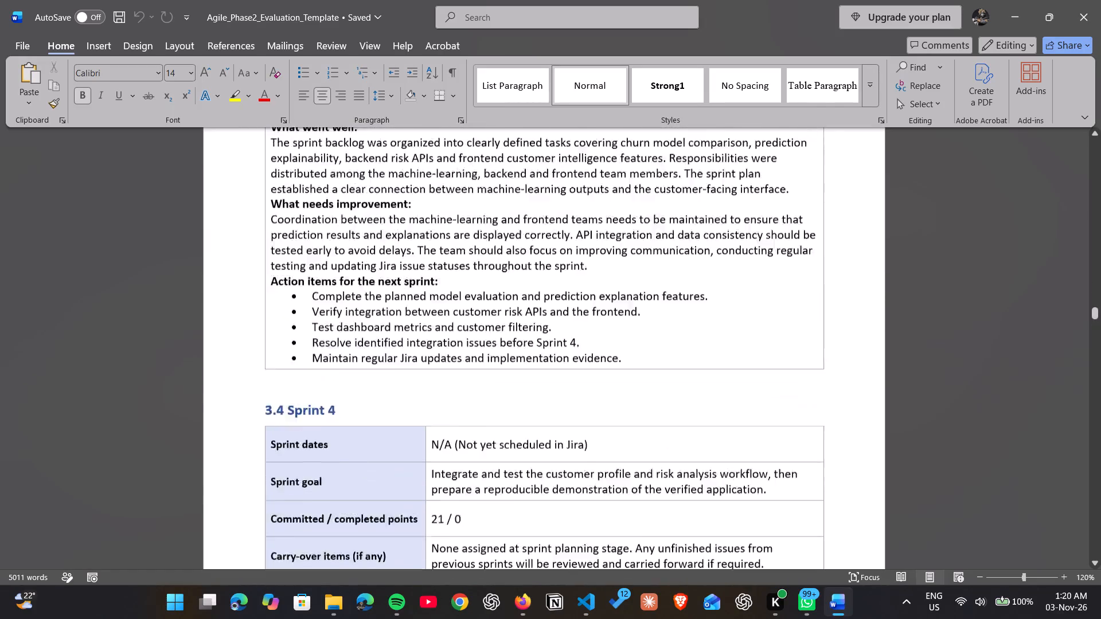
scroll(469, 250, "down", 10)
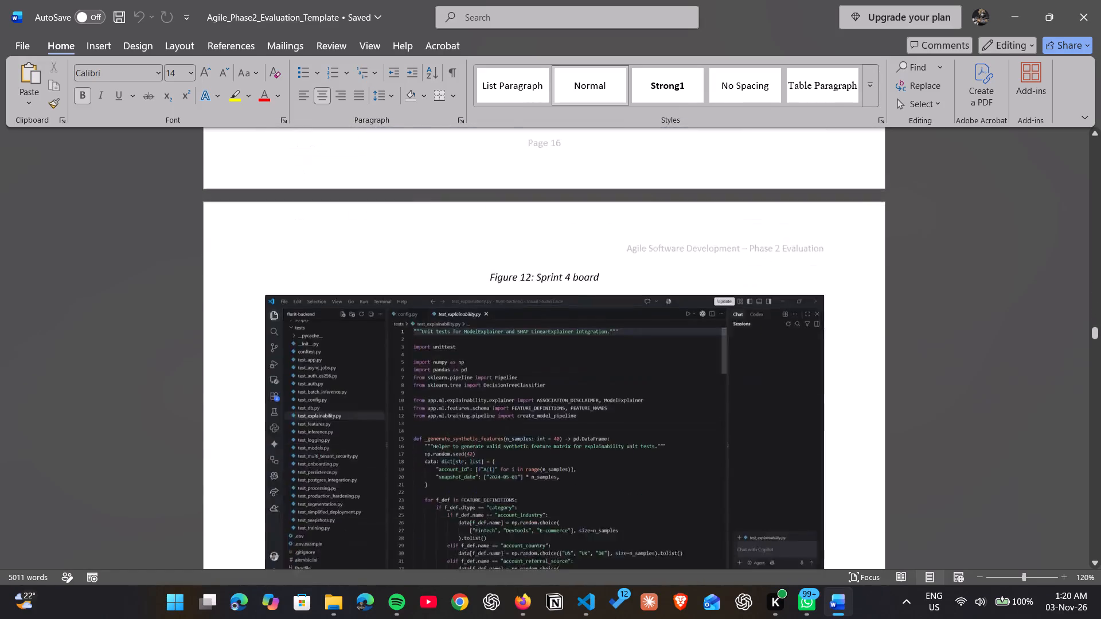
scroll(469, 250, "down", 17)
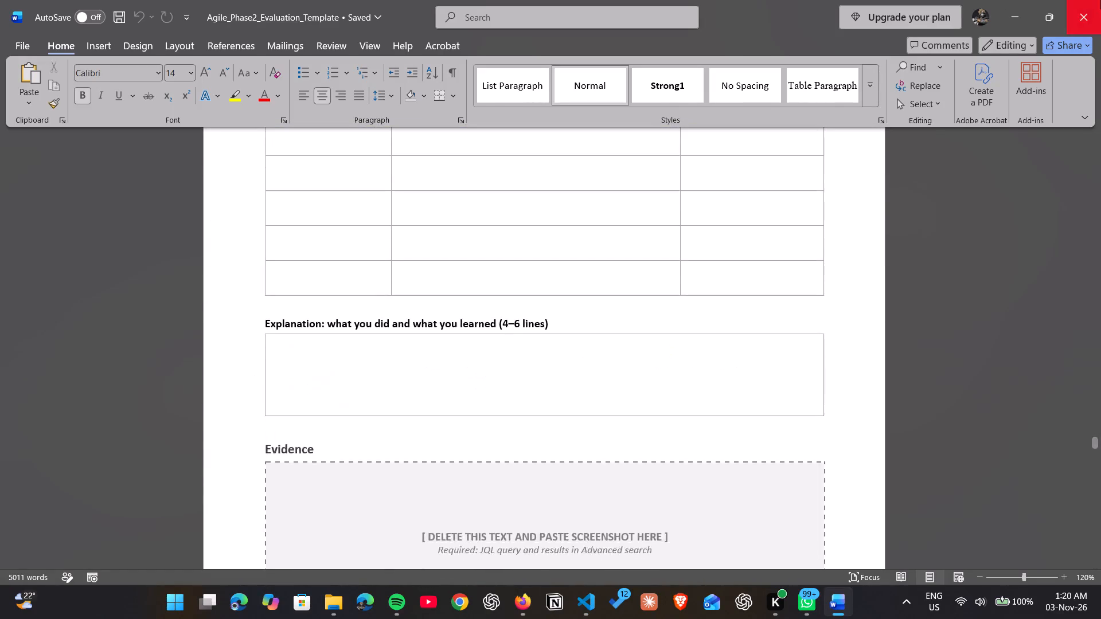
left_click(1100, 0)
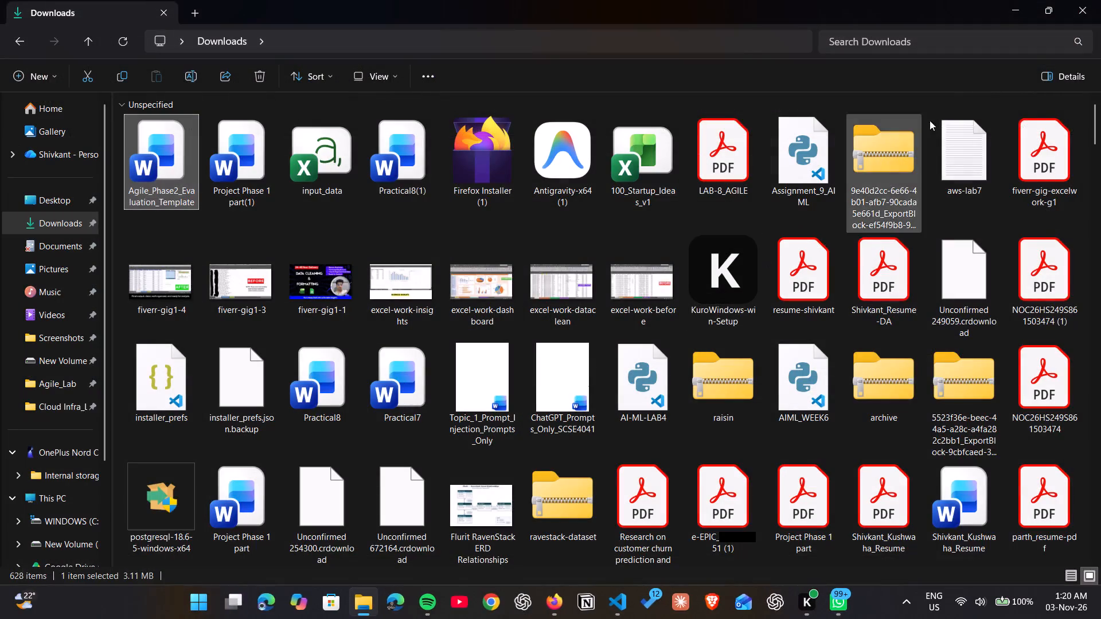
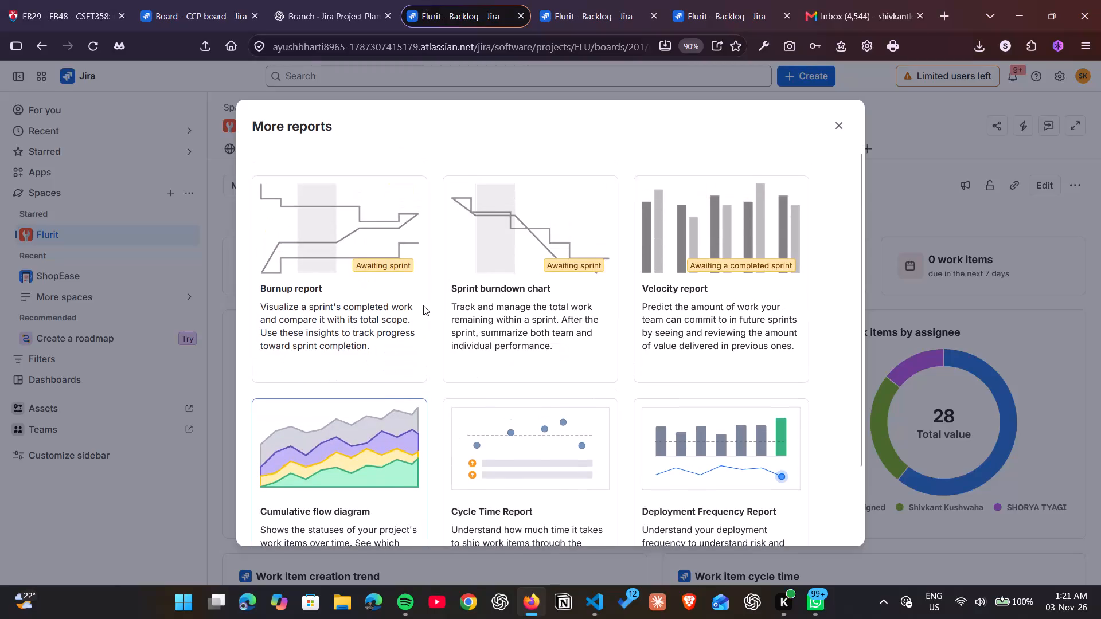
Close the additional reports gallery and look over the Flurit reports overview, from the summary charts to the work item details table.
left_click(839, 131)
scroll(630, 235, "up", 3)
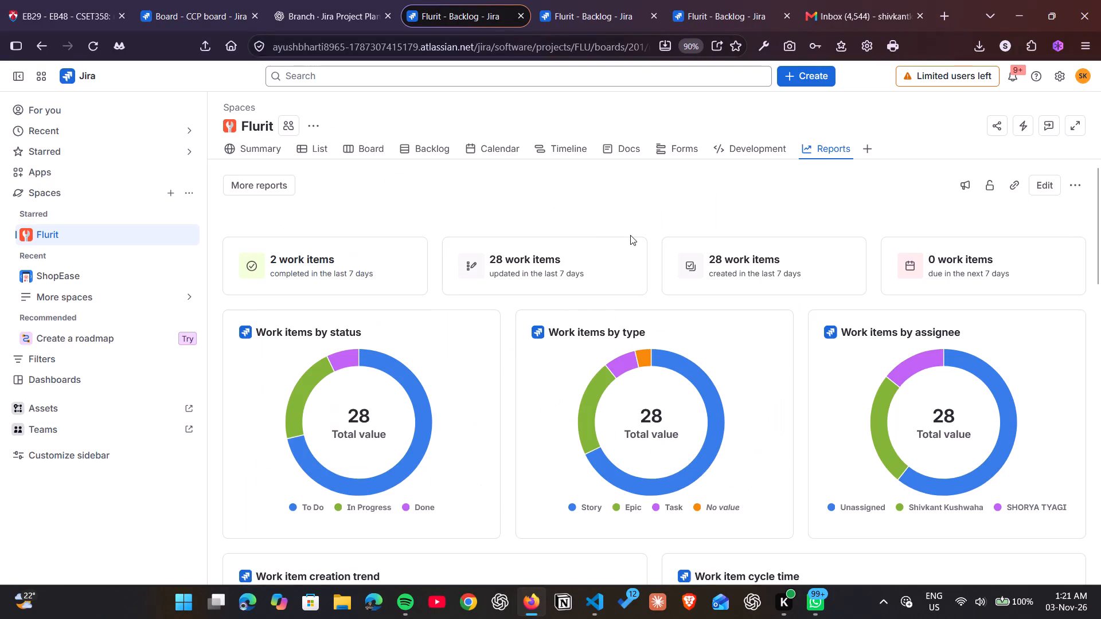
scroll(630, 235, "up", 3)
scroll(304, 284, "down", 10)
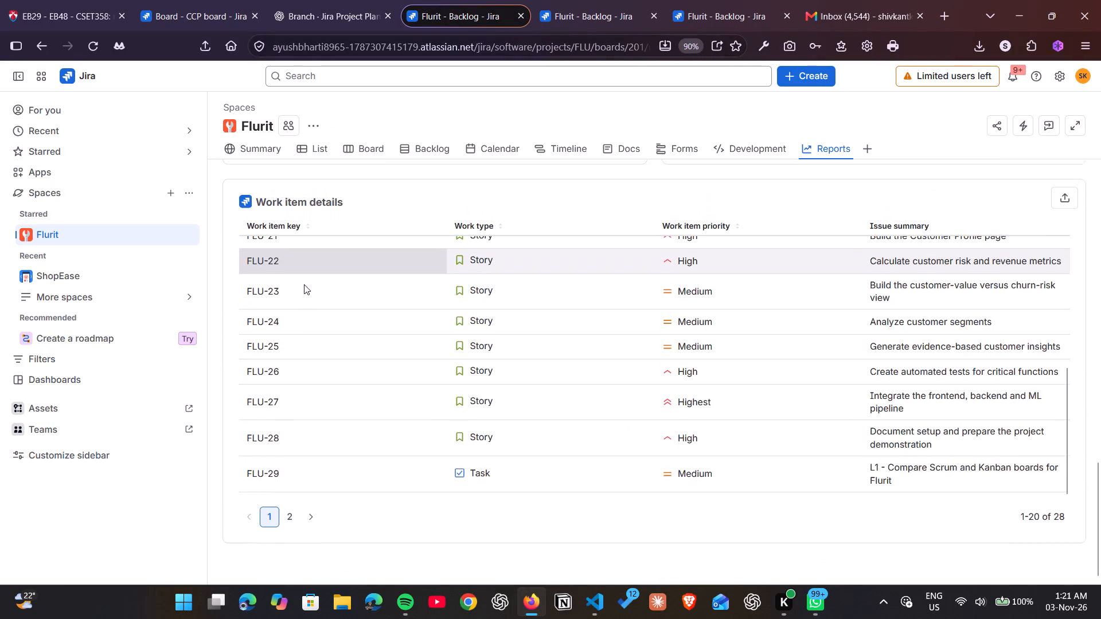
scroll(304, 284, "up", 7)
scroll(304, 284, "down", 2)
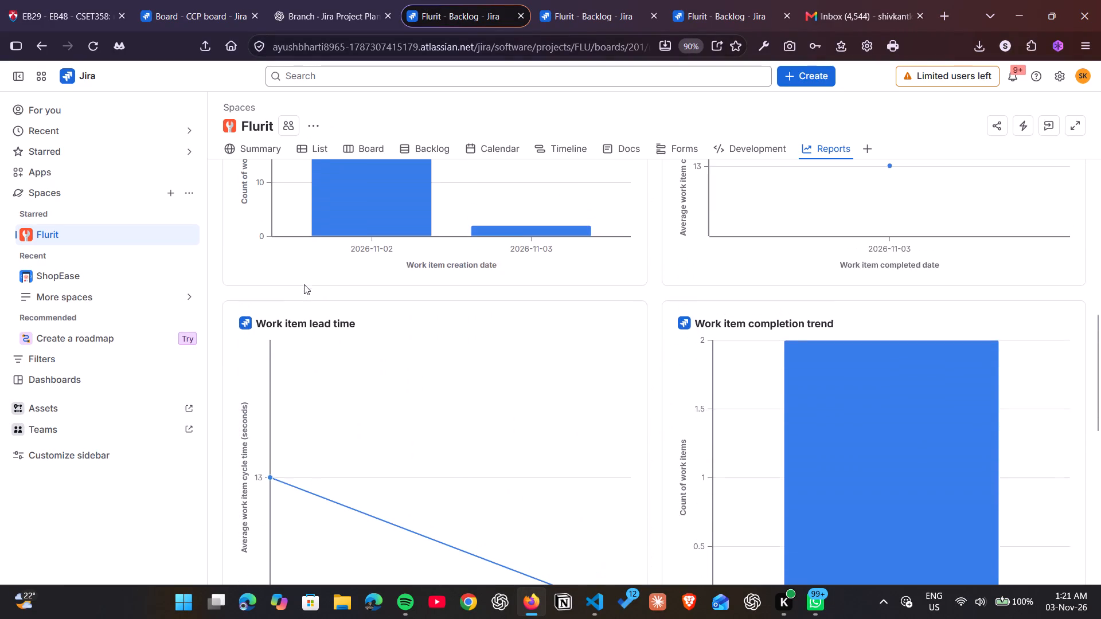
scroll(304, 284, "down", 3)
scroll(304, 284, "up", 12)
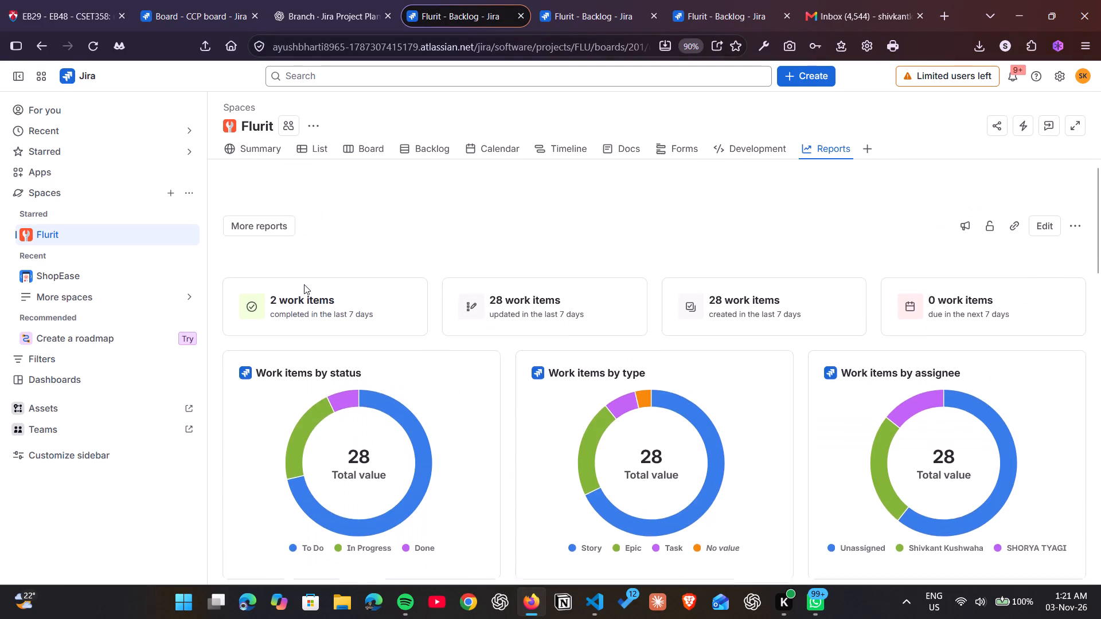
scroll(304, 284, "up", 2)
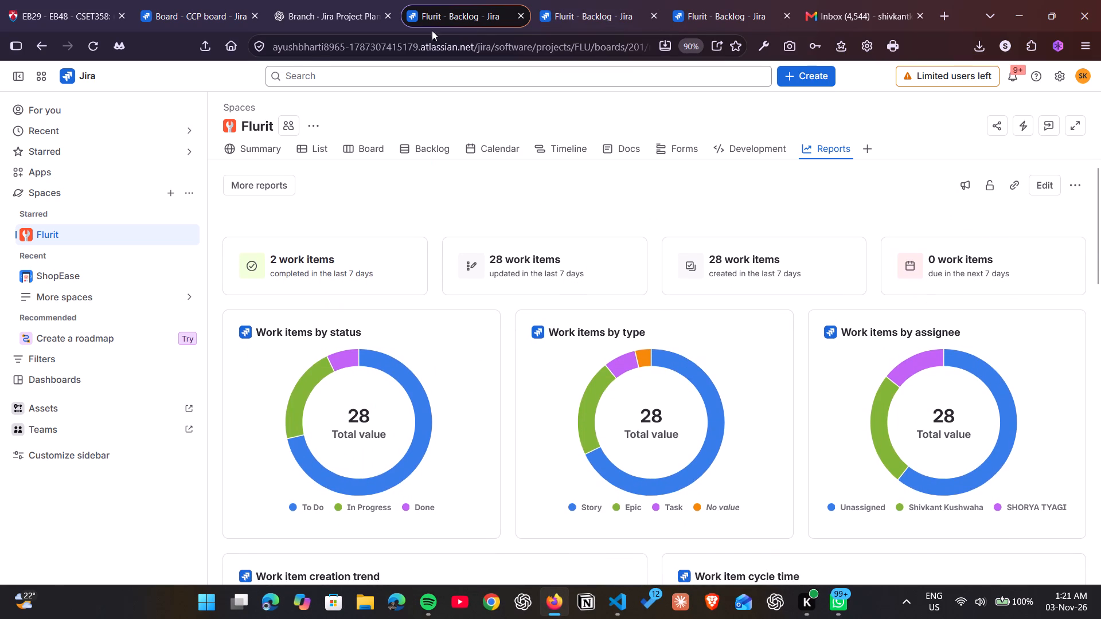
Close the Flurit Jira, Gmail inbox, CCP board and ChatGPT browser tabs, and open a blank tab beside the EB29 course tab.
left_click(519, 22)
triple_click(519, 22)
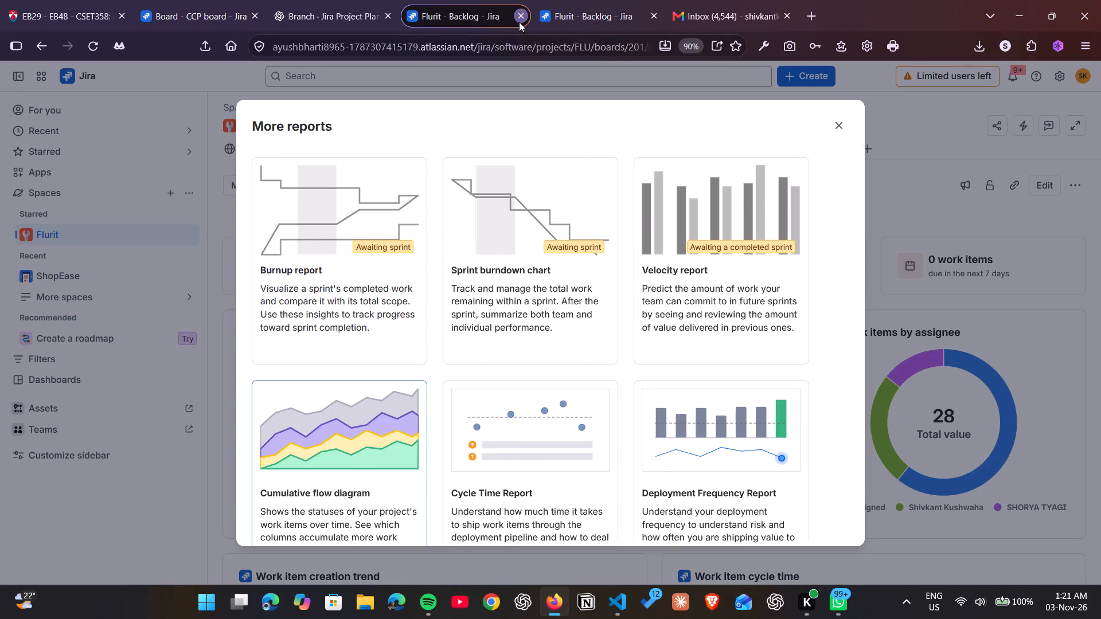
double_click(519, 22)
double_click(590, 15)
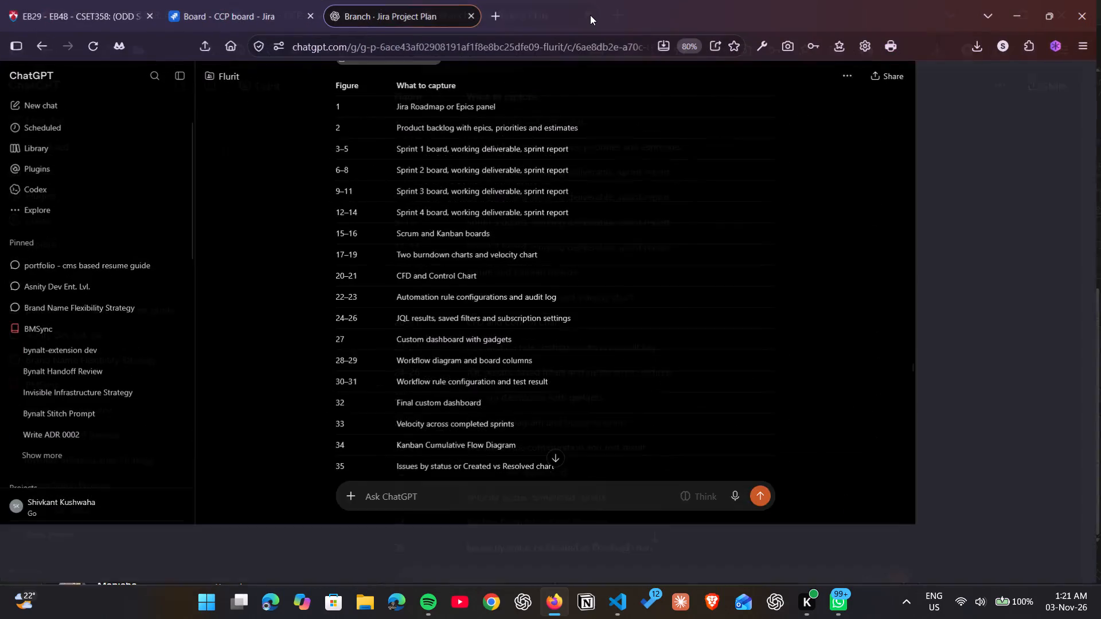
left_click(501, 15)
left_click(224, 15)
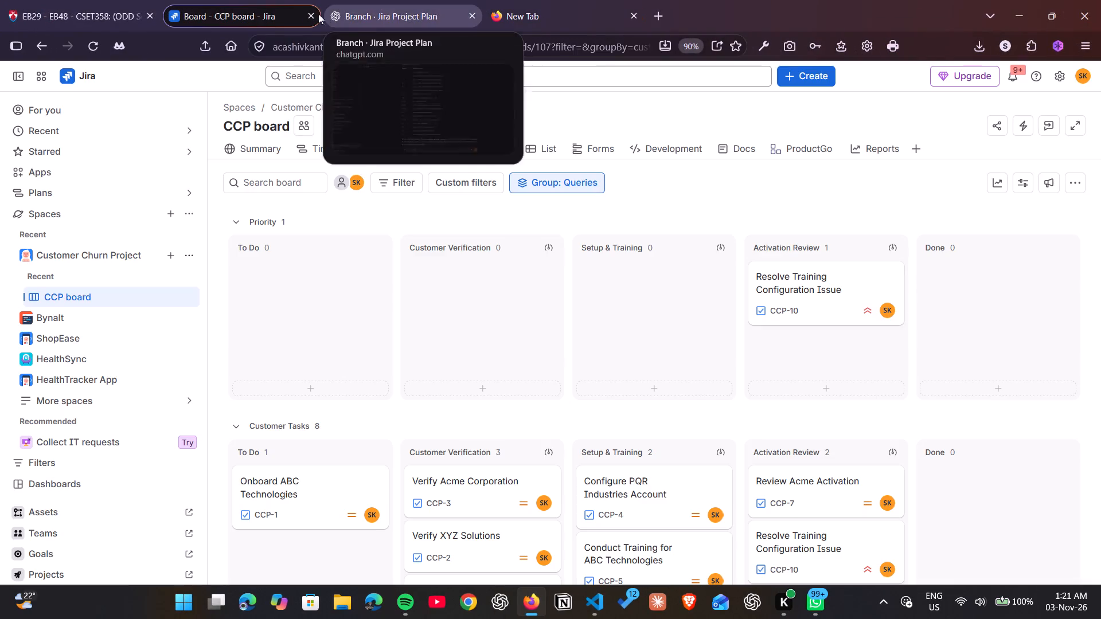
double_click(314, 14)
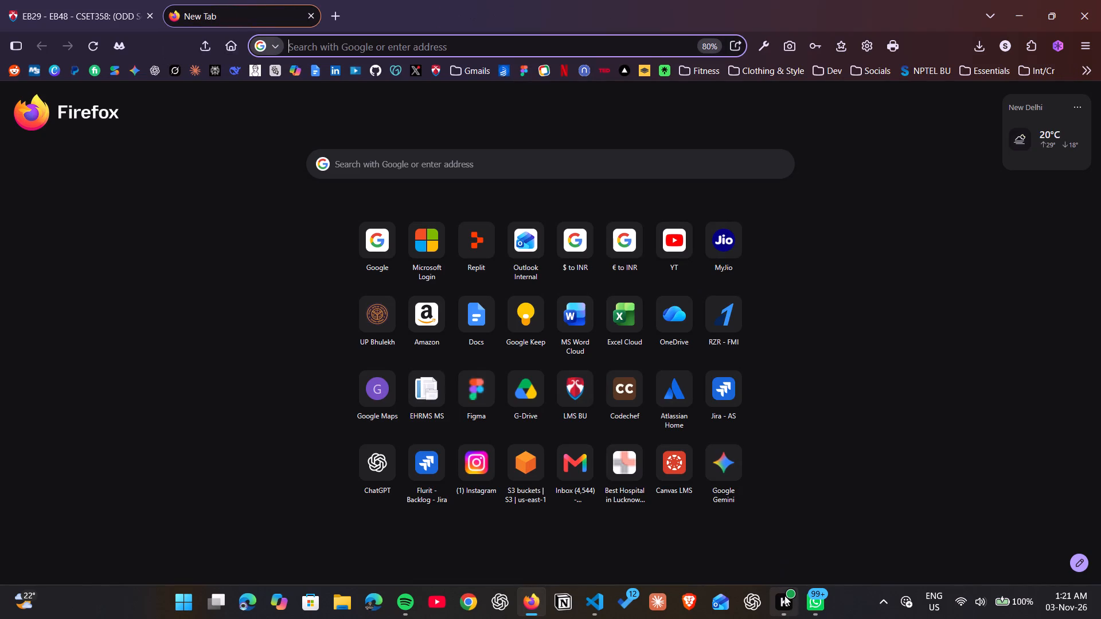
Switch to Visual Studio Code and skim the test_explainability.py file in the flurit-backend project.
left_click(599, 597)
scroll(696, 186, "up", 3)
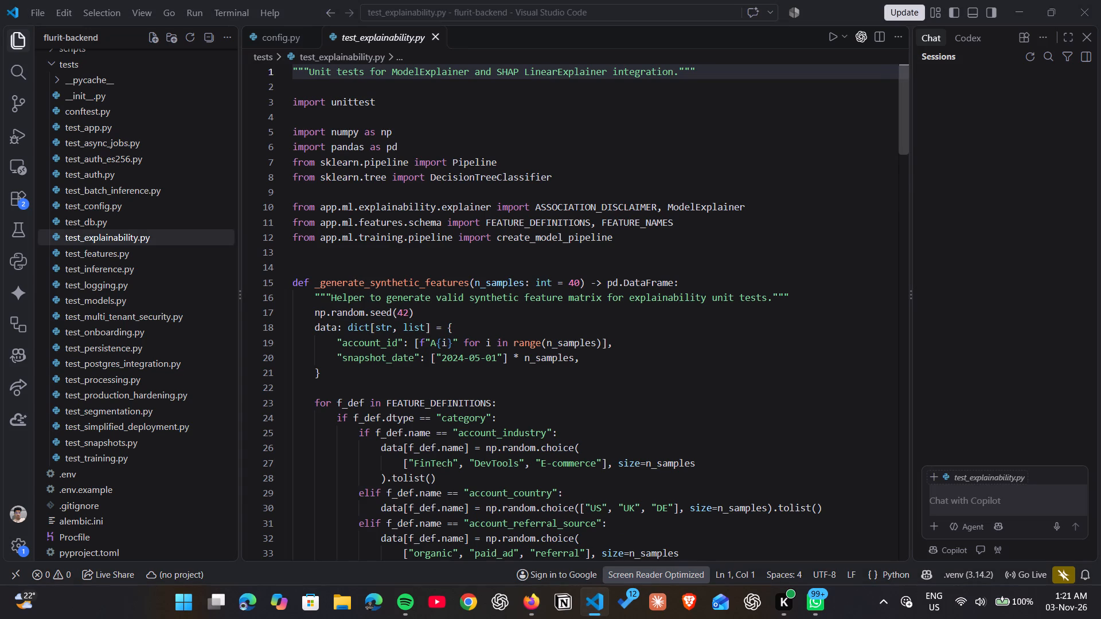
scroll(696, 186, "down", 8)
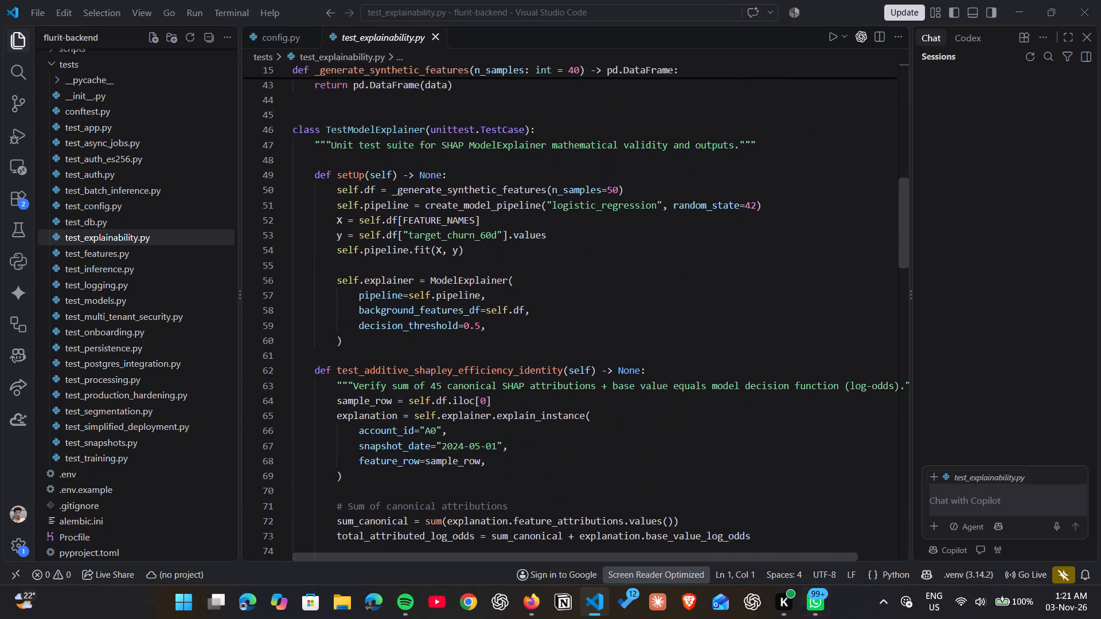